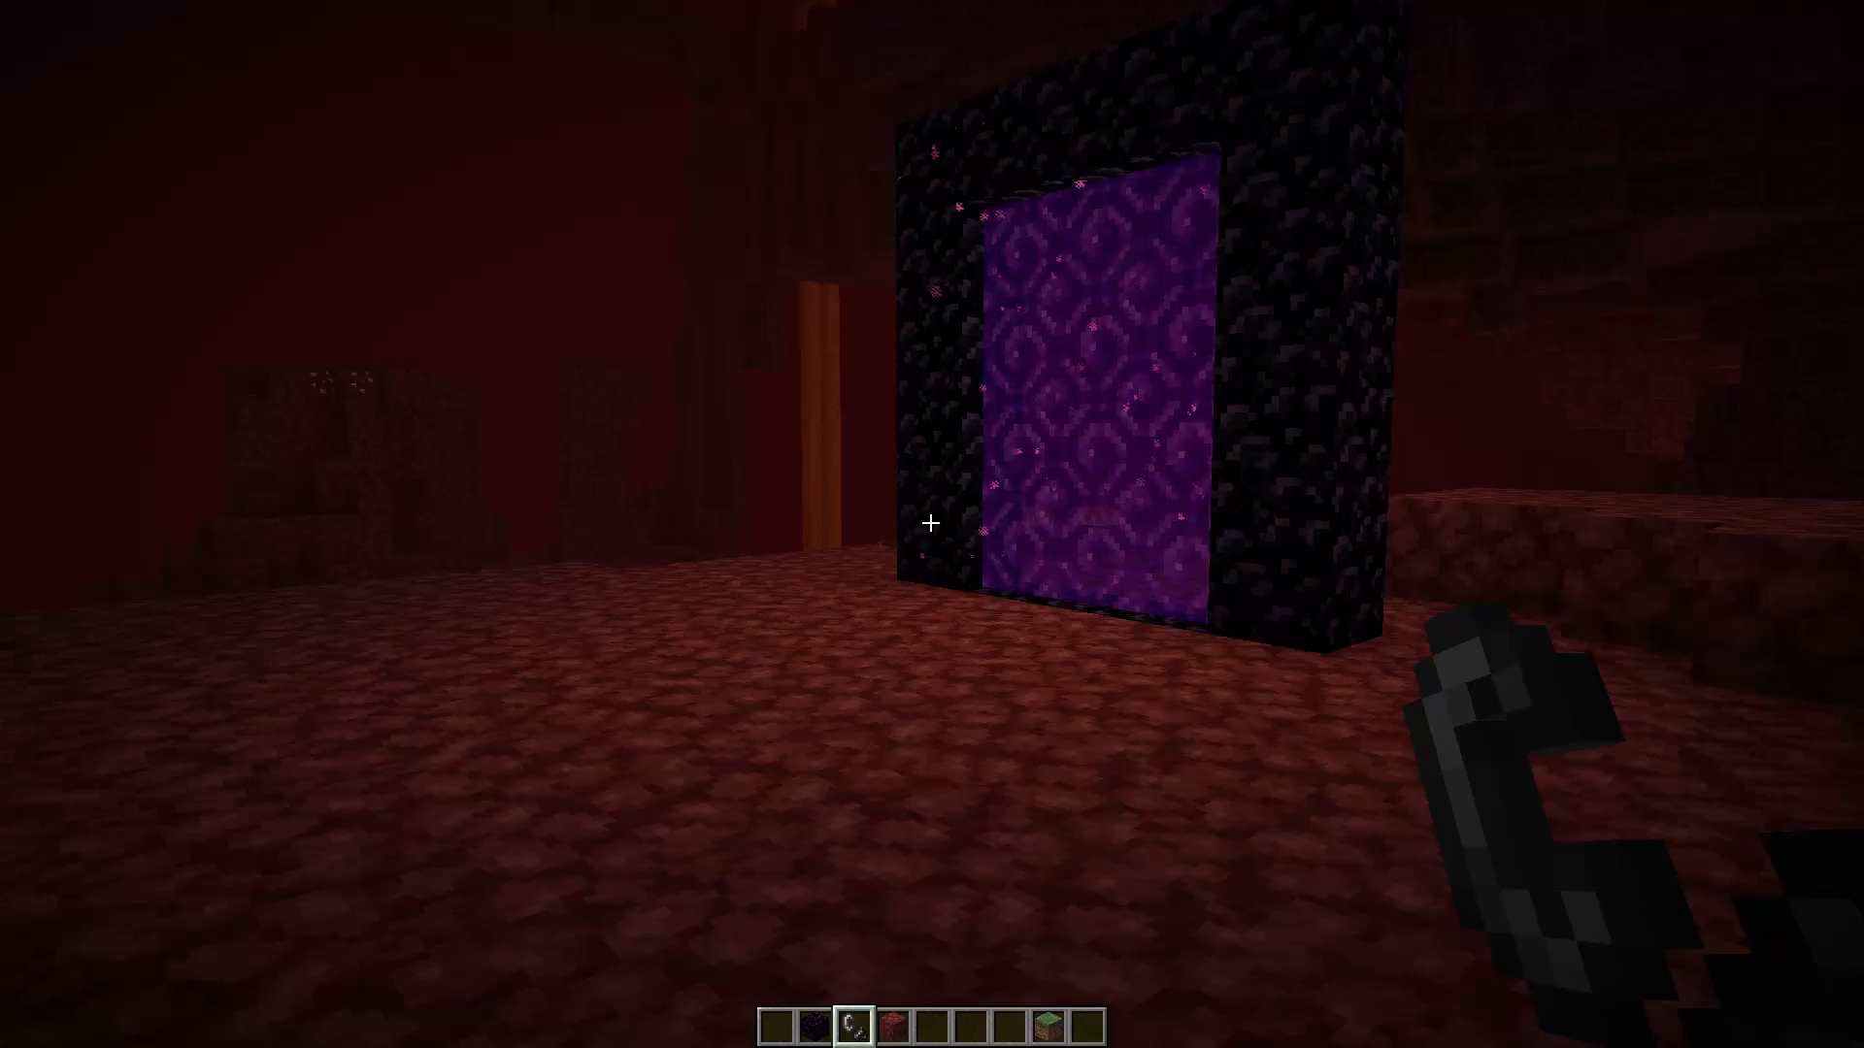
# Open the film editor and create a new film named asdasdasdasdas.
pyautogui.press('0')
pyautogui.click(151, 1023)
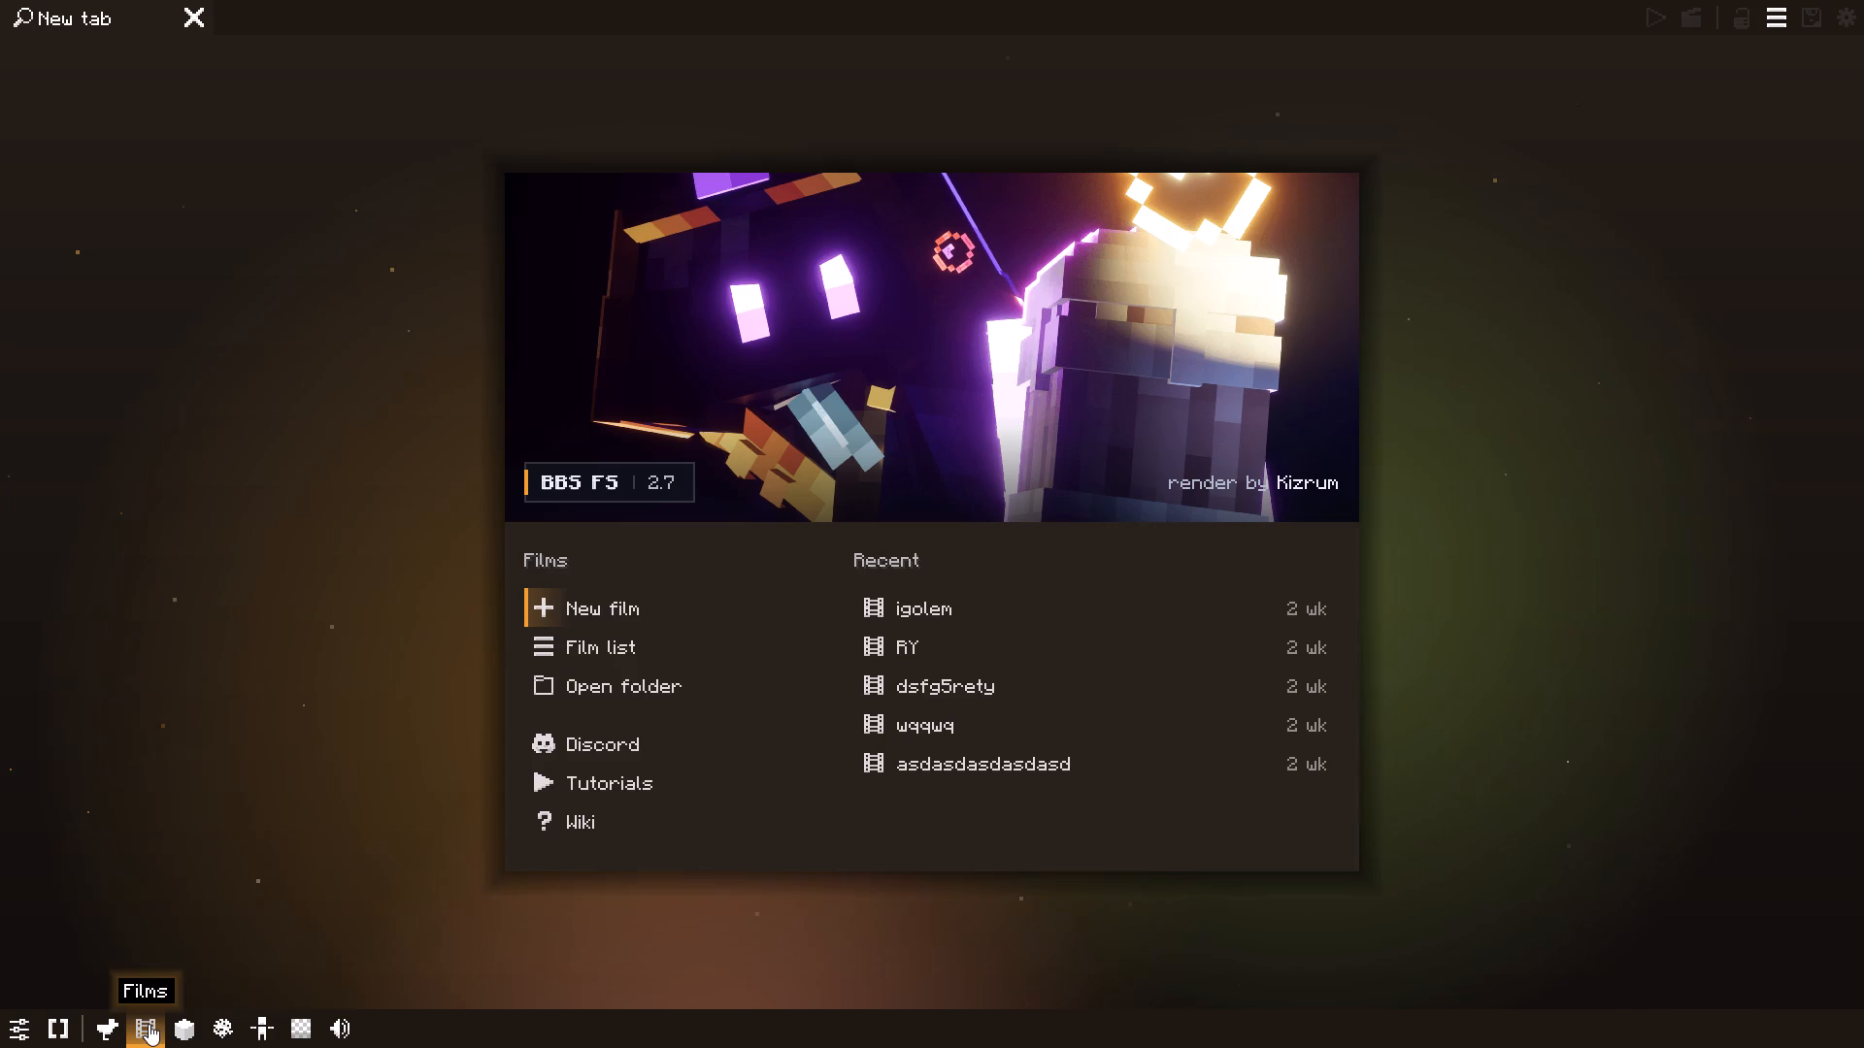
pyautogui.click(582, 605)
pyautogui.write('as')
pyautogui.press('d')
pyautogui.press('a')
pyautogui.press('s')
pyautogui.press('d')
pyautogui.press('a')
pyautogui.press('s')
pyautogui.press('d')
pyautogui.press('a')
pyautogui.press('s')
pyautogui.press('d')
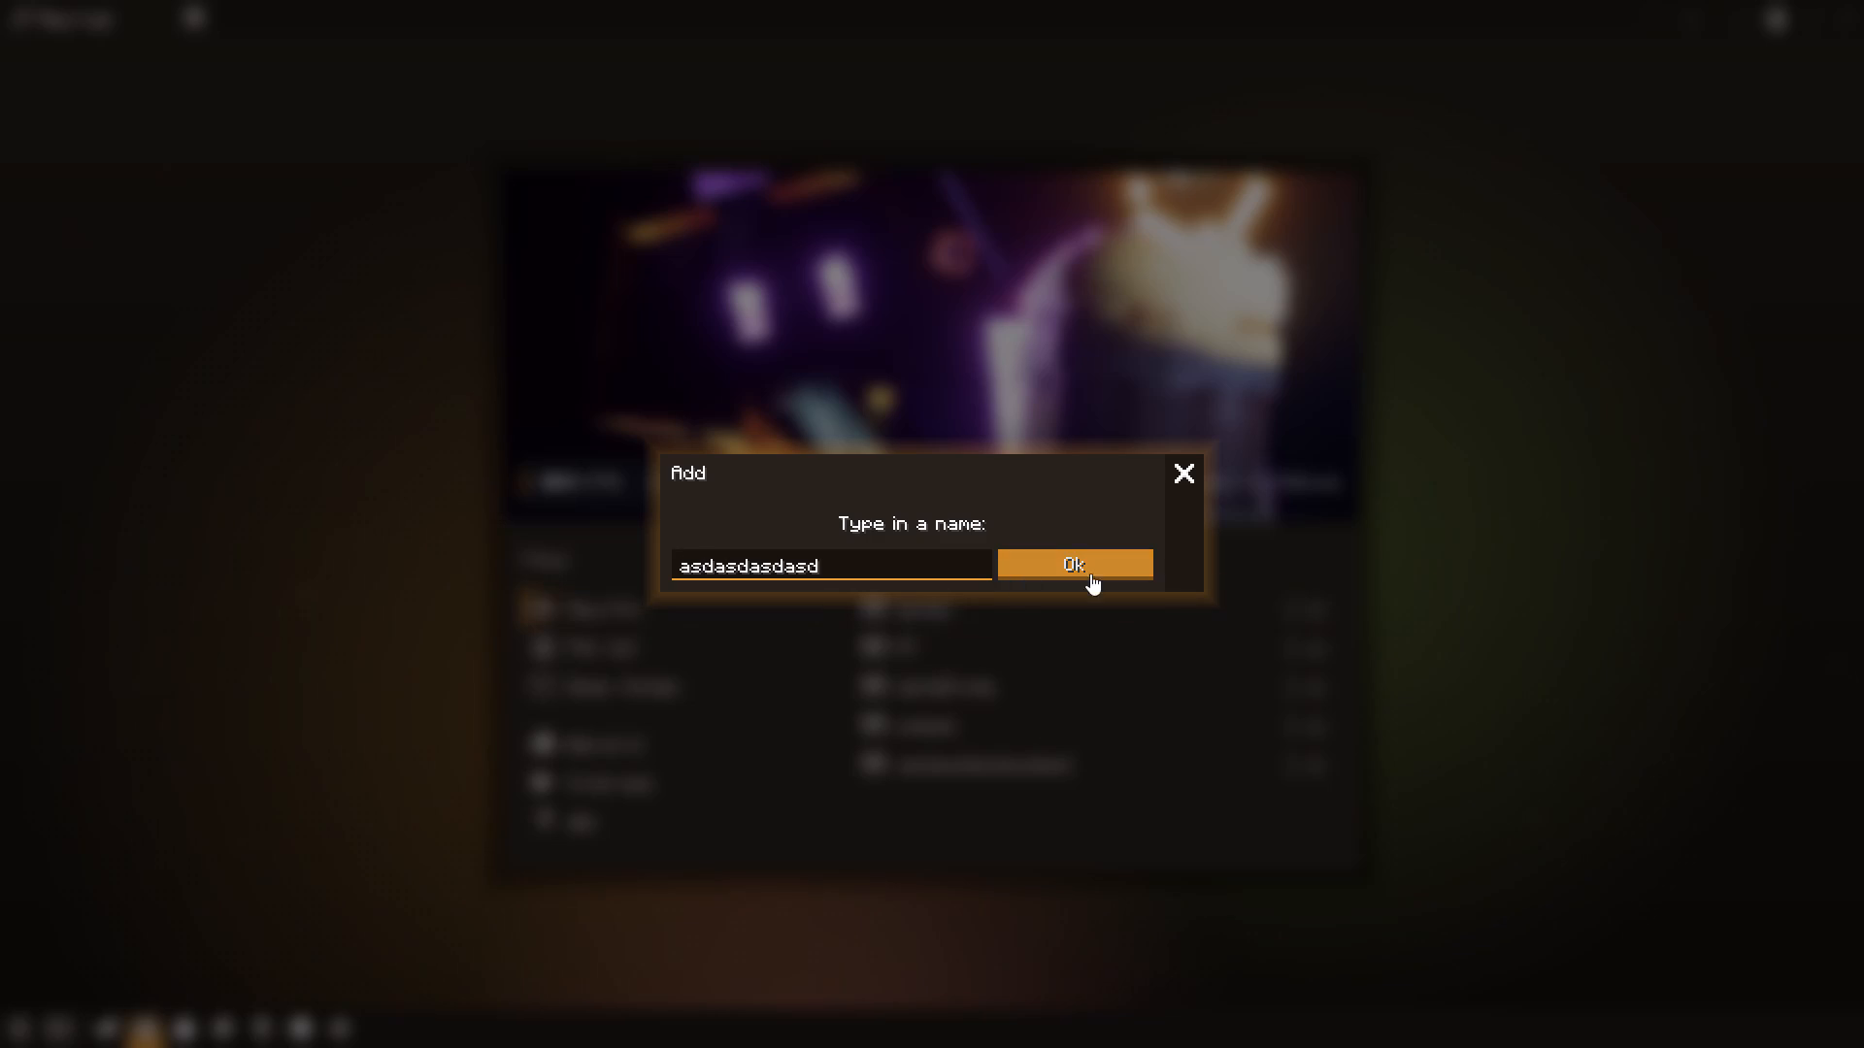
pyautogui.write('as')
pyautogui.click(1102, 561)
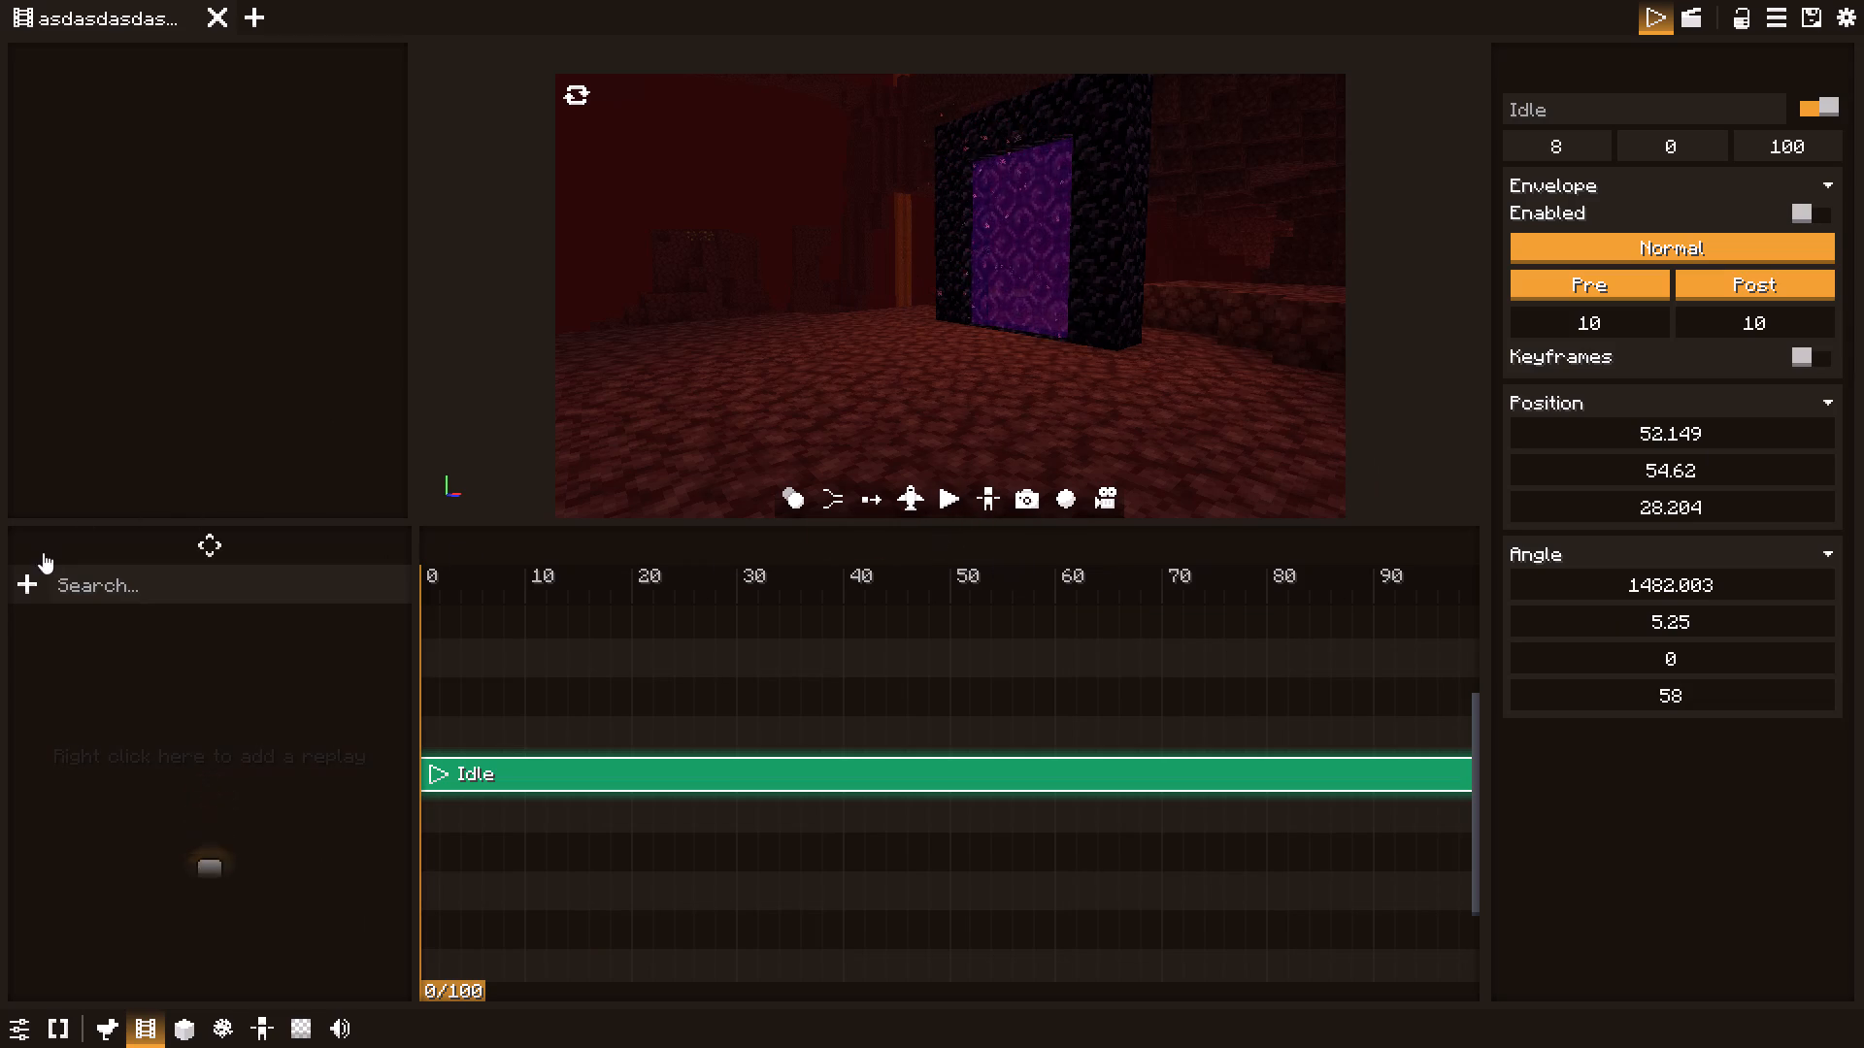
# Add a replay to the film using the player/steve_bends_3d model.
pyautogui.click(25, 572)
pyautogui.doubleClick(170, 224)
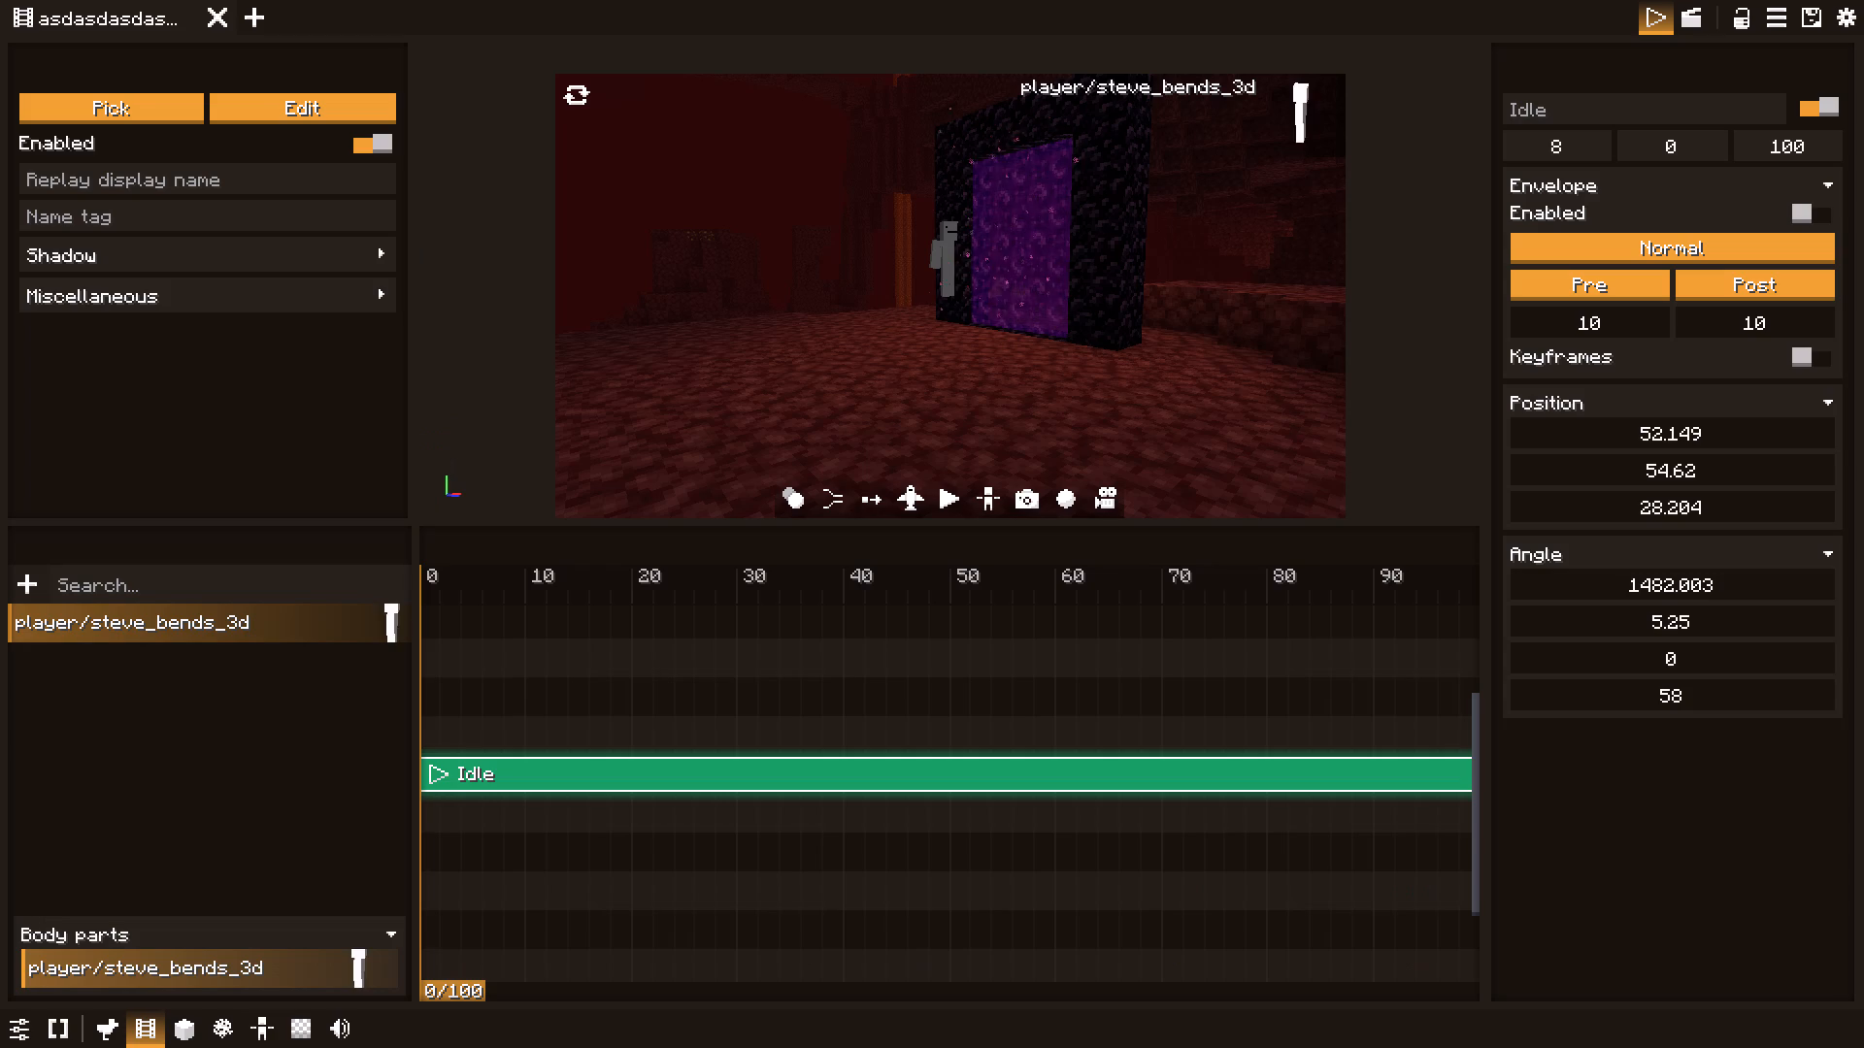
# Switch the film from camera editing to replay editing.
pyautogui.rightClick(943, 346)
pyautogui.click(968, 386)
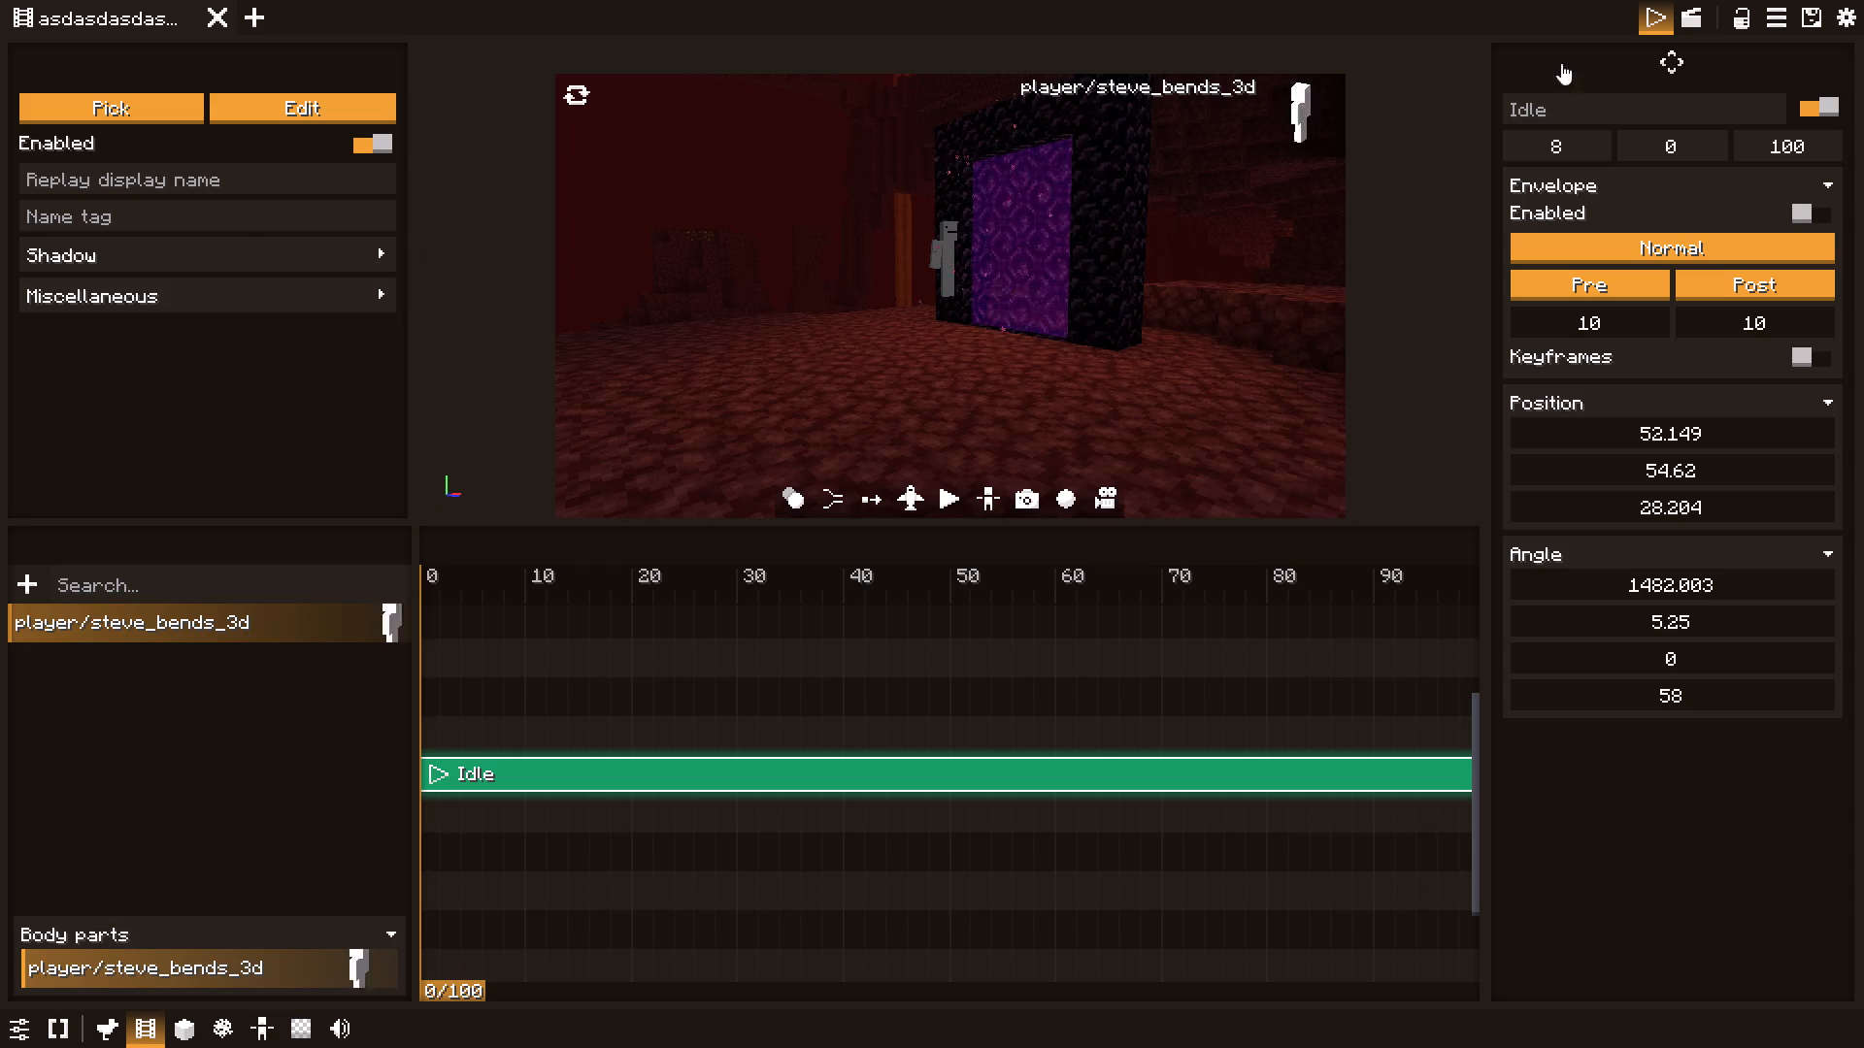
pyautogui.click(1686, 25)
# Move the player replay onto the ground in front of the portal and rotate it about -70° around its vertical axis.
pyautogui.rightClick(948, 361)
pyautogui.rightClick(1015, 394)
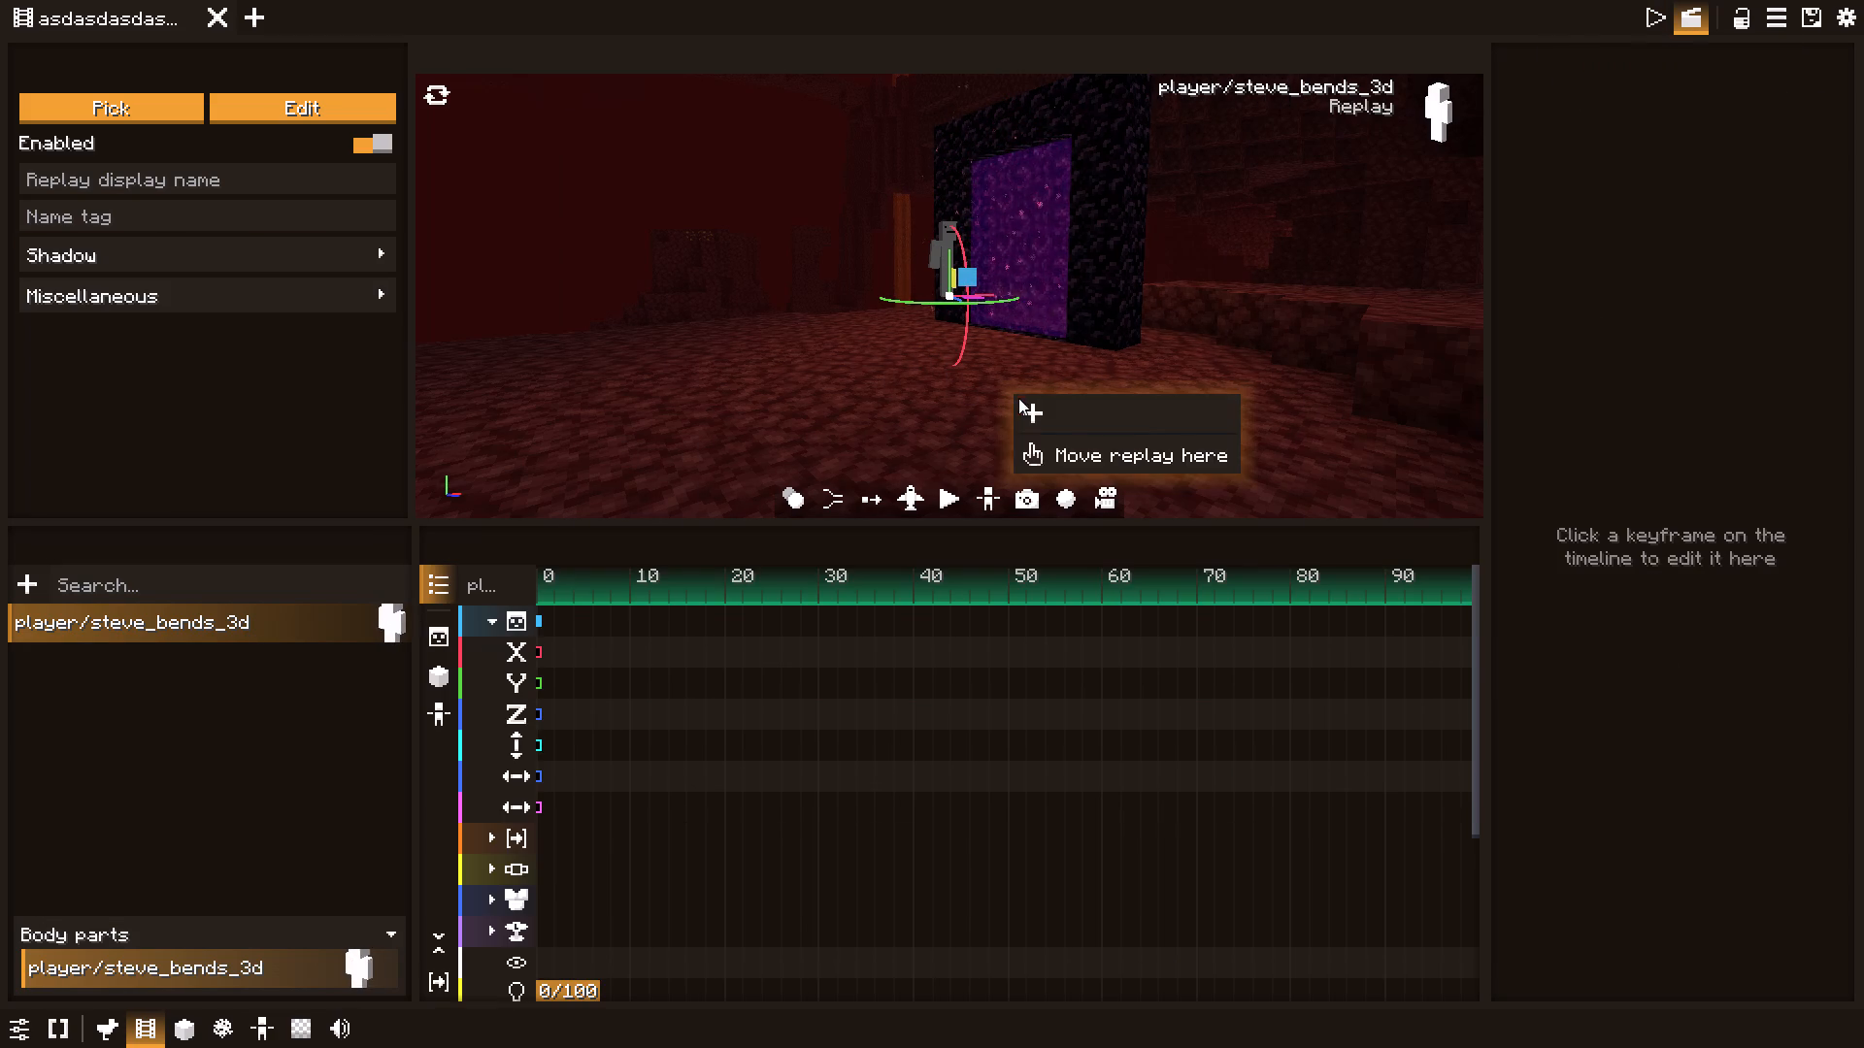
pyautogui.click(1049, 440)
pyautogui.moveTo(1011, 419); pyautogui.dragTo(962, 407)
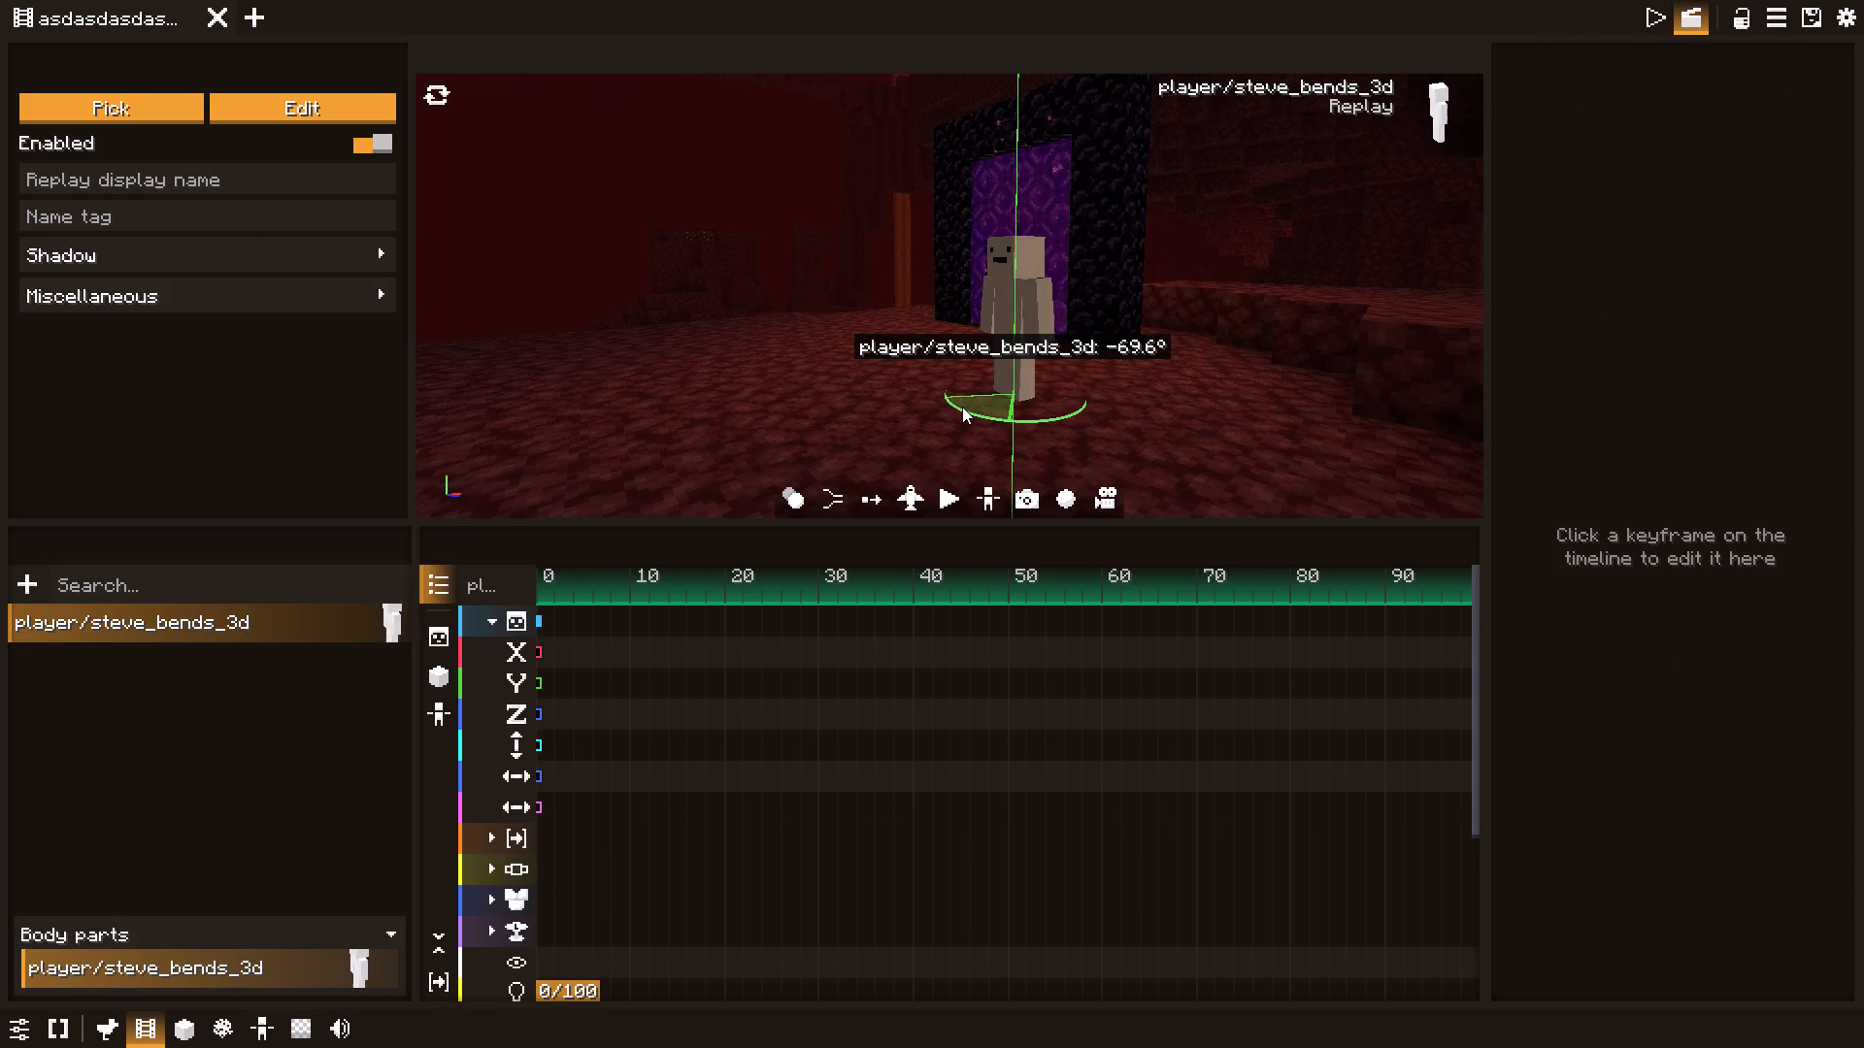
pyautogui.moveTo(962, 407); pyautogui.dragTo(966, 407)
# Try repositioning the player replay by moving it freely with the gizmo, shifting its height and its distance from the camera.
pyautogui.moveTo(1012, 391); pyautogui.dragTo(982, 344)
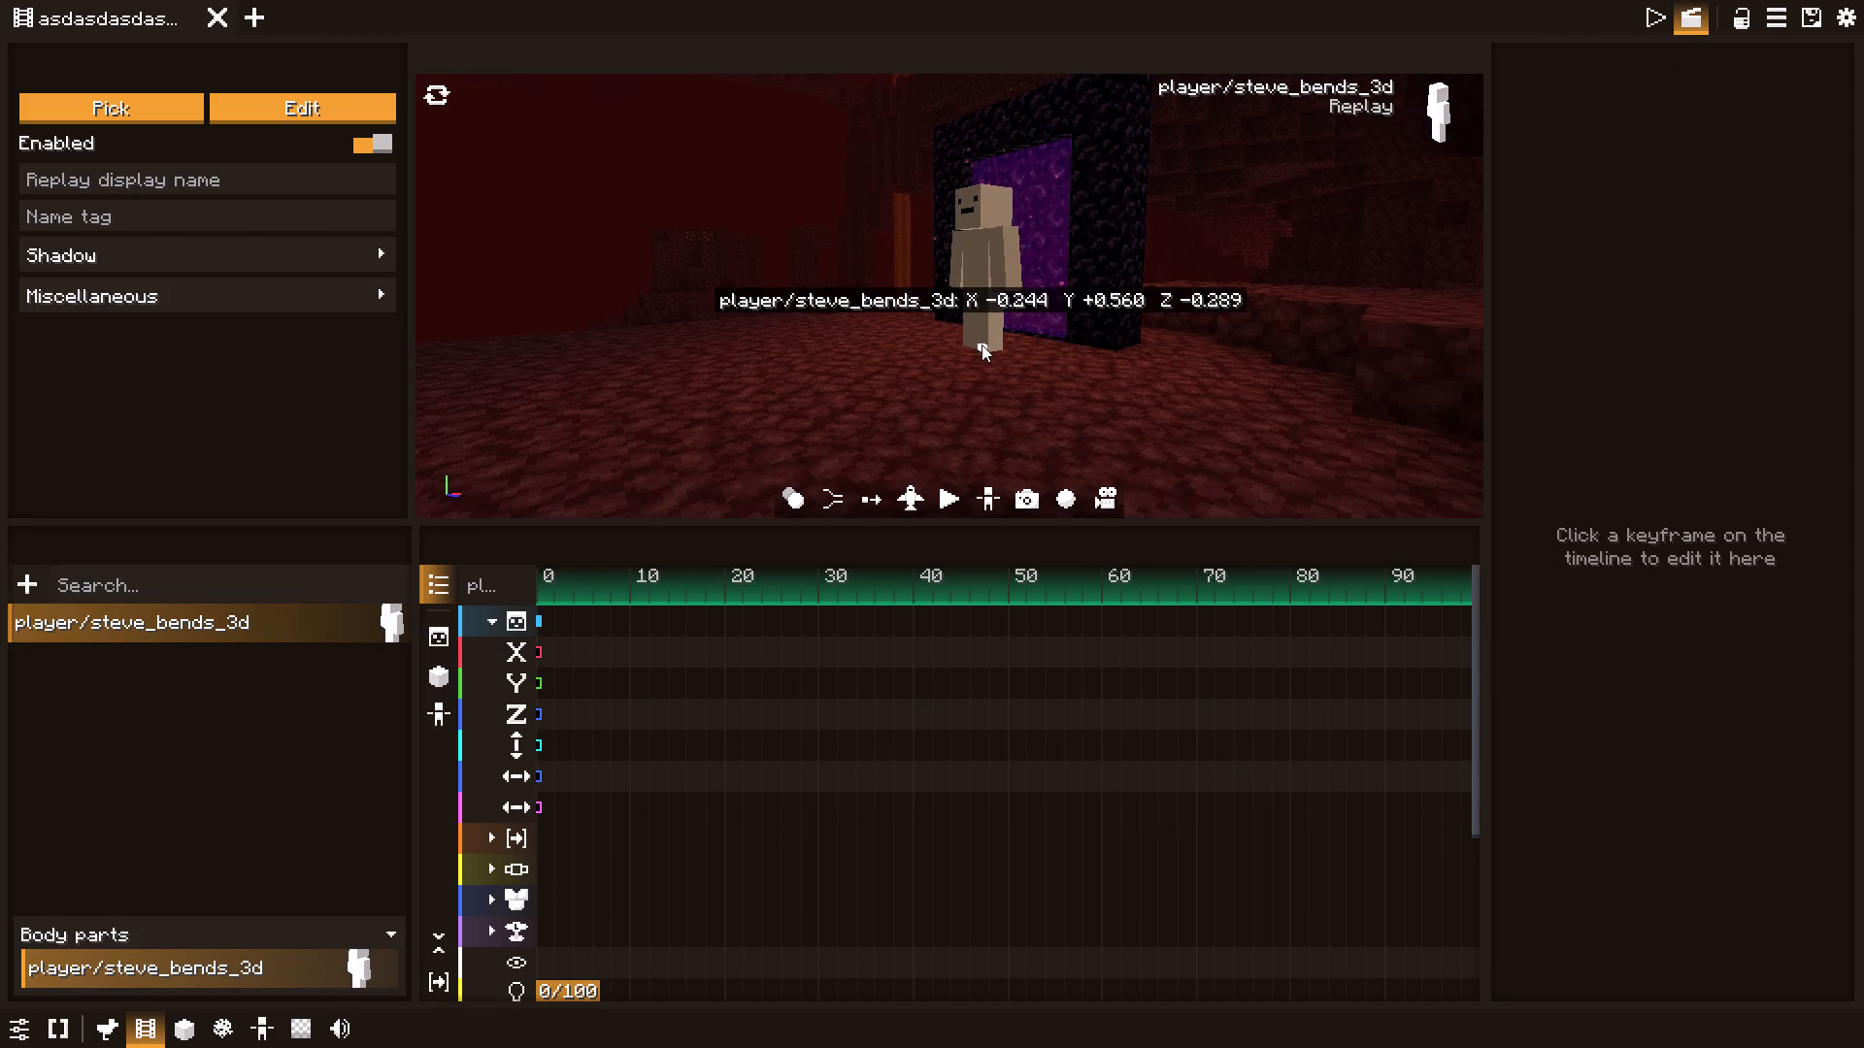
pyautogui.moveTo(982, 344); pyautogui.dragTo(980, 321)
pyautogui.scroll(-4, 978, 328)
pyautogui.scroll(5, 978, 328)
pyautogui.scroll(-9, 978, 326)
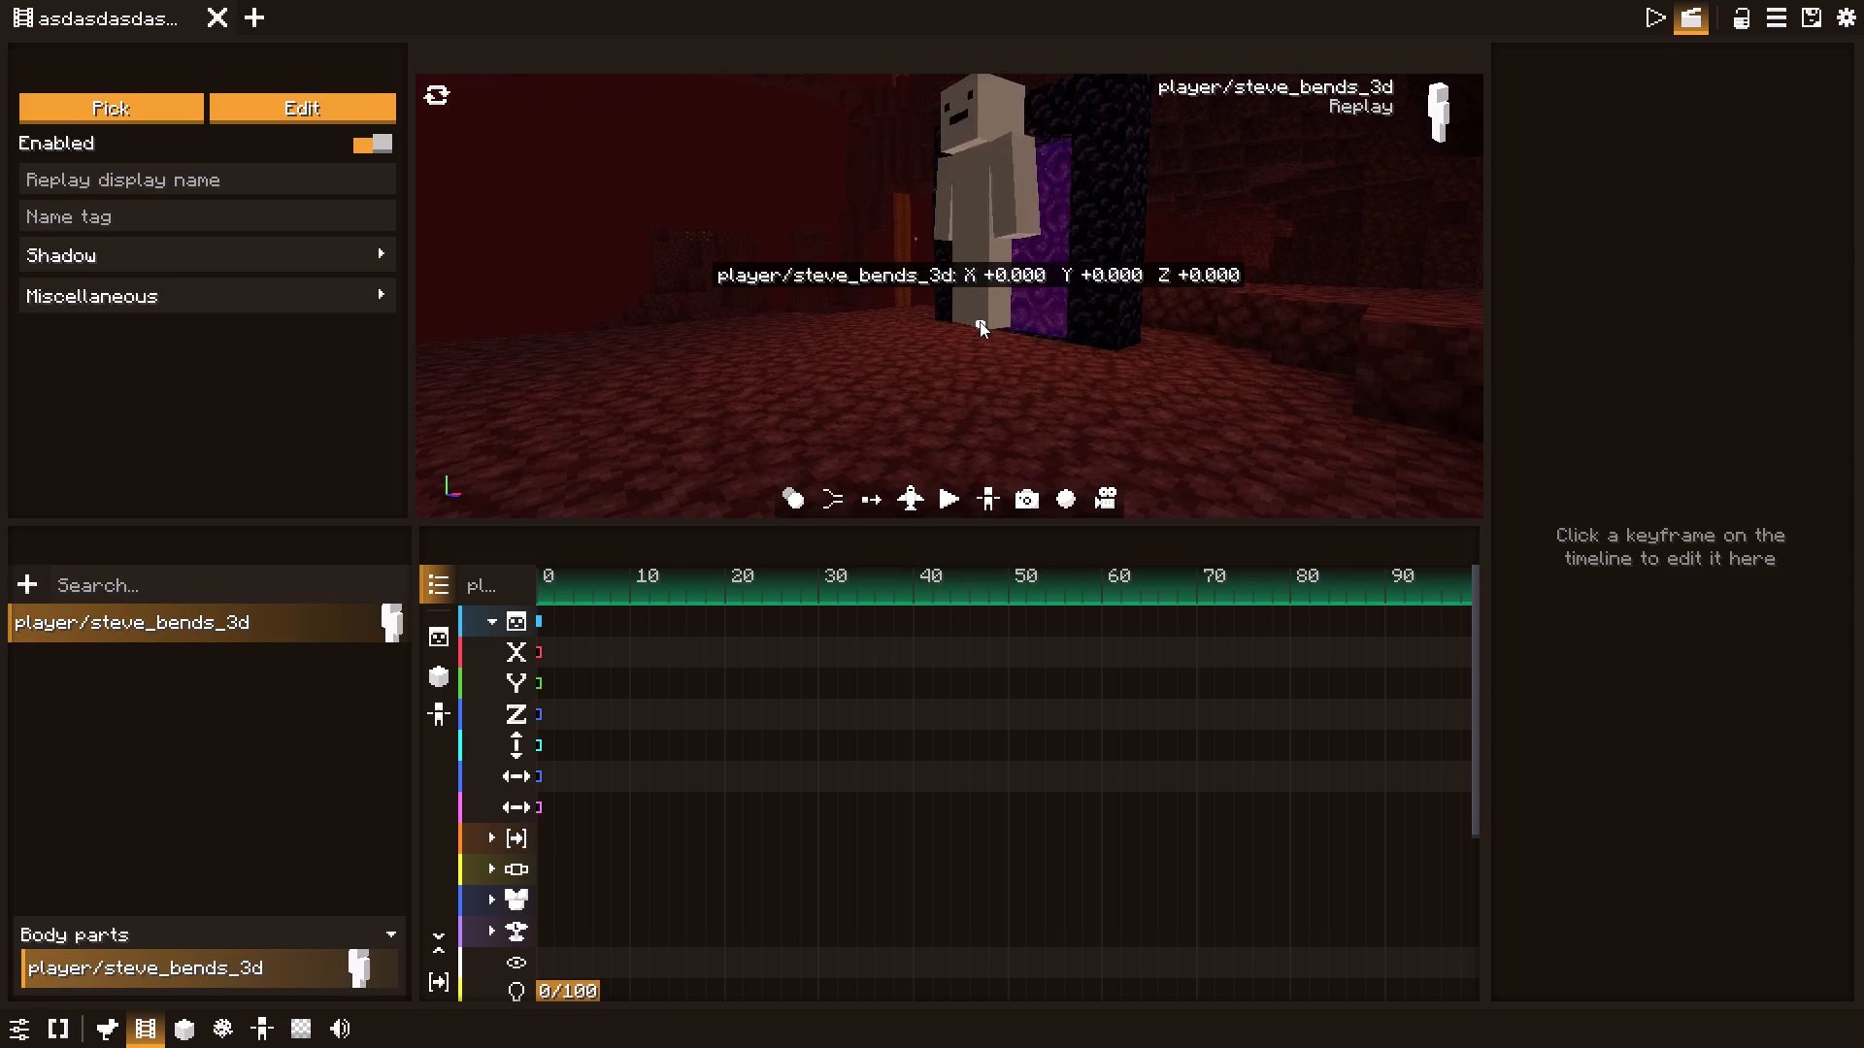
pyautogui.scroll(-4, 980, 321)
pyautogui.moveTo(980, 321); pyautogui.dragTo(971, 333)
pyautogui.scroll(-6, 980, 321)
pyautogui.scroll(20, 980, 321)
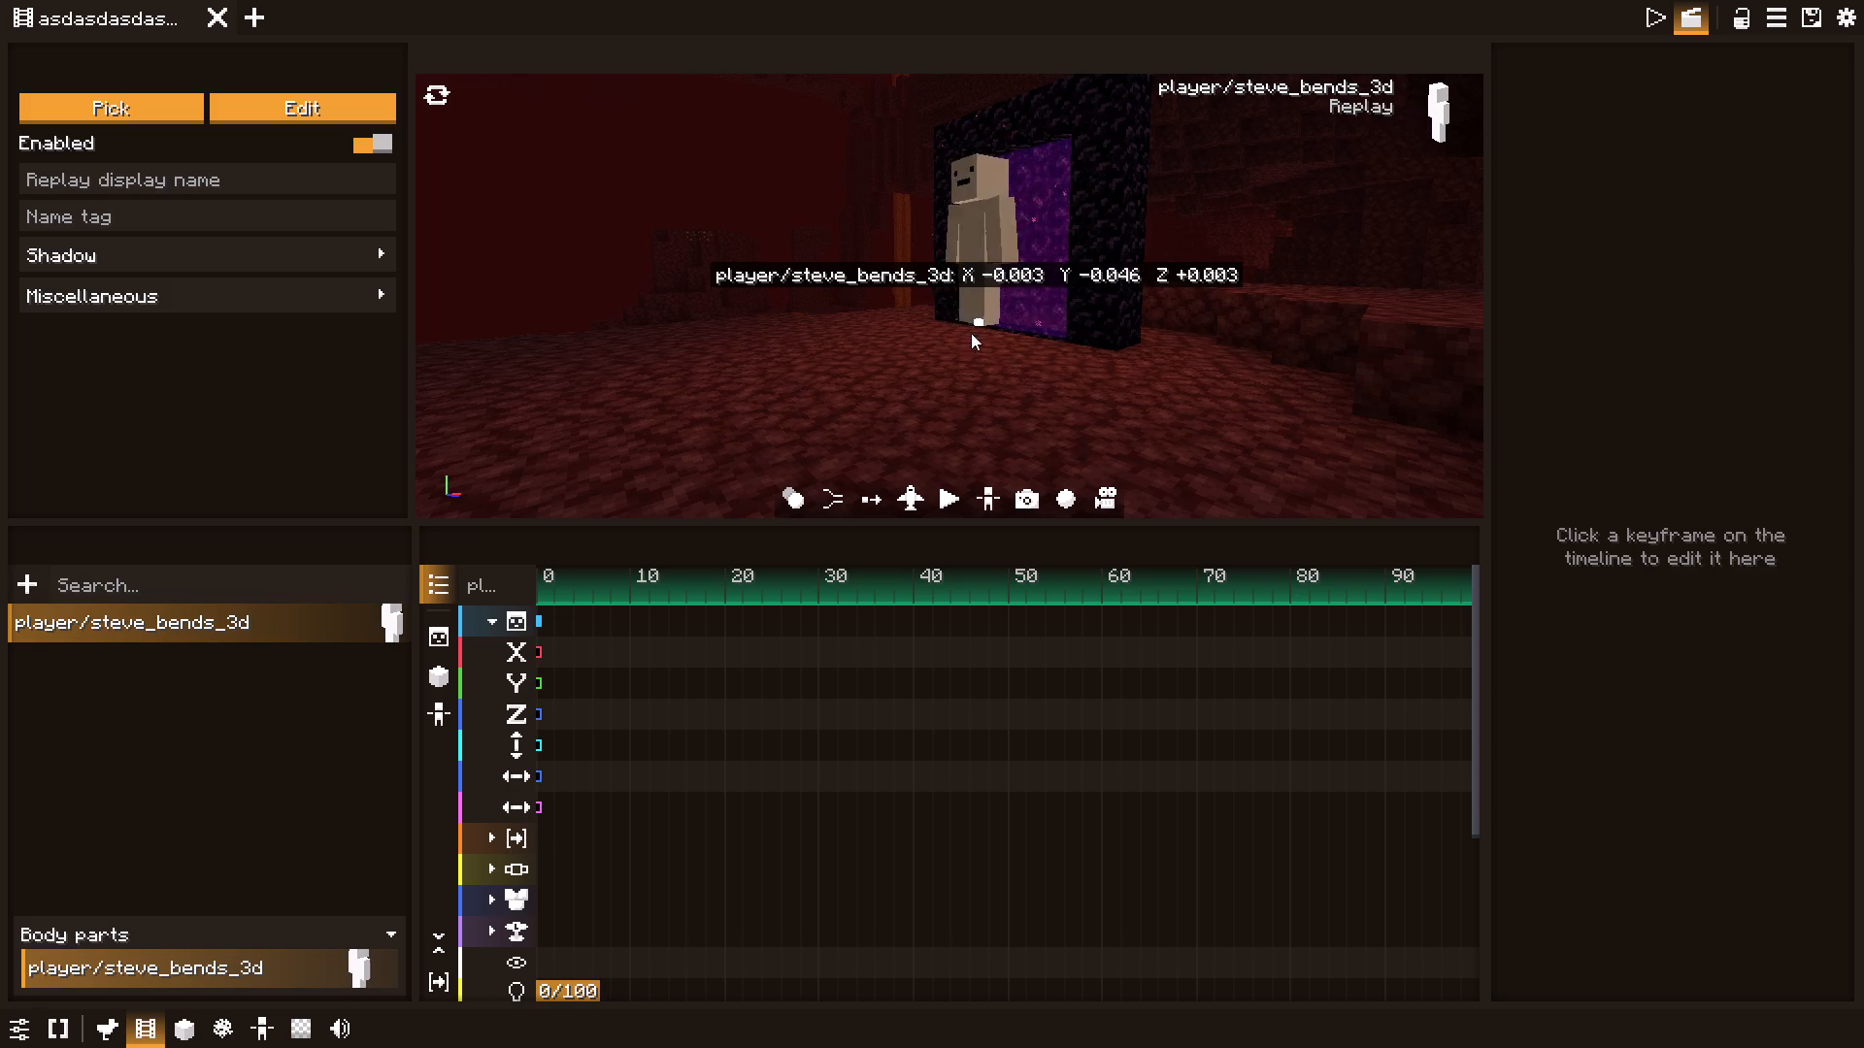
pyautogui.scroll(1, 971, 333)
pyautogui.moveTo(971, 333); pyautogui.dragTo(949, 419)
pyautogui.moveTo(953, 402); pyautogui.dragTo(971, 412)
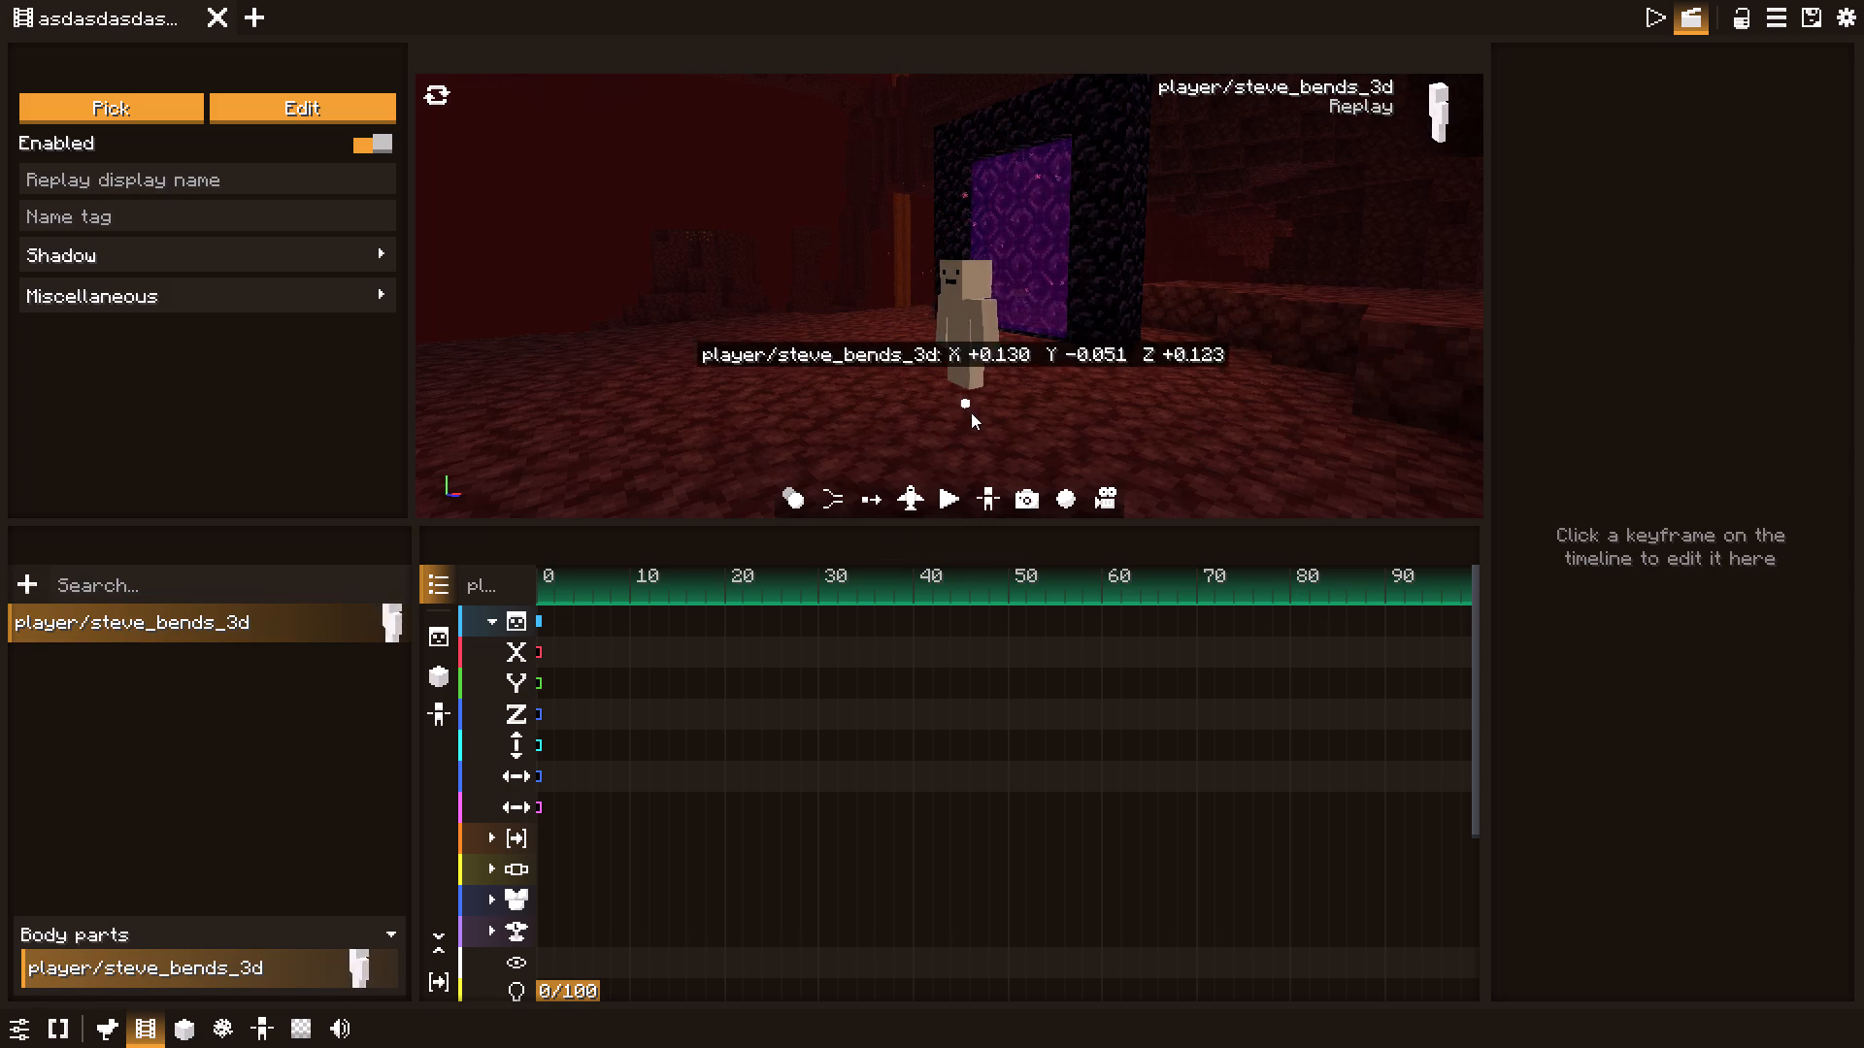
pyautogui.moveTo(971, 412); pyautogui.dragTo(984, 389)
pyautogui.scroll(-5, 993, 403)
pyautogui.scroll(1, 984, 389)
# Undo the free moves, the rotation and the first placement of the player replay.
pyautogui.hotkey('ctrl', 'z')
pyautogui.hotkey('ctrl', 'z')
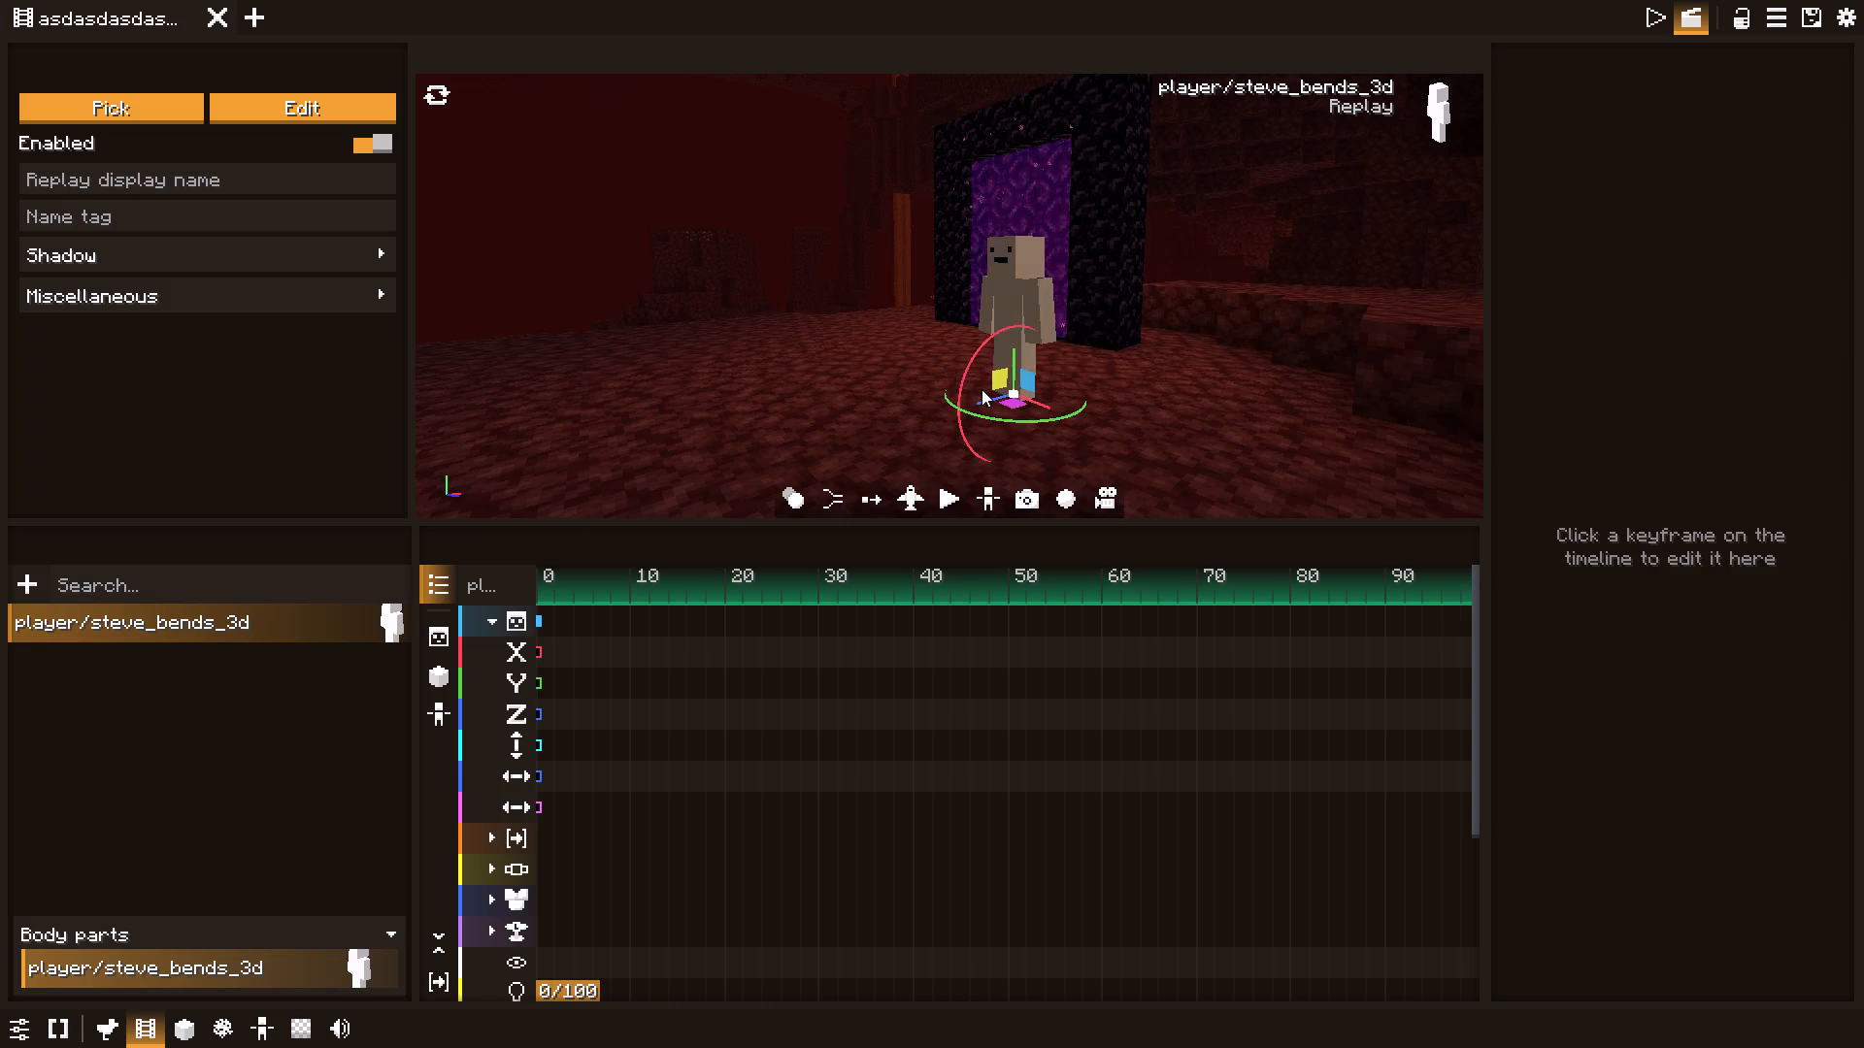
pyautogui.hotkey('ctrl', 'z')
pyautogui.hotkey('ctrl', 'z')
# Place the player replay on the netherrack close to the camera and turn it around its vertical axis.
pyautogui.moveTo(949, 292); pyautogui.dragTo(960, 299)
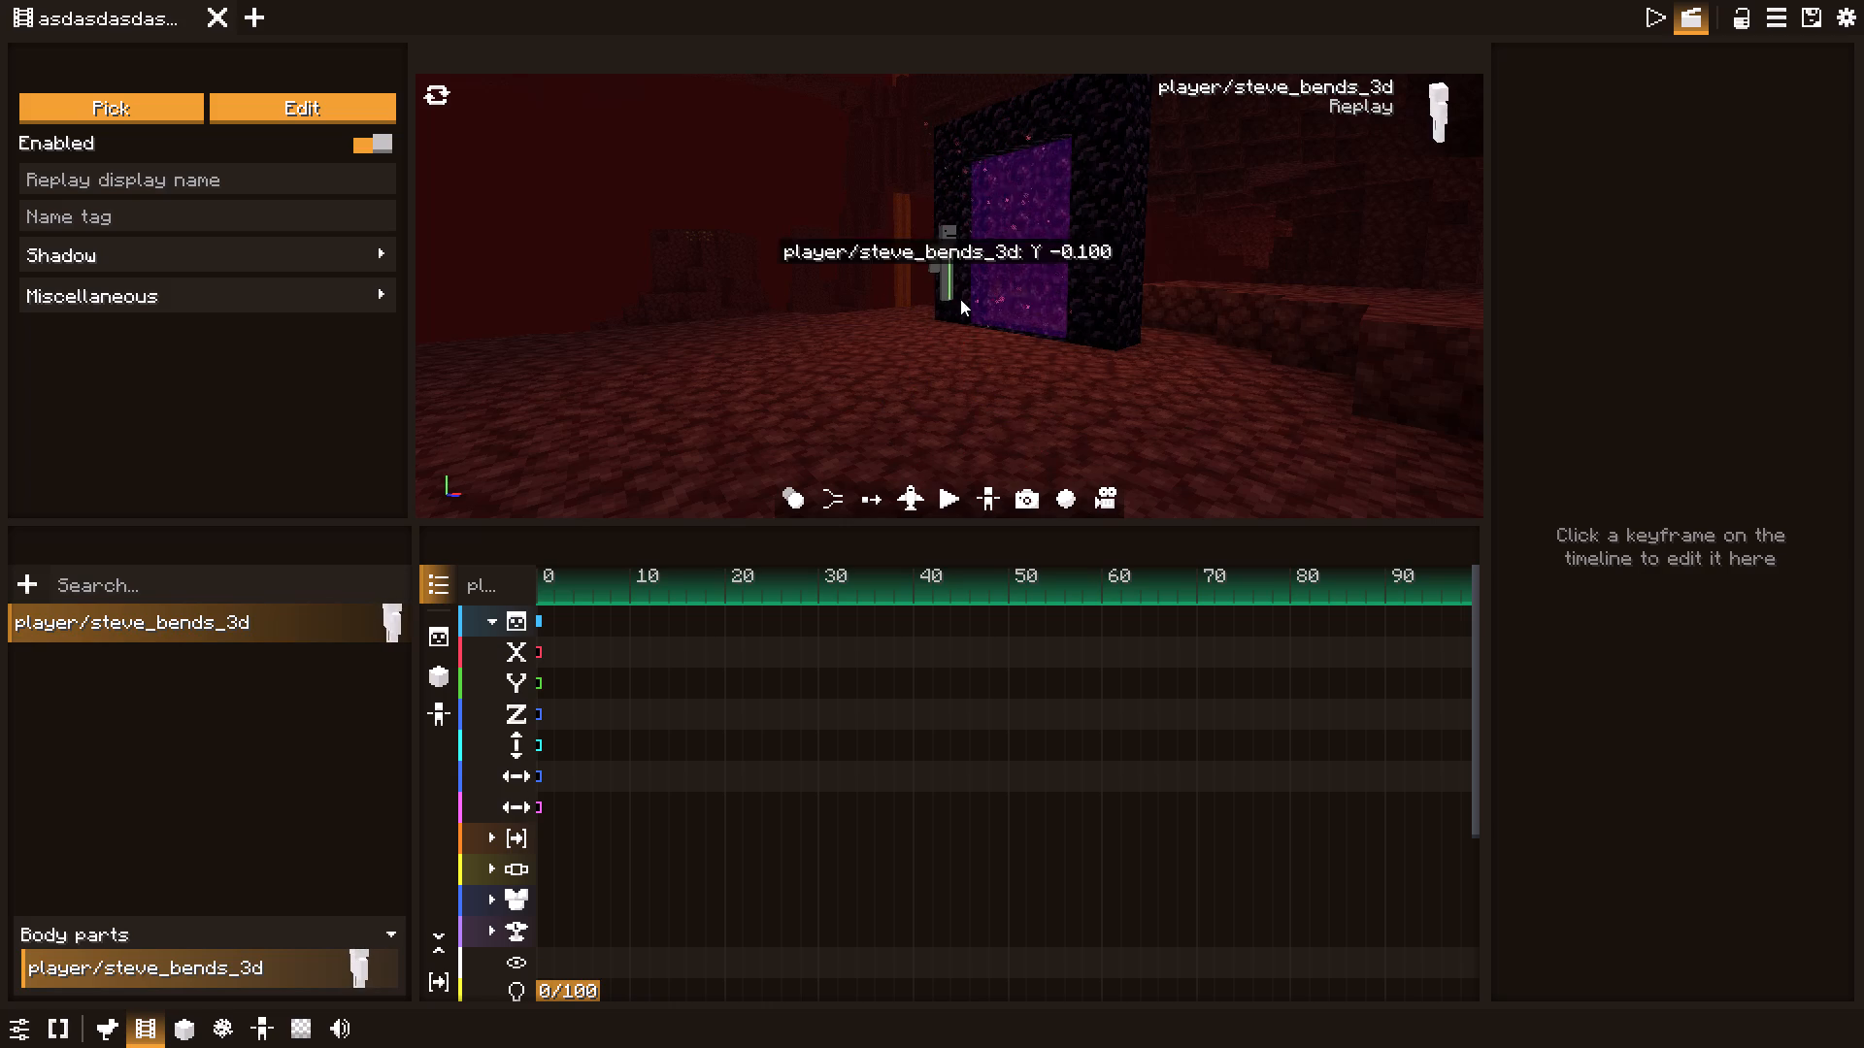
pyautogui.moveTo(960, 299); pyautogui.dragTo(960, 312)
pyautogui.rightClick(995, 455)
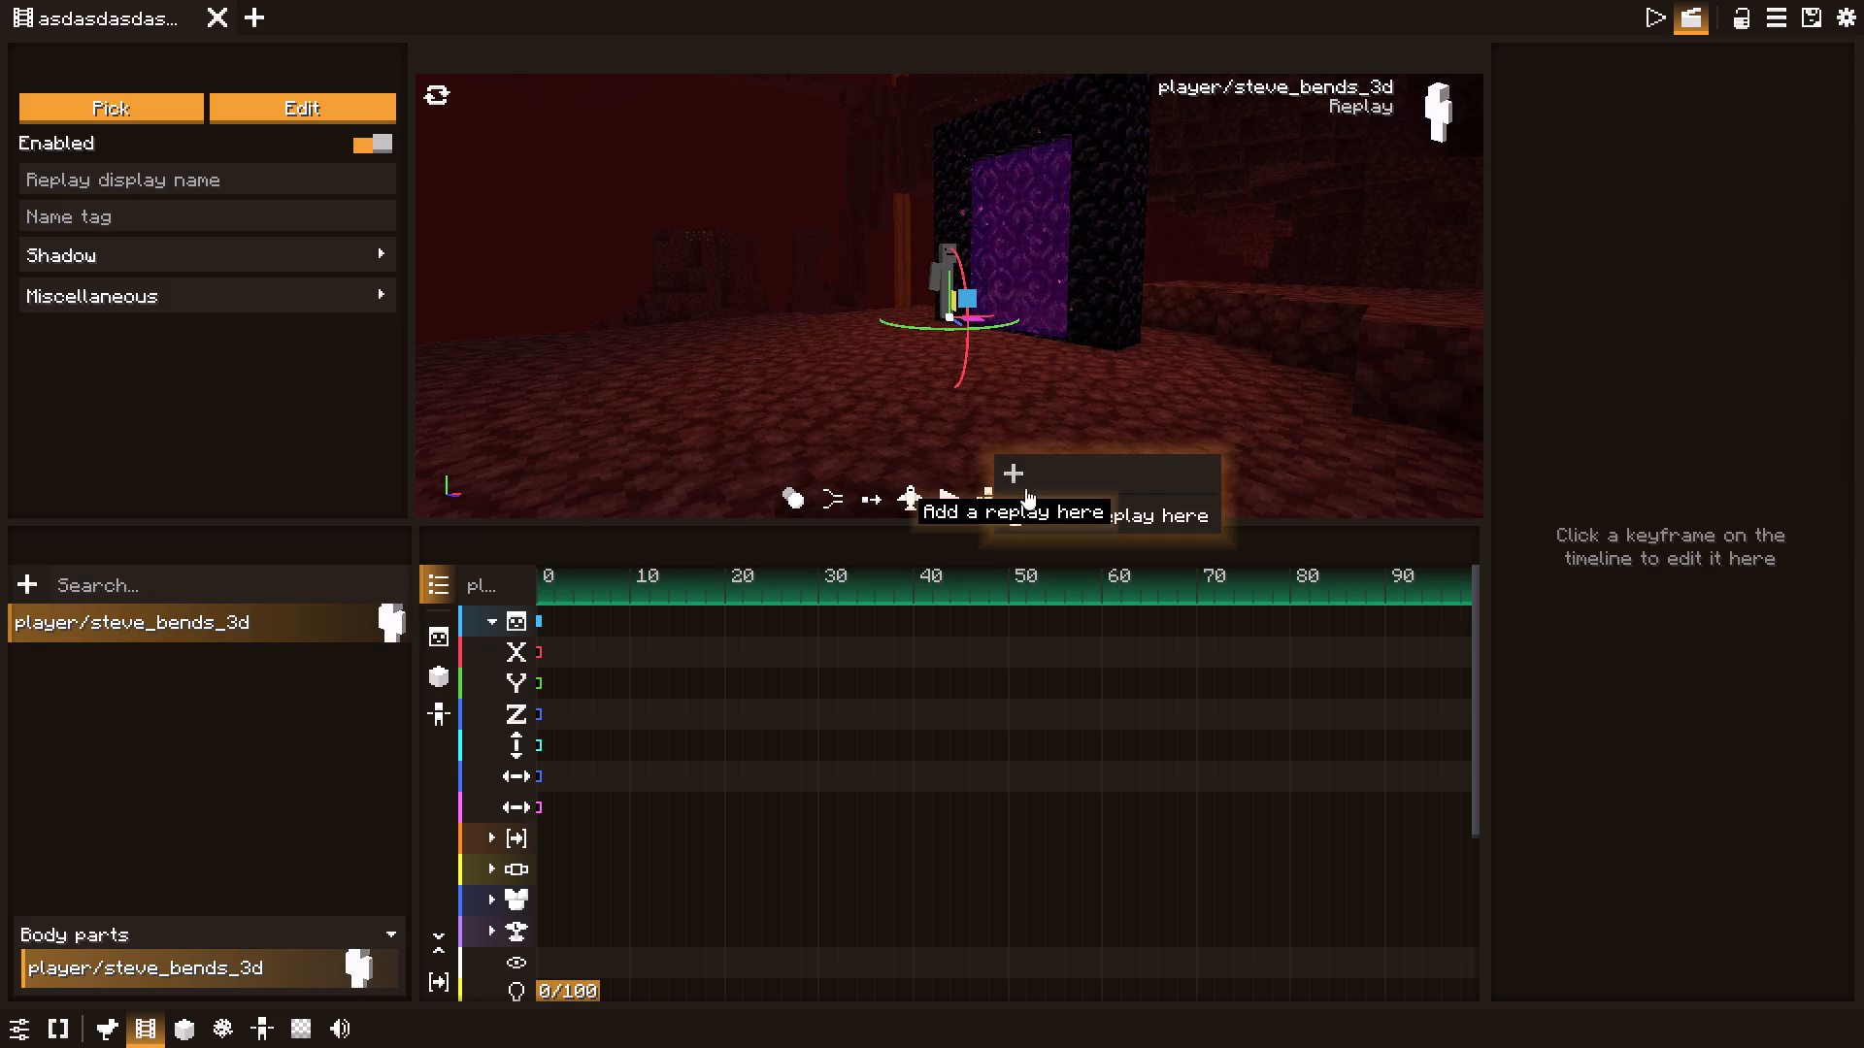
pyautogui.click(1034, 512)
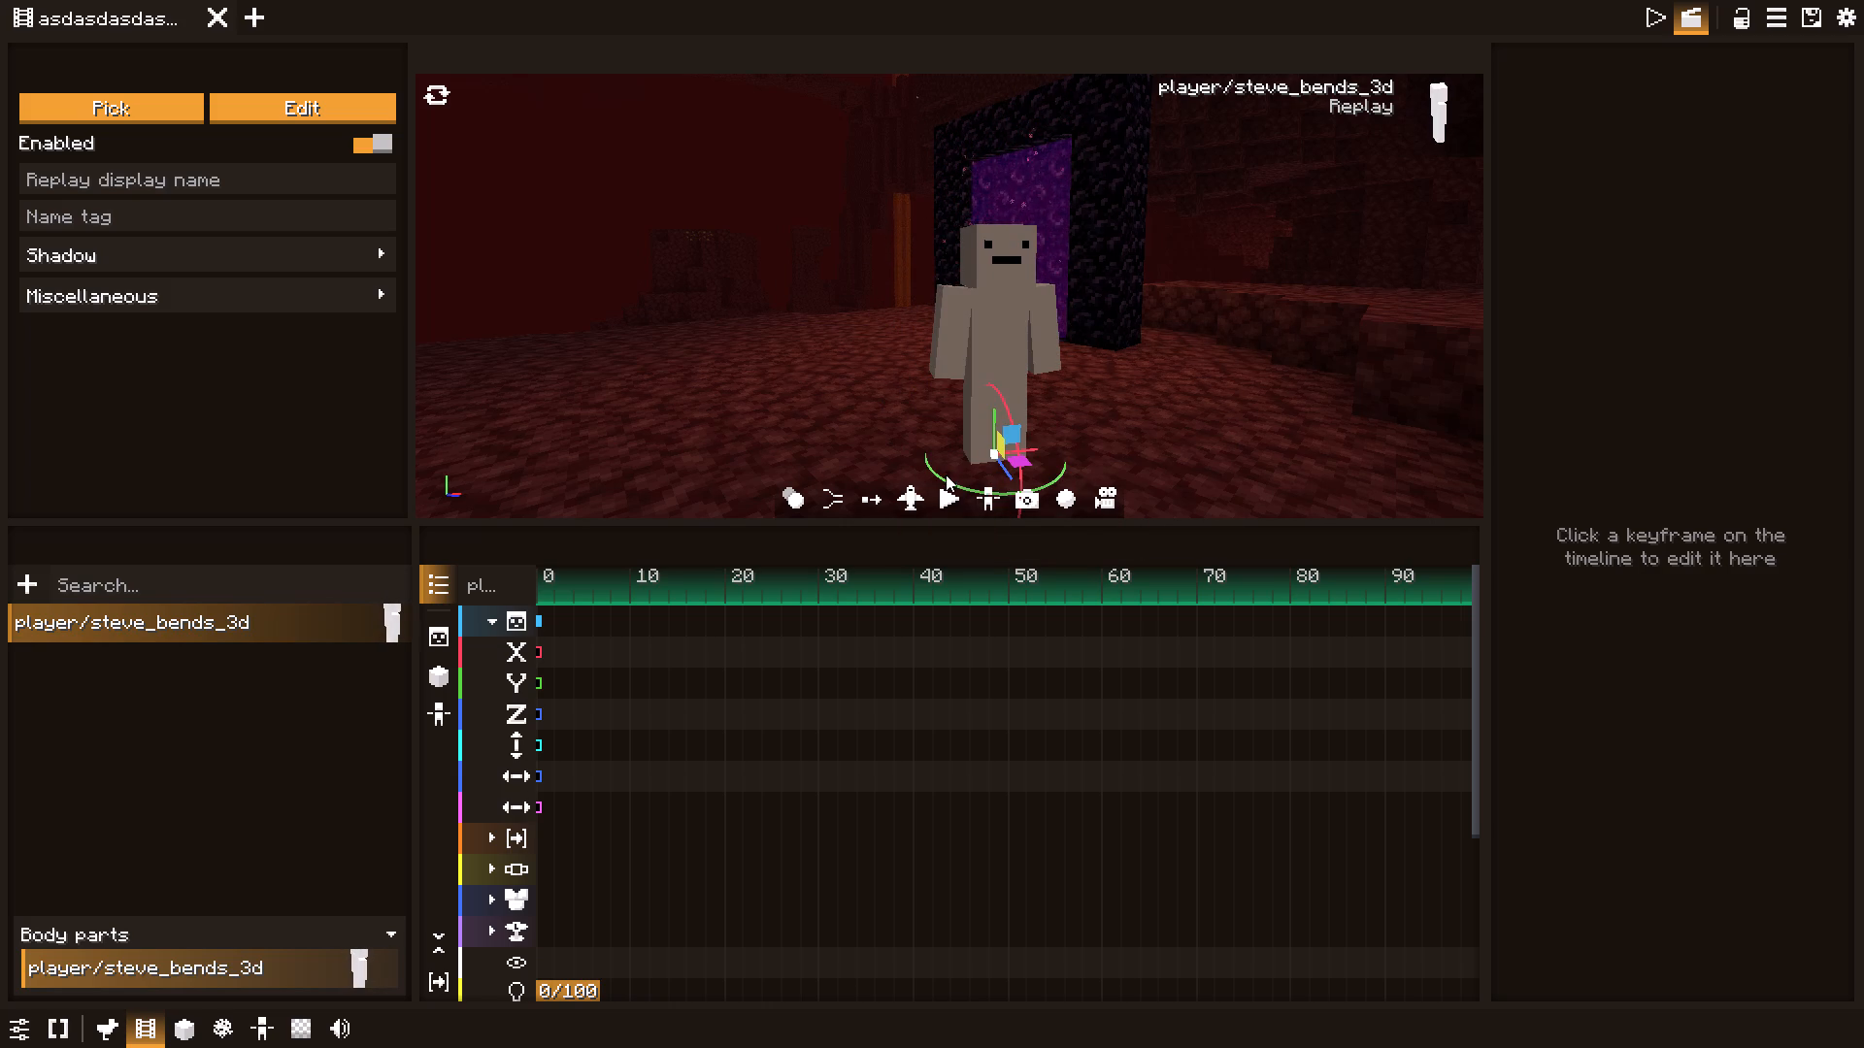
pyautogui.moveTo(937, 476); pyautogui.dragTo(863, 430)
pyautogui.moveTo(955, 485); pyautogui.dragTo(944, 485)
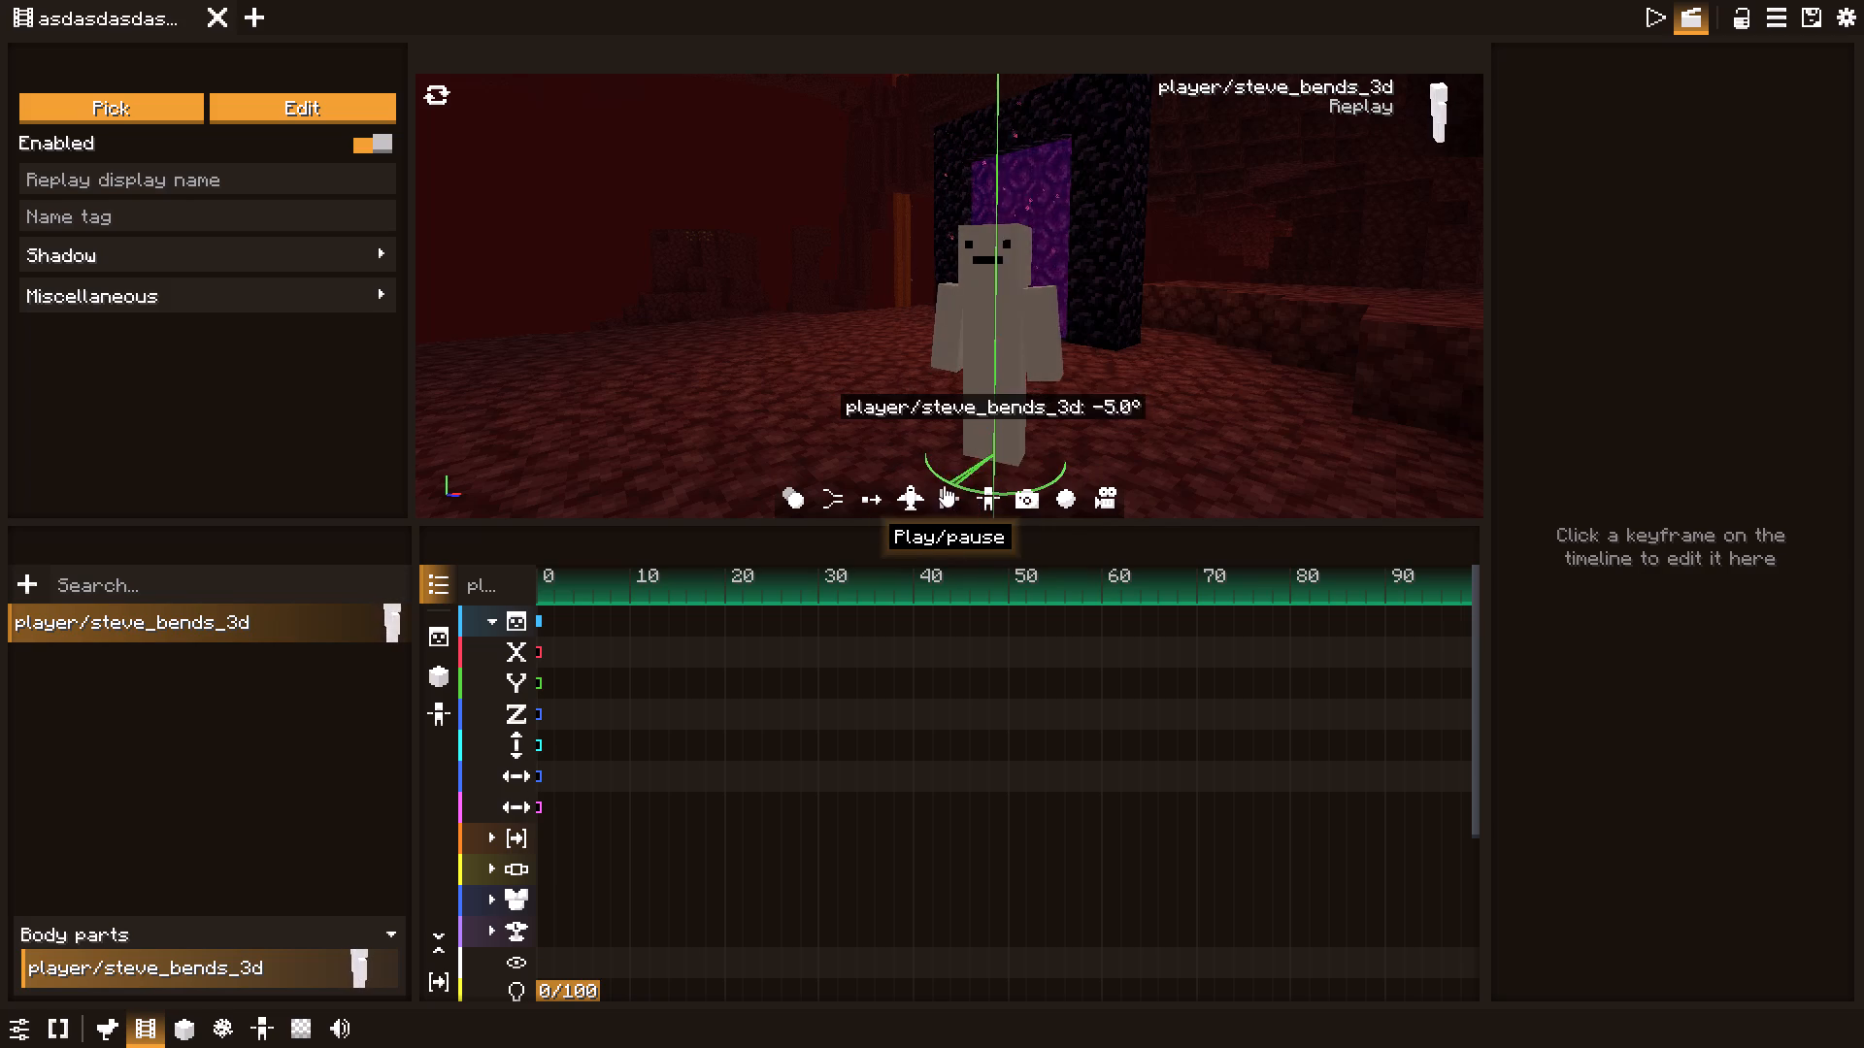
pyautogui.moveTo(944, 485); pyautogui.dragTo(902, 446)
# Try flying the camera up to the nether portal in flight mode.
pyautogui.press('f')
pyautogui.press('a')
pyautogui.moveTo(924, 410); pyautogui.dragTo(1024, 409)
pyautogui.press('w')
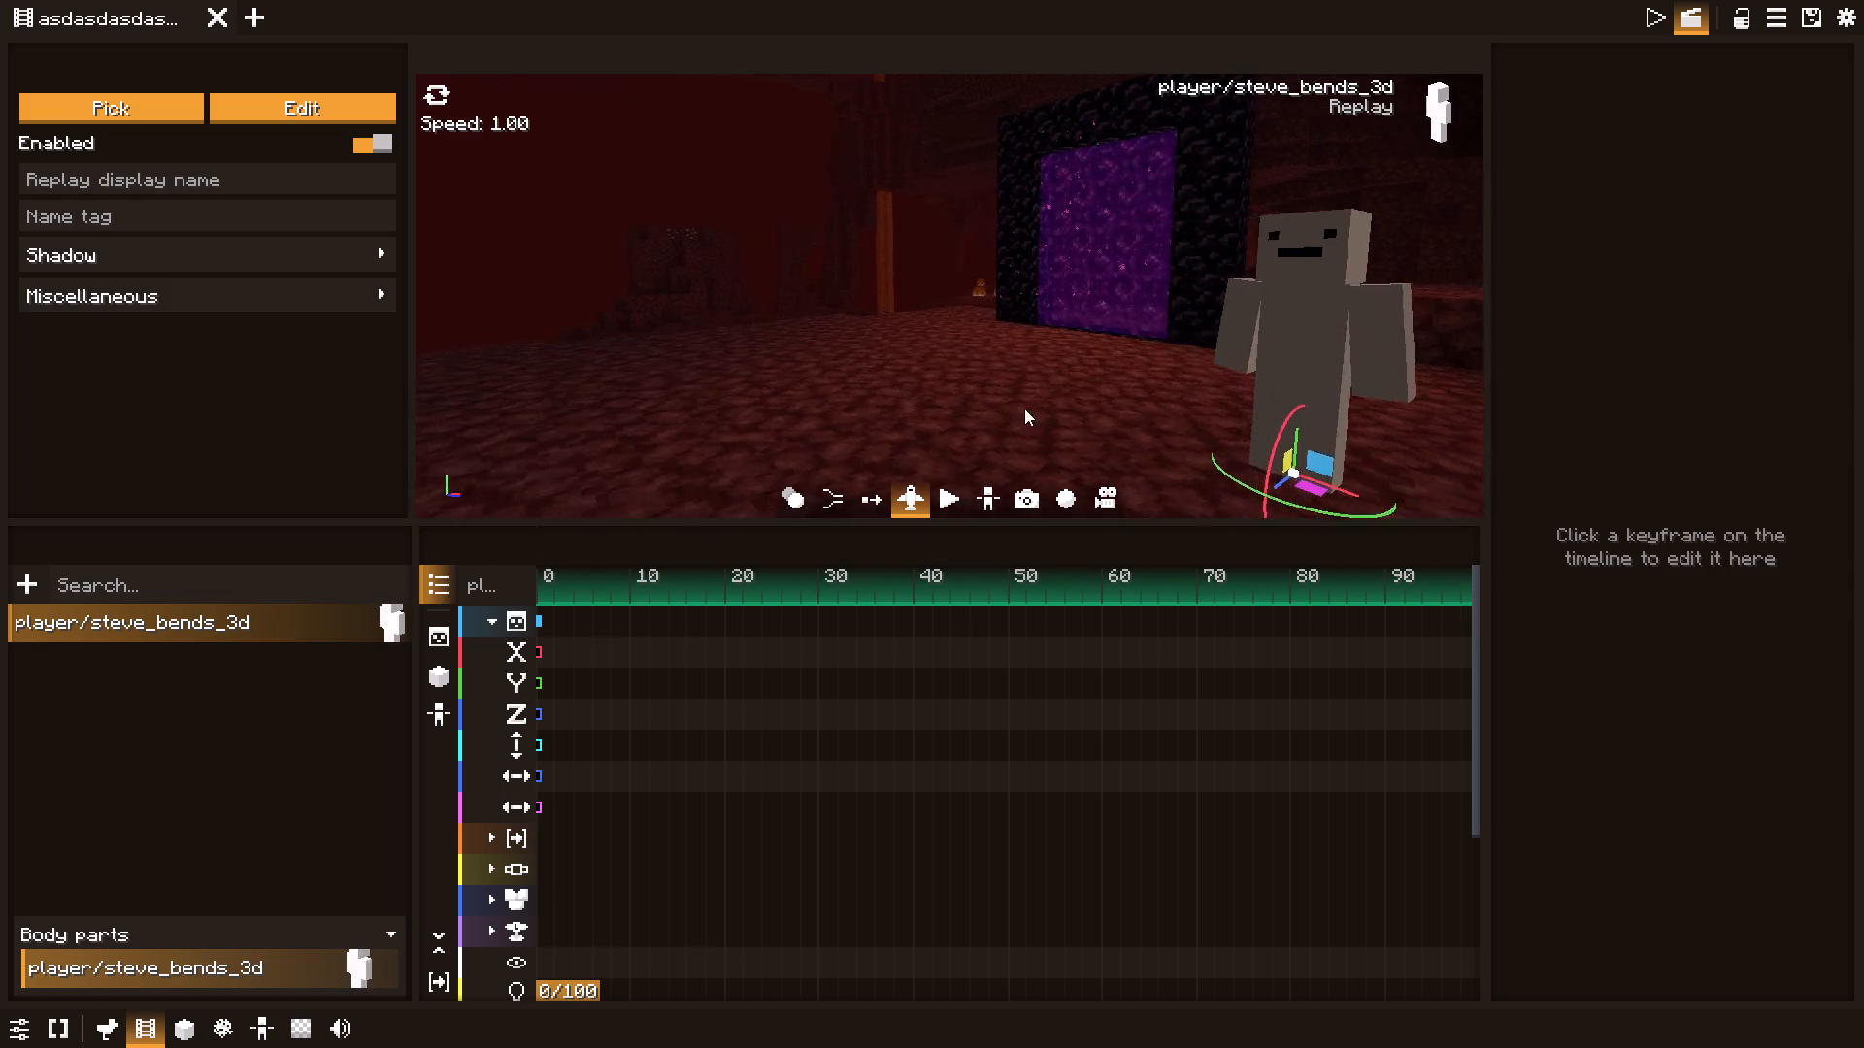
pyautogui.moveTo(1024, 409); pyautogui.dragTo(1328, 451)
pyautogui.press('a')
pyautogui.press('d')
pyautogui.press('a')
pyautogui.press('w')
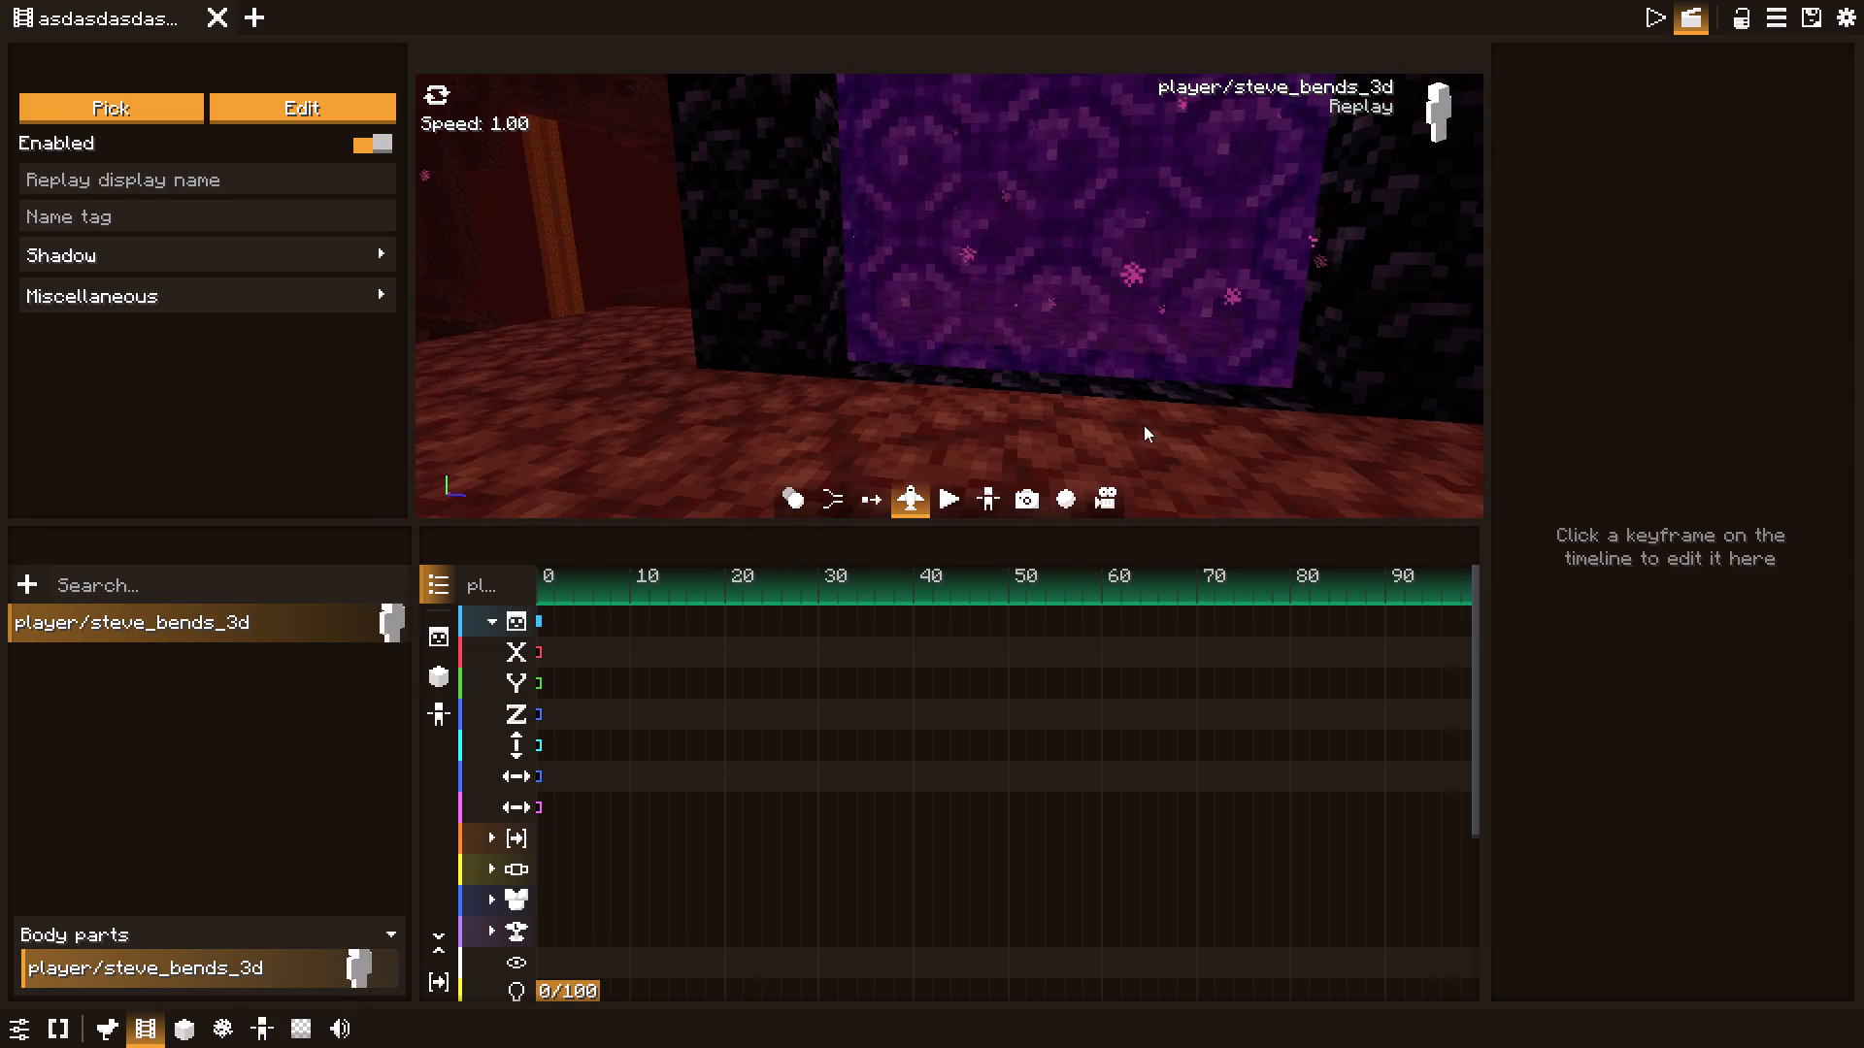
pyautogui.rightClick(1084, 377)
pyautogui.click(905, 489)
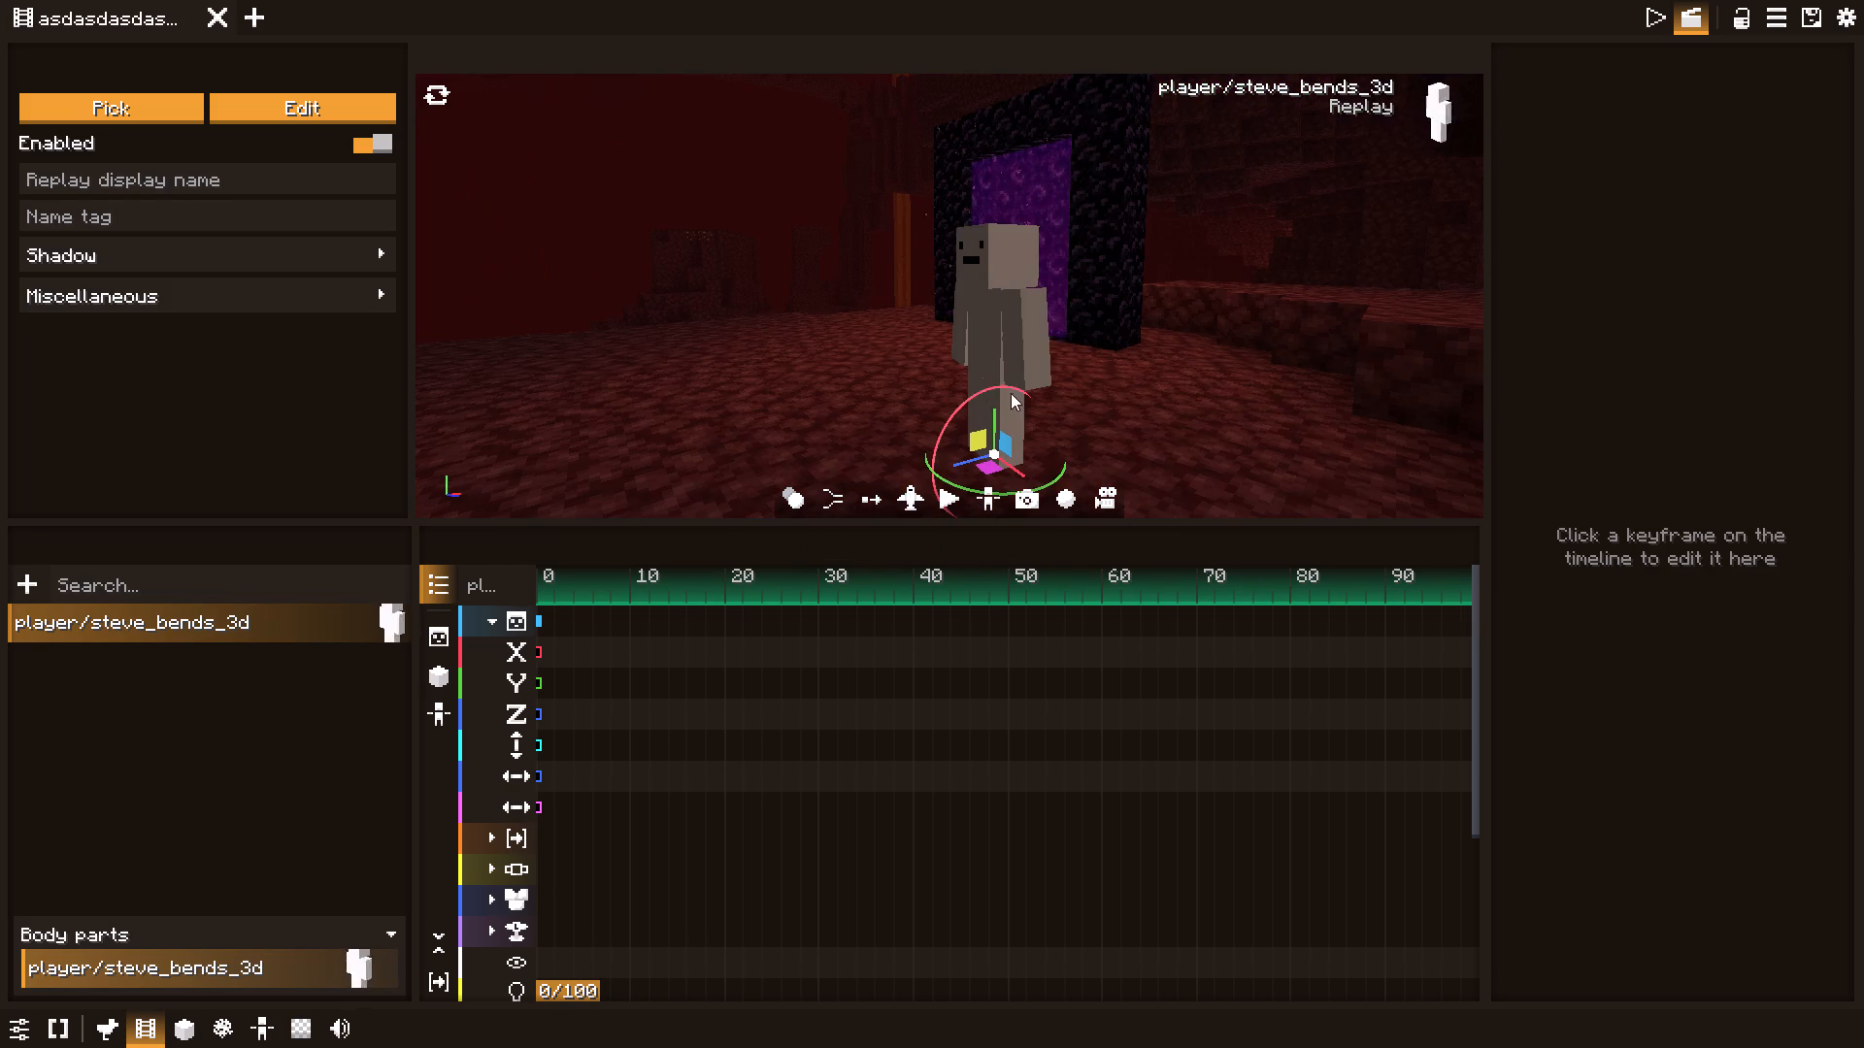
# Change the camera mode to Free.
pyautogui.click(1024, 498)
pyautogui.click(1030, 505)
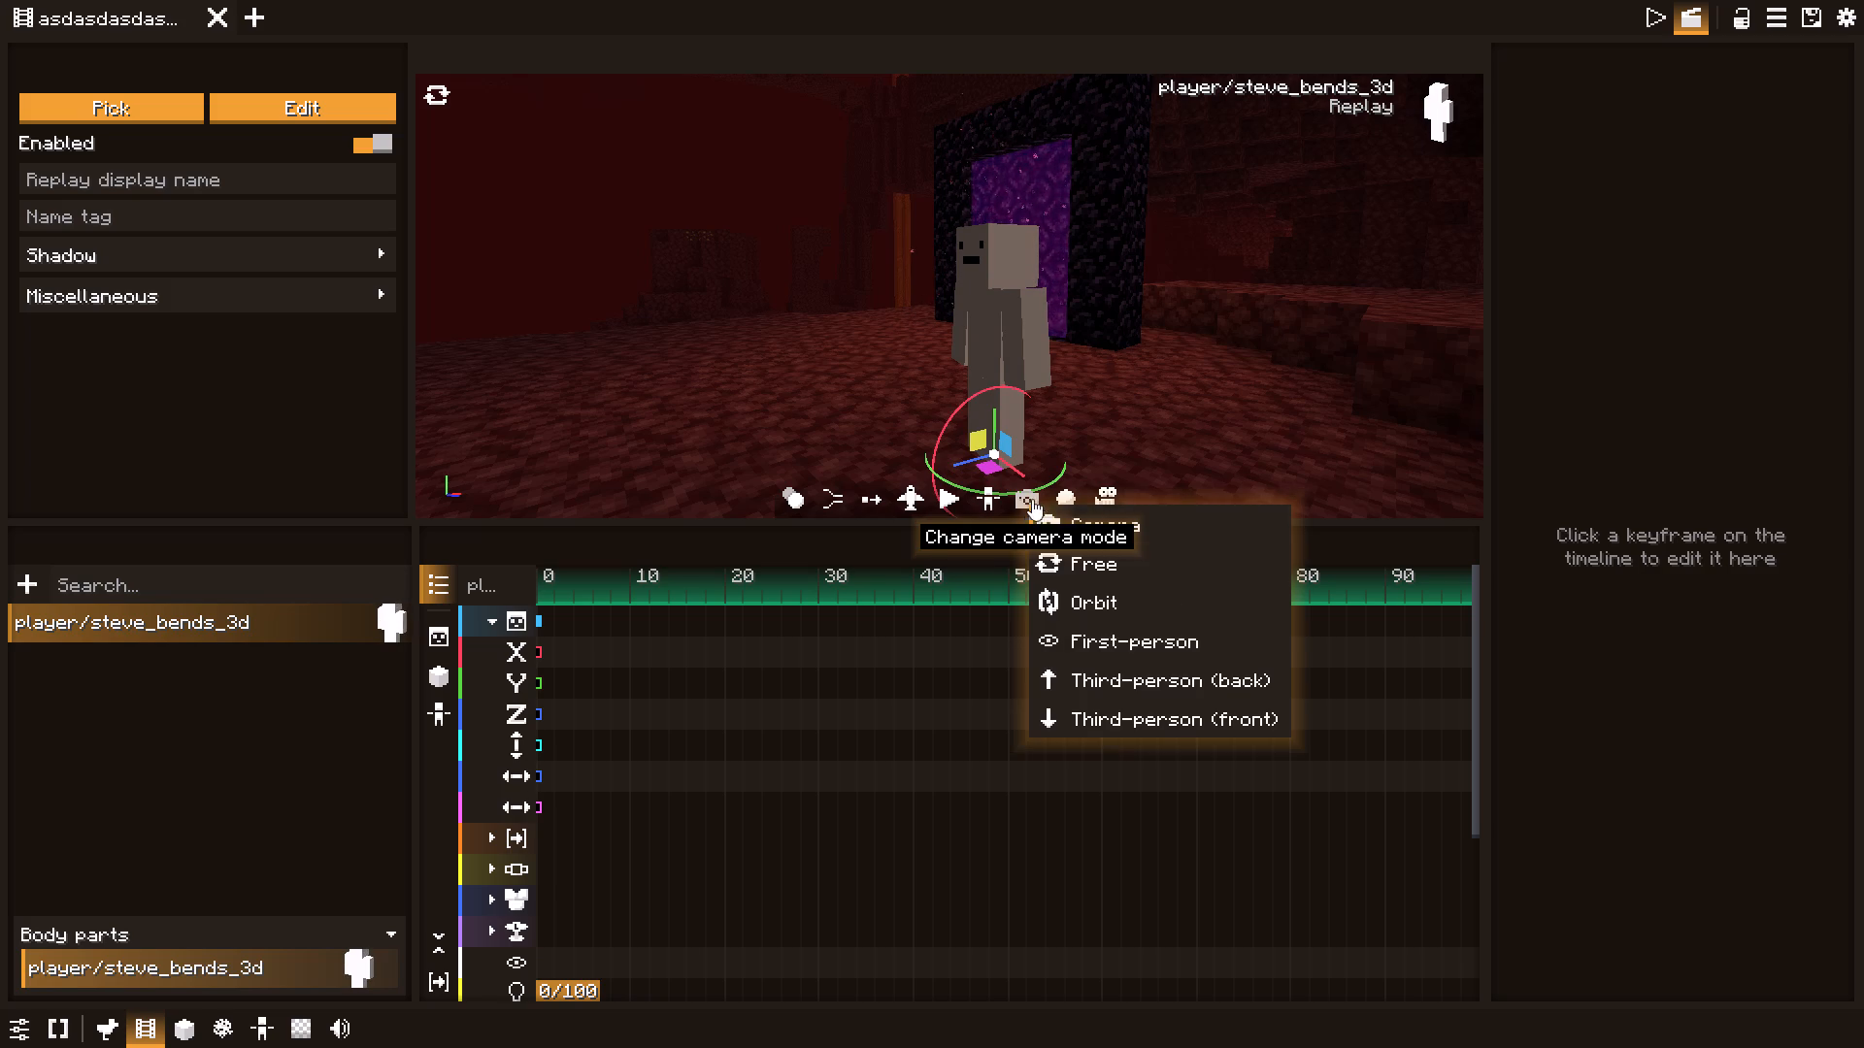
pyautogui.click(1077, 570)
# From a close view of the nether portal, move the player replay to the base of the portal opening.
pyautogui.click(915, 504)
pyautogui.press('w')
pyautogui.press('q')
pyautogui.moveTo(925, 420); pyautogui.dragTo(1019, 421)
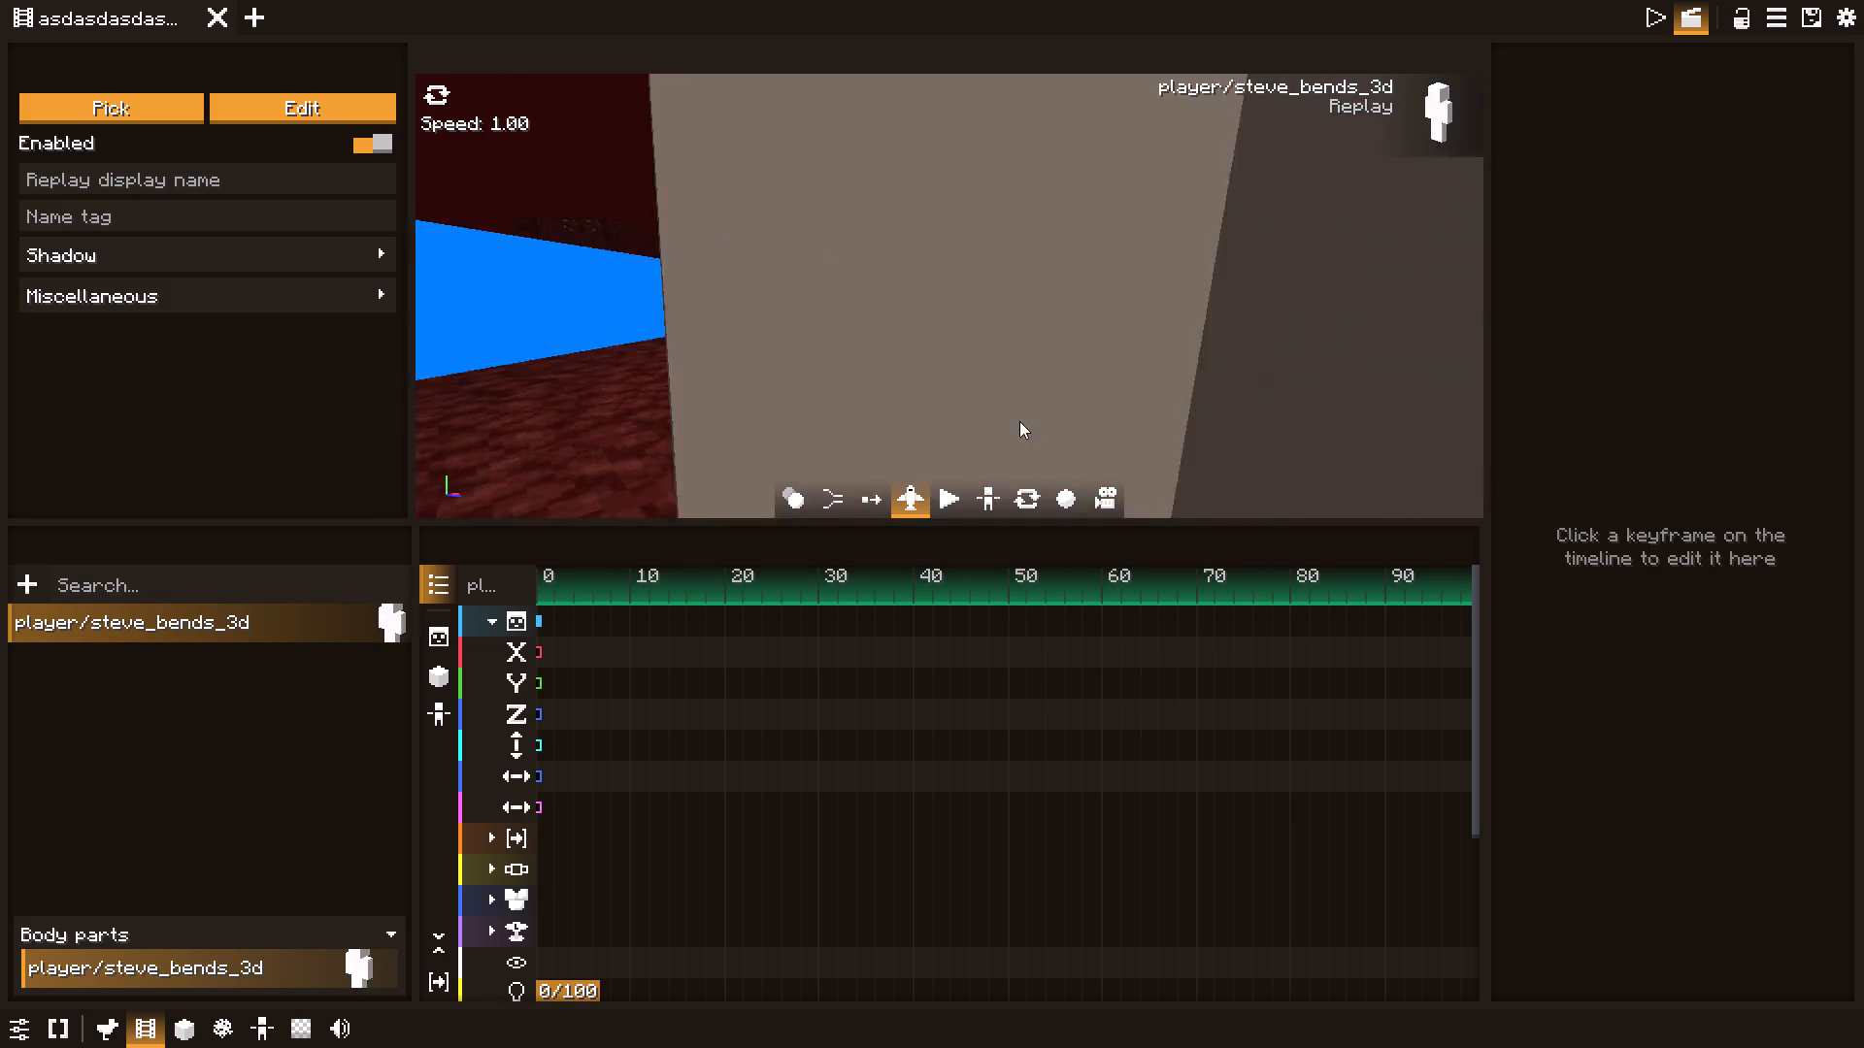
pyautogui.moveTo(1019, 421); pyautogui.dragTo(1209, 597)
pyautogui.press('a')
pyautogui.press('space')
pyautogui.press('w')
pyautogui.rightClick(1047, 413)
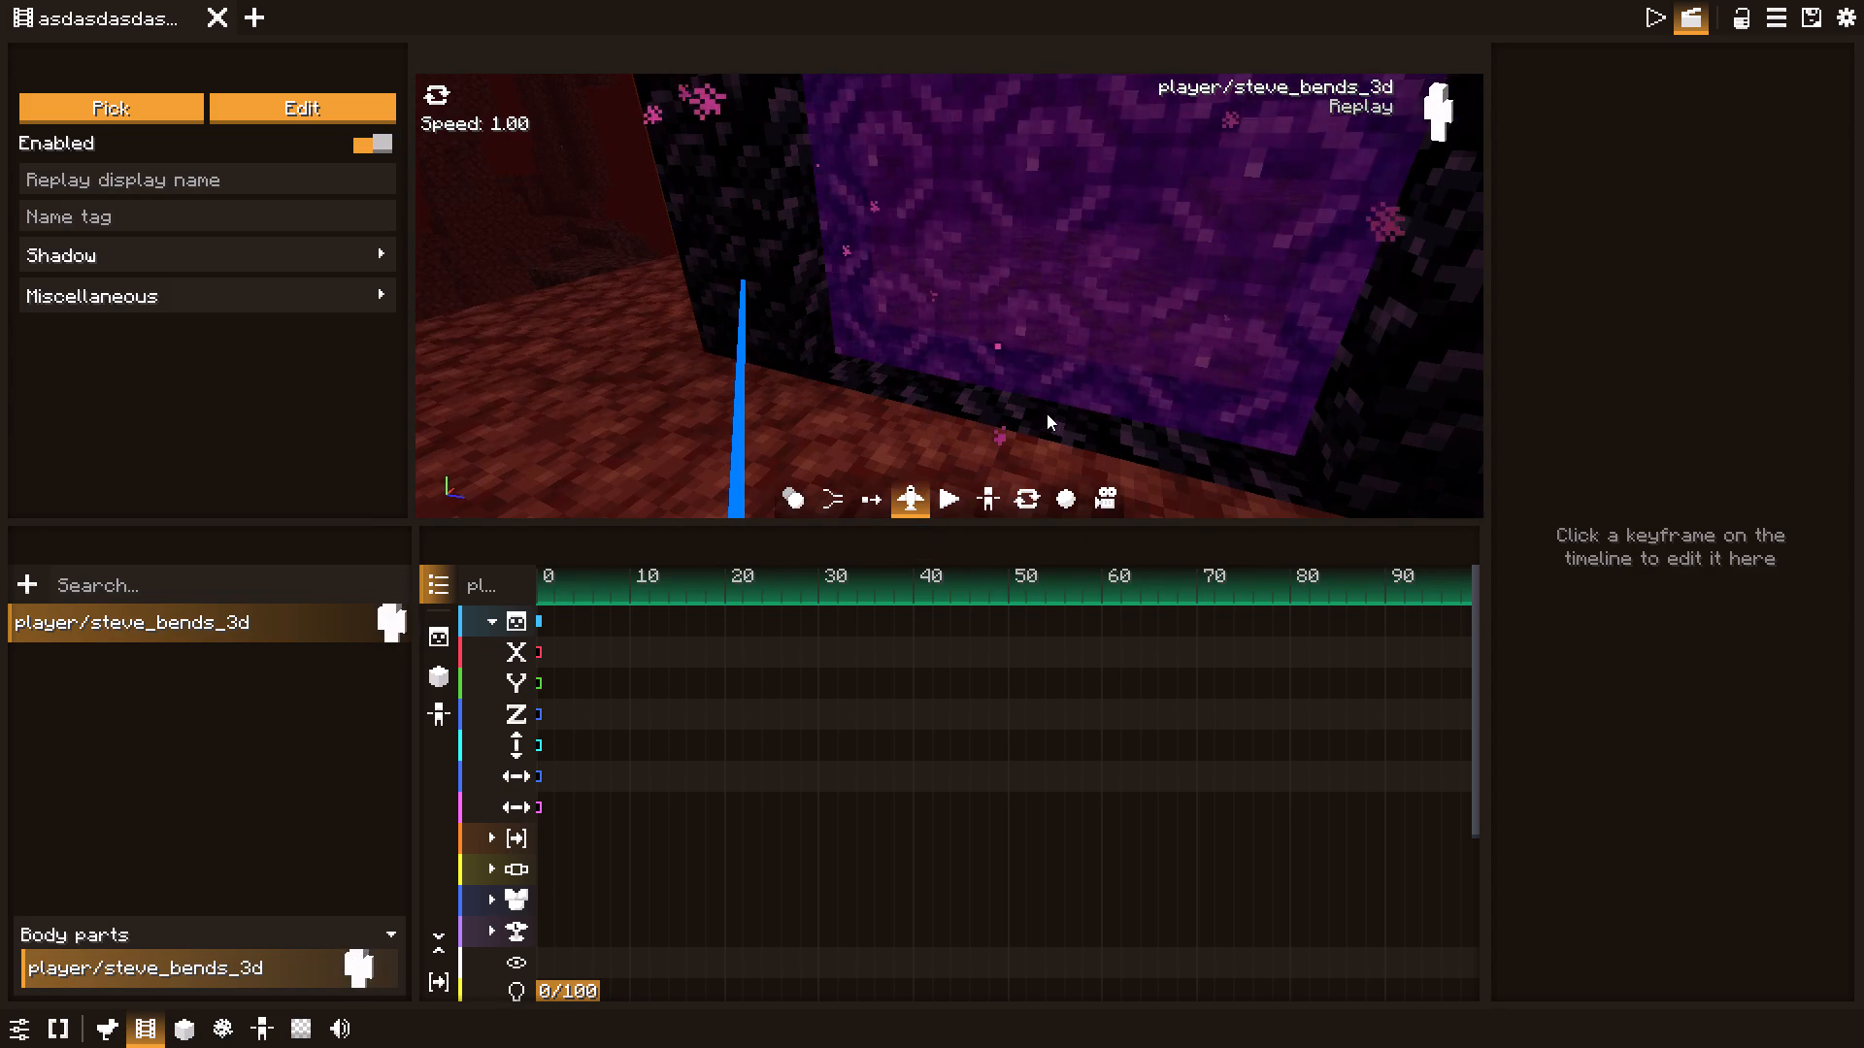
pyautogui.click(913, 492)
pyautogui.rightClick(982, 424)
pyautogui.click(1026, 468)
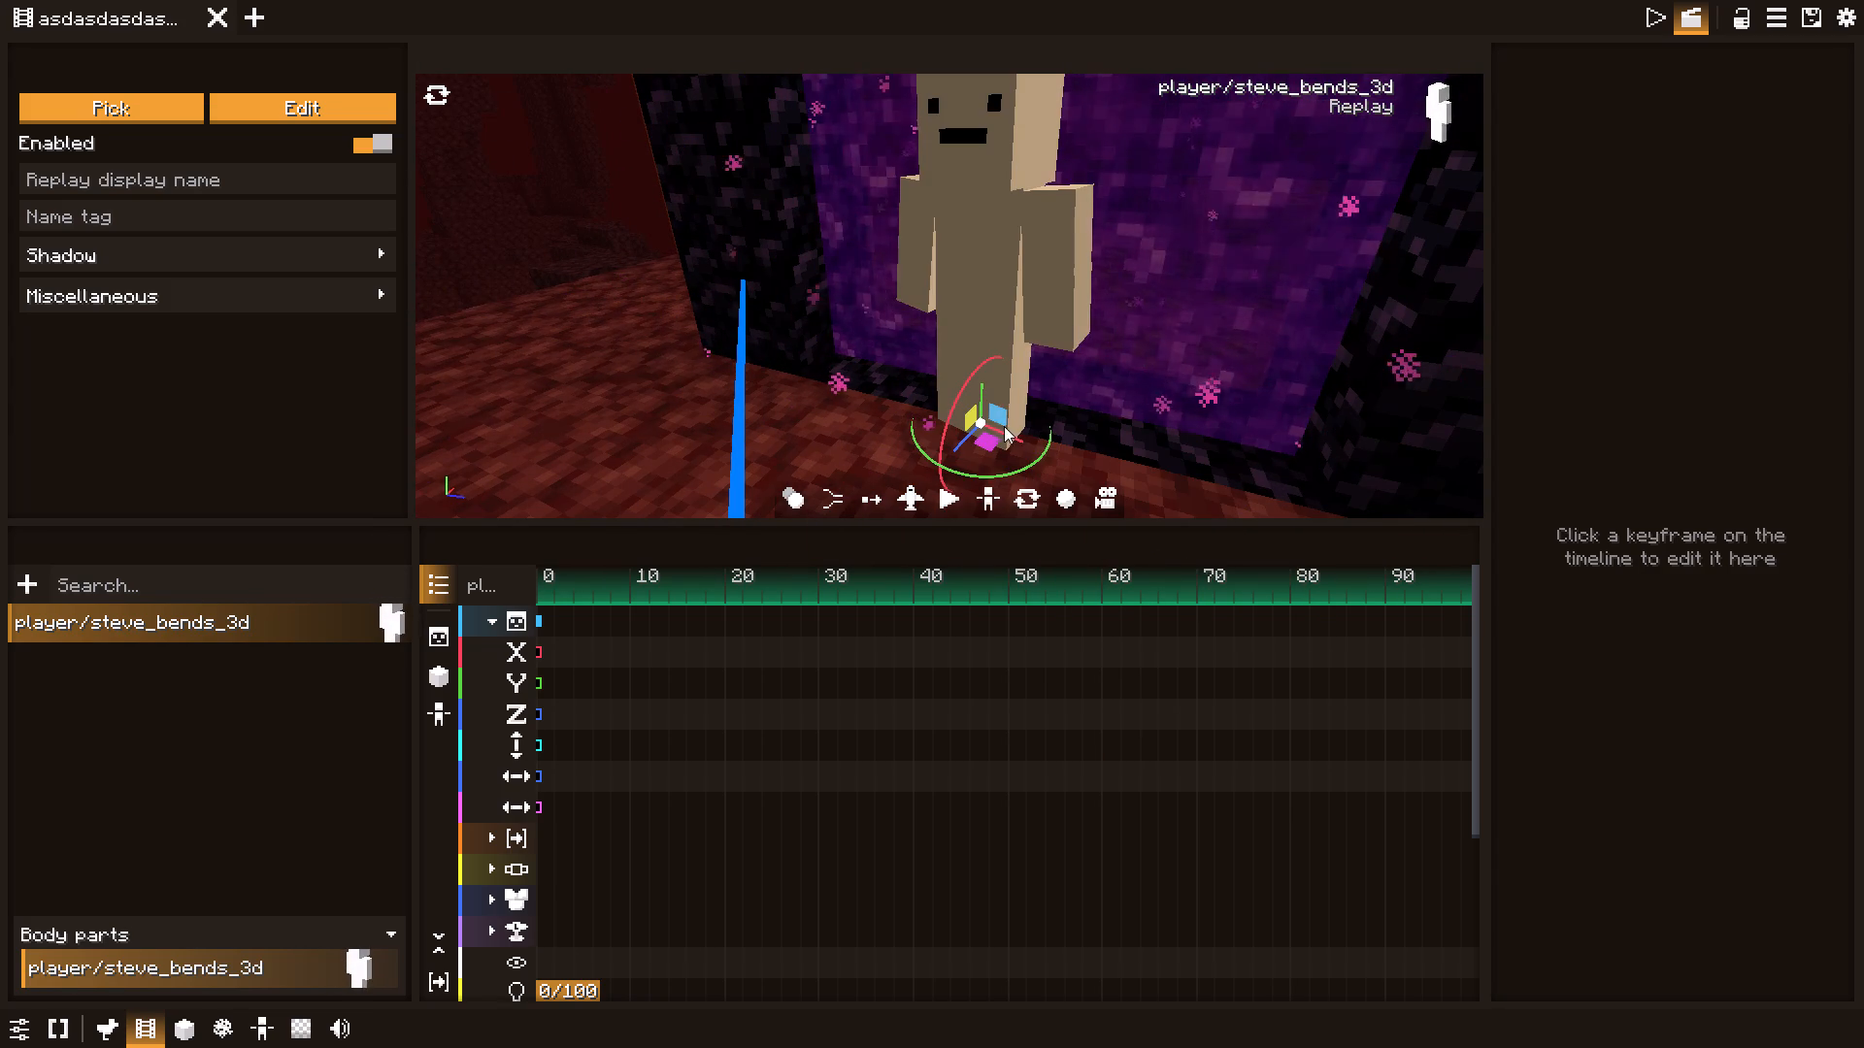
pyautogui.rightClick(1084, 400)
pyautogui.click(1116, 456)
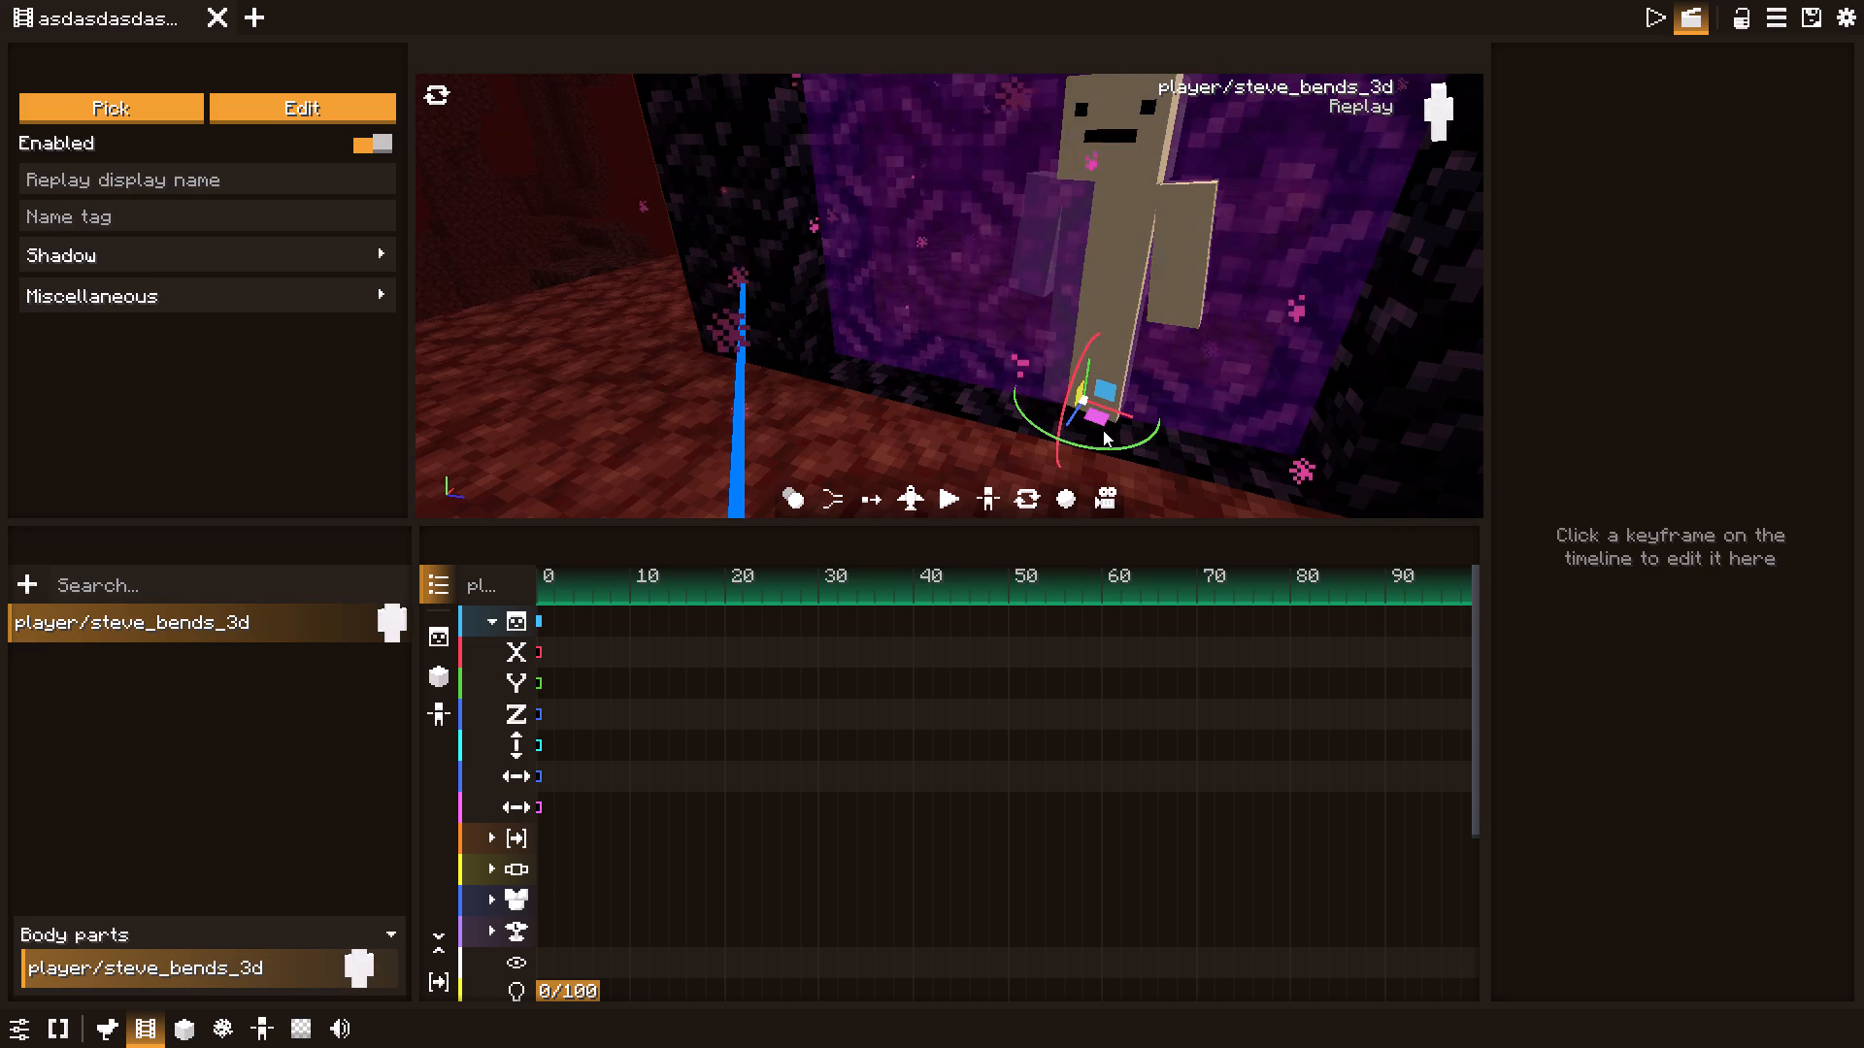
# Turn the player replay slightly and nudge it into the portal surface by about X +0.05, Y +0.08, Z +0.04.
pyautogui.moveTo(1079, 447); pyautogui.dragTo(1087, 446)
pyautogui.moveTo(1085, 400); pyautogui.dragTo(1085, 399)
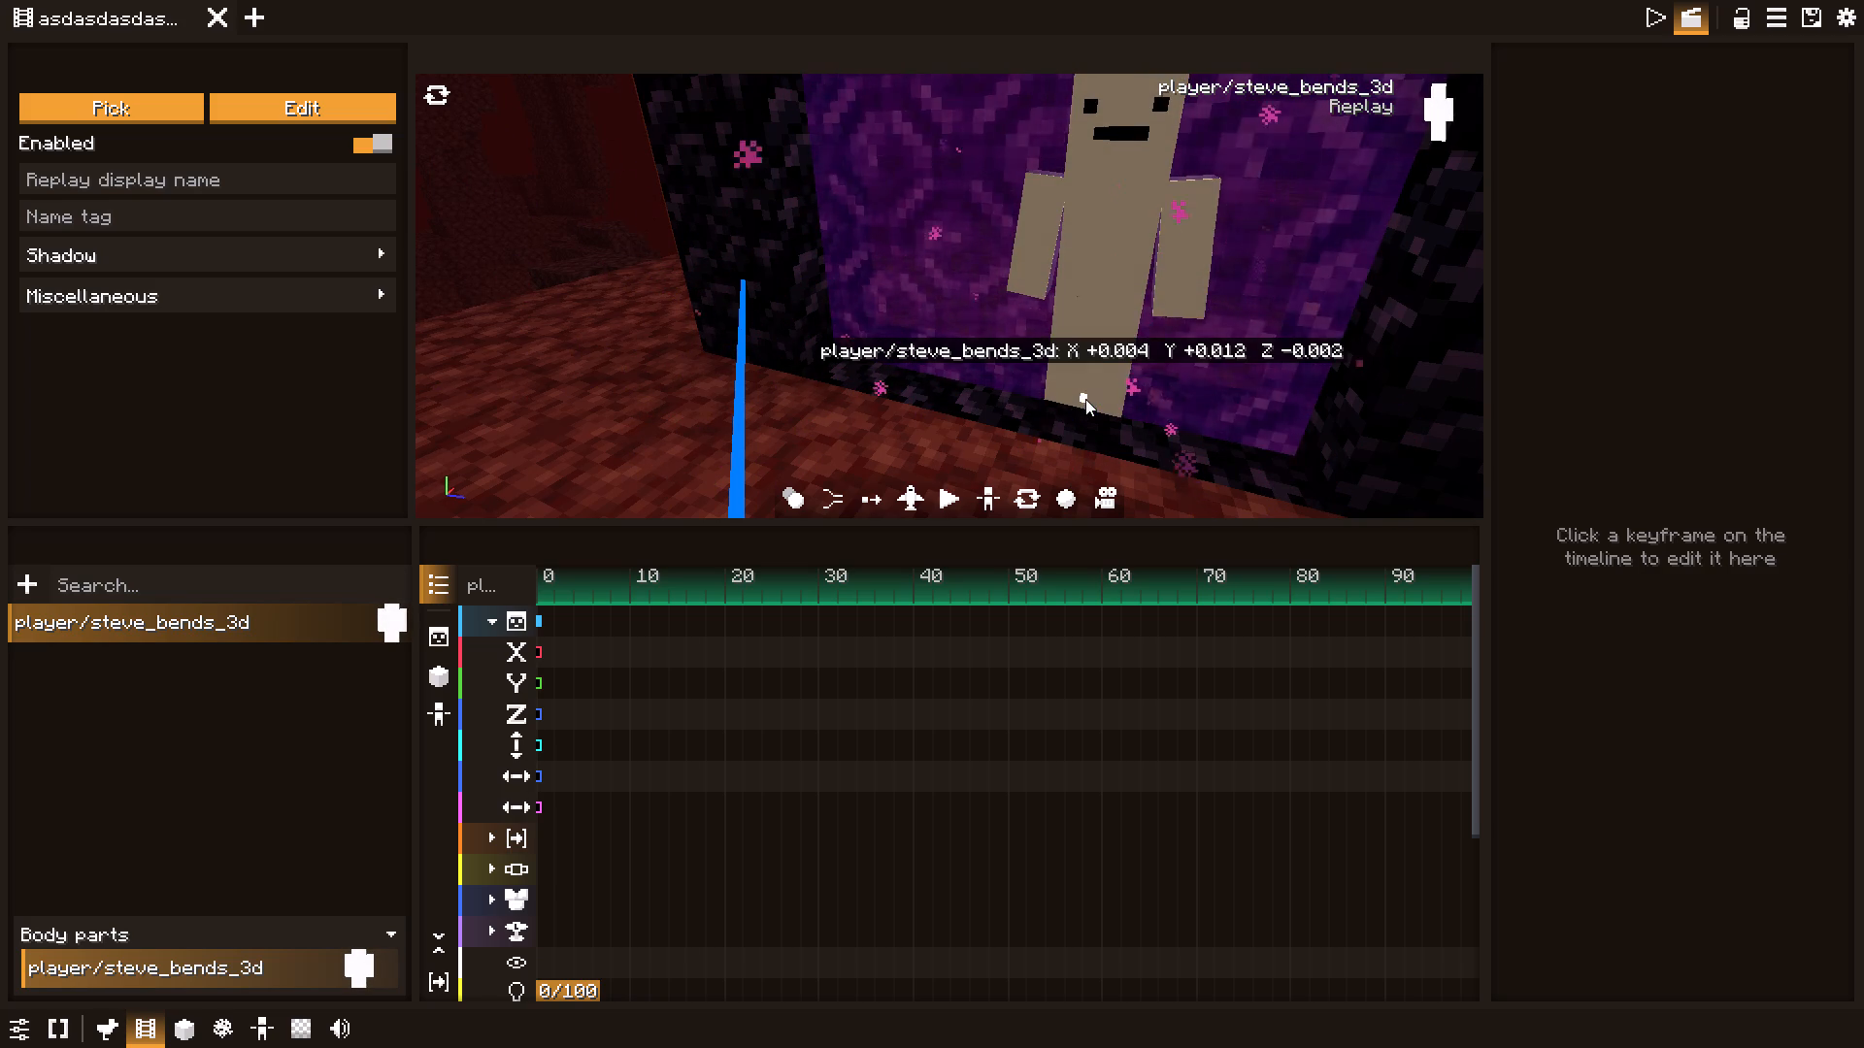
pyautogui.moveTo(1085, 399); pyautogui.dragTo(1093, 387)
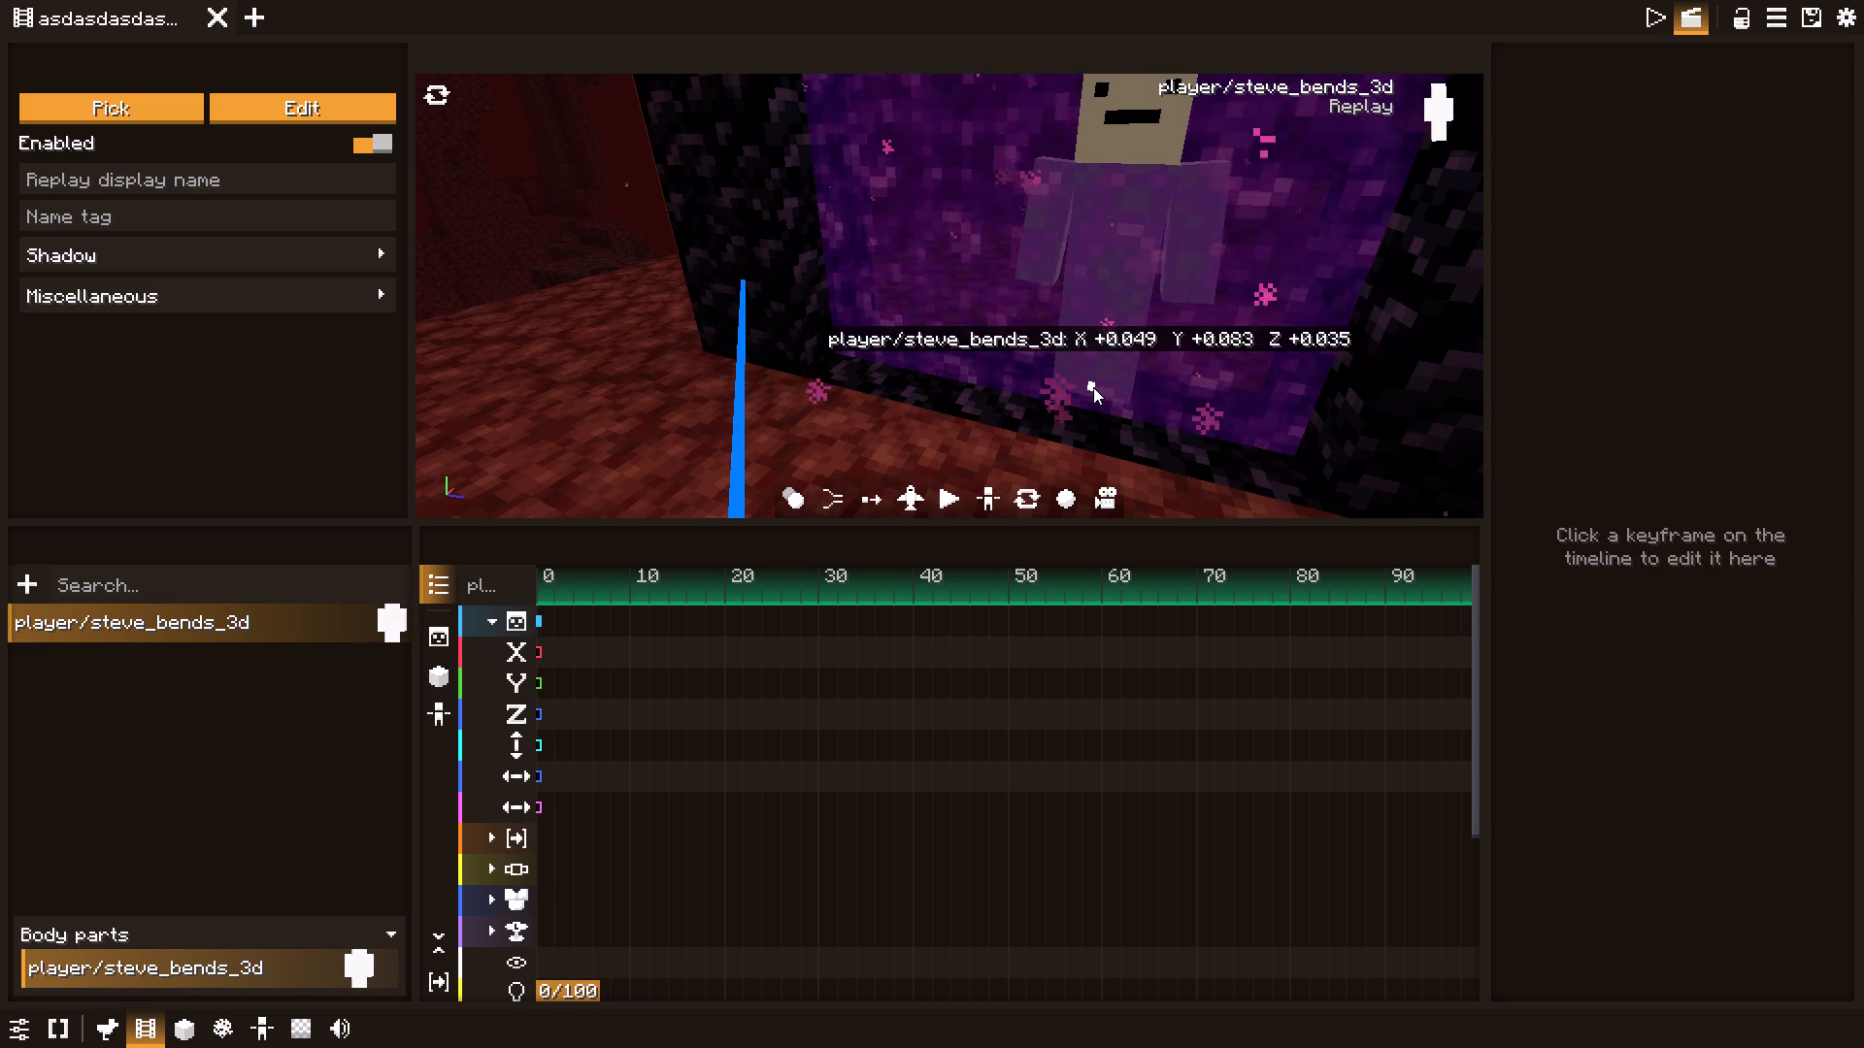
pyautogui.moveTo(1093, 387); pyautogui.dragTo(1093, 388)
pyautogui.moveTo(1256, 406); pyautogui.dragTo(1225, 363)
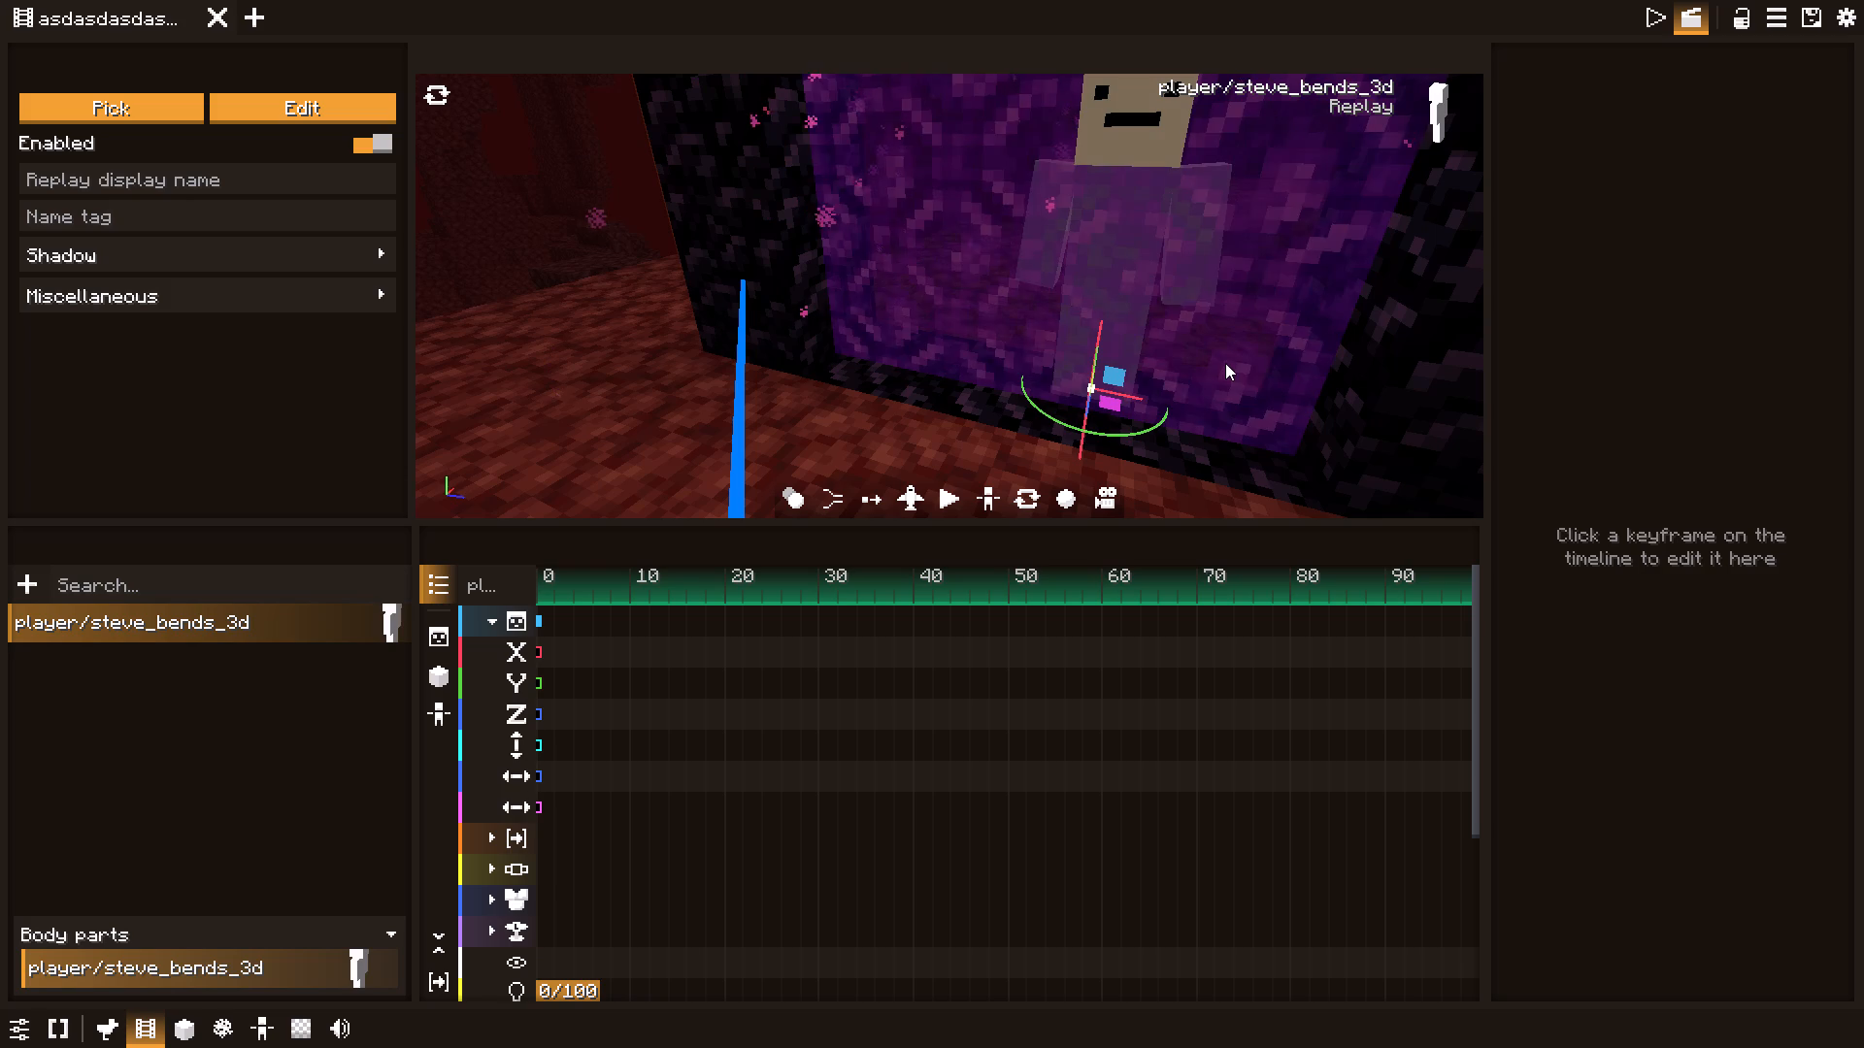
pyautogui.moveTo(1225, 363); pyautogui.dragTo(1225, 364)
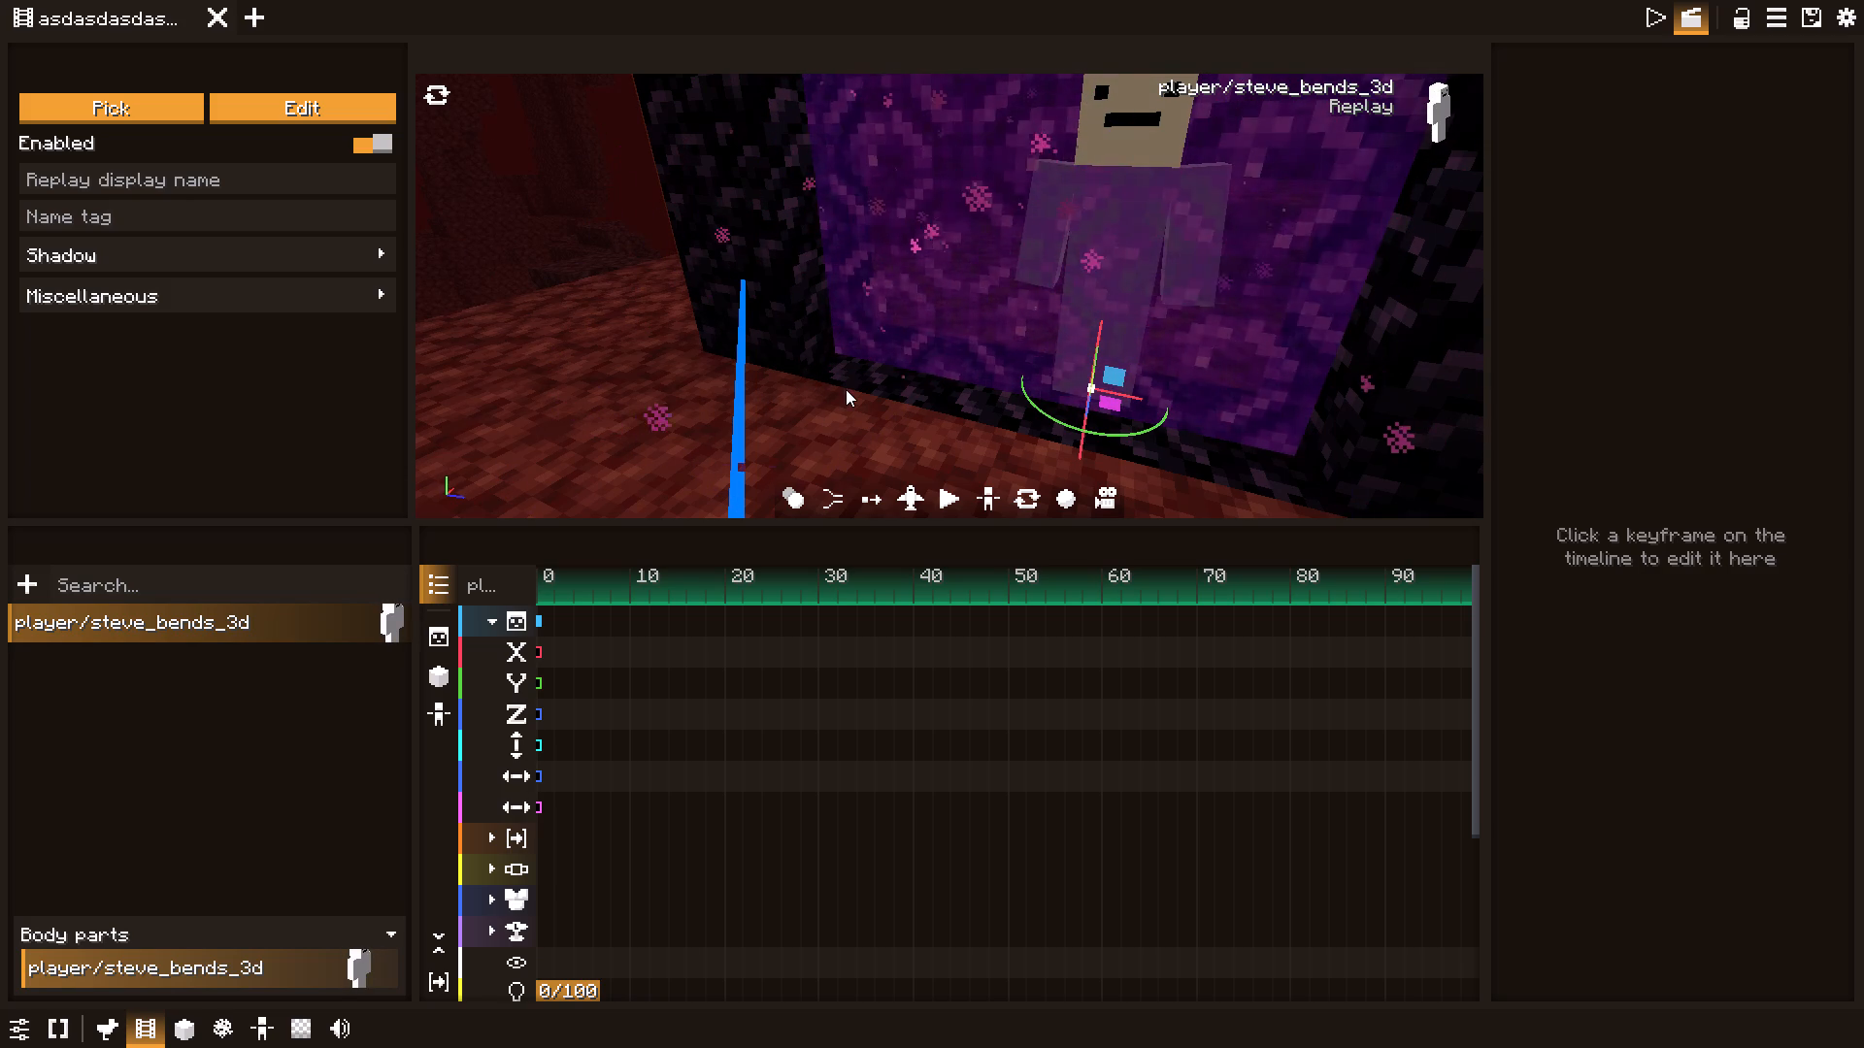
# Add a second replay using the Point light form from the Miscellaneous category.
pyautogui.click(18, 588)
pyautogui.scroll(-8, 1181, 418)
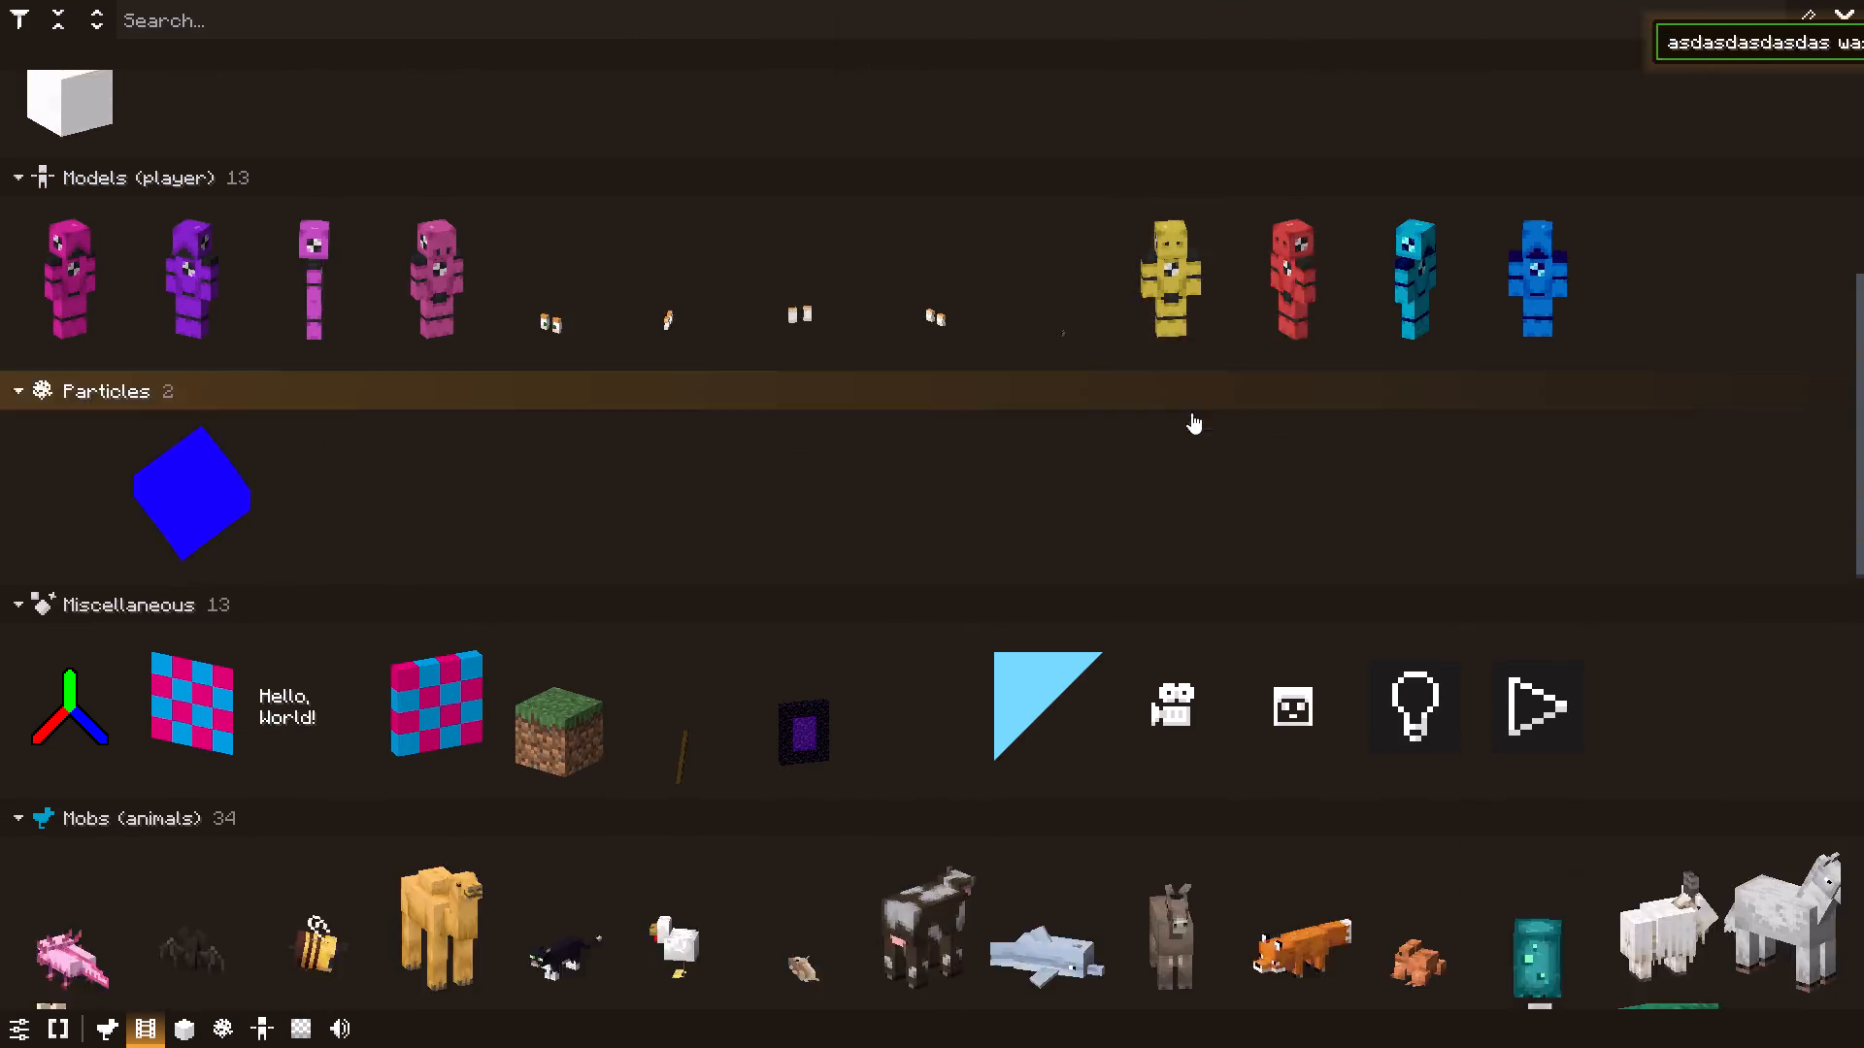
pyautogui.doubleClick(1381, 611)
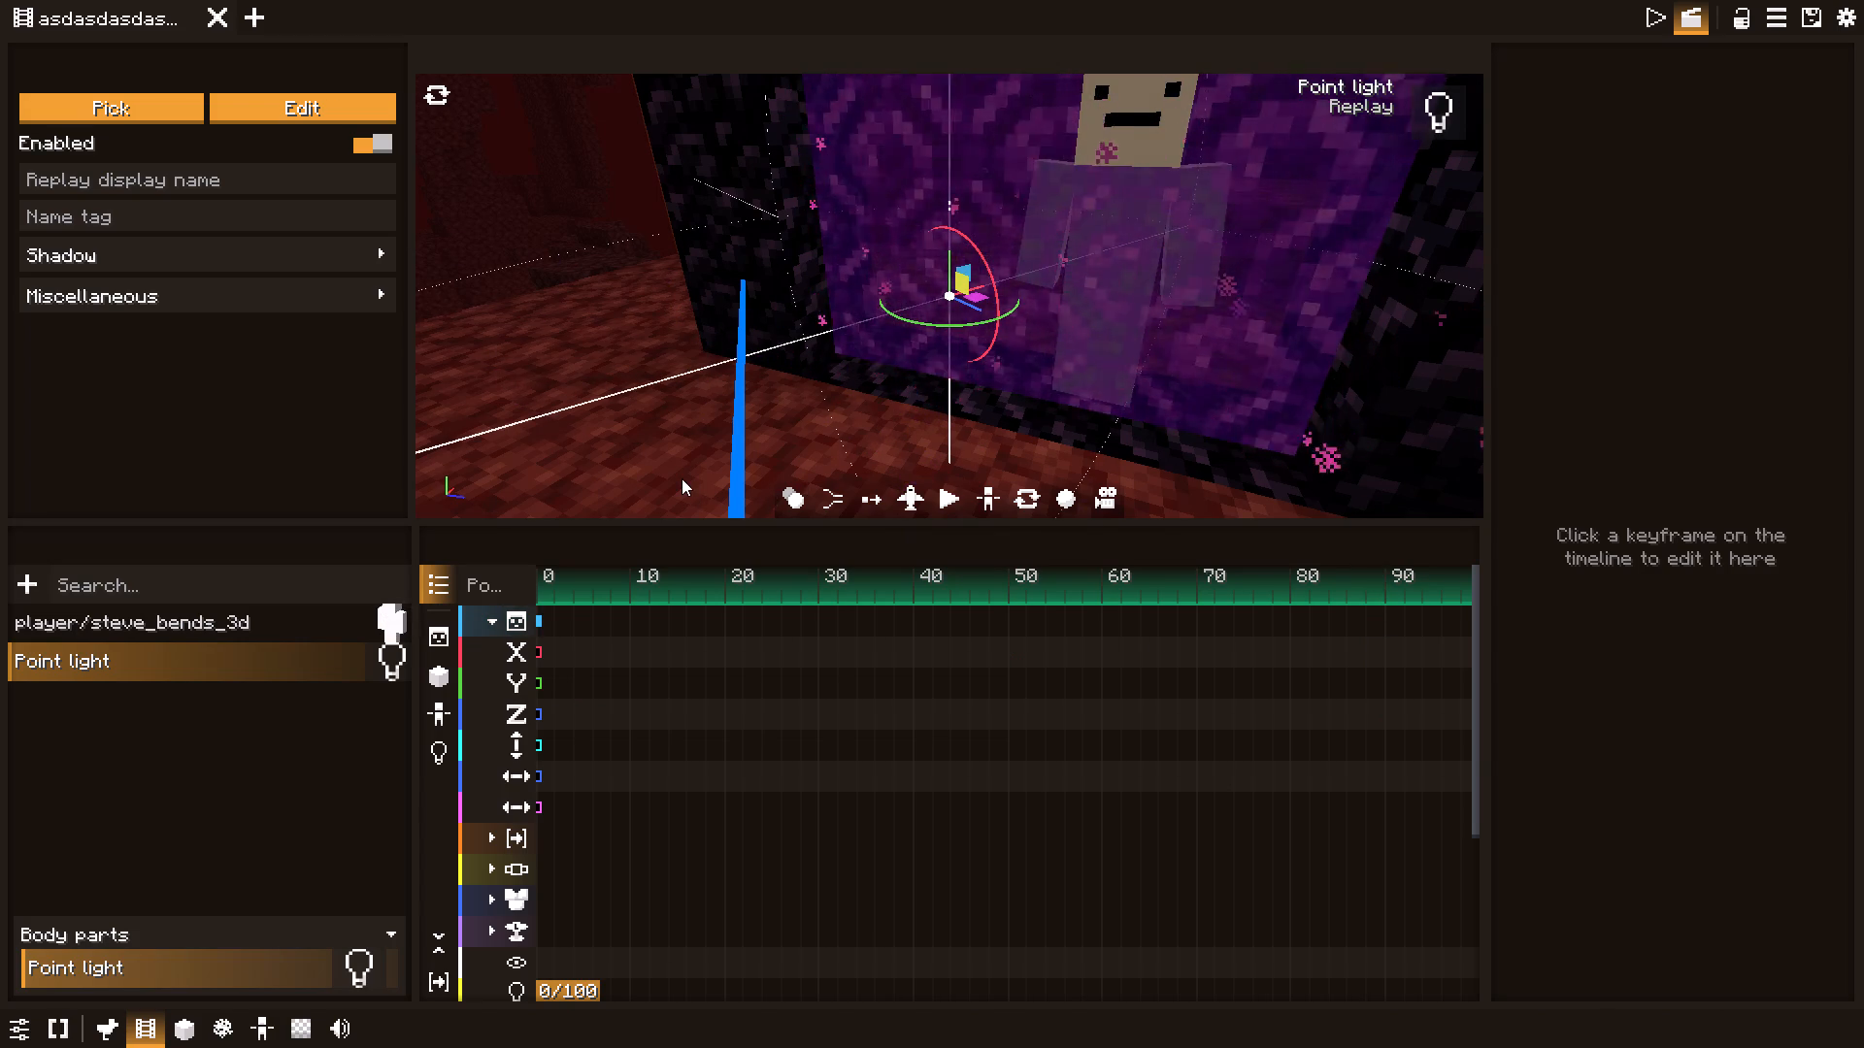
# Leave the film editor, apply the shader pack photon_v1.3b_IRLights_3 in the video settings, and return to the game world.
pyautogui.press('Escape')
pyautogui.press('Escape')
pyautogui.click(778, 434)
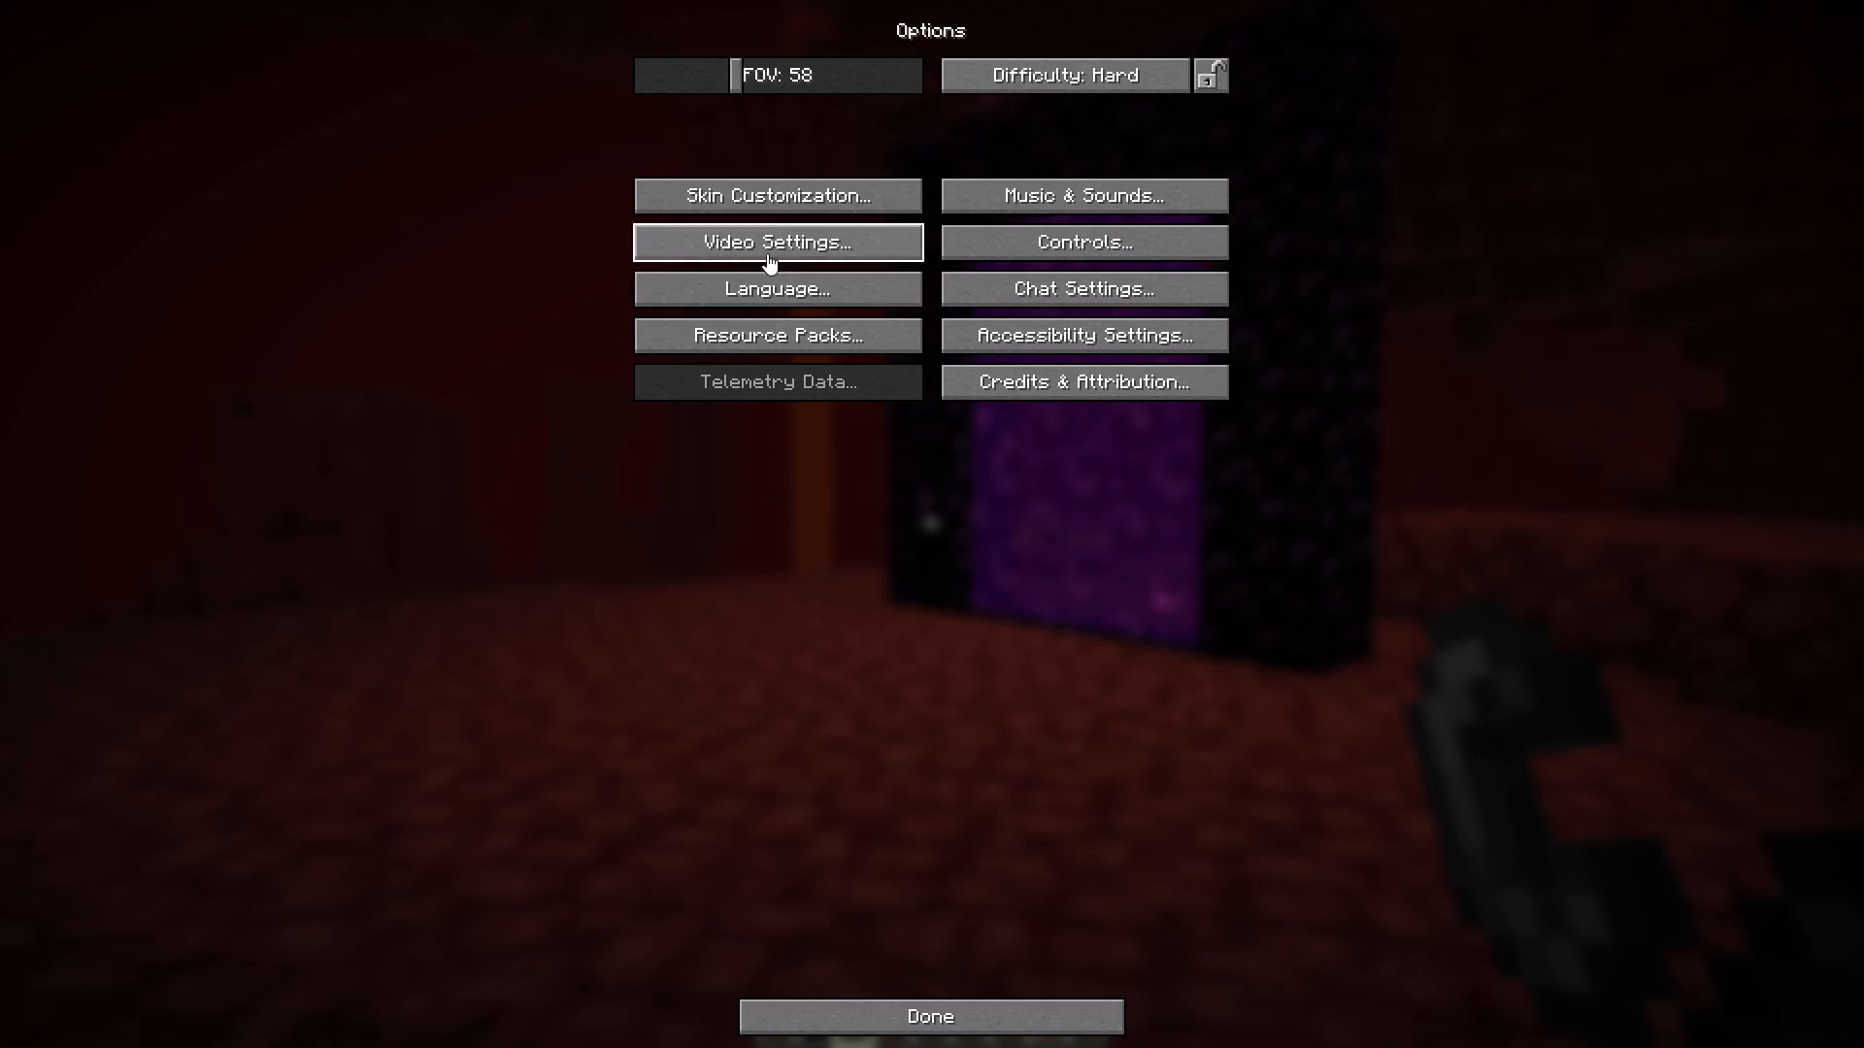
pyautogui.click(775, 200)
pyautogui.press('Escape')
pyautogui.click(768, 246)
pyautogui.press('Escape')
pyautogui.click(753, 268)
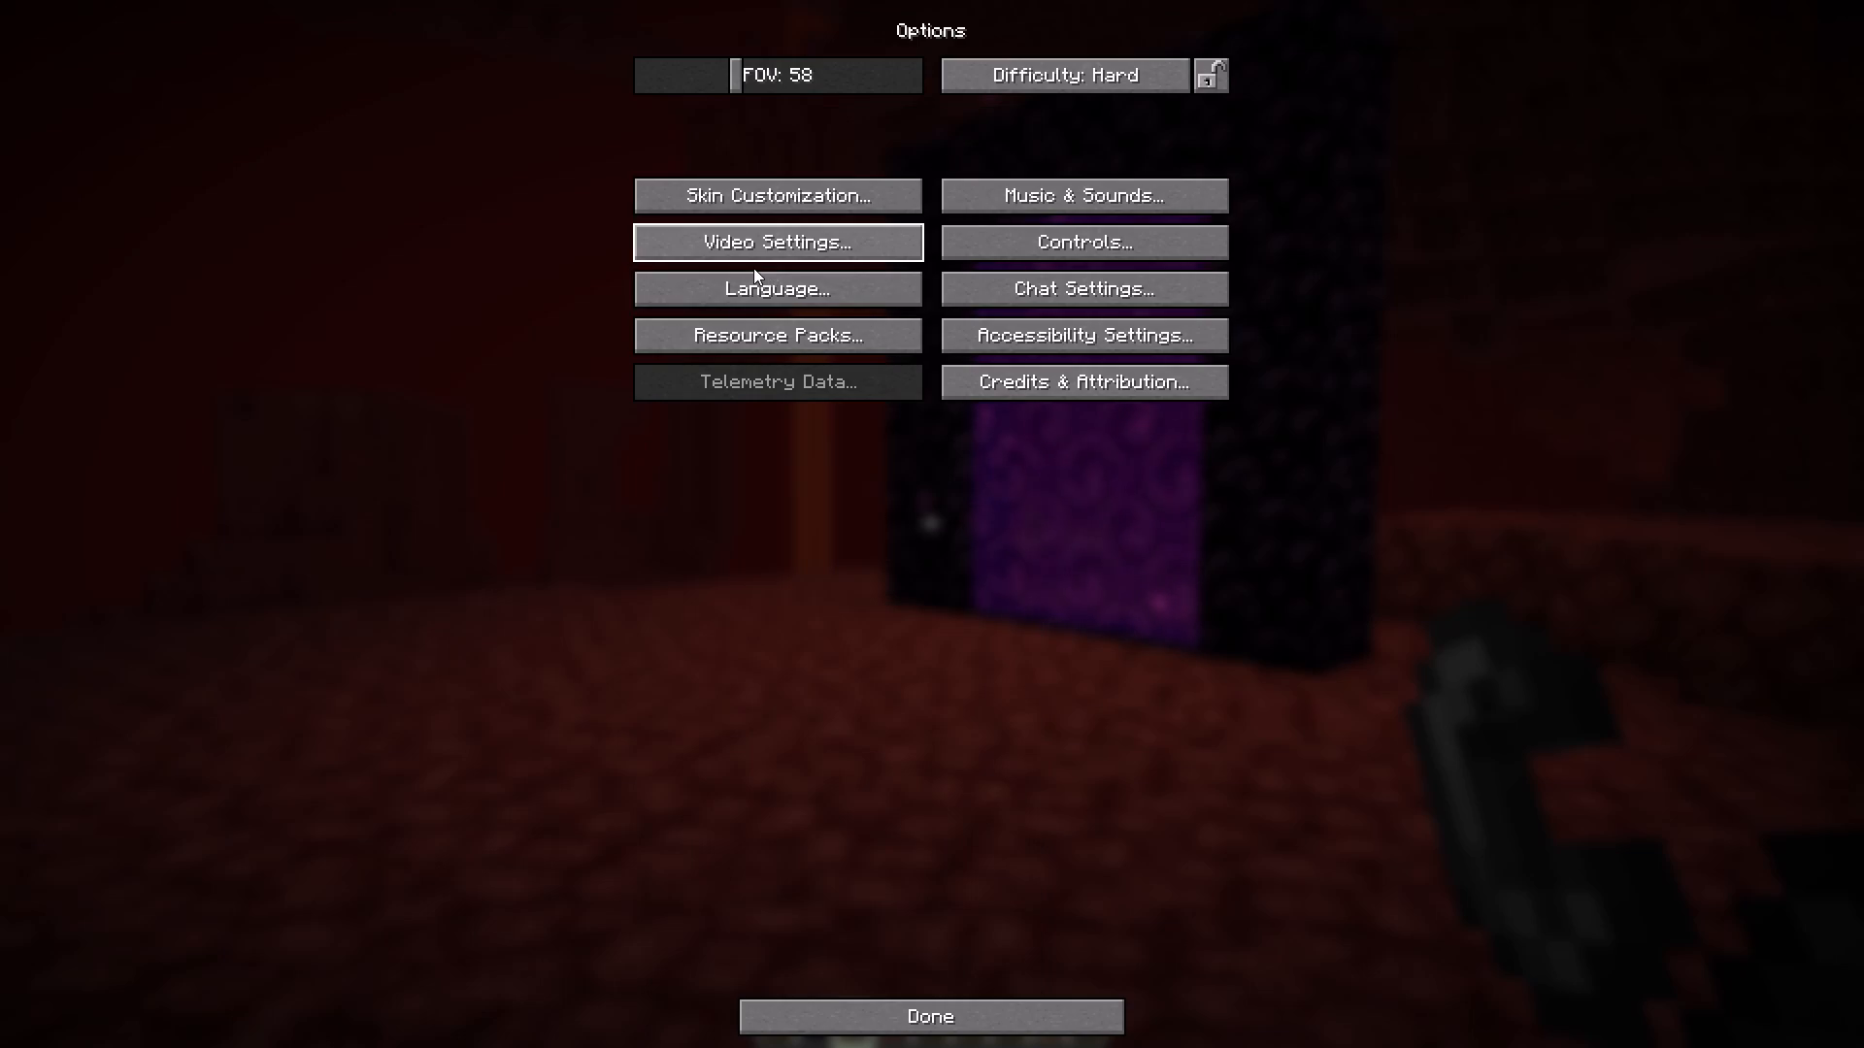
pyautogui.click(756, 254)
pyautogui.click(576, 317)
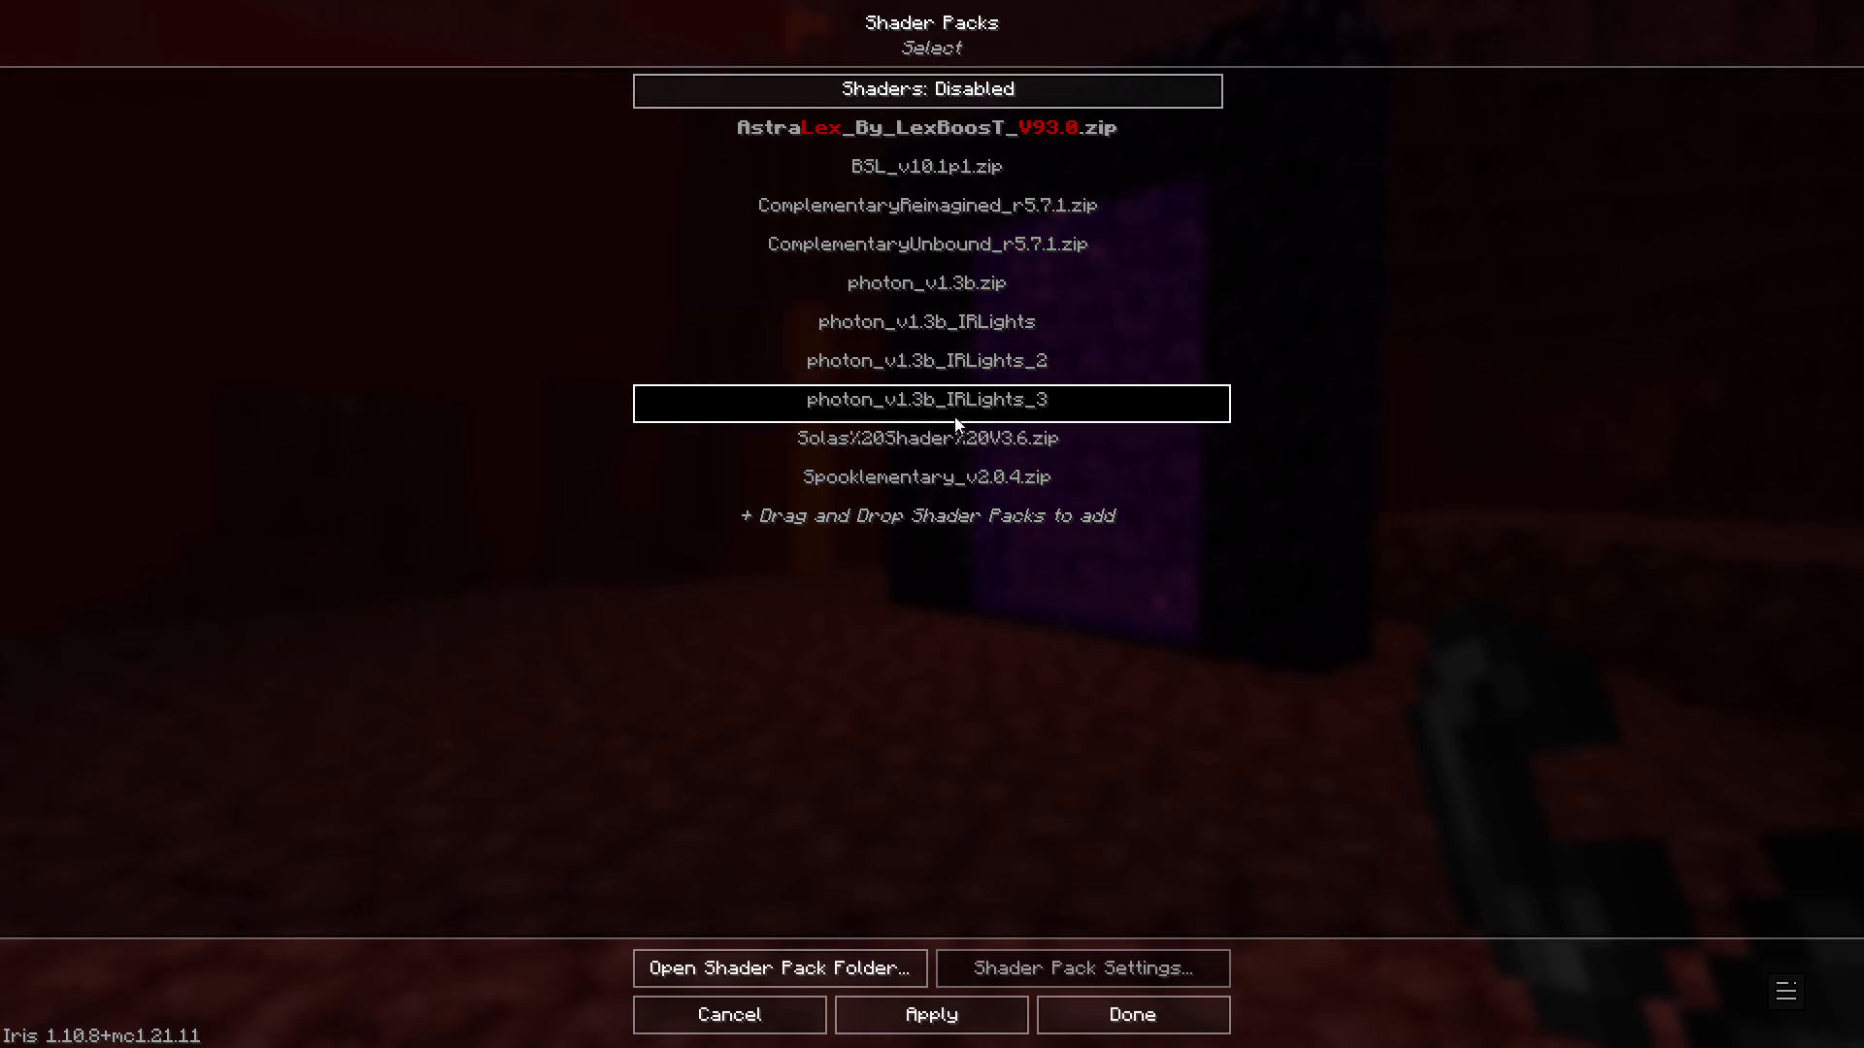
pyautogui.click(954, 407)
pyautogui.click(965, 1013)
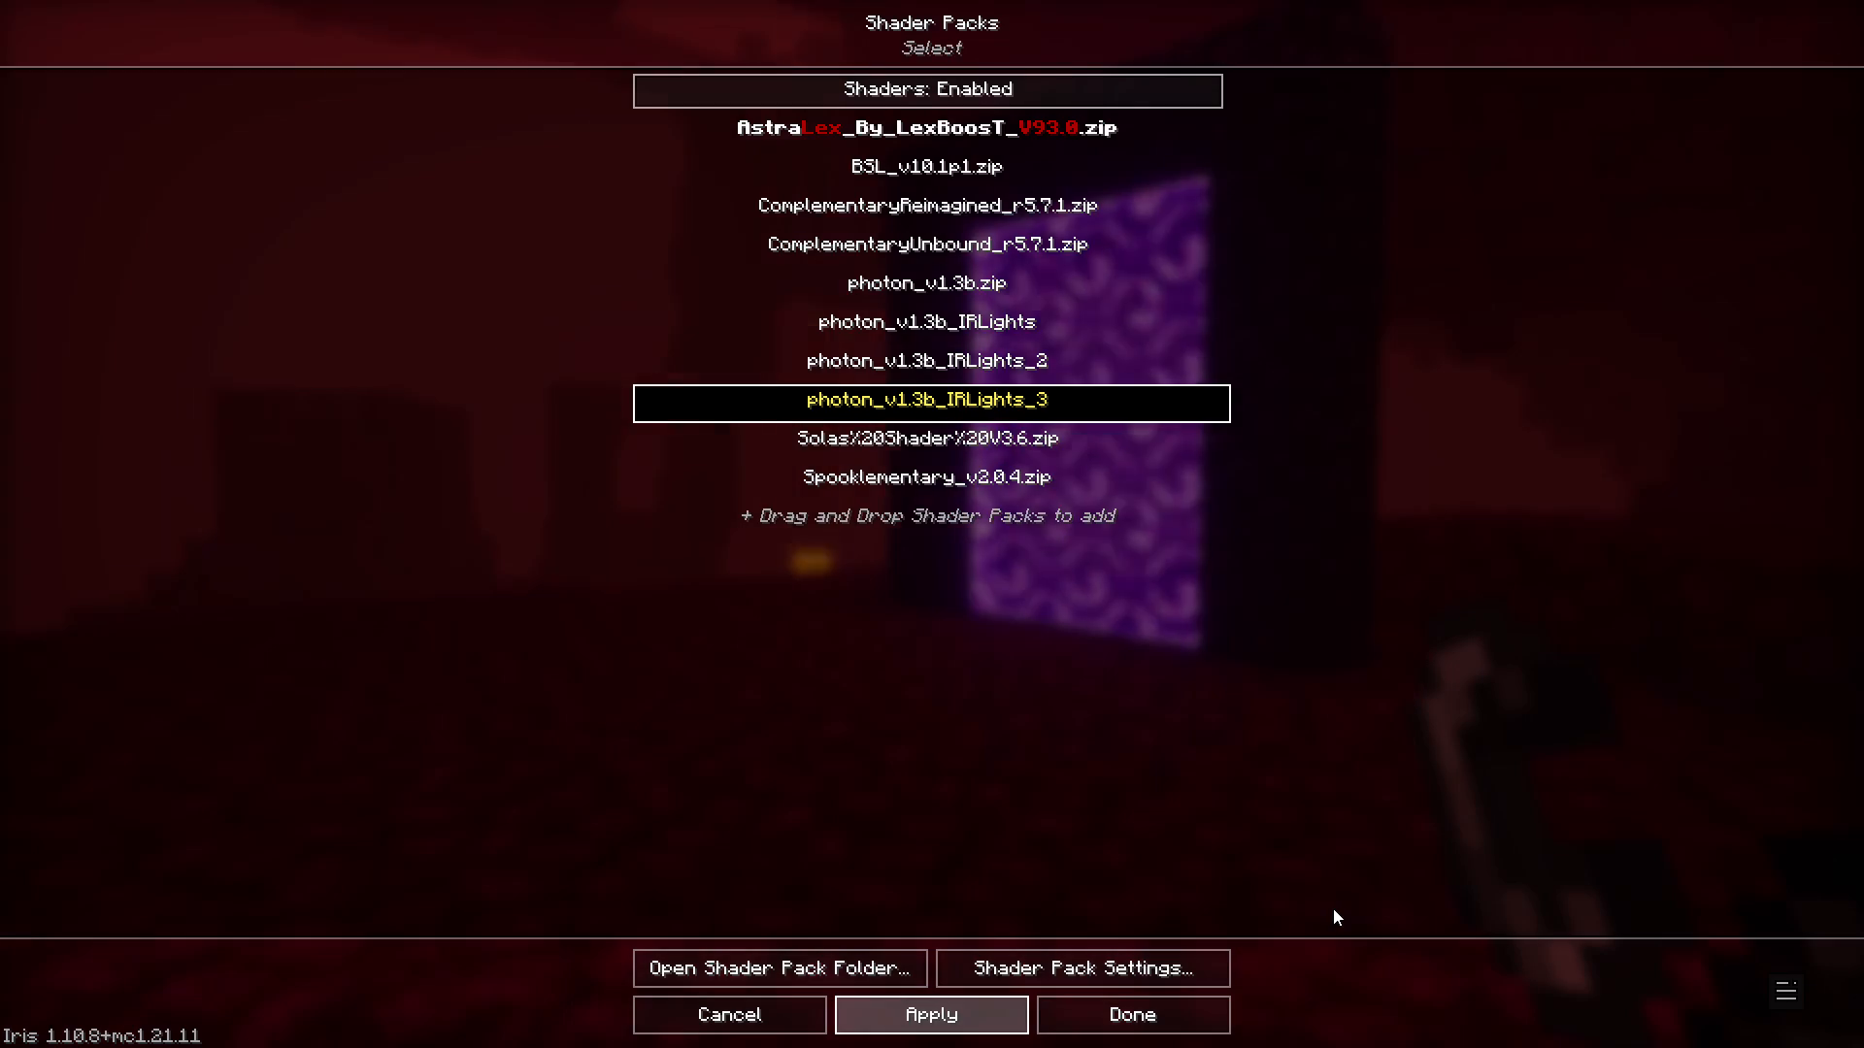
pyautogui.press('Escape')
pyautogui.press('Escape')
pyautogui.press('Escape')
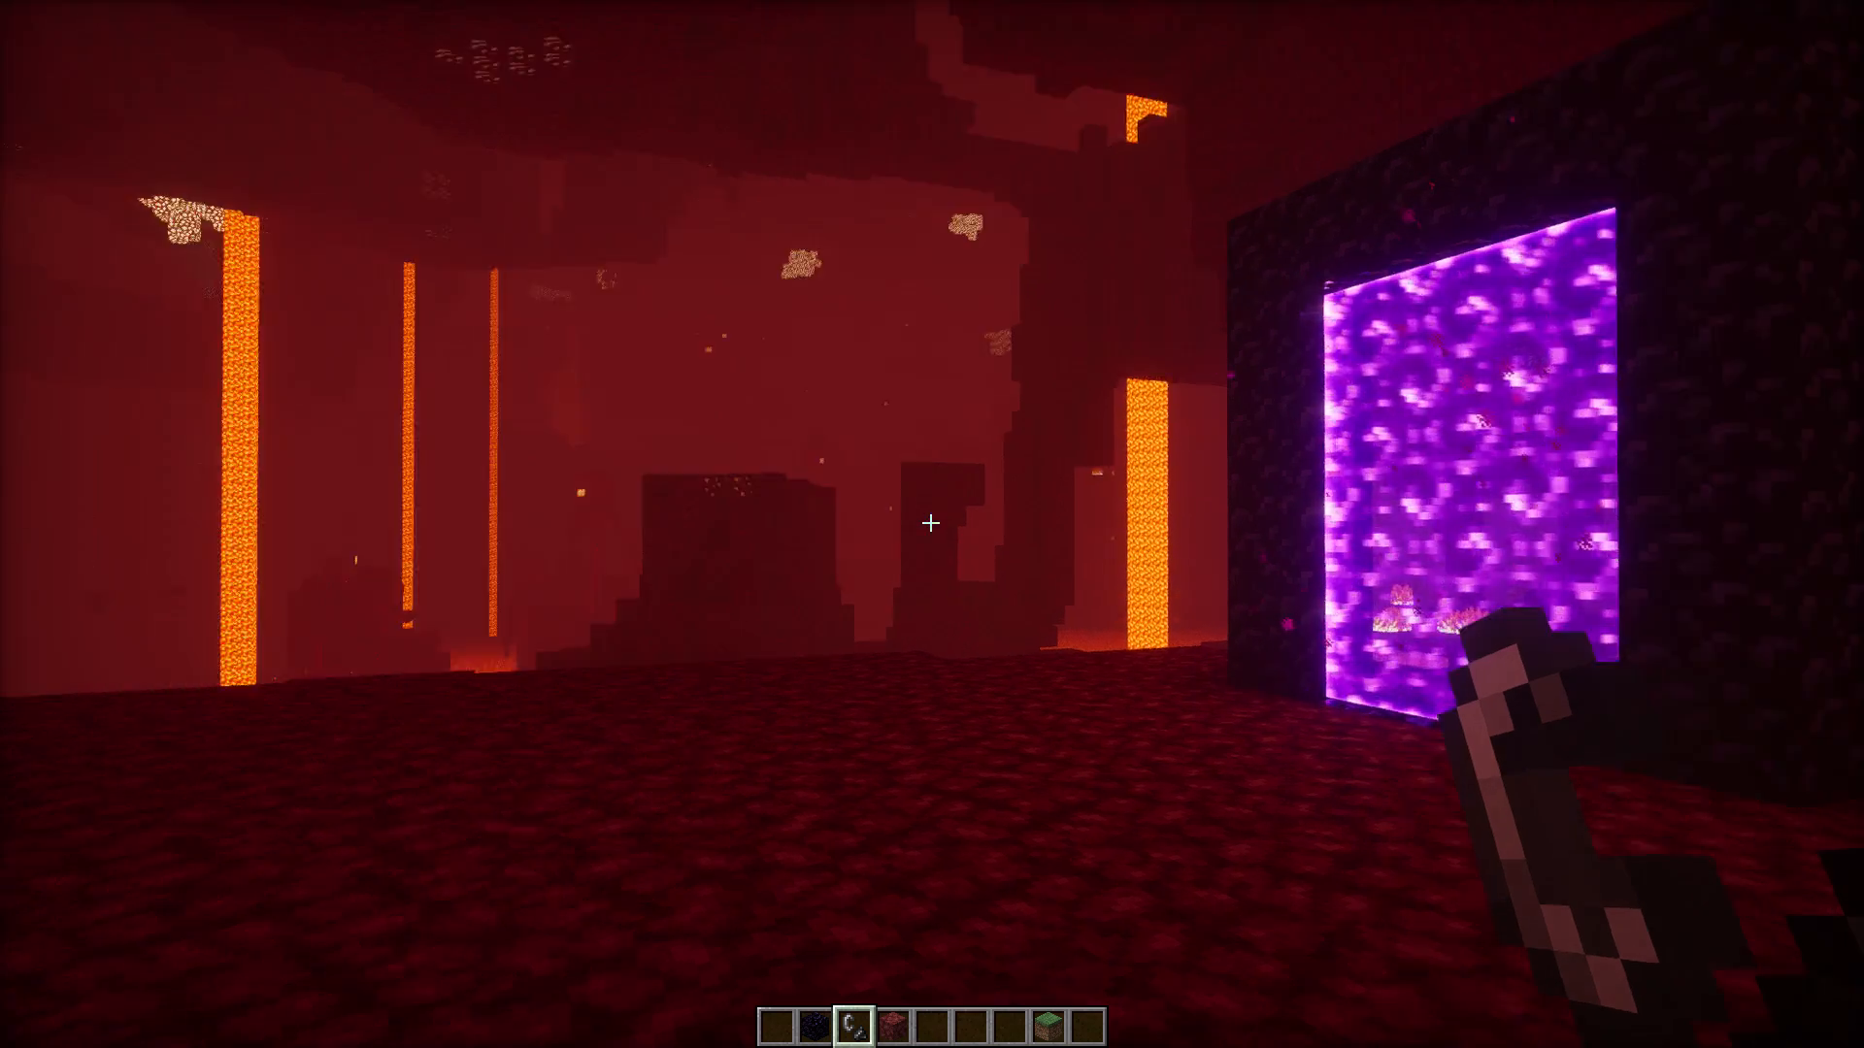
# Move back from the nether portal until its front is in view and reopen the film editor.
pyautogui.press('a')
pyautogui.press('s')
pyautogui.press('w')
pyautogui.press('q')
pyautogui.press('space')
pyautogui.press('space')
pyautogui.press('a')
pyautogui.press('s')
pyautogui.write('wq')
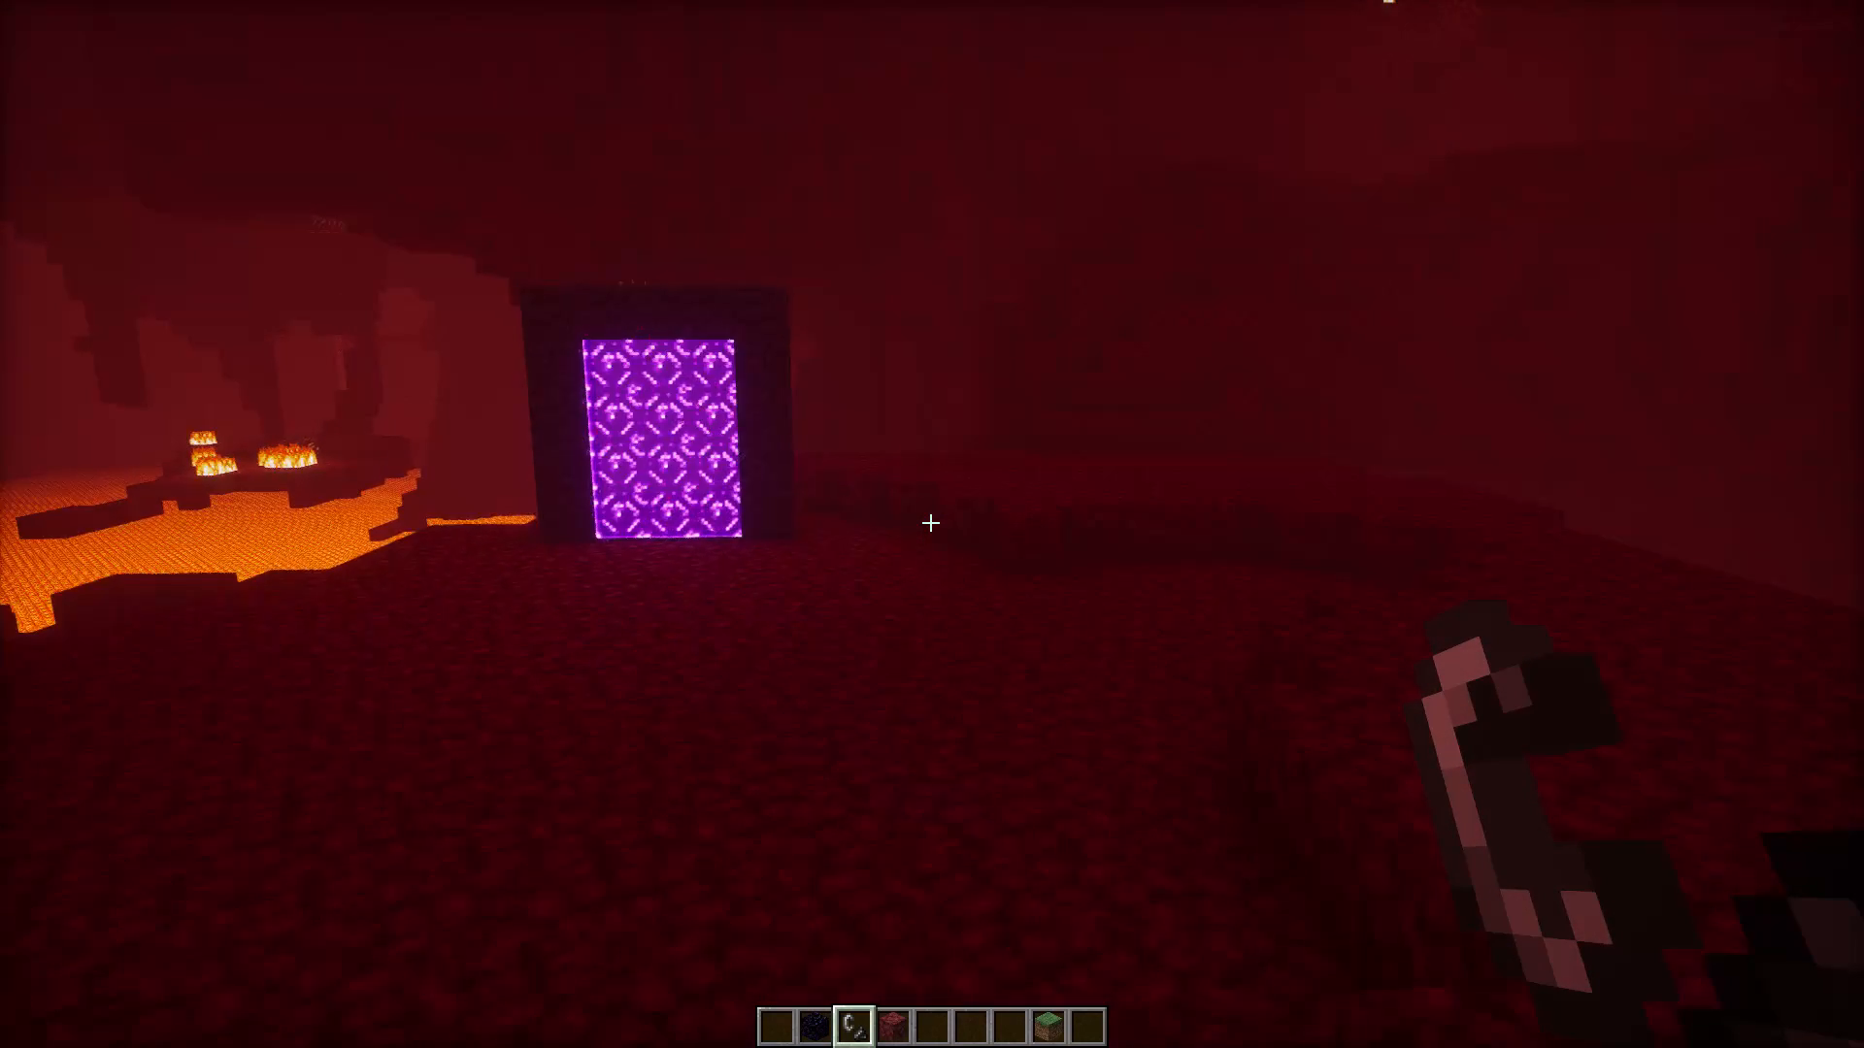
pyautogui.press('space')
pyautogui.press('space')
pyautogui.press('d')
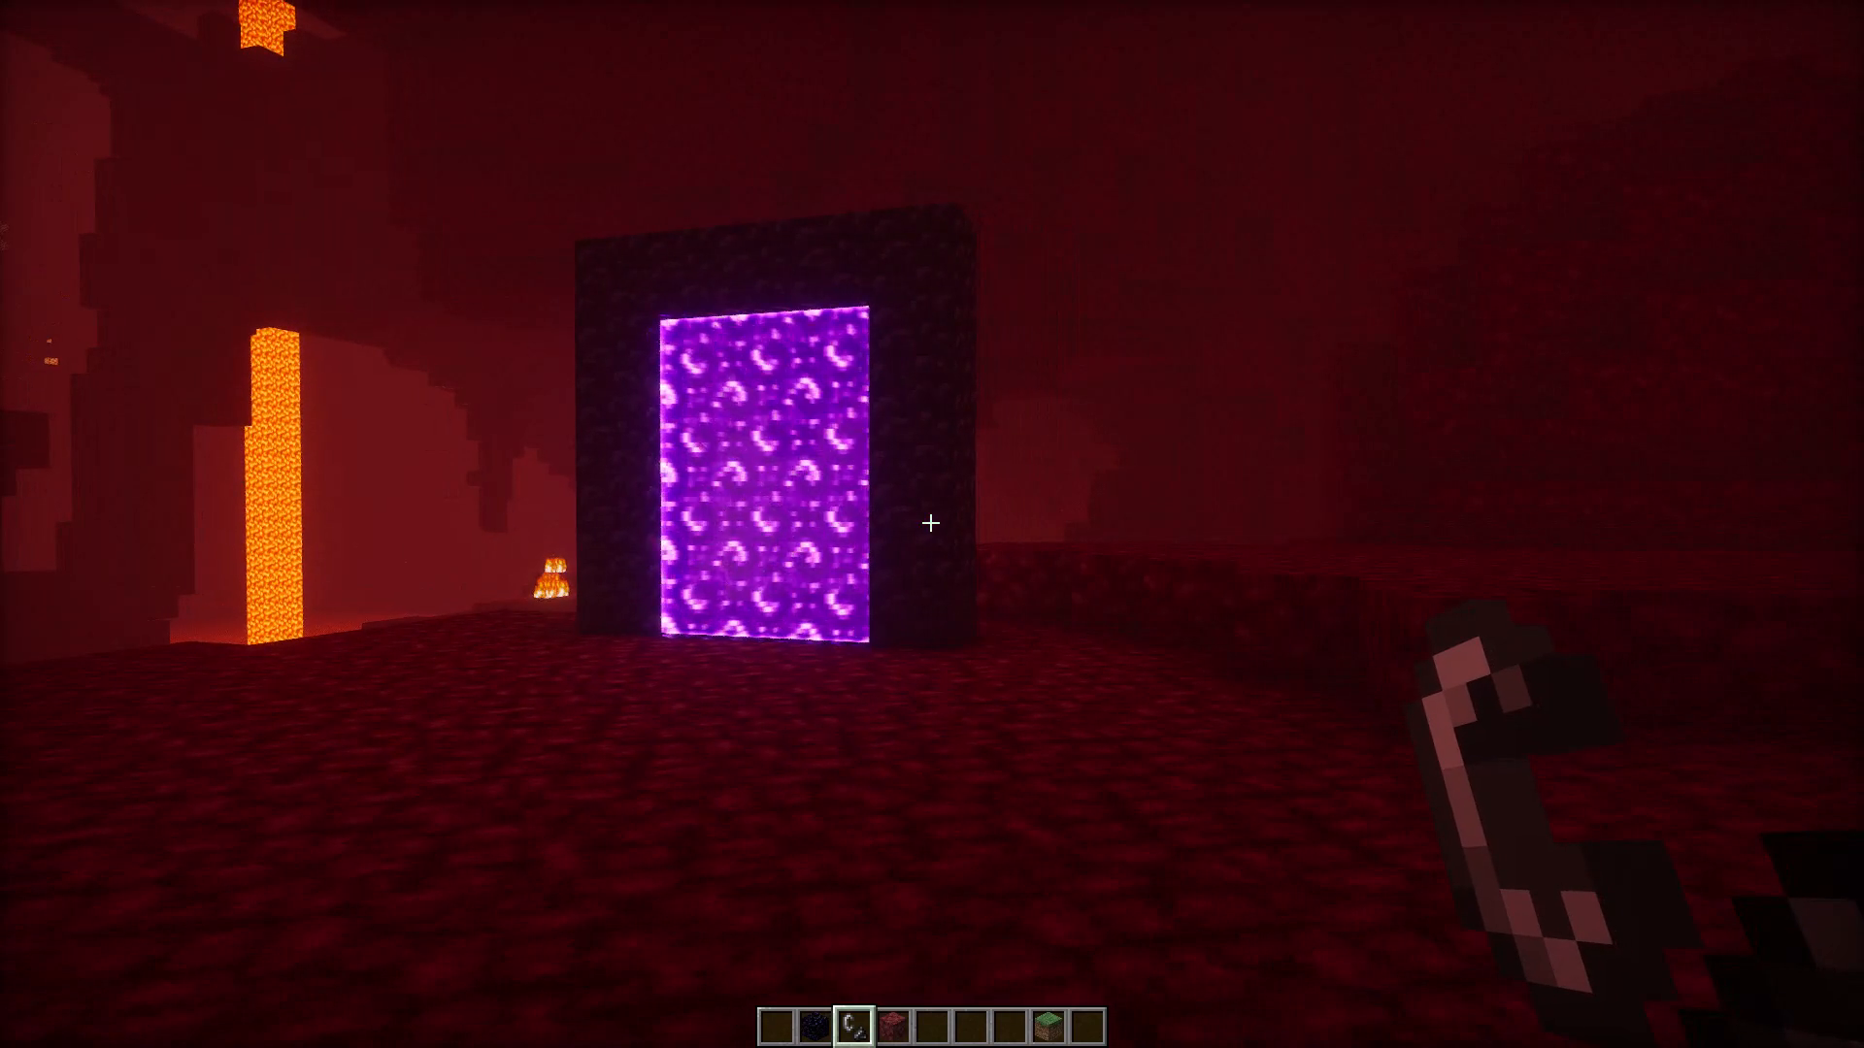
pyautogui.press('0')
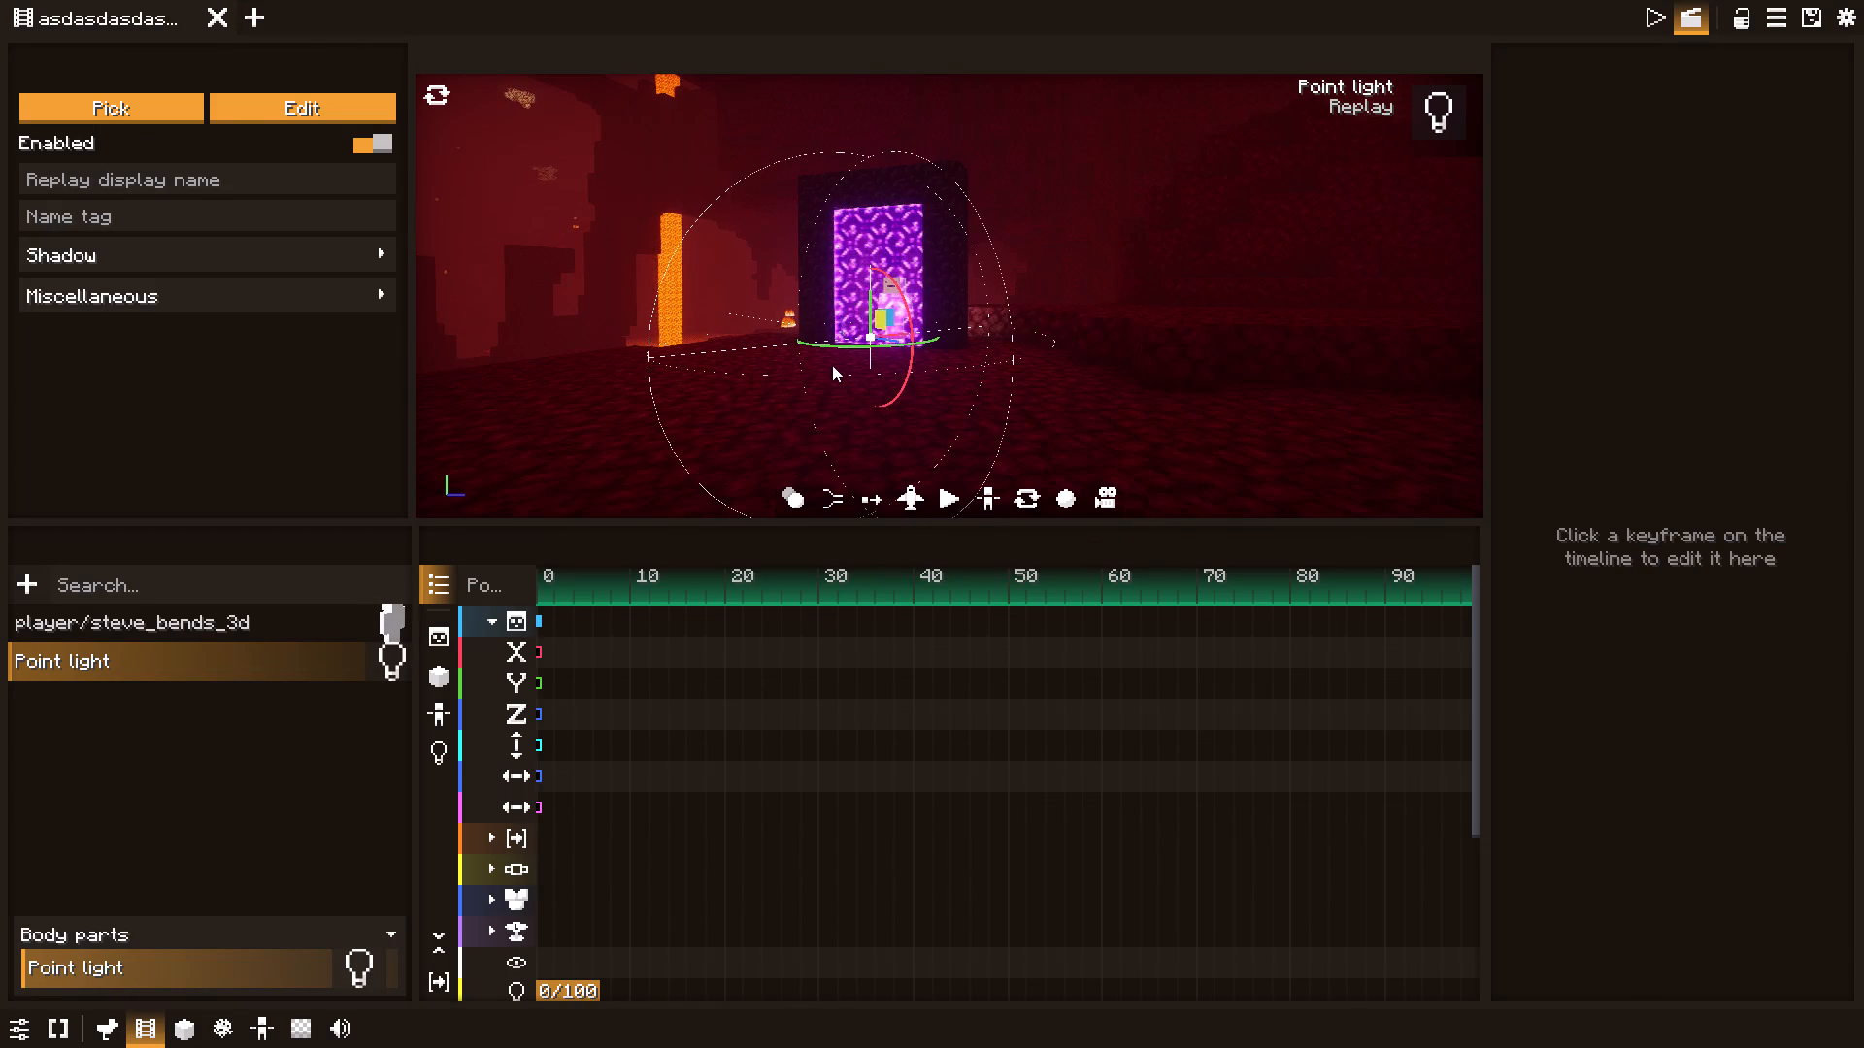
# Move the point light from the ground near the player to a raised spot beside the portal opening.
pyautogui.scroll(4, 832, 365)
pyautogui.click(907, 491)
pyautogui.press('w')
pyautogui.press('q')
pyautogui.press('q')
pyautogui.press('q')
pyautogui.press('q')
pyautogui.press('q')
pyautogui.press('q')
pyautogui.press('q')
pyautogui.press('q')
pyautogui.press('q')
pyautogui.moveTo(897, 464); pyautogui.dragTo(861, 467)
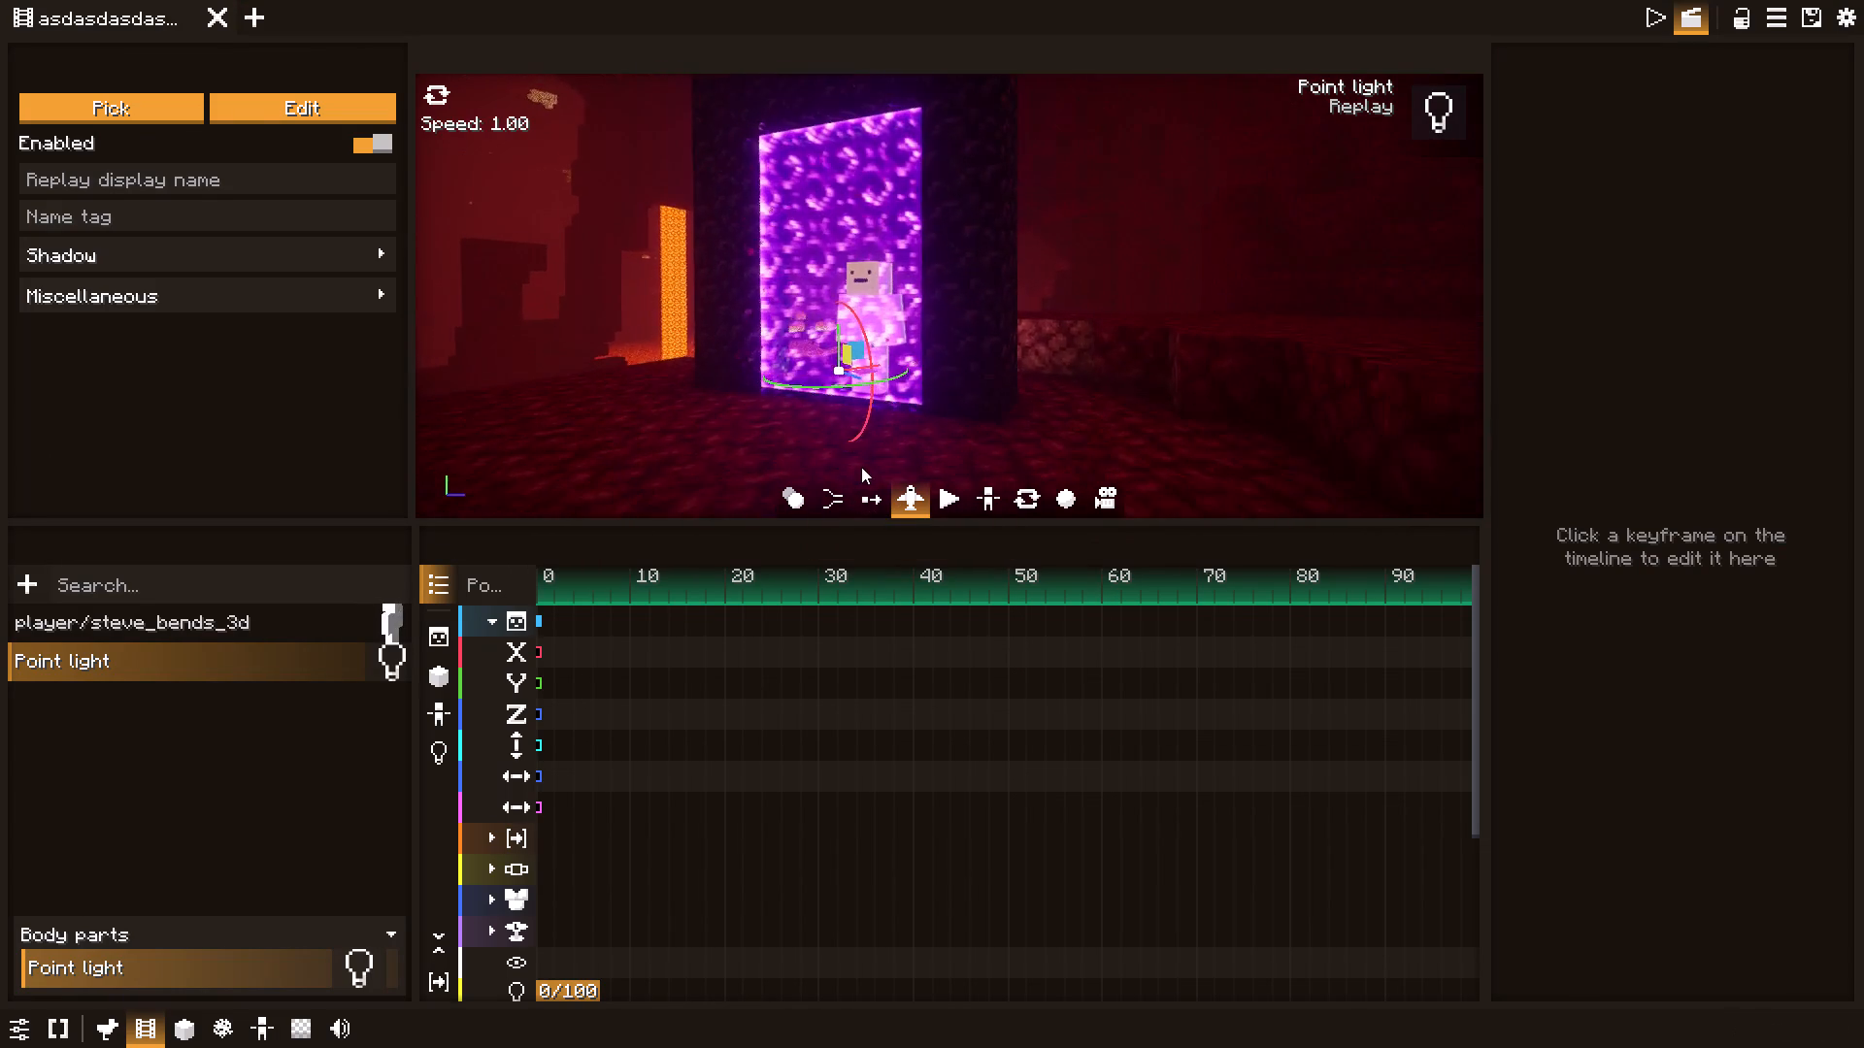
pyautogui.moveTo(861, 467); pyautogui.dragTo(912, 464)
pyautogui.press('a')
pyautogui.press('w')
pyautogui.press('w')
pyautogui.press('a')
pyautogui.press('s')
pyautogui.press('w')
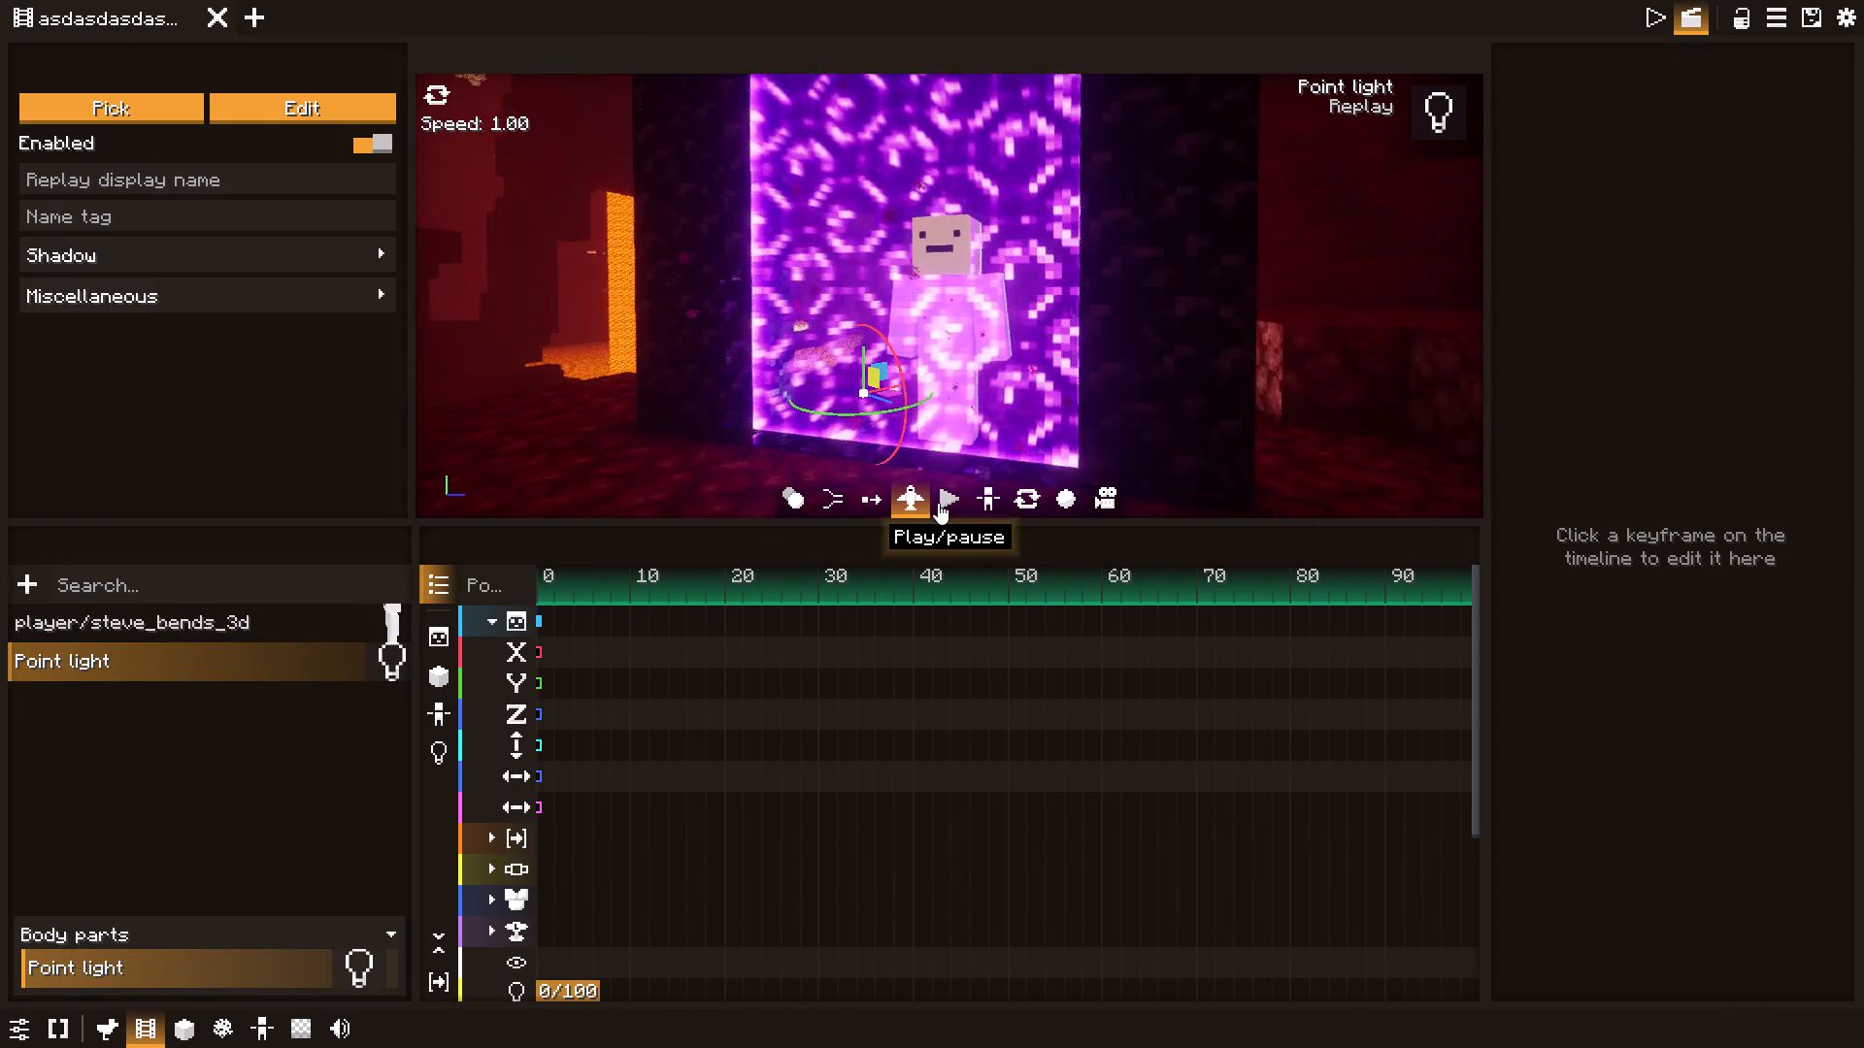
pyautogui.click(901, 494)
pyautogui.click(902, 318)
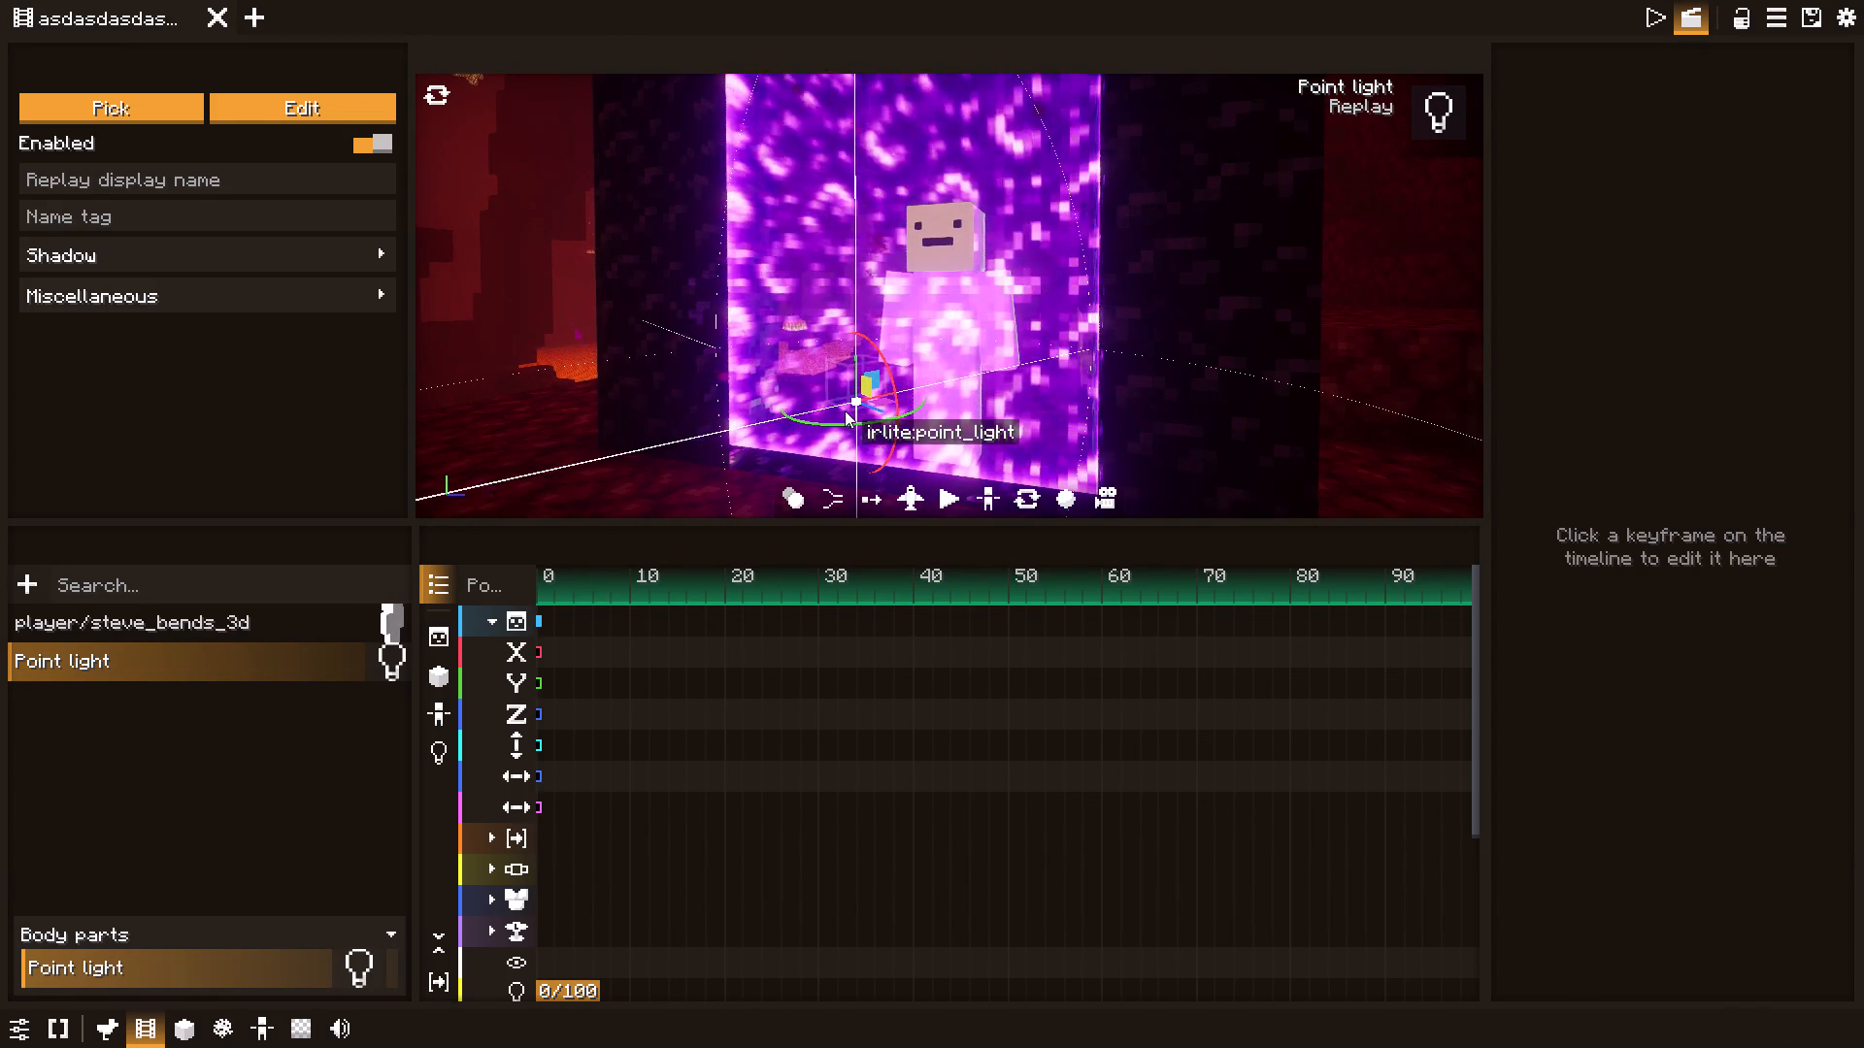
pyautogui.moveTo(855, 401); pyautogui.dragTo(464, 161)
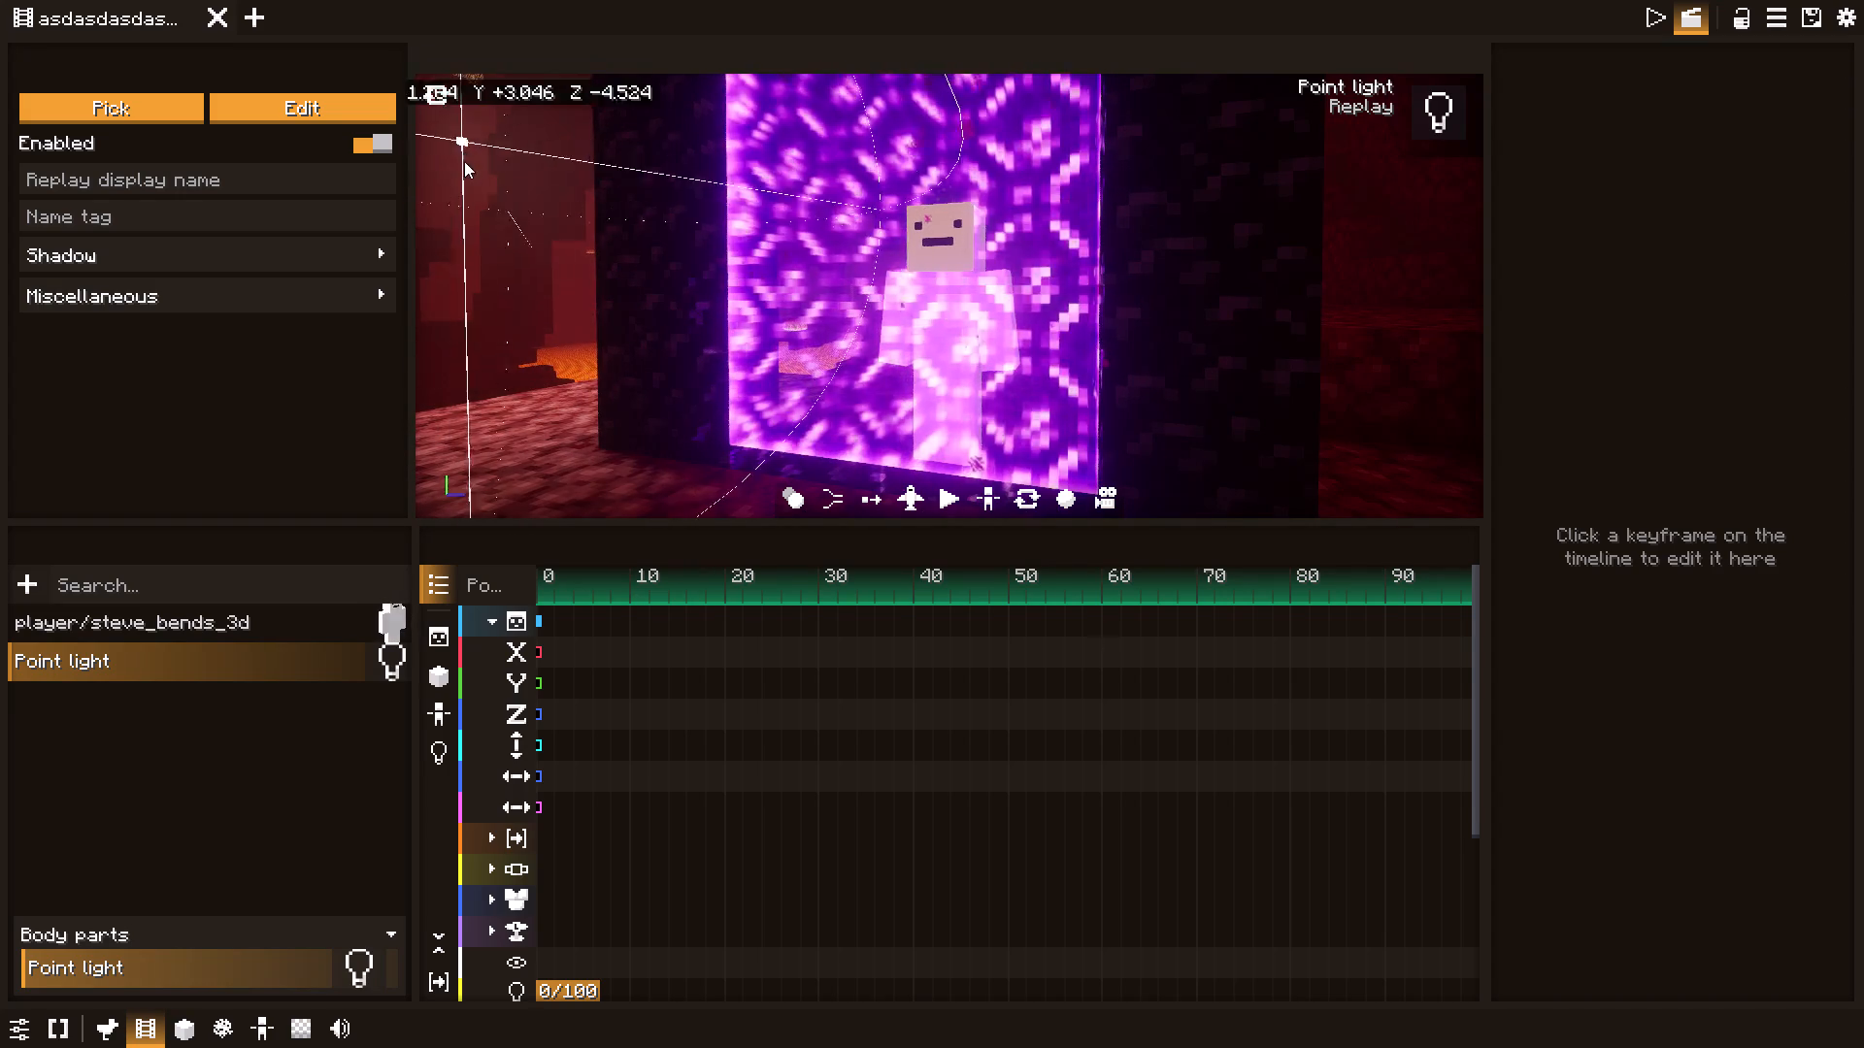
pyautogui.moveTo(464, 161); pyautogui.dragTo(474, 205)
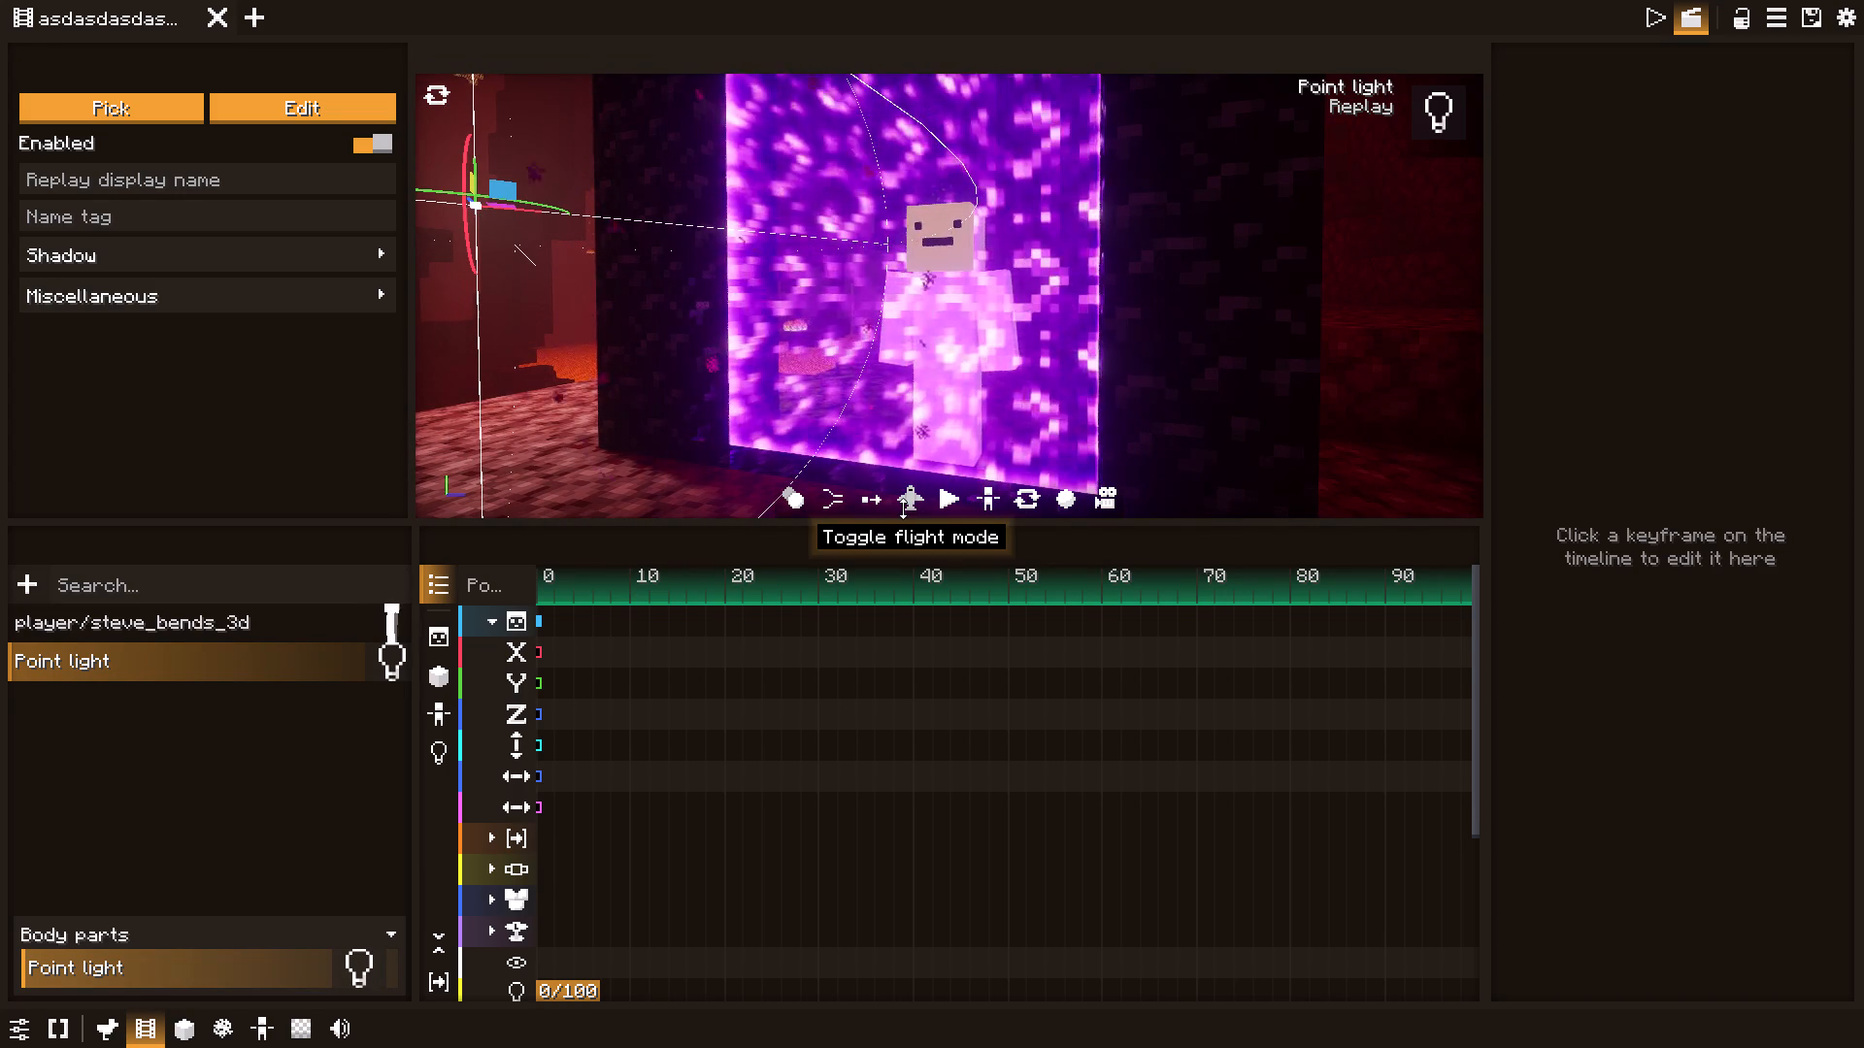
# From a raised, distant view, reposition the point light in front of the portal beside its opening, lighting the obsidian frame.
pyautogui.press('f')
pyautogui.press('s')
pyautogui.moveTo(860, 400); pyautogui.dragTo(882, 554)
pyautogui.press('space')
pyautogui.press('w')
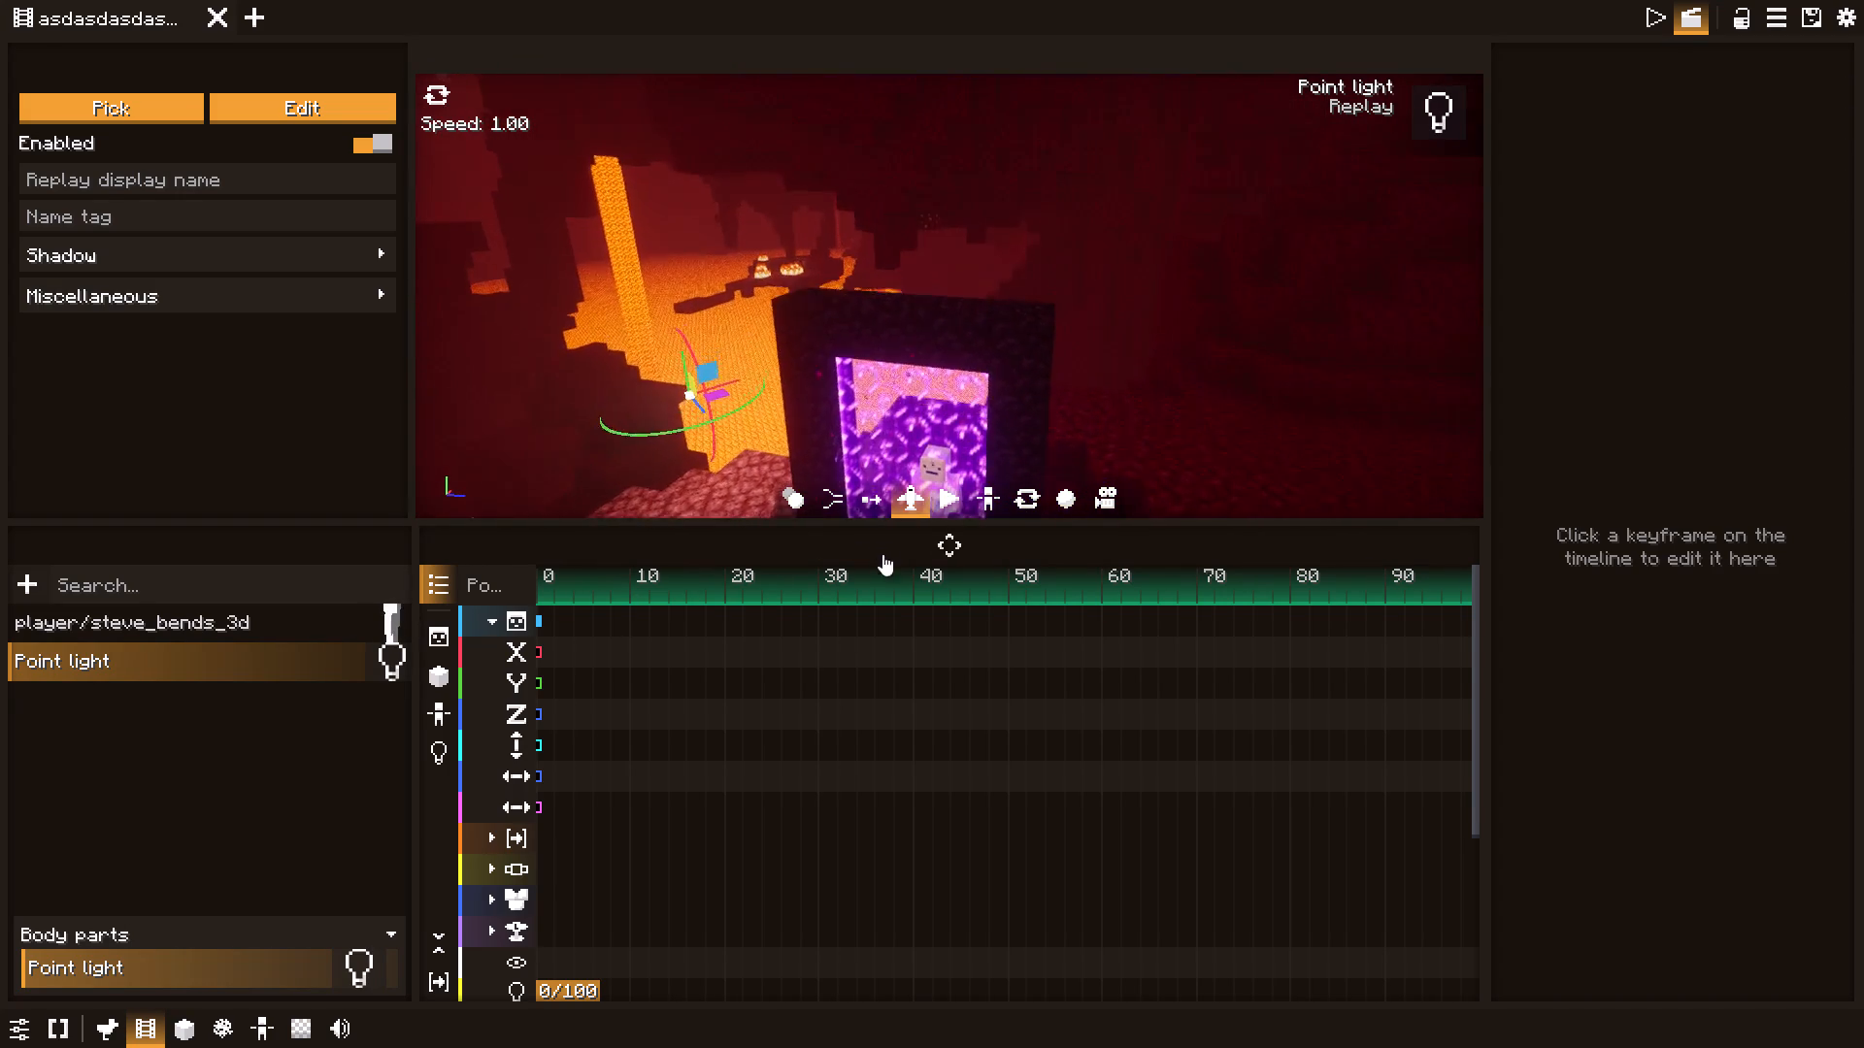
pyautogui.moveTo(882, 554); pyautogui.dragTo(868, 577)
pyautogui.press('s')
pyautogui.press('s')
pyautogui.press('s')
pyautogui.press('s')
pyautogui.press('s')
pyautogui.press('s')
pyautogui.press('s')
pyautogui.press('s')
pyautogui.press('s')
pyautogui.press('s')
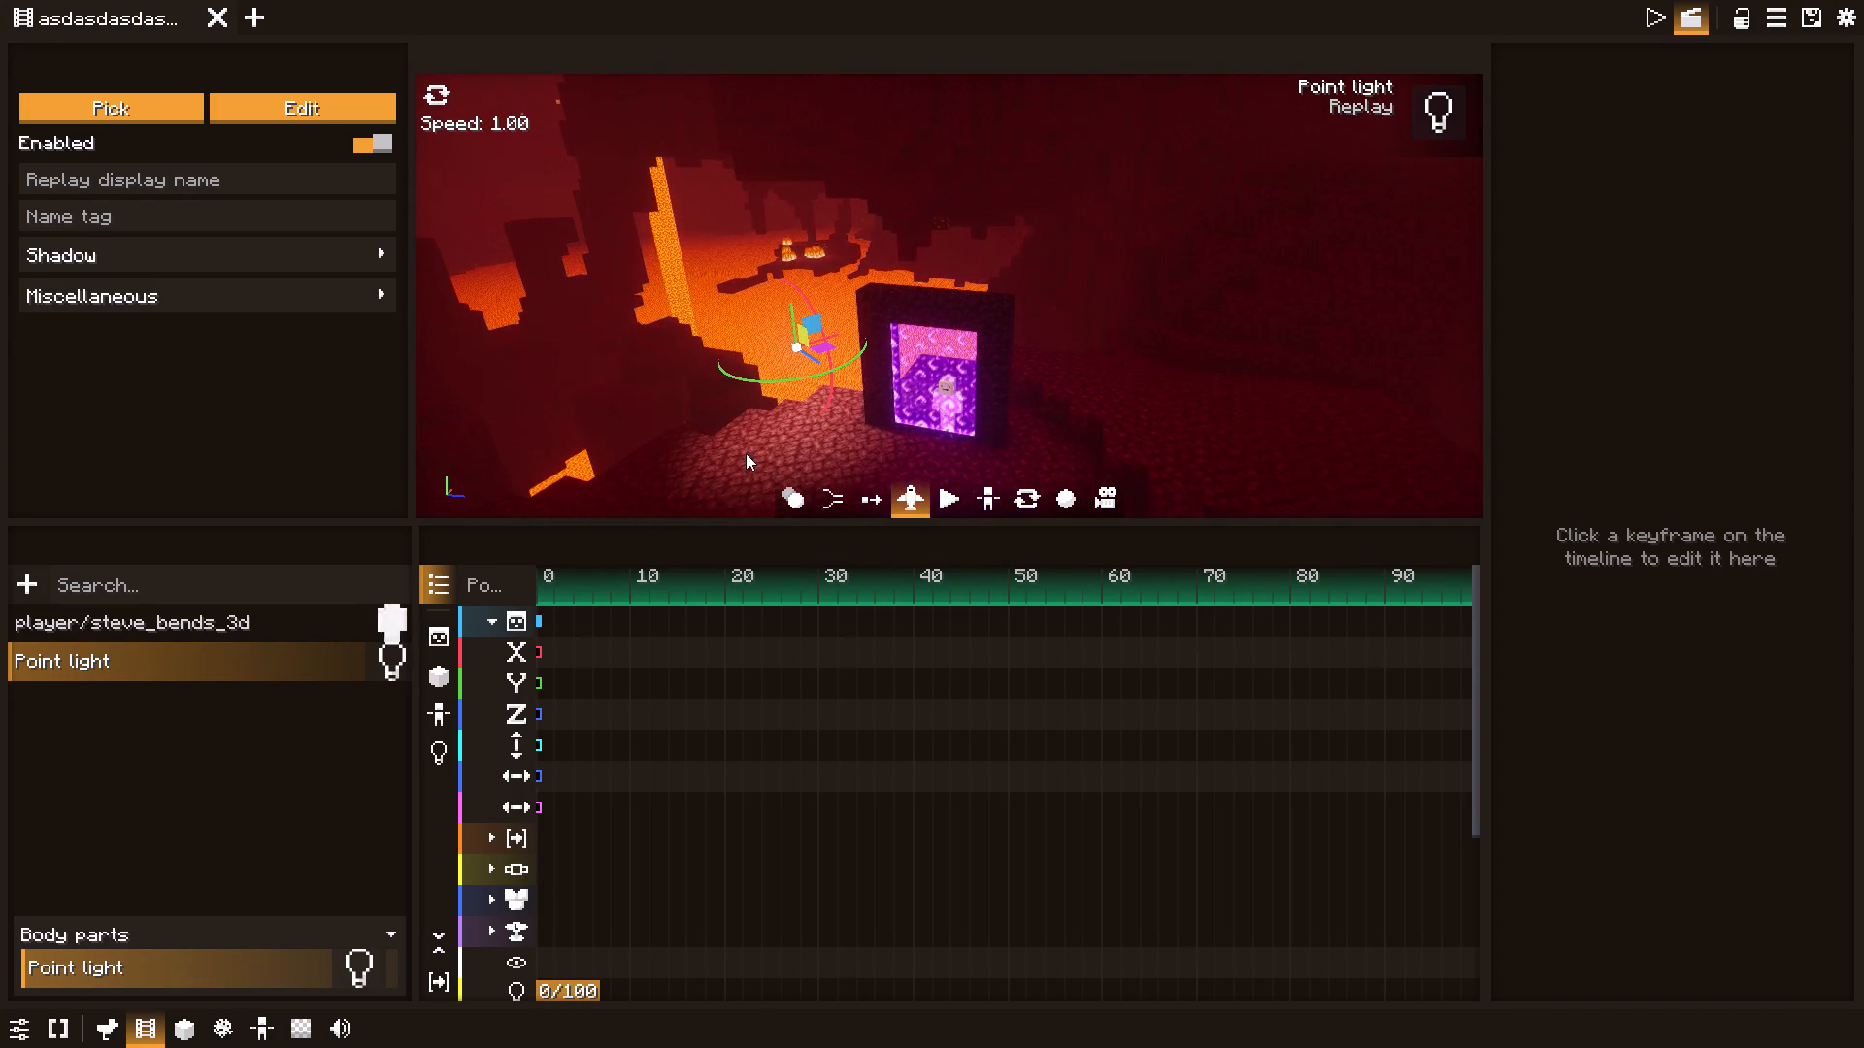
pyautogui.moveTo(793, 347); pyautogui.dragTo(815, 355)
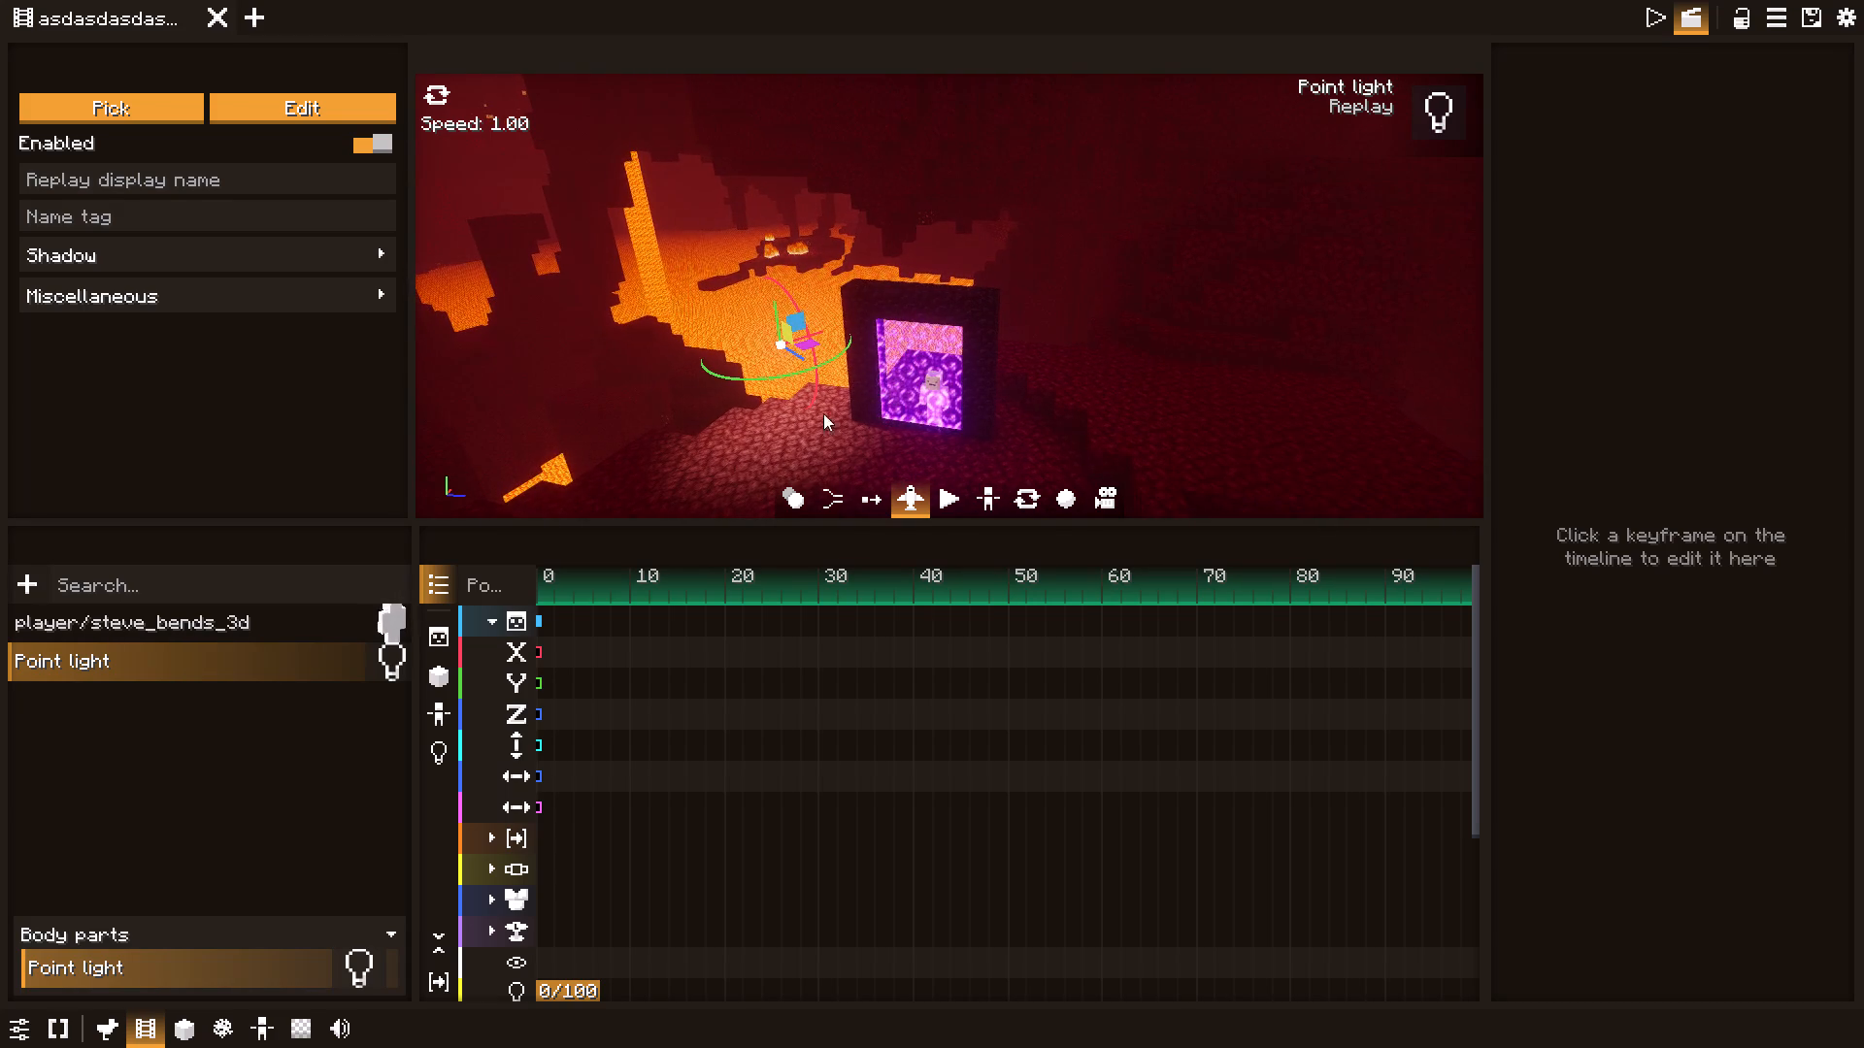
pyautogui.click(916, 500)
pyautogui.moveTo(783, 344); pyautogui.dragTo(870, 432)
pyautogui.scroll(-7, 783, 344)
pyautogui.scroll(-4, 870, 432)
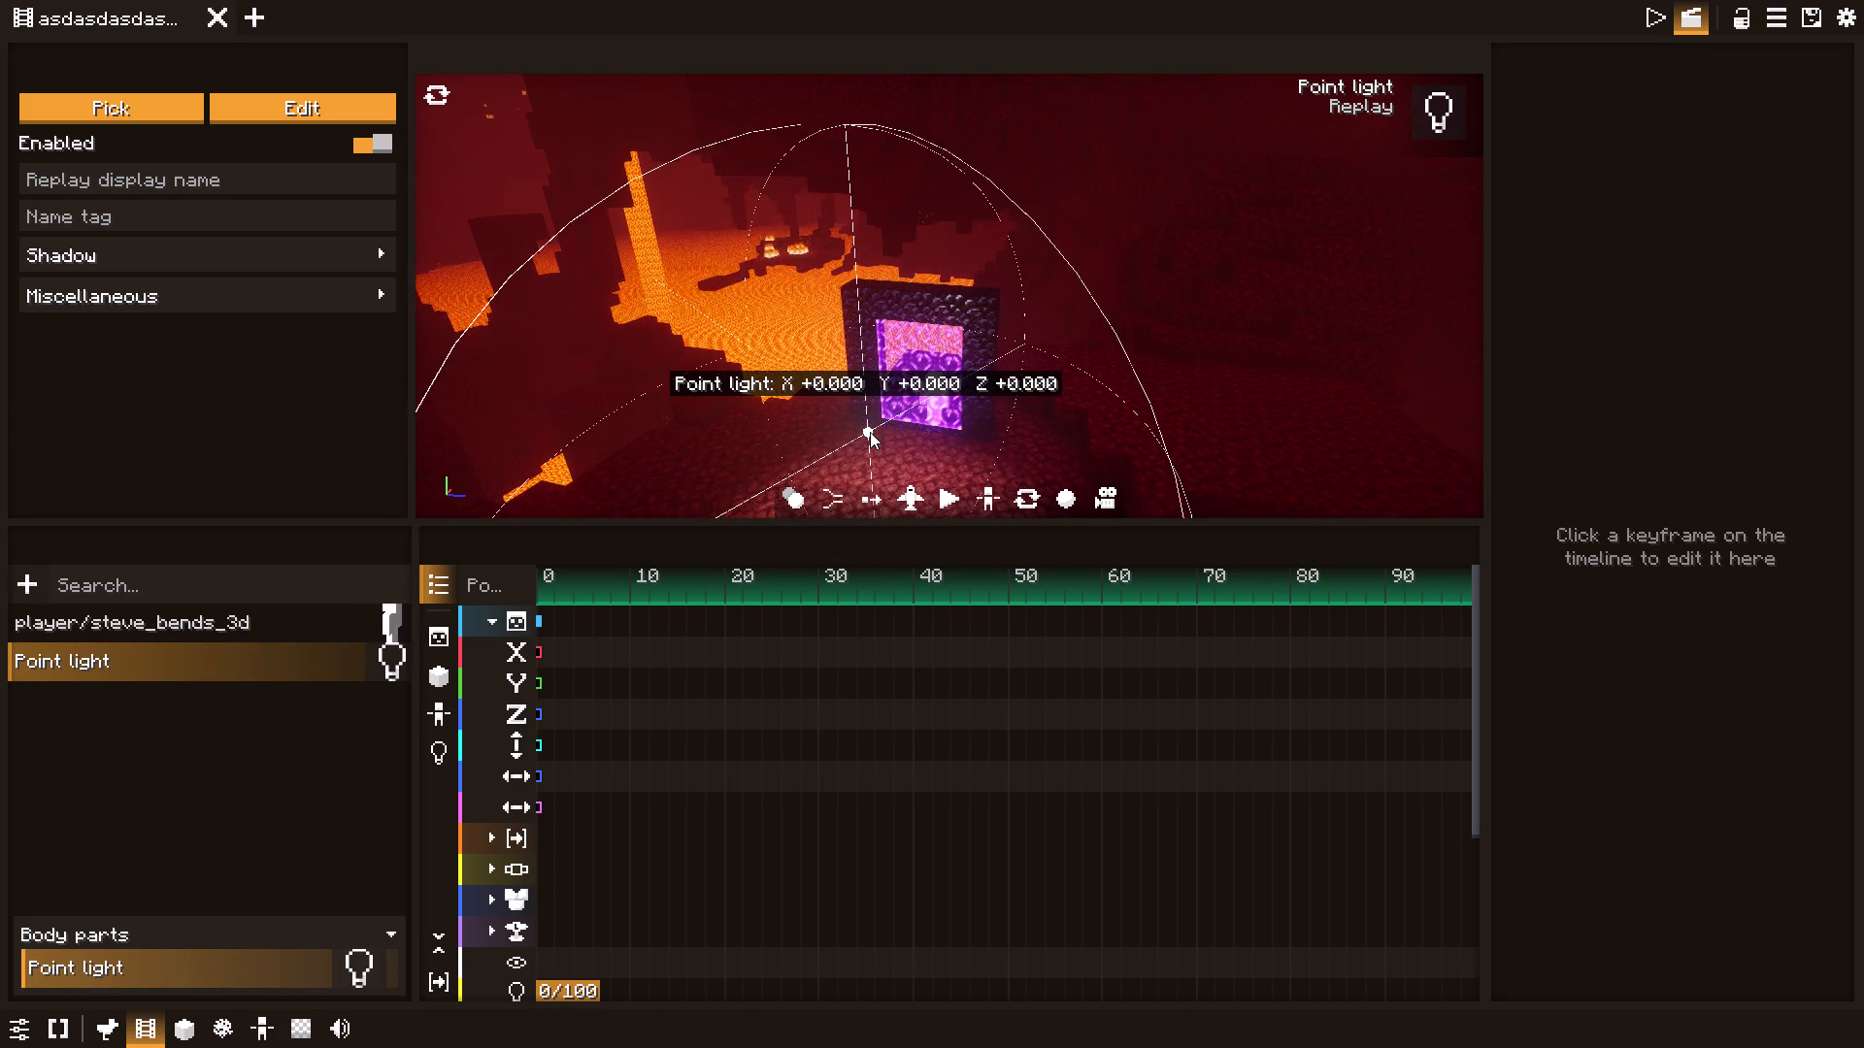
pyautogui.moveTo(870, 432); pyautogui.dragTo(894, 404)
pyautogui.scroll(7, 870, 432)
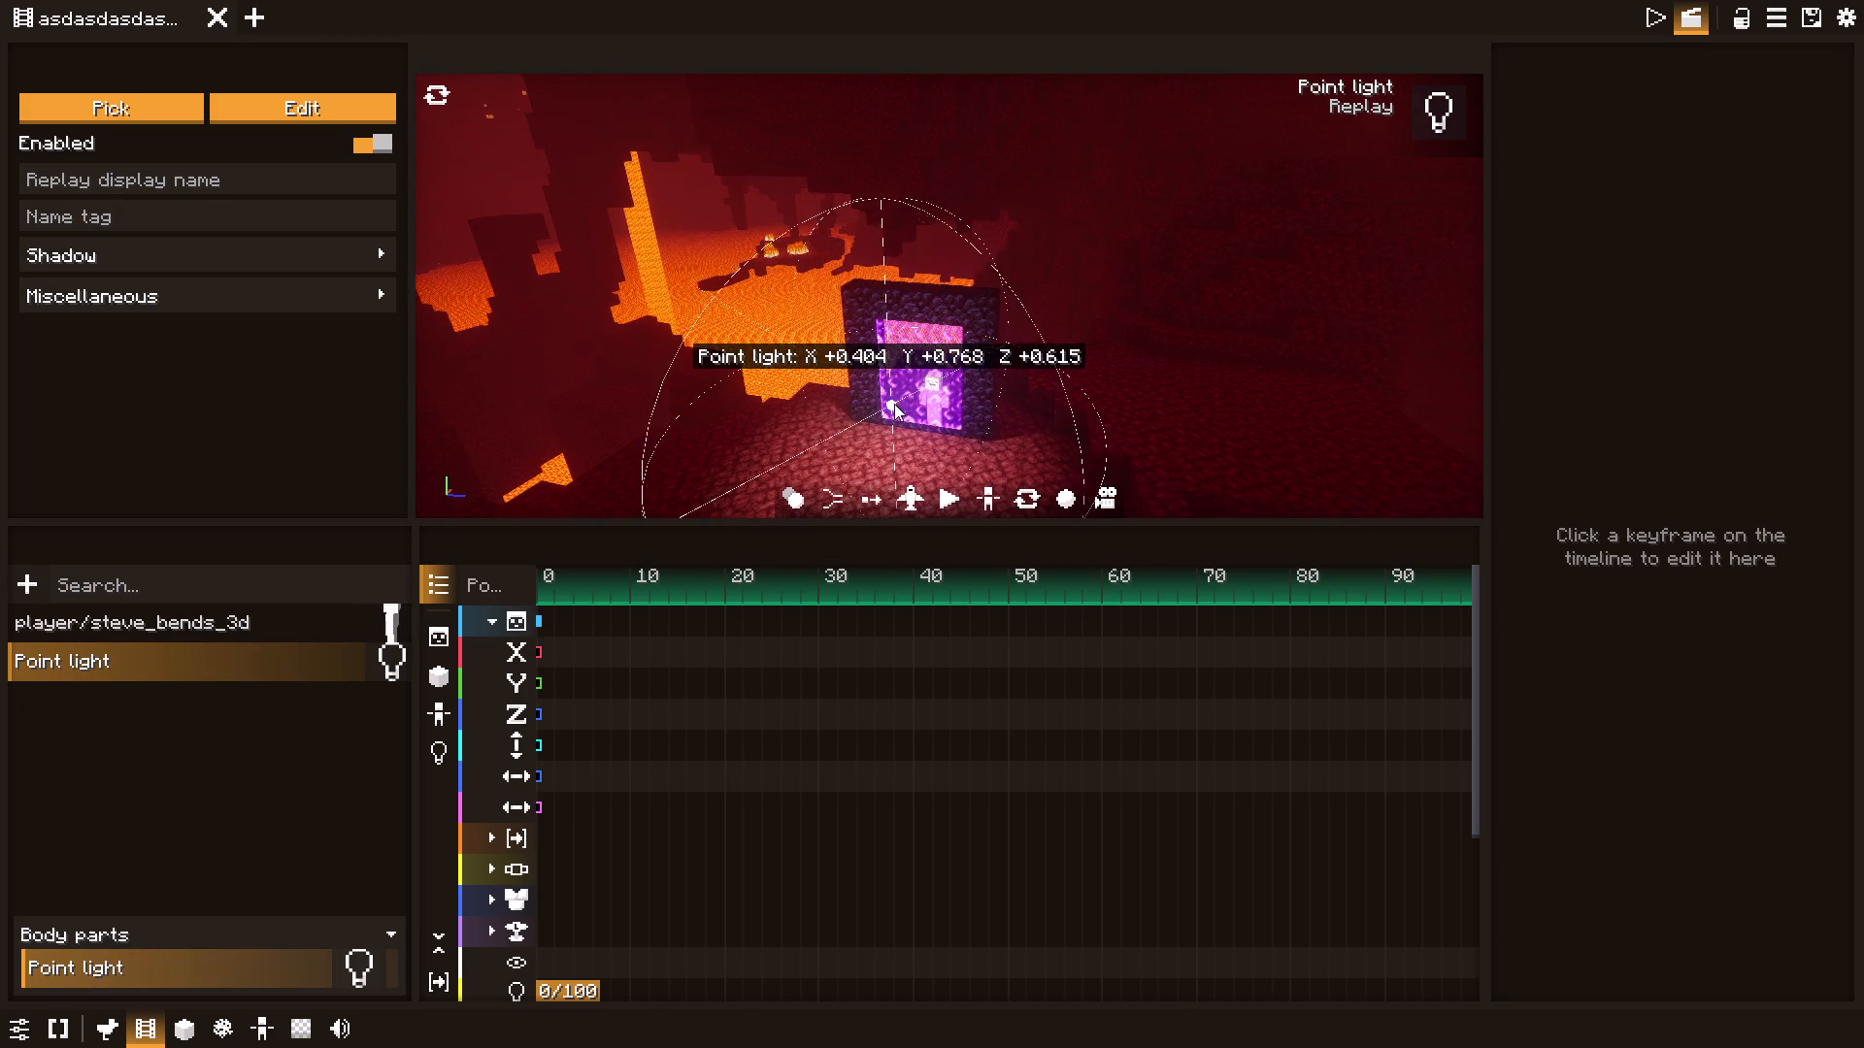
pyautogui.moveTo(894, 404); pyautogui.dragTo(868, 377)
pyautogui.scroll(-4, 885, 370)
pyautogui.scroll(3, 881, 371)
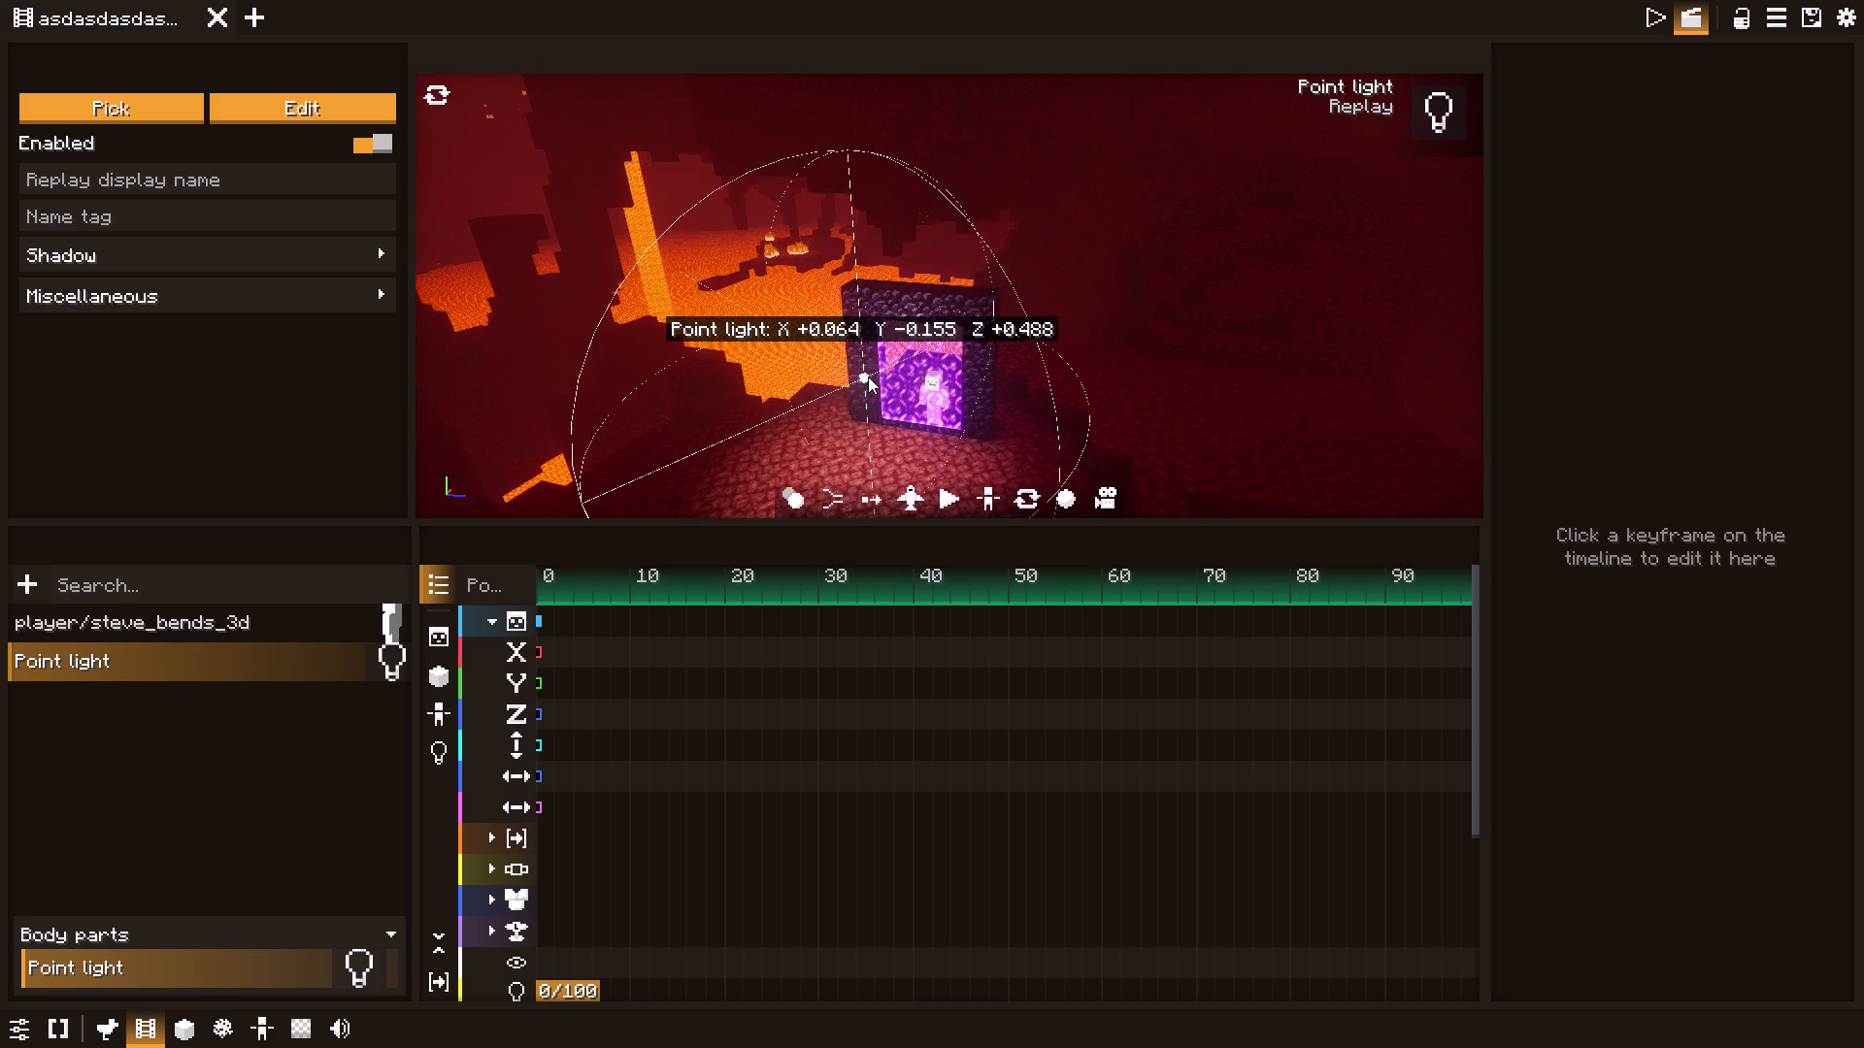
pyautogui.moveTo(868, 377); pyautogui.dragTo(866, 376)
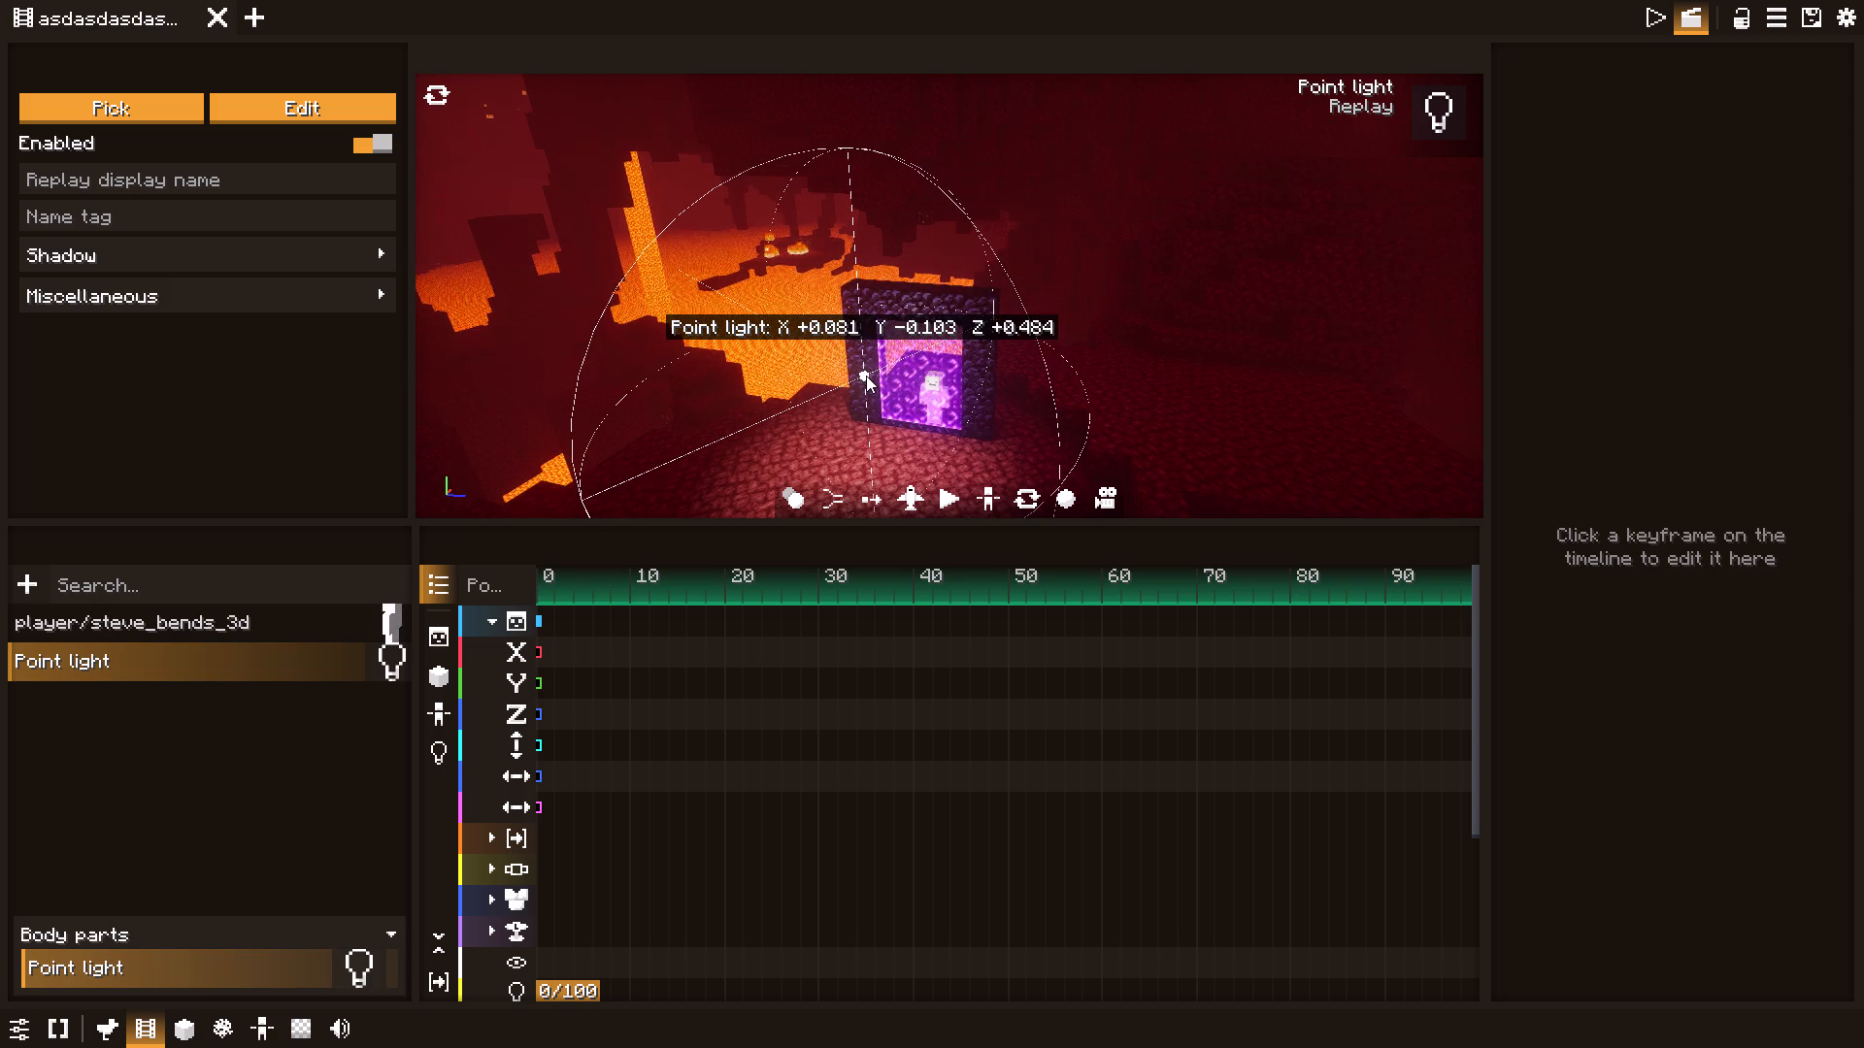
pyautogui.moveTo(866, 376); pyautogui.dragTo(863, 377)
# Set the point light's color to pure red (#ffff0000) and exit back to the game world.
pyautogui.click(326, 107)
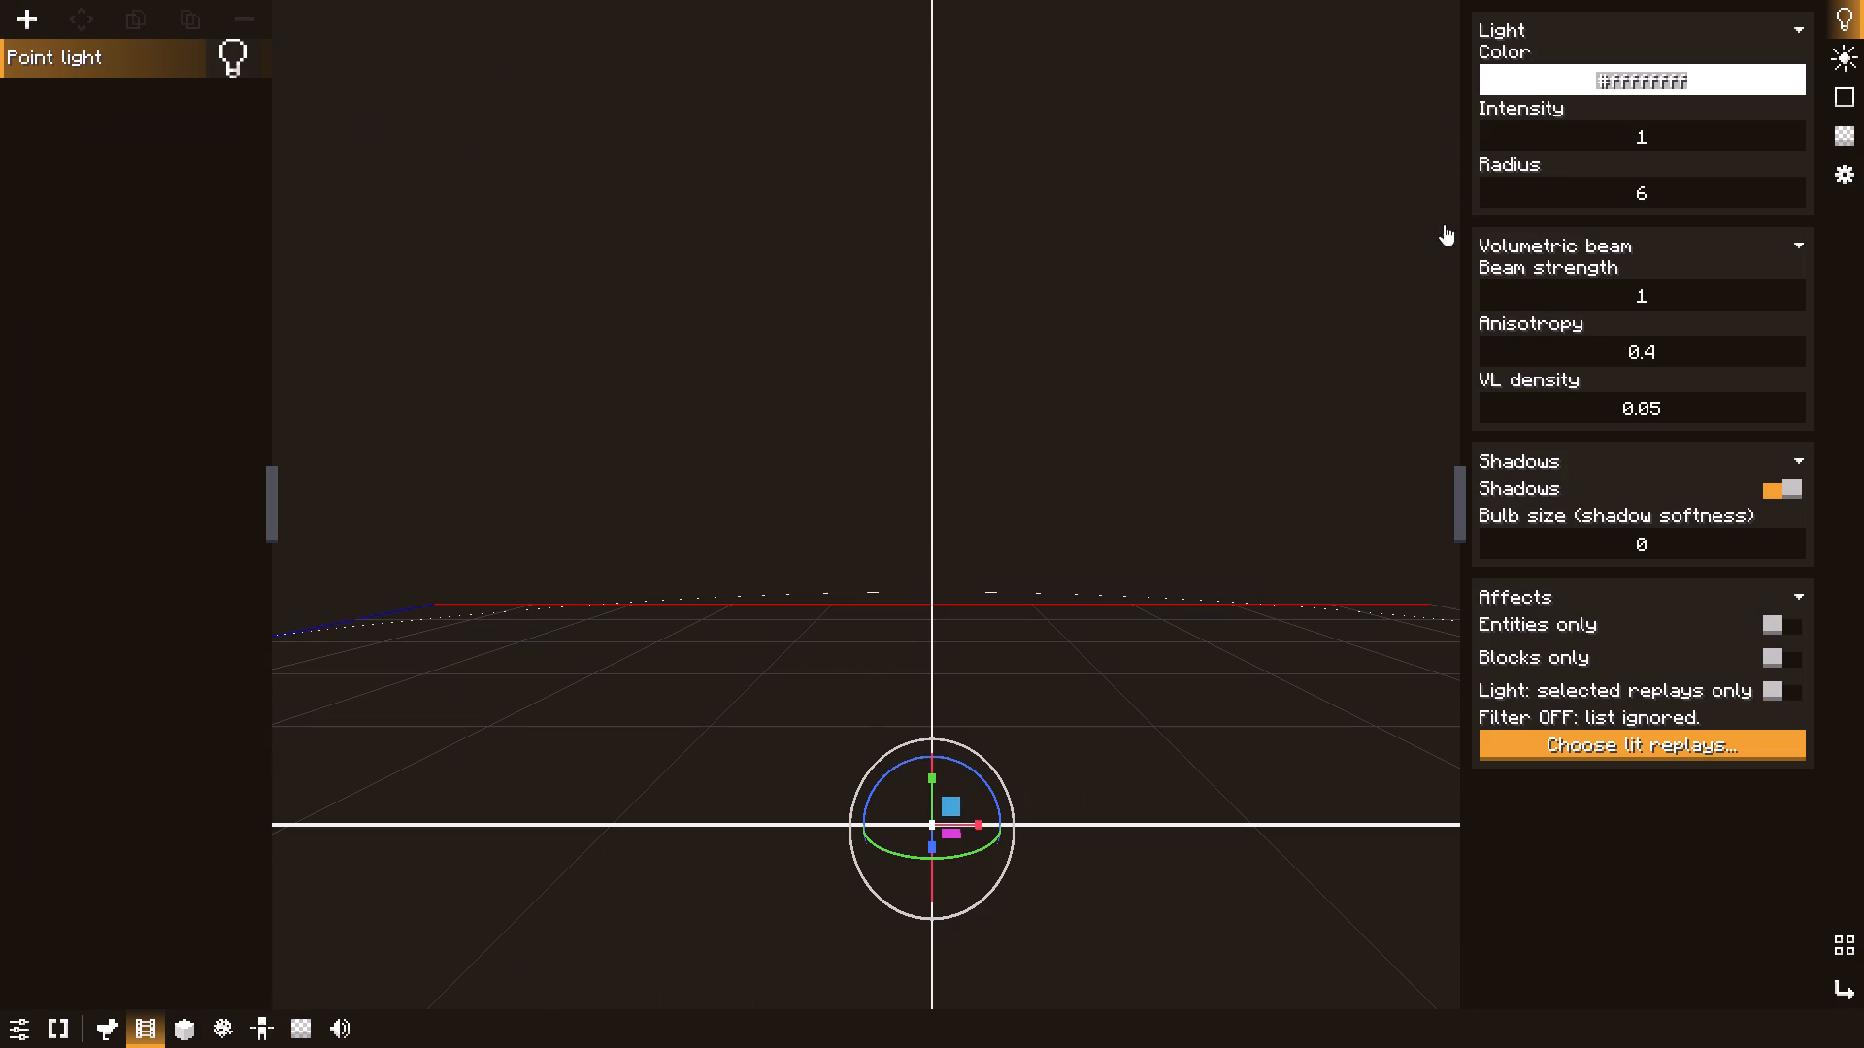
pyautogui.click(1546, 102)
pyautogui.click(1546, 83)
pyautogui.moveTo(1636, 255); pyautogui.dragTo(1747, 189)
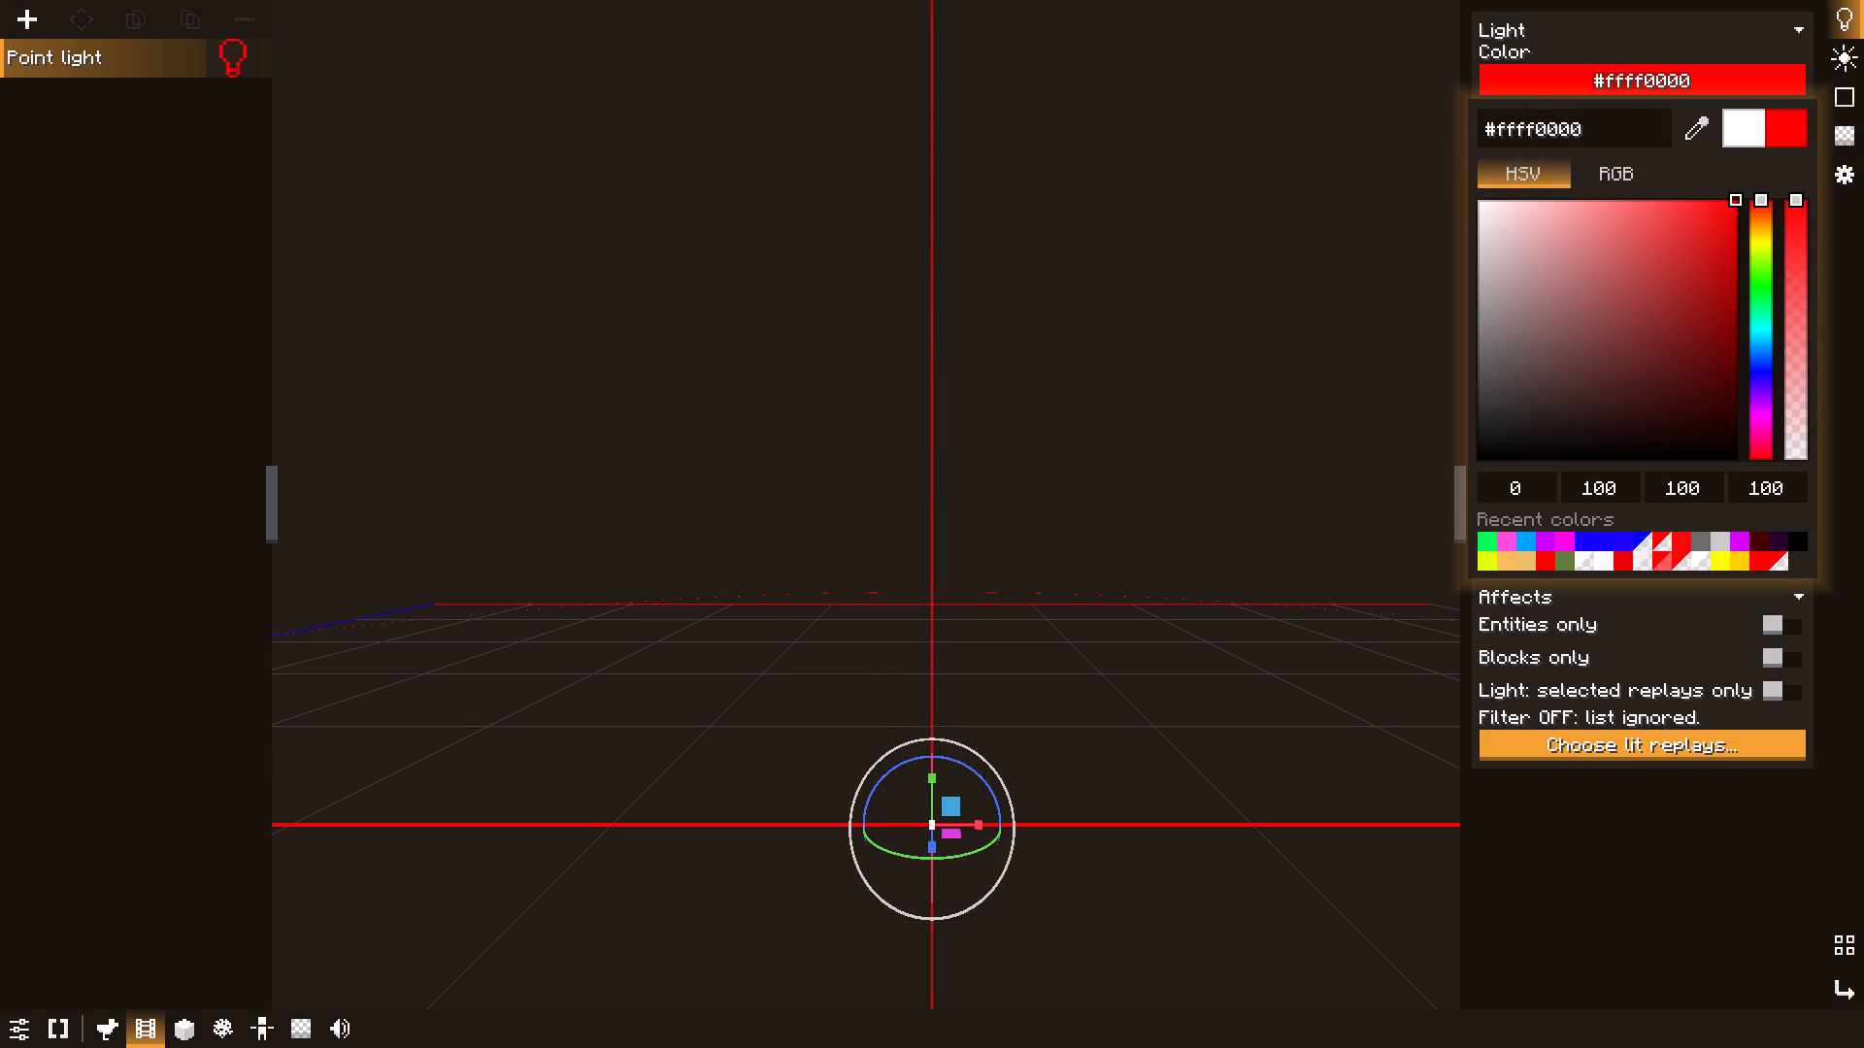
pyautogui.click(1139, 148)
pyautogui.click(1204, 226)
pyautogui.press('Escape')
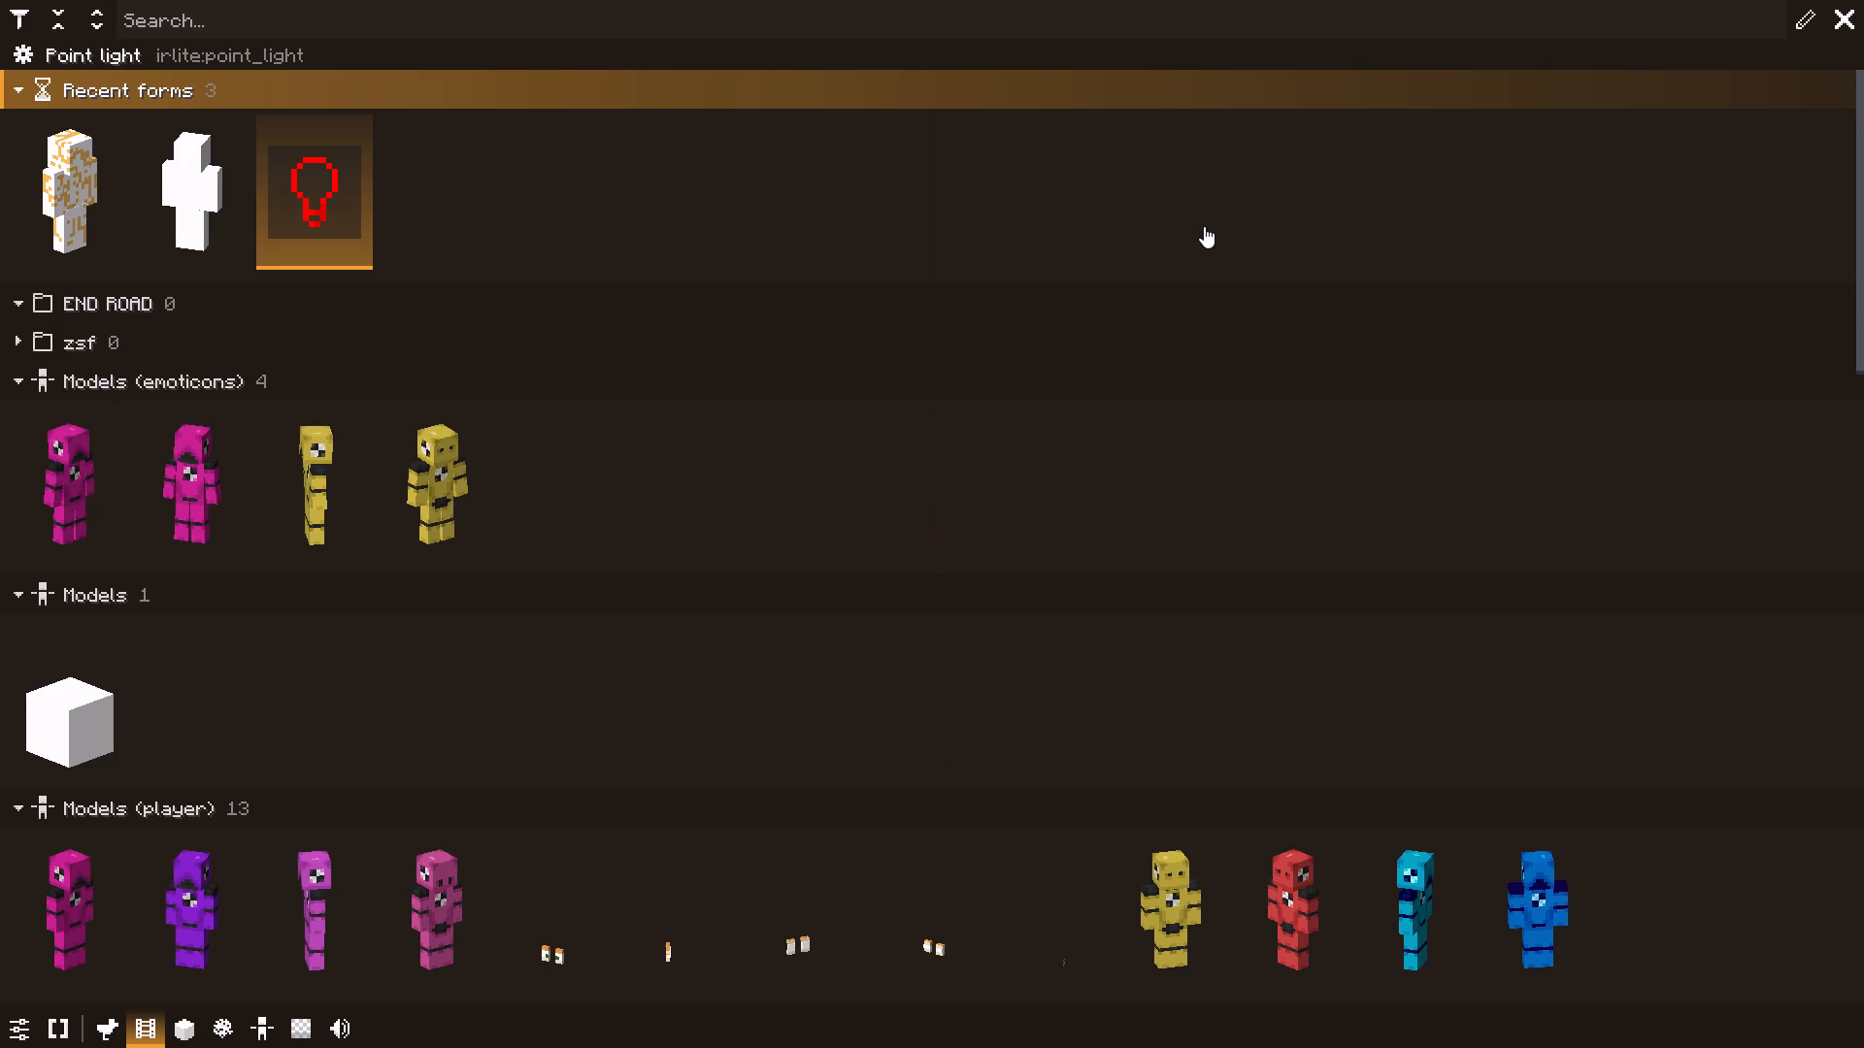
pyautogui.press('Escape')
pyautogui.press('Escape')
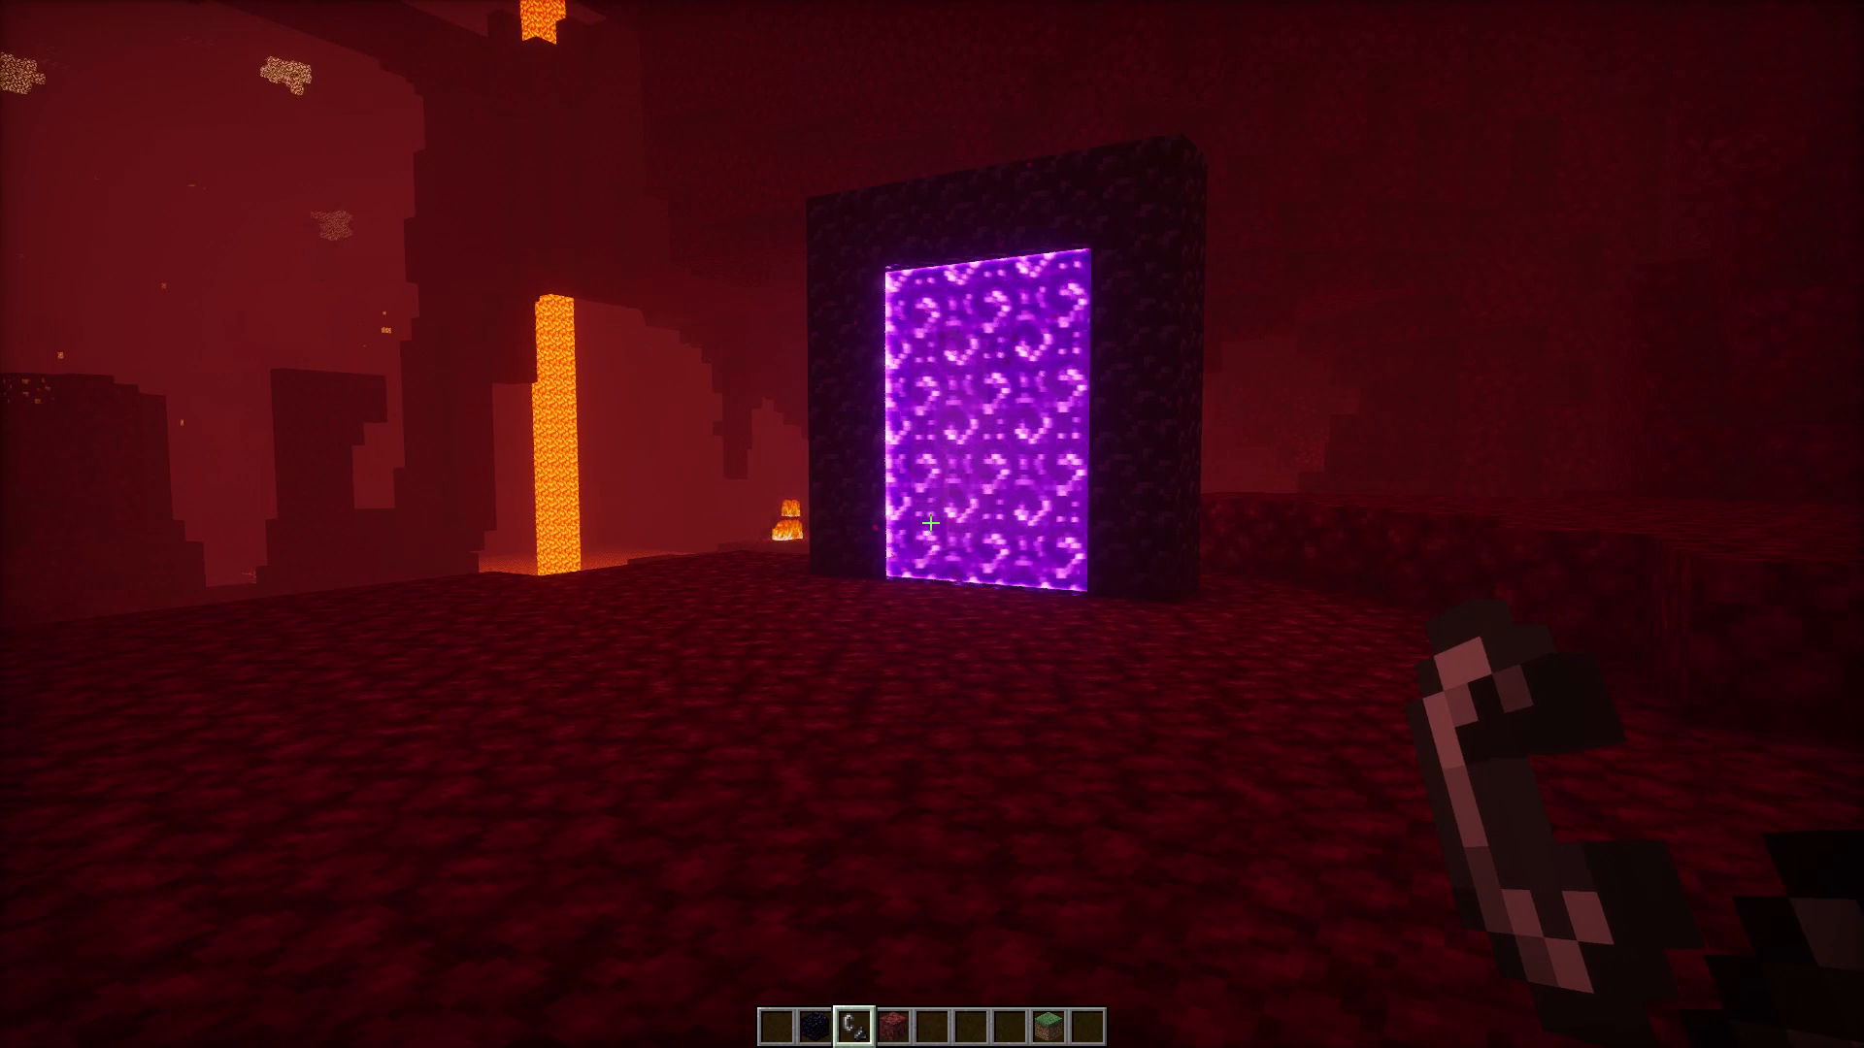
# Reopen the film editor and frame the player standing in the portal from close up.
pyautogui.press('0')
pyautogui.click(905, 494)
pyautogui.press('w')
pyautogui.press('w')
pyautogui.press('w')
pyautogui.press('w')
pyautogui.press('w')
pyautogui.press('w')
pyautogui.press('w')
pyautogui.press('w')
pyautogui.press('w')
pyautogui.press('w')
pyautogui.press('w')
pyautogui.press('w')
pyautogui.press('w')
pyautogui.press('w')
pyautogui.press('w')
pyautogui.press('w')
pyautogui.press('w')
pyautogui.press('w')
pyautogui.press('w')
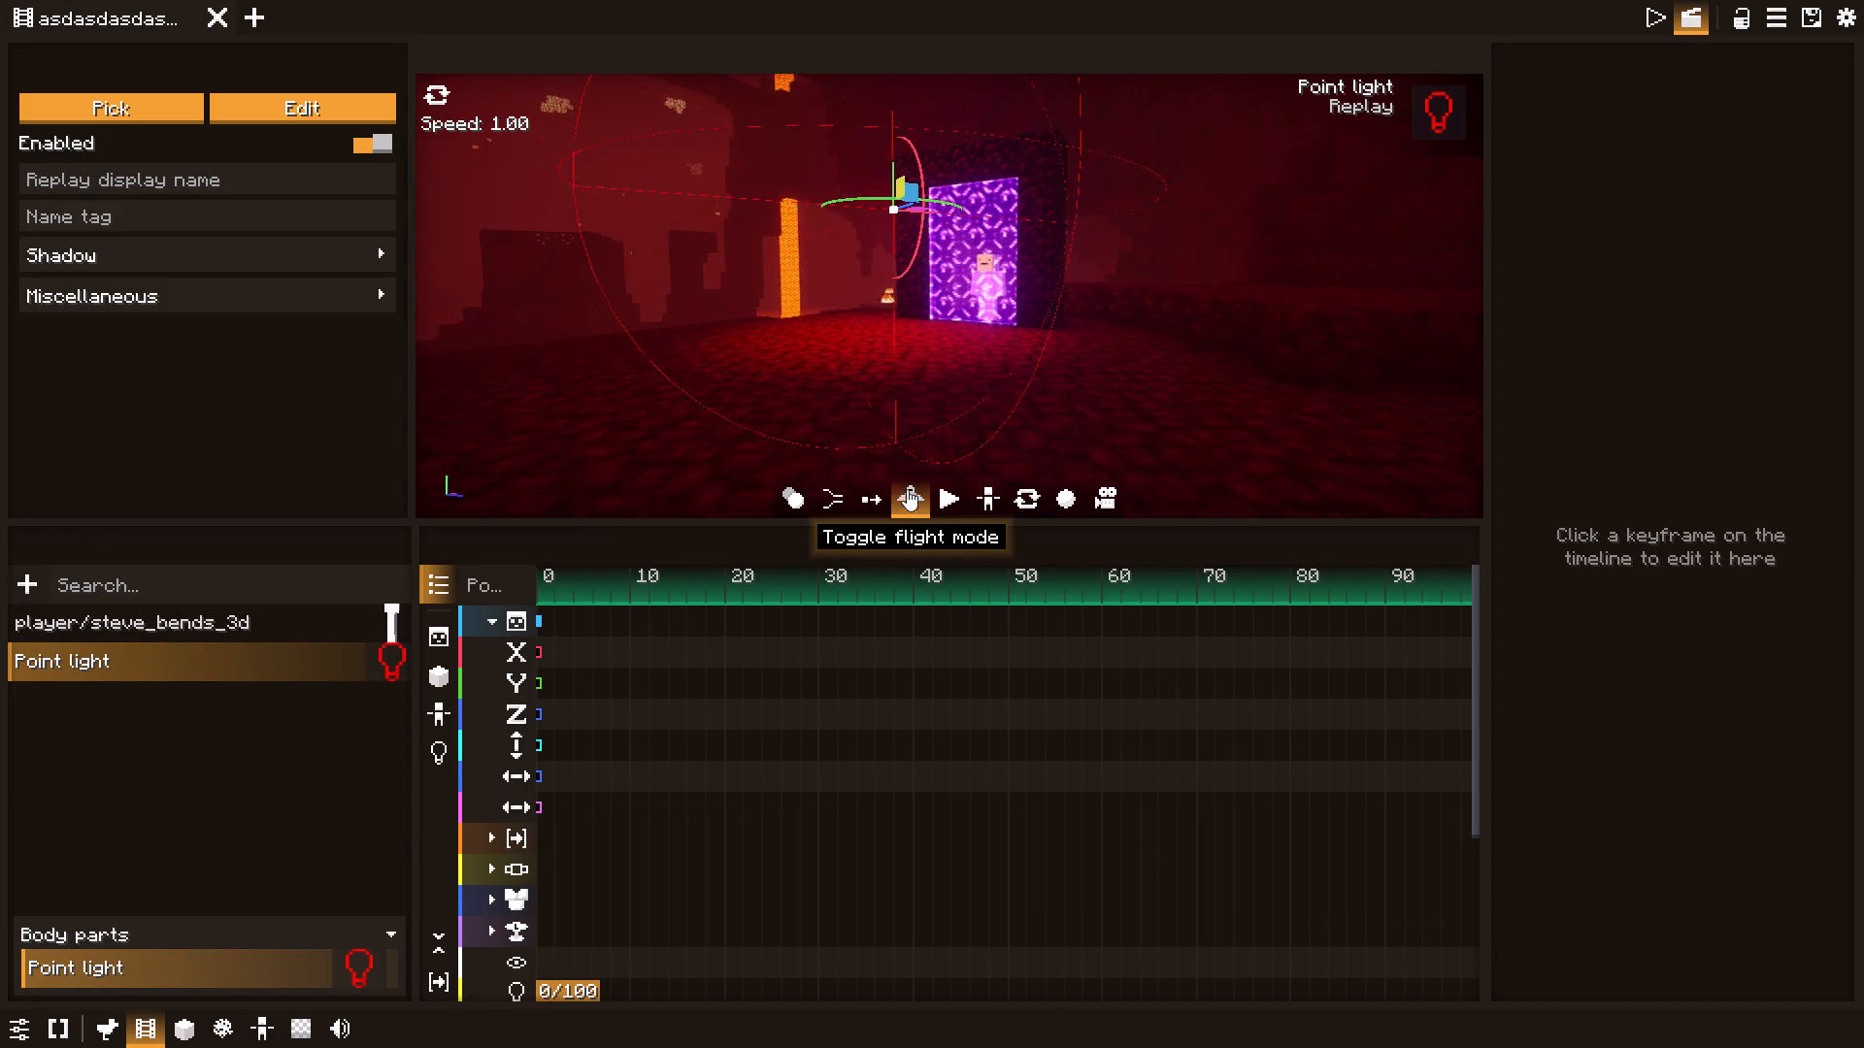
pyautogui.moveTo(916, 456); pyautogui.dragTo(963, 435)
pyautogui.click(965, 435)
# Open the pose keyframe at tick 0 on the player/steve_bends_3d replay and leave flight mode for bone picking.
pyautogui.click(304, 621)
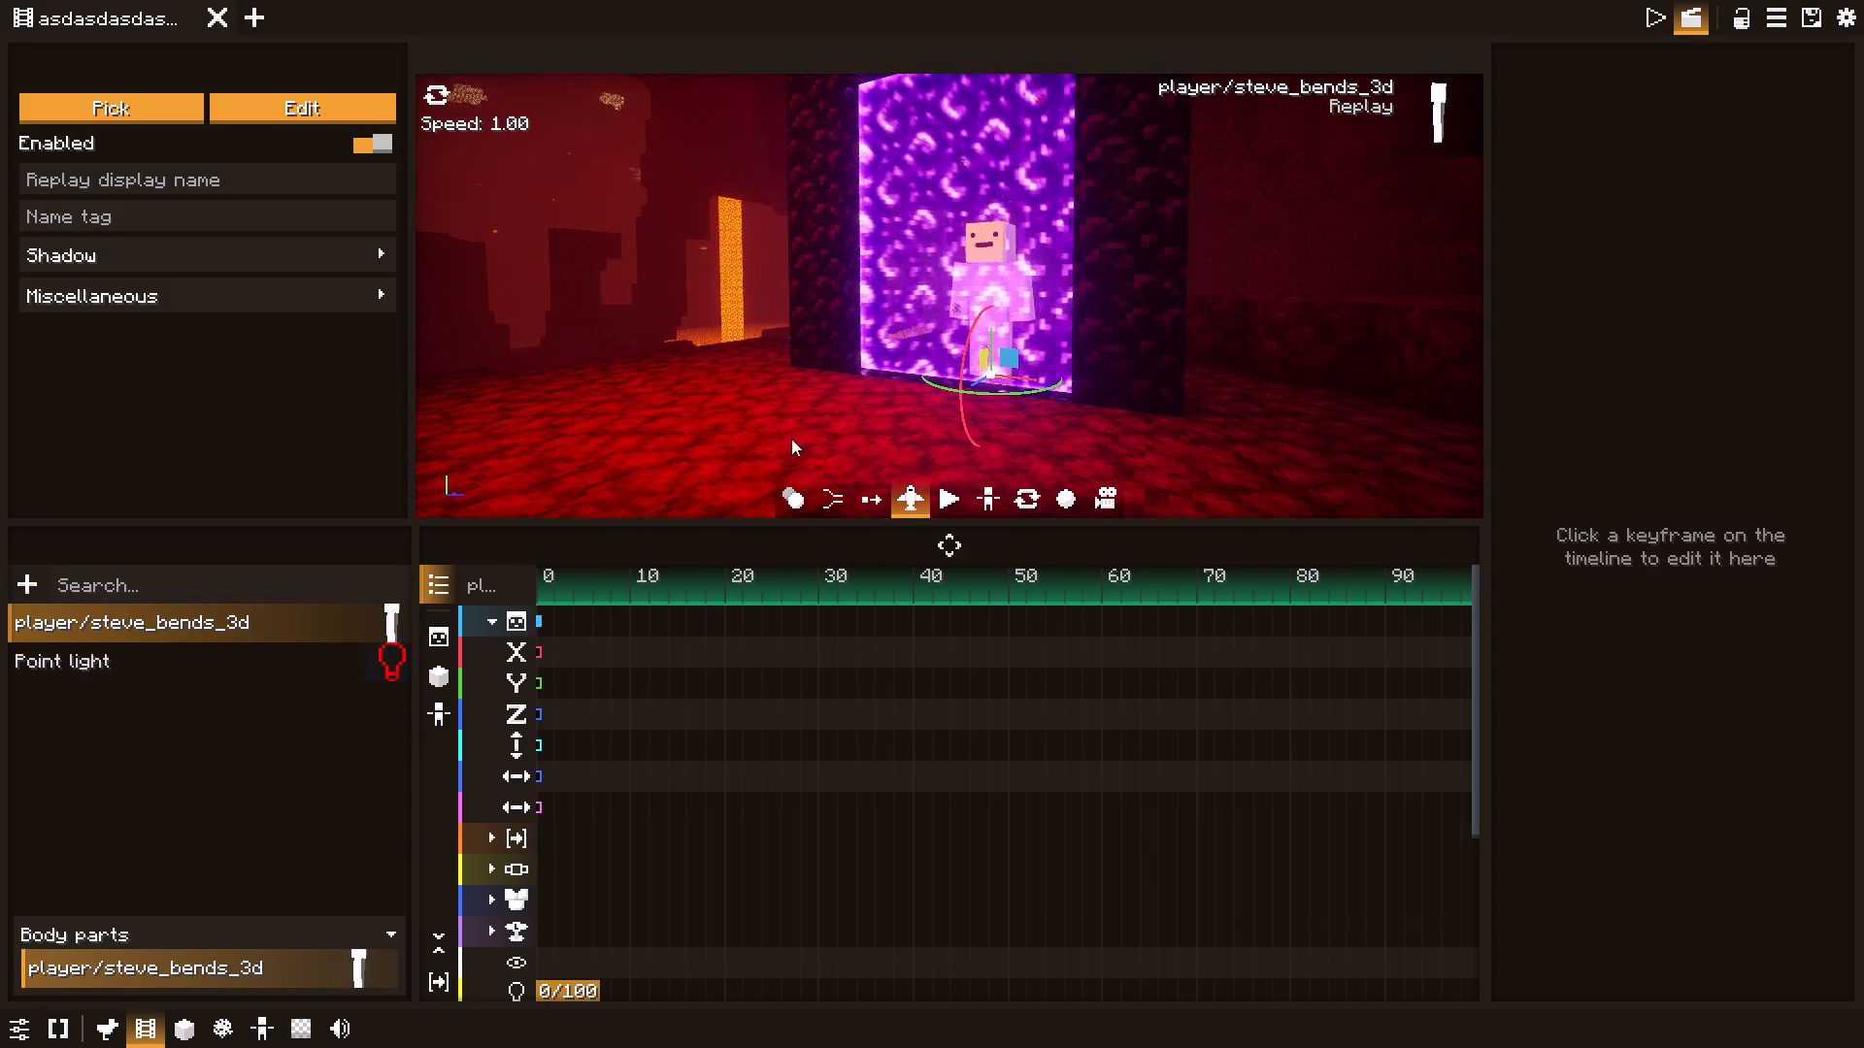
pyautogui.click(446, 703)
pyautogui.click(520, 655)
pyautogui.click(510, 694)
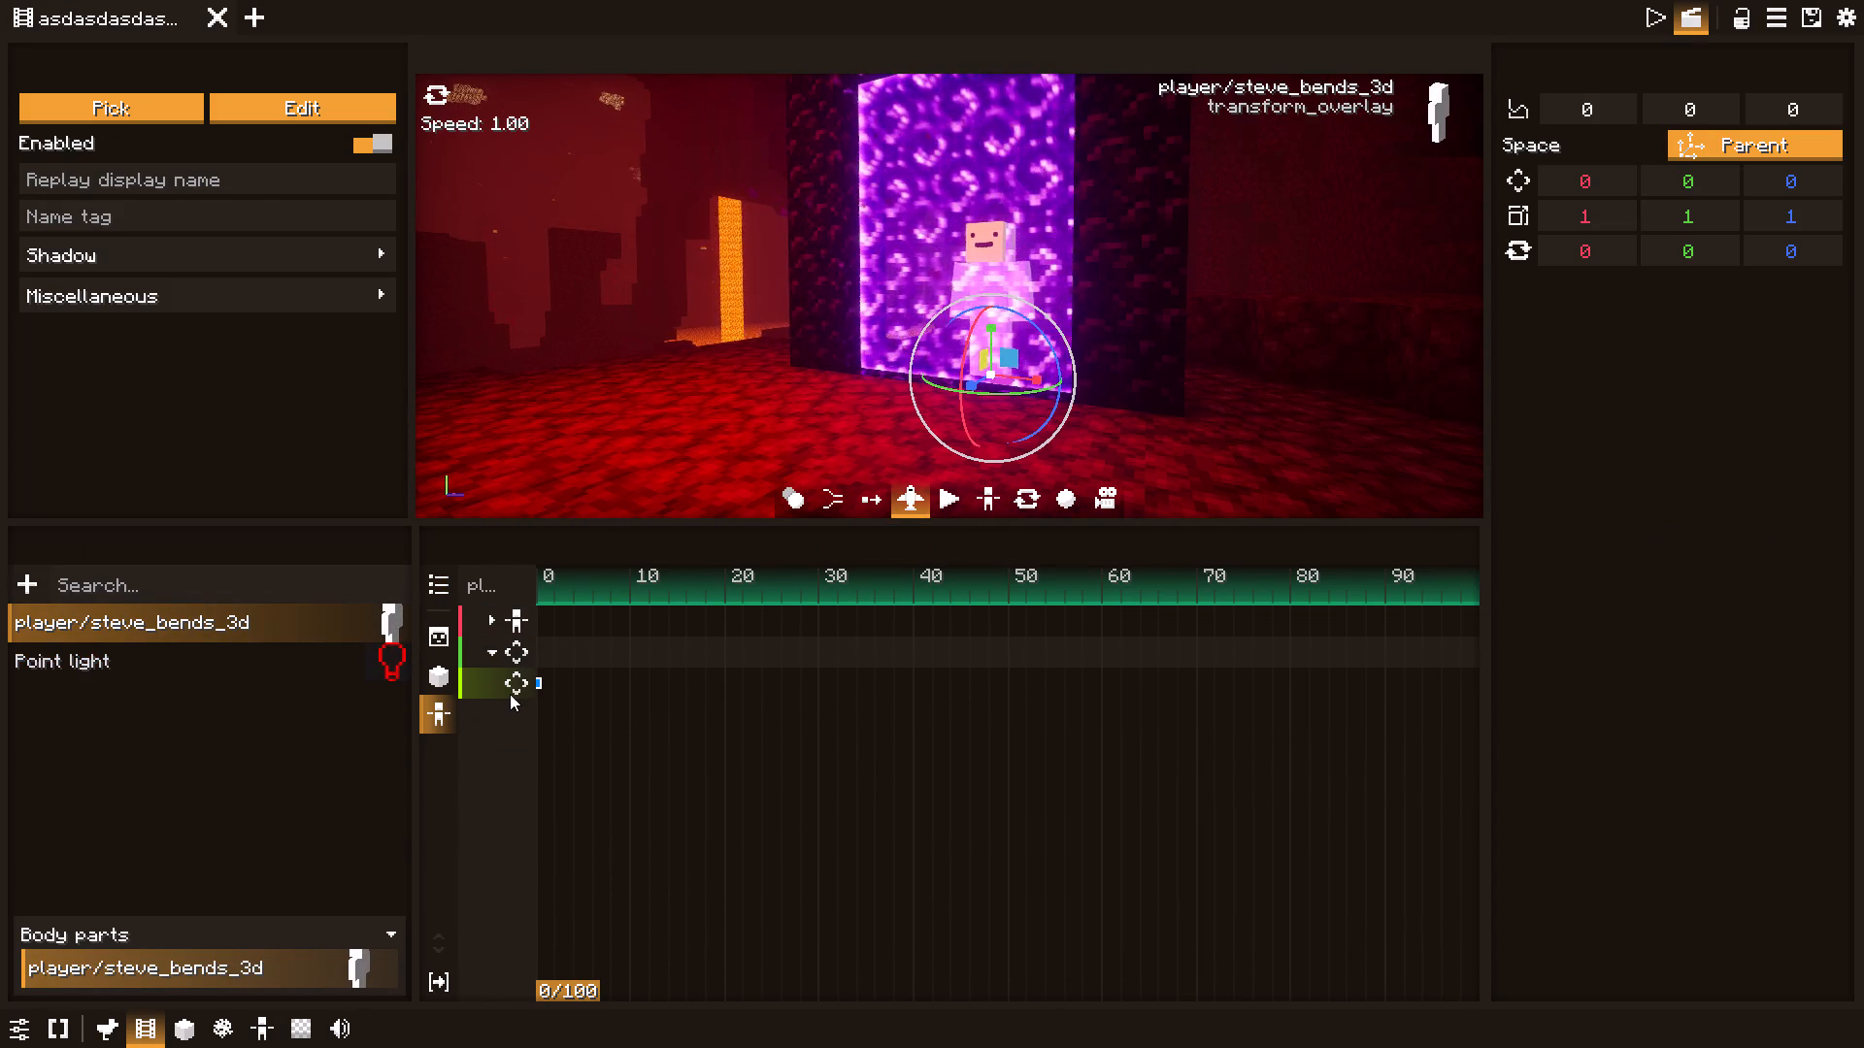
pyautogui.click(498, 620)
pyautogui.click(516, 648)
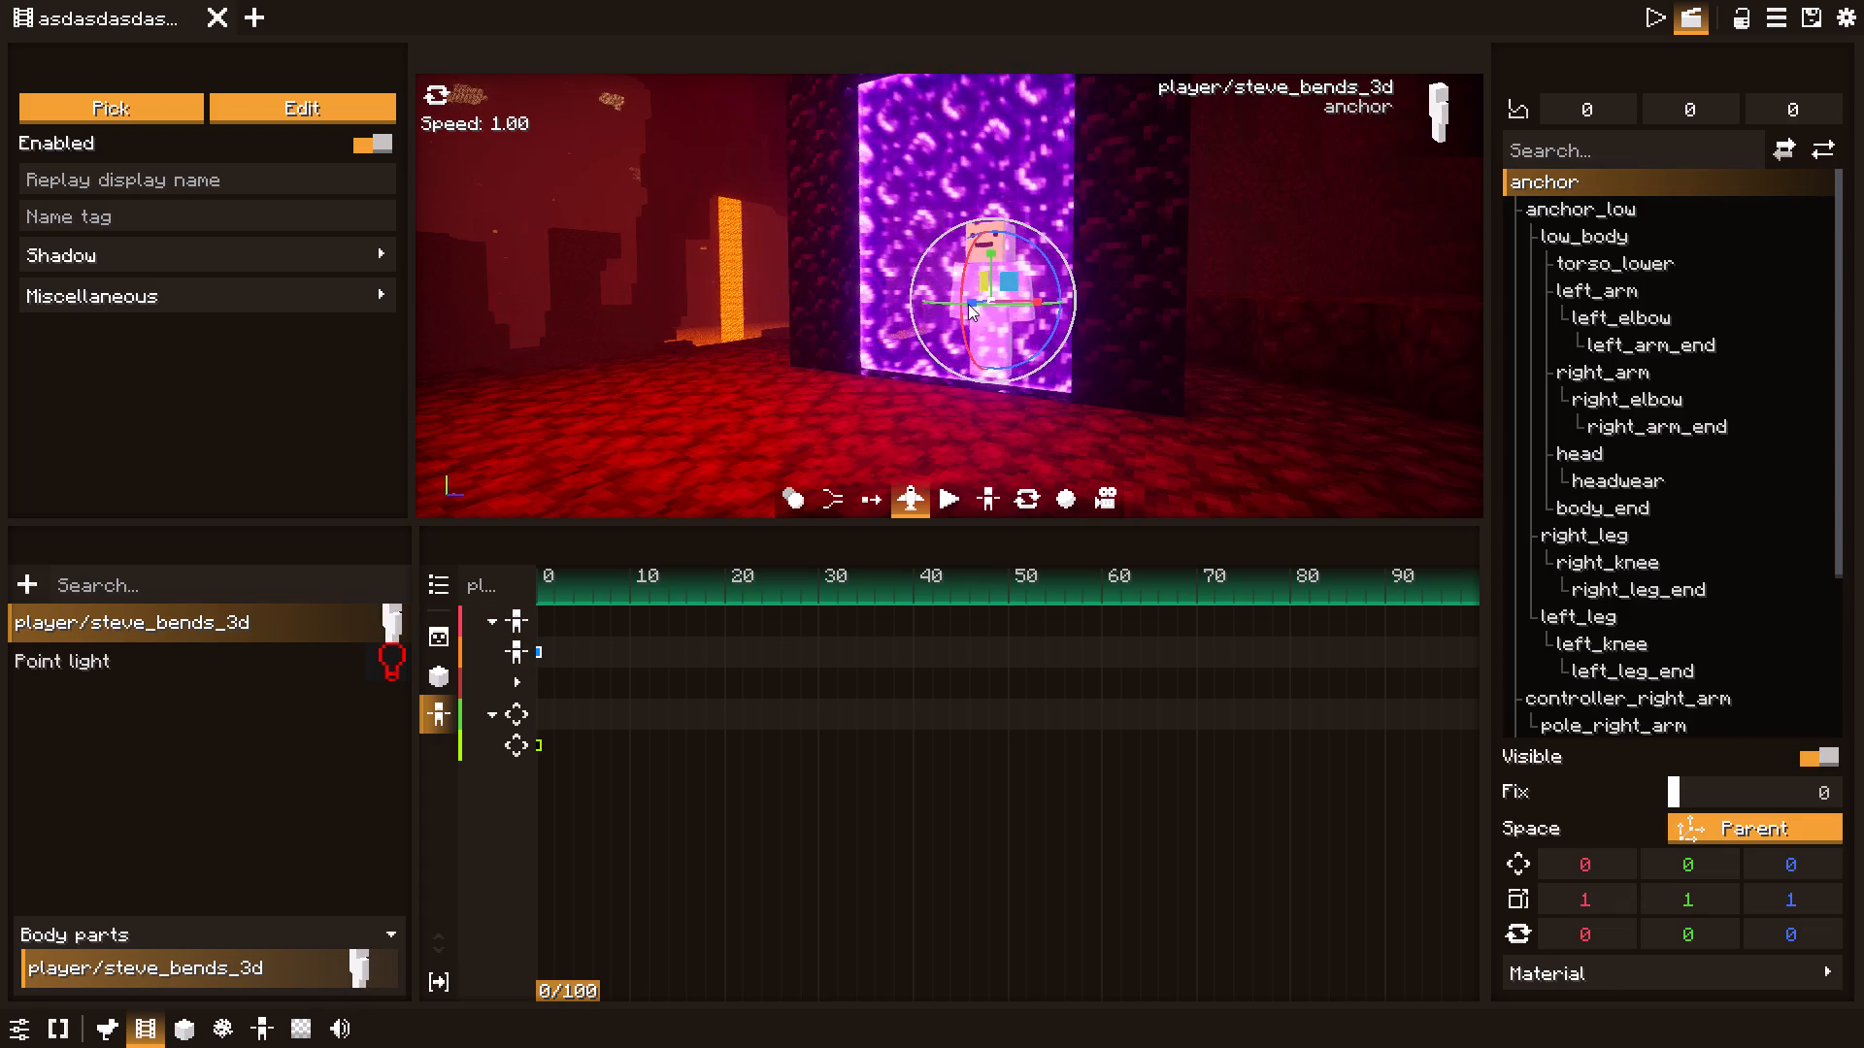
pyautogui.click(979, 340)
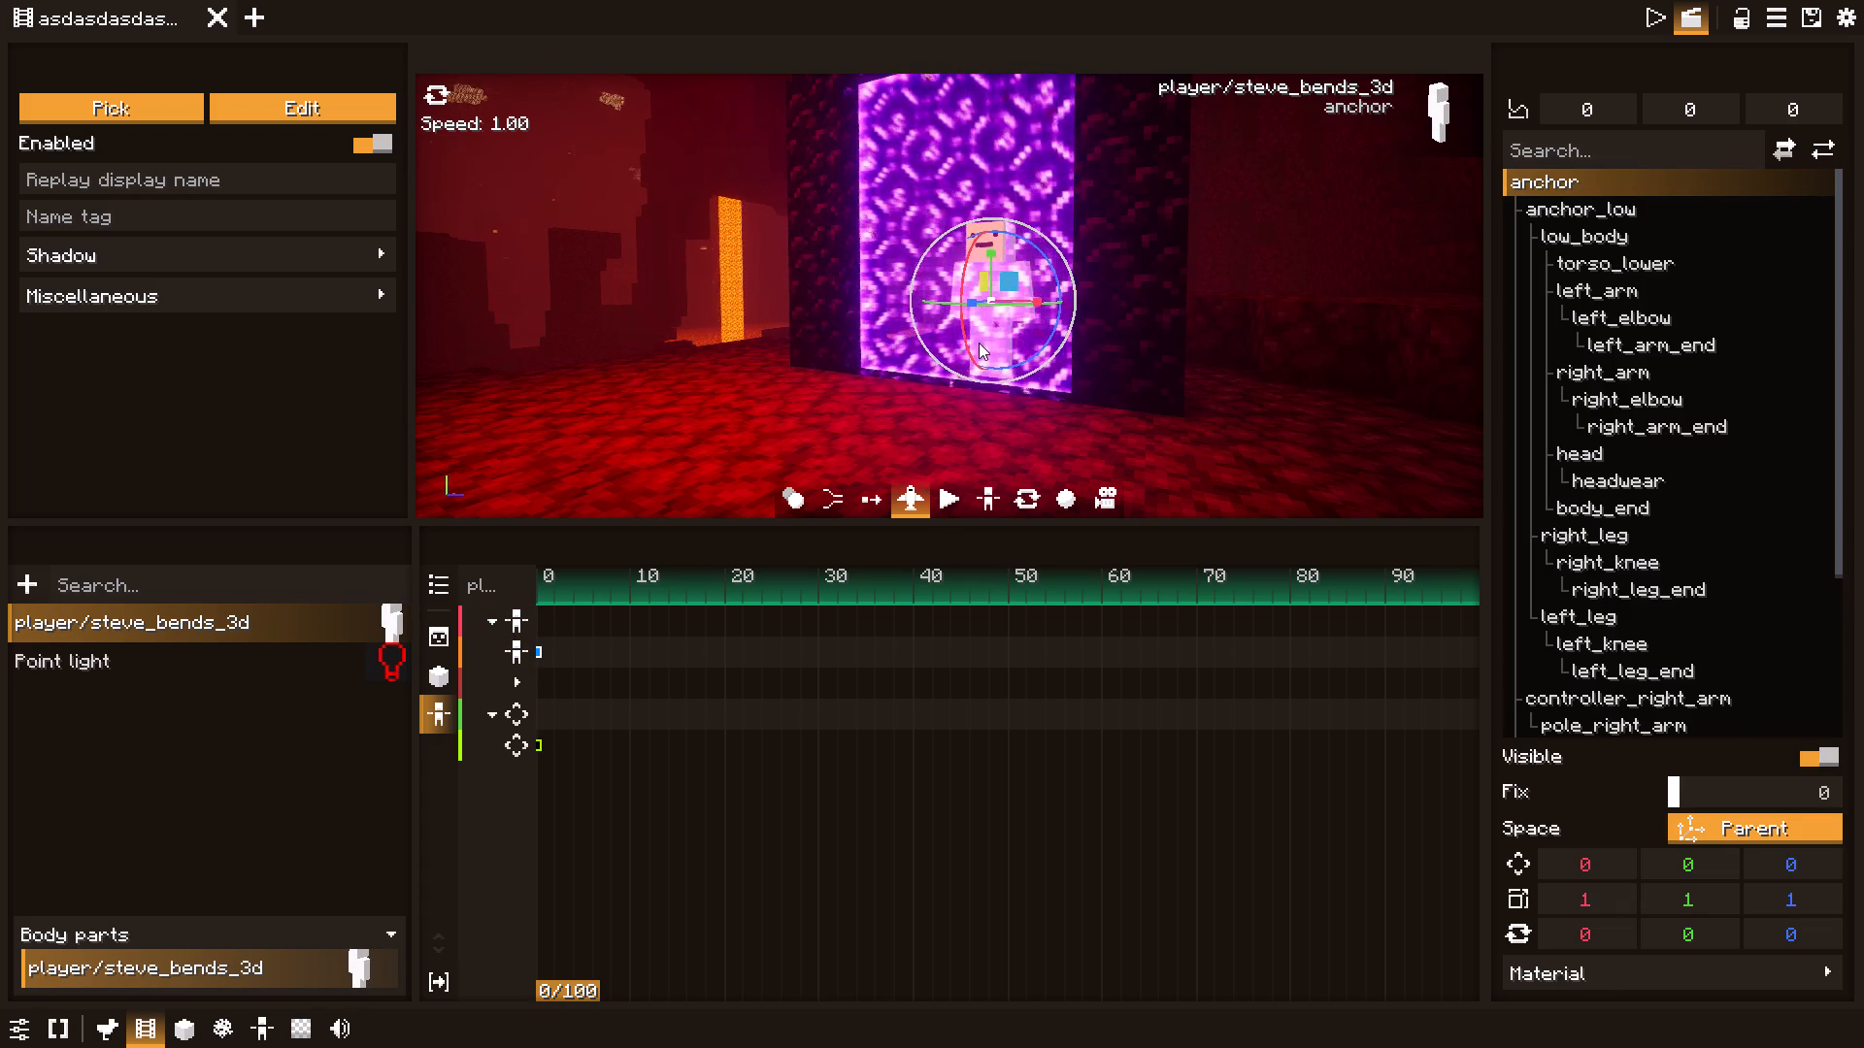
pyautogui.doubleClick(979, 343)
pyautogui.scroll(1, 979, 343)
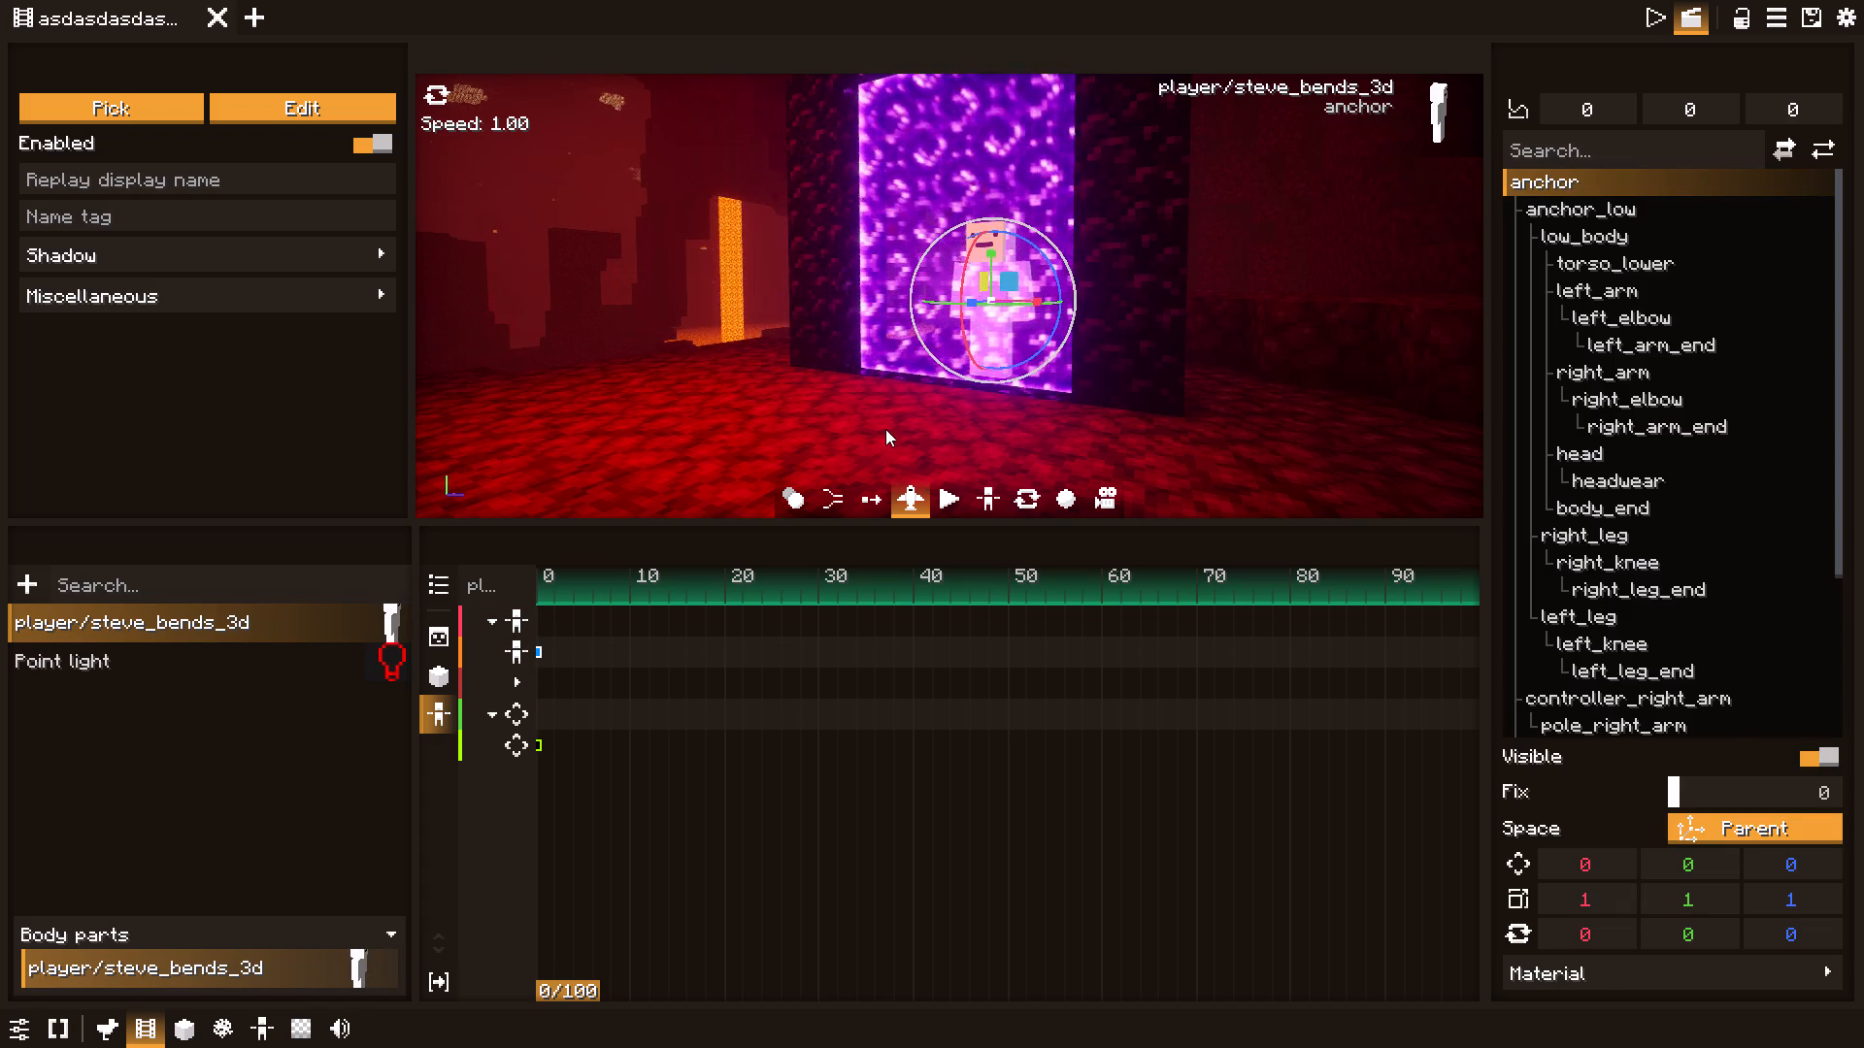
pyautogui.click(982, 337)
pyautogui.click(912, 498)
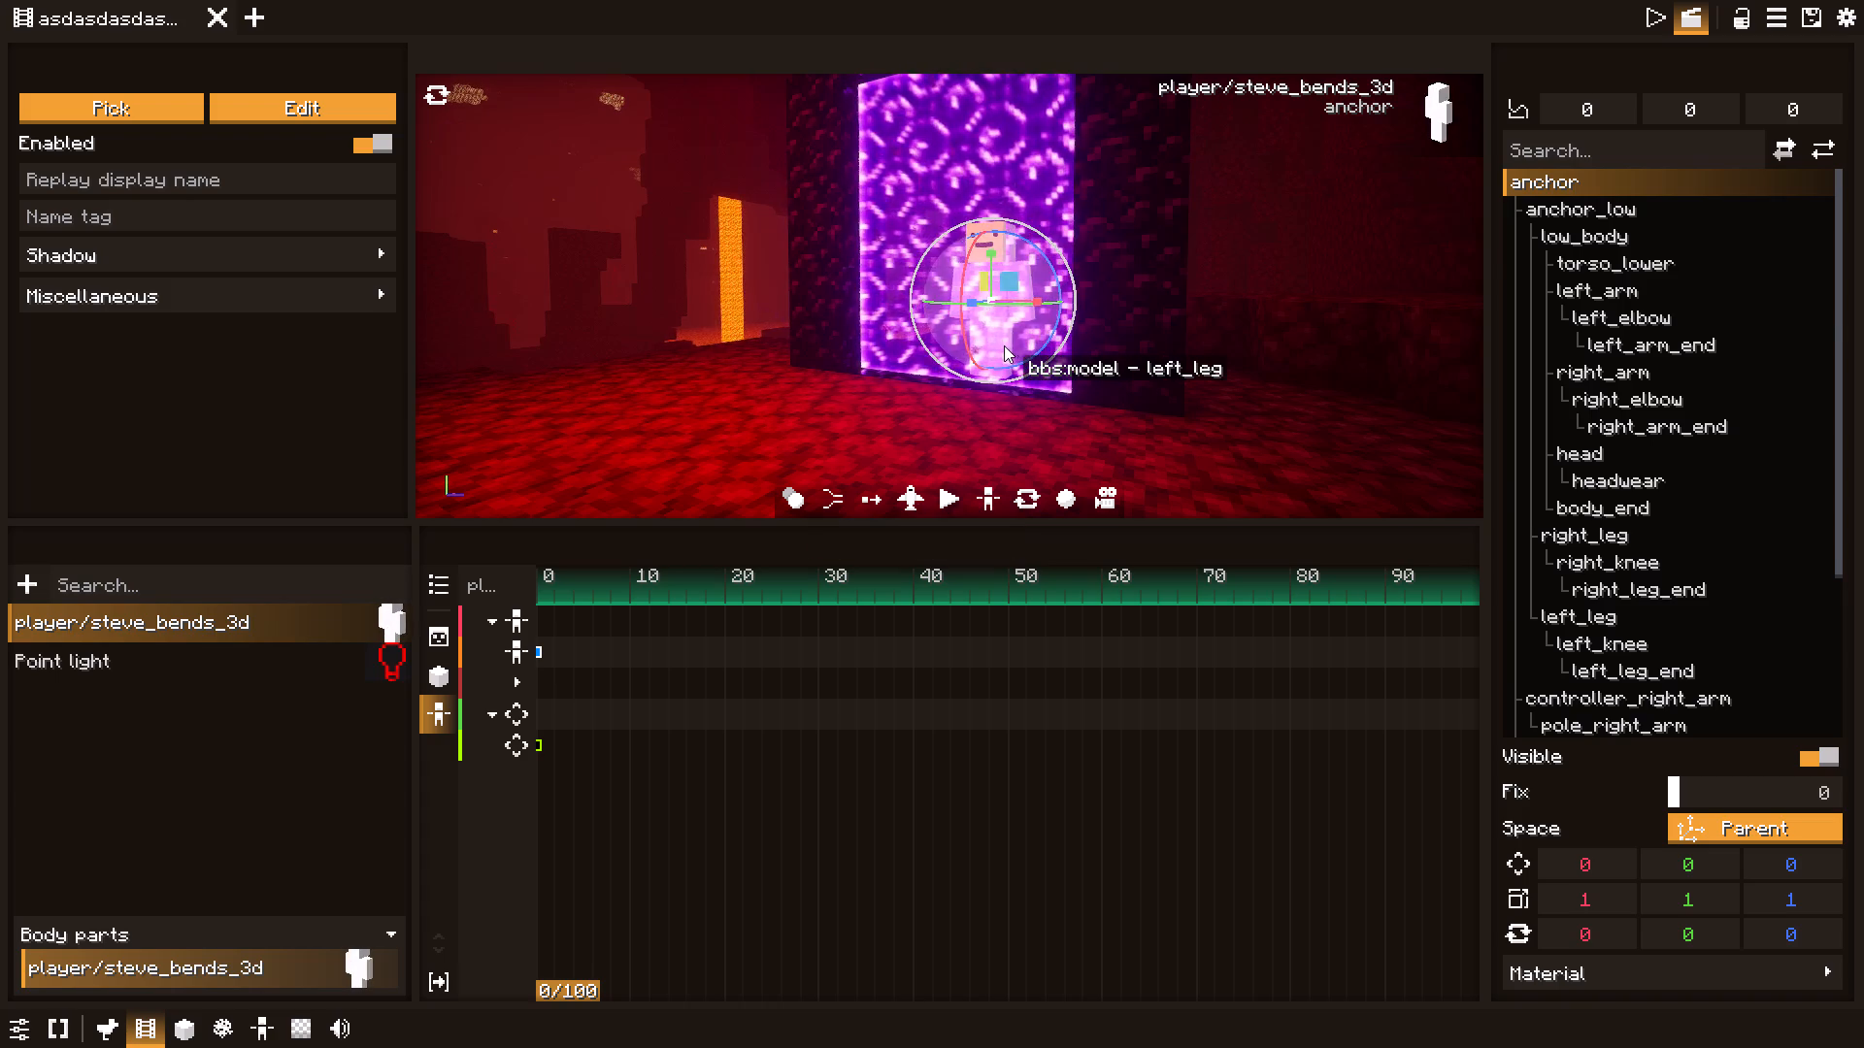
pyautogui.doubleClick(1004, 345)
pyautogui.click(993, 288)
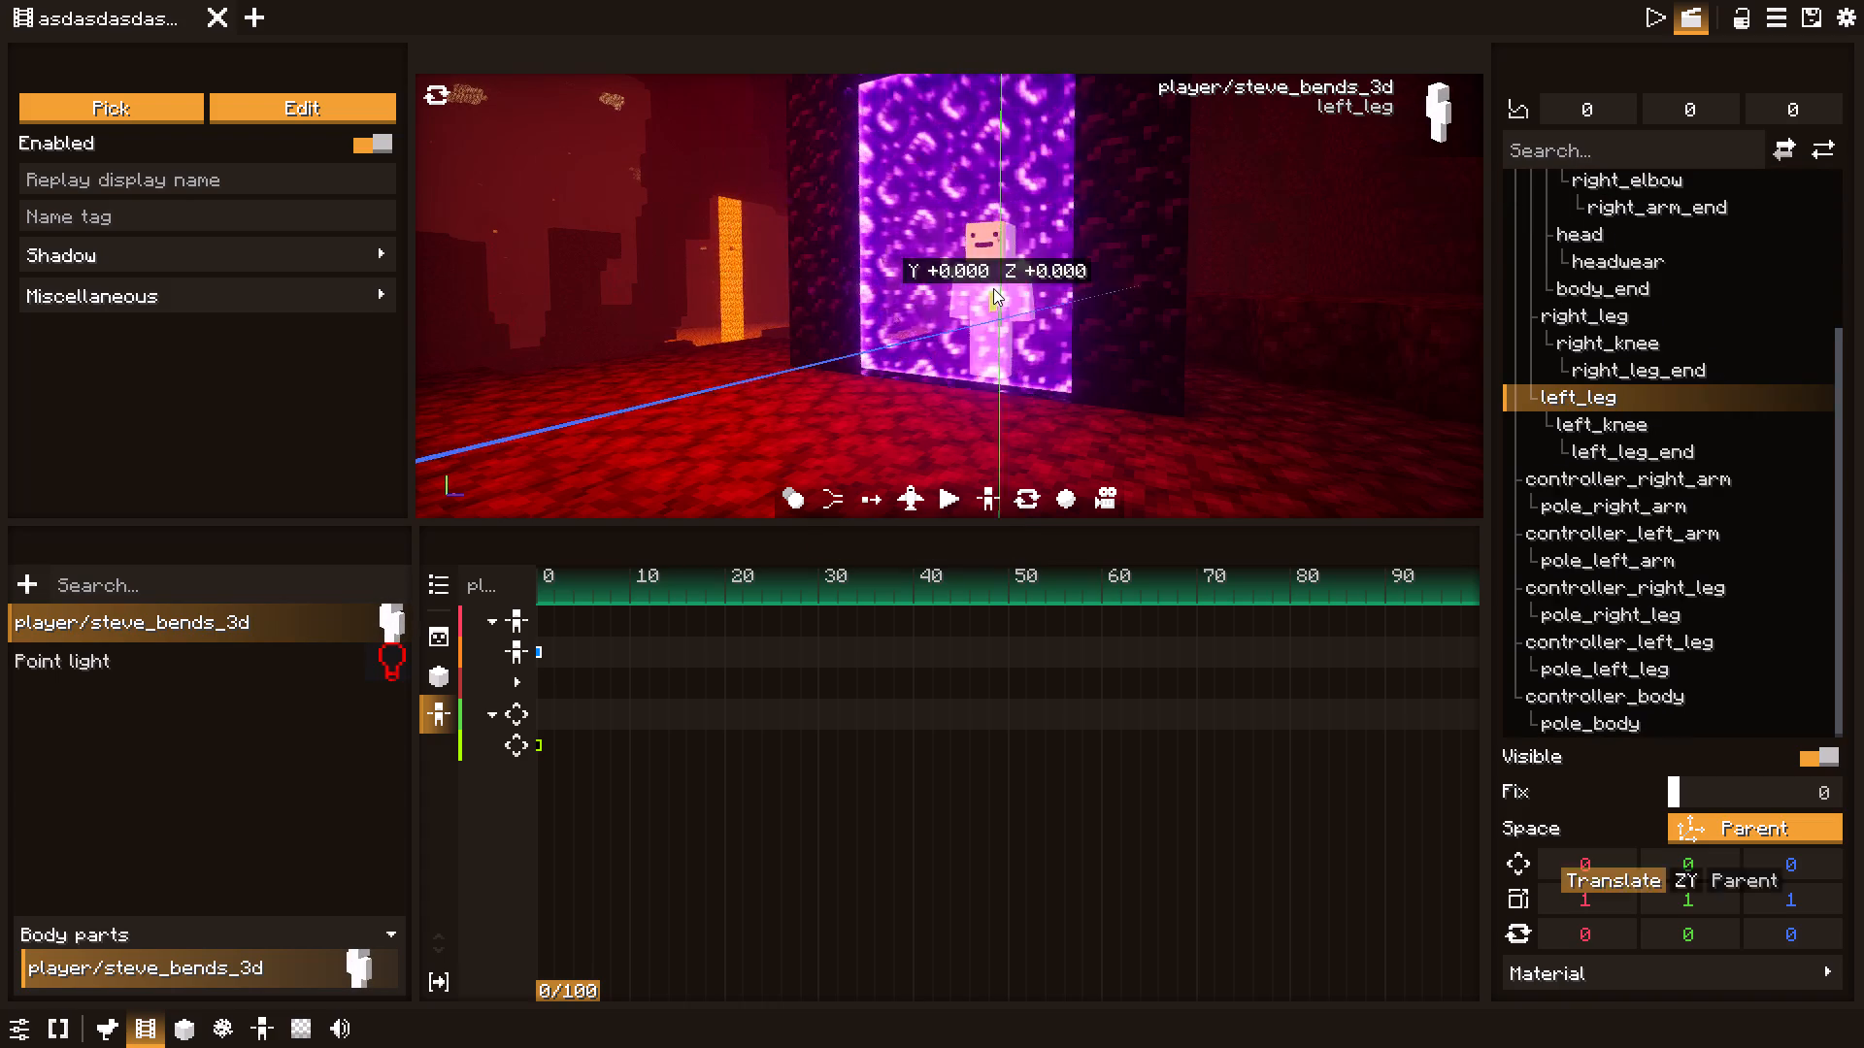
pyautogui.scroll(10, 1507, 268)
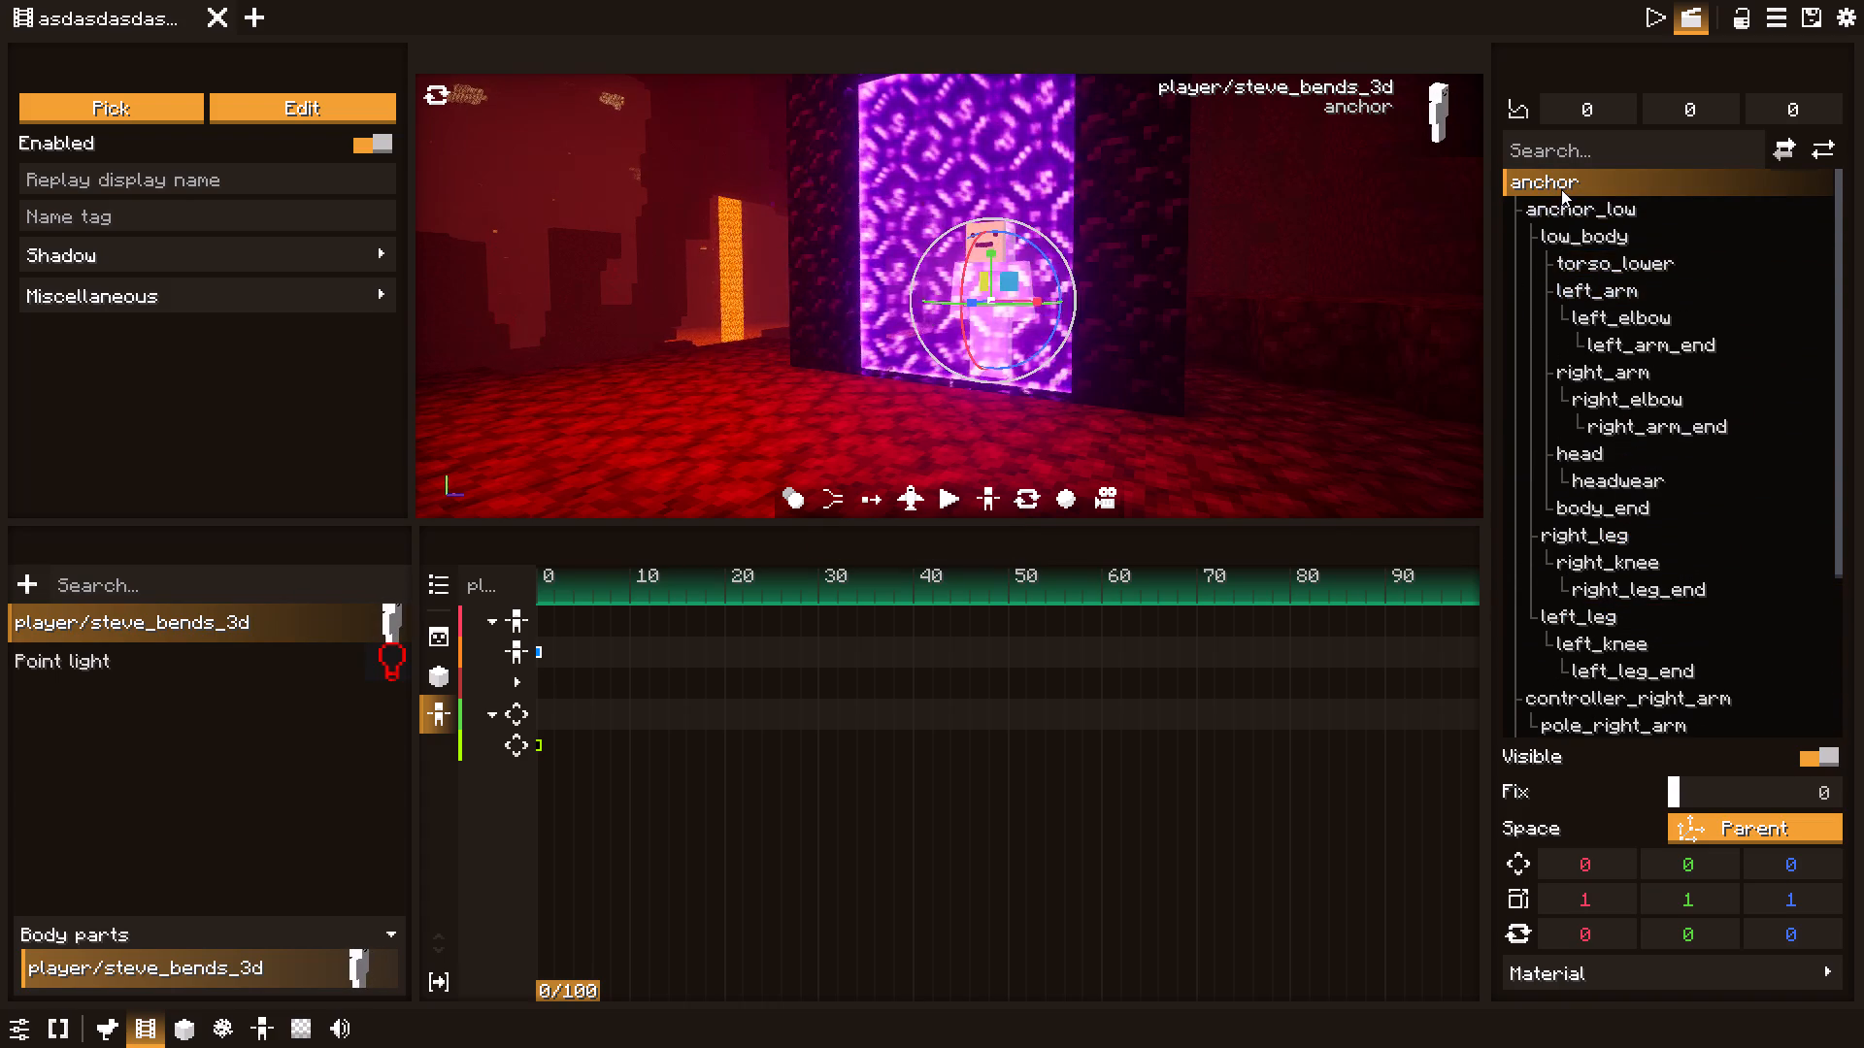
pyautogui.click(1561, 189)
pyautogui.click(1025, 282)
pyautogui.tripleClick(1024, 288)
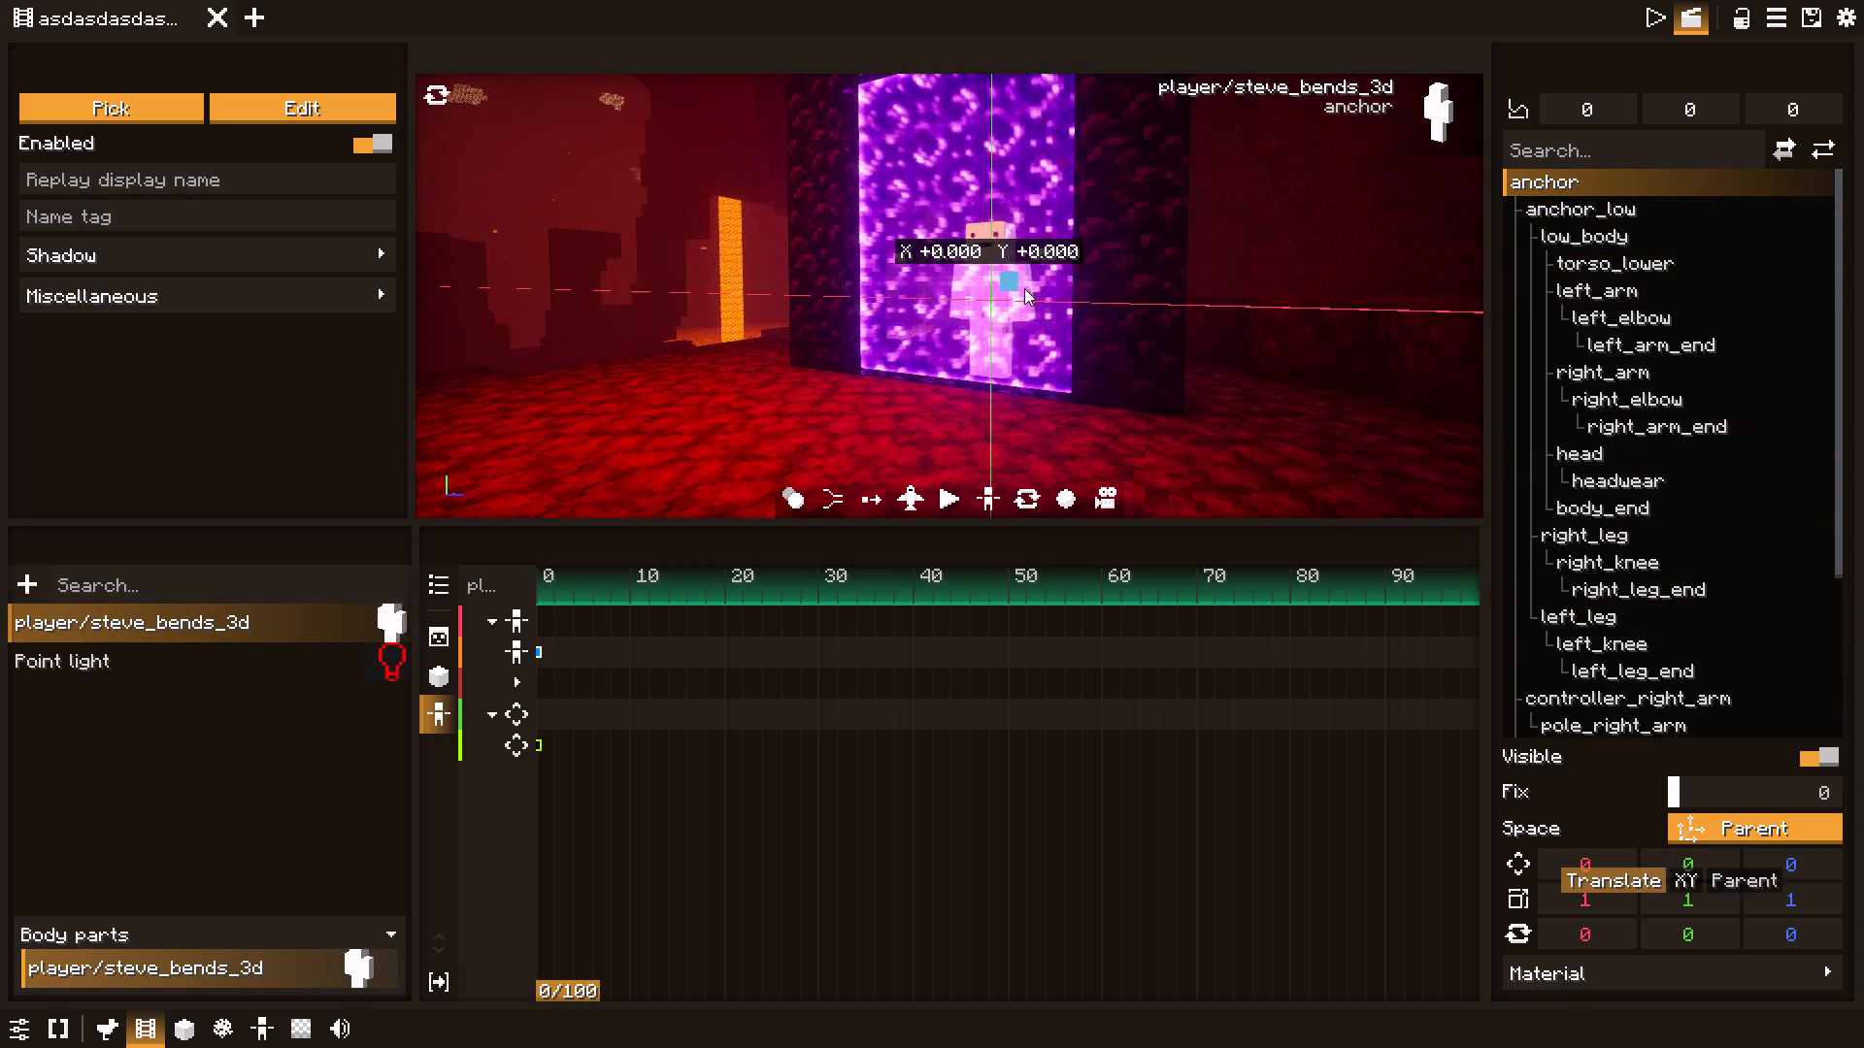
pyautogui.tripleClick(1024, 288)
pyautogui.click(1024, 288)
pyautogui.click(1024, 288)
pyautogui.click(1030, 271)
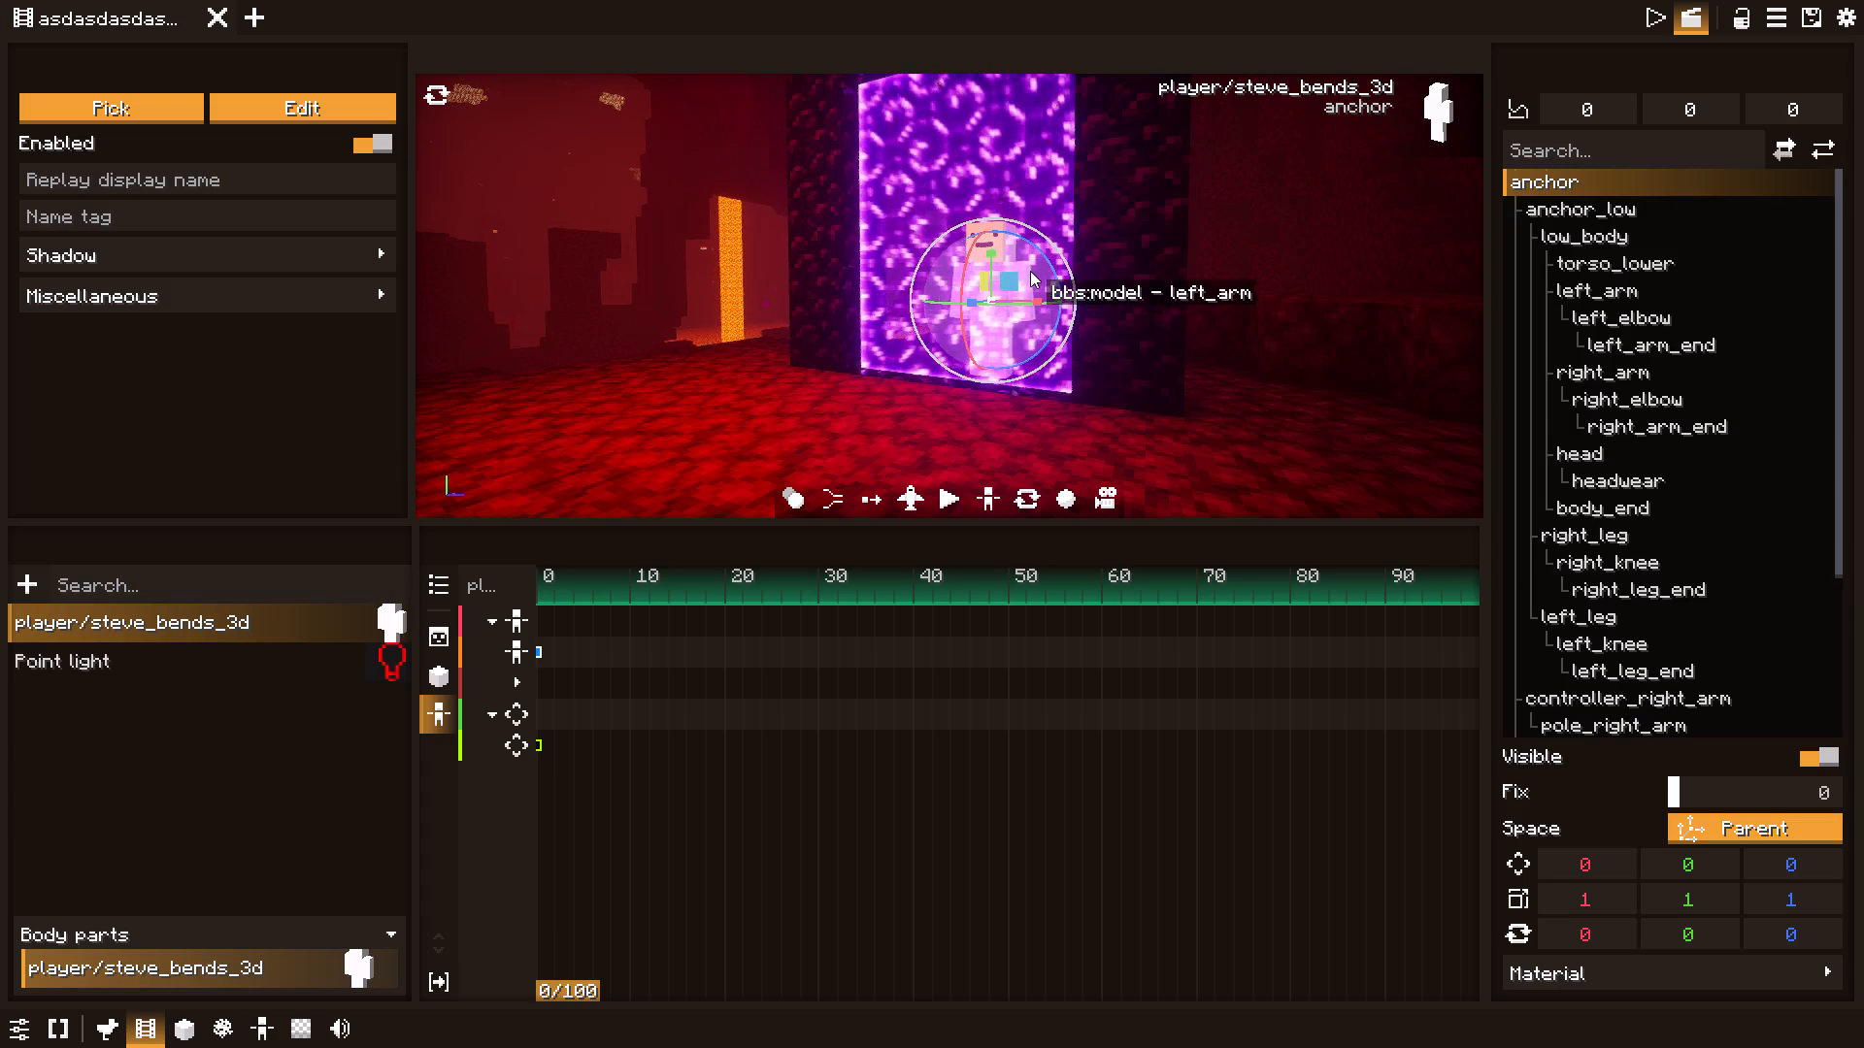
# Bend the player's left_elbow and right_elbow bones by rotating each about 23.4° on X.
pyautogui.click(1023, 295)
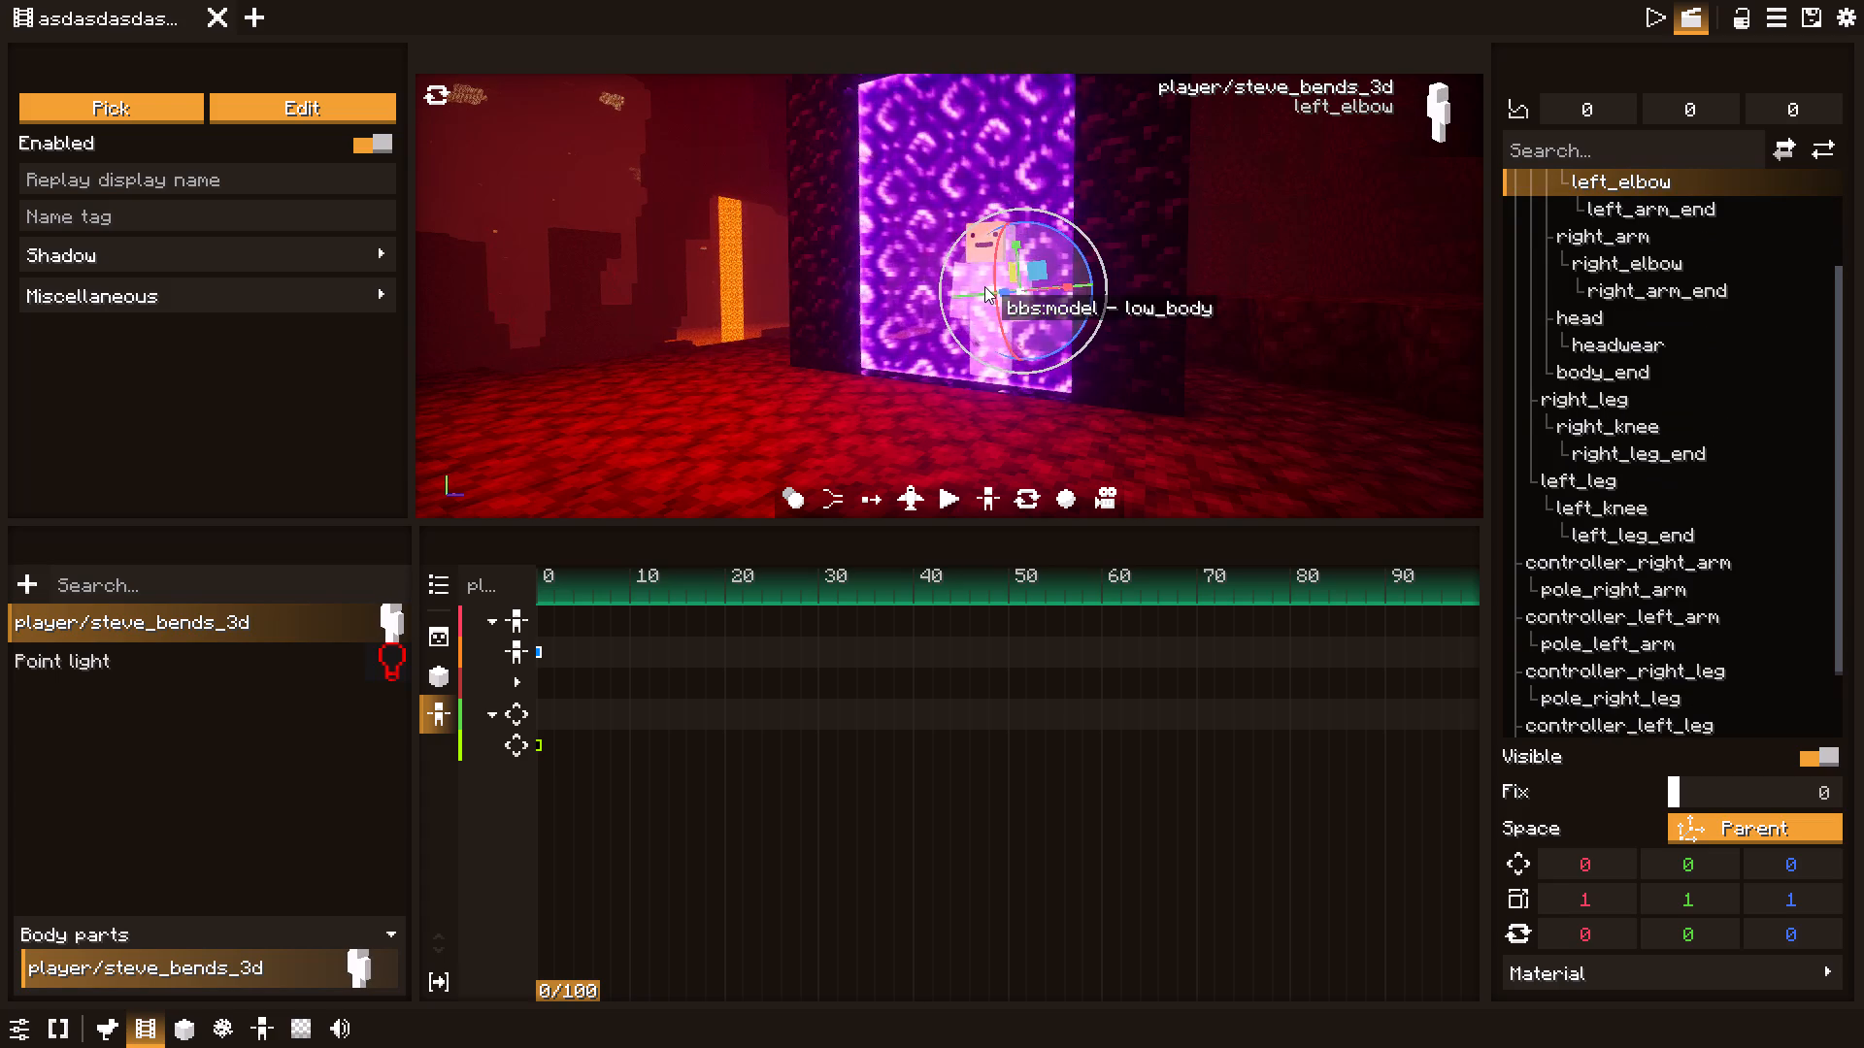
pyautogui.moveTo(994, 283); pyautogui.dragTo(991, 267)
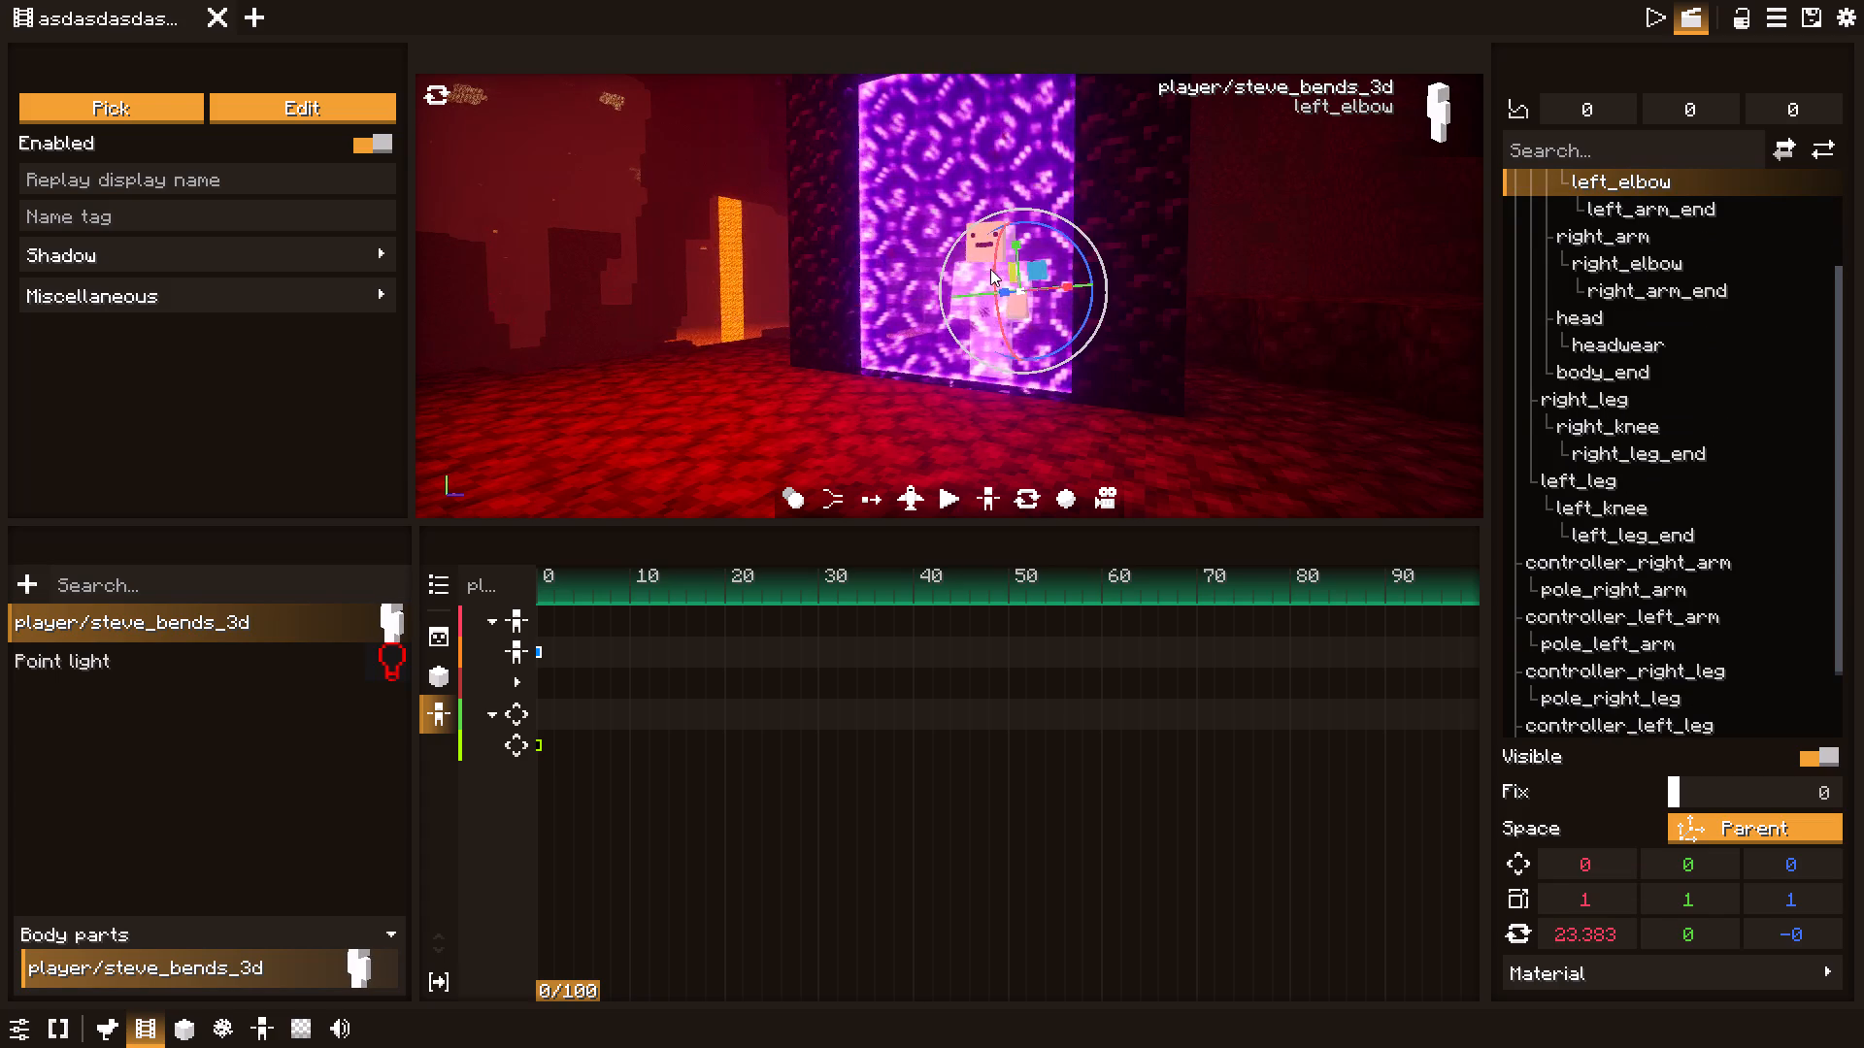
pyautogui.click(960, 290)
pyautogui.click(959, 280)
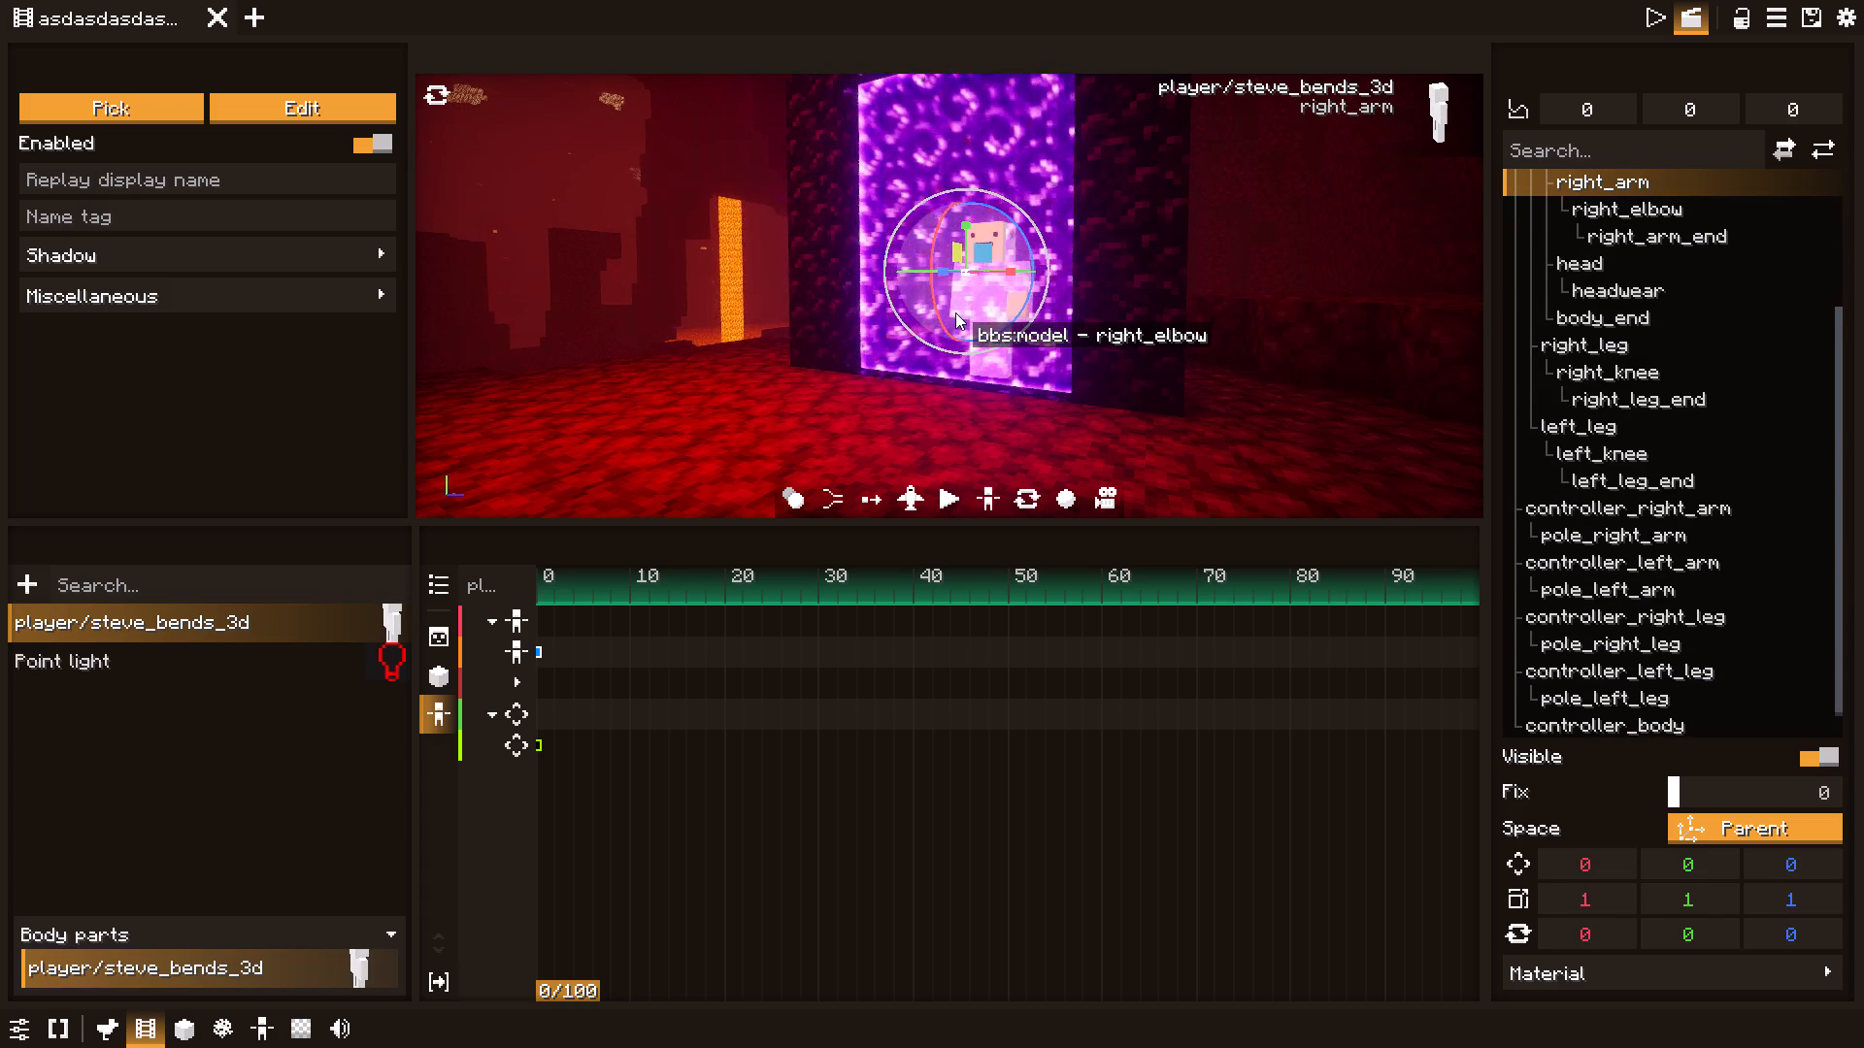
pyautogui.click(955, 312)
pyautogui.moveTo(928, 321); pyautogui.dragTo(928, 302)
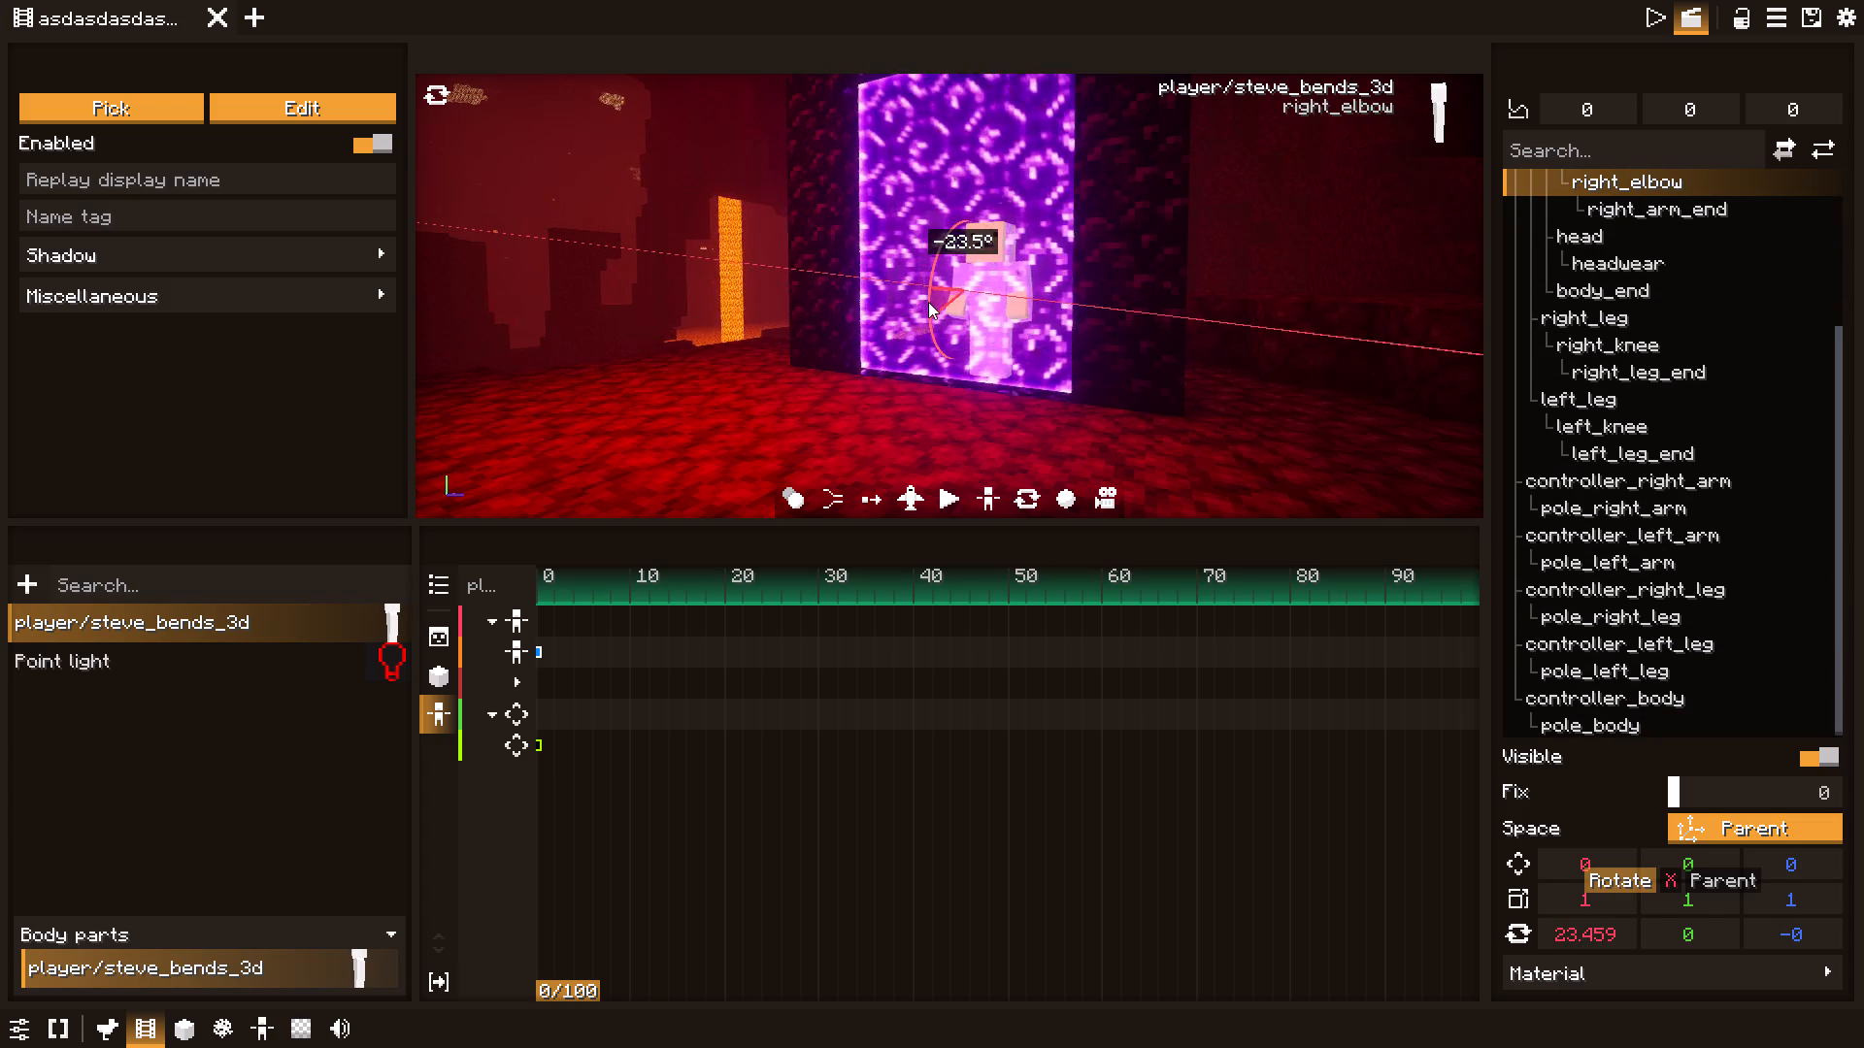
pyautogui.moveTo(928, 302); pyautogui.dragTo(929, 302)
pyautogui.click(997, 284)
pyautogui.click(998, 284)
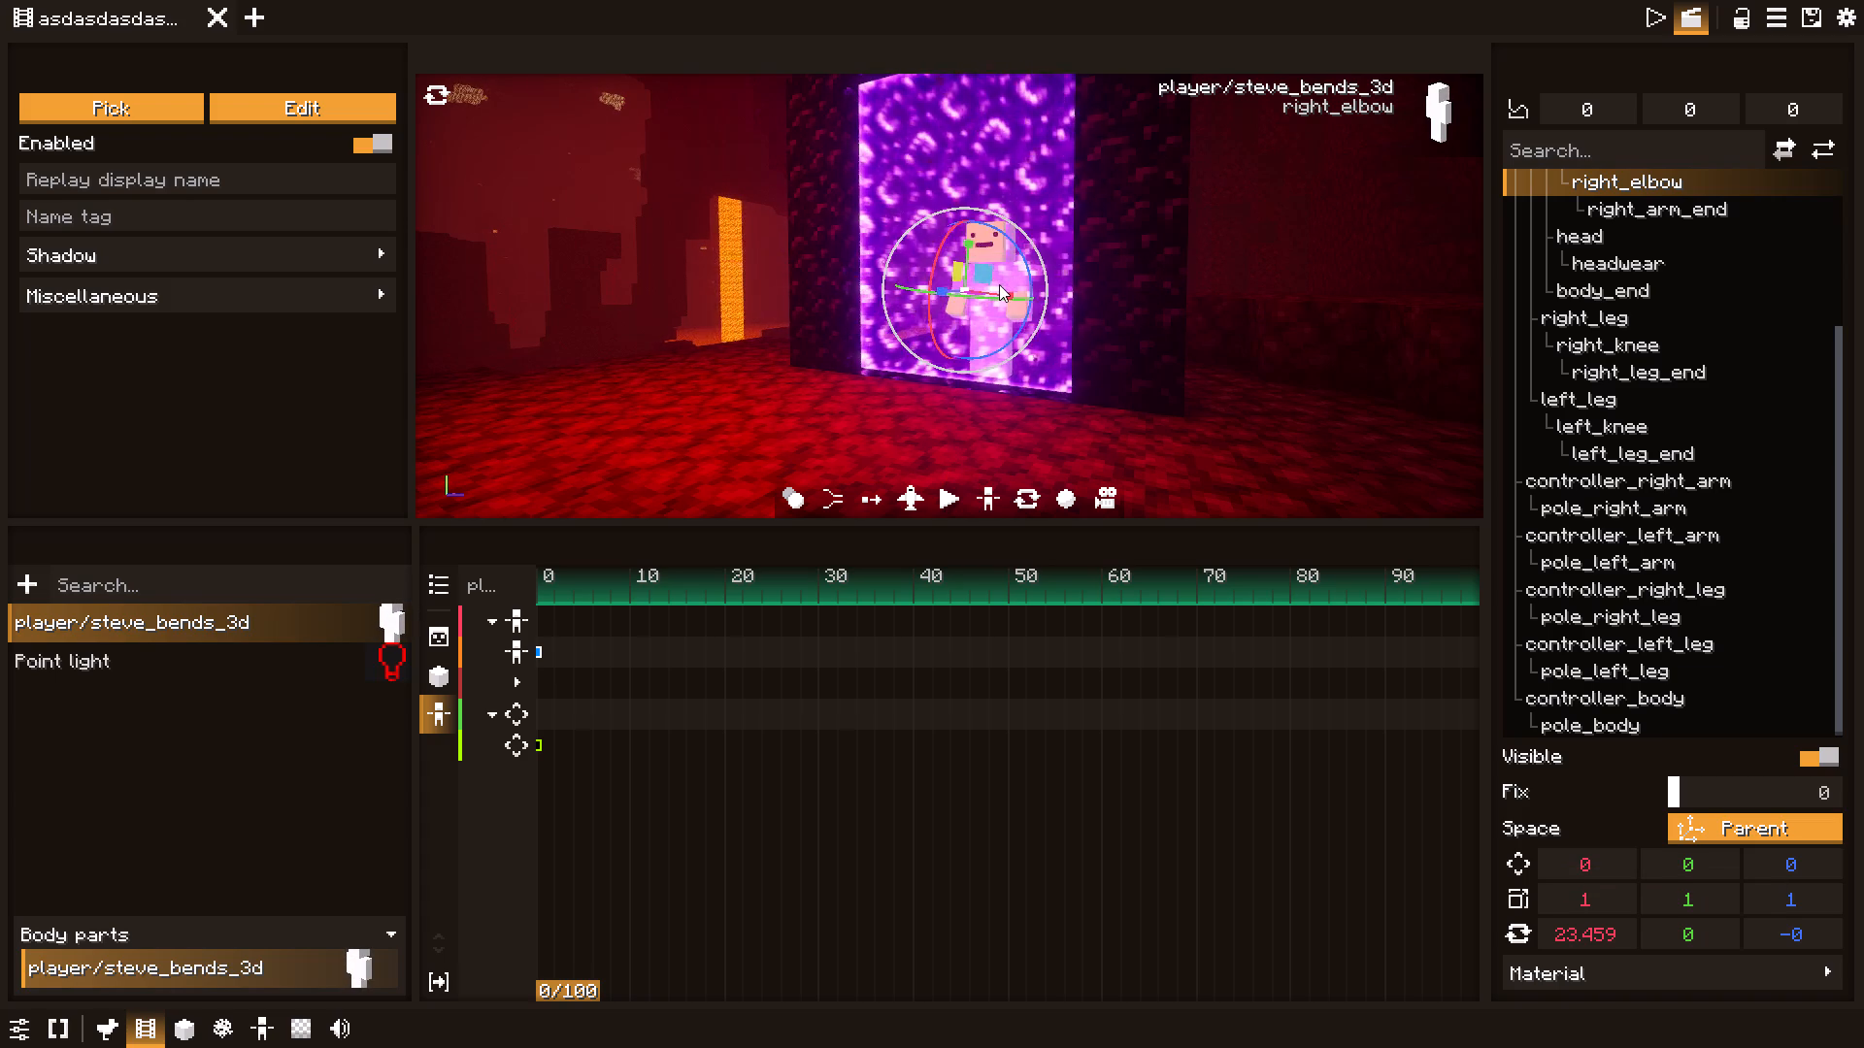
# Rotate the torso_lower bone about 4.3° on X in the tick 0 pose.
pyautogui.click(992, 304)
pyautogui.click(985, 317)
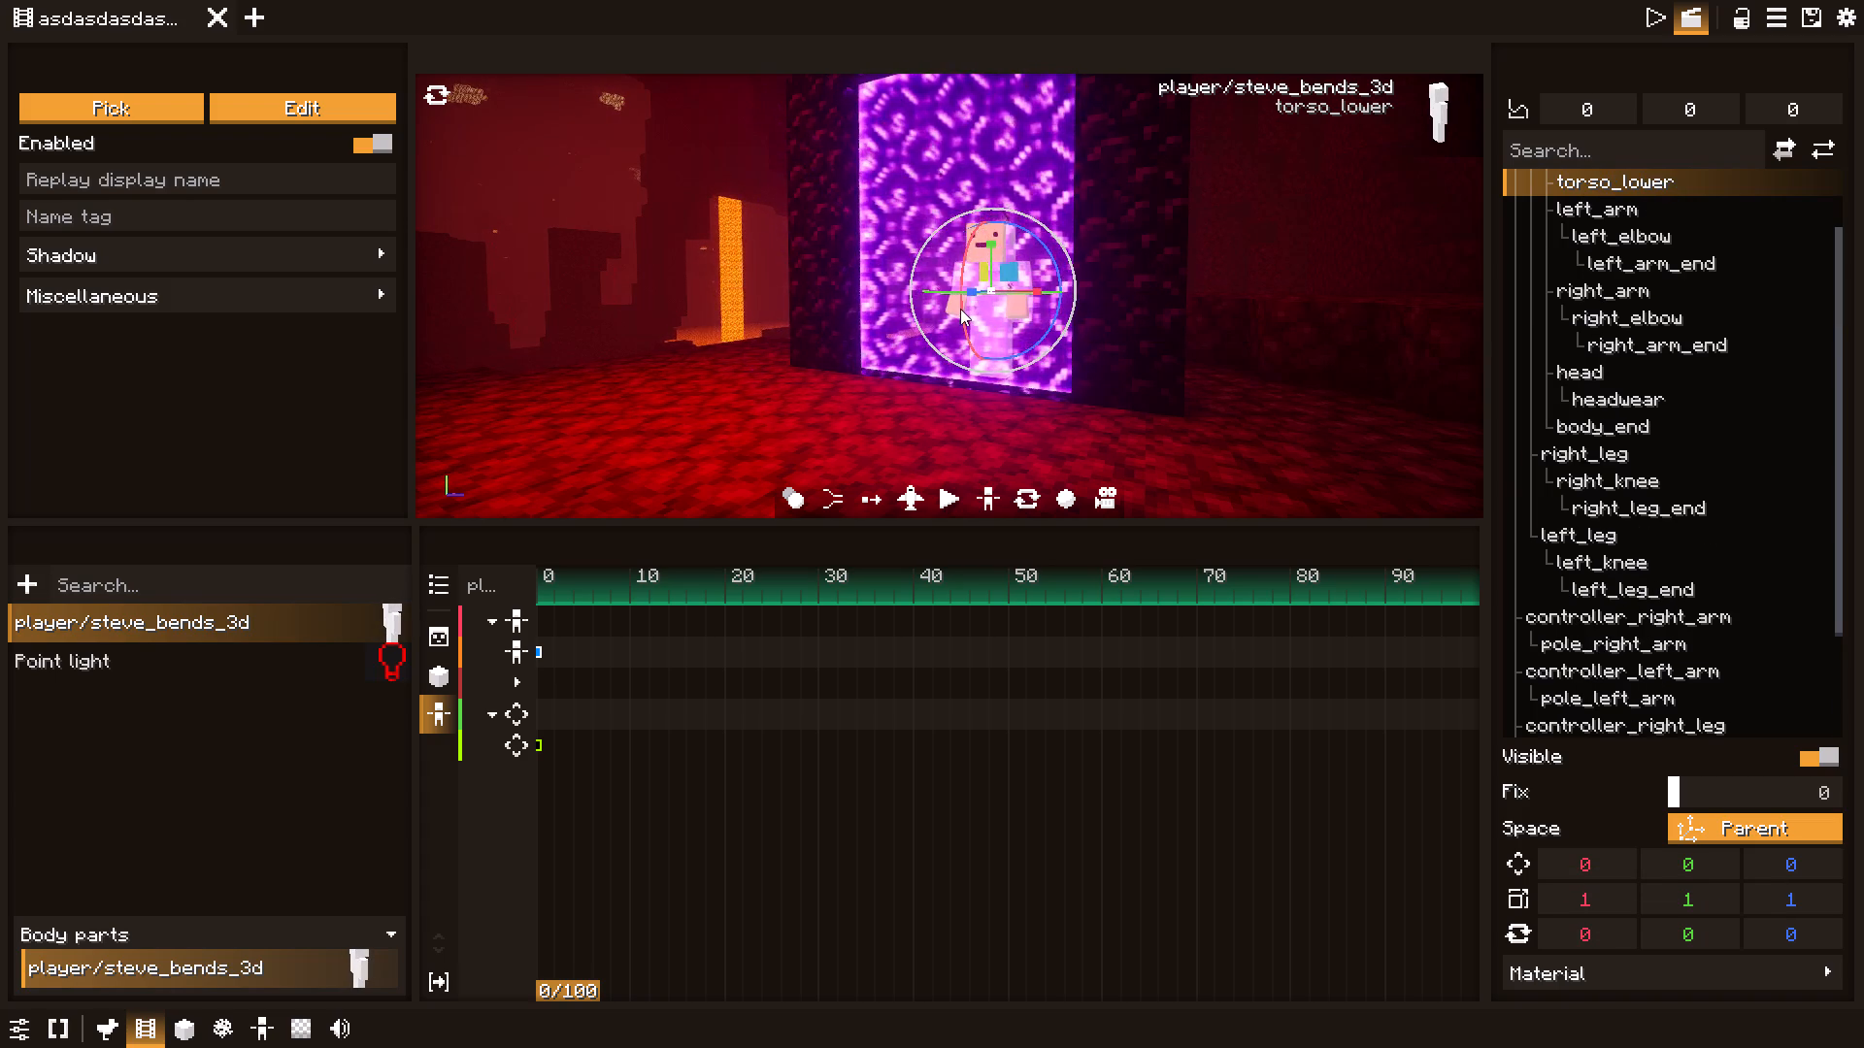
pyautogui.click(960, 309)
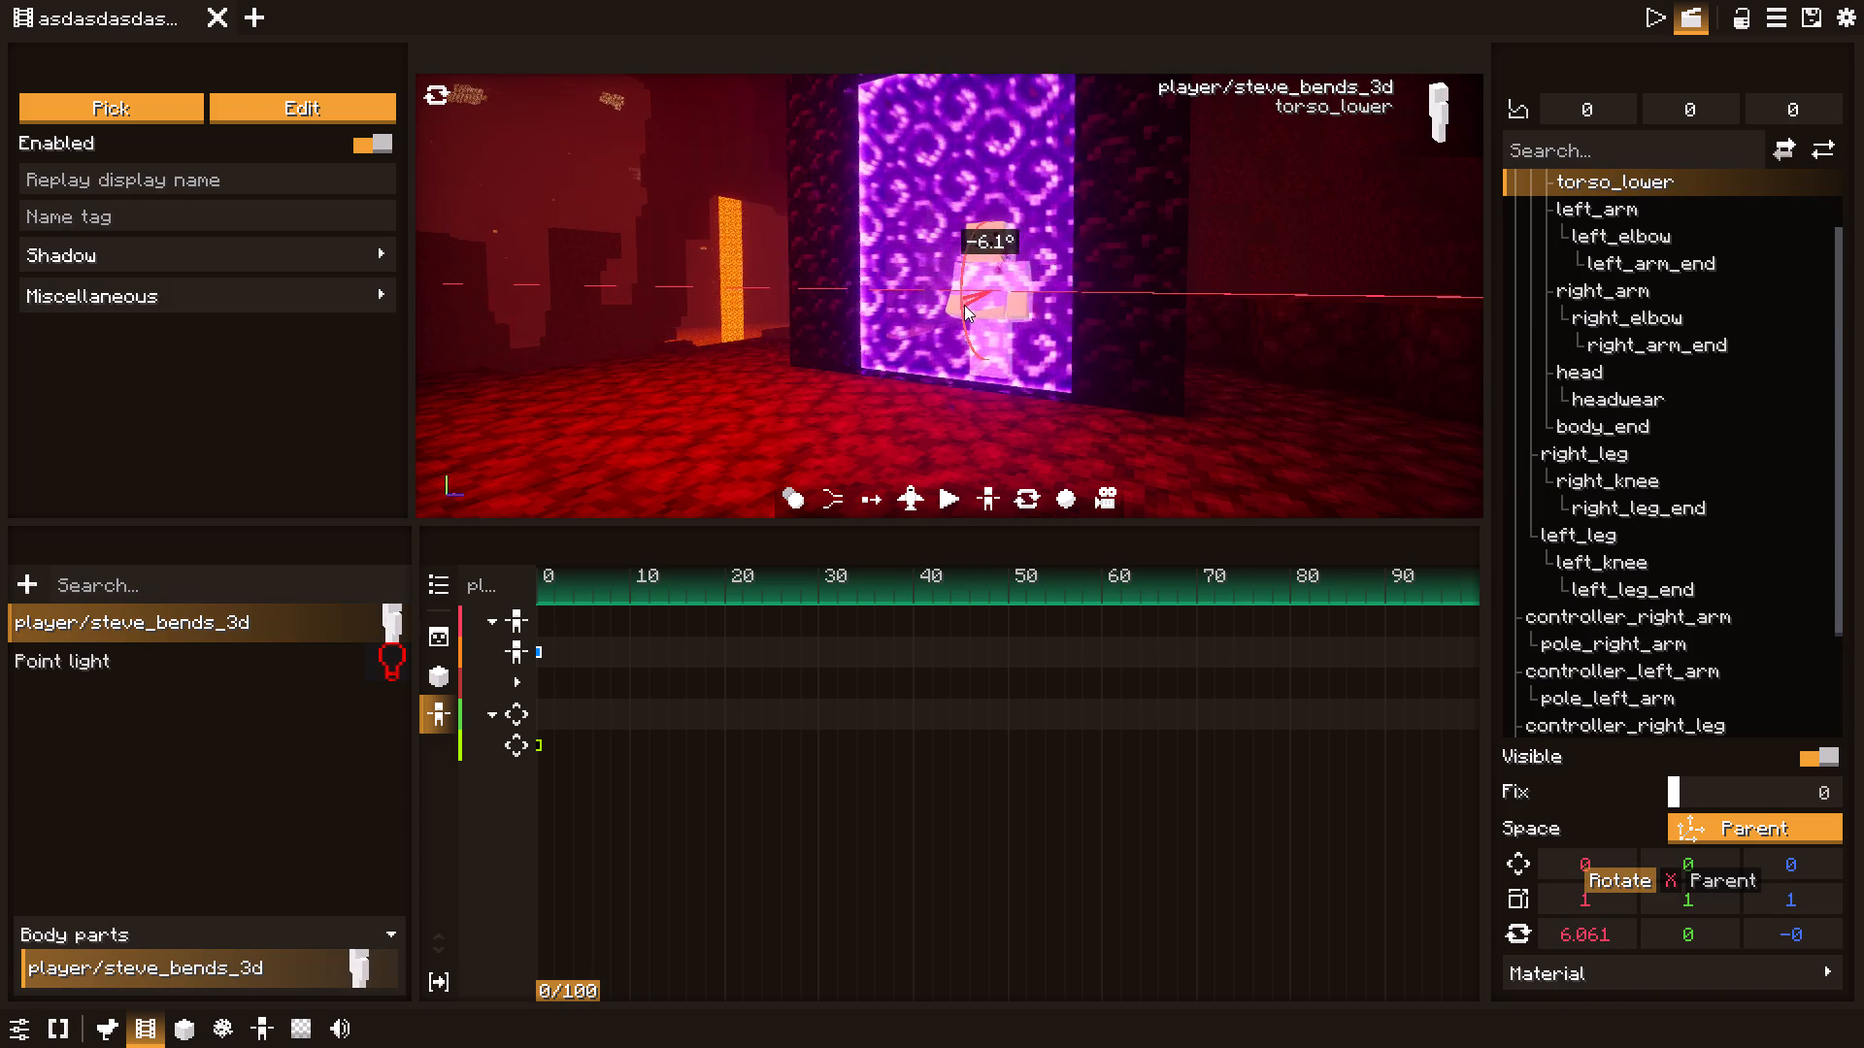
pyautogui.click(1002, 281)
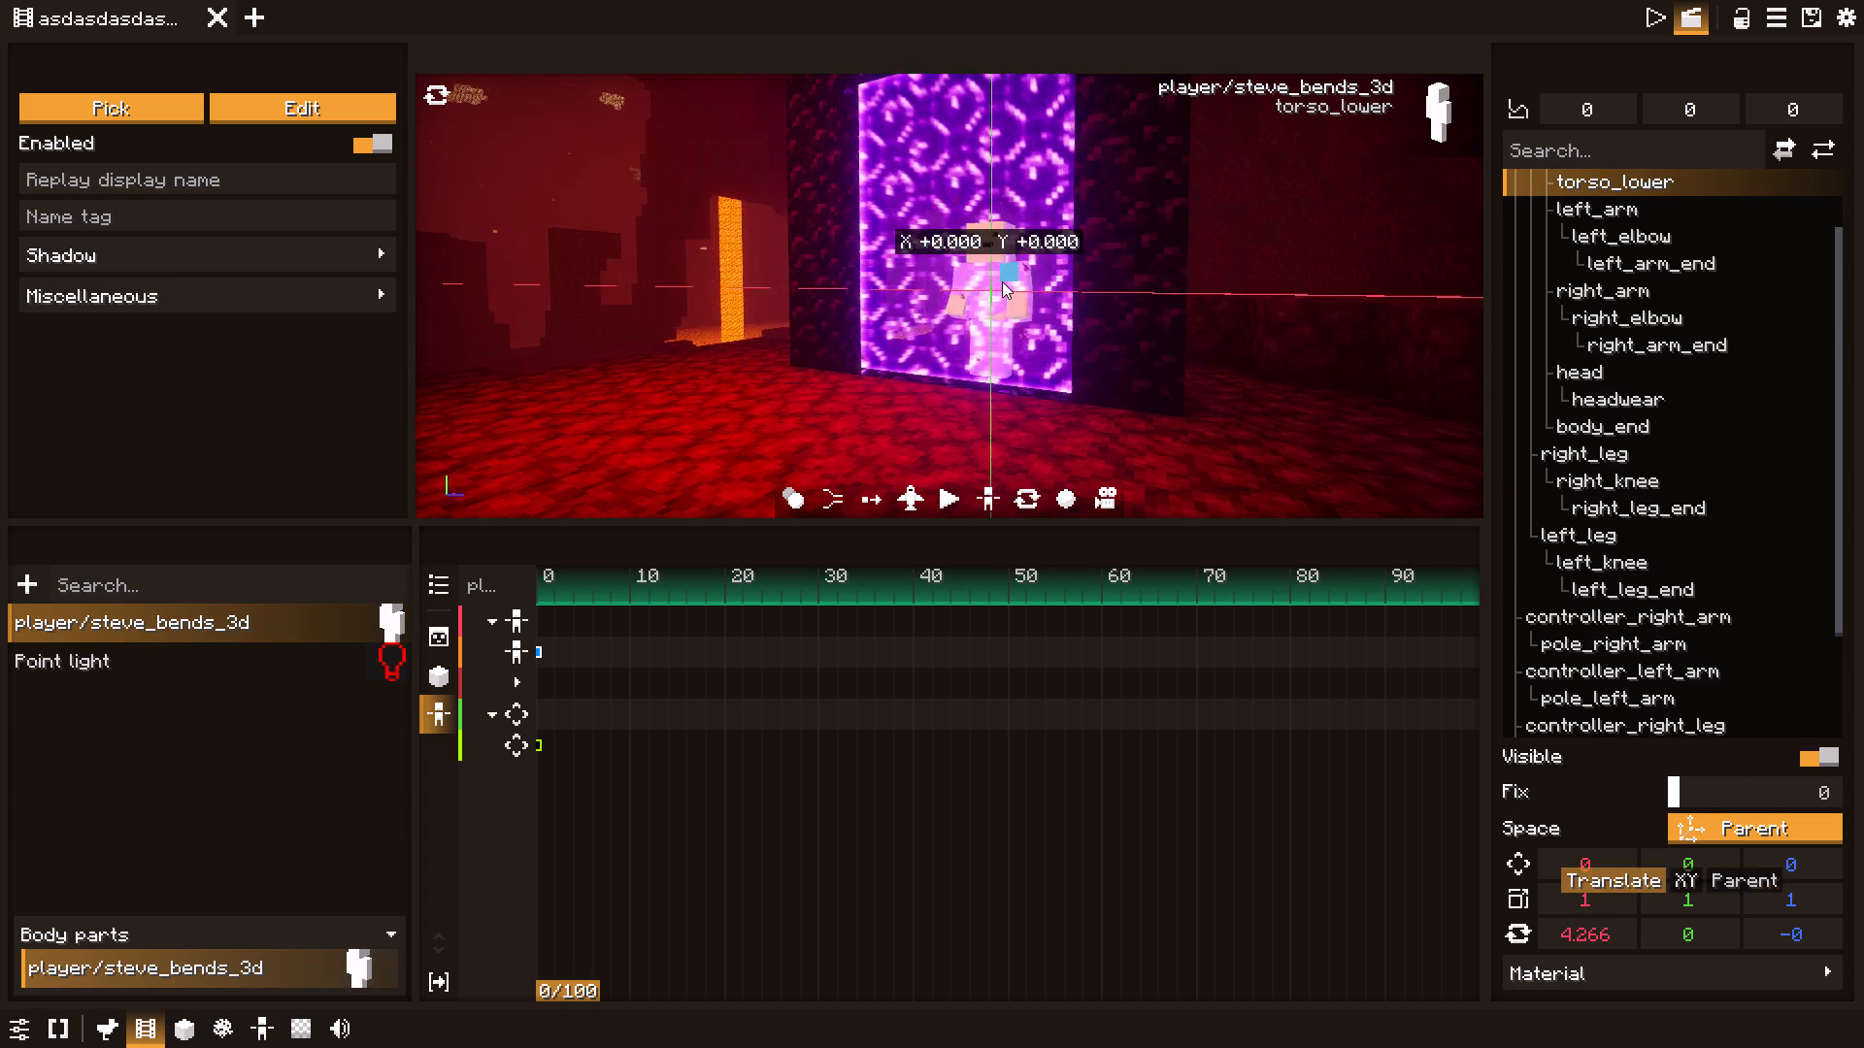
pyautogui.click(970, 273)
pyautogui.click(972, 270)
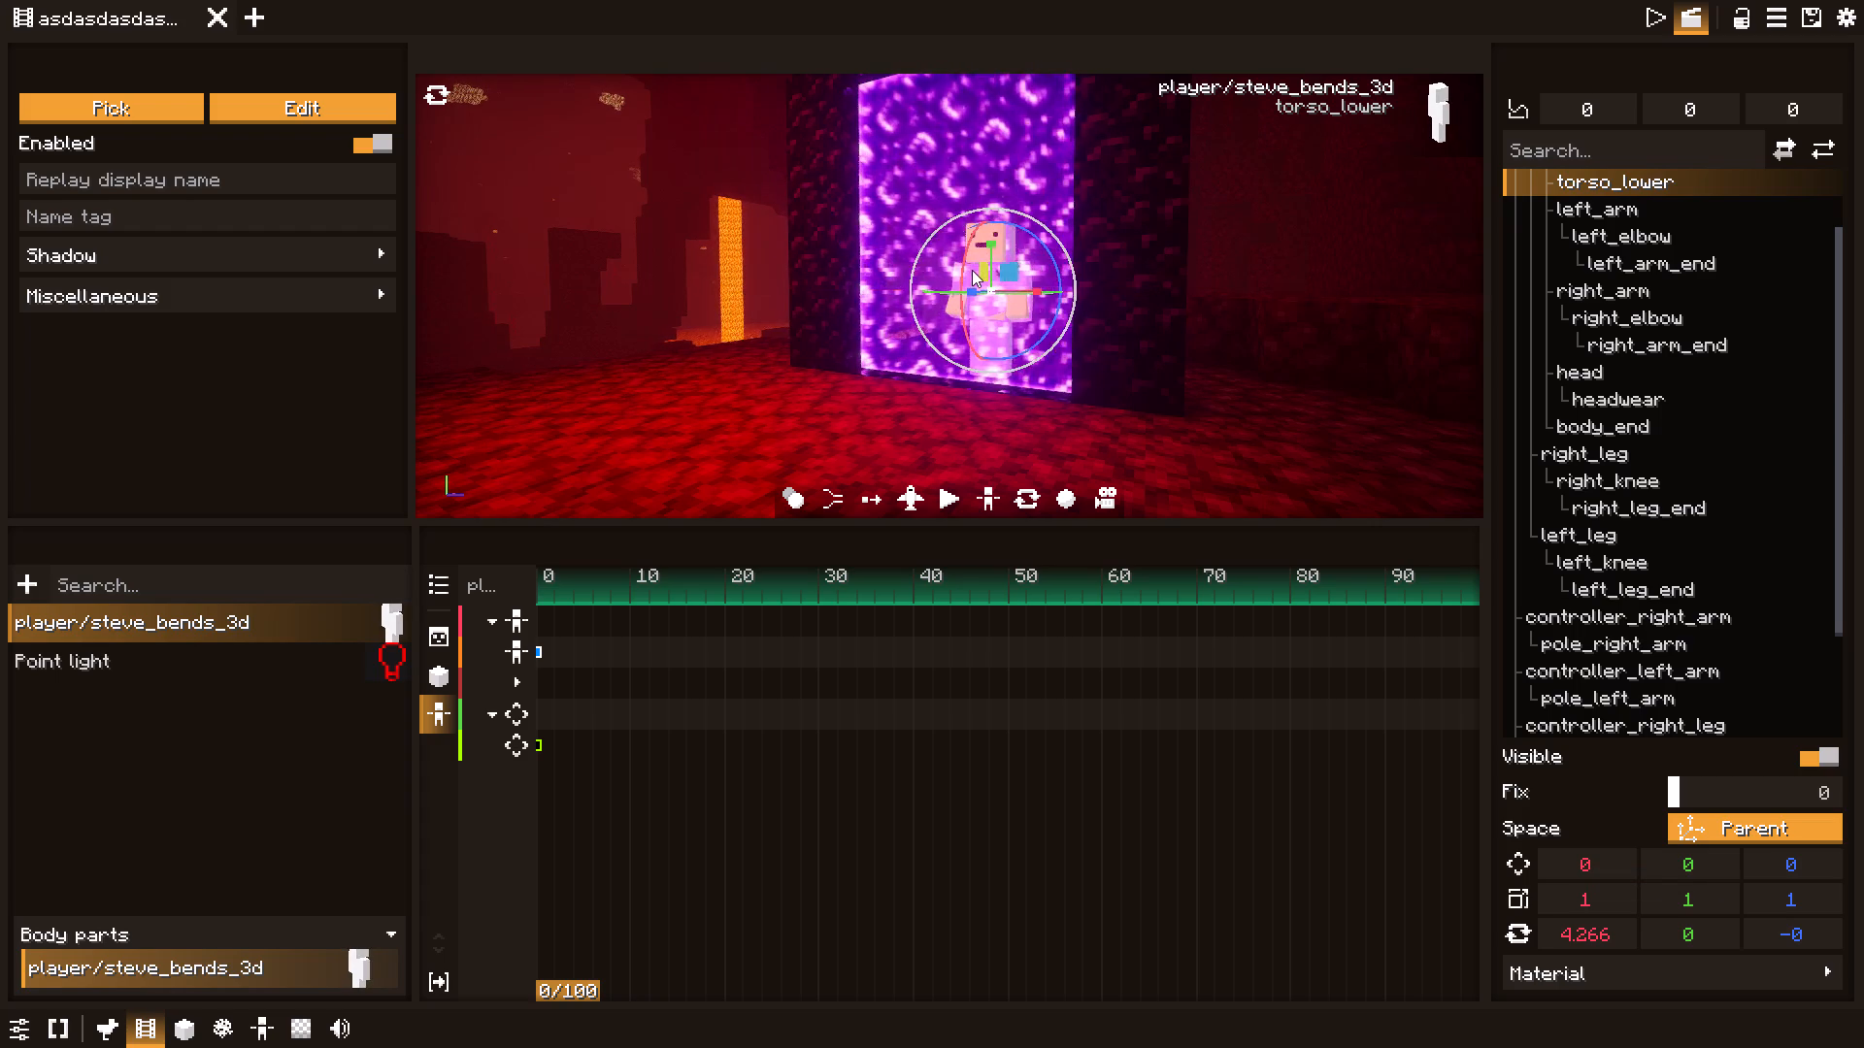
pyautogui.click(972, 267)
pyautogui.click(982, 240)
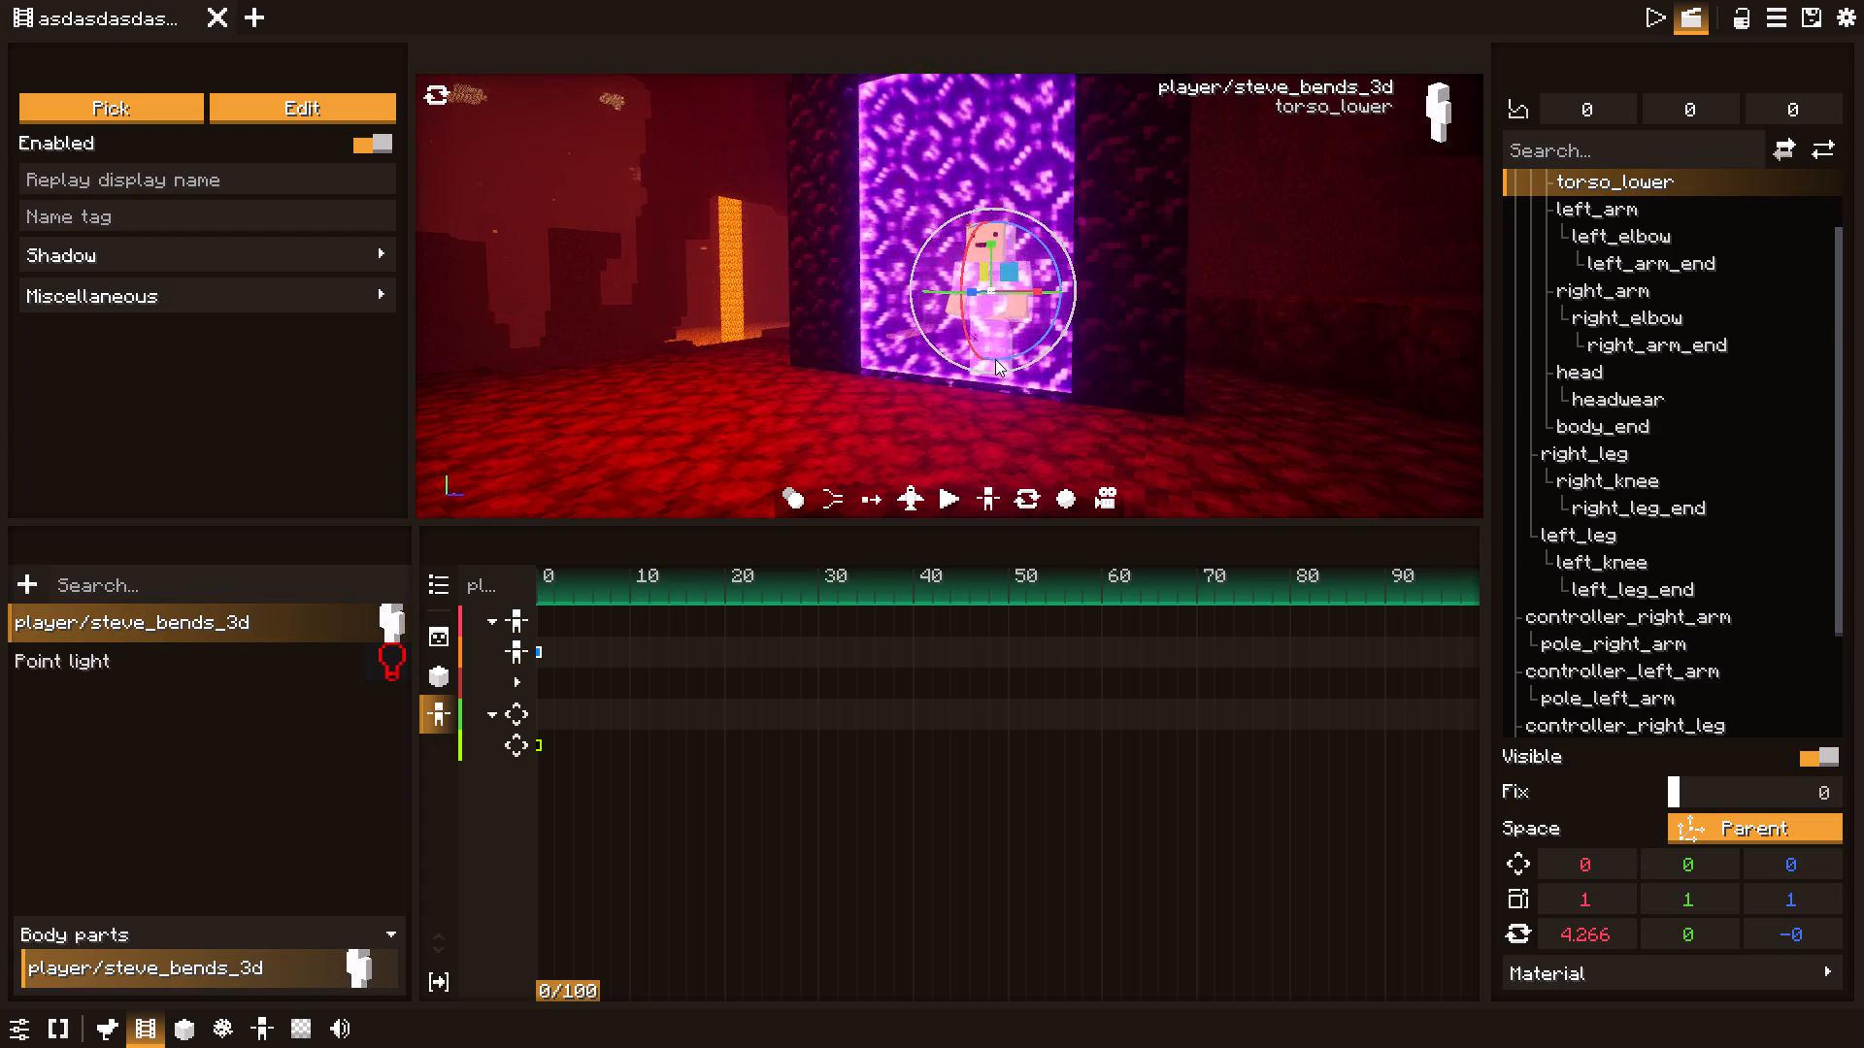
# Rotate the left_leg bone about 8.3° on Y and the left_knee bone about -26.6° on X.
pyautogui.click(997, 341)
pyautogui.click(970, 327)
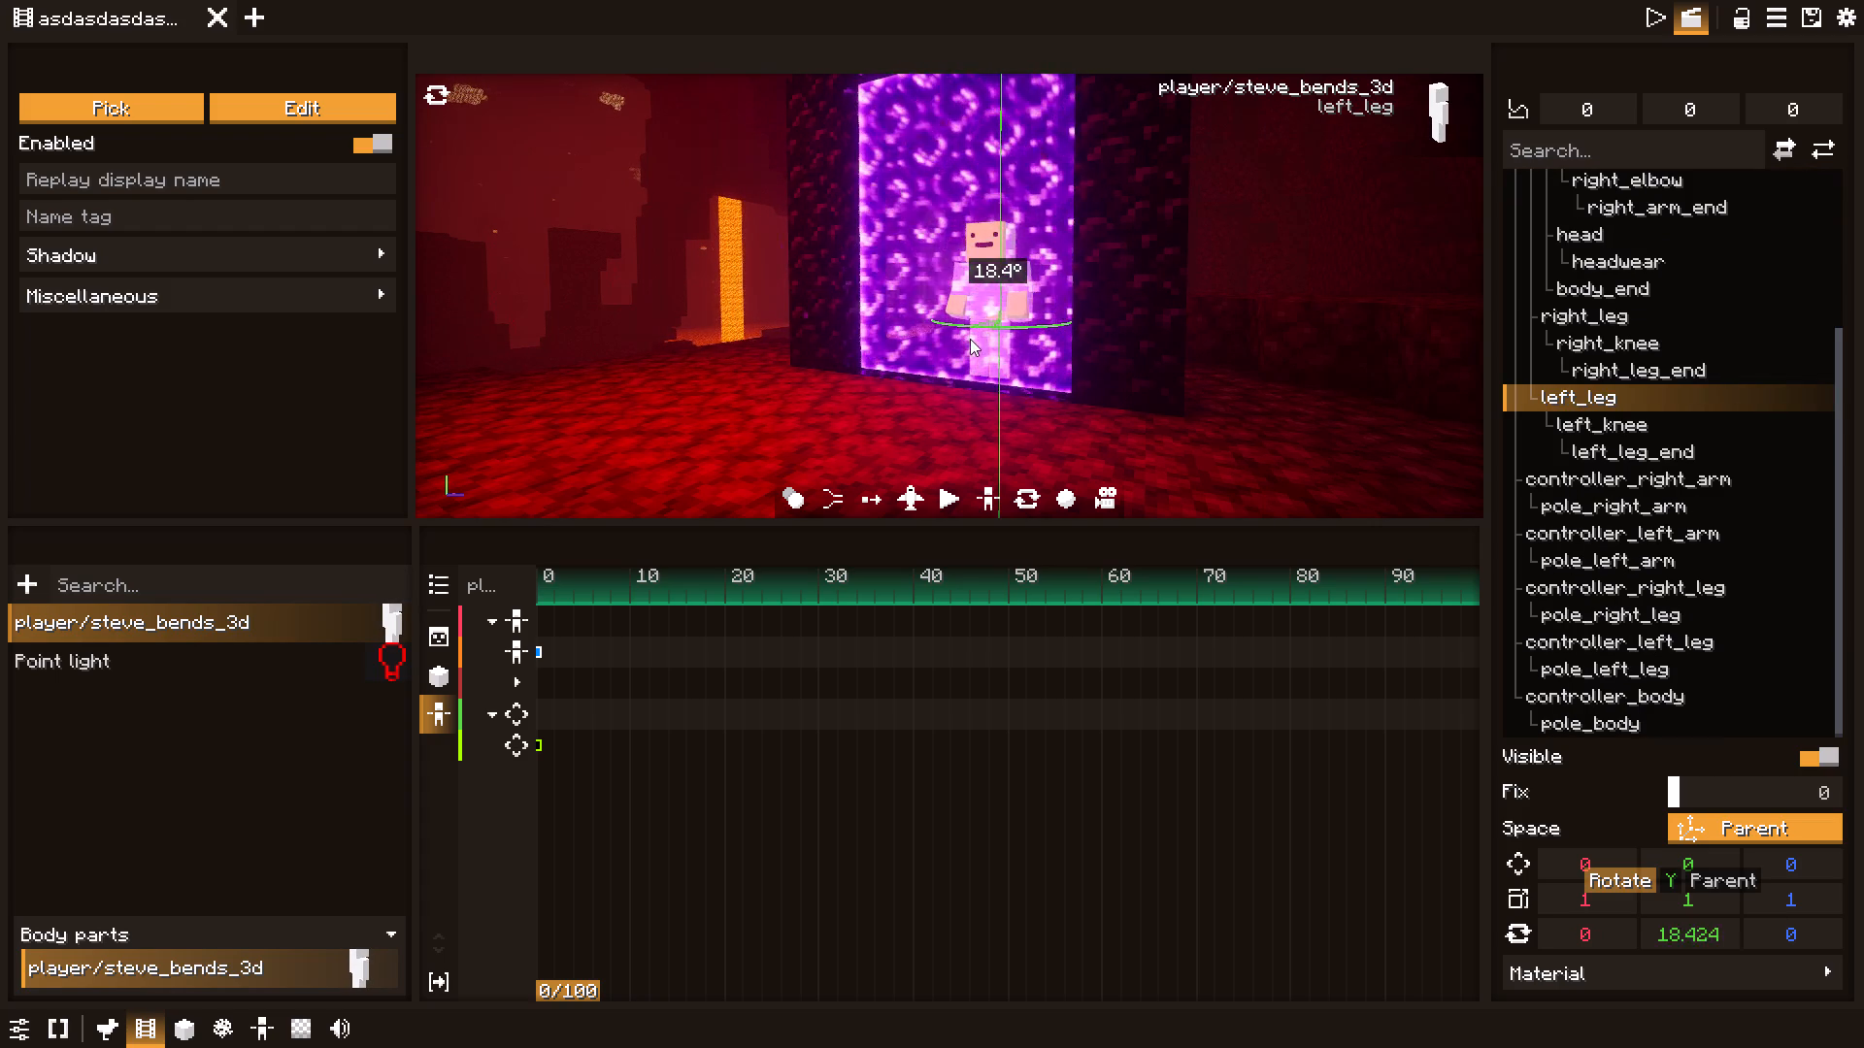
pyautogui.click(1003, 358)
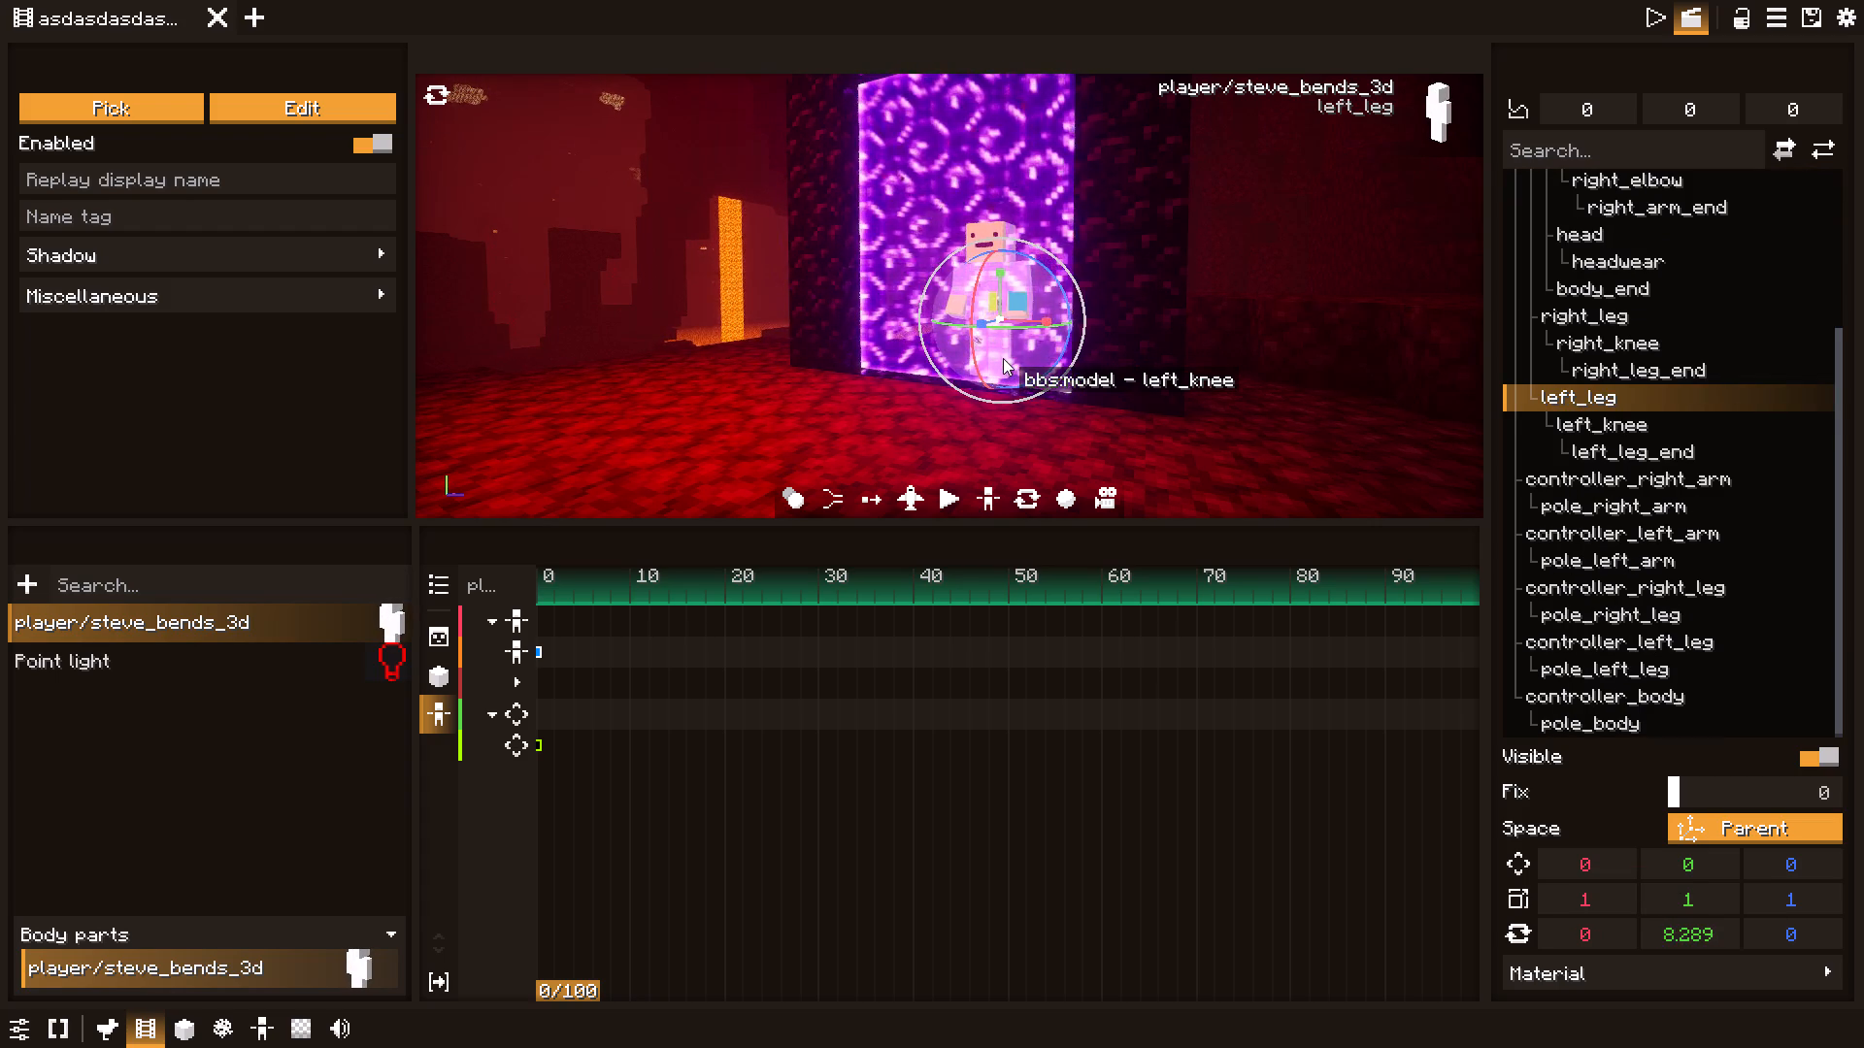
pyautogui.moveTo(982, 342); pyautogui.dragTo(978, 352)
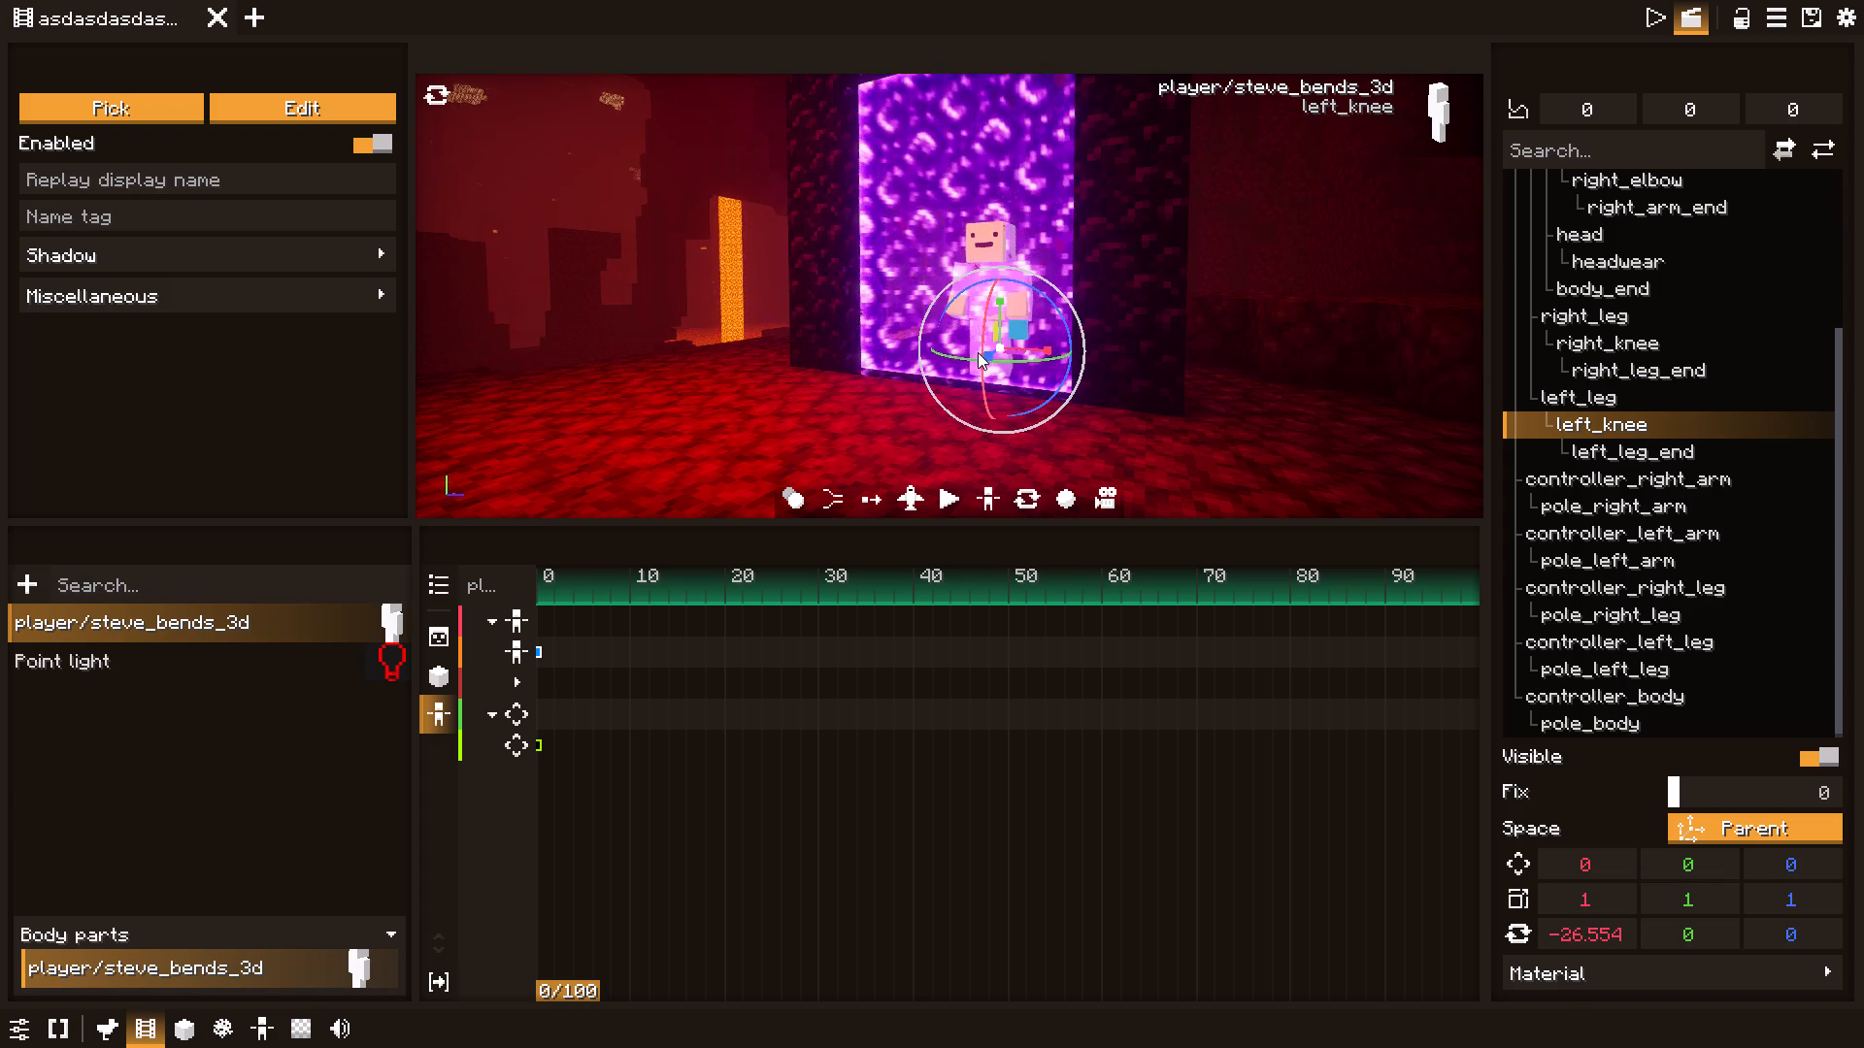
# Tilt the head bone by rotating it about -29.3° on X.
pyautogui.click(995, 230)
pyautogui.moveTo(958, 243); pyautogui.dragTo(959, 257)
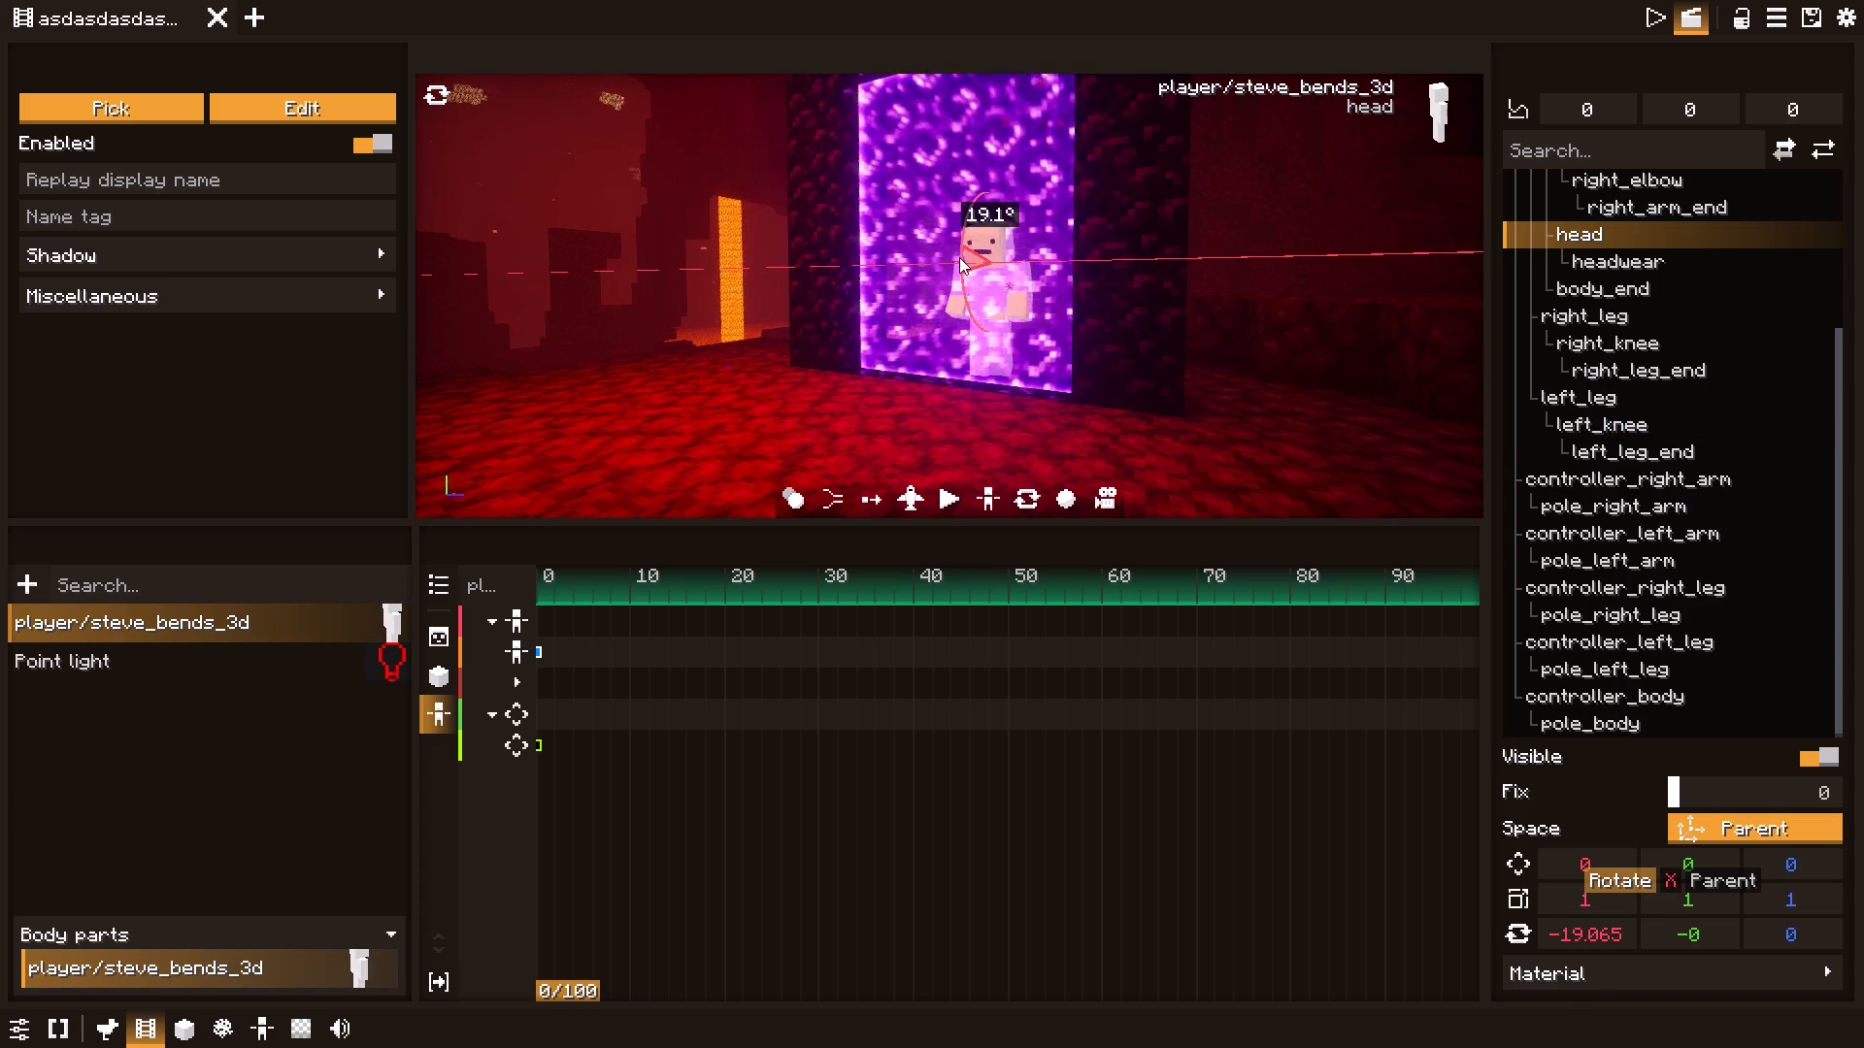
pyautogui.moveTo(959, 257); pyautogui.dragTo(959, 262)
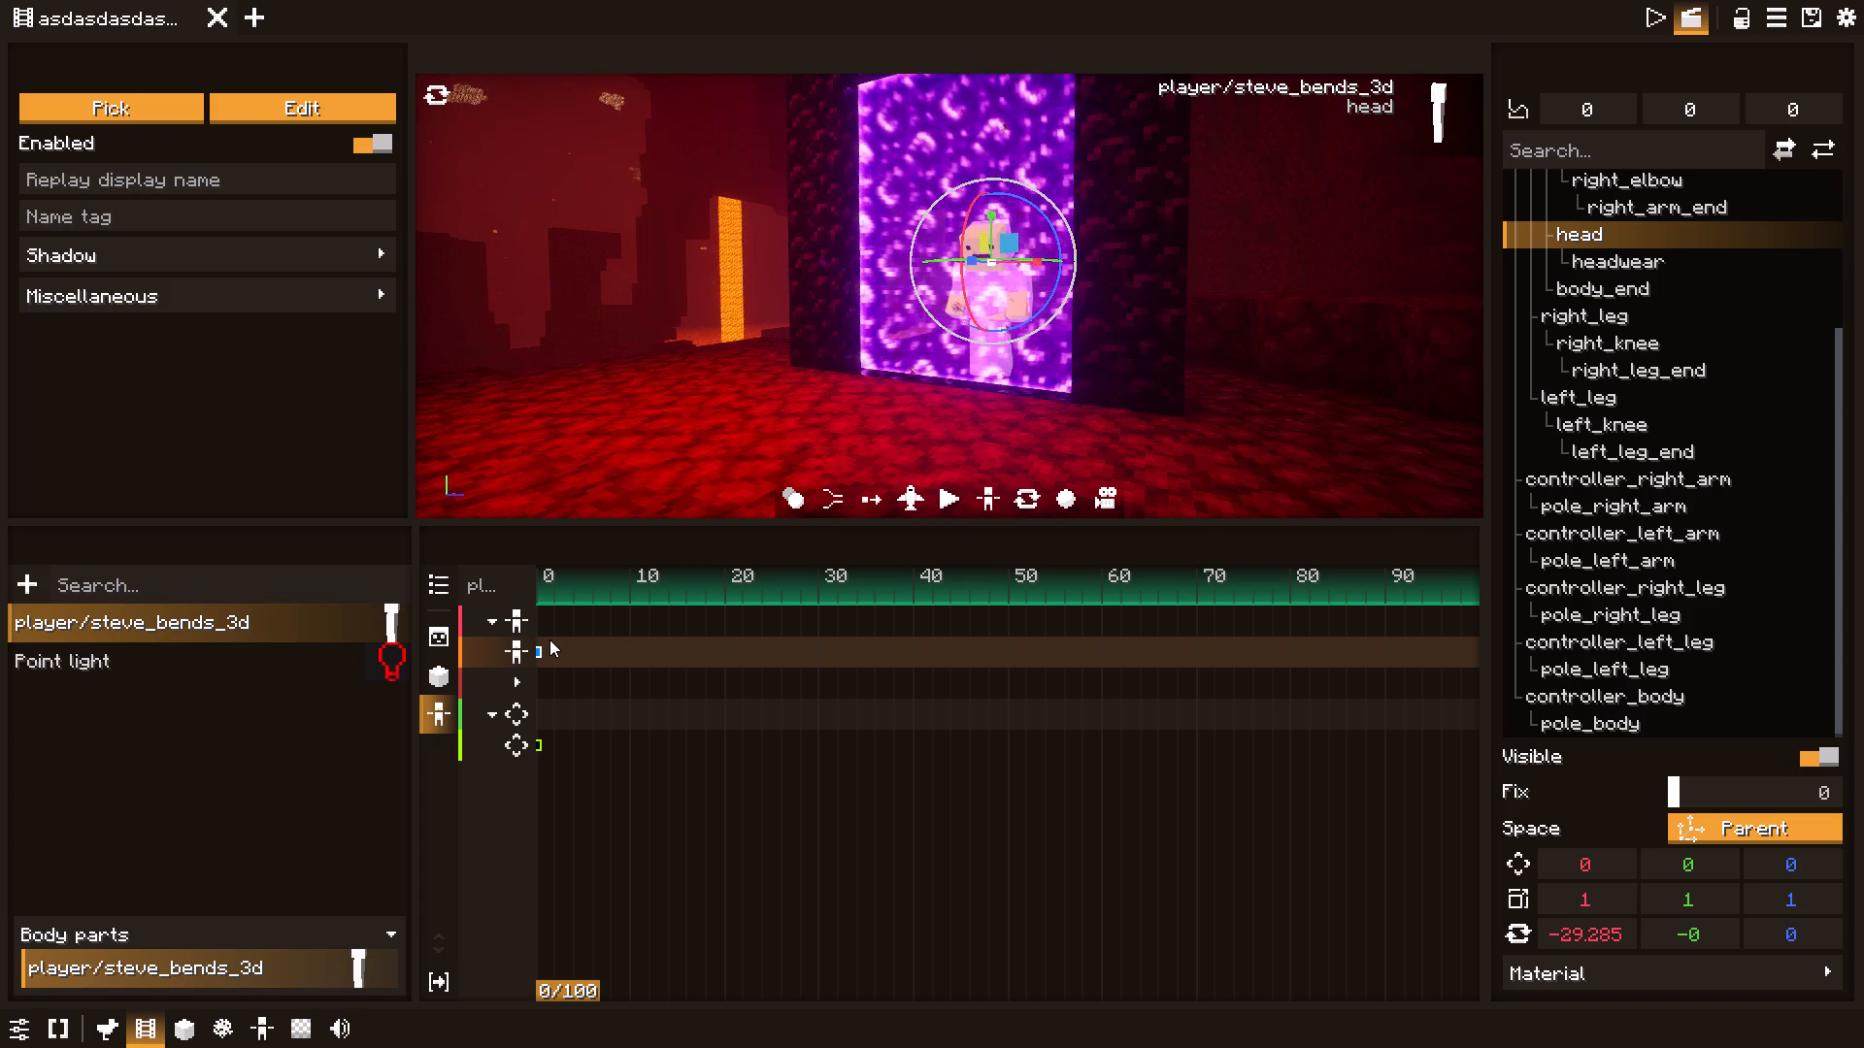
# Advance playback to tick 11 and add keyframes there on the transform_overlay and pose tracks.
pyautogui.press('space')
pyautogui.press('space')
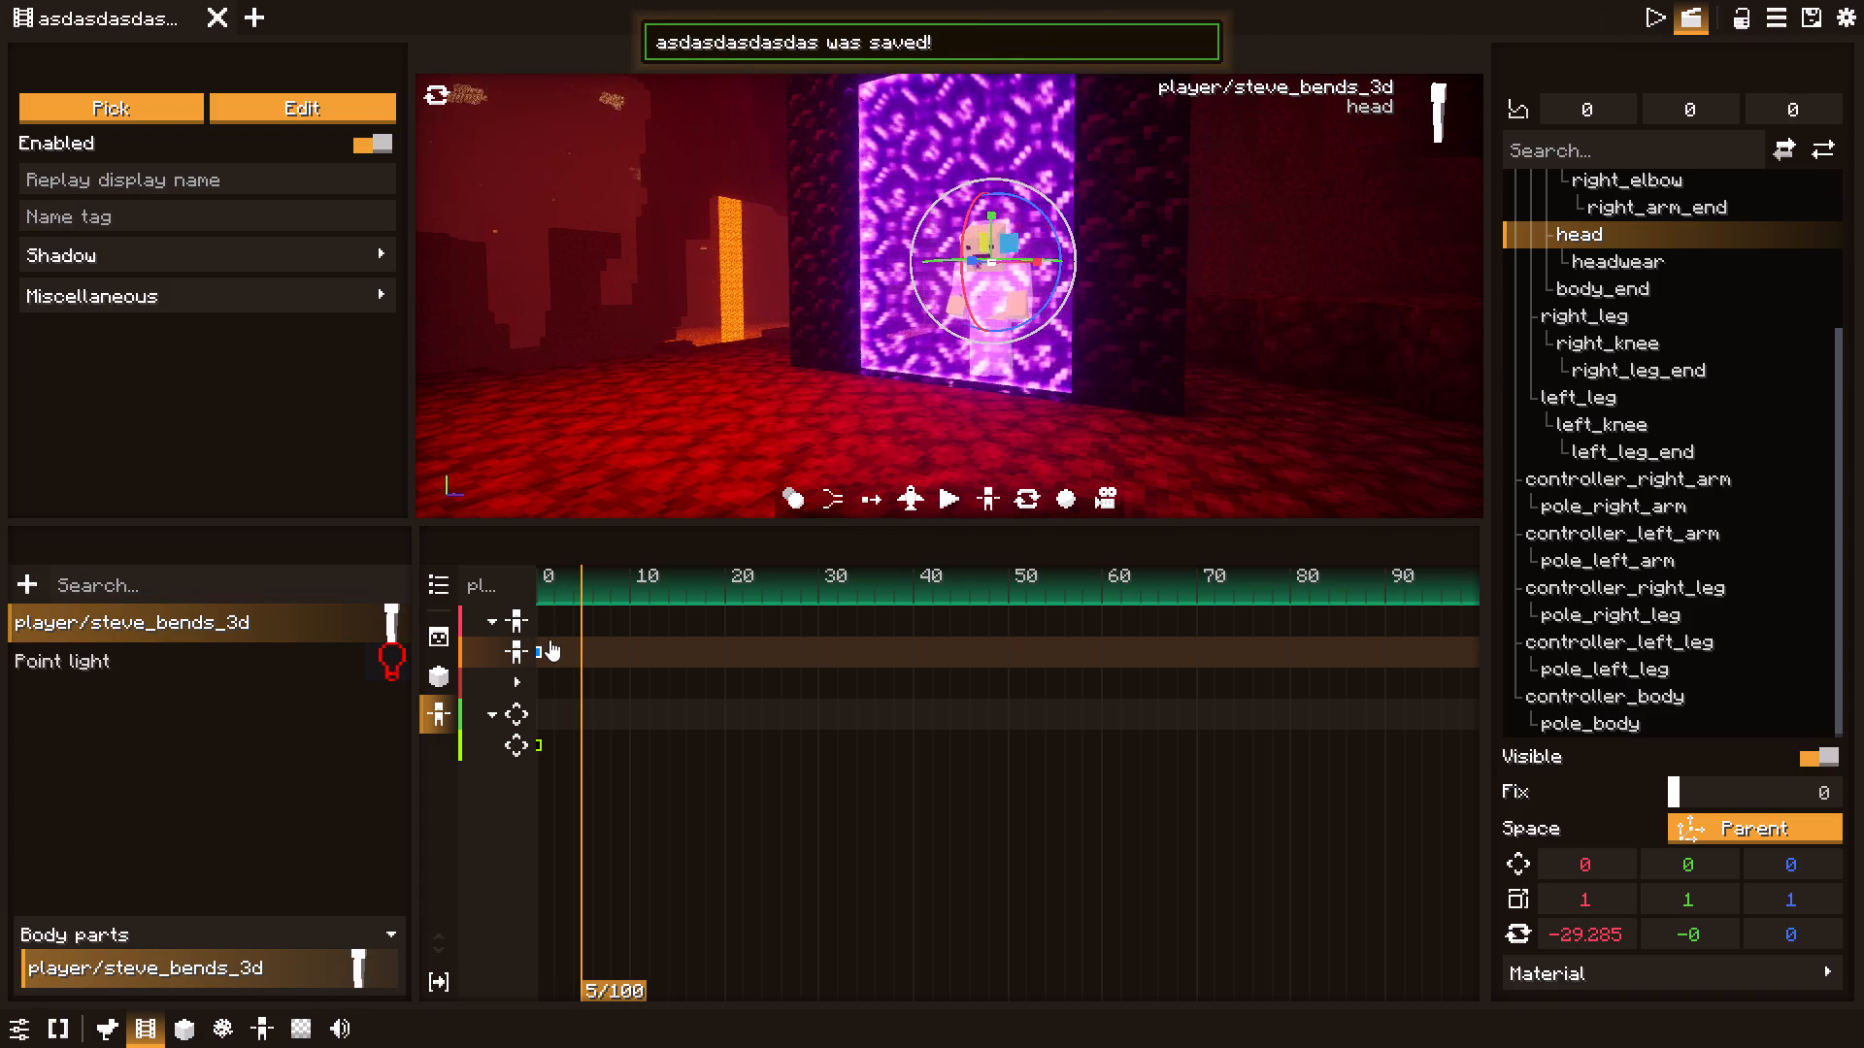
pyautogui.moveTo(579, 601); pyautogui.dragTo(533, 601)
pyautogui.press('space')
pyautogui.press('space')
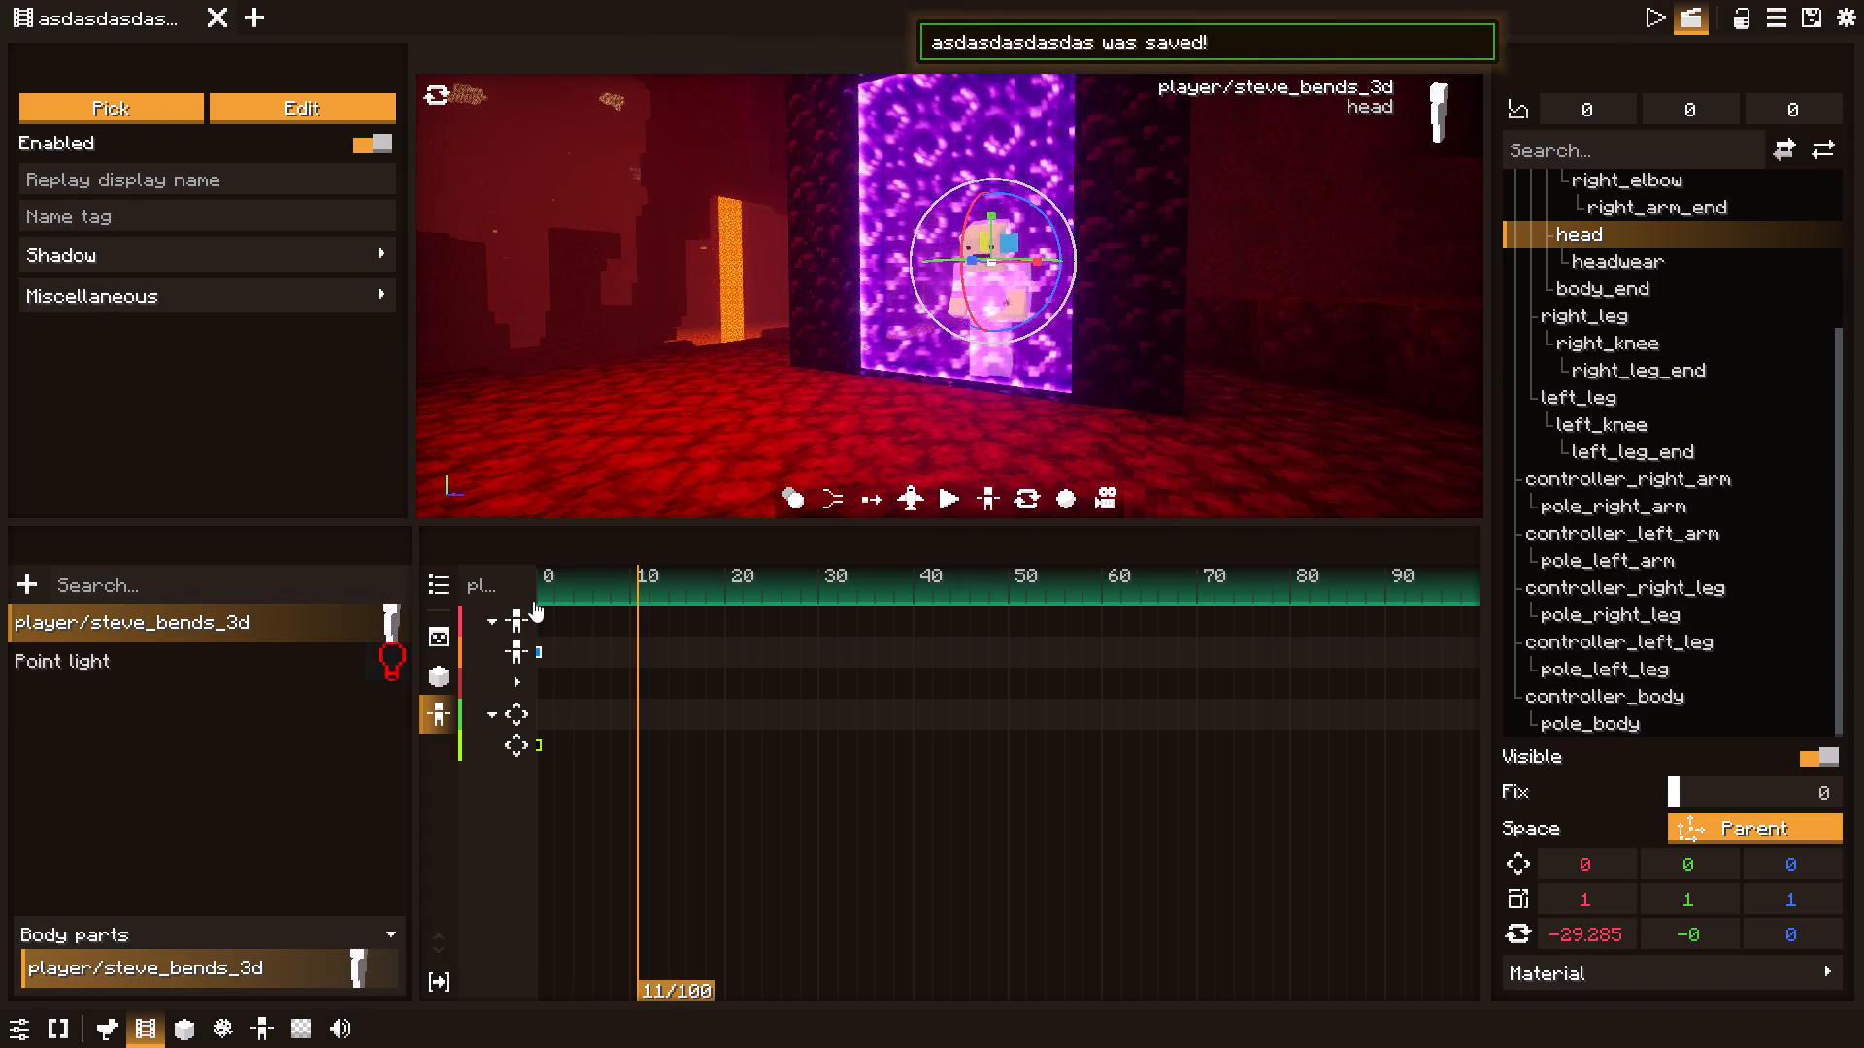
pyautogui.click(517, 737)
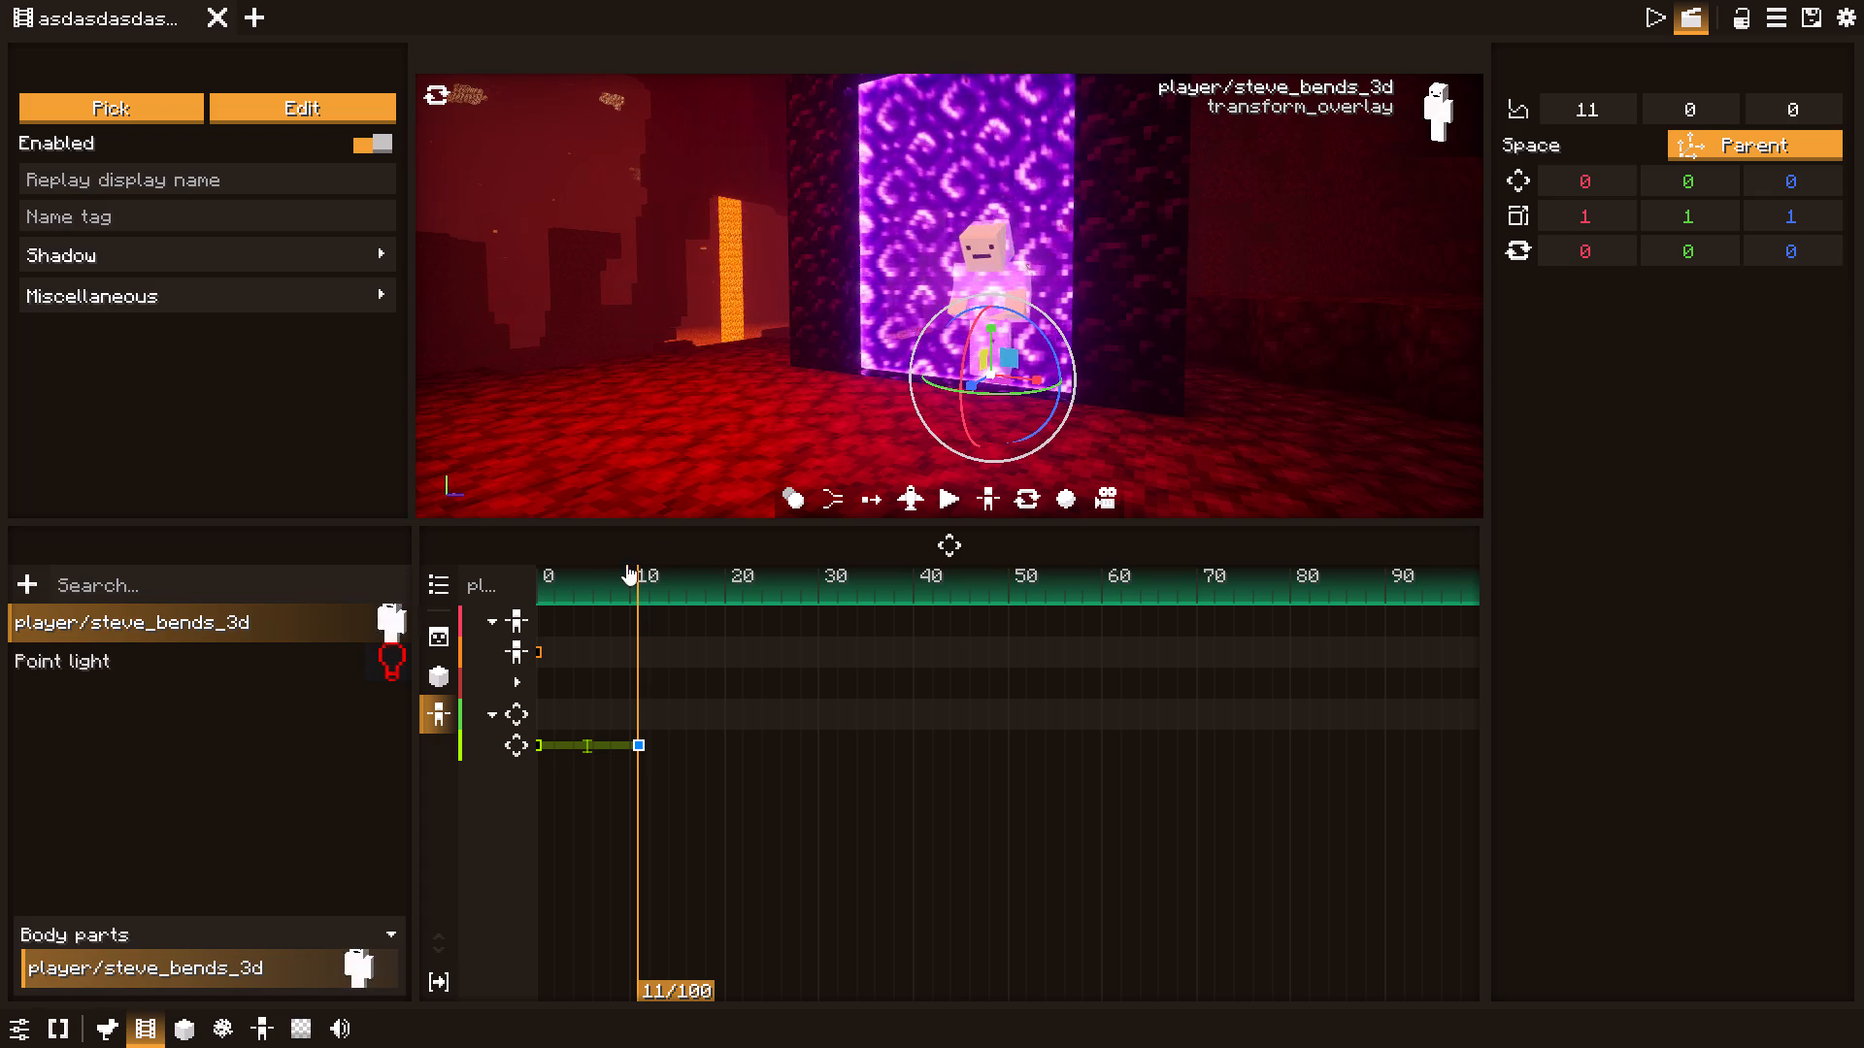
pyautogui.click(514, 645)
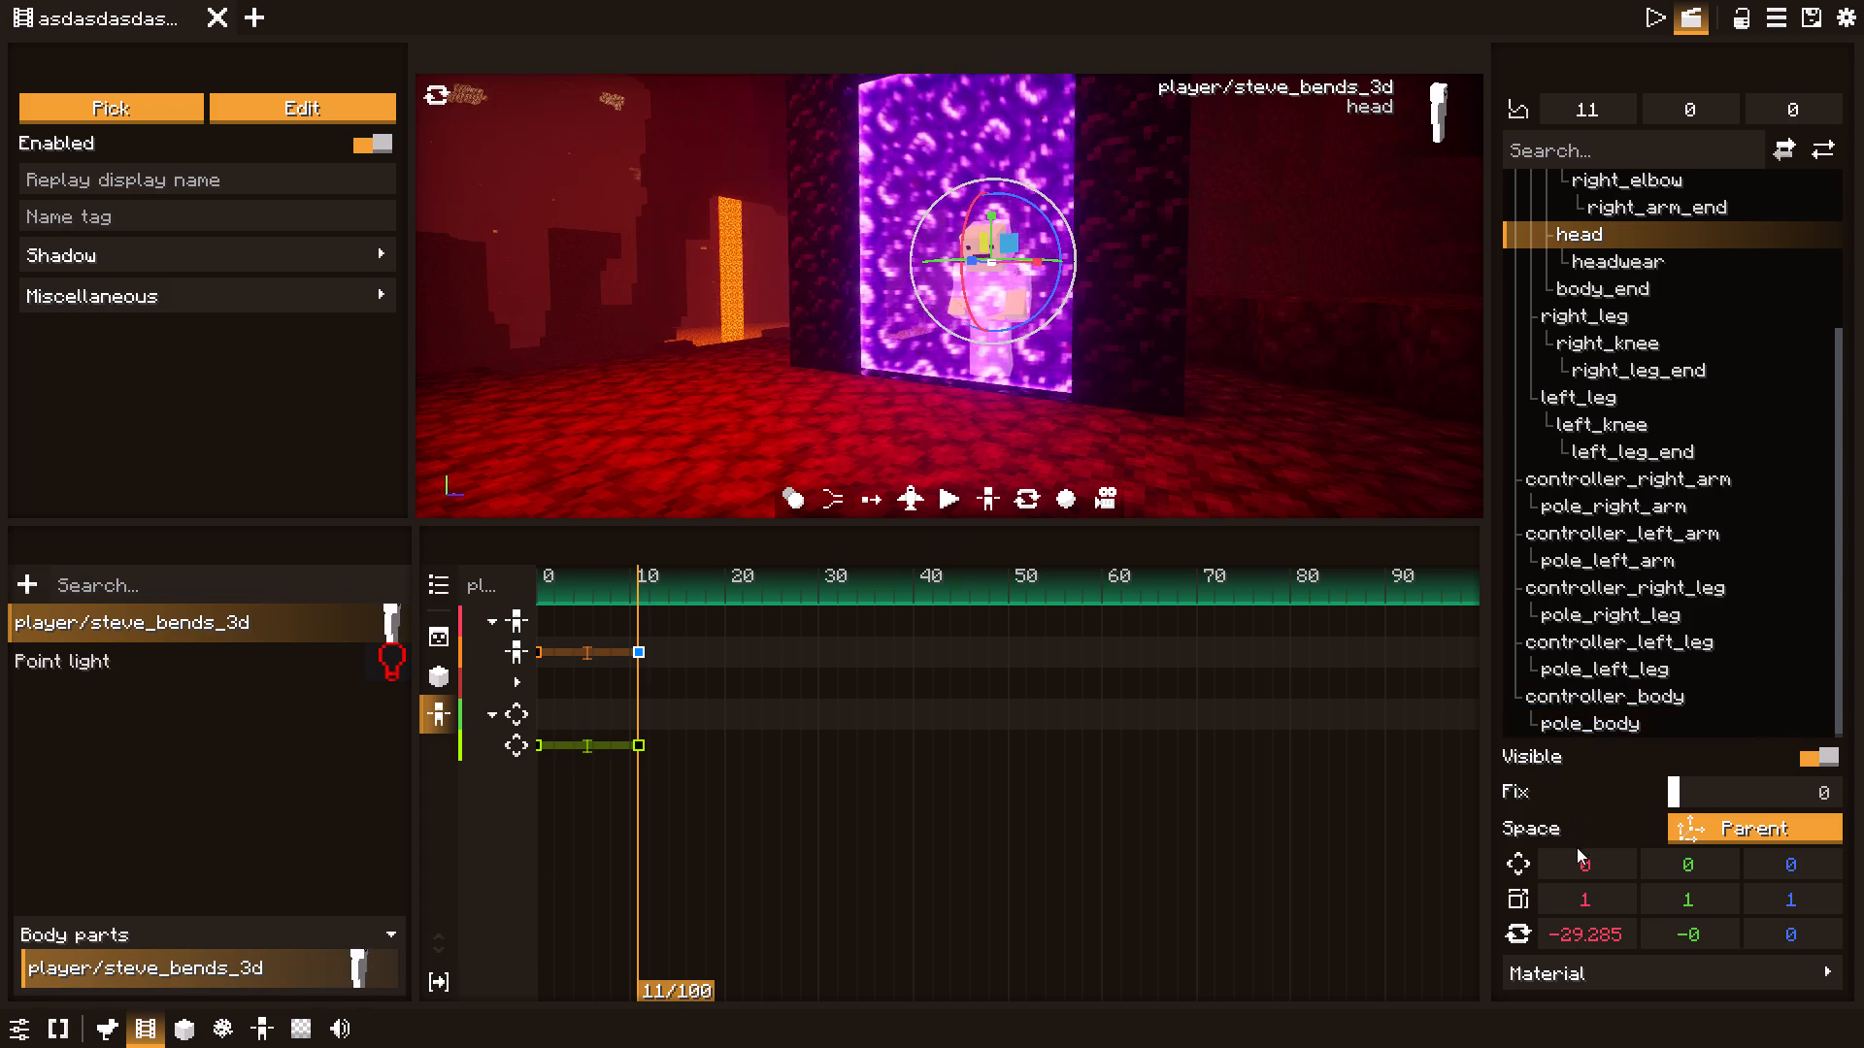
# In the tick 11 pose, set the anchor bone's translation to -0.312 on X and -0.25 on Y.
pyautogui.scroll(10, 1575, 257)
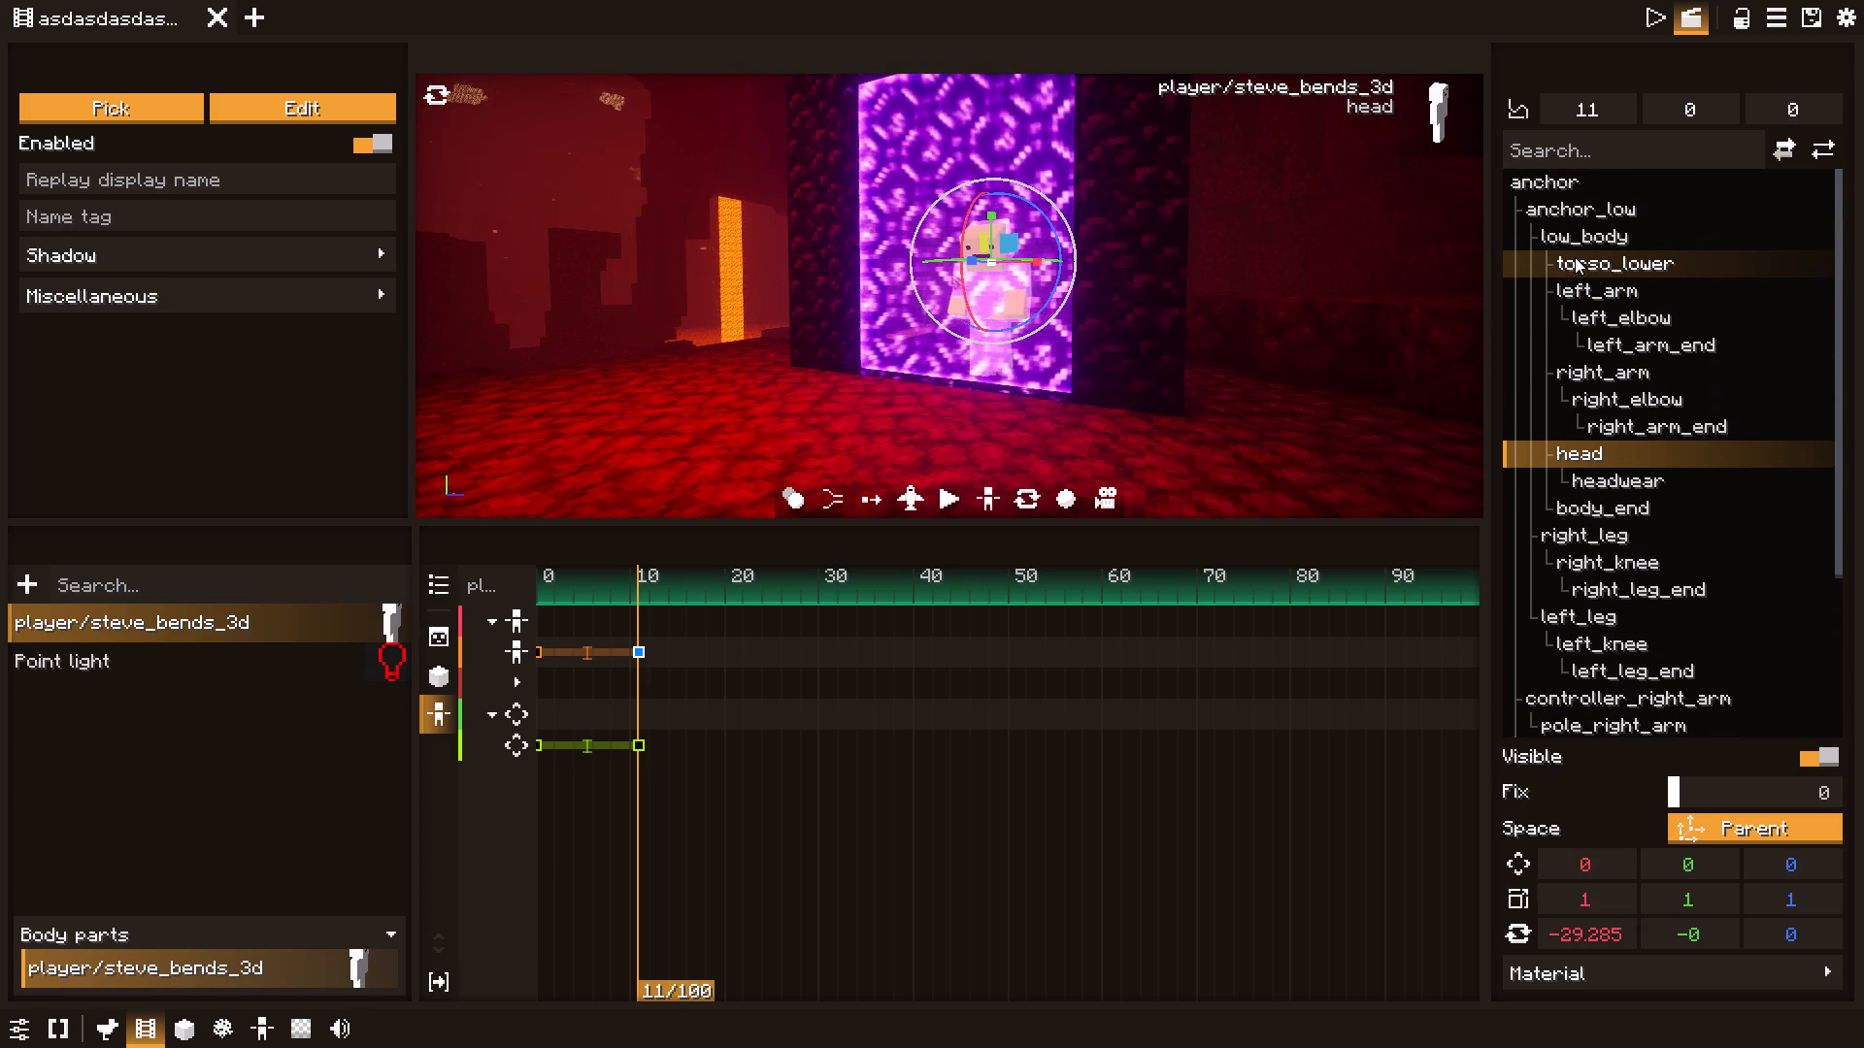
pyautogui.scroll(4, 1575, 257)
pyautogui.click(1571, 189)
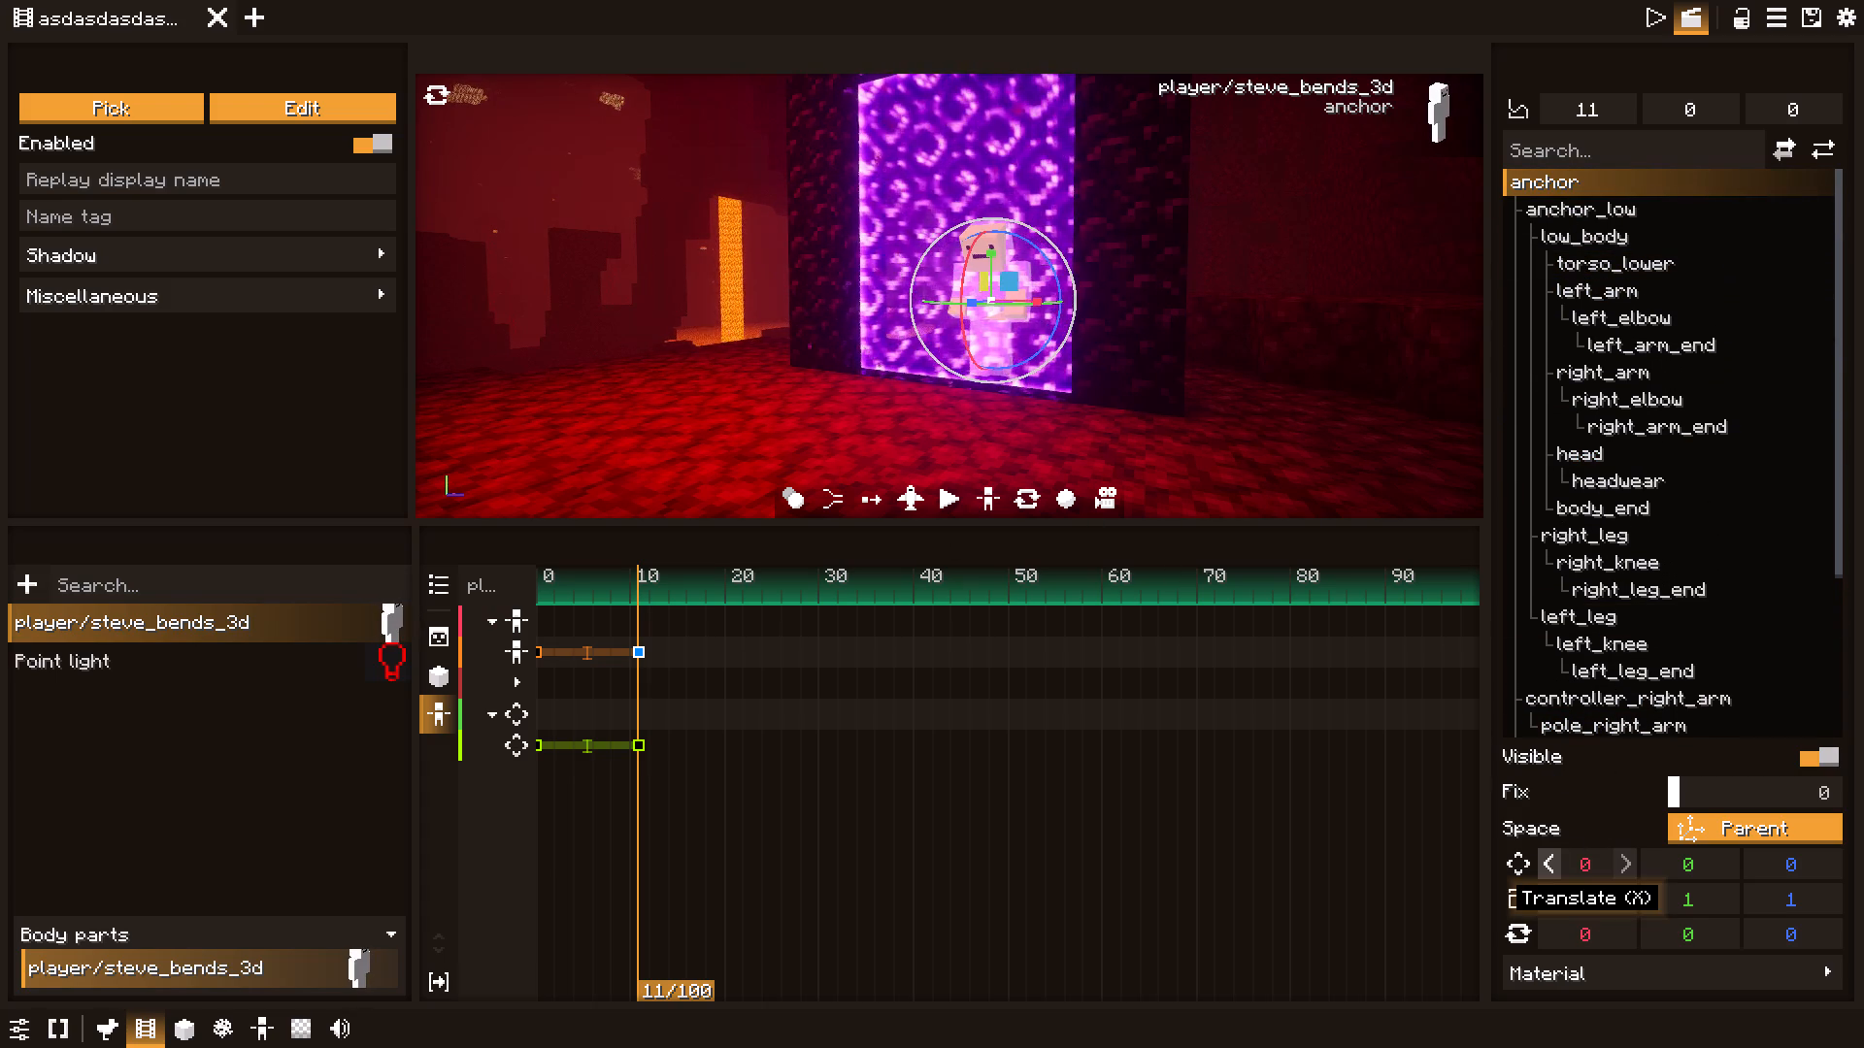
pyautogui.click(1550, 865)
pyautogui.tripleClick(1549, 865)
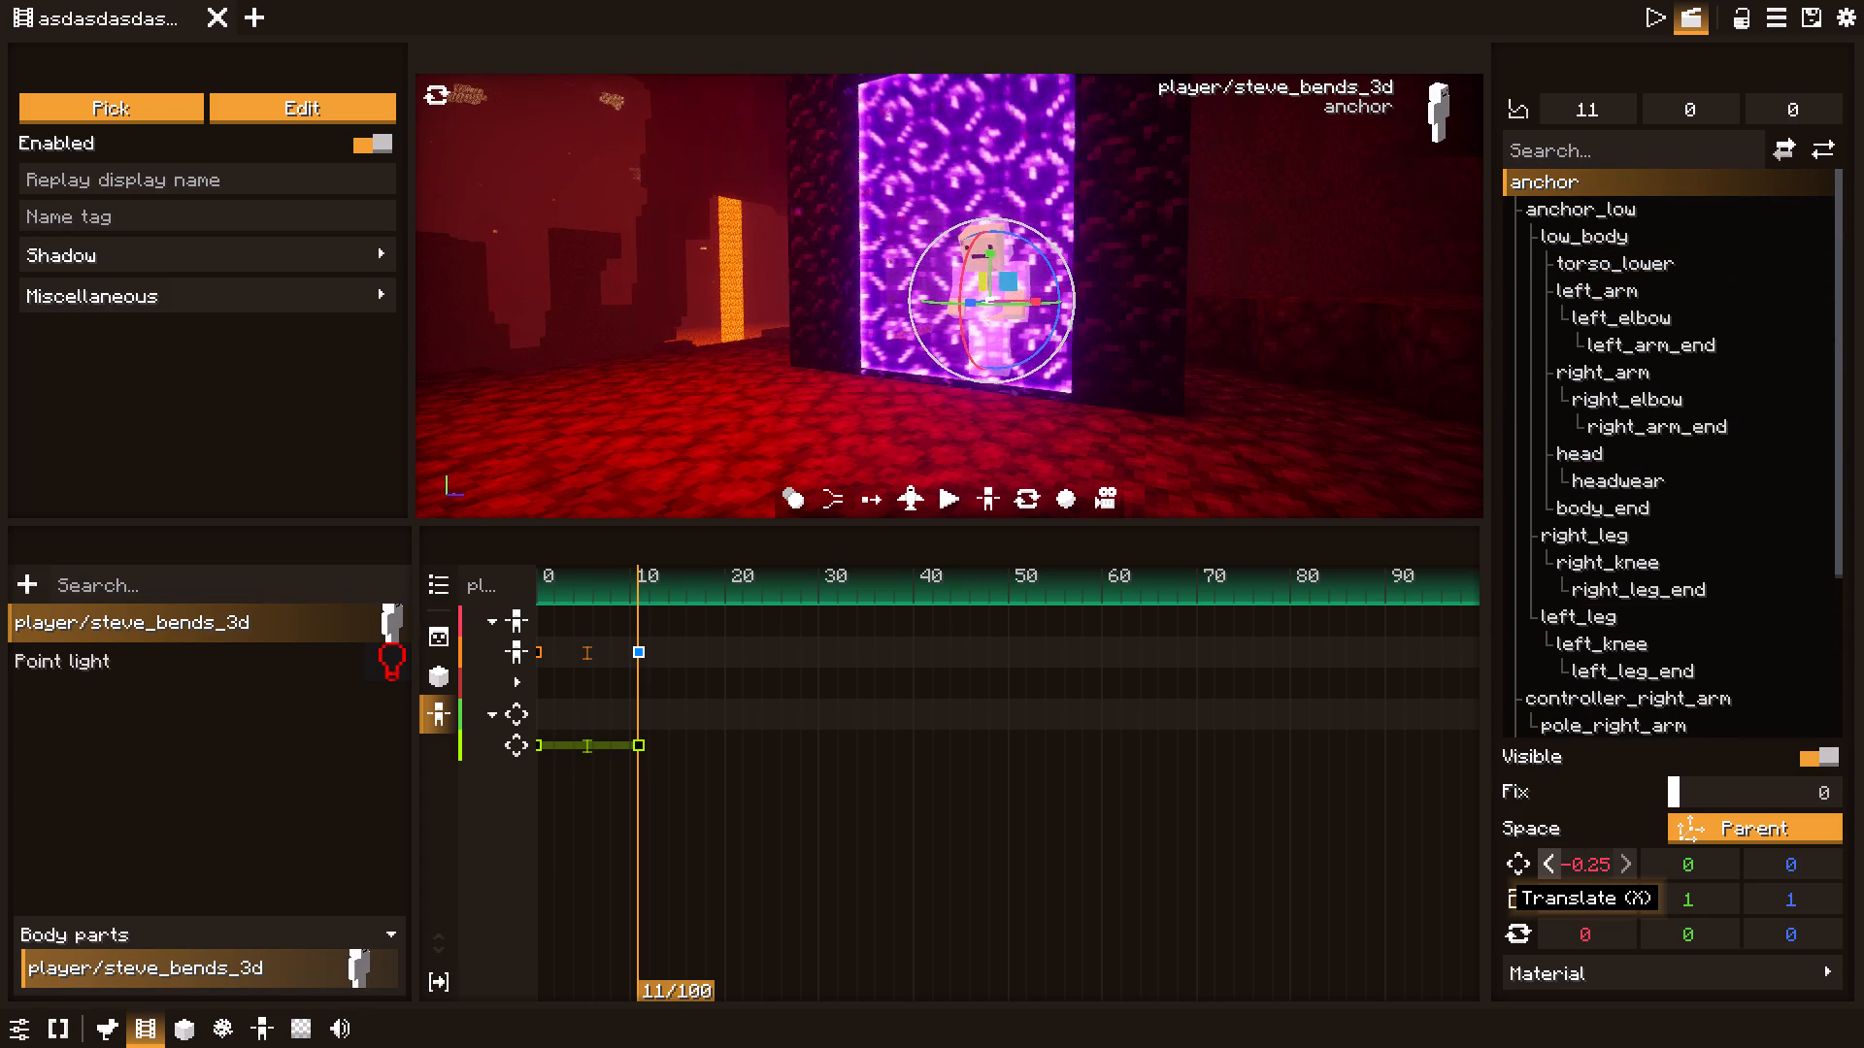
pyautogui.click(1549, 865)
pyautogui.tripleClick(1653, 862)
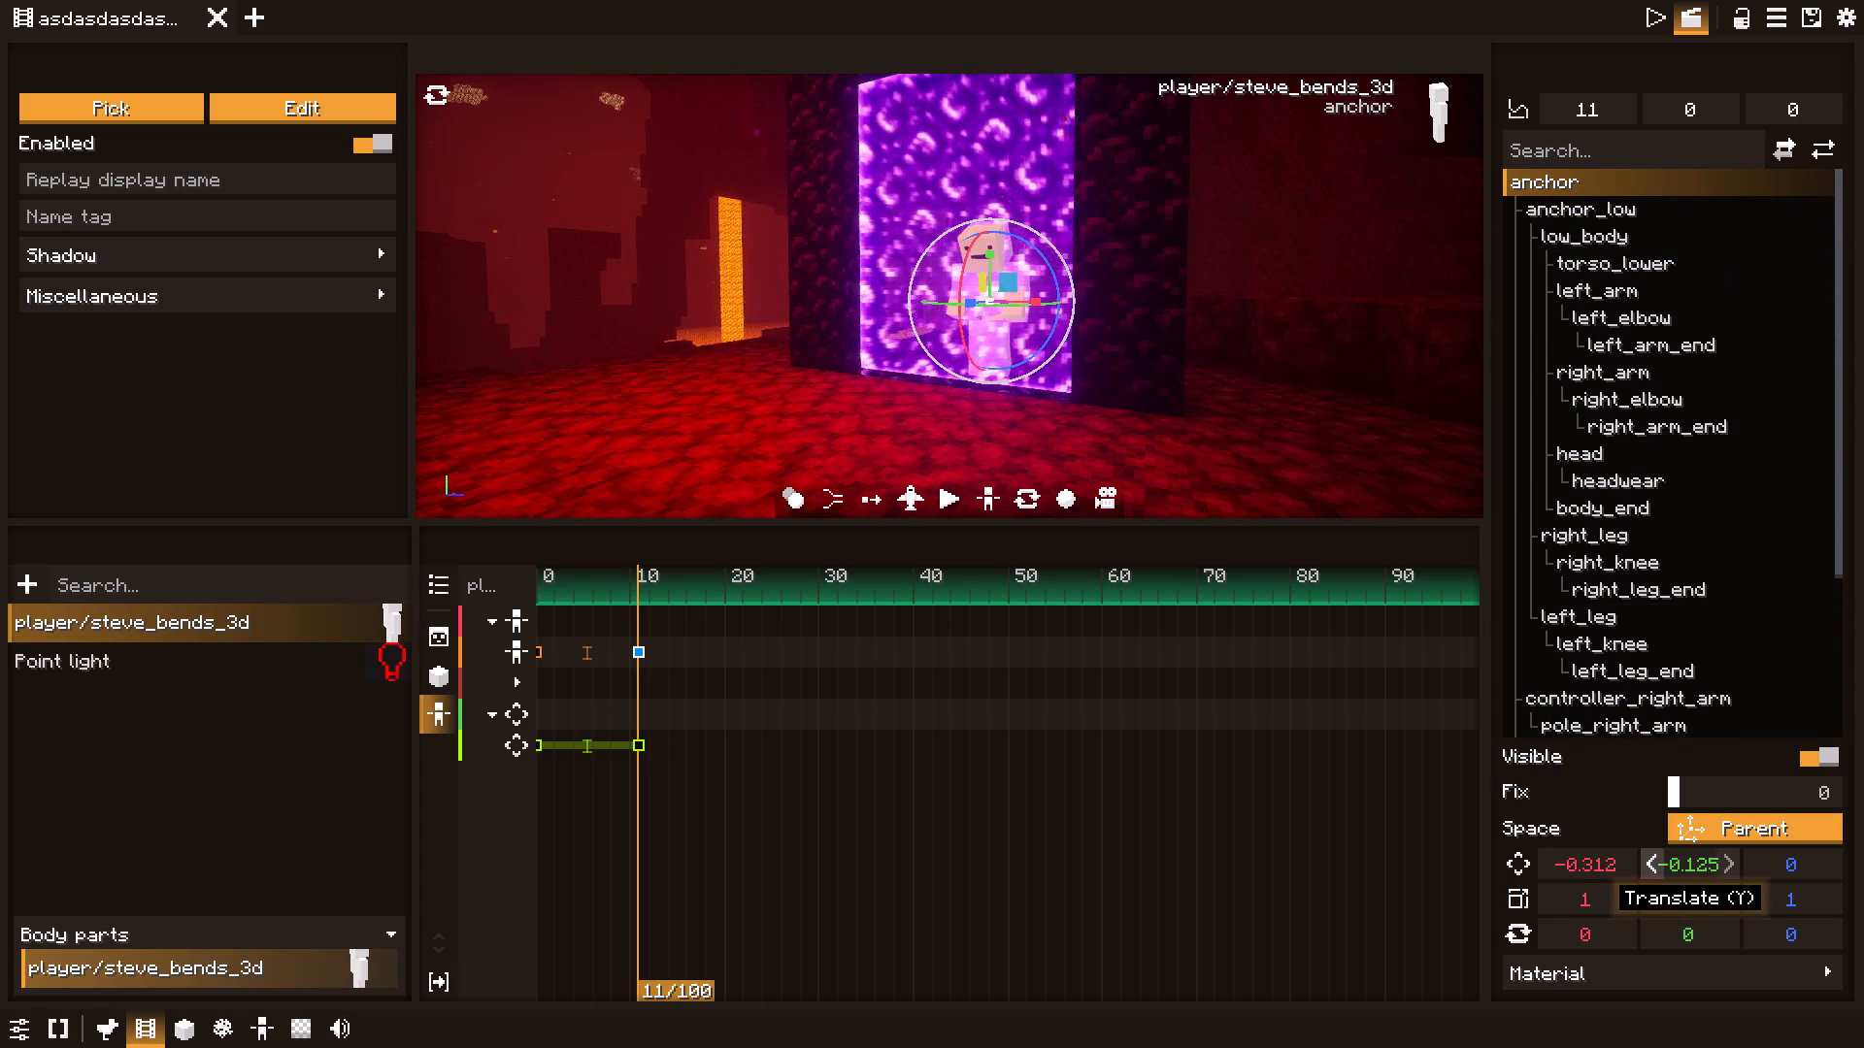
pyautogui.click(1653, 861)
# Move the anchor bone out of the portal by lowering its Z translation to -16.875.
pyautogui.tripleClick(1748, 861)
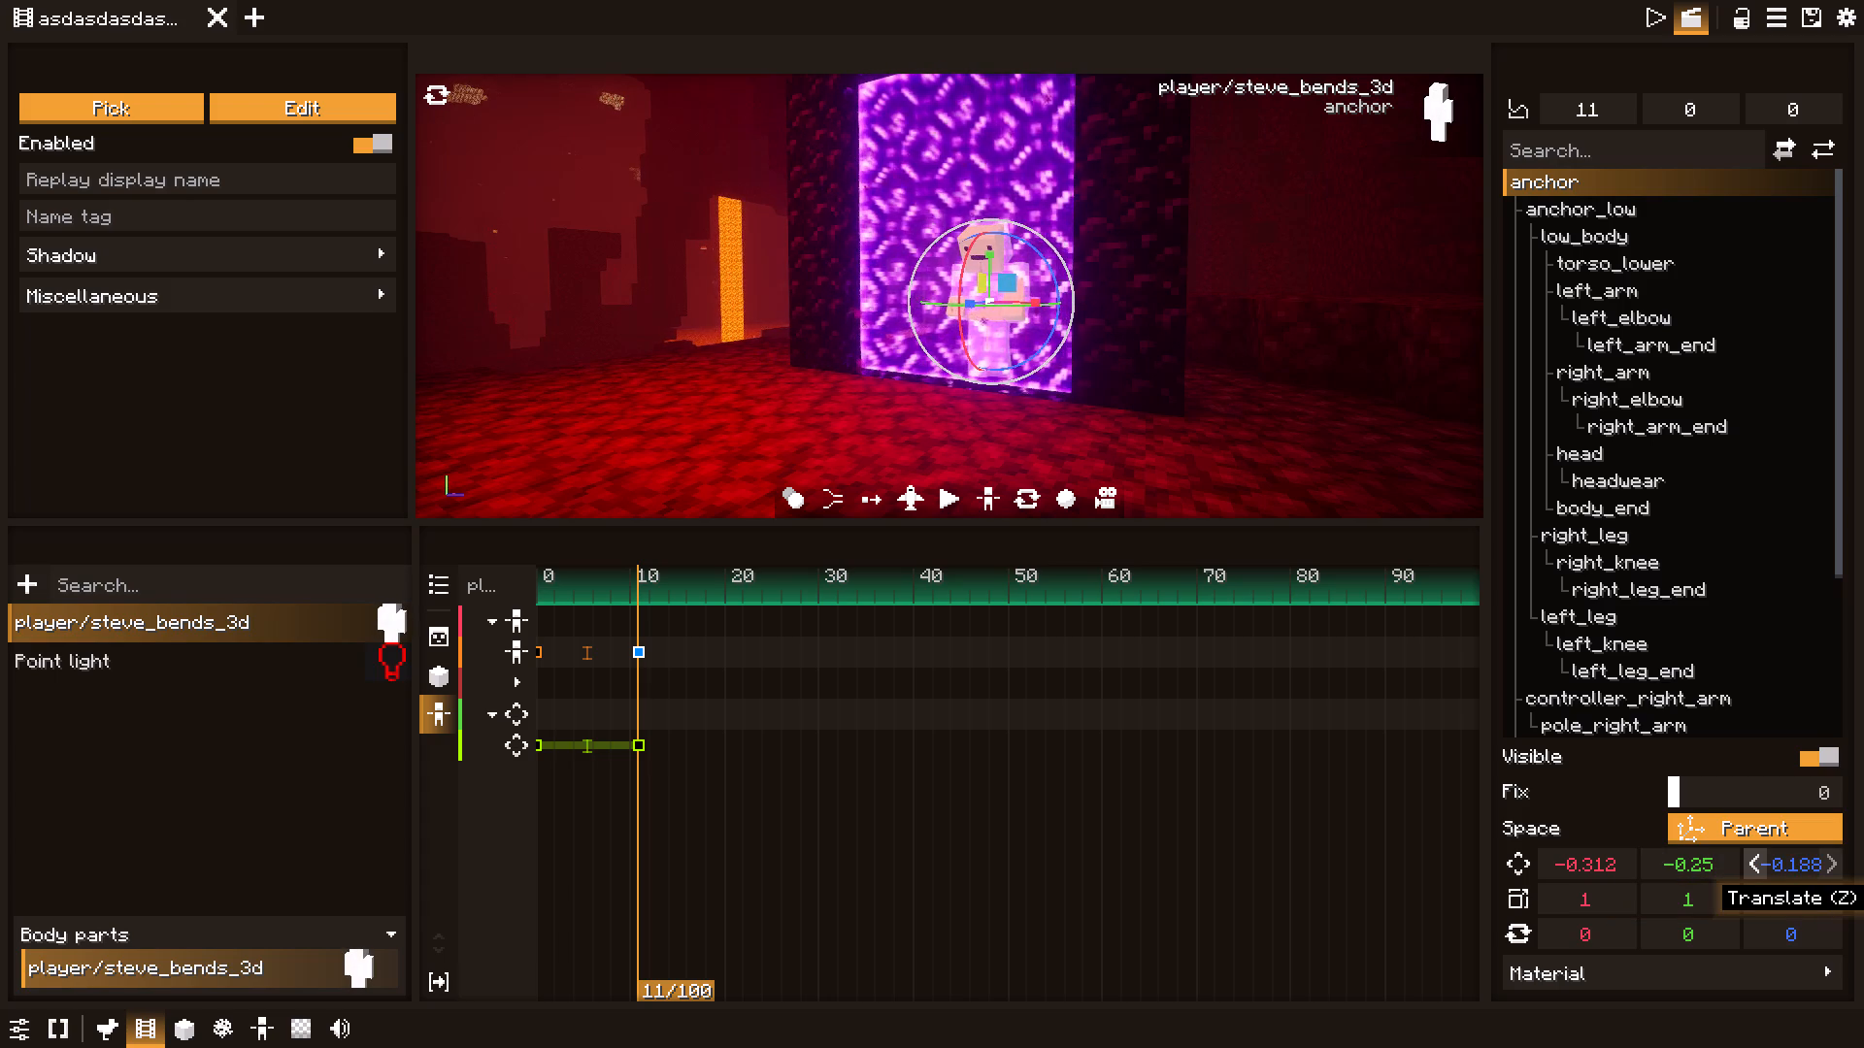
pyautogui.click(1748, 861)
pyautogui.tripleClick(1748, 861)
pyautogui.tripleClick(1748, 861)
pyautogui.tripleClick(1748, 861)
pyautogui.tripleClick(1748, 861)
pyautogui.tripleClick(1748, 861)
pyautogui.tripleClick(1748, 861)
pyautogui.tripleClick(1748, 861)
pyautogui.tripleClick(1748, 861)
pyautogui.tripleClick(1748, 861)
pyautogui.tripleClick(1748, 861)
pyautogui.tripleClick(1748, 861)
pyautogui.tripleClick(1748, 861)
pyautogui.tripleClick(1748, 861)
pyautogui.tripleClick(1748, 861)
pyautogui.tripleClick(1748, 861)
pyautogui.tripleClick(1748, 861)
pyautogui.tripleClick(1748, 861)
pyautogui.tripleClick(1748, 861)
pyautogui.tripleClick(1748, 861)
pyautogui.tripleClick(1748, 861)
pyautogui.tripleClick(1748, 861)
pyautogui.tripleClick(1748, 861)
pyautogui.tripleClick(1748, 861)
pyautogui.tripleClick(1748, 861)
pyautogui.tripleClick(1748, 861)
pyautogui.tripleClick(1748, 861)
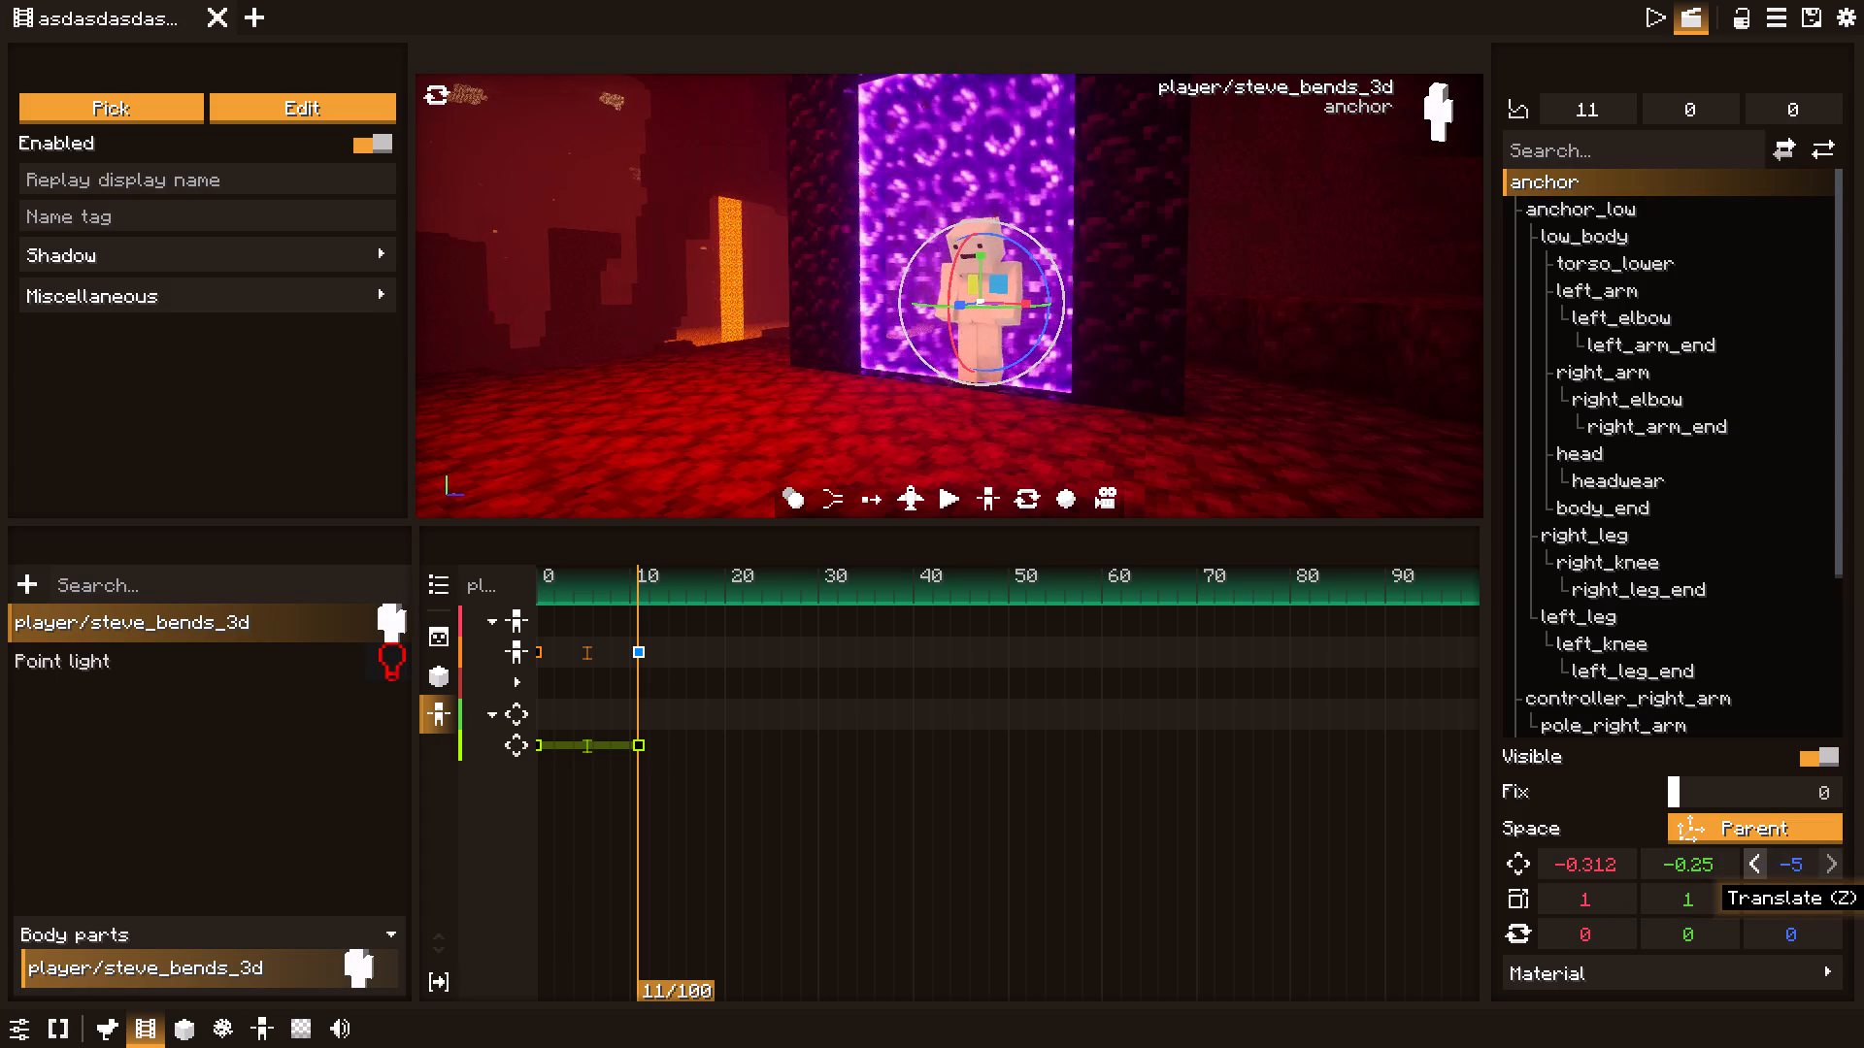
pyautogui.tripleClick(1748, 861)
pyautogui.tripleClick(1748, 861)
pyautogui.tripleClick(1748, 861)
pyautogui.tripleClick(1748, 861)
pyautogui.tripleClick(1748, 861)
pyautogui.tripleClick(1748, 861)
pyautogui.tripleClick(1748, 861)
pyautogui.tripleClick(1748, 861)
pyautogui.tripleClick(1748, 861)
pyautogui.tripleClick(1748, 861)
pyautogui.tripleClick(1748, 861)
pyautogui.tripleClick(1748, 861)
pyautogui.tripleClick(1748, 861)
pyautogui.tripleClick(1748, 861)
pyautogui.tripleClick(1748, 861)
pyautogui.tripleClick(1748, 861)
pyautogui.tripleClick(1748, 861)
pyautogui.tripleClick(1748, 861)
pyautogui.tripleClick(1748, 861)
pyautogui.tripleClick(1748, 861)
pyautogui.tripleClick(1748, 861)
pyautogui.tripleClick(1748, 861)
pyautogui.tripleClick(1748, 861)
pyautogui.tripleClick(1748, 861)
pyautogui.tripleClick(1748, 861)
pyautogui.tripleClick(1748, 861)
pyautogui.tripleClick(1748, 861)
pyautogui.tripleClick(1748, 861)
pyautogui.tripleClick(1748, 861)
pyautogui.tripleClick(1748, 861)
pyautogui.tripleClick(1748, 861)
pyautogui.tripleClick(1748, 861)
pyautogui.tripleClick(1748, 861)
pyautogui.tripleClick(1748, 861)
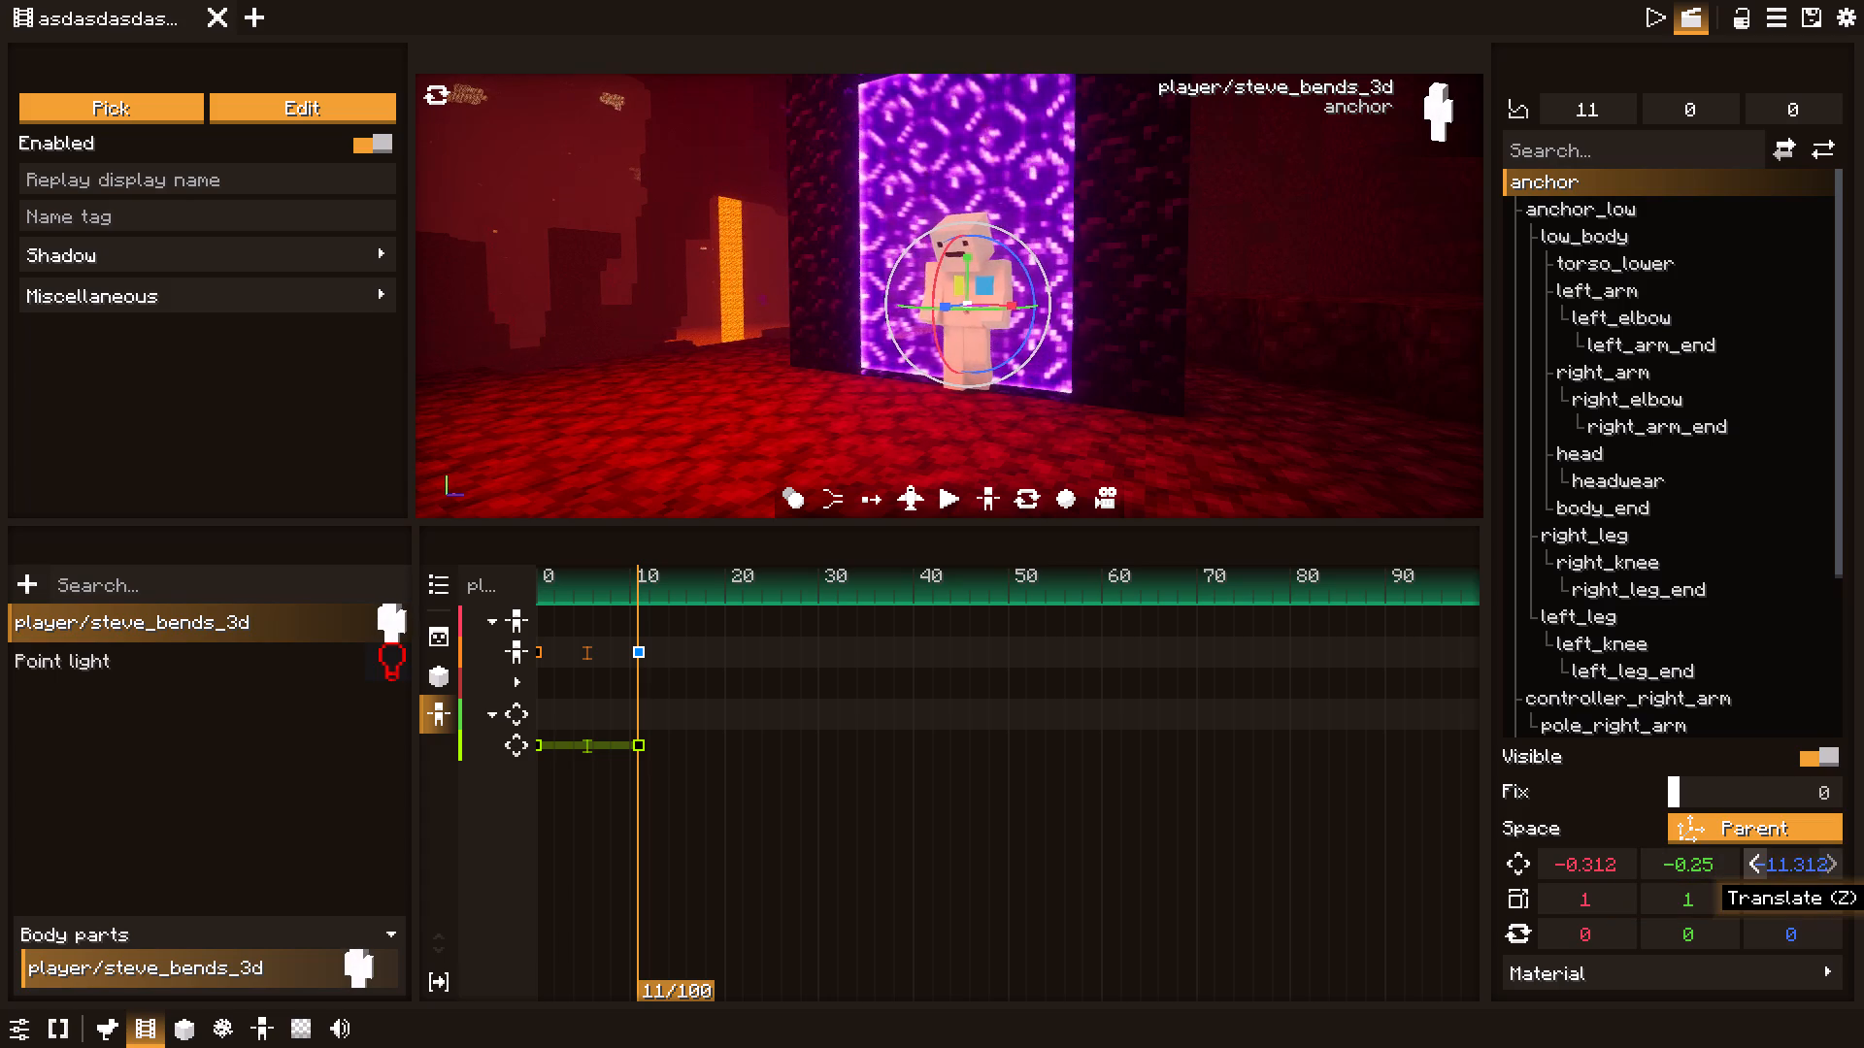
pyautogui.tripleClick(1748, 861)
pyautogui.tripleClick(1748, 861)
pyautogui.tripleClick(1748, 861)
pyautogui.tripleClick(1748, 861)
pyautogui.tripleClick(1748, 861)
pyautogui.tripleClick(1748, 861)
pyautogui.tripleClick(1748, 861)
pyautogui.tripleClick(1748, 861)
pyautogui.tripleClick(1748, 861)
pyautogui.tripleClick(1748, 861)
pyautogui.tripleClick(1748, 861)
pyautogui.tripleClick(1748, 861)
pyautogui.tripleClick(1748, 861)
pyautogui.tripleClick(1748, 861)
pyautogui.tripleClick(1748, 861)
pyautogui.tripleClick(1748, 861)
pyautogui.tripleClick(1748, 861)
pyautogui.tripleClick(1748, 861)
pyautogui.tripleClick(1748, 861)
pyautogui.tripleClick(1748, 861)
pyautogui.tripleClick(1747, 861)
pyautogui.tripleClick(1746, 861)
pyautogui.tripleClick(1746, 861)
pyautogui.tripleClick(1746, 861)
pyautogui.tripleClick(1746, 861)
pyautogui.tripleClick(1746, 861)
pyautogui.tripleClick(1745, 861)
pyautogui.tripleClick(1745, 861)
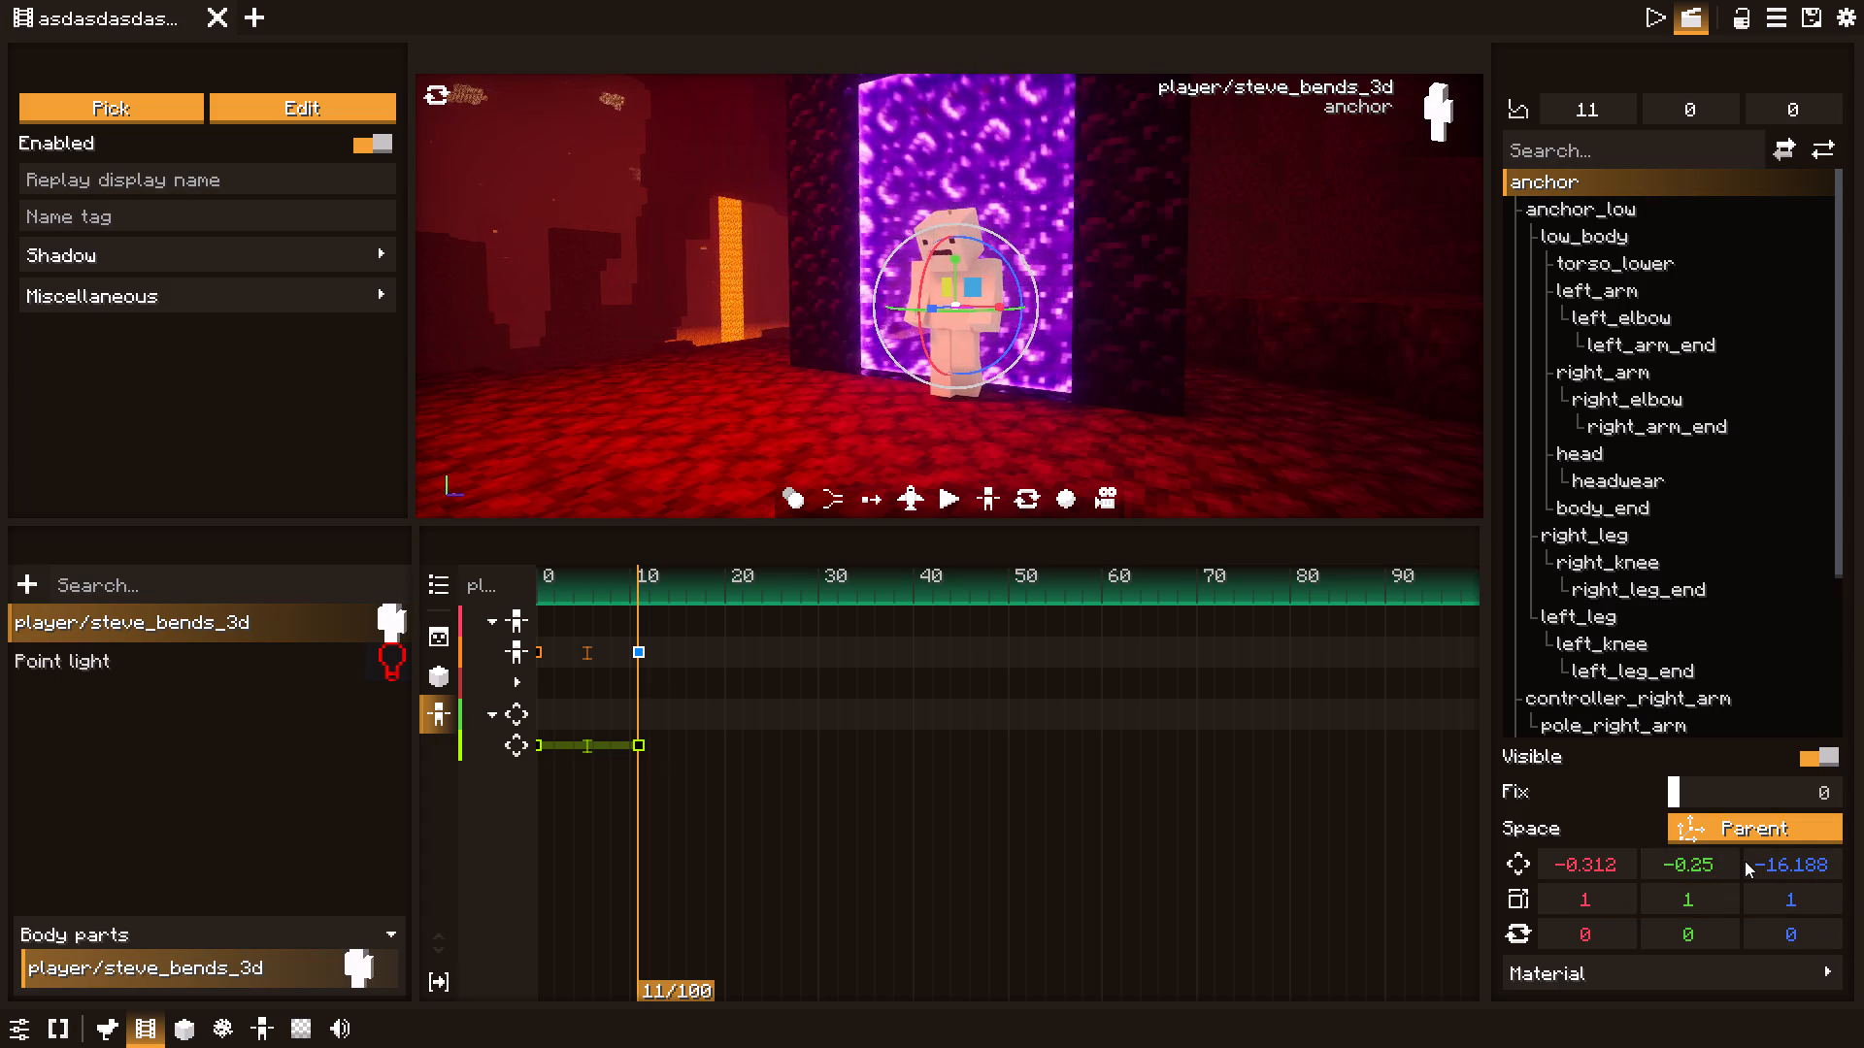
pyautogui.tripleClick(1745, 861)
pyautogui.tripleClick(1745, 861)
pyautogui.tripleClick(1745, 861)
pyautogui.tripleClick(1745, 861)
pyautogui.tripleClick(1745, 861)
pyautogui.tripleClick(1745, 861)
pyautogui.tripleClick(1745, 861)
pyautogui.tripleClick(1745, 861)
pyautogui.tripleClick(1745, 861)
pyautogui.tripleClick(1752, 864)
pyautogui.tripleClick(1752, 864)
pyautogui.tripleClick(1752, 864)
pyautogui.doubleClick(1752, 864)
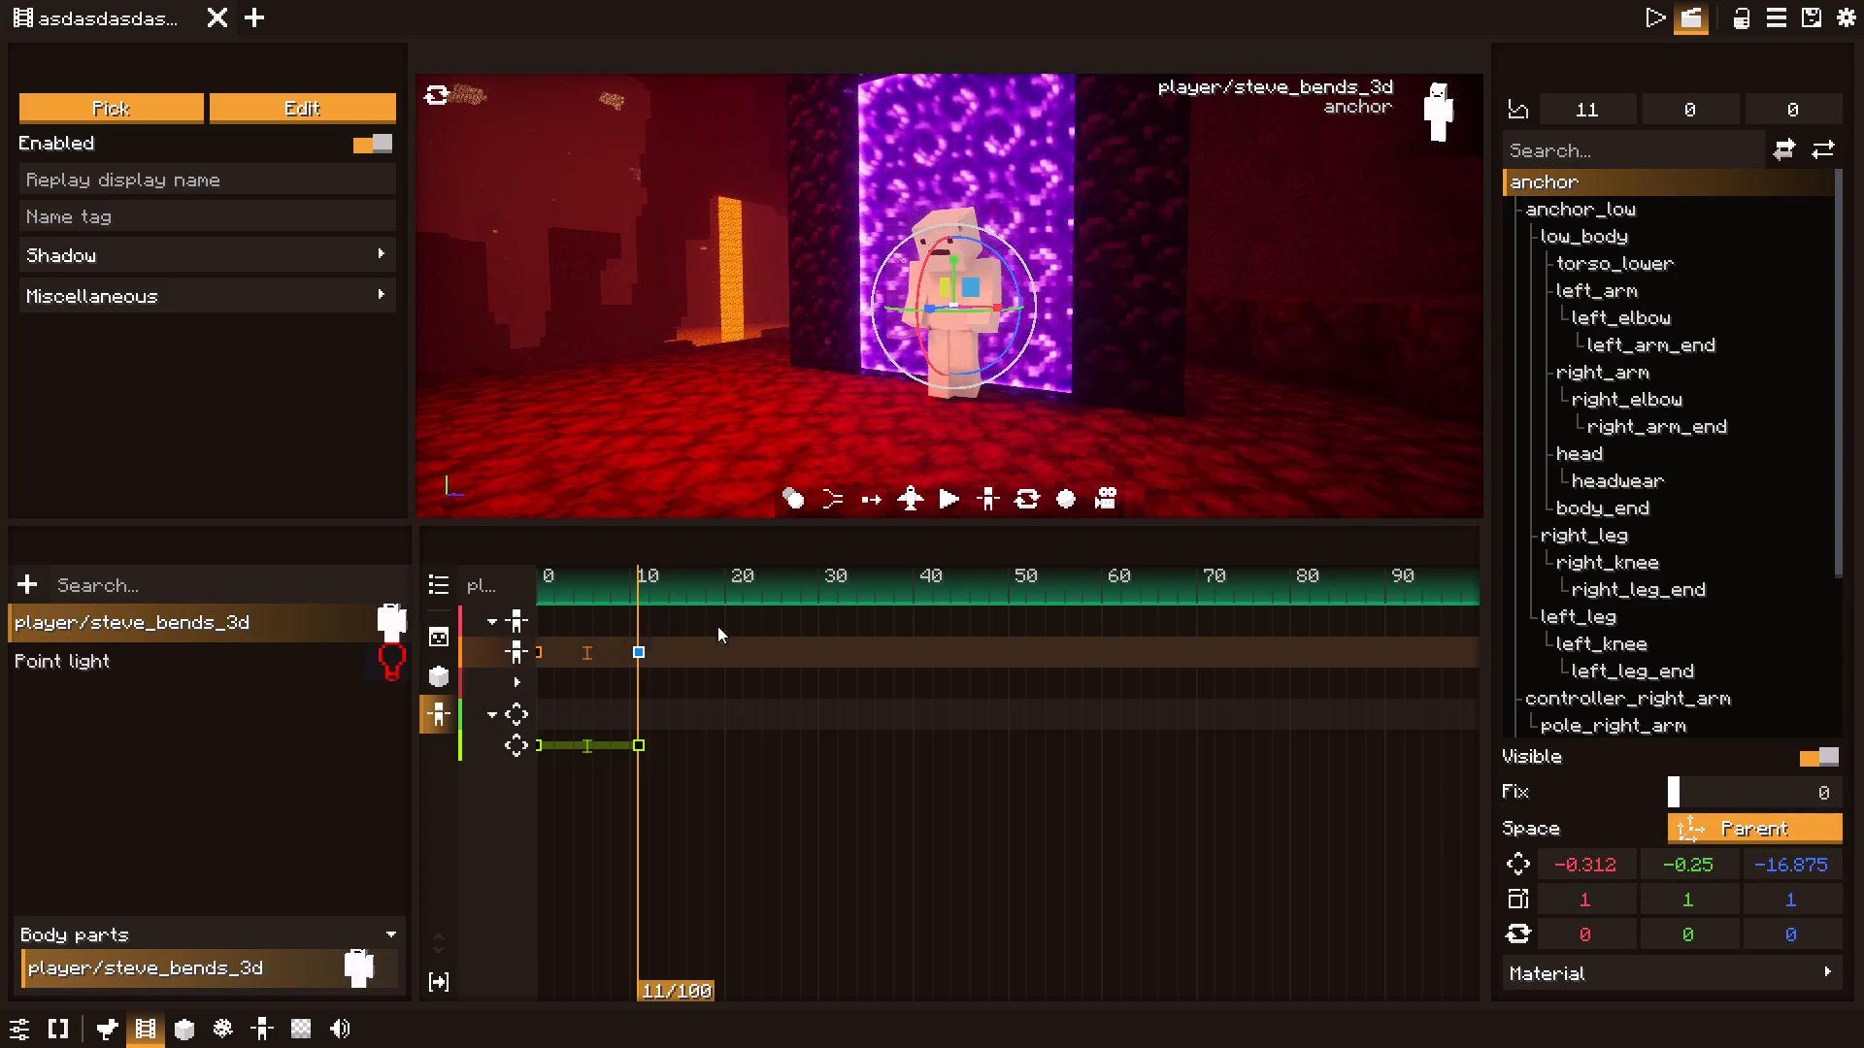
# Play back the animation from tick 0 to check the character's exit from the portal, and return to the start.
pyautogui.moveTo(629, 580); pyautogui.dragTo(544, 589)
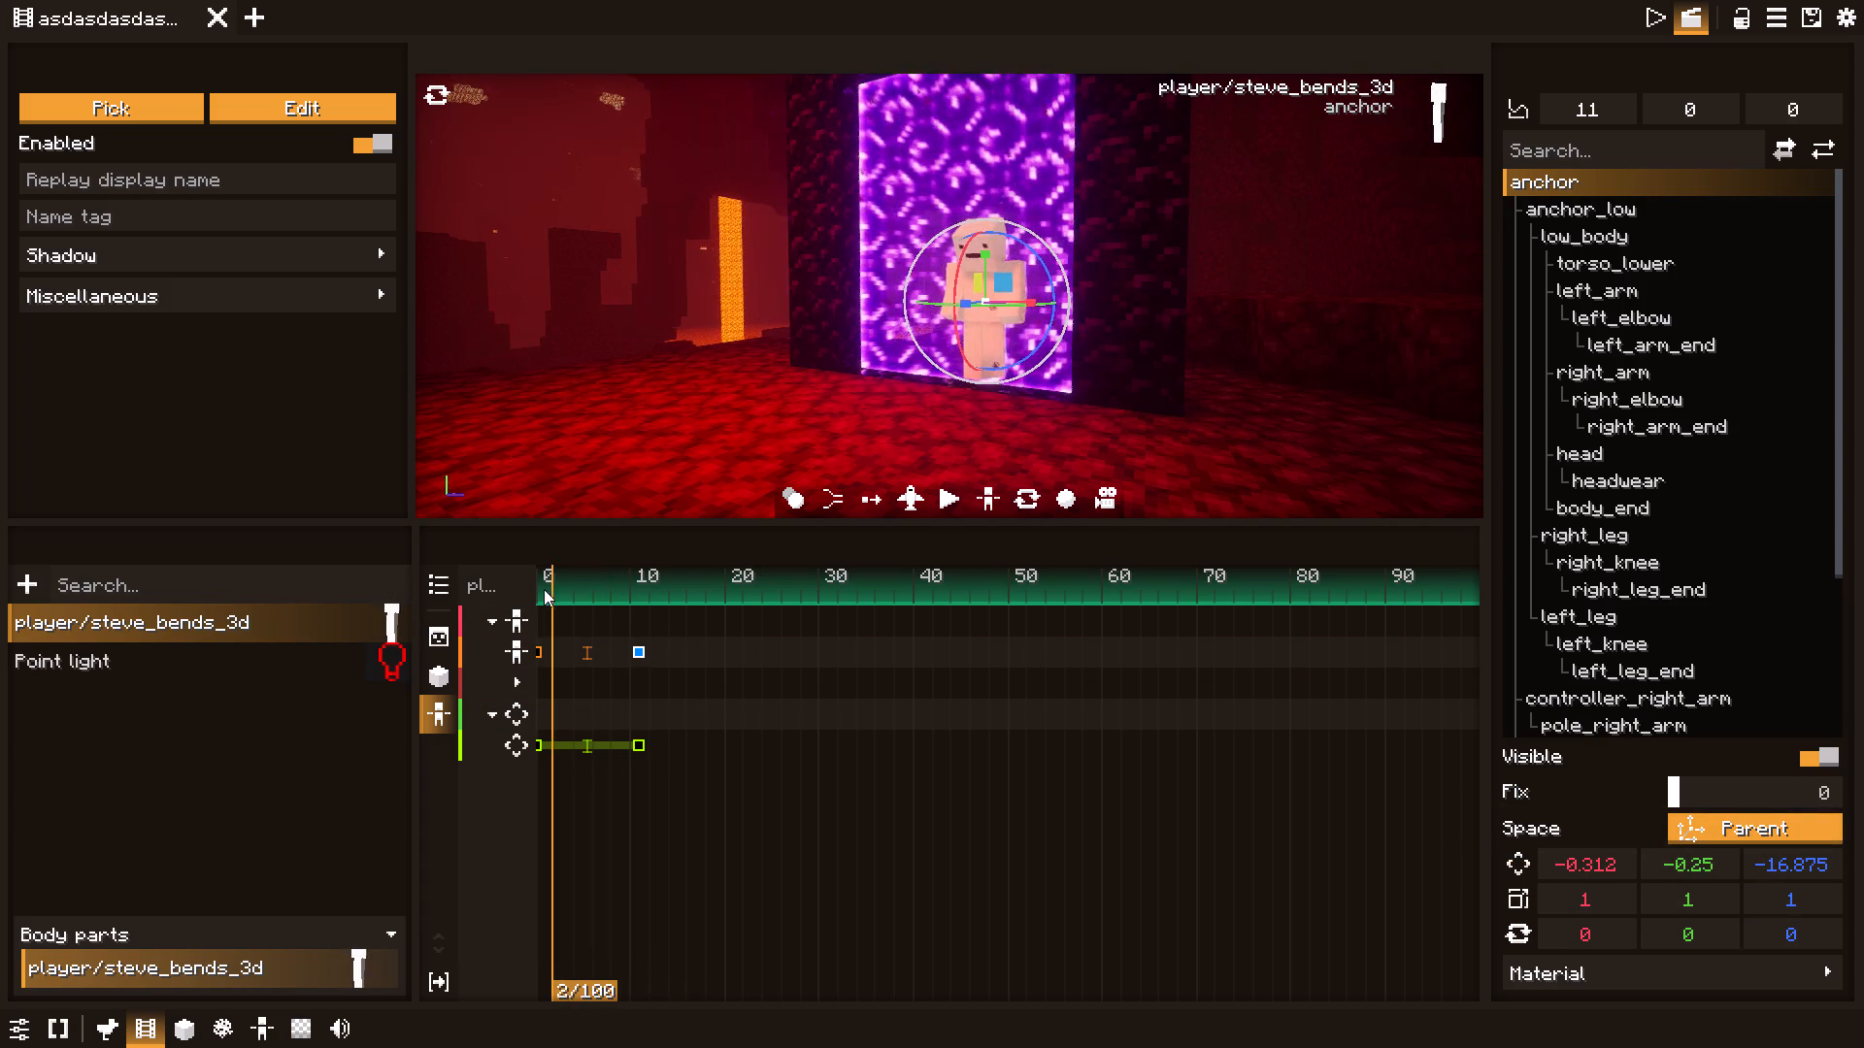
pyautogui.moveTo(544, 589); pyautogui.dragTo(533, 589)
pyautogui.click(946, 492)
pyautogui.click(946, 492)
pyautogui.doubleClick(946, 492)
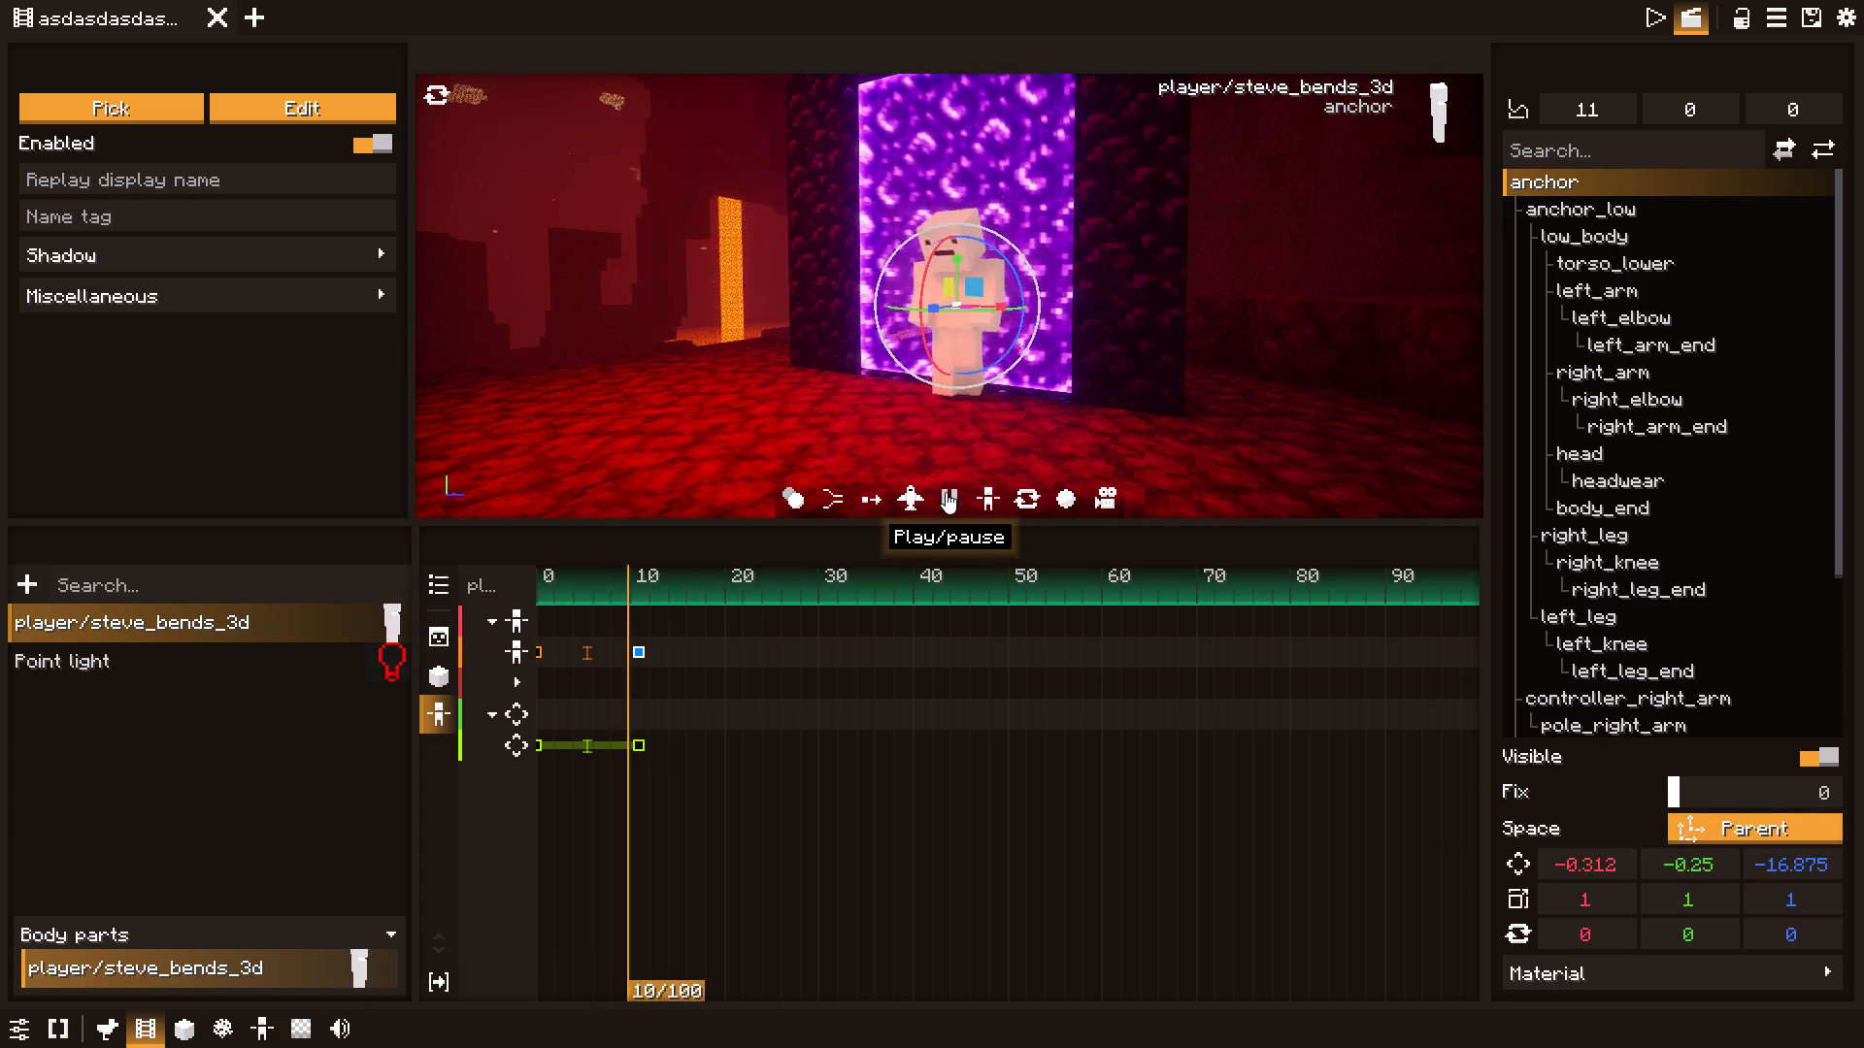
pyautogui.moveTo(629, 570); pyautogui.dragTo(544, 580)
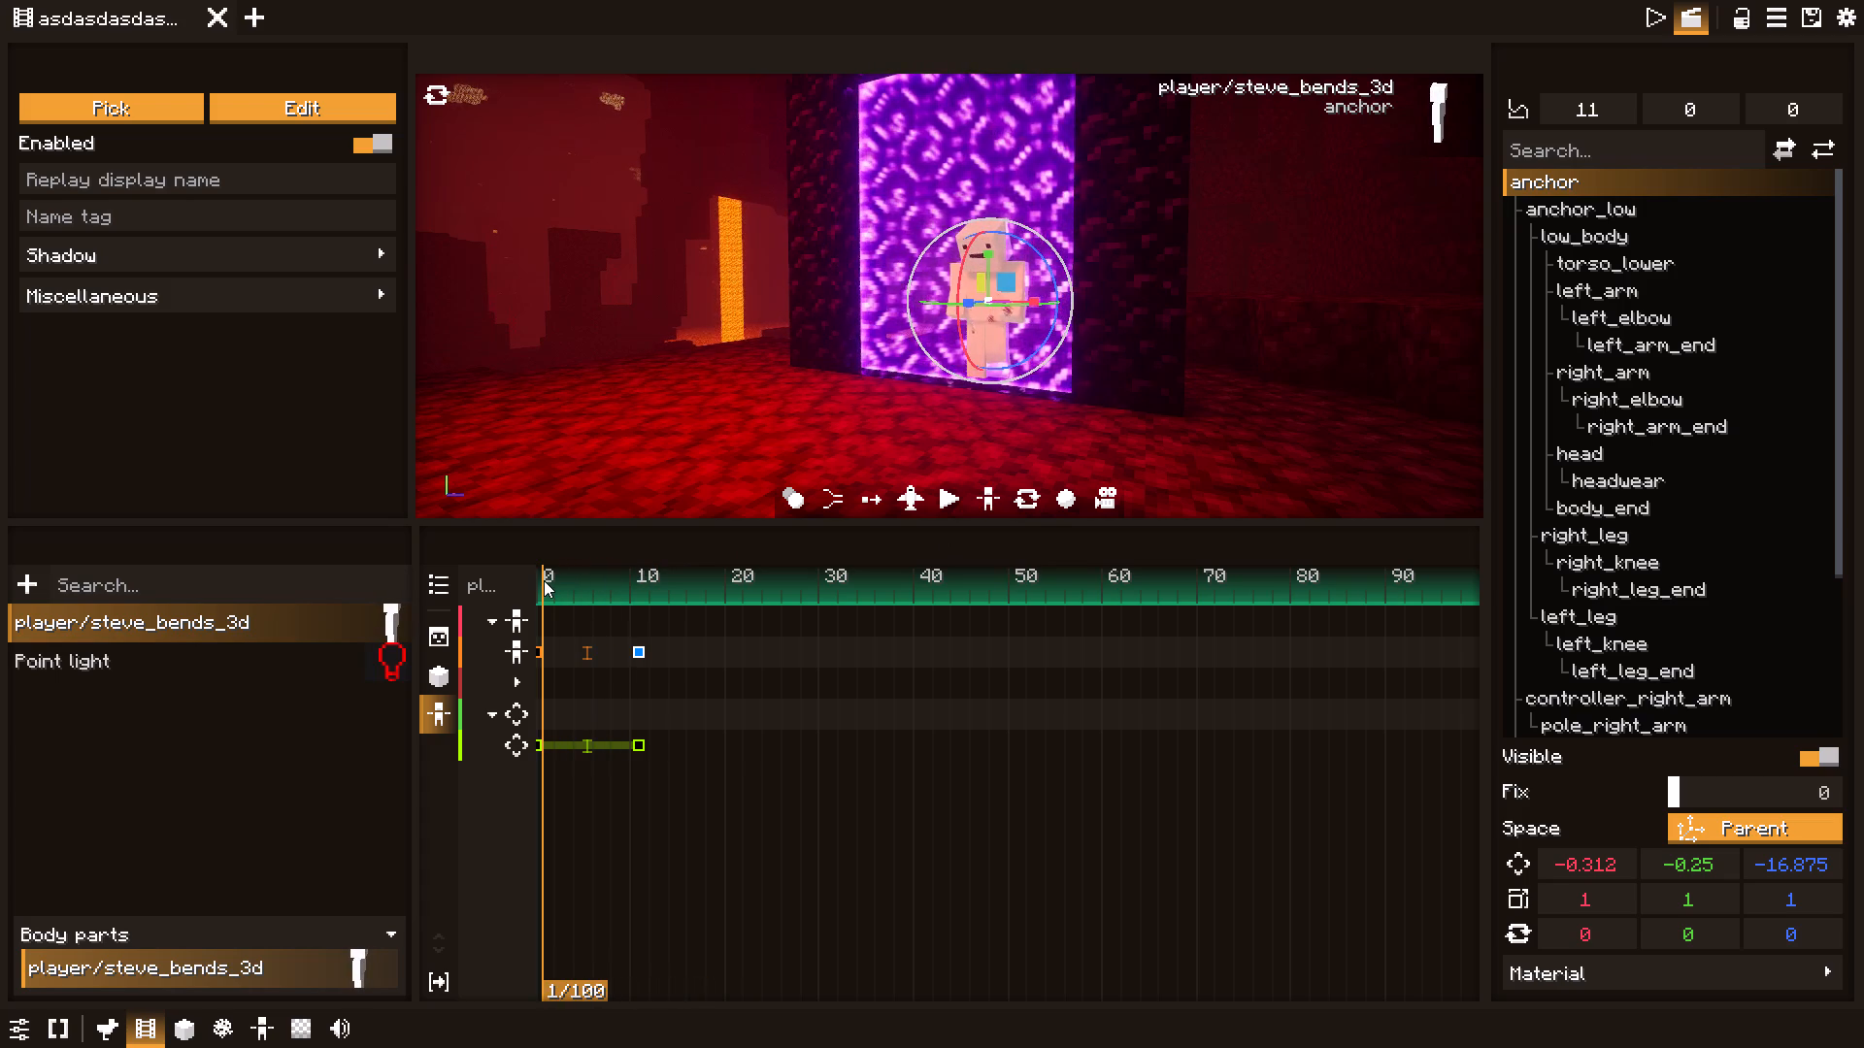
pyautogui.moveTo(544, 580); pyautogui.dragTo(529, 582)
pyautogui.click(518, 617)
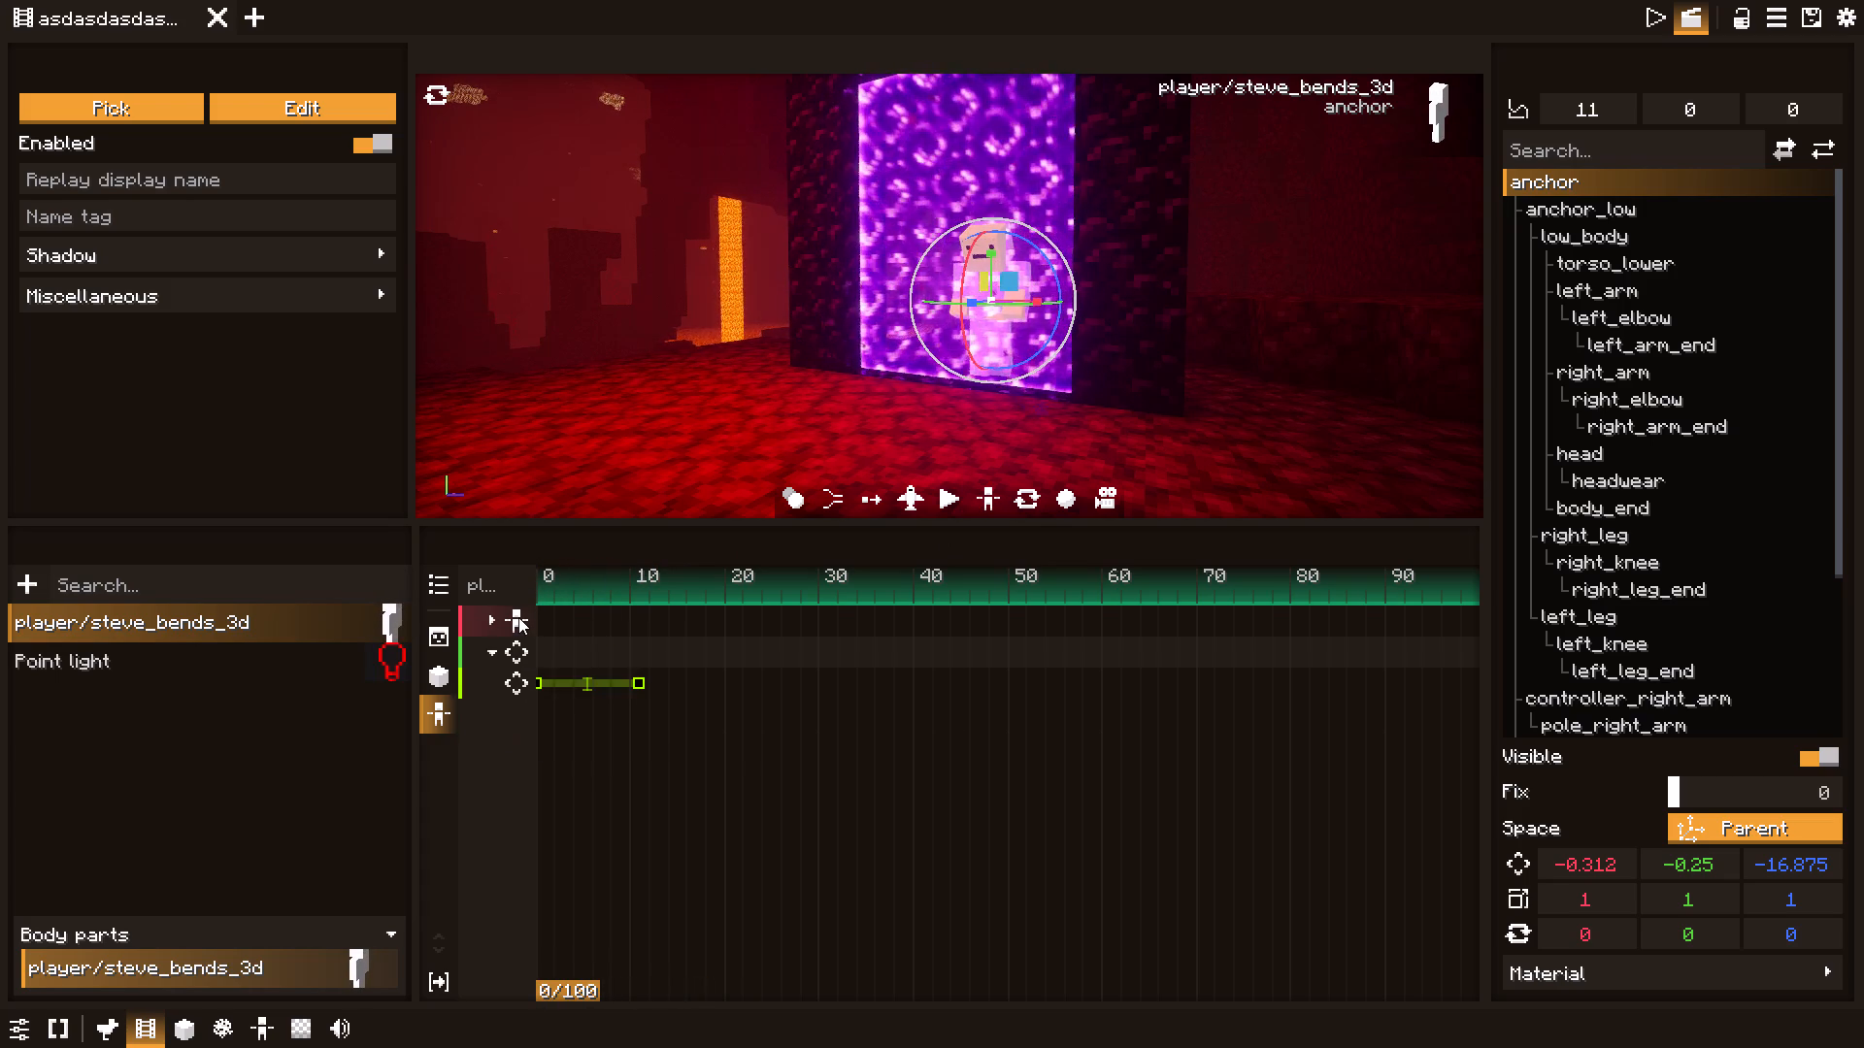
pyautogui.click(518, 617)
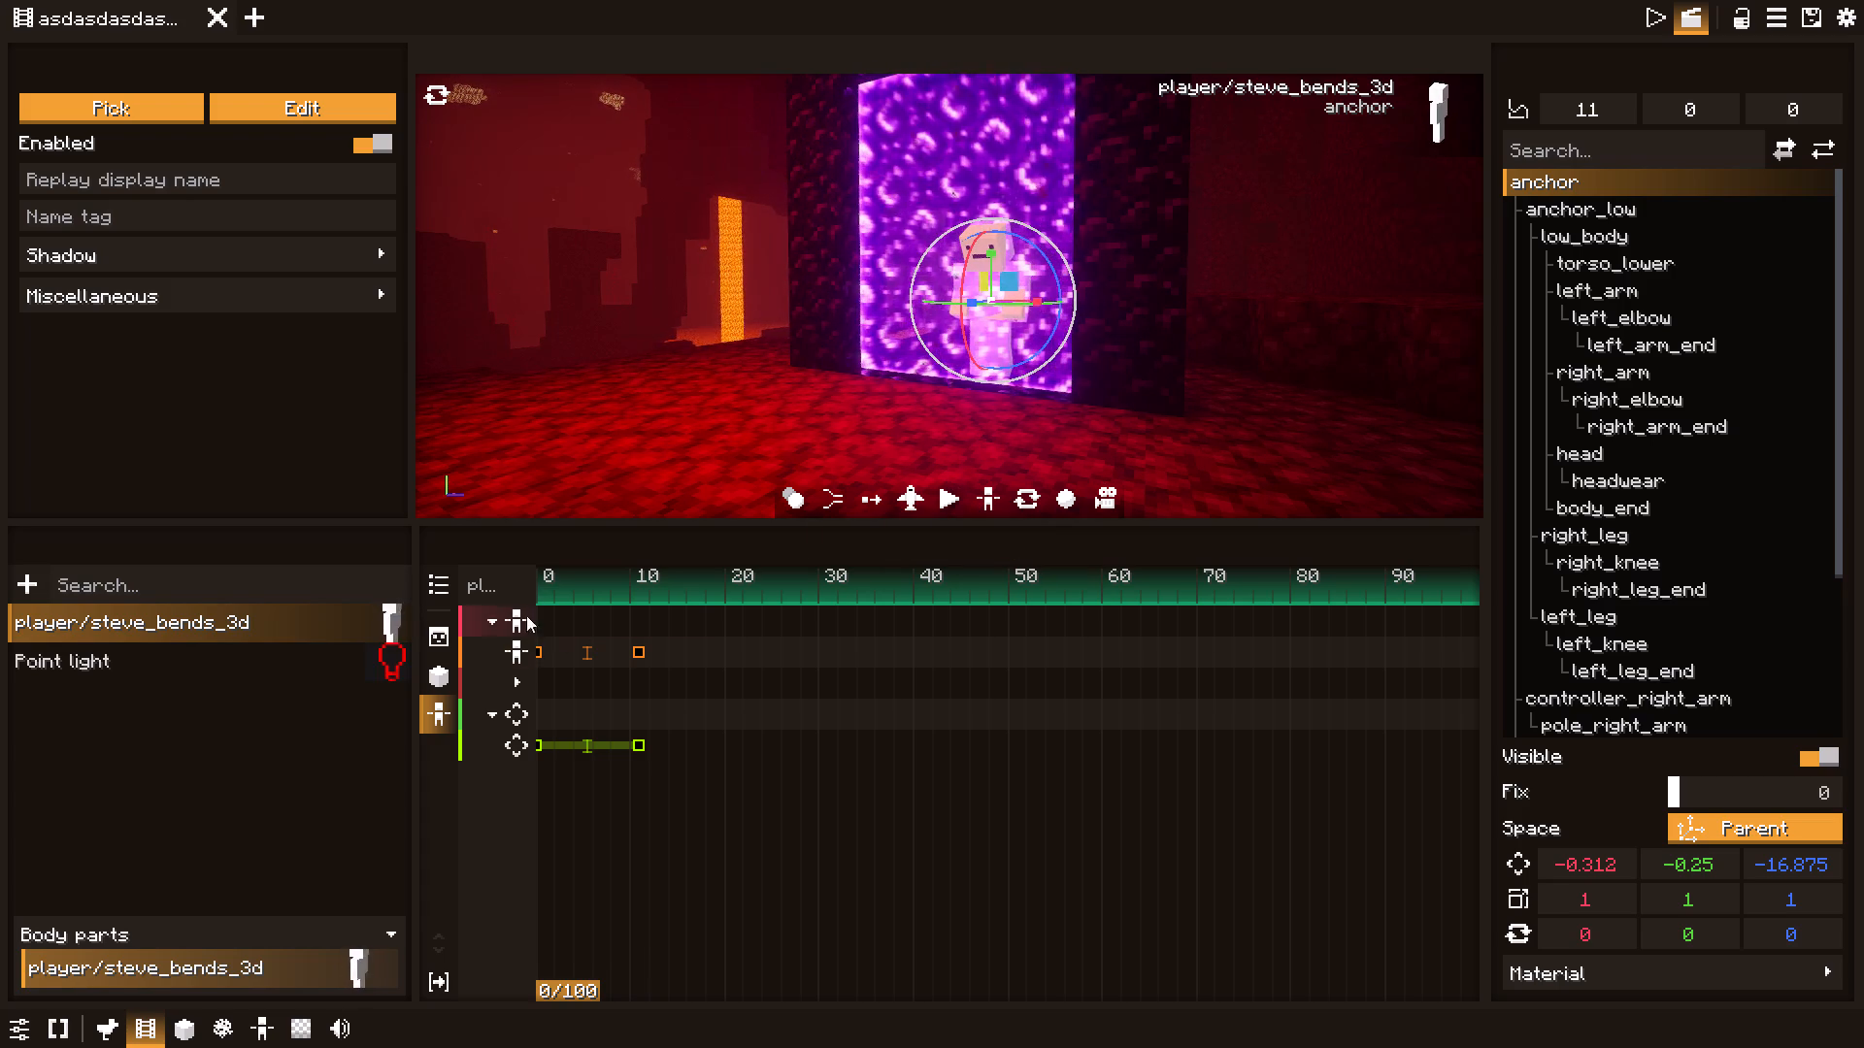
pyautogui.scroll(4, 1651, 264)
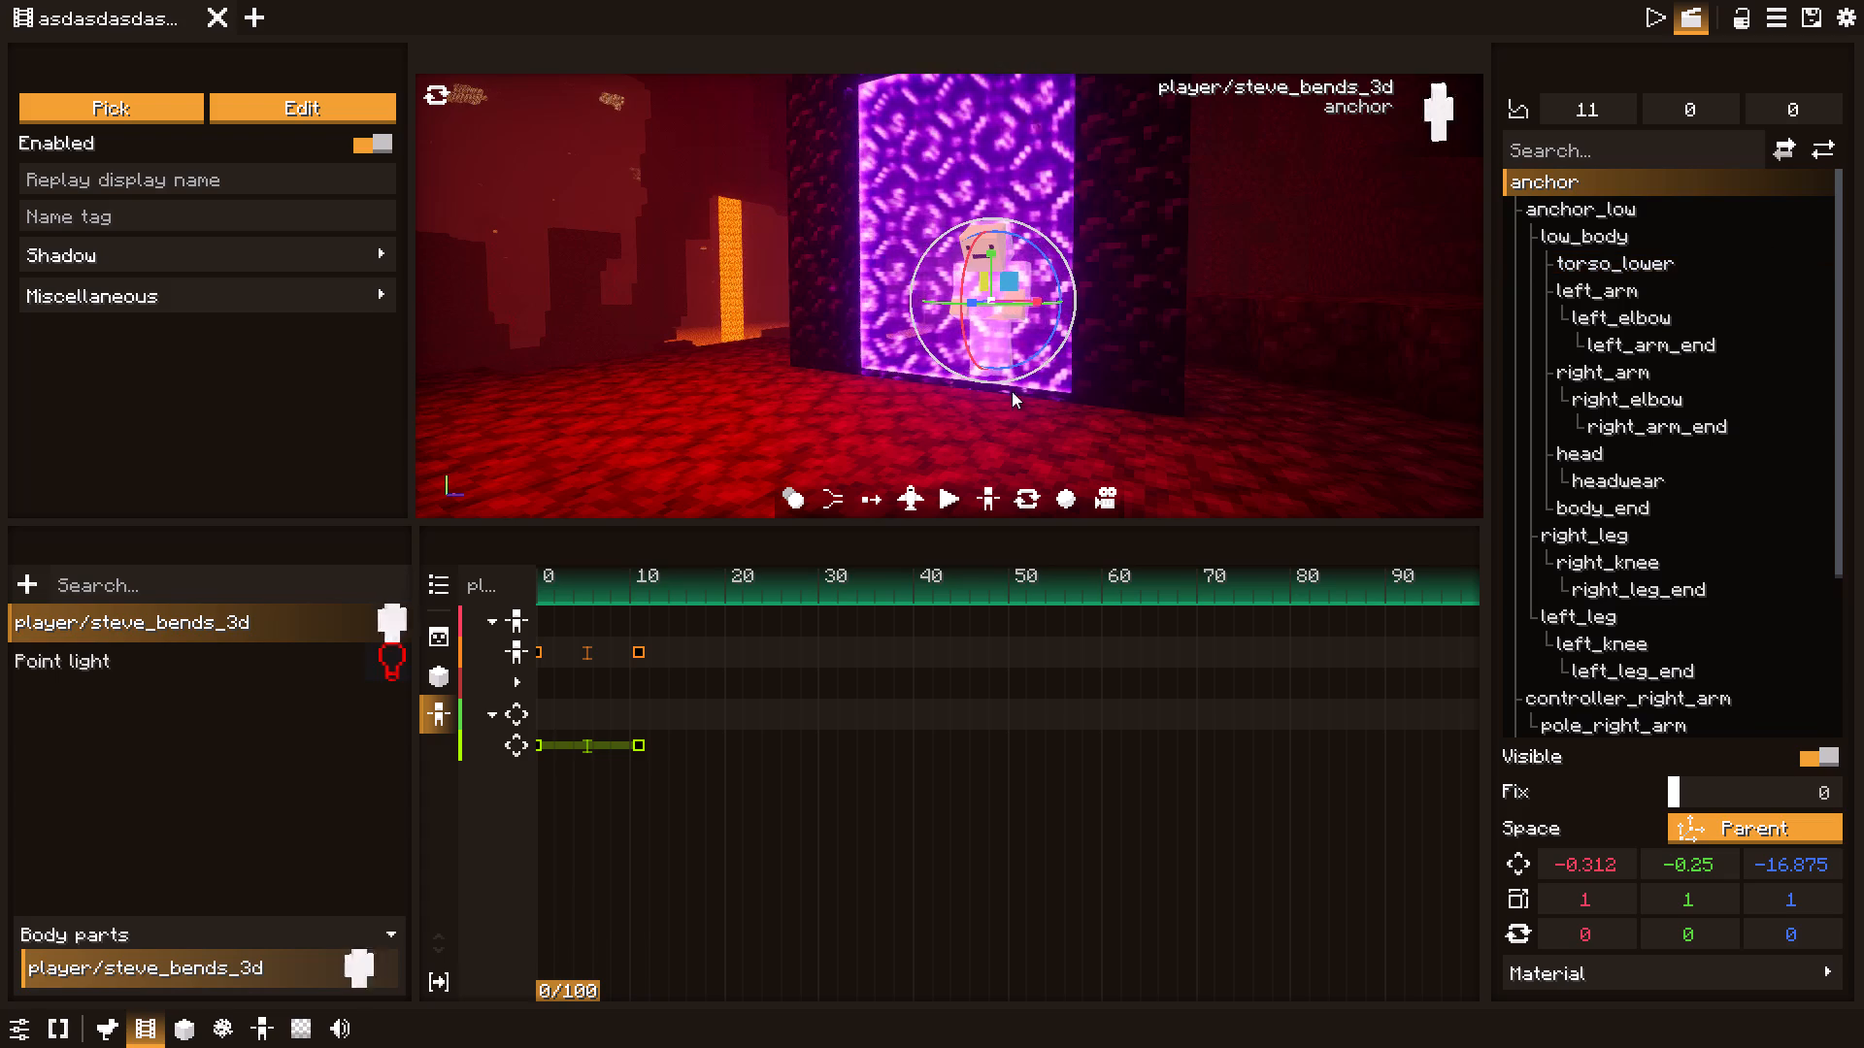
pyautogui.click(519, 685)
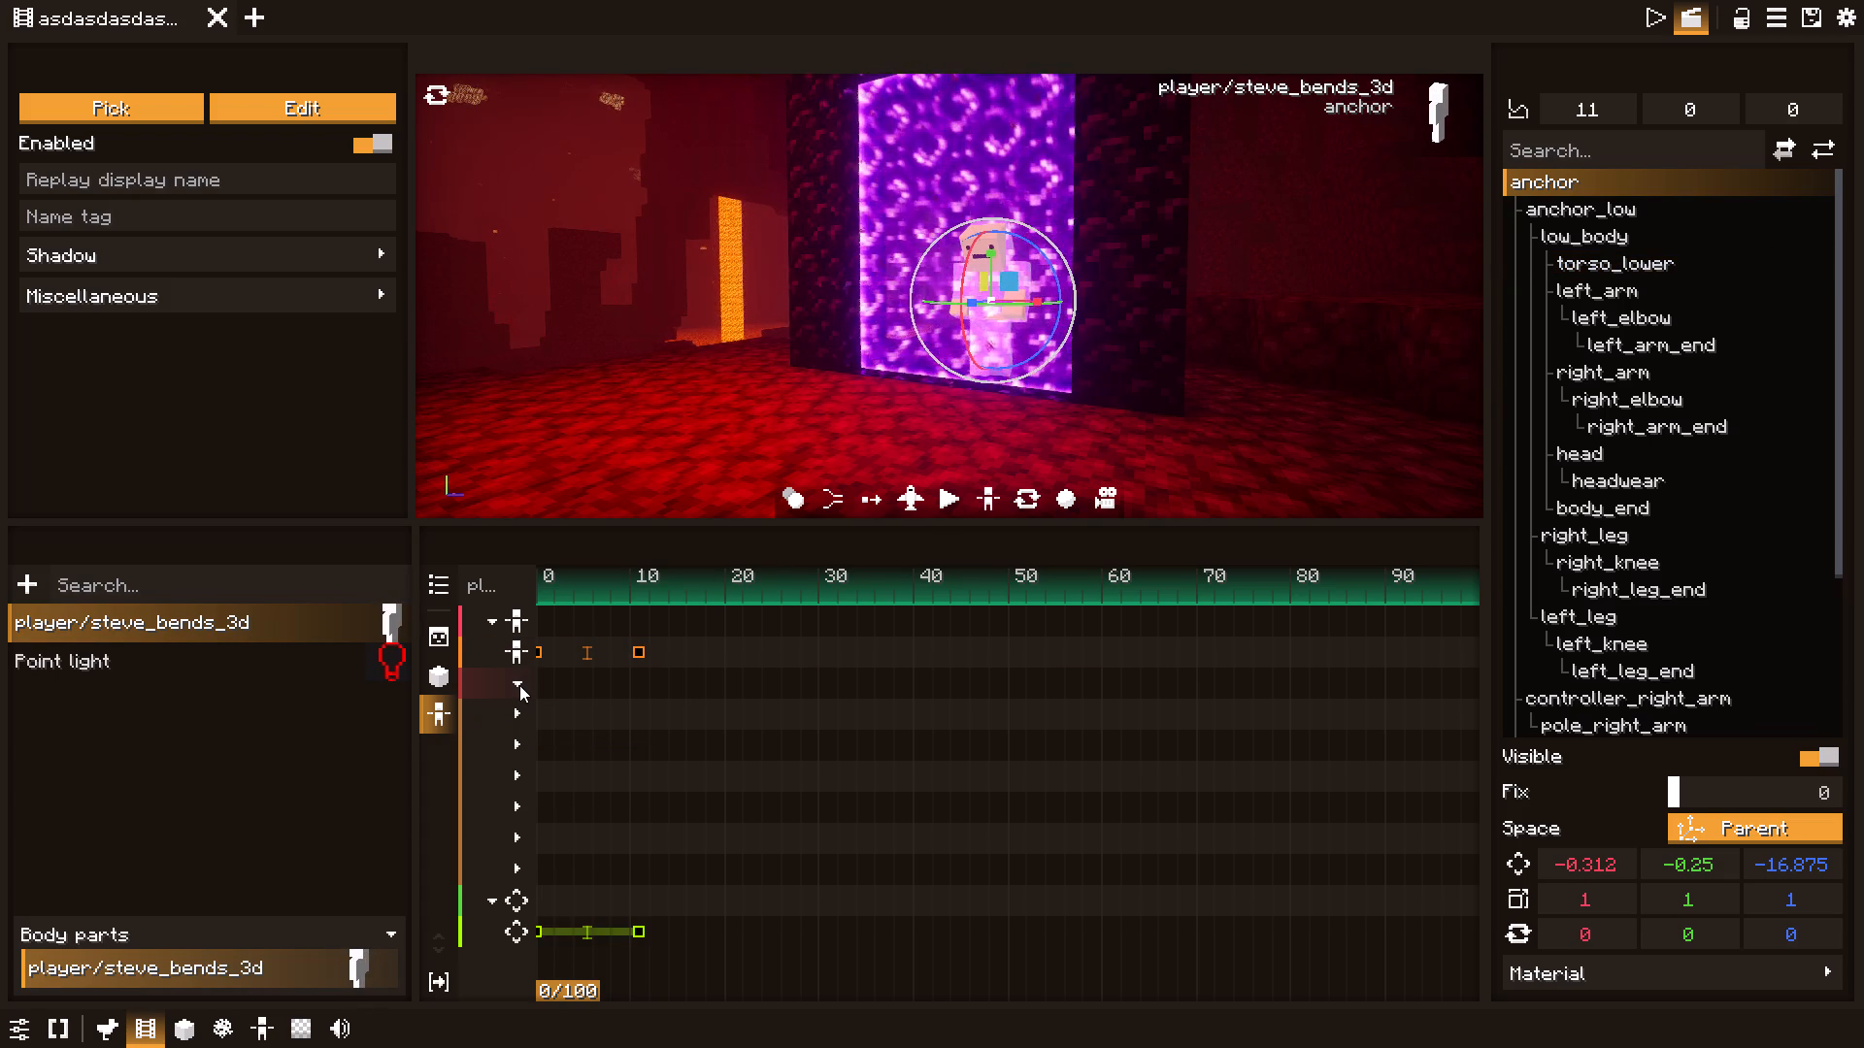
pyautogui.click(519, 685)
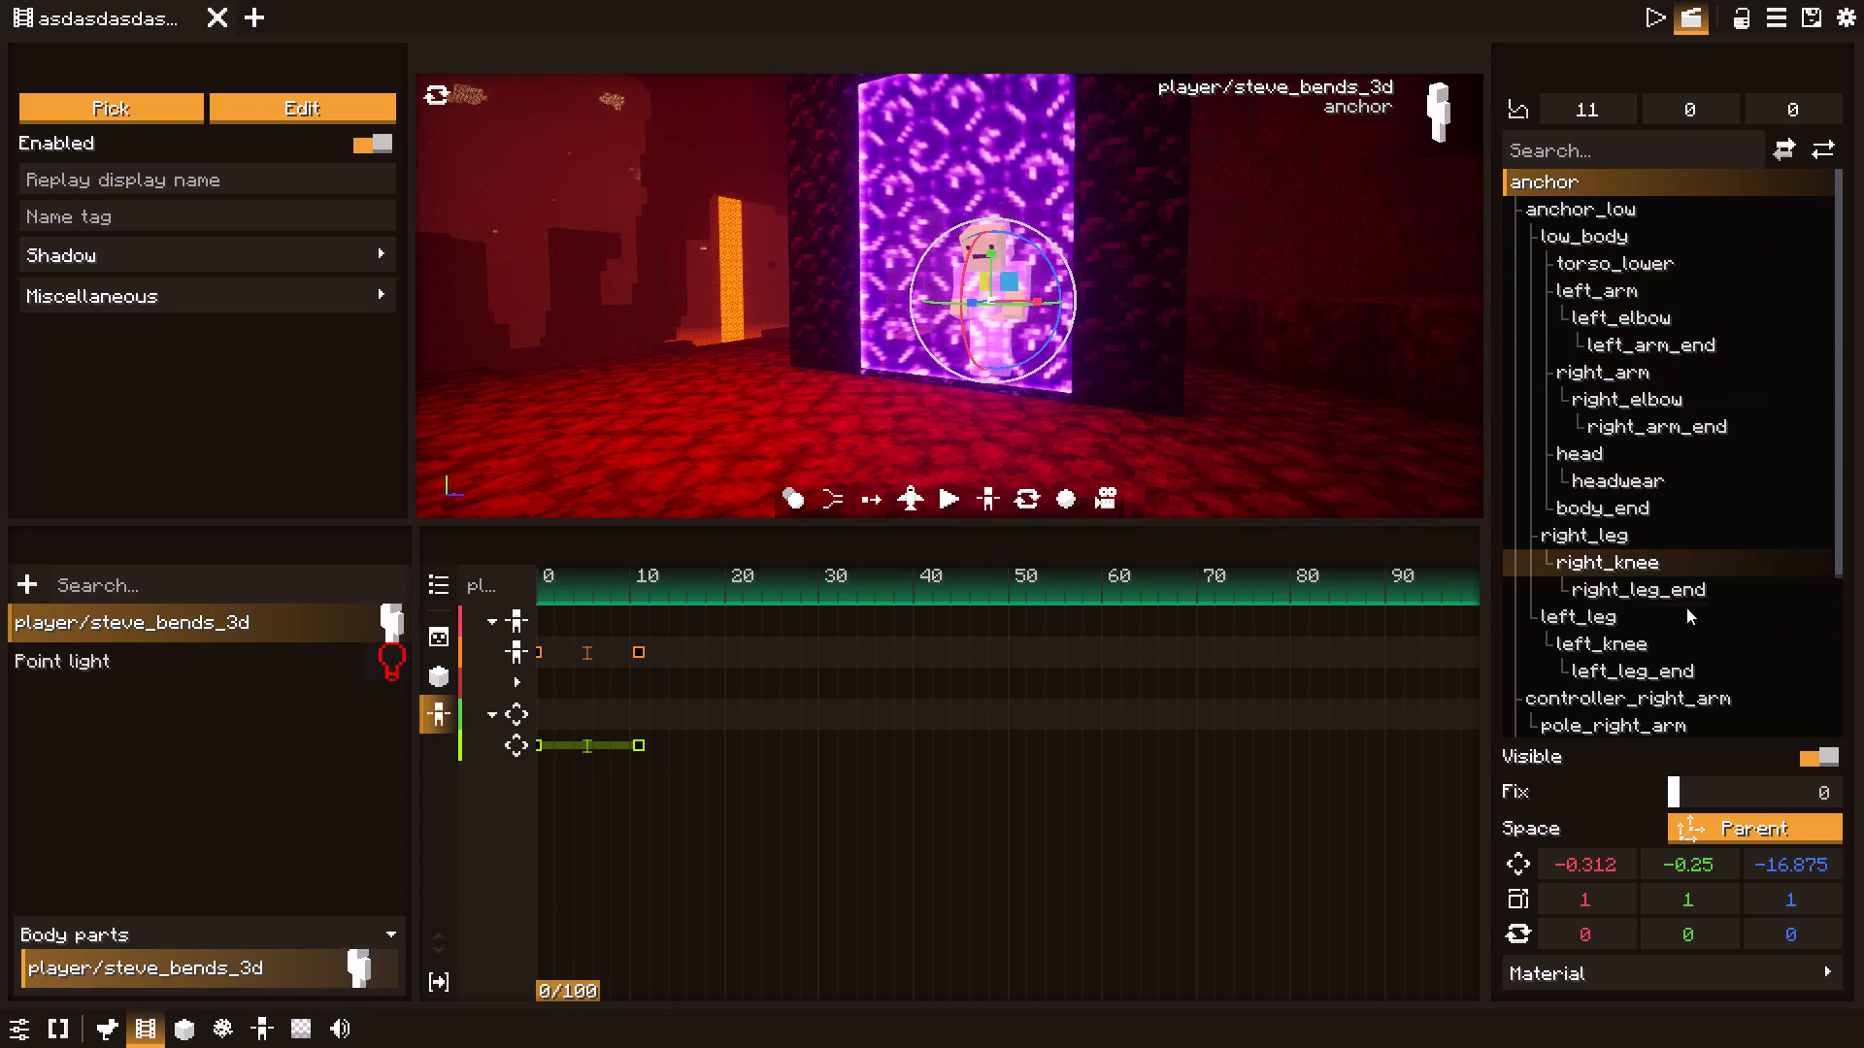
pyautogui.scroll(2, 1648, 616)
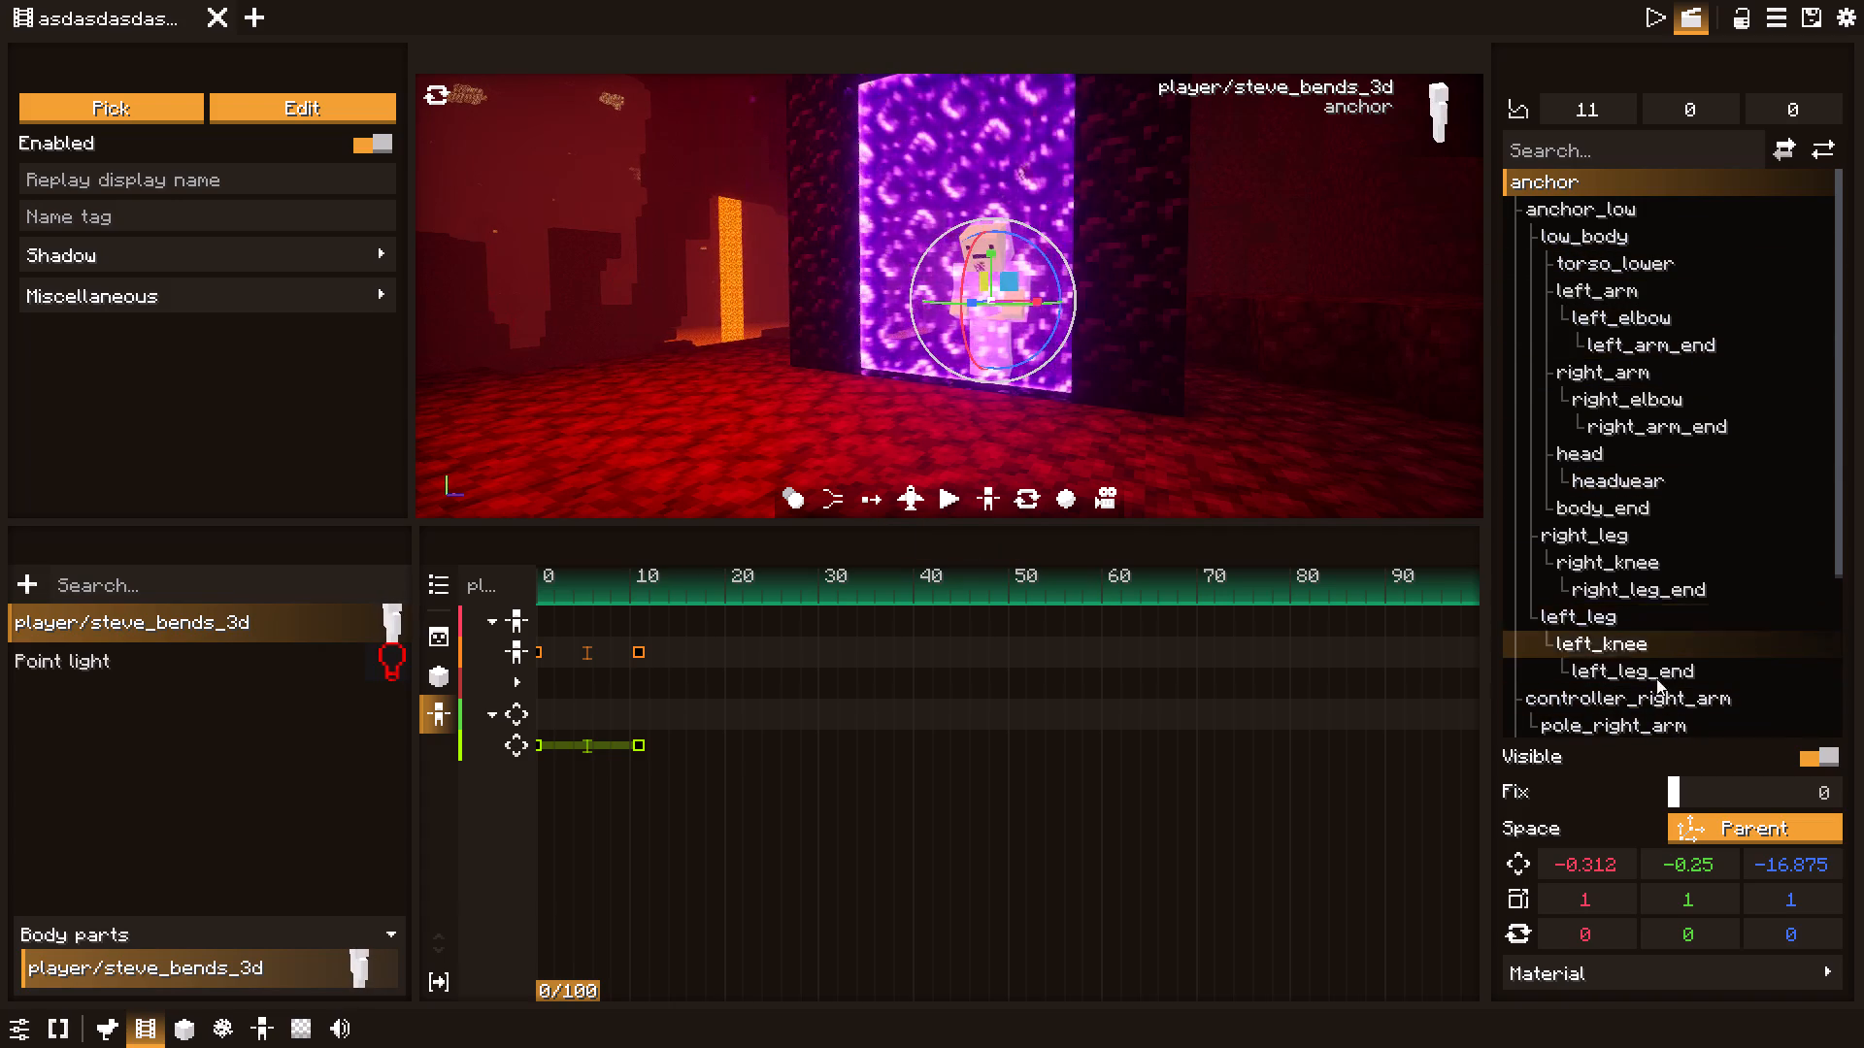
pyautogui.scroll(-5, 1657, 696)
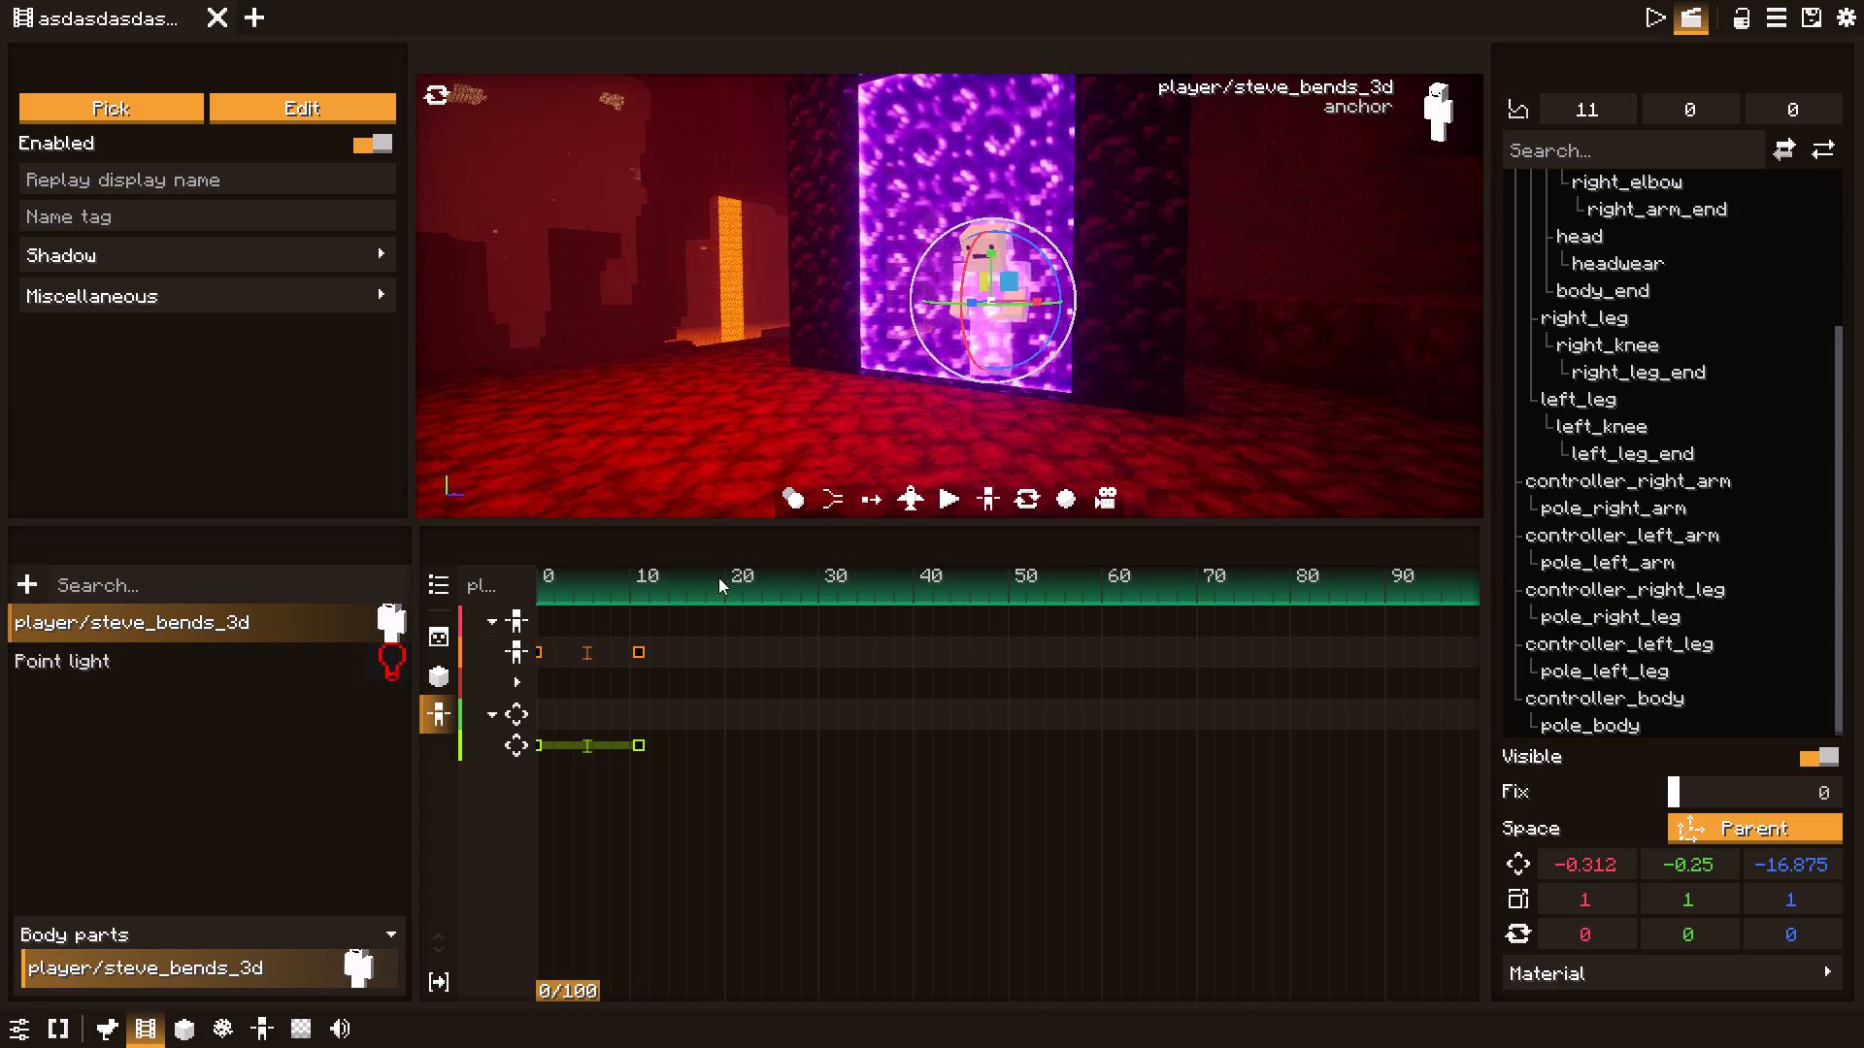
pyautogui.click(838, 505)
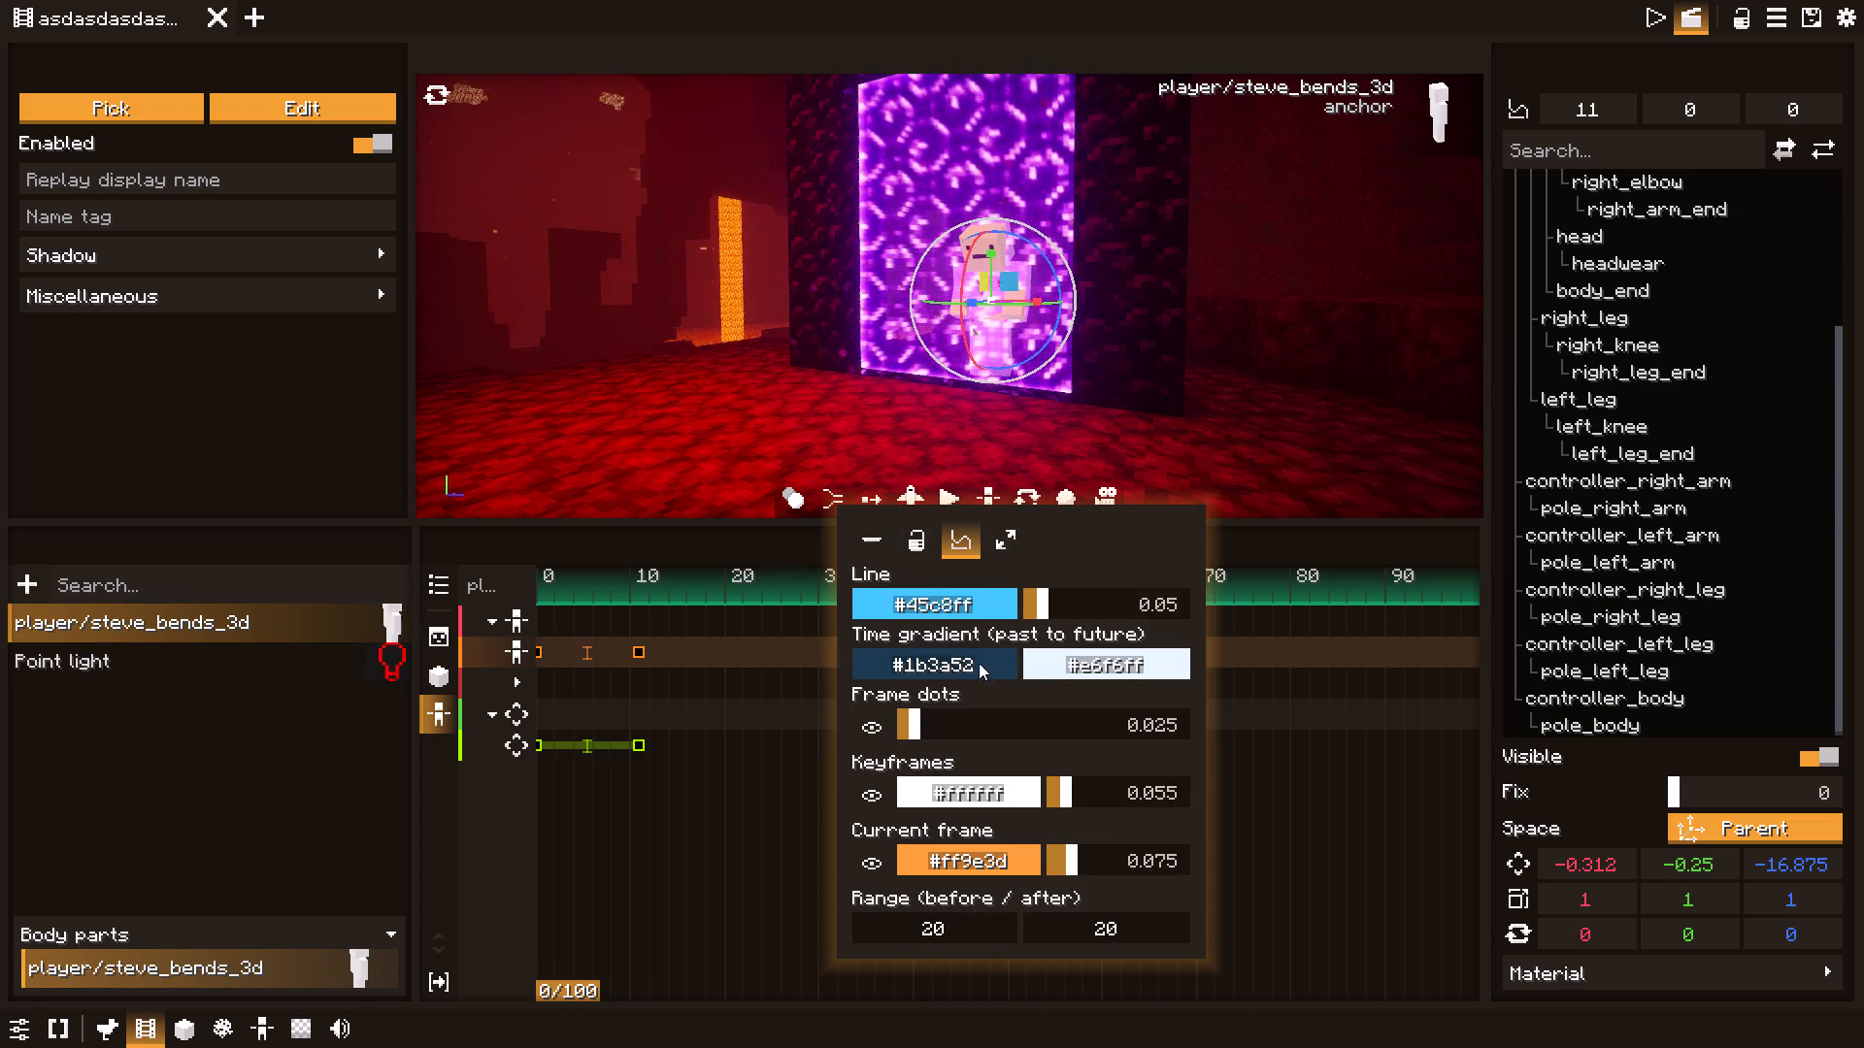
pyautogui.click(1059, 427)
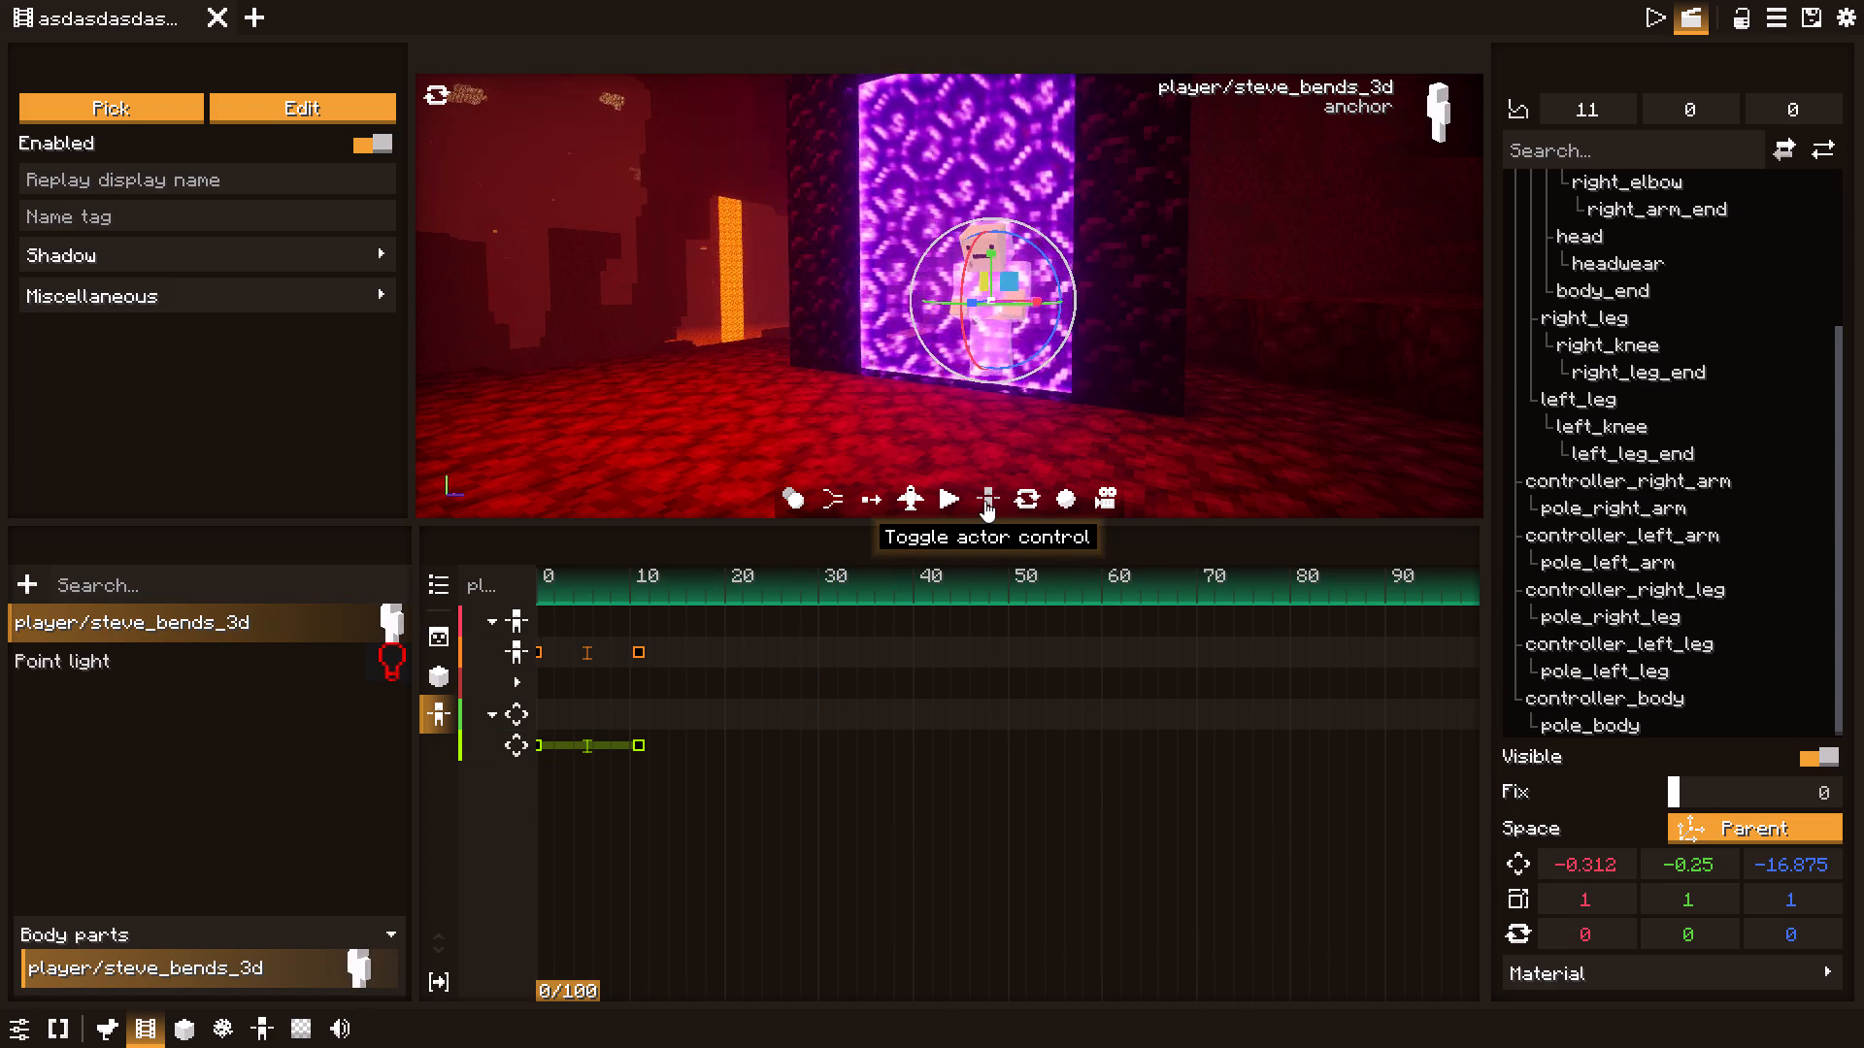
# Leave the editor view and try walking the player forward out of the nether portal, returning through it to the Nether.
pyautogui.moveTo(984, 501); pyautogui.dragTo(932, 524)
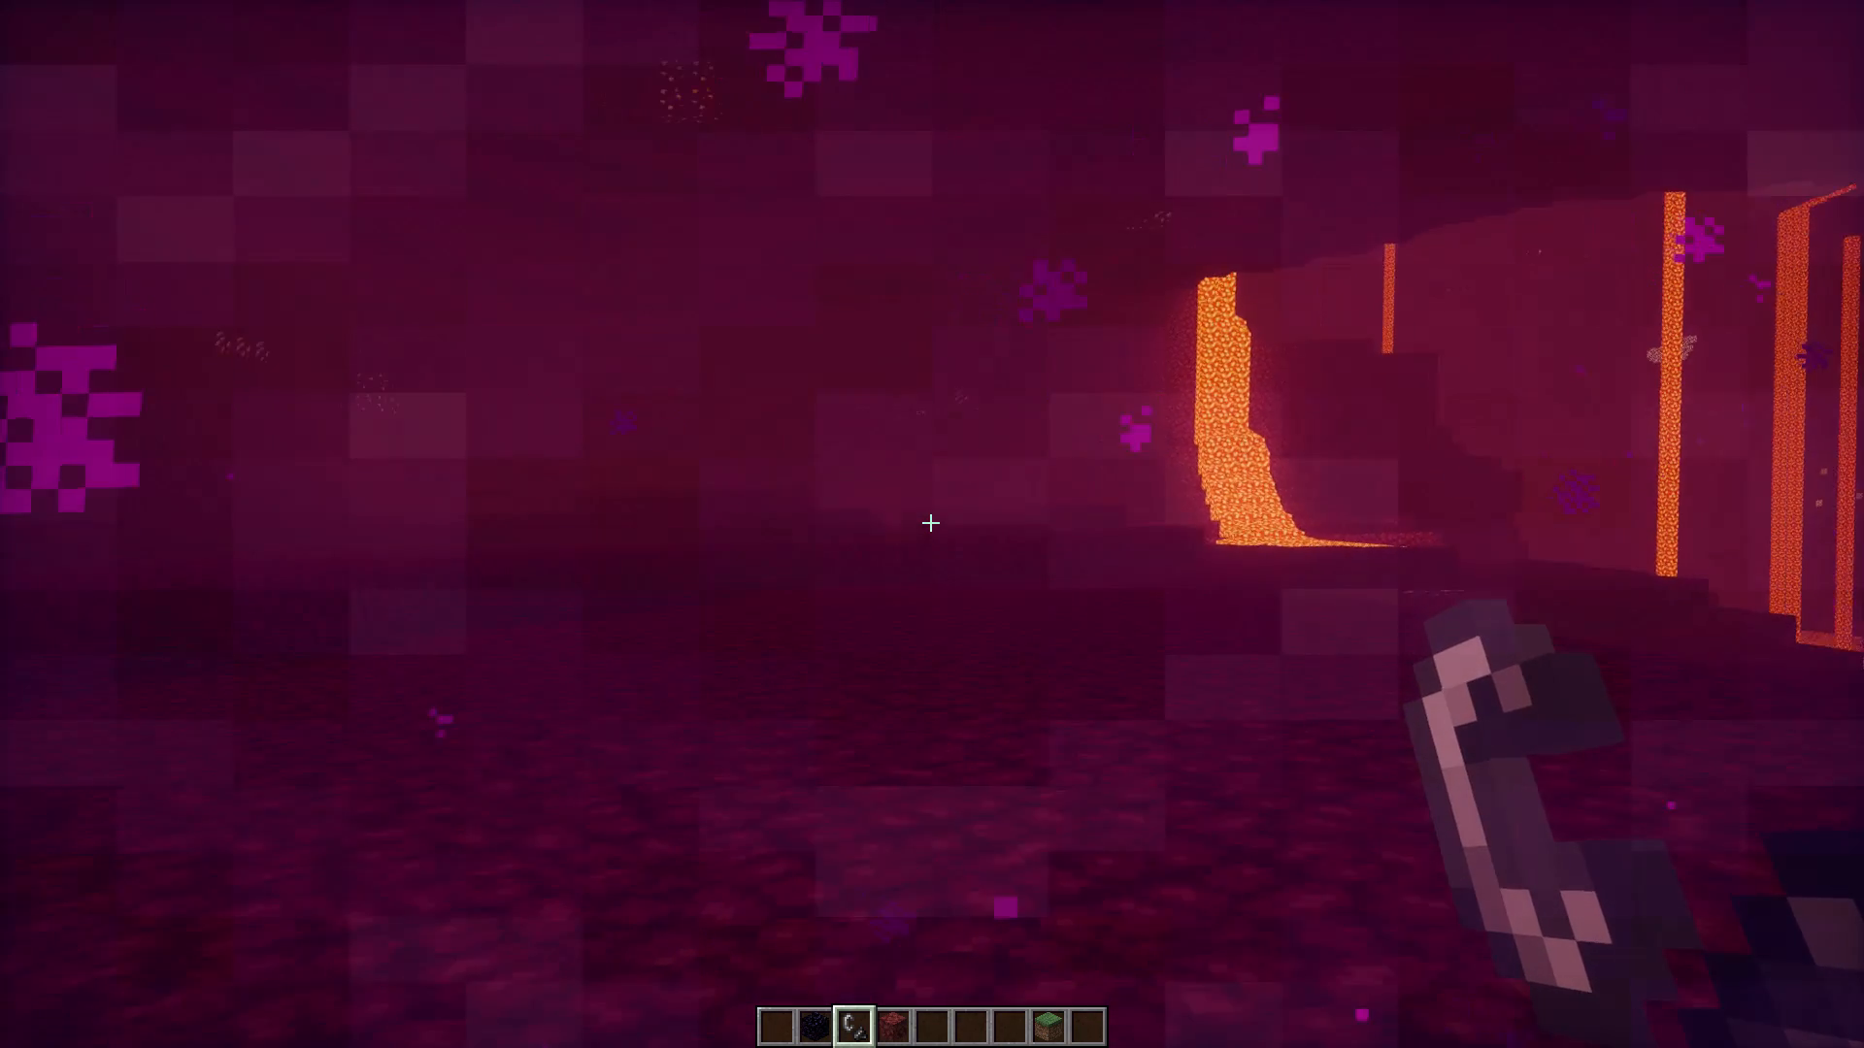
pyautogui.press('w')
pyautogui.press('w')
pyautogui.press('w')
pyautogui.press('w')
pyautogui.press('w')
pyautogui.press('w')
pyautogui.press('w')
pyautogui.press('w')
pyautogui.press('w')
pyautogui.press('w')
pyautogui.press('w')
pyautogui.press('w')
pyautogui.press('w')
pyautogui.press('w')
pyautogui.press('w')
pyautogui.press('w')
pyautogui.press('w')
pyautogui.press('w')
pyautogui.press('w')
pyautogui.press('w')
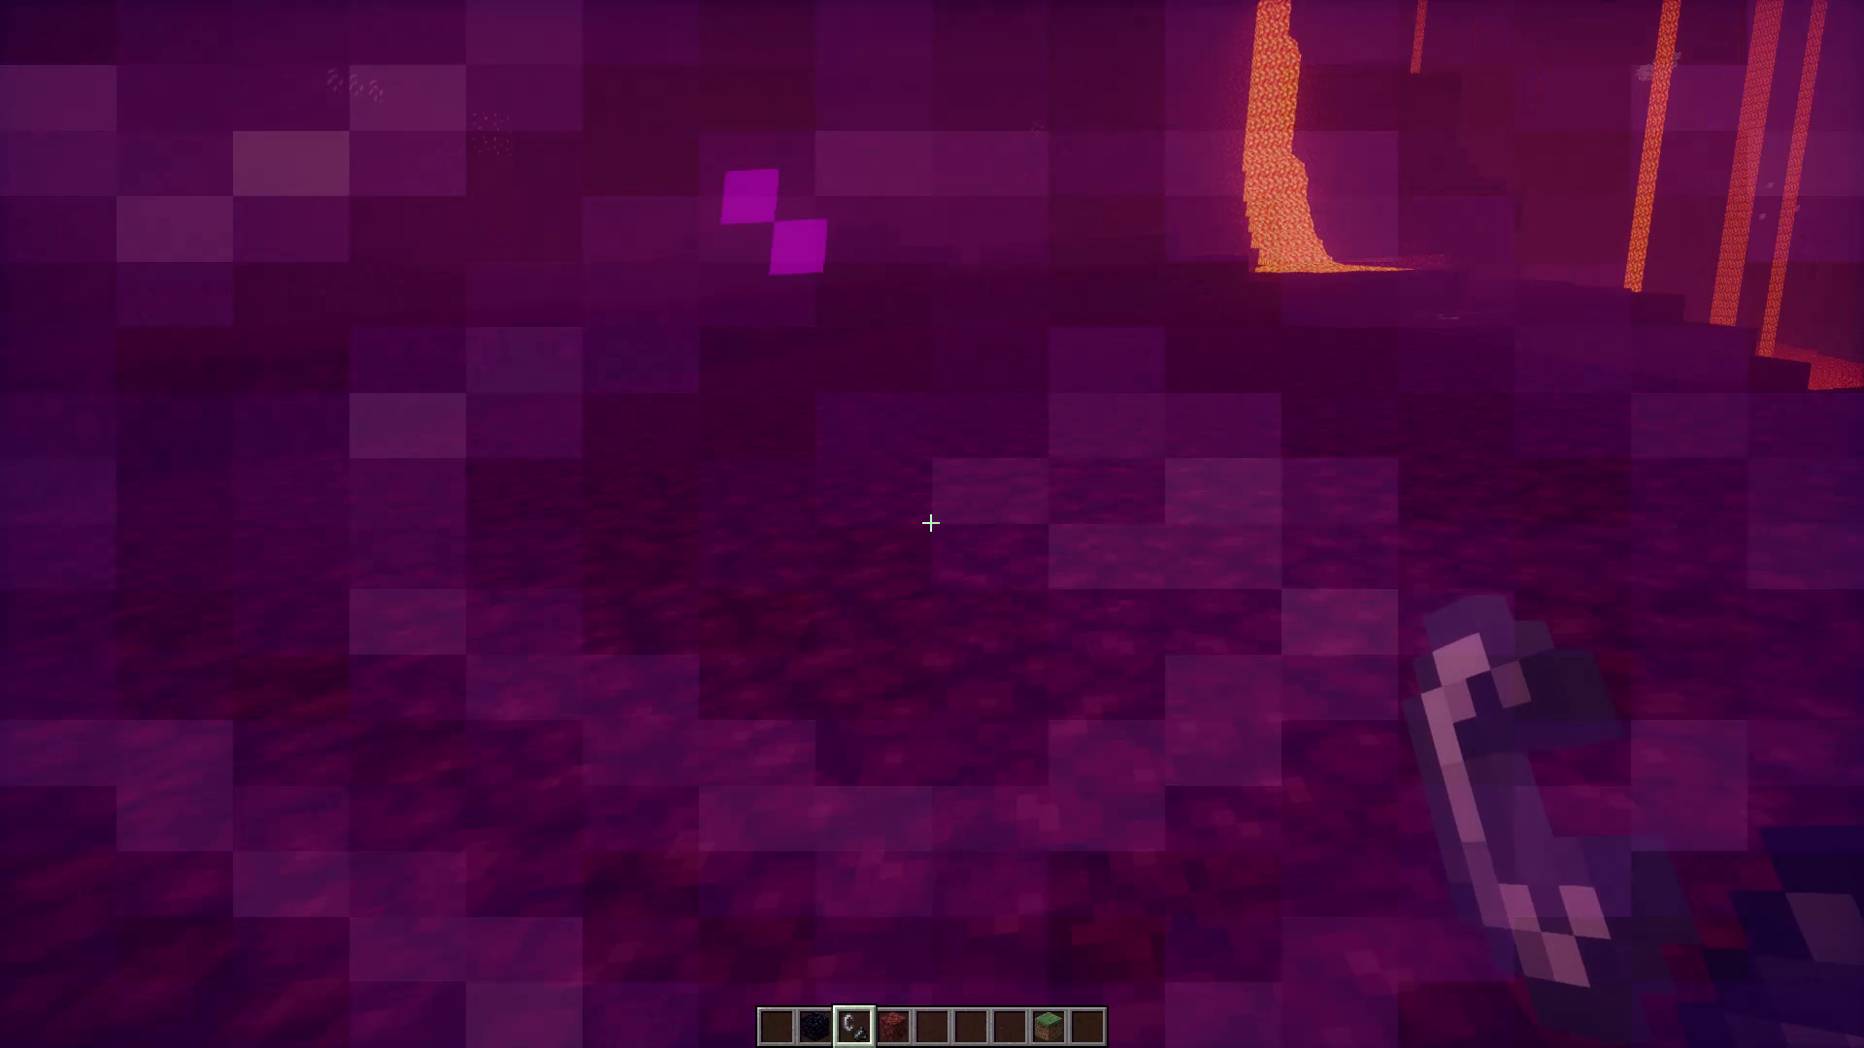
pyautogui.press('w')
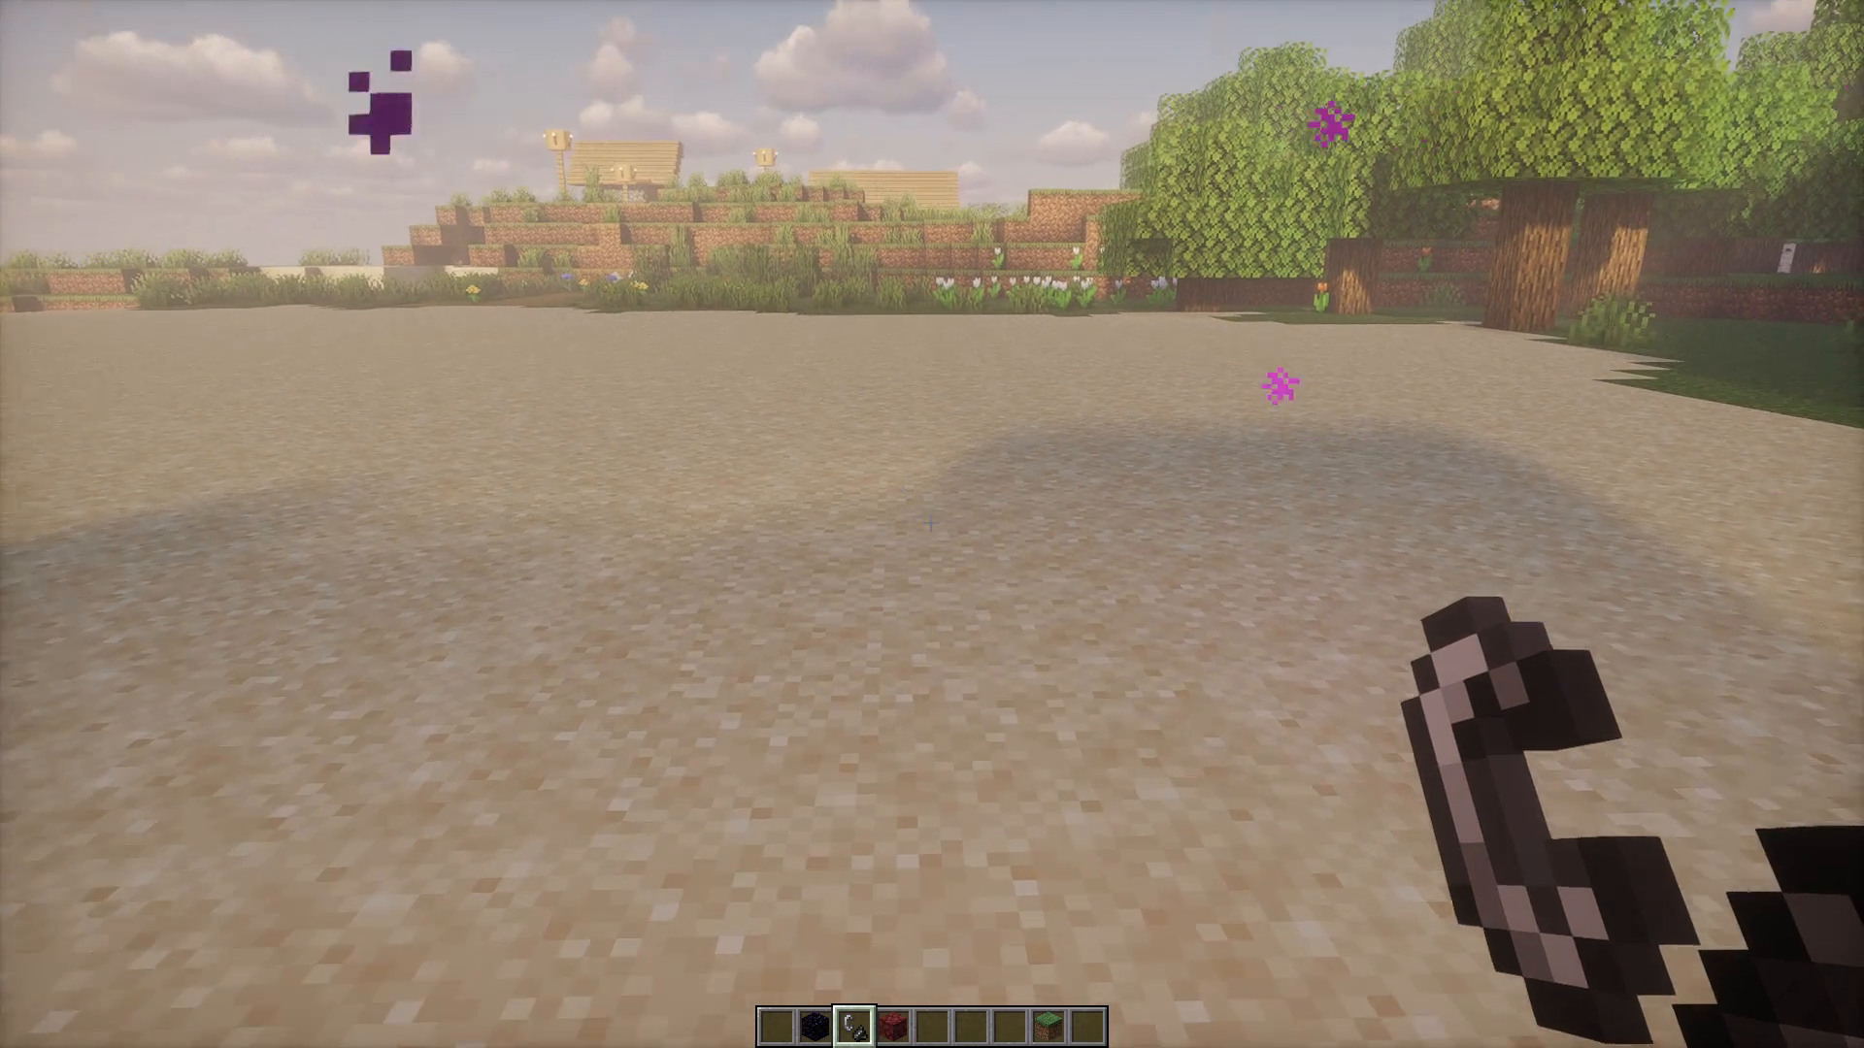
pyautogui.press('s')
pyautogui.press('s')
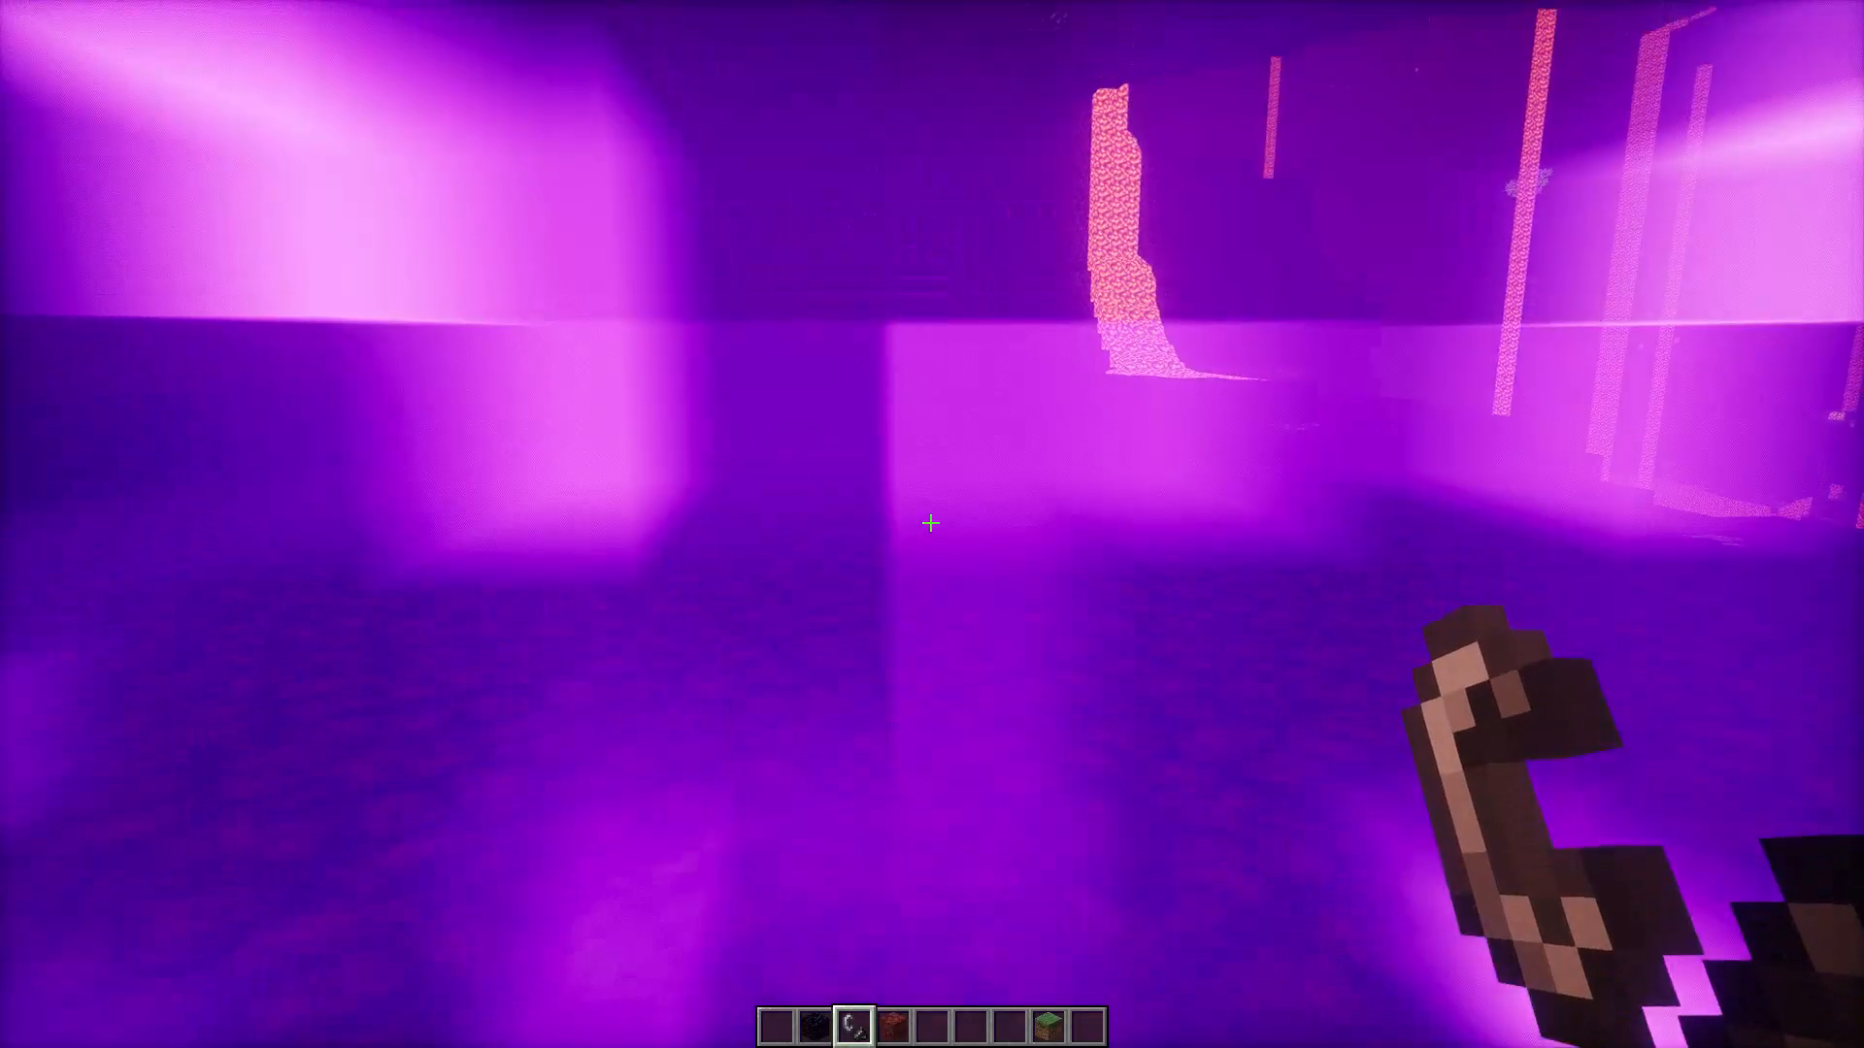
# Walk the player forward onto the open Nether ground, clear of the portal, and reopen the film editor.
pyautogui.press('w')
pyautogui.press('w')
pyautogui.press('w')
pyautogui.press('w')
pyautogui.press('w')
pyautogui.press('w')
pyautogui.press('w')
pyautogui.press('w')
pyautogui.press('w')
pyautogui.press('w')
pyautogui.press('w')
pyautogui.press('w')
pyautogui.press('w')
pyautogui.press('w')
pyautogui.press('w')
pyautogui.press('w')
pyautogui.press('w')
pyautogui.press('w')
pyautogui.press('w')
pyautogui.press('w')
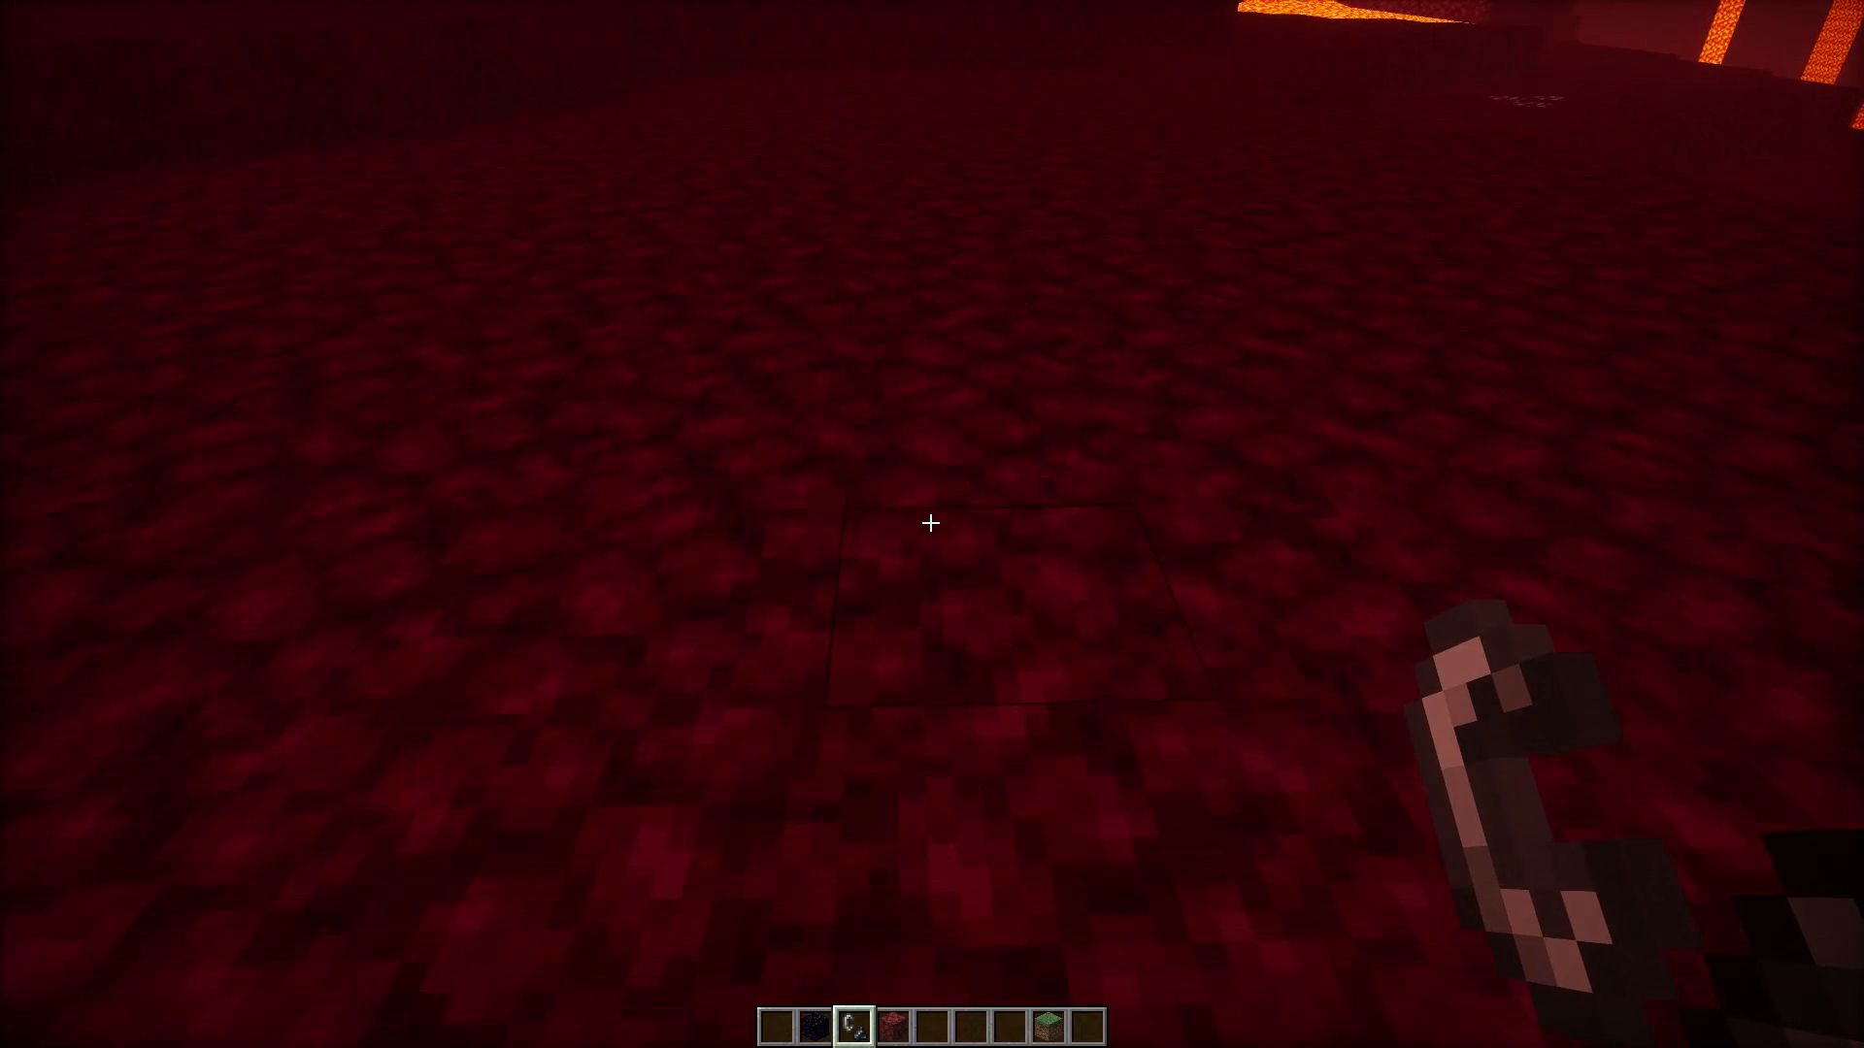
pyautogui.press('0')
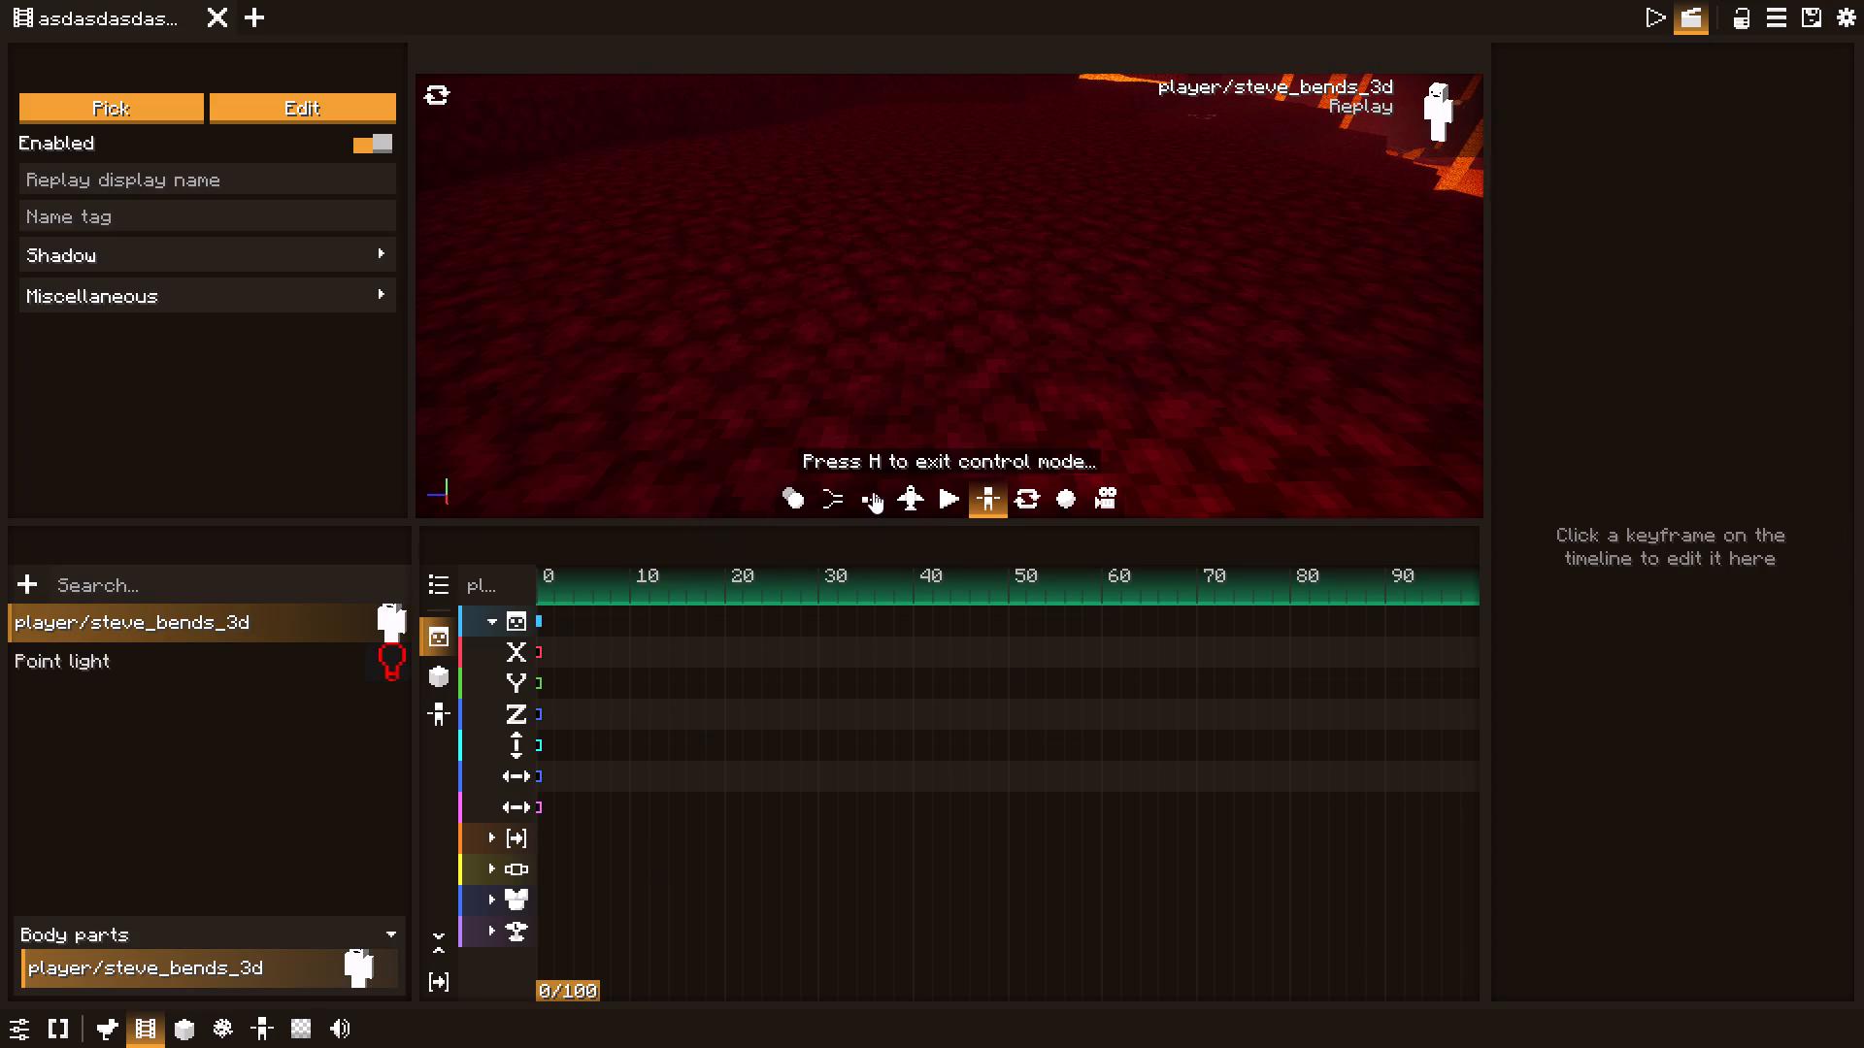
# Exit actor control mode for the player/steve_bends_3d replay.
pyautogui.click(919, 494)
pyautogui.click(909, 490)
pyautogui.click(909, 503)
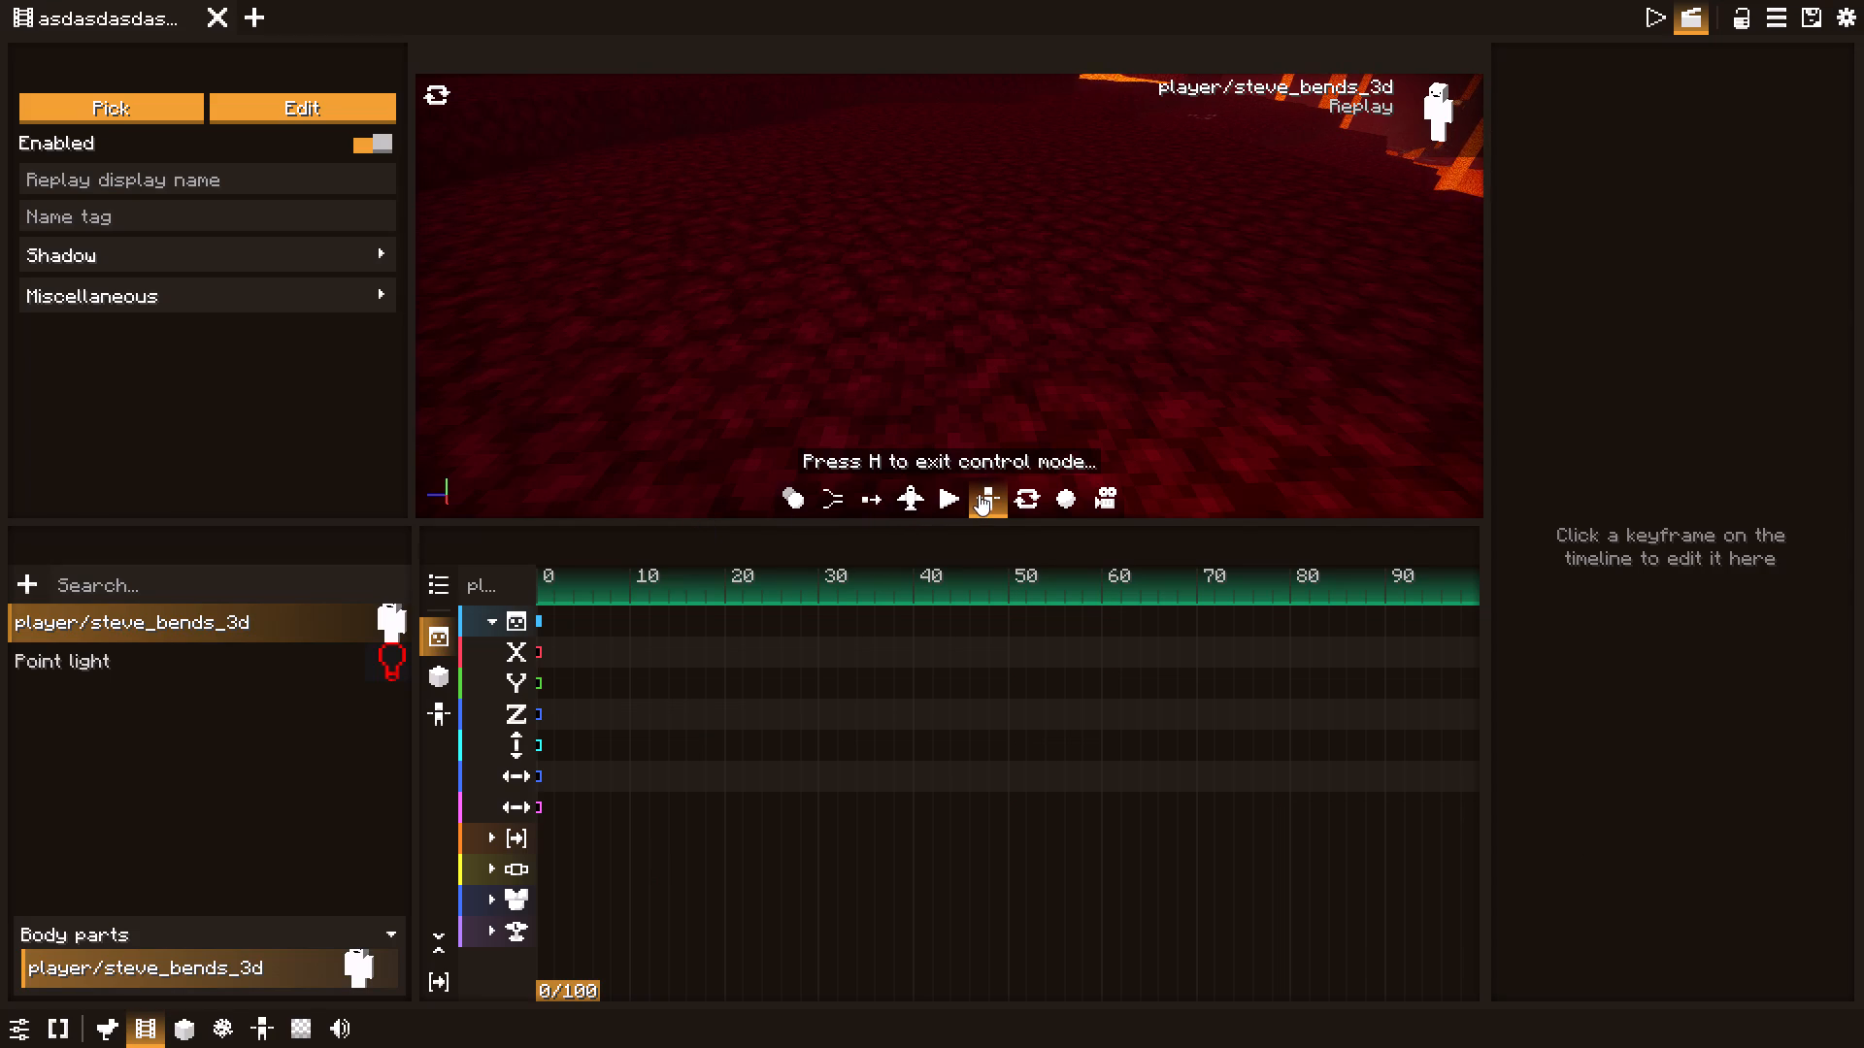
pyautogui.tripleClick(979, 494)
pyautogui.doubleClick(984, 496)
pyautogui.doubleClick(990, 498)
pyautogui.press('Escape')
# Scrub the animation back and forth near the start, viewed facing the portal, to examine the character's exit.
pyautogui.click(913, 499)
pyautogui.moveTo(923, 435); pyautogui.dragTo(1564, 393)
pyautogui.moveTo(1054, 402); pyautogui.dragTo(1377, 380)
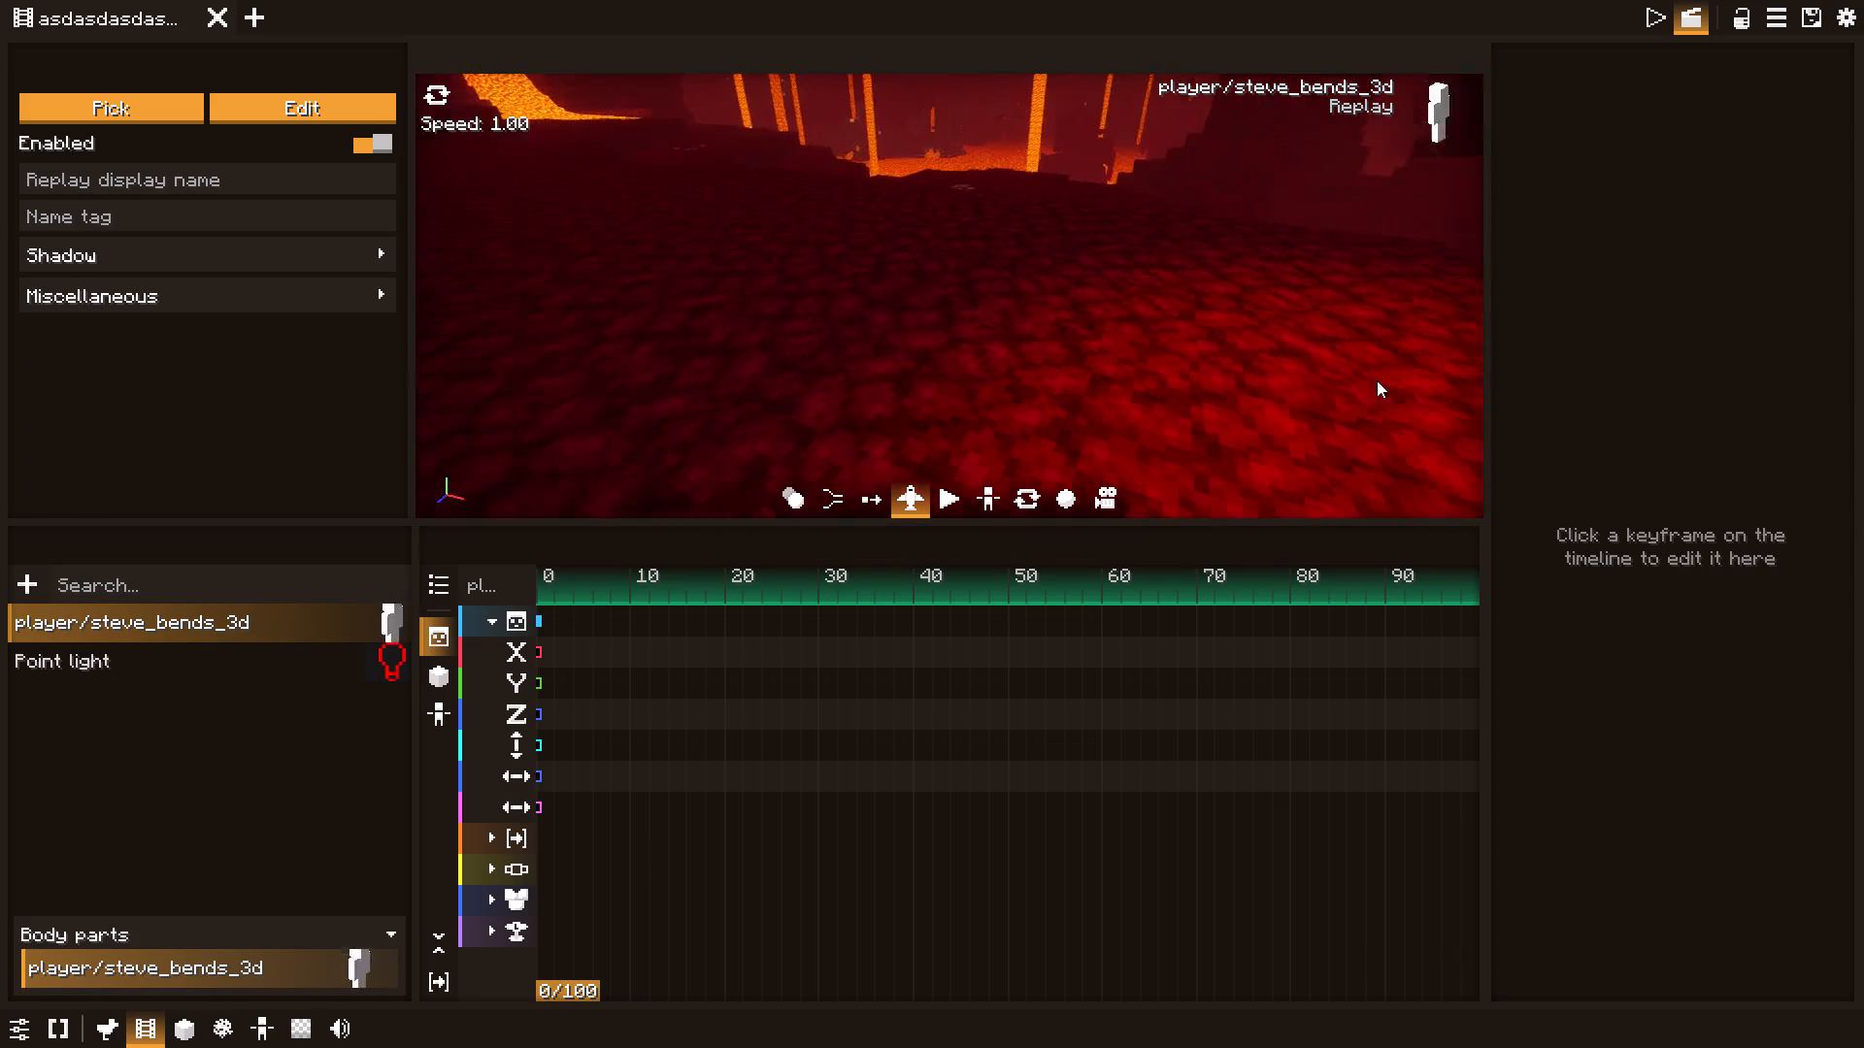
pyautogui.moveTo(1377, 380); pyautogui.dragTo(1481, 362)
pyautogui.moveTo(875, 377); pyautogui.dragTo(1334, 333)
pyautogui.moveTo(732, 364); pyautogui.dragTo(1074, 318)
pyautogui.moveTo(1057, 316); pyautogui.dragTo(842, 308)
pyautogui.press('d')
pyautogui.press('s')
pyautogui.press('d')
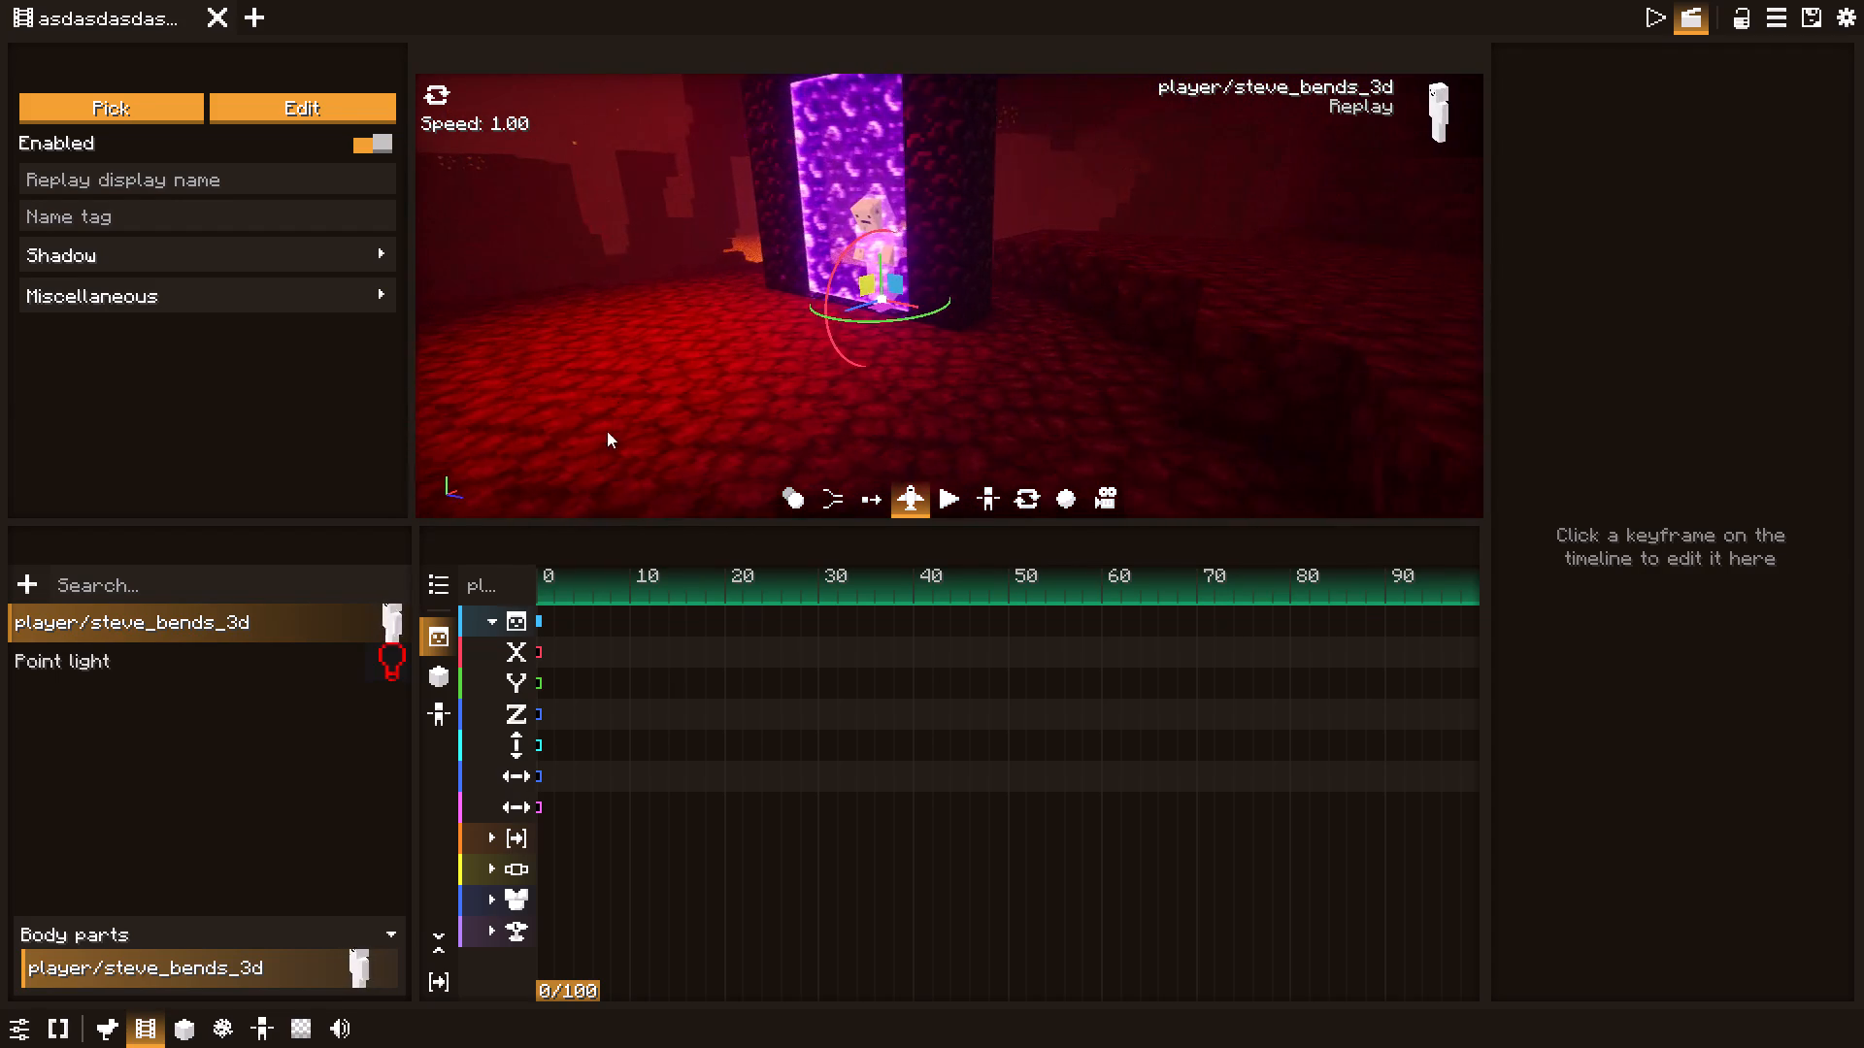
pyautogui.press('w')
pyautogui.press('space')
pyautogui.press('space')
pyautogui.click(908, 490)
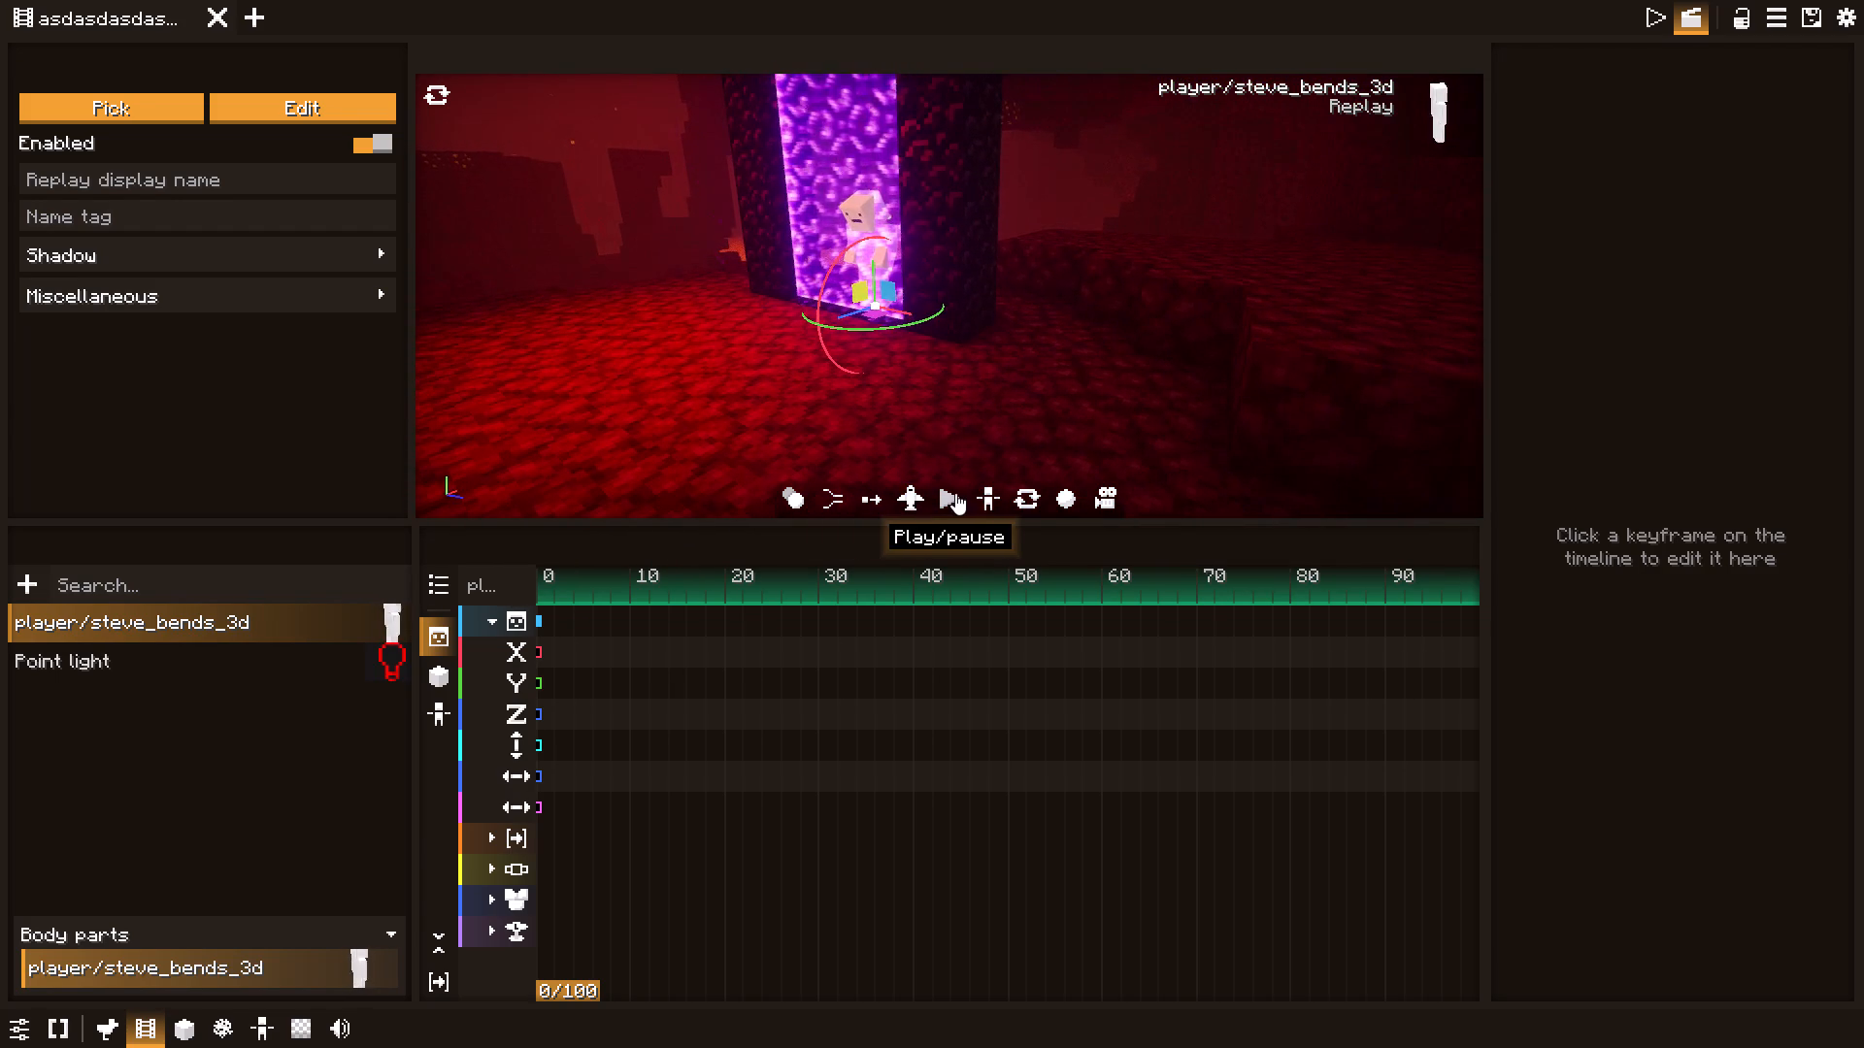
pyautogui.click(959, 493)
pyautogui.click(954, 493)
pyautogui.moveTo(689, 574); pyautogui.dragTo(621, 577)
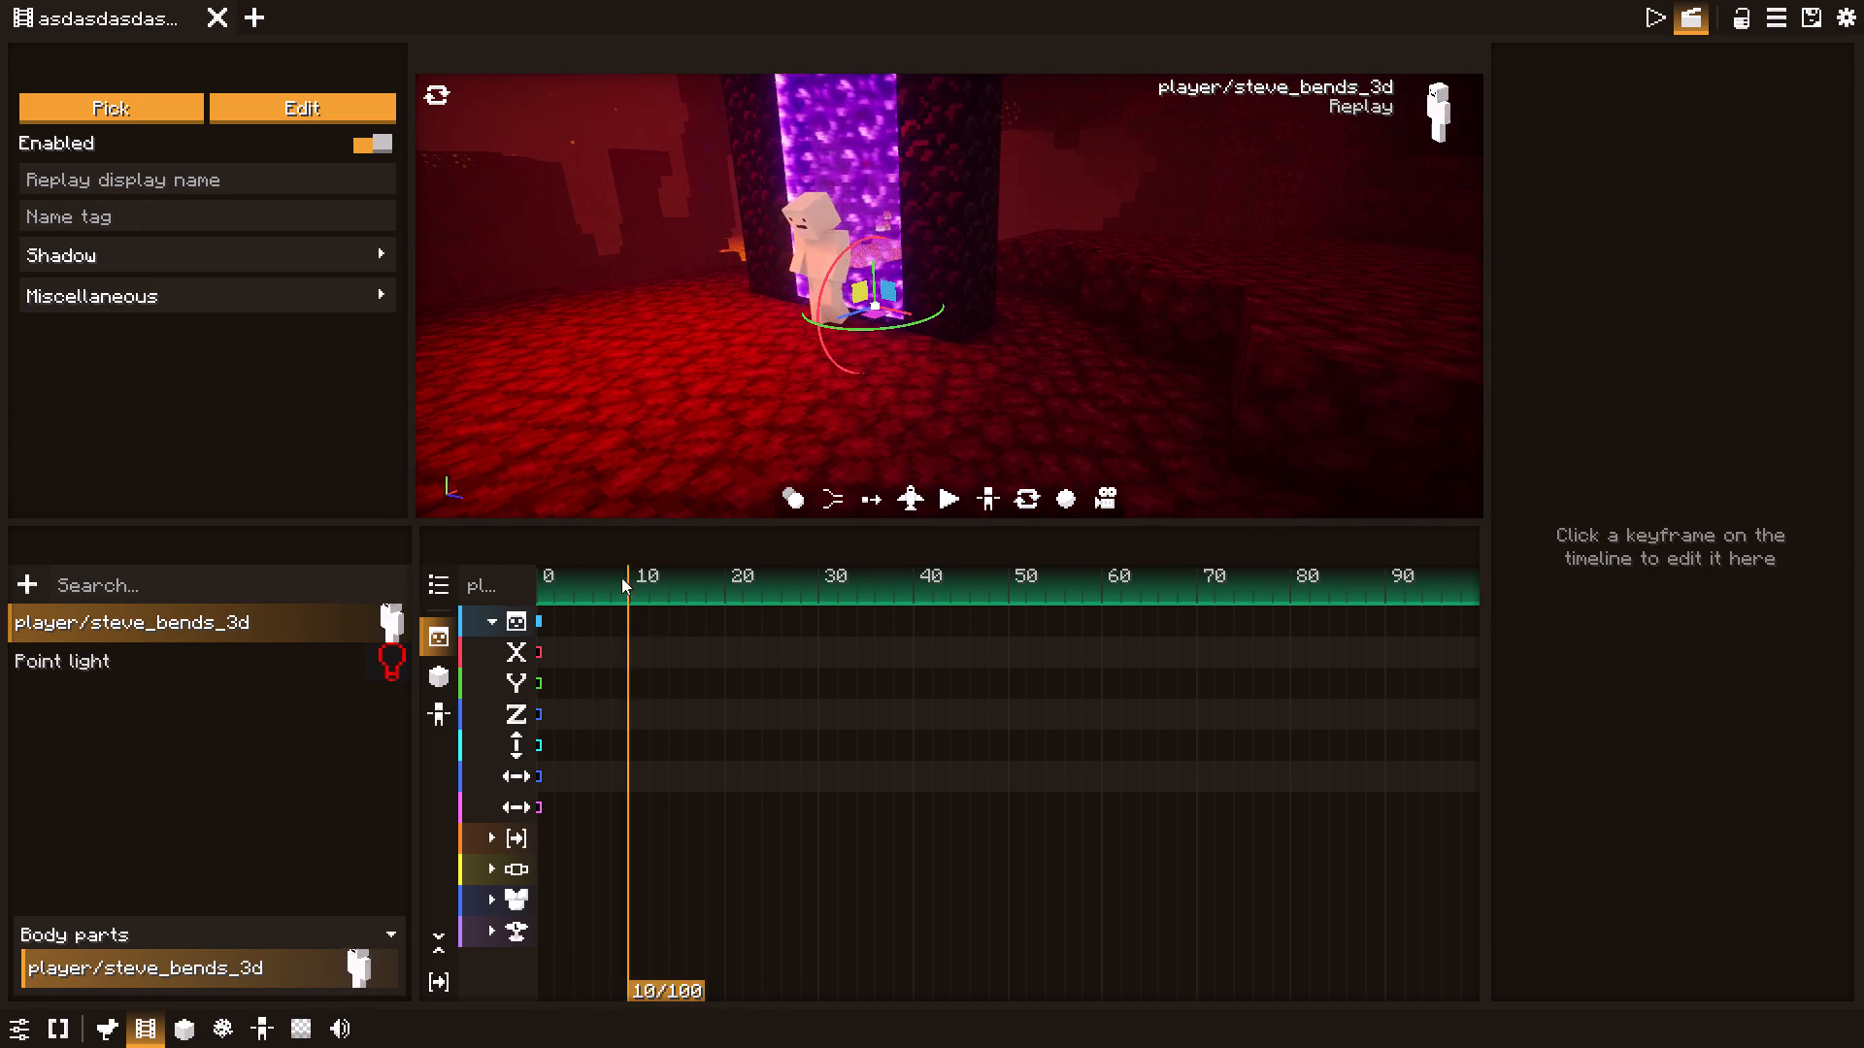
pyautogui.moveTo(621, 577); pyautogui.dragTo(536, 571)
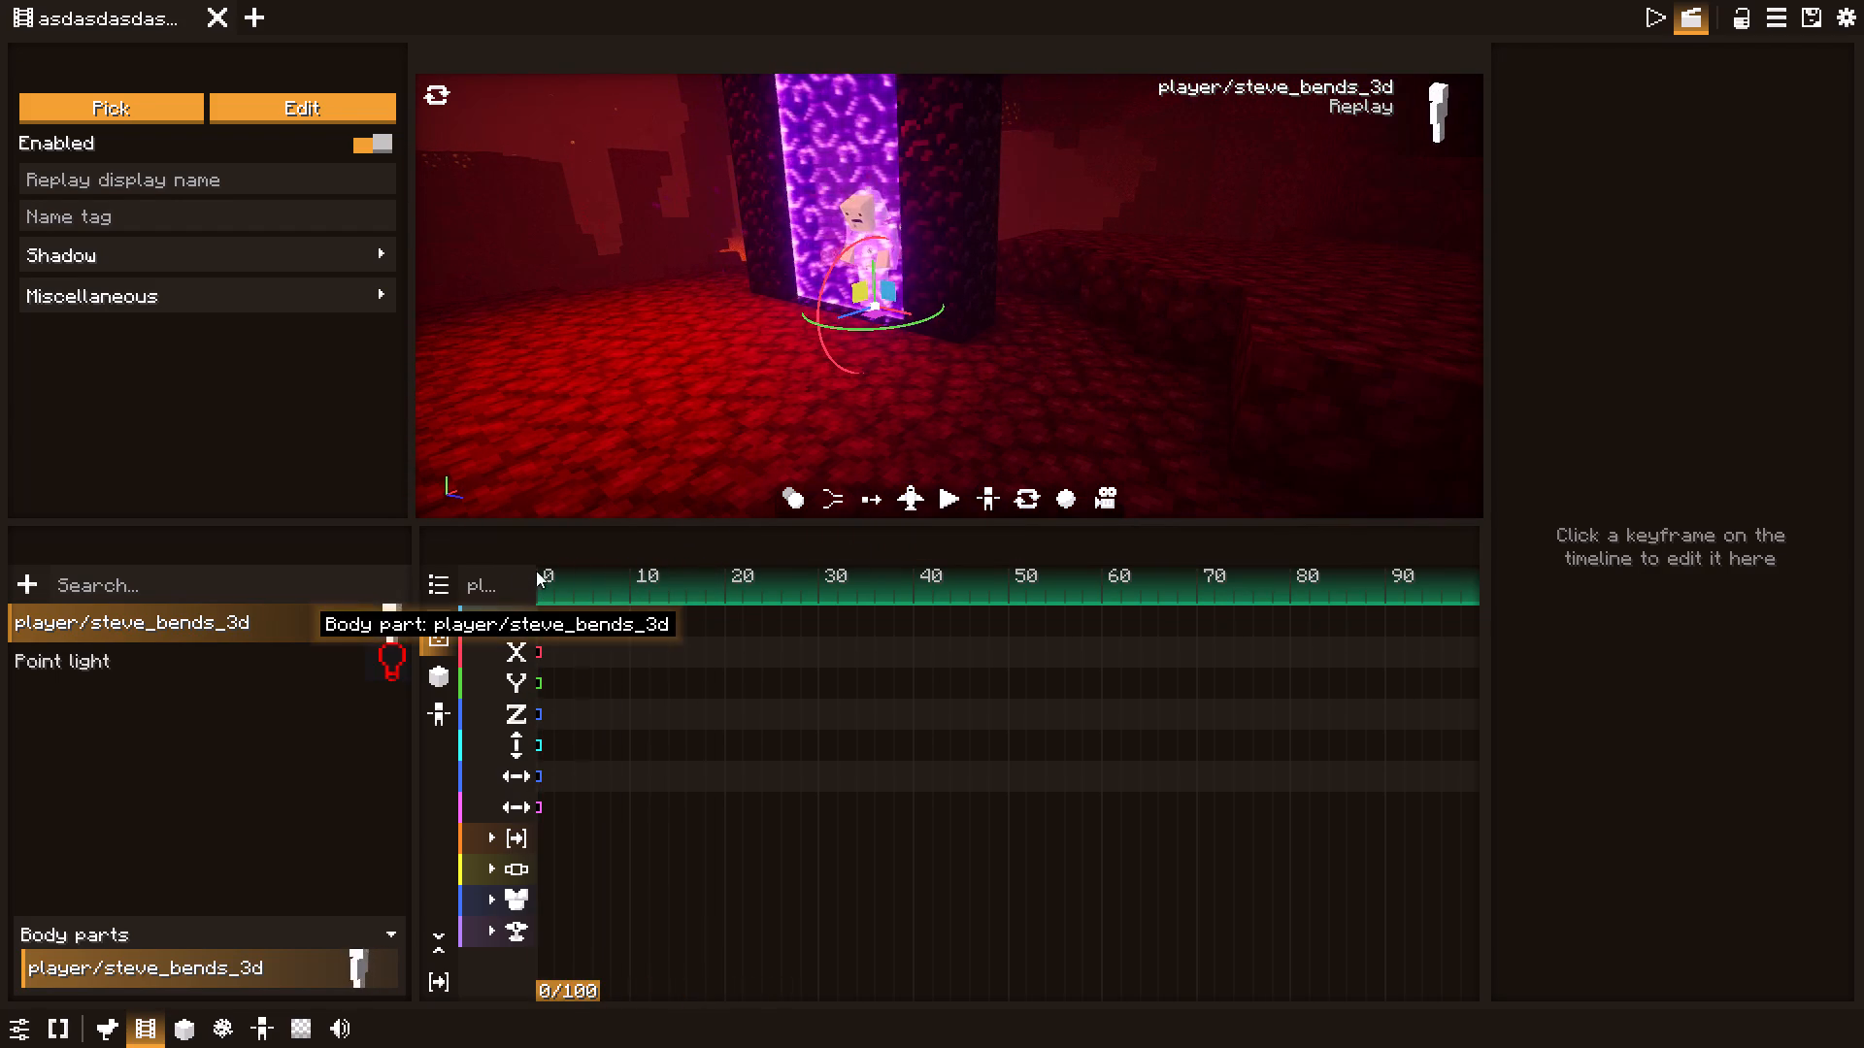
pyautogui.moveTo(536, 571); pyautogui.dragTo(550, 572)
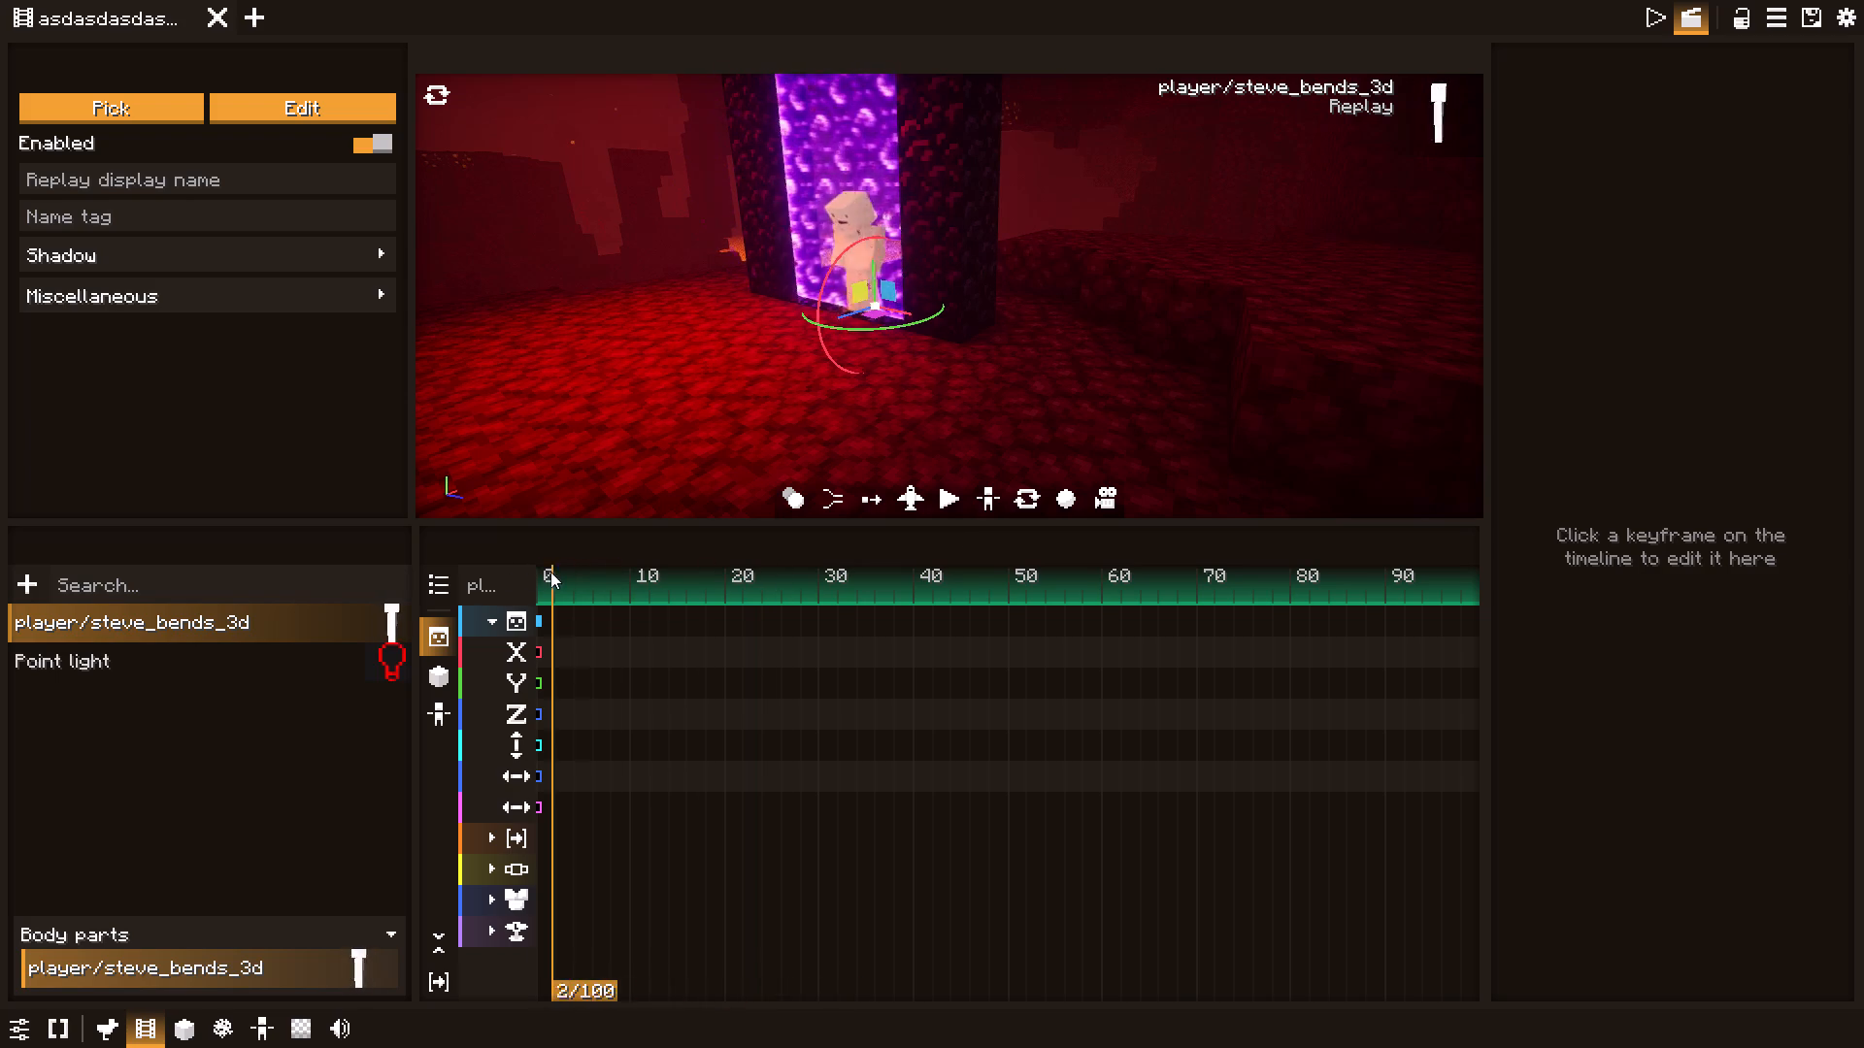
pyautogui.moveTo(550, 572); pyautogui.dragTo(510, 579)
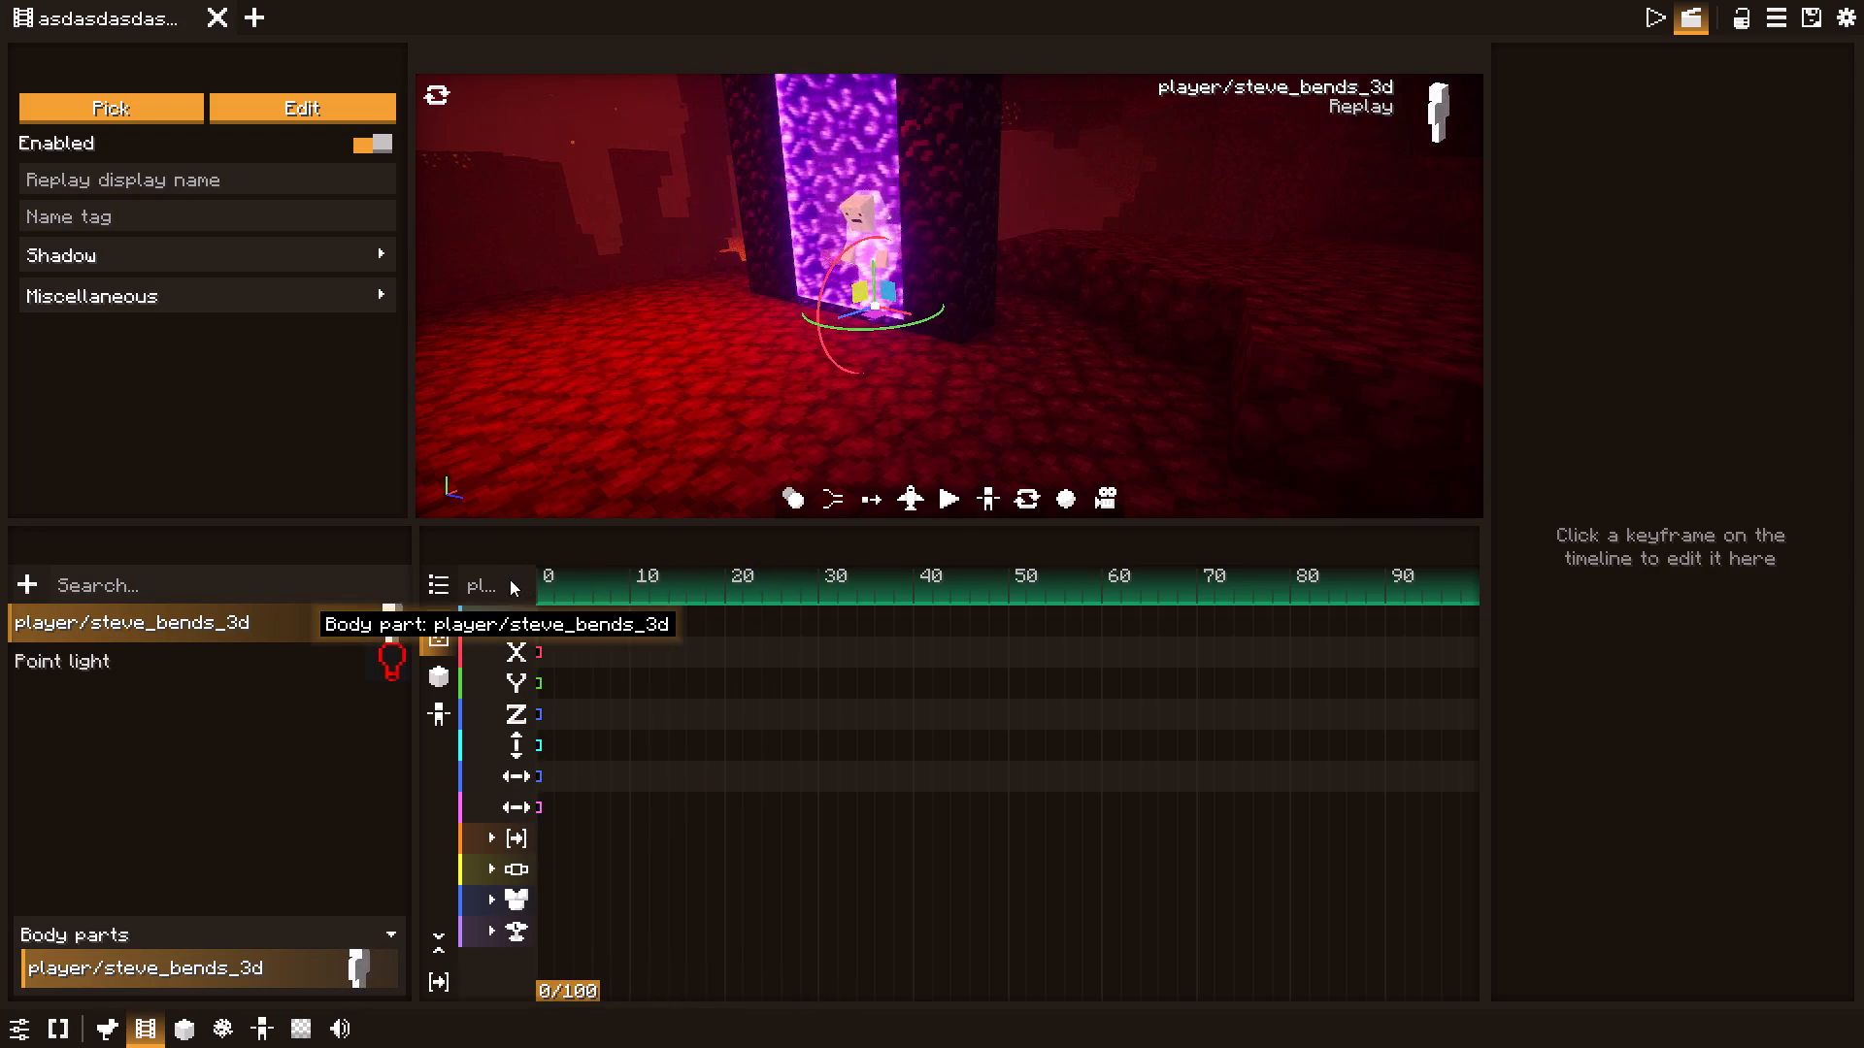
pyautogui.moveTo(510, 579); pyautogui.dragTo(517, 602)
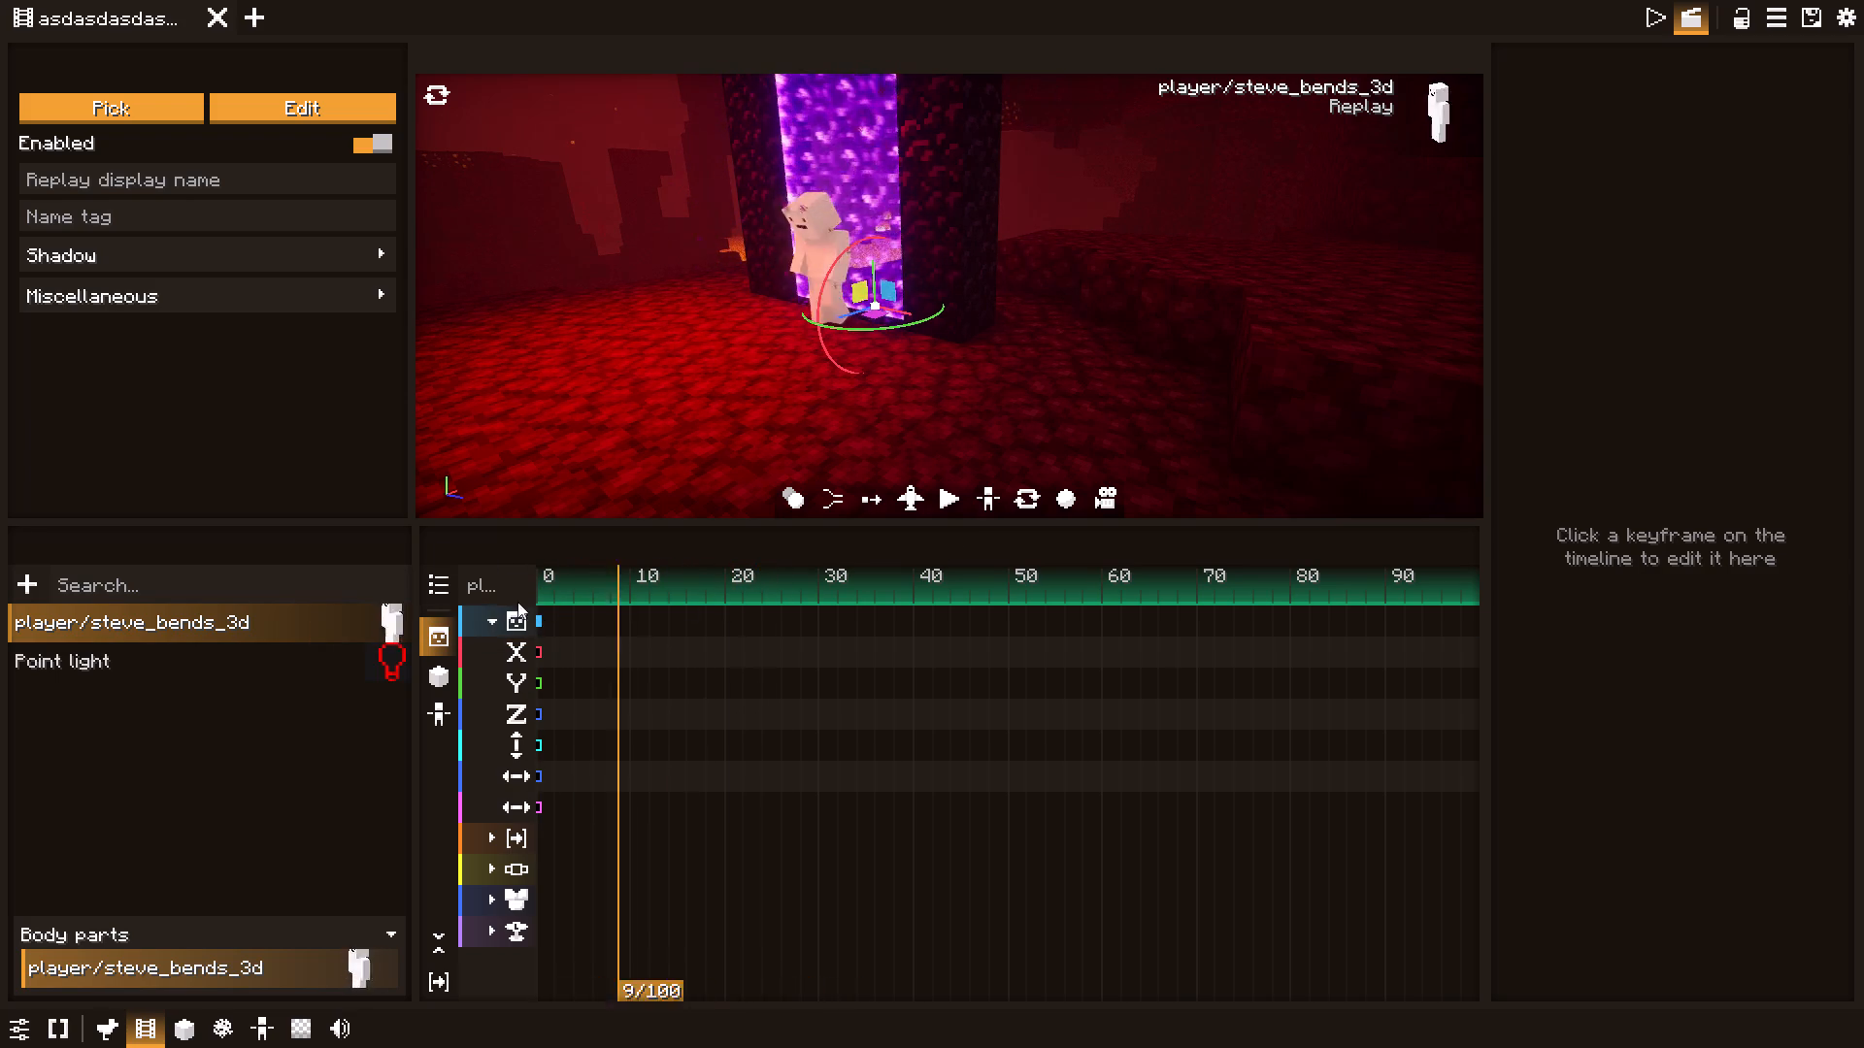
pyautogui.moveTo(517, 602); pyautogui.dragTo(478, 630)
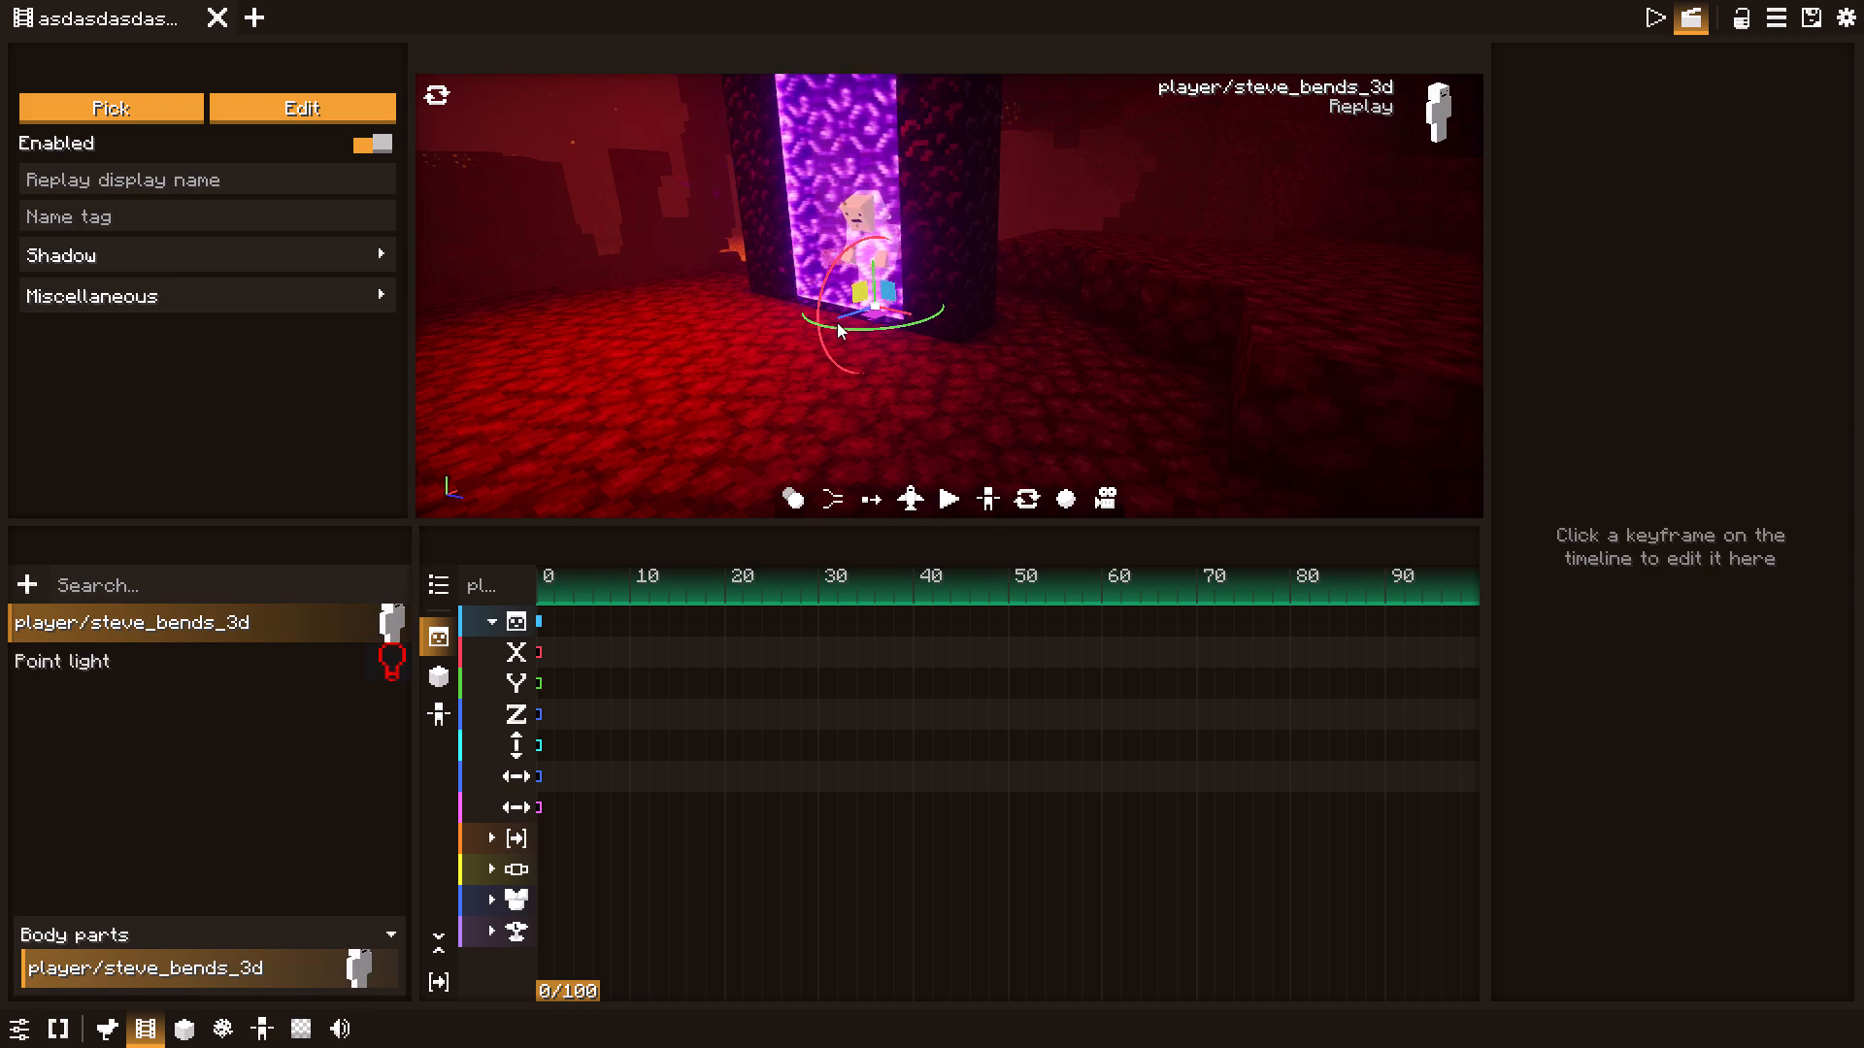
# Play the animation repeatedly from tick 0 to review the character's movement out of the portal.
pyautogui.press('space')
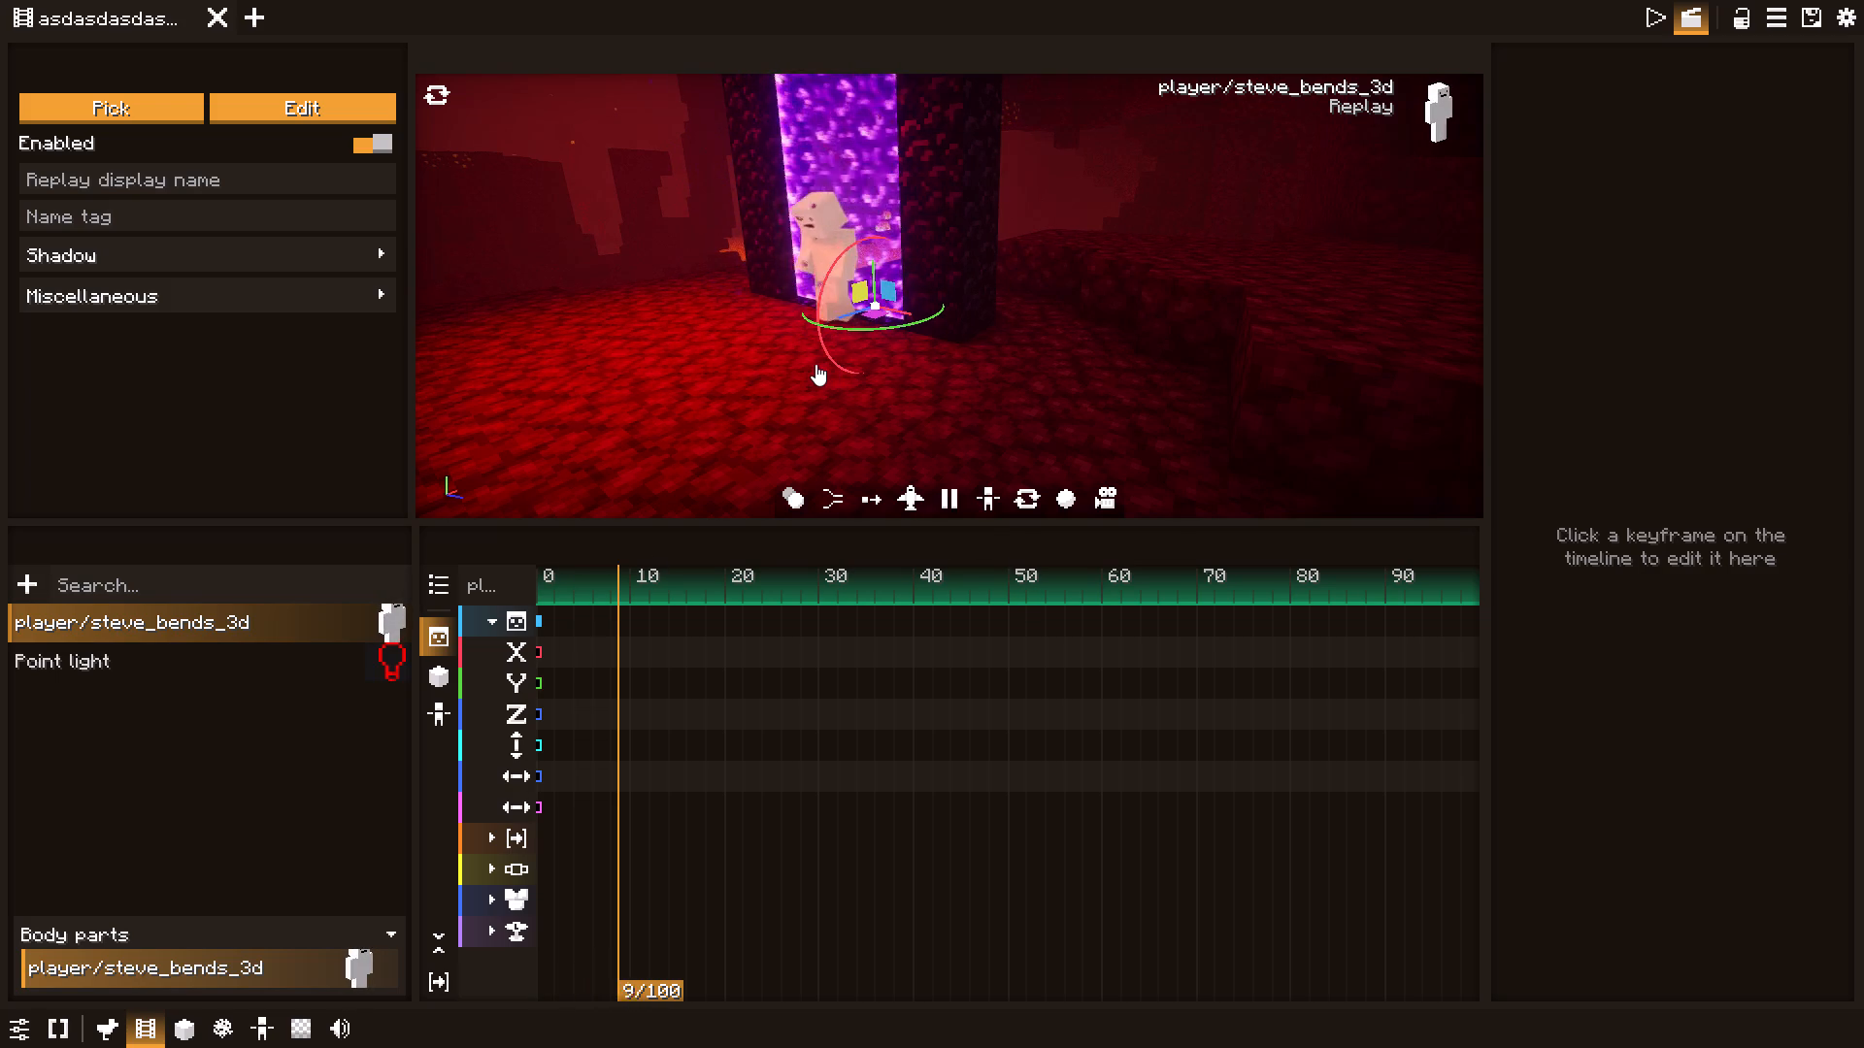
pyautogui.press('space')
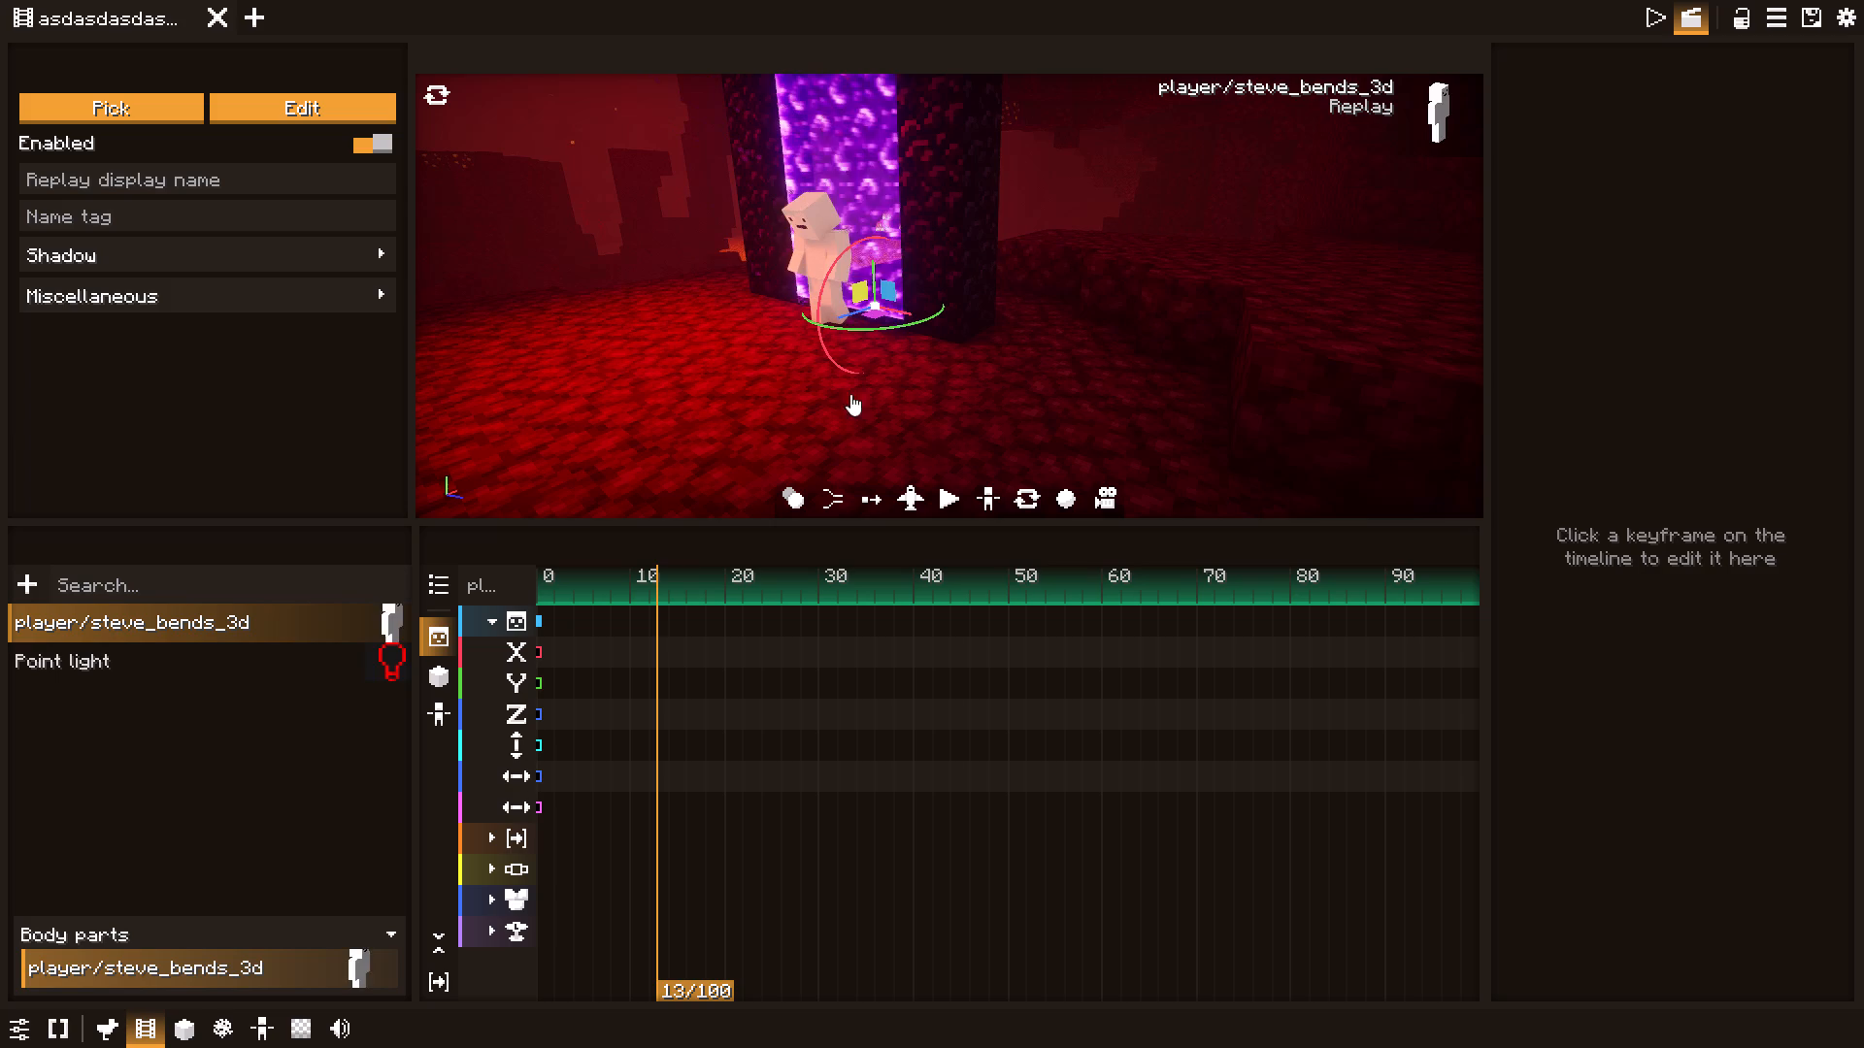
pyautogui.moveTo(649, 585); pyautogui.dragTo(500, 579)
pyautogui.press('space')
pyautogui.press('space')
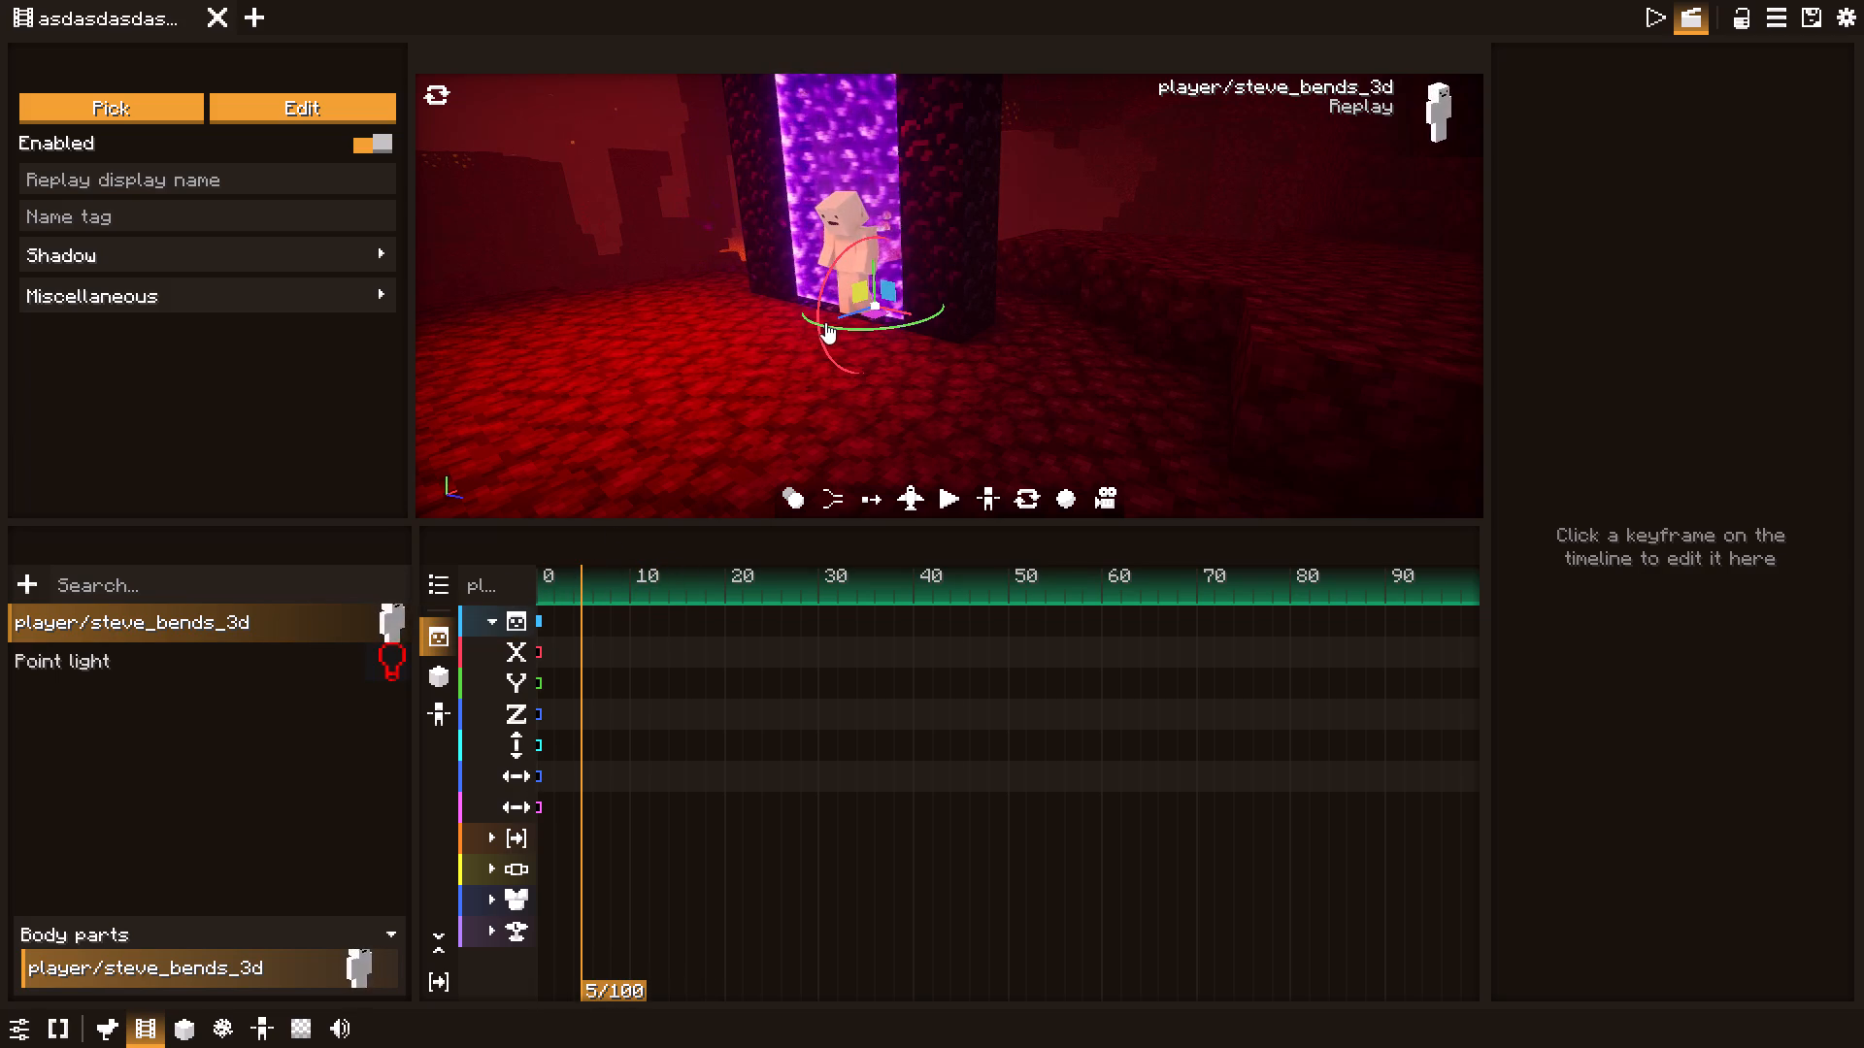
pyautogui.moveTo(579, 578); pyautogui.dragTo(518, 577)
pyautogui.press('space')
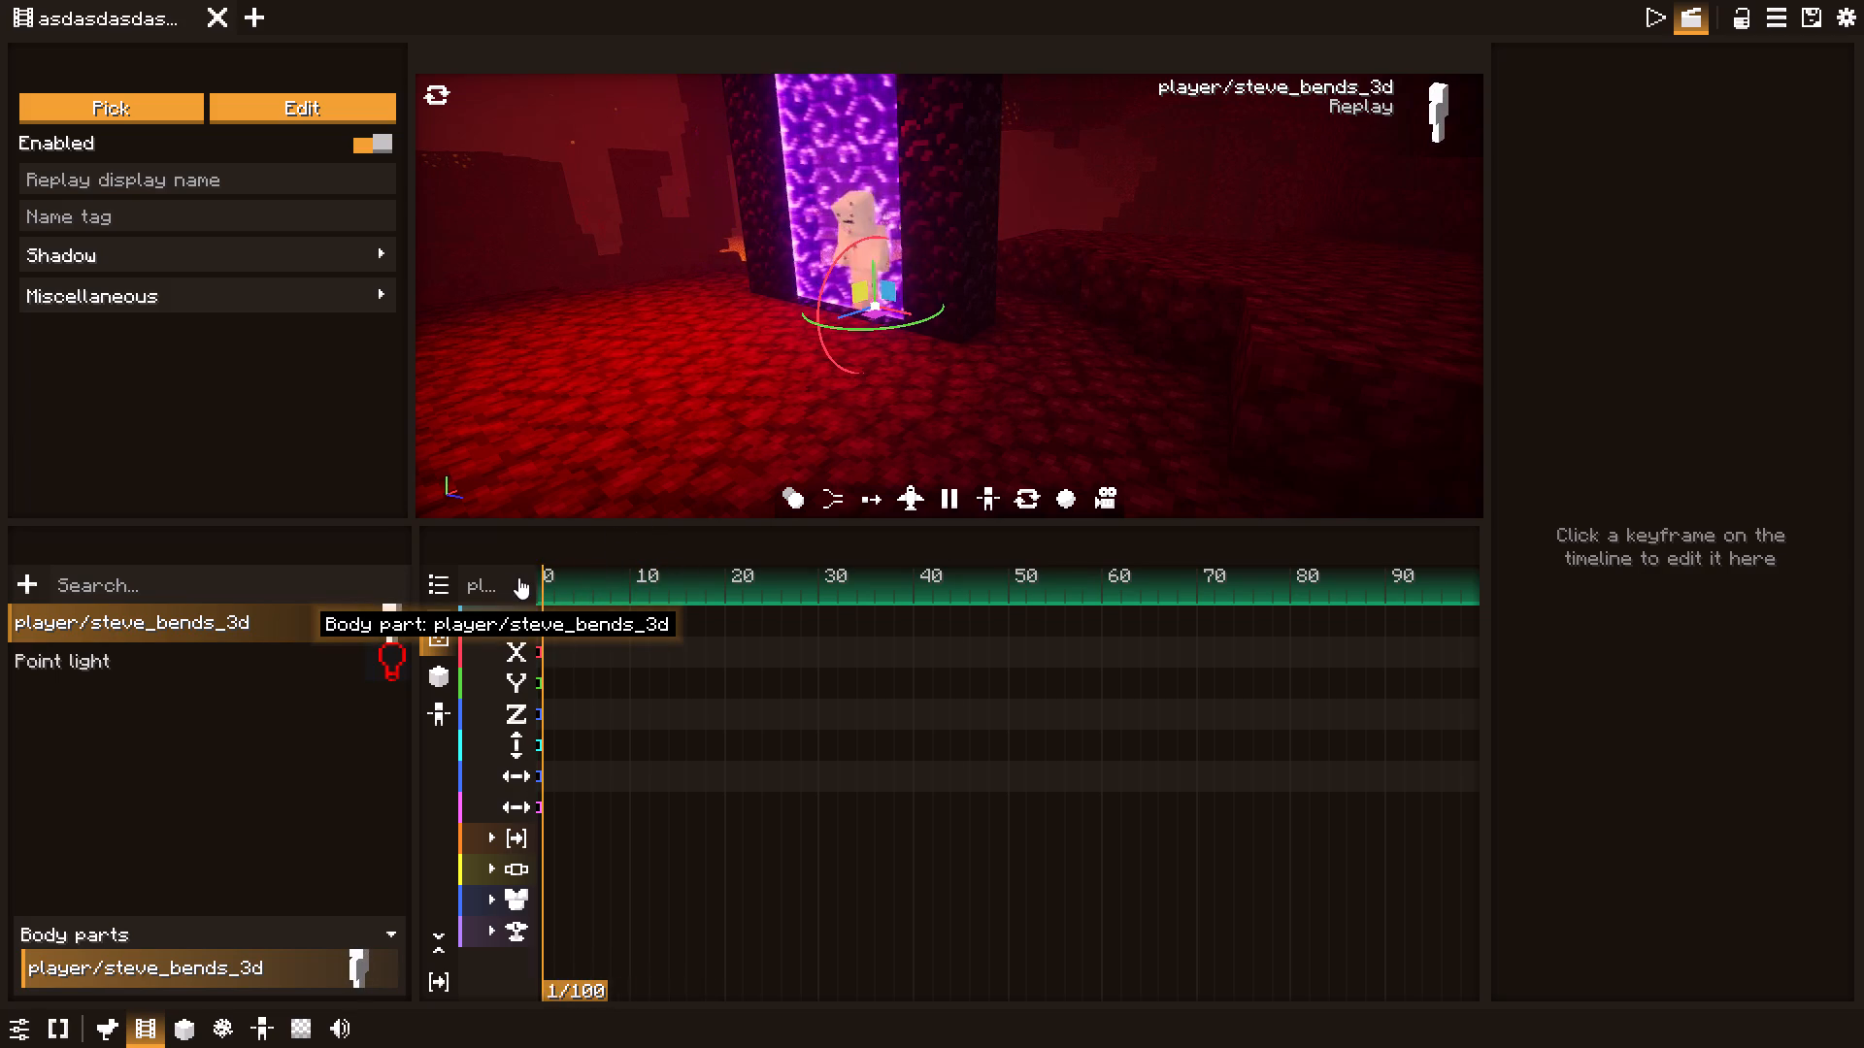
pyautogui.press('space')
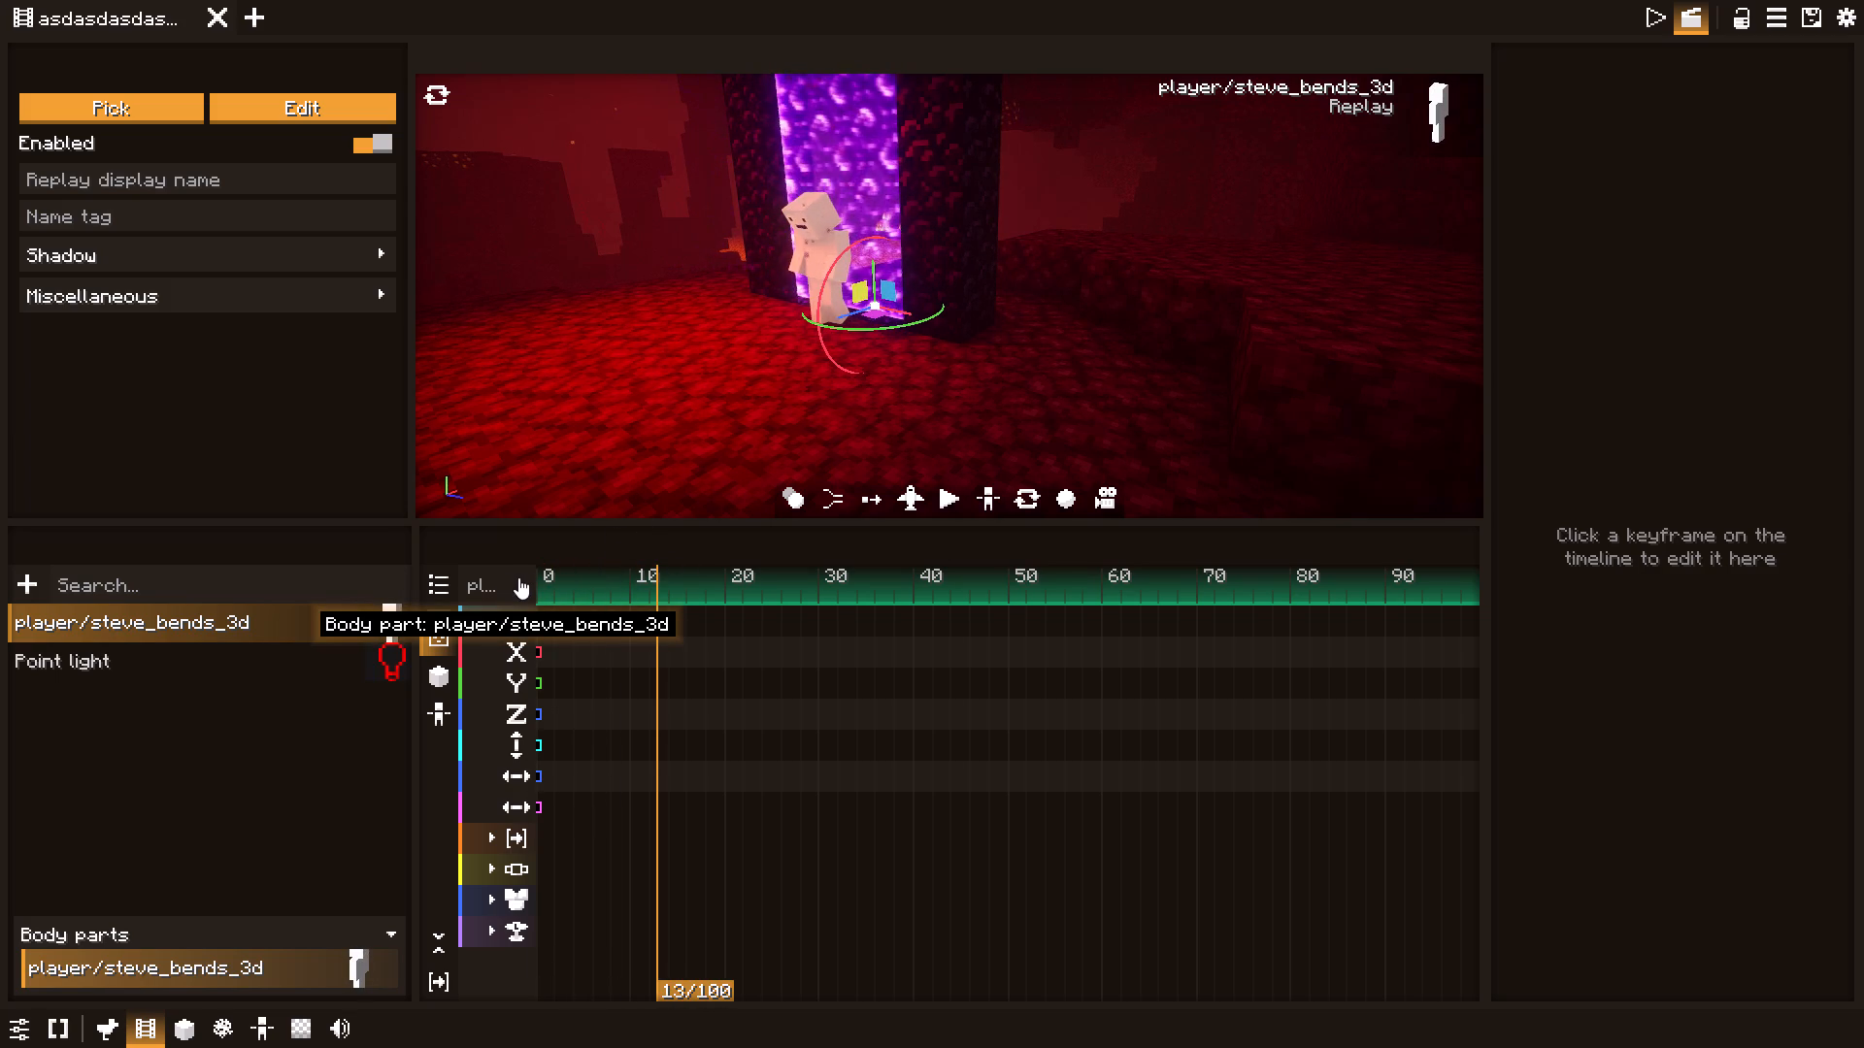
# Remove the white player/steve_bends_3d replay from the film.
pyautogui.click(212, 627)
pyautogui.rightClick(212, 627)
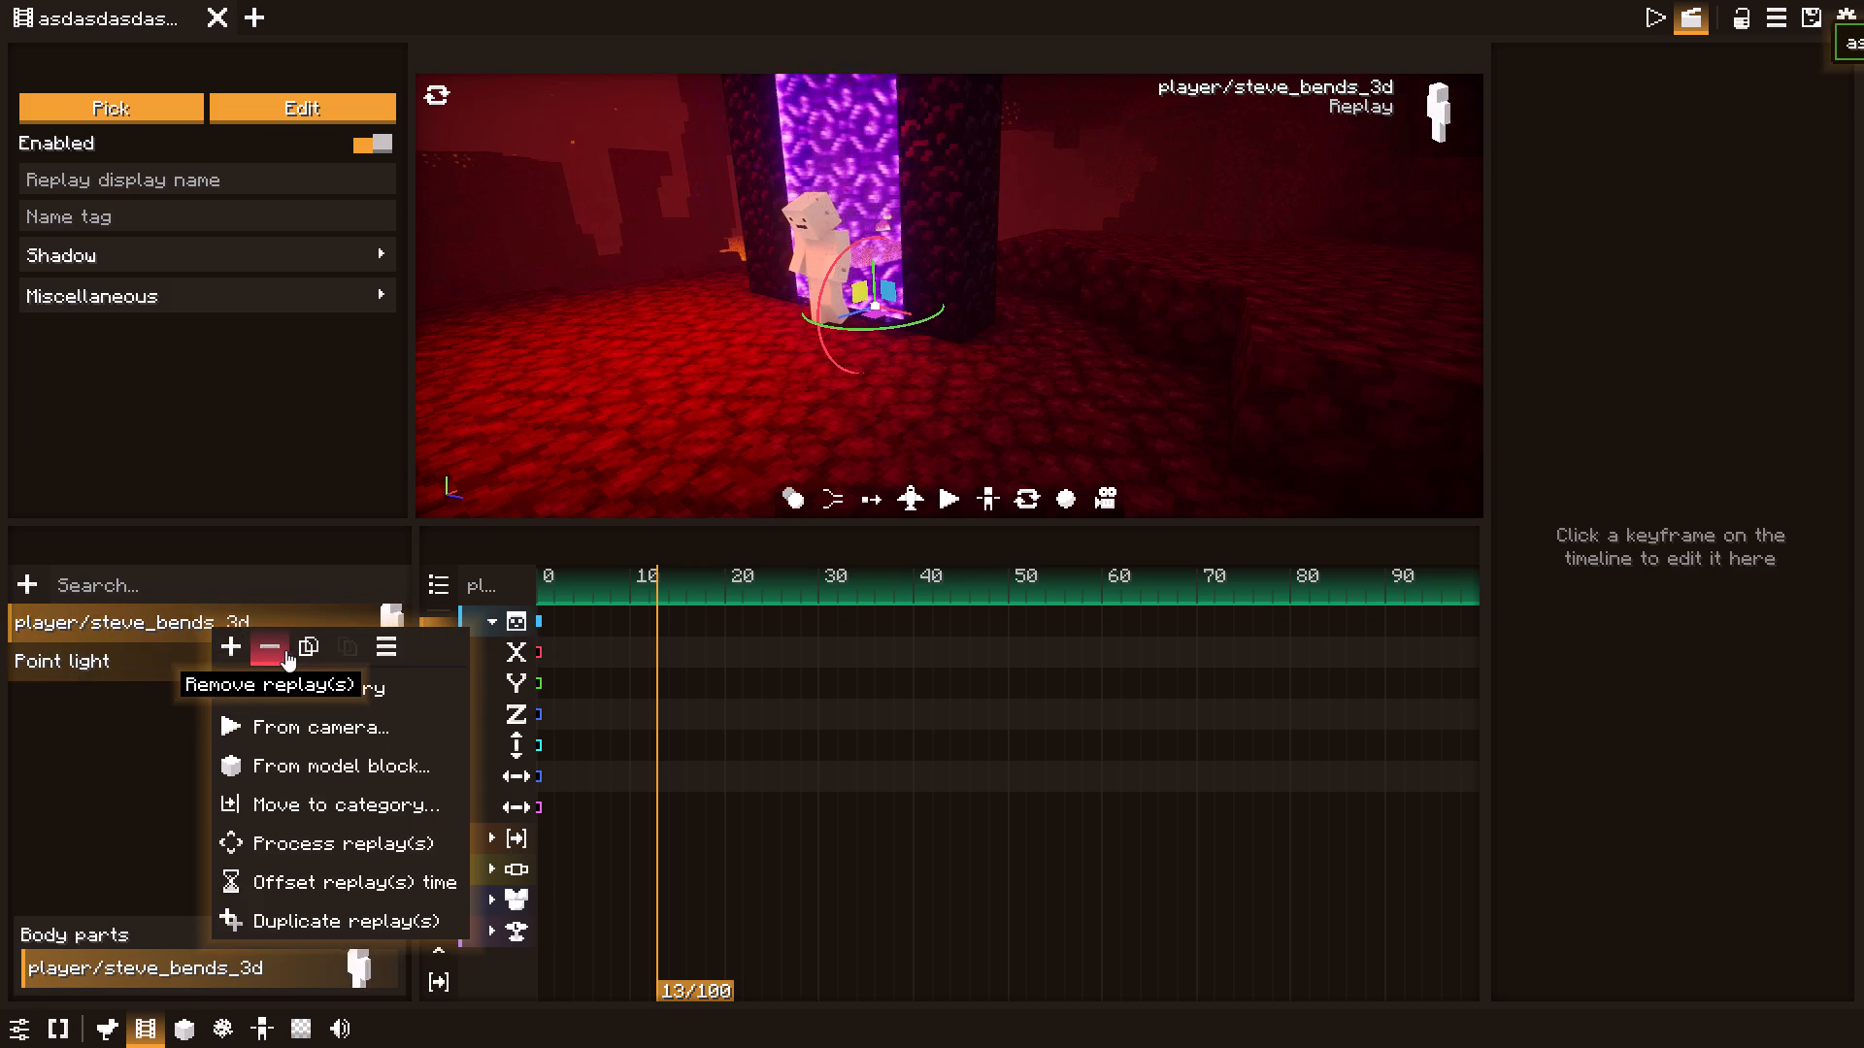
pyautogui.click(270, 650)
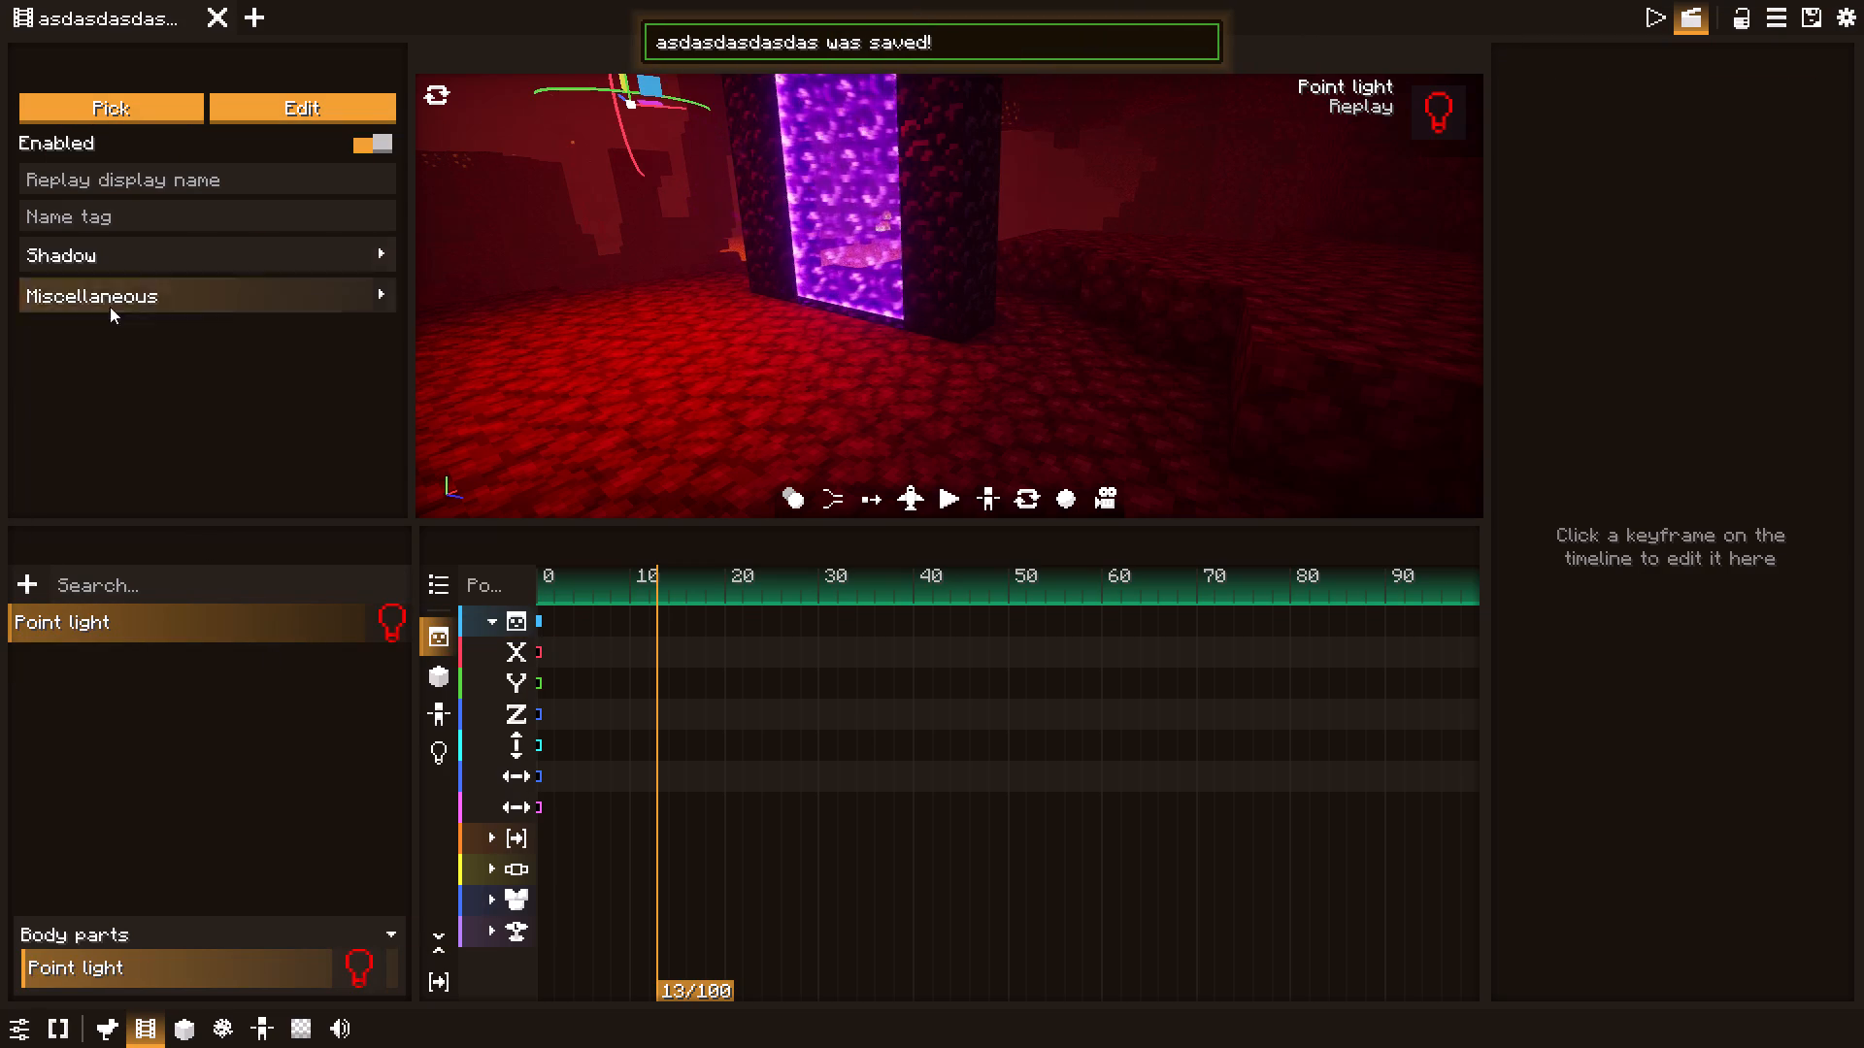
# Add a new replay using the blue steve_bends_3d model from the Models (player) category.
pyautogui.click(38, 567)
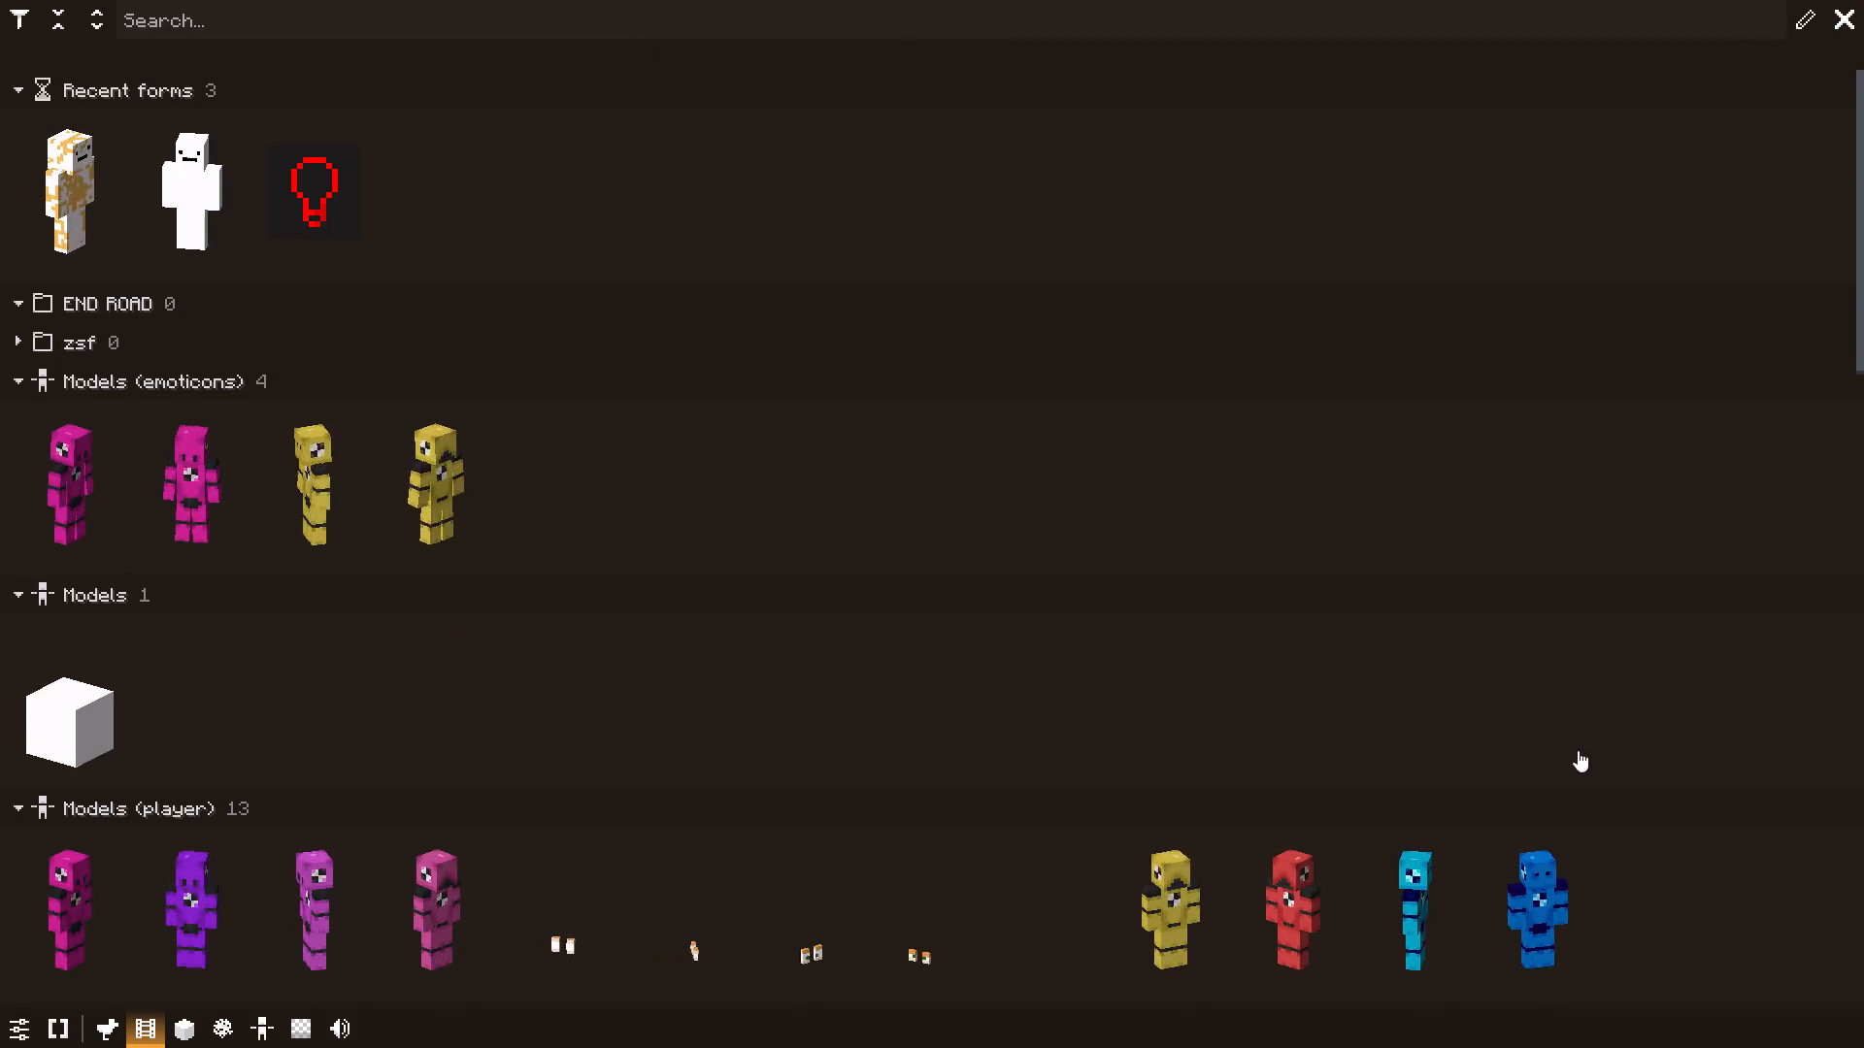
pyautogui.doubleClick(1575, 914)
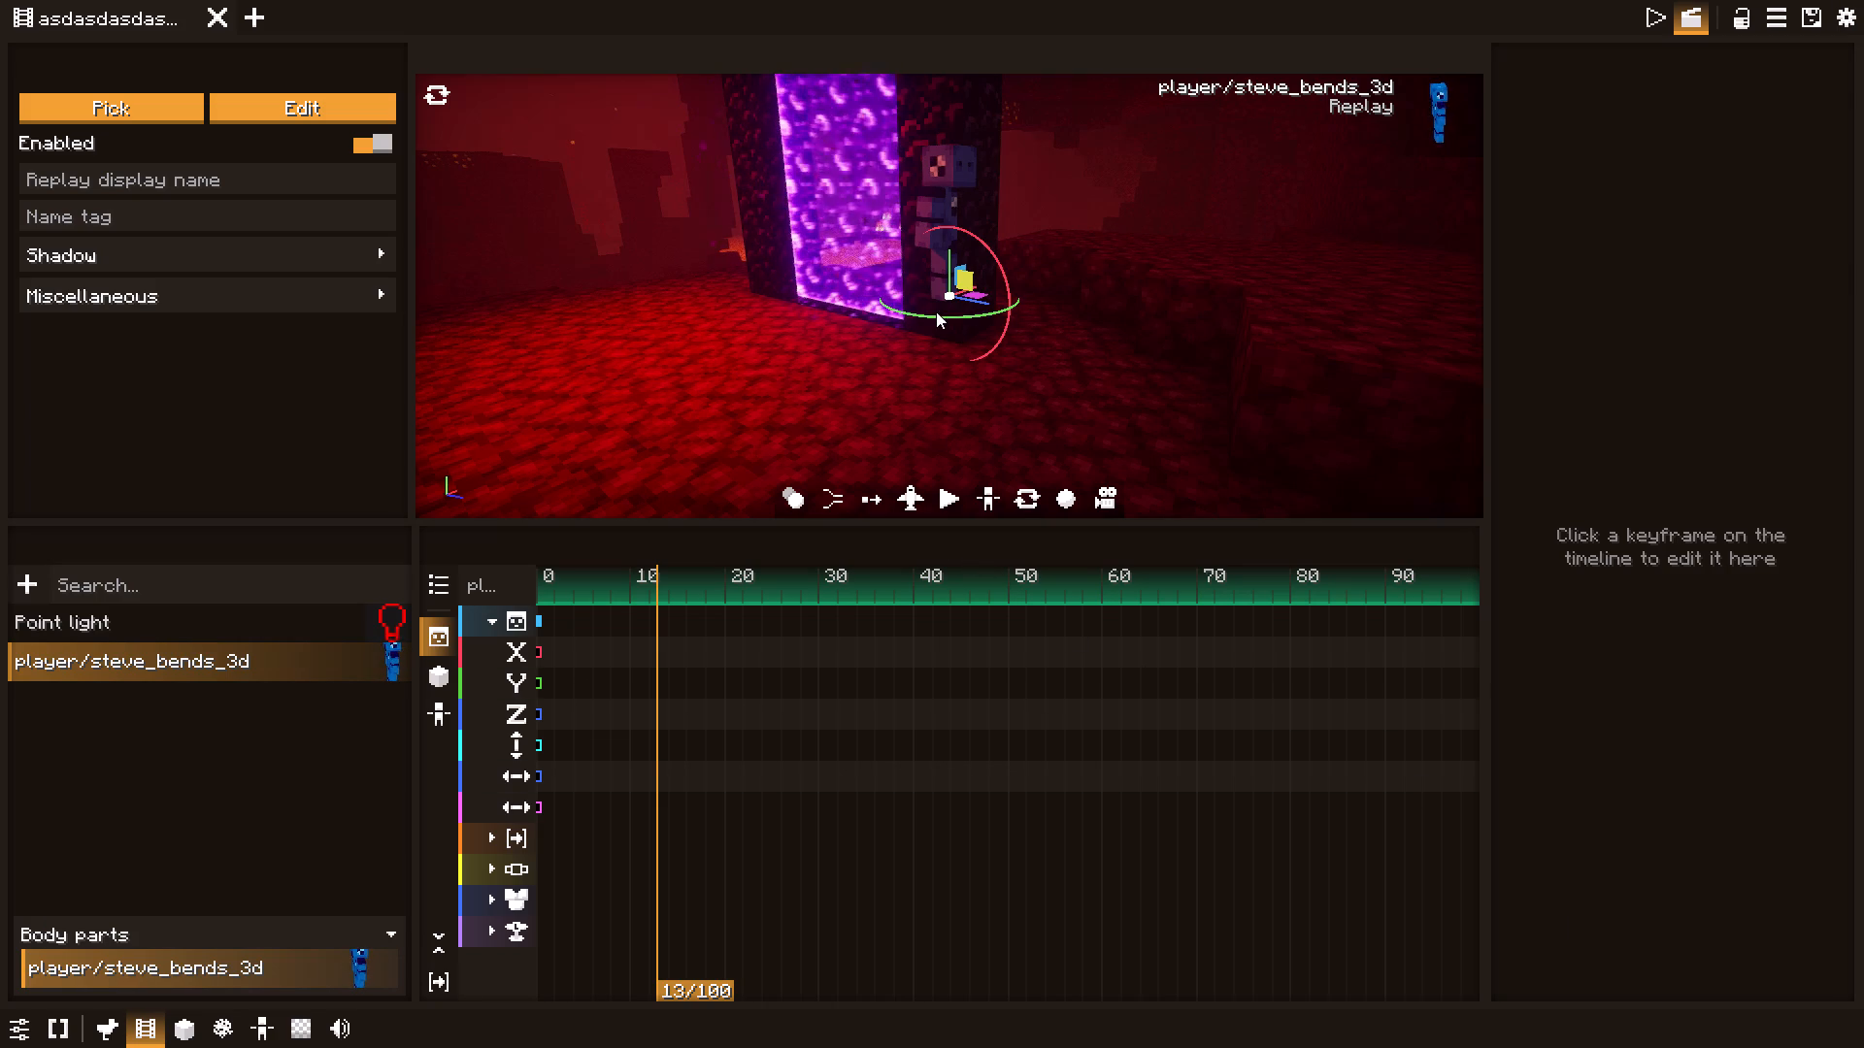
# At tick 13, move the blue character onto the ground in front of the portal and rotate it about its vertical axis.
pyautogui.moveTo(952, 294); pyautogui.dragTo(773, 339)
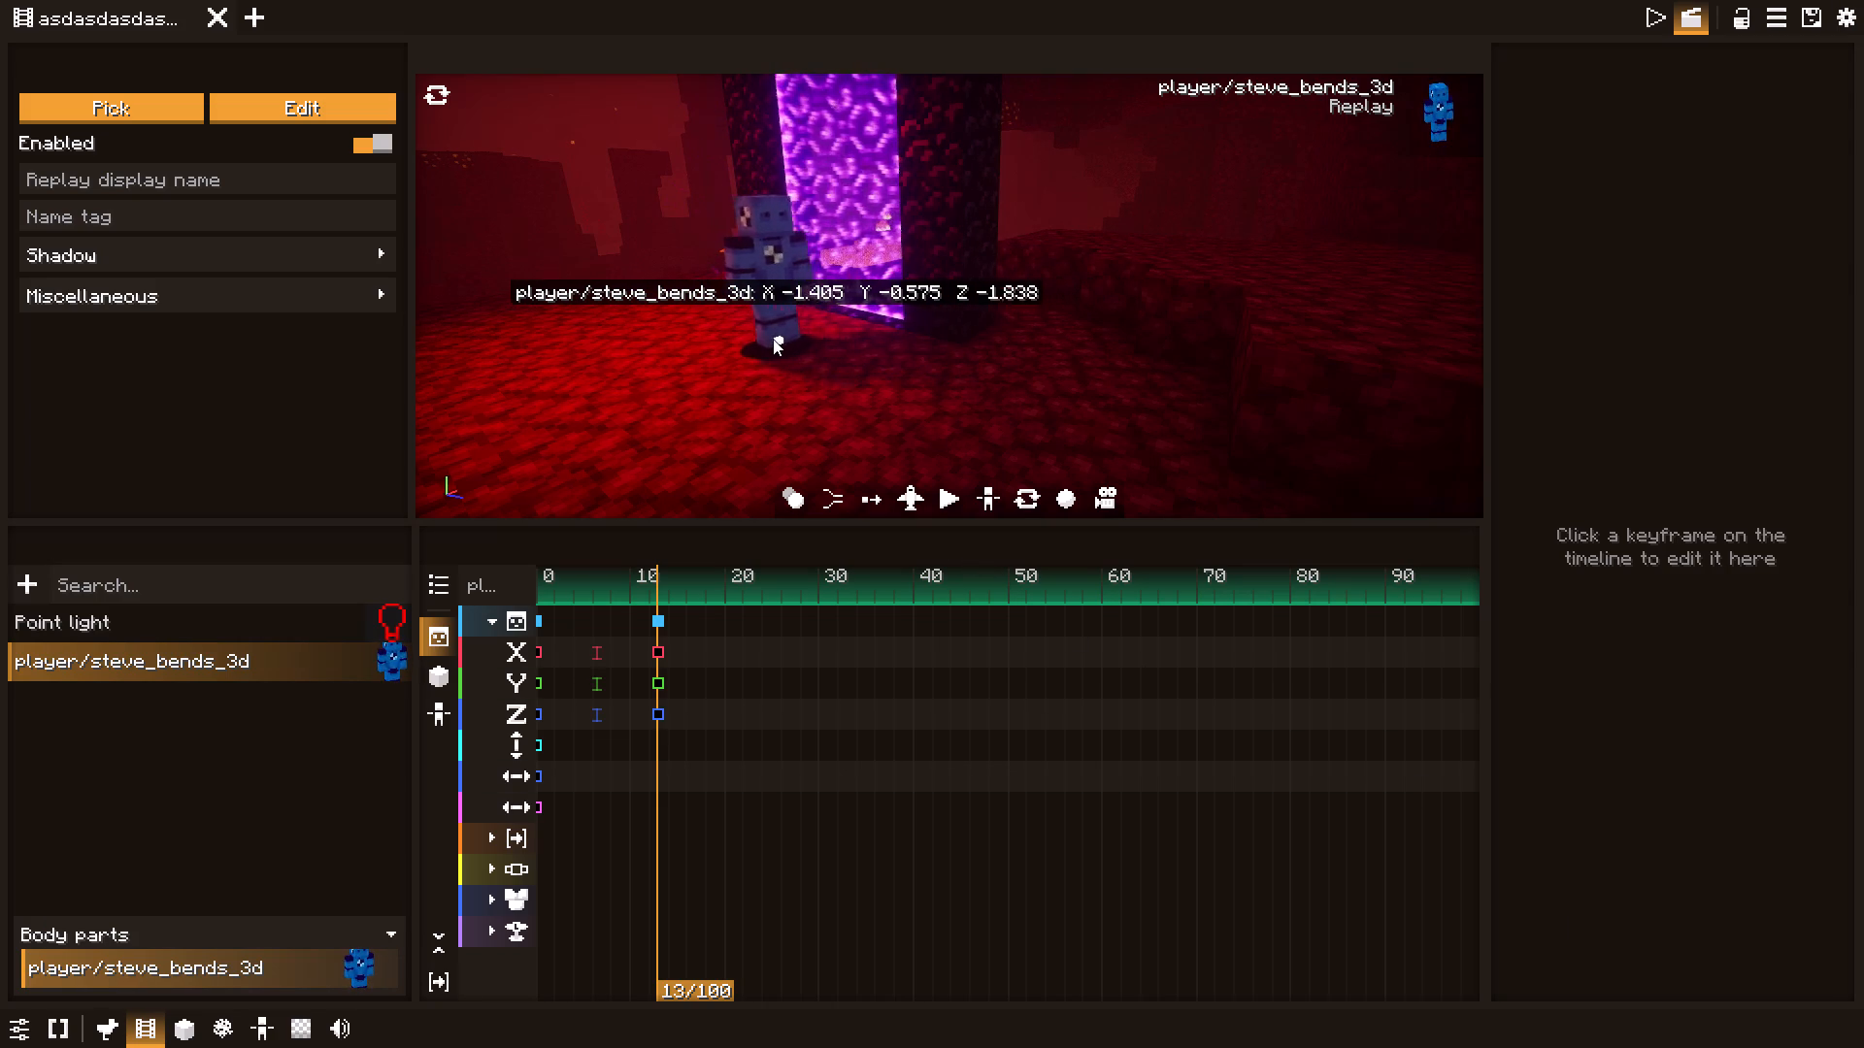
pyautogui.moveTo(773, 339); pyautogui.dragTo(714, 345)
pyautogui.moveTo(721, 375); pyautogui.dragTo(718, 376)
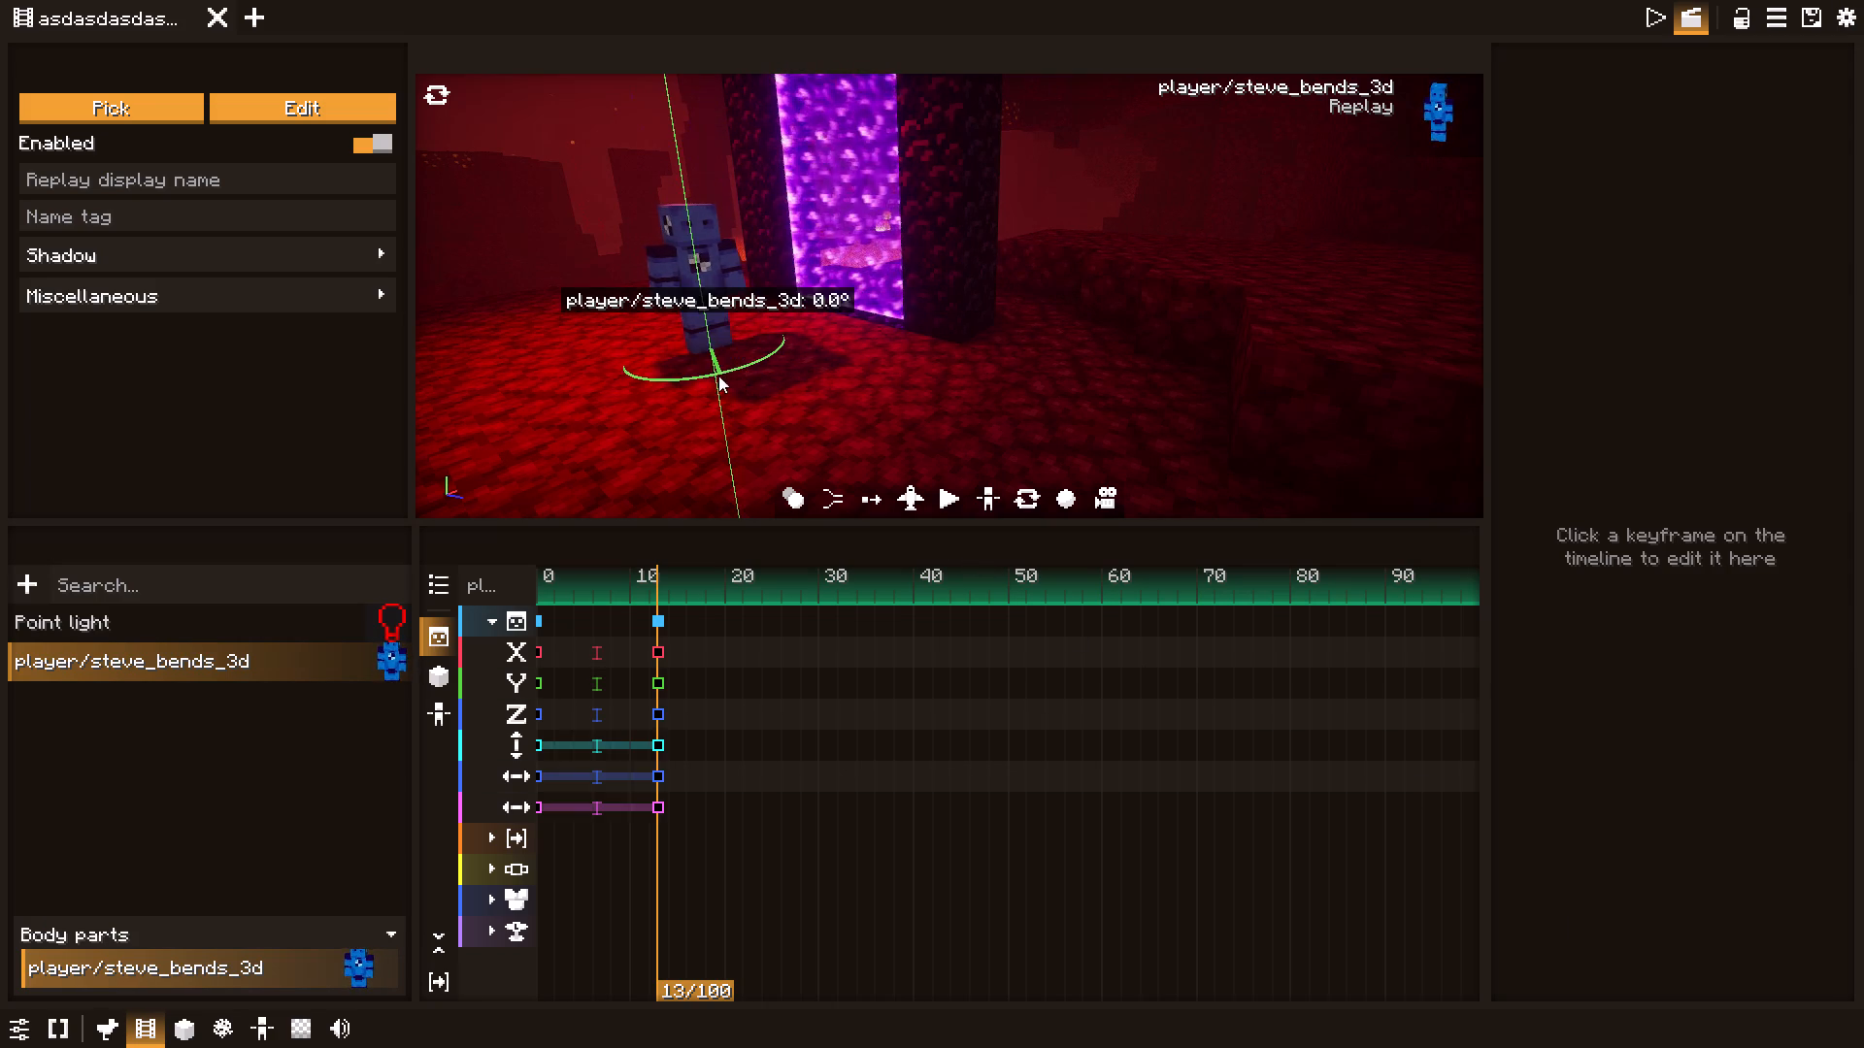
pyautogui.moveTo(718, 376); pyautogui.dragTo(641, 372)
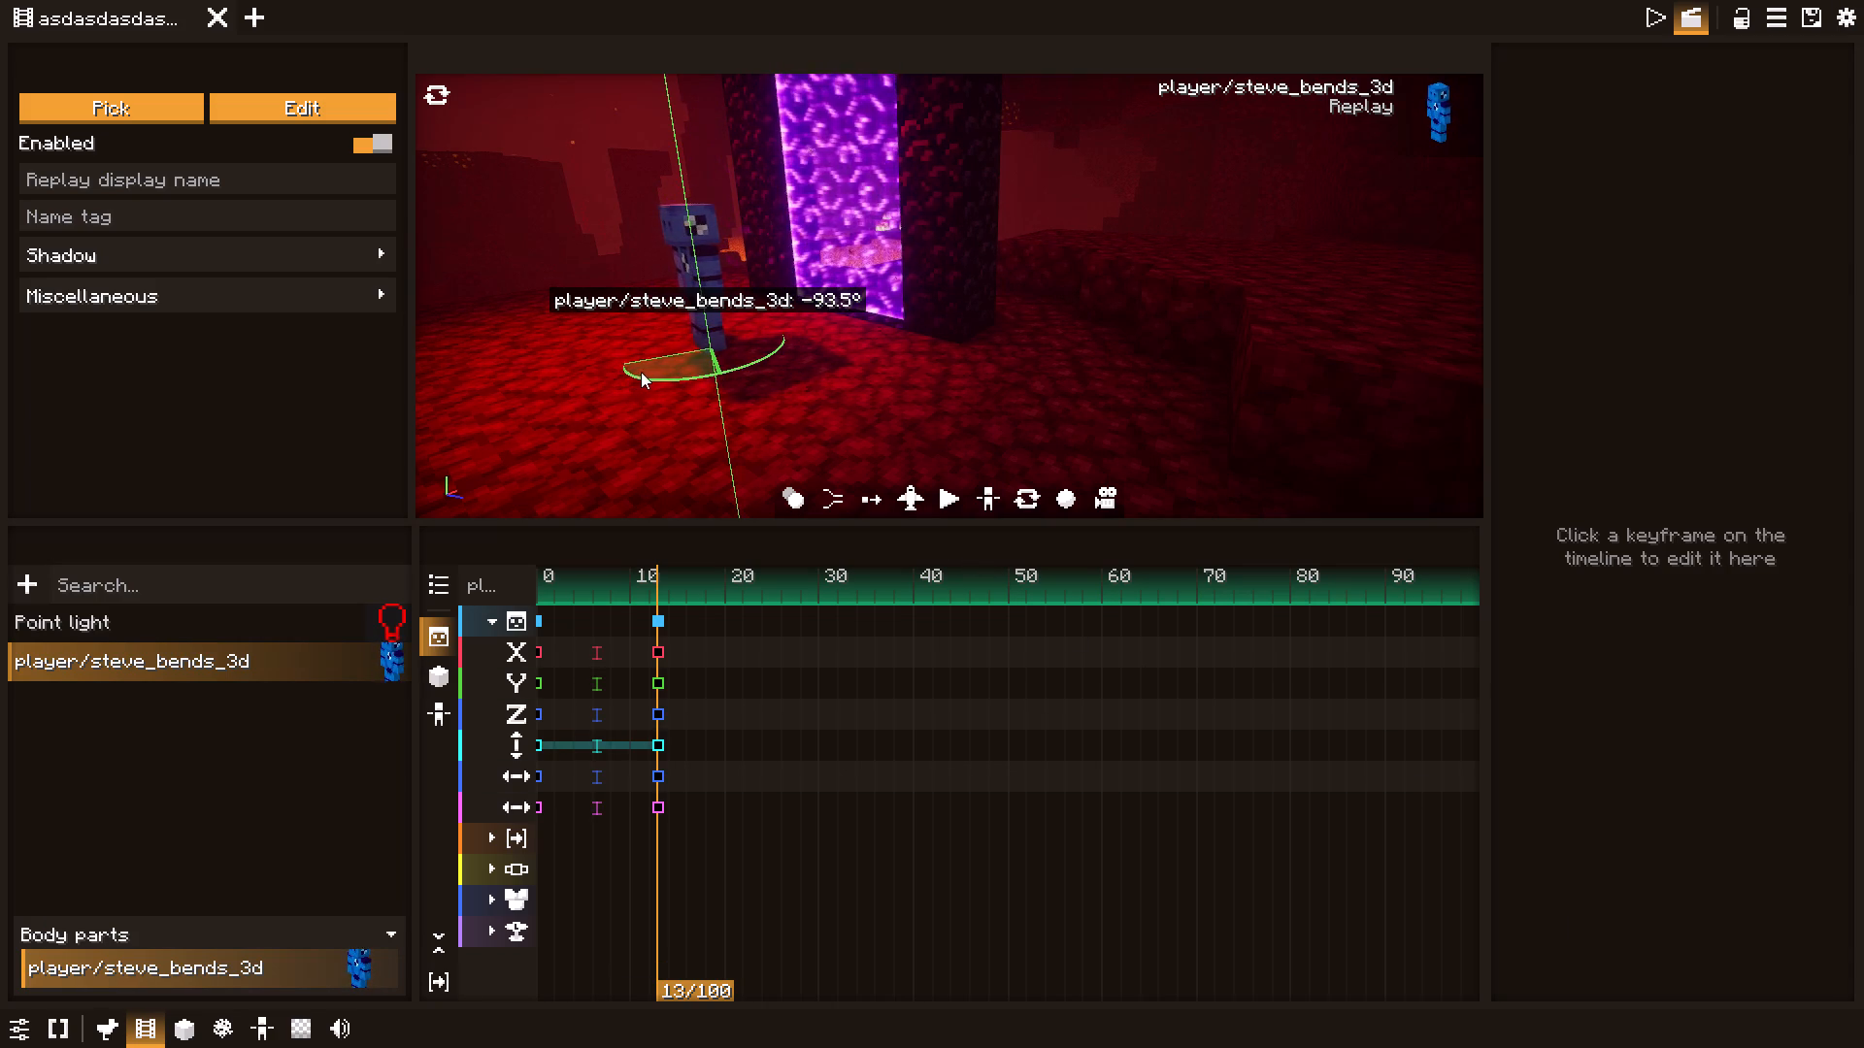
pyautogui.moveTo(641, 372); pyautogui.dragTo(664, 372)
# Reposition the blue character at tick 13 so it stands inside the nether portal, aligning it along the Z axis.
pyautogui.moveTo(709, 348); pyautogui.dragTo(718, 344)
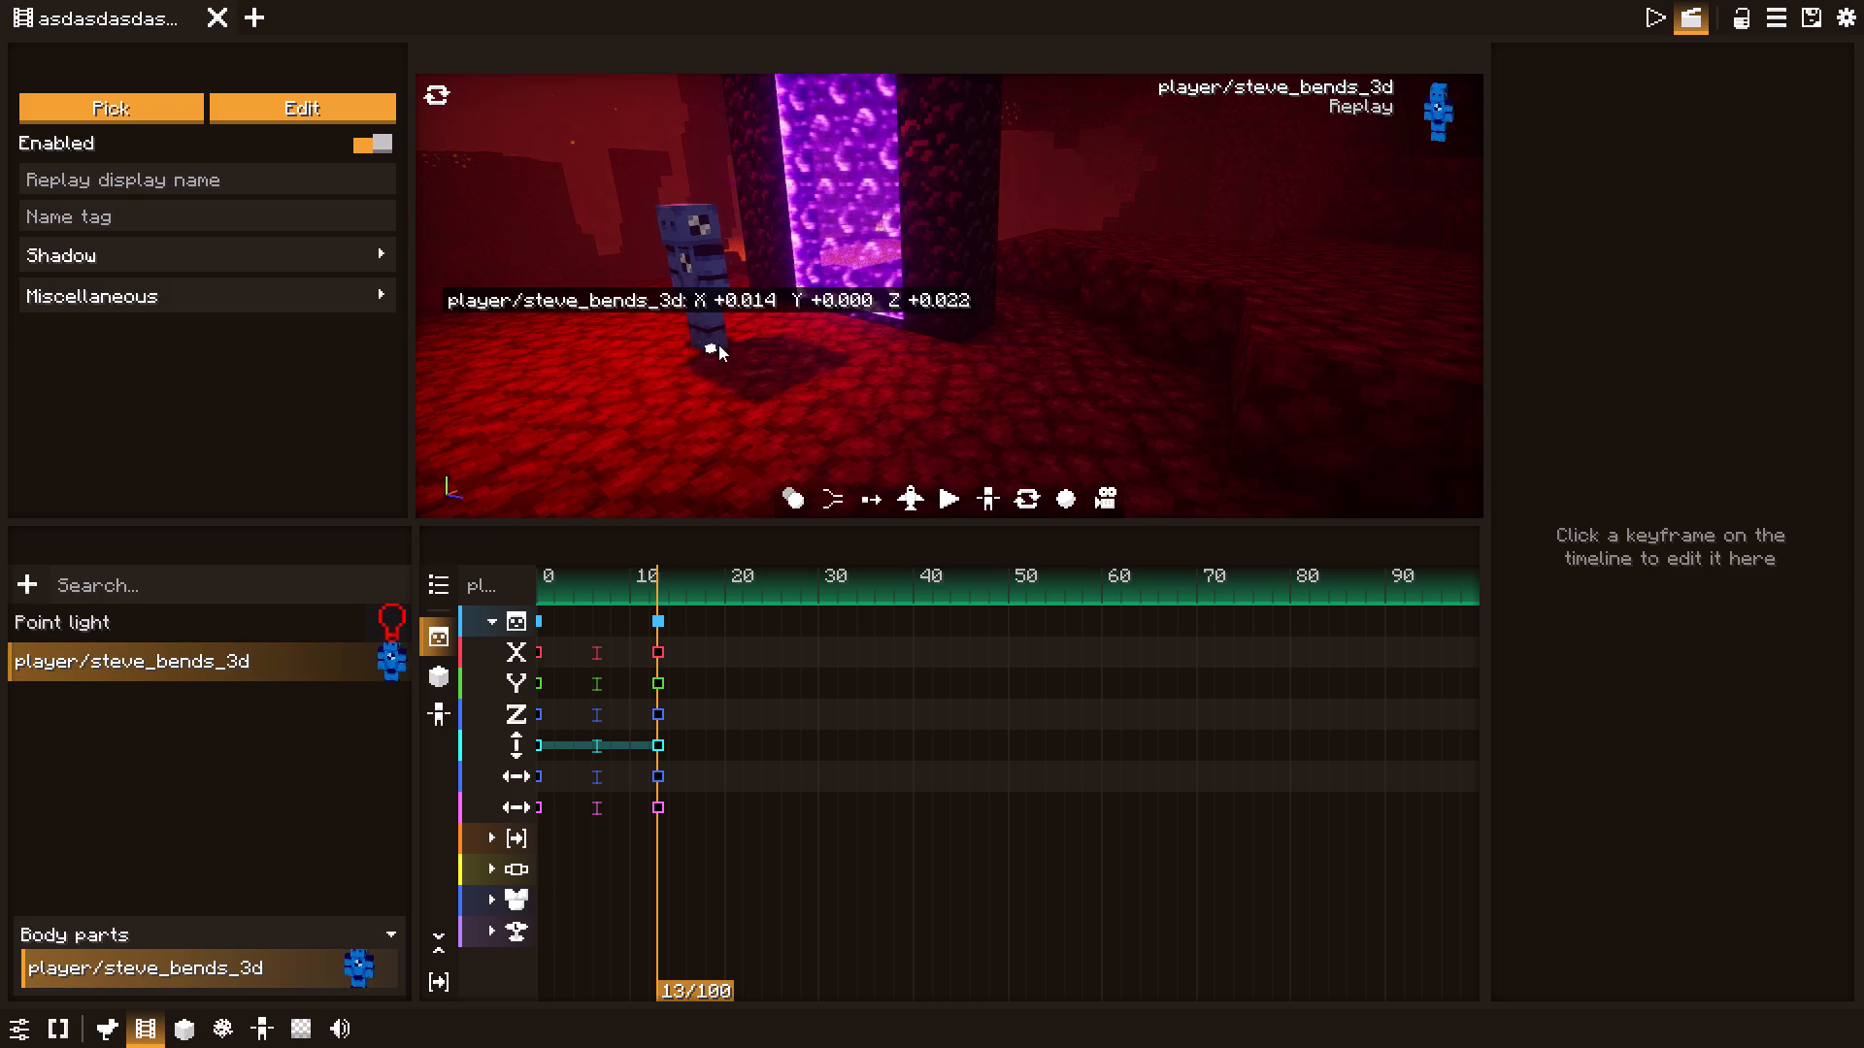
pyautogui.moveTo(718, 344); pyautogui.dragTo(824, 344)
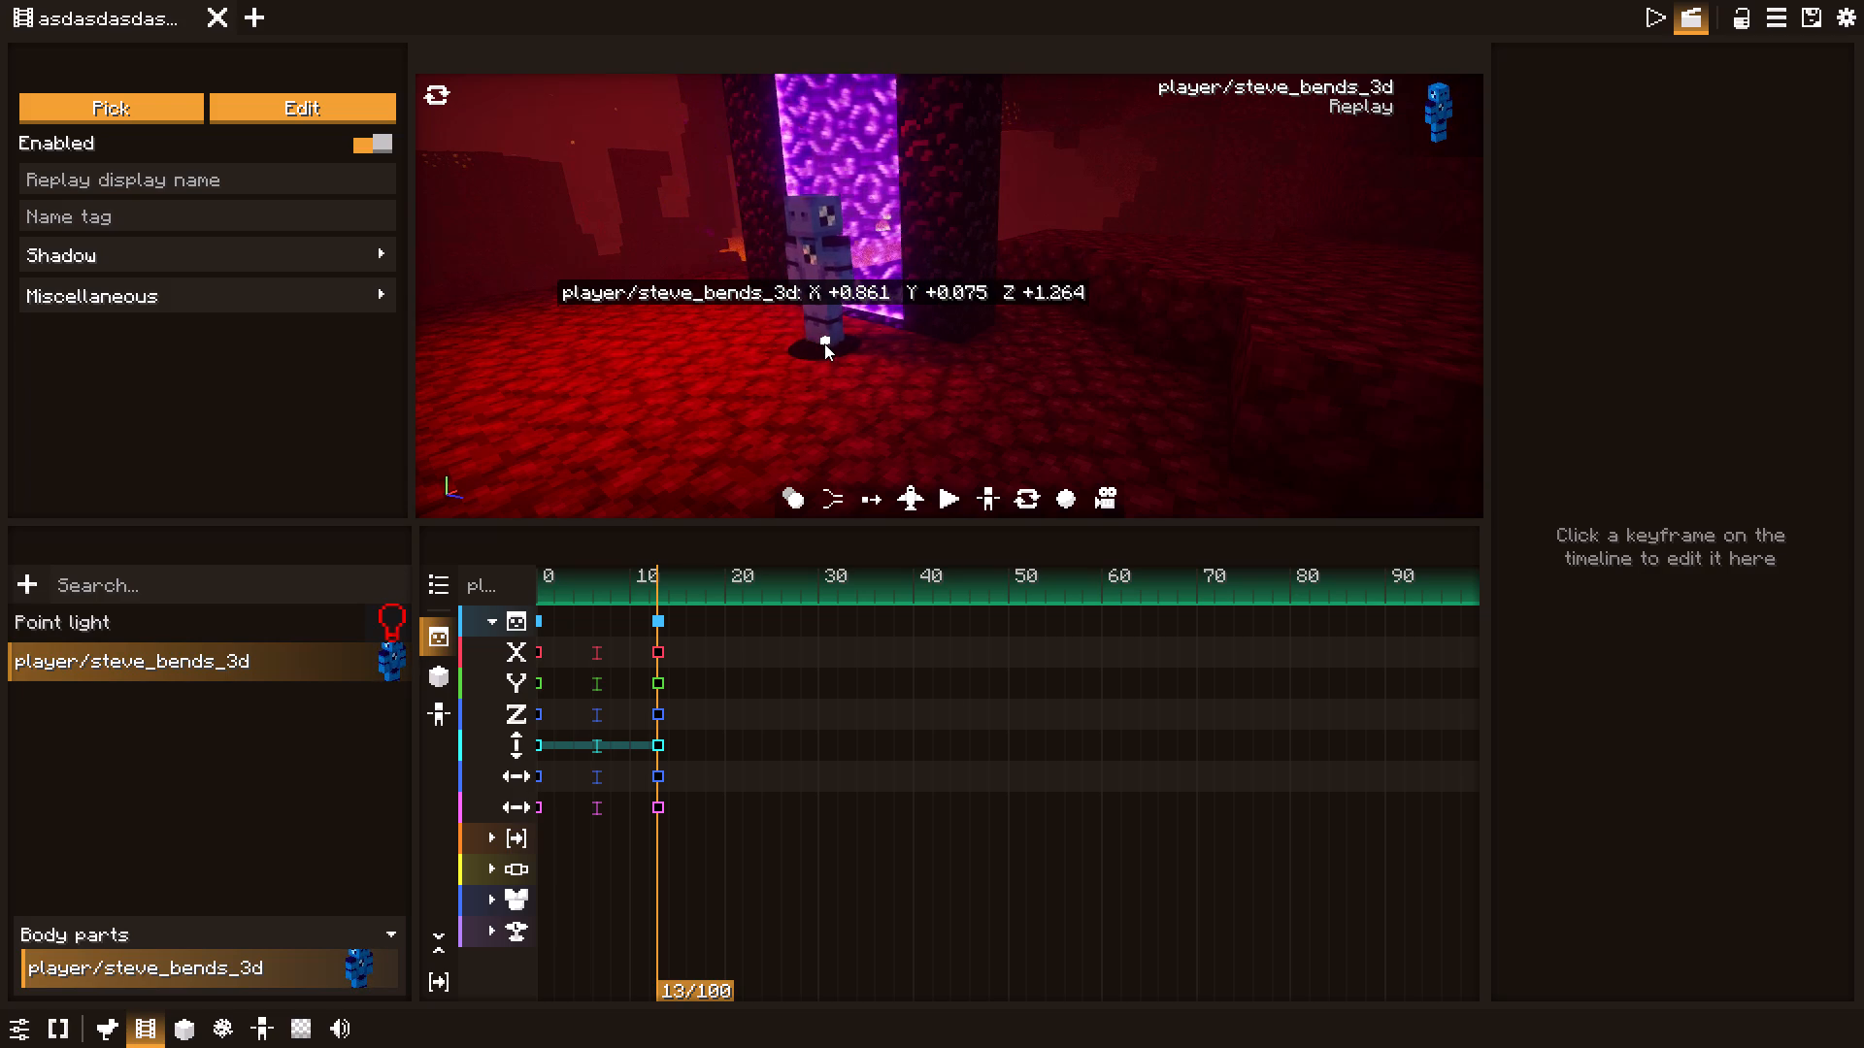
pyautogui.moveTo(824, 344); pyautogui.dragTo(824, 345)
pyautogui.moveTo(824, 345); pyautogui.dragTo(848, 290)
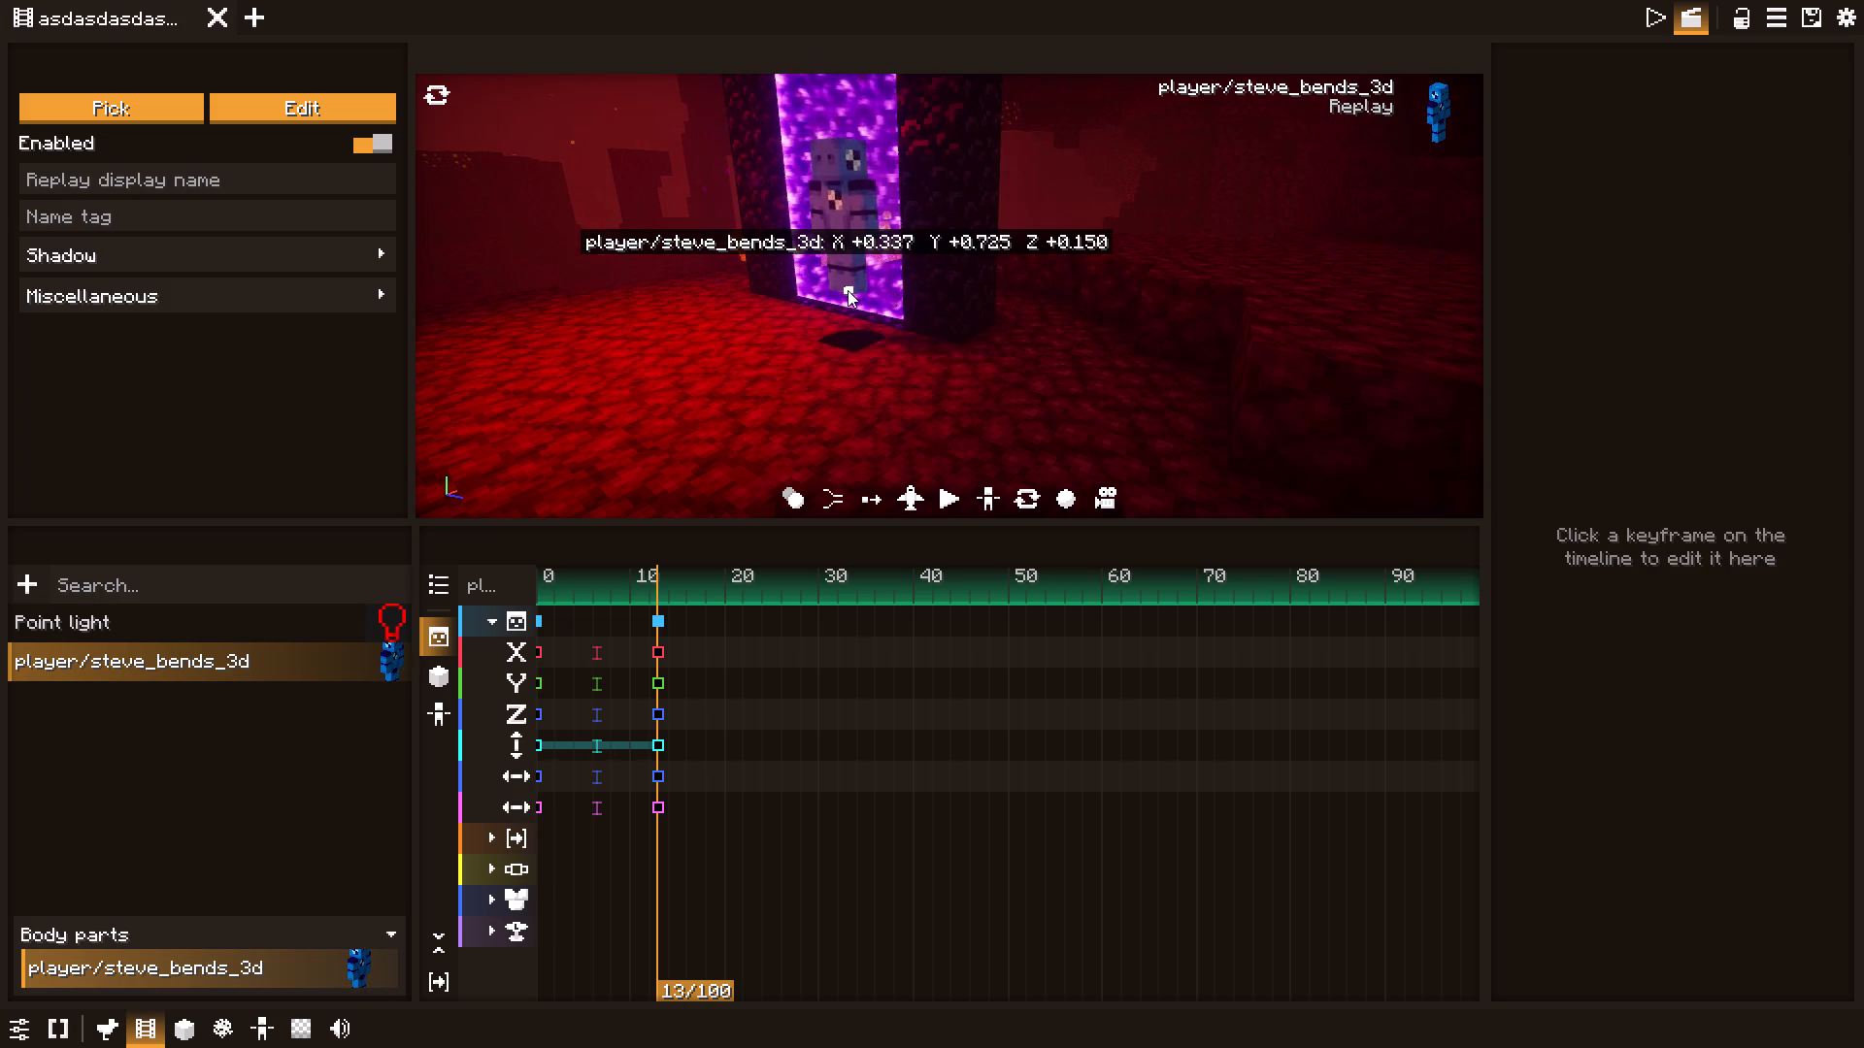
pyautogui.moveTo(848, 290); pyautogui.dragTo(798, 345)
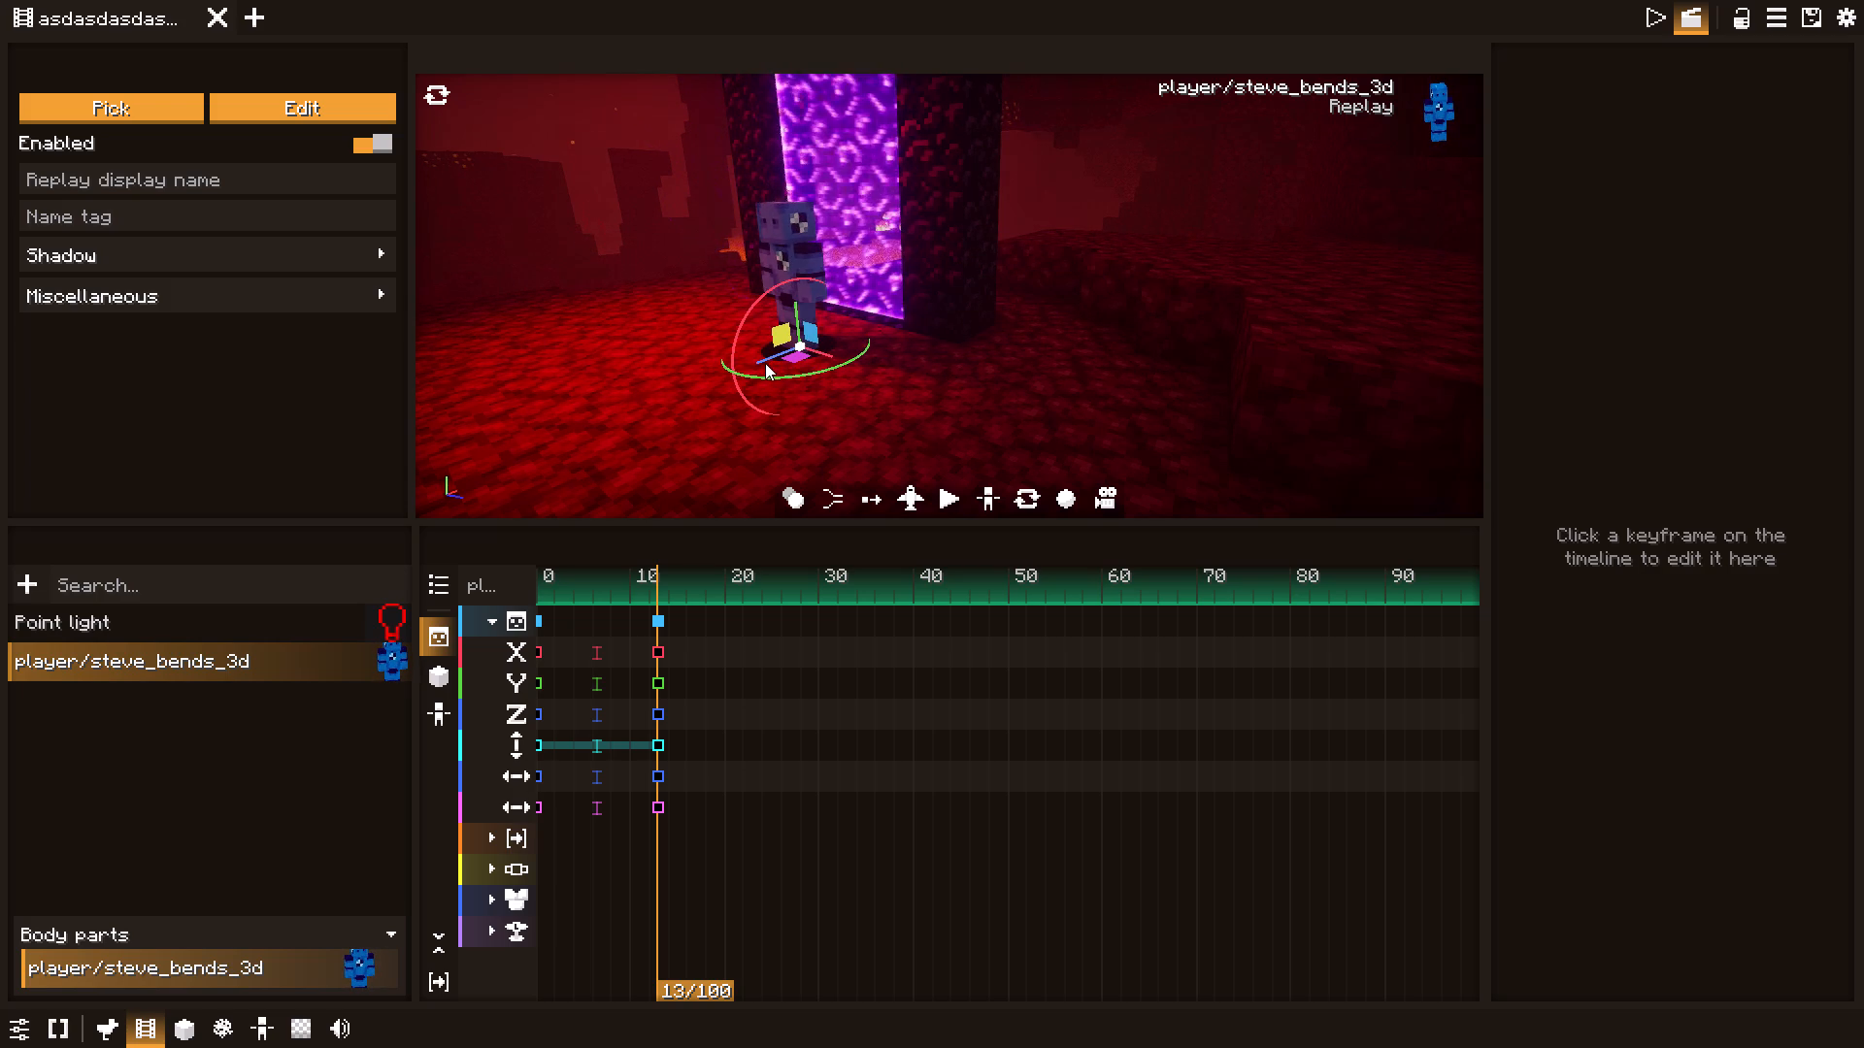
pyautogui.moveTo(763, 358); pyautogui.dragTo(850, 317)
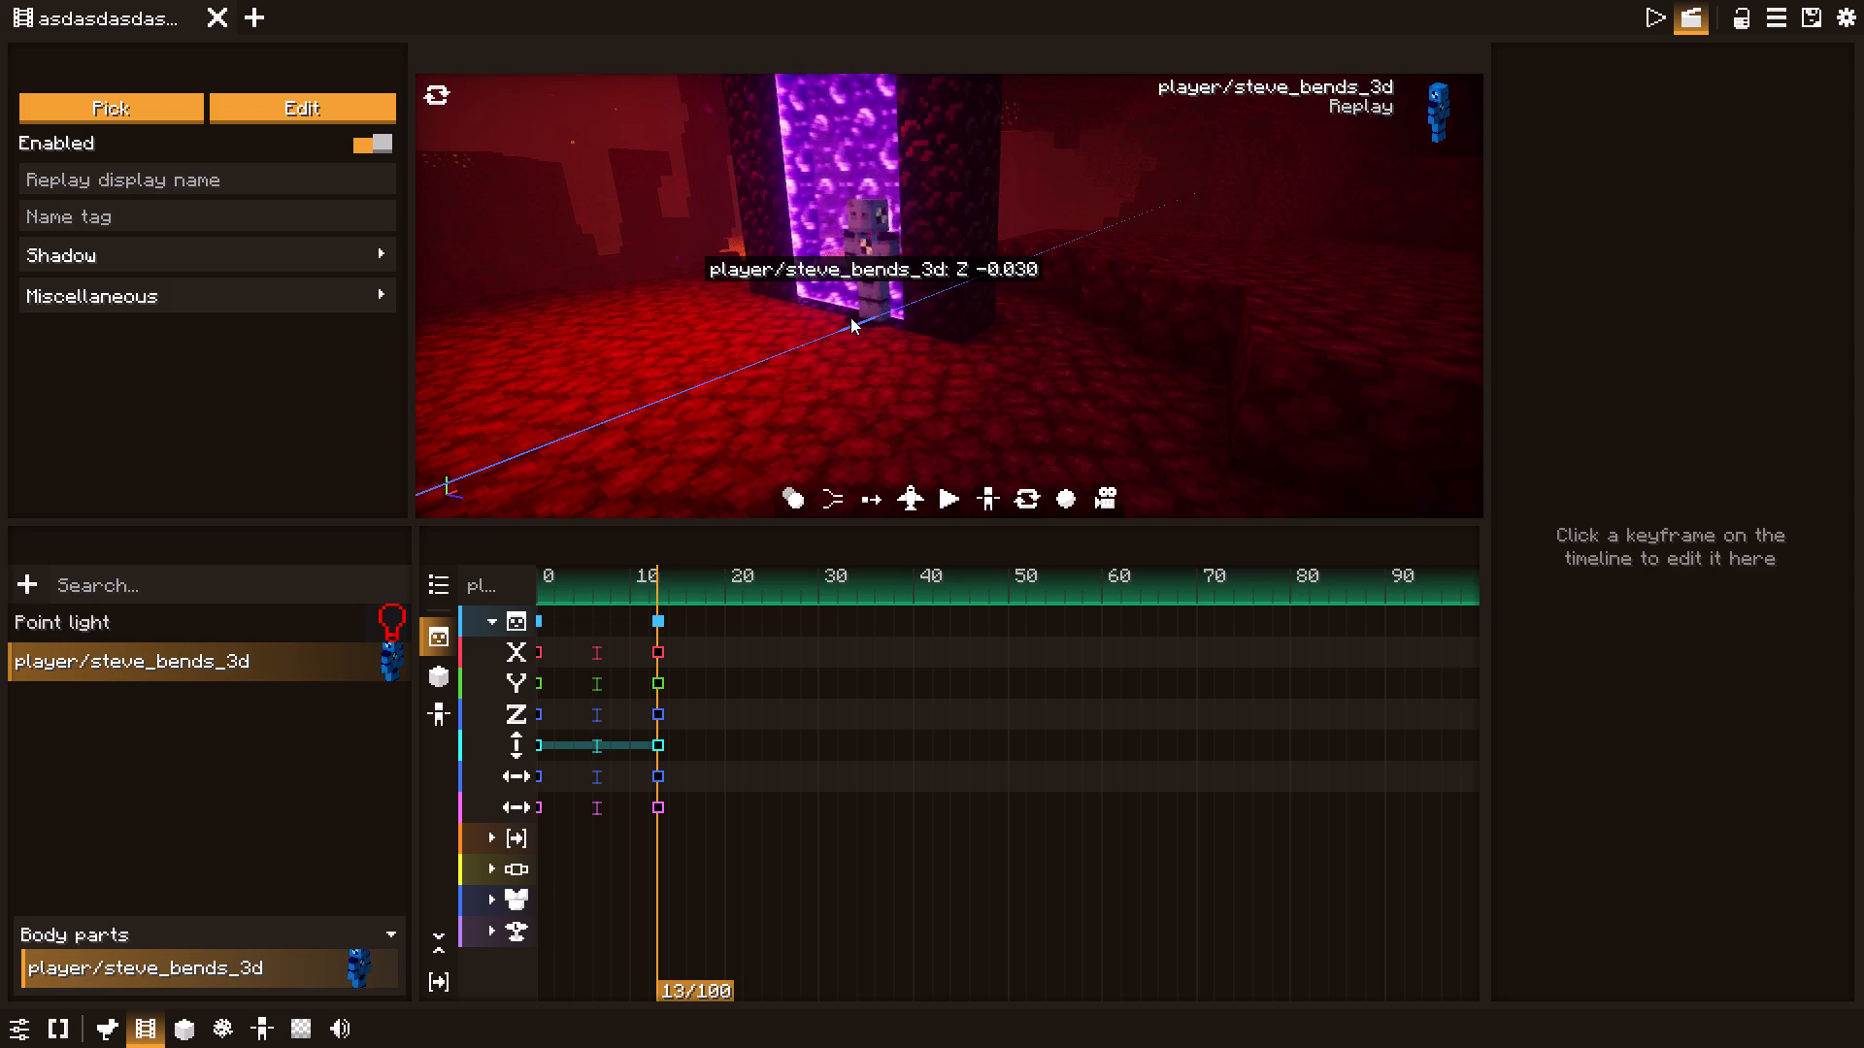
pyautogui.moveTo(850, 317); pyautogui.dragTo(862, 311)
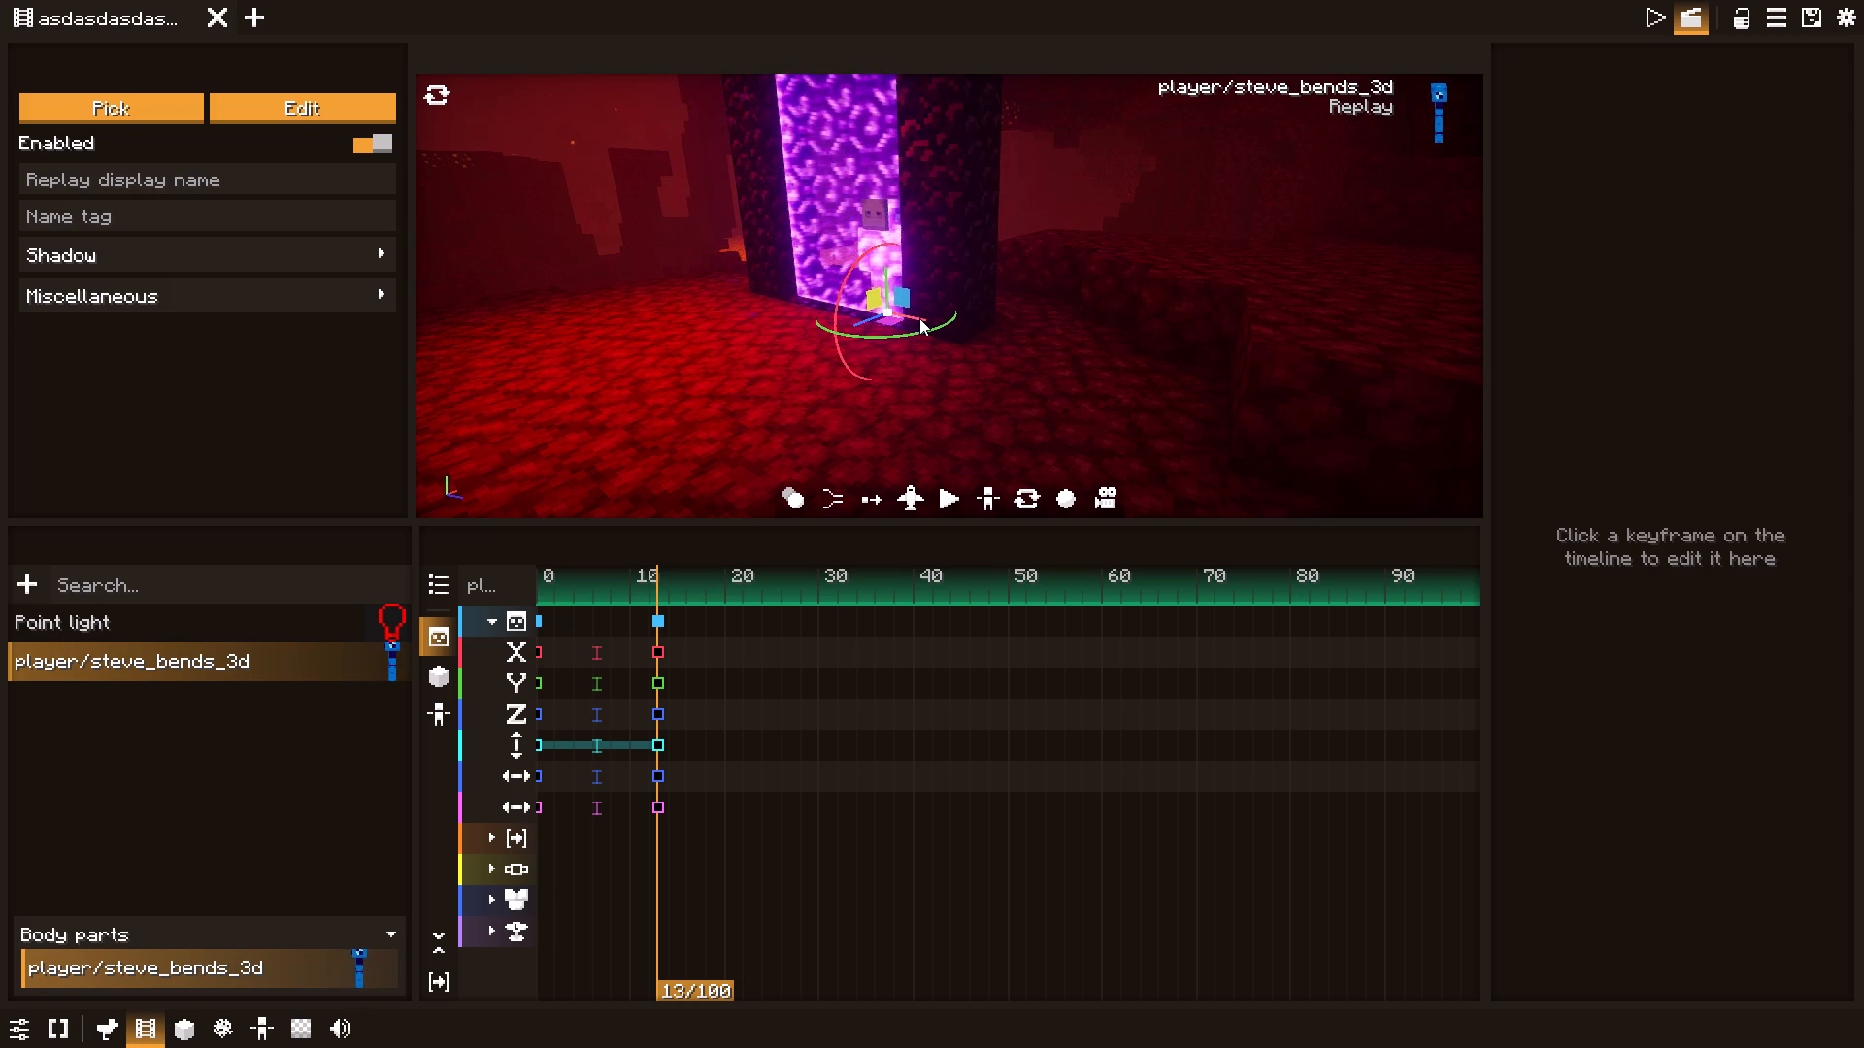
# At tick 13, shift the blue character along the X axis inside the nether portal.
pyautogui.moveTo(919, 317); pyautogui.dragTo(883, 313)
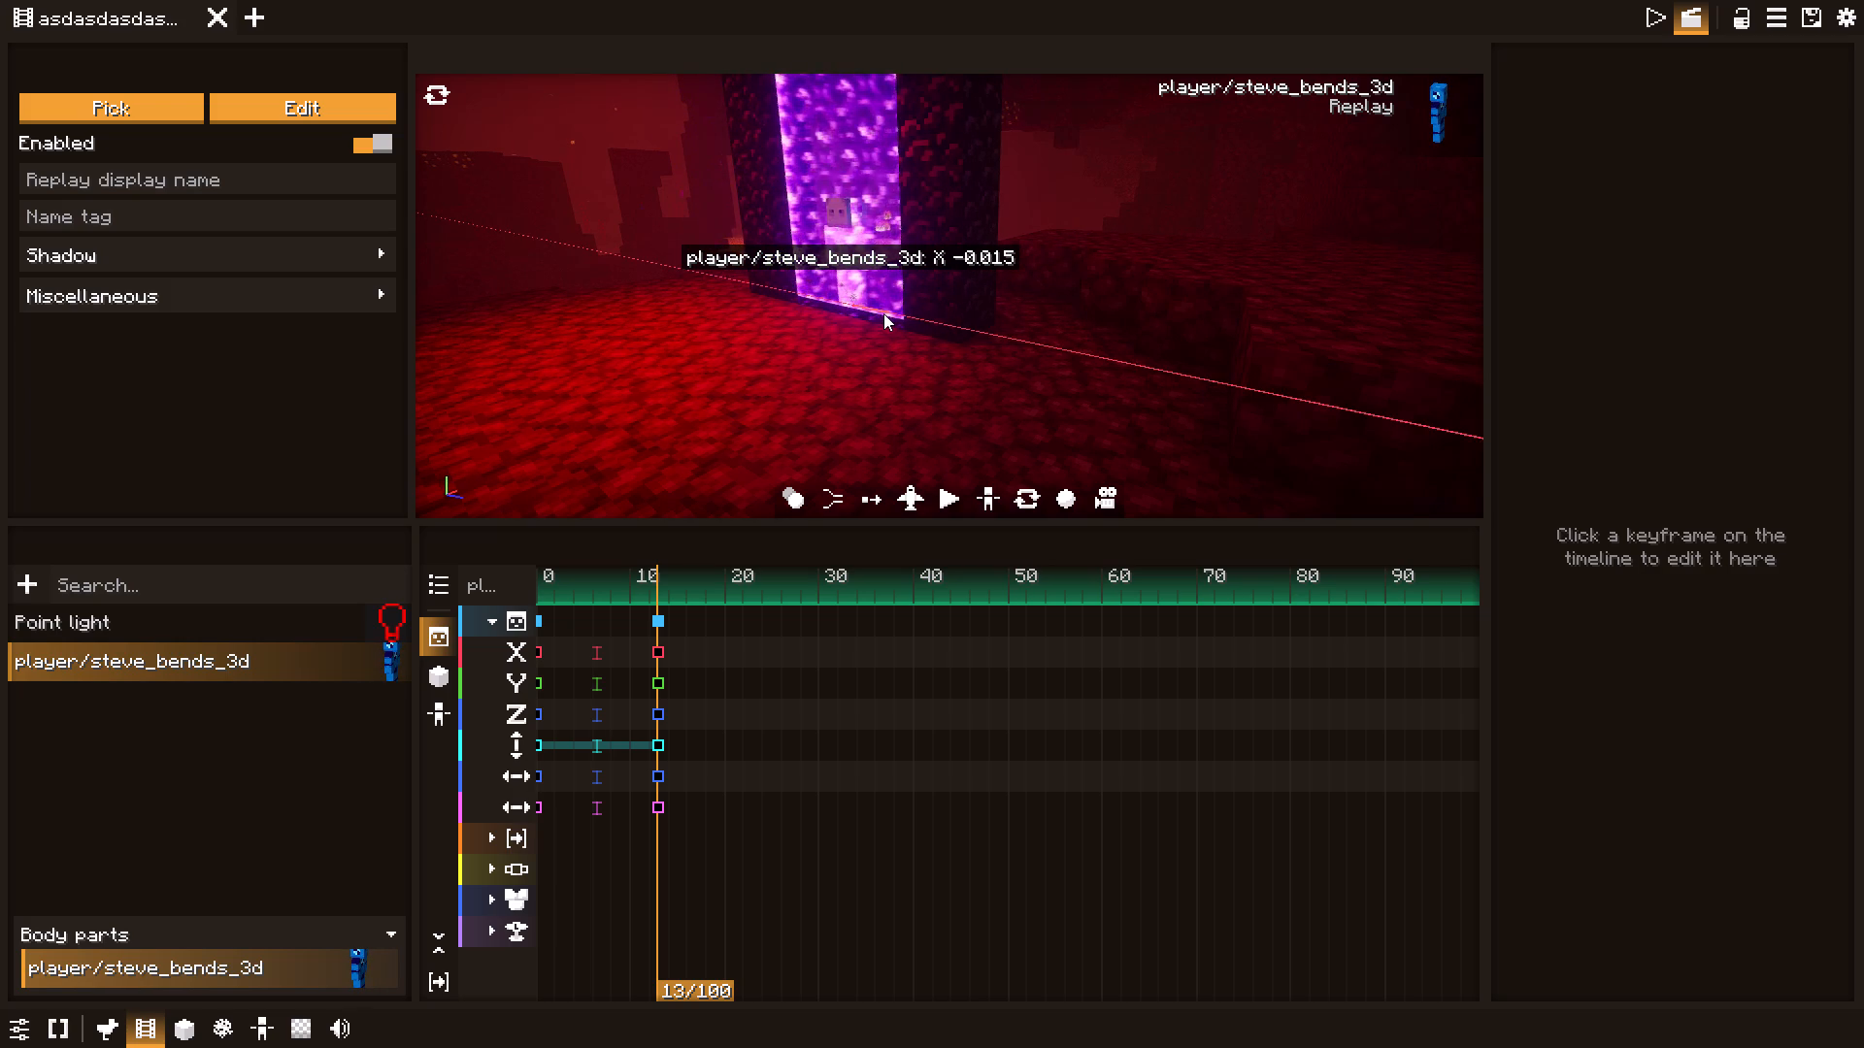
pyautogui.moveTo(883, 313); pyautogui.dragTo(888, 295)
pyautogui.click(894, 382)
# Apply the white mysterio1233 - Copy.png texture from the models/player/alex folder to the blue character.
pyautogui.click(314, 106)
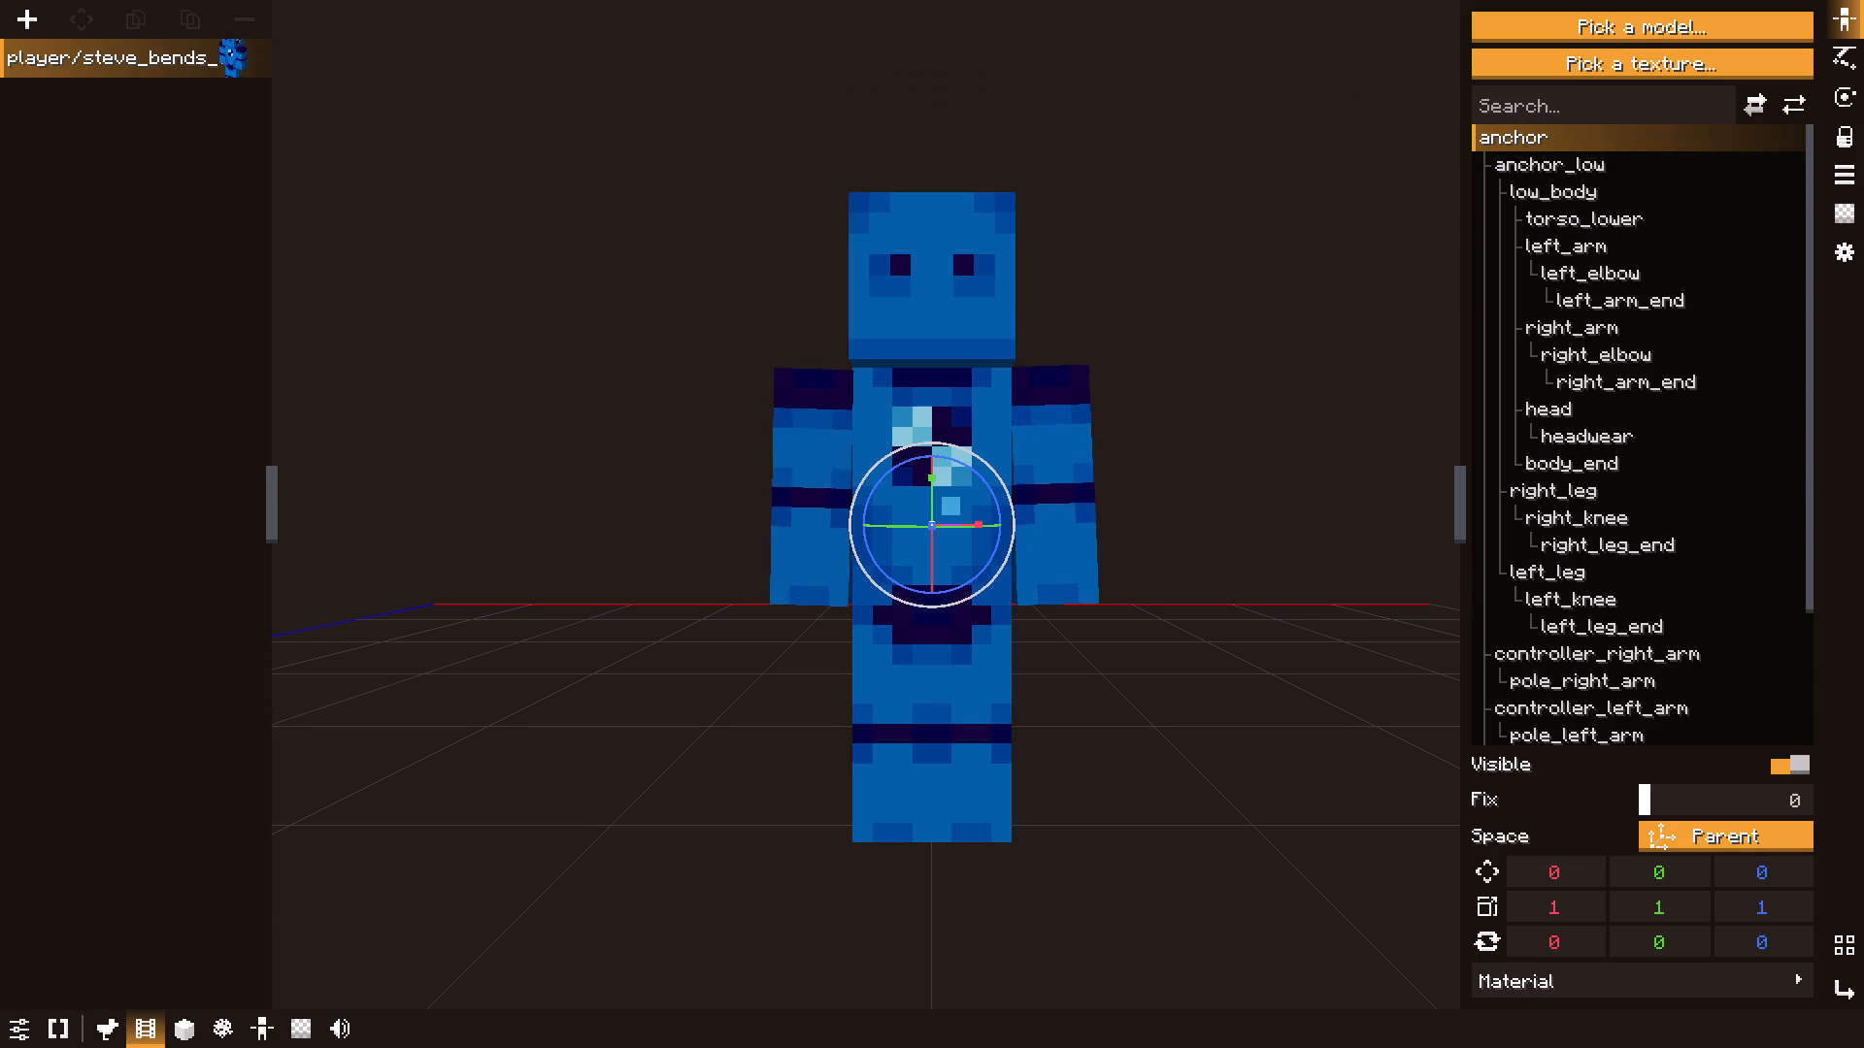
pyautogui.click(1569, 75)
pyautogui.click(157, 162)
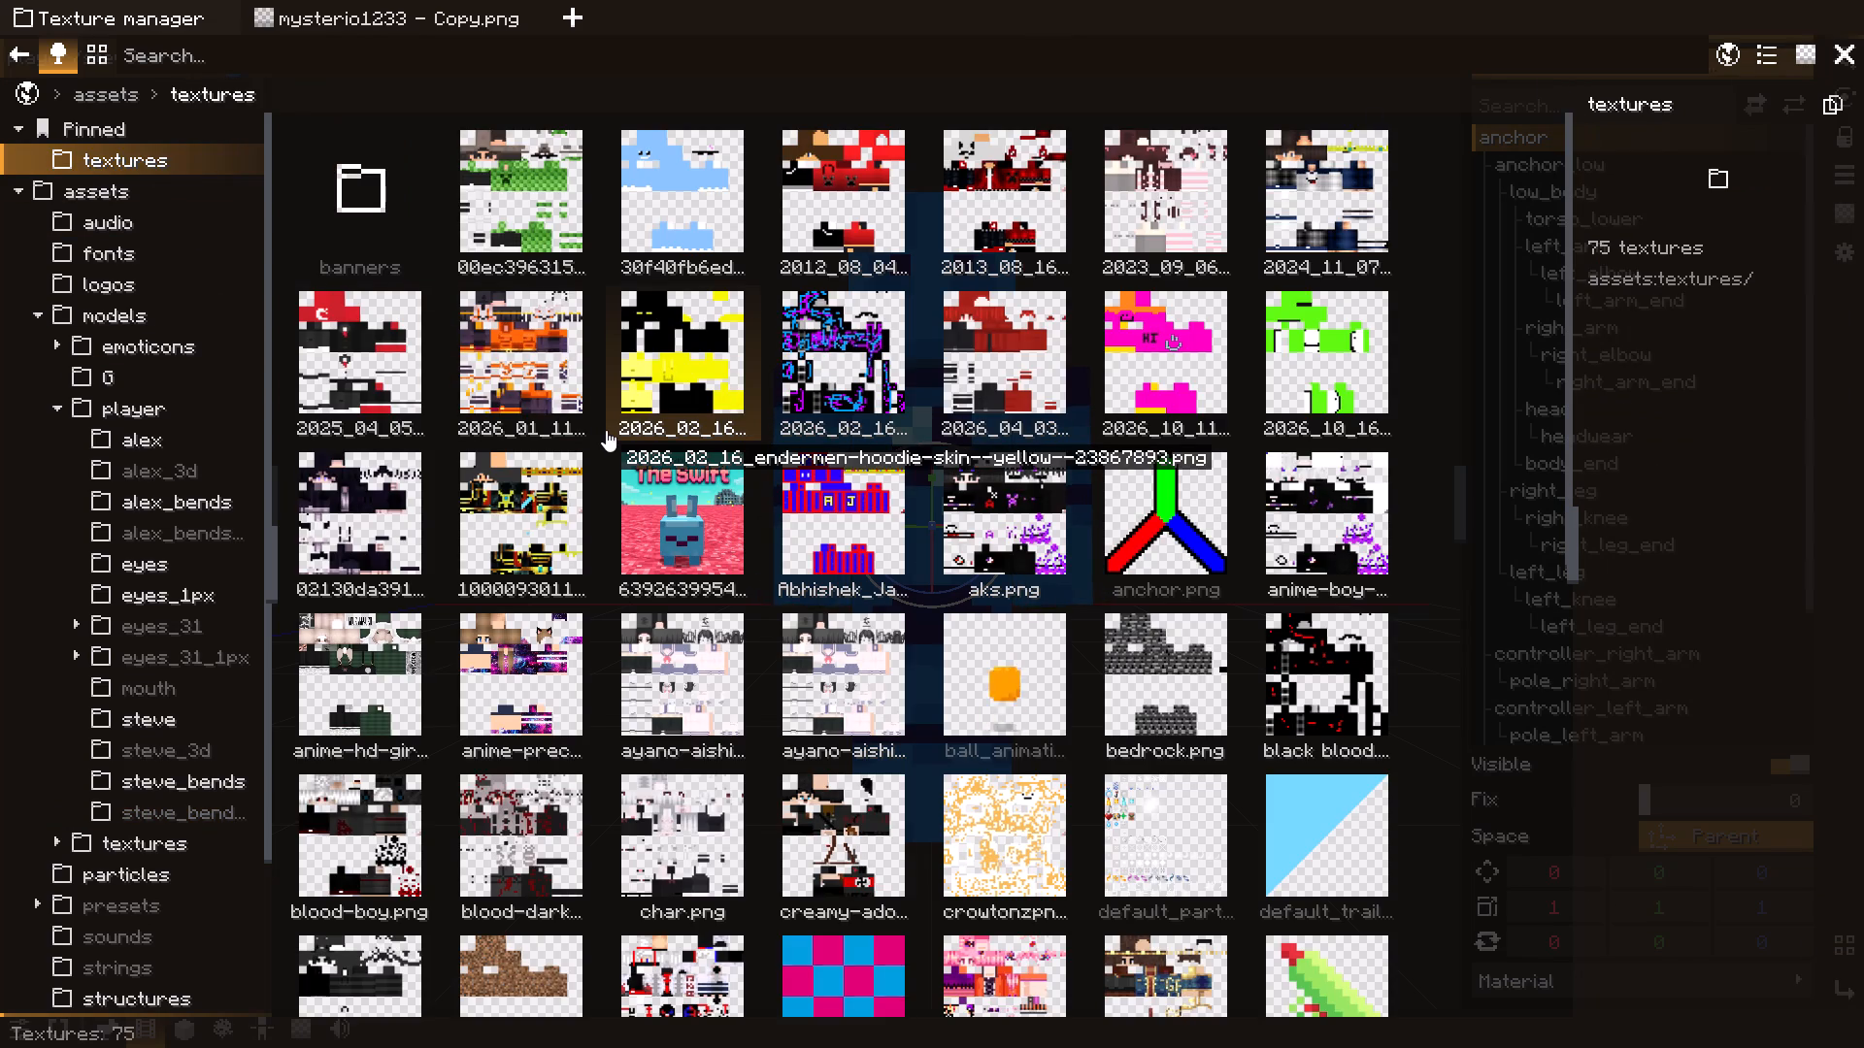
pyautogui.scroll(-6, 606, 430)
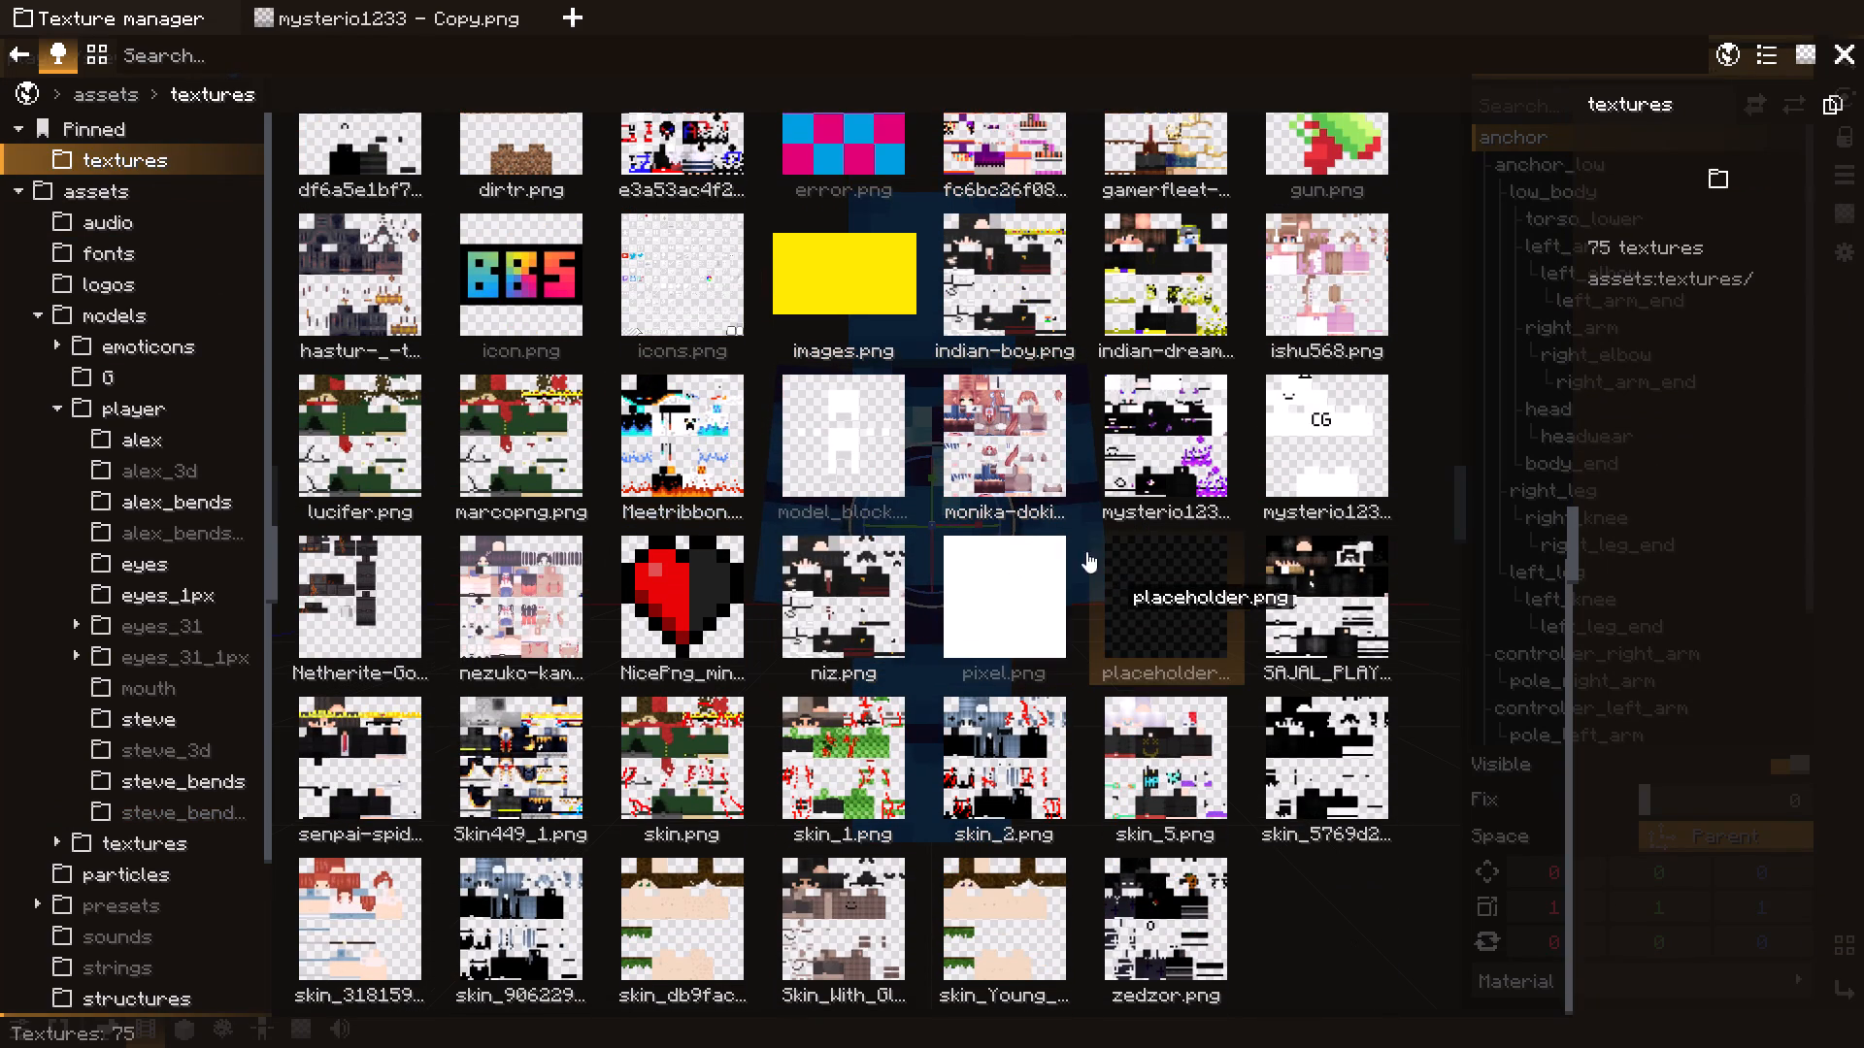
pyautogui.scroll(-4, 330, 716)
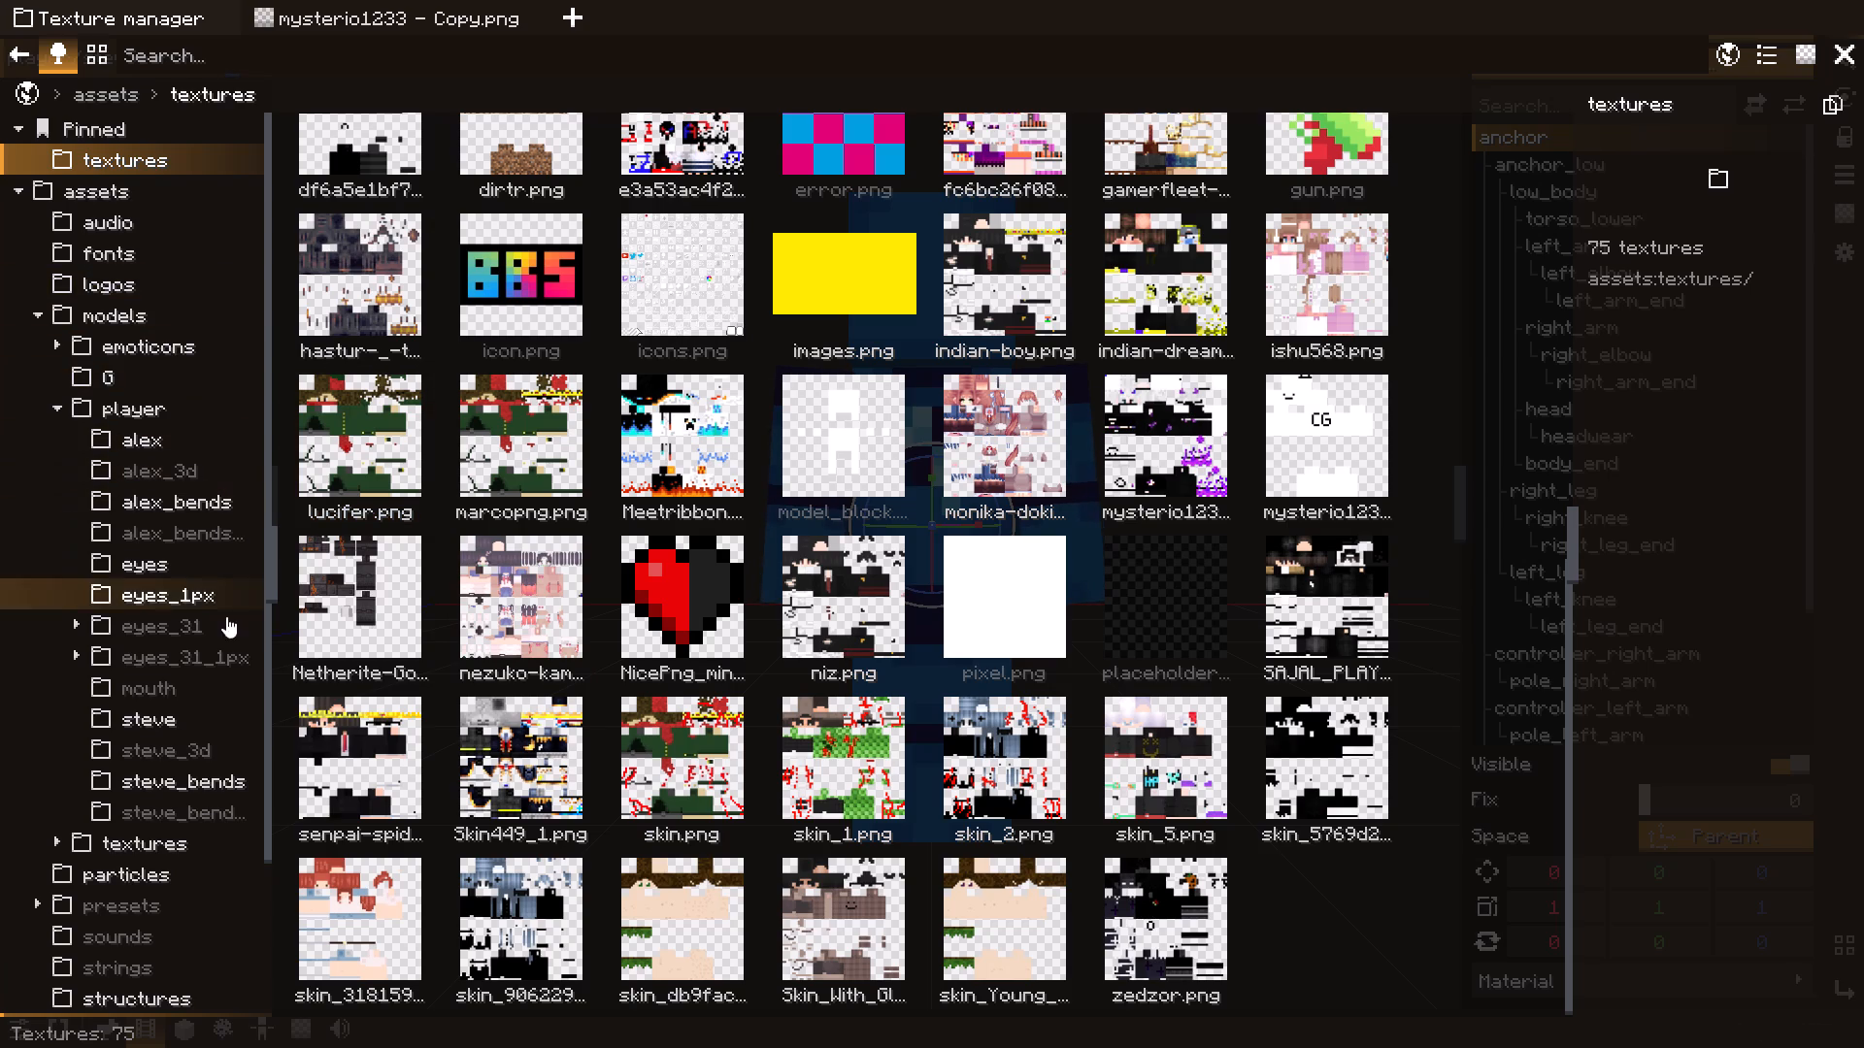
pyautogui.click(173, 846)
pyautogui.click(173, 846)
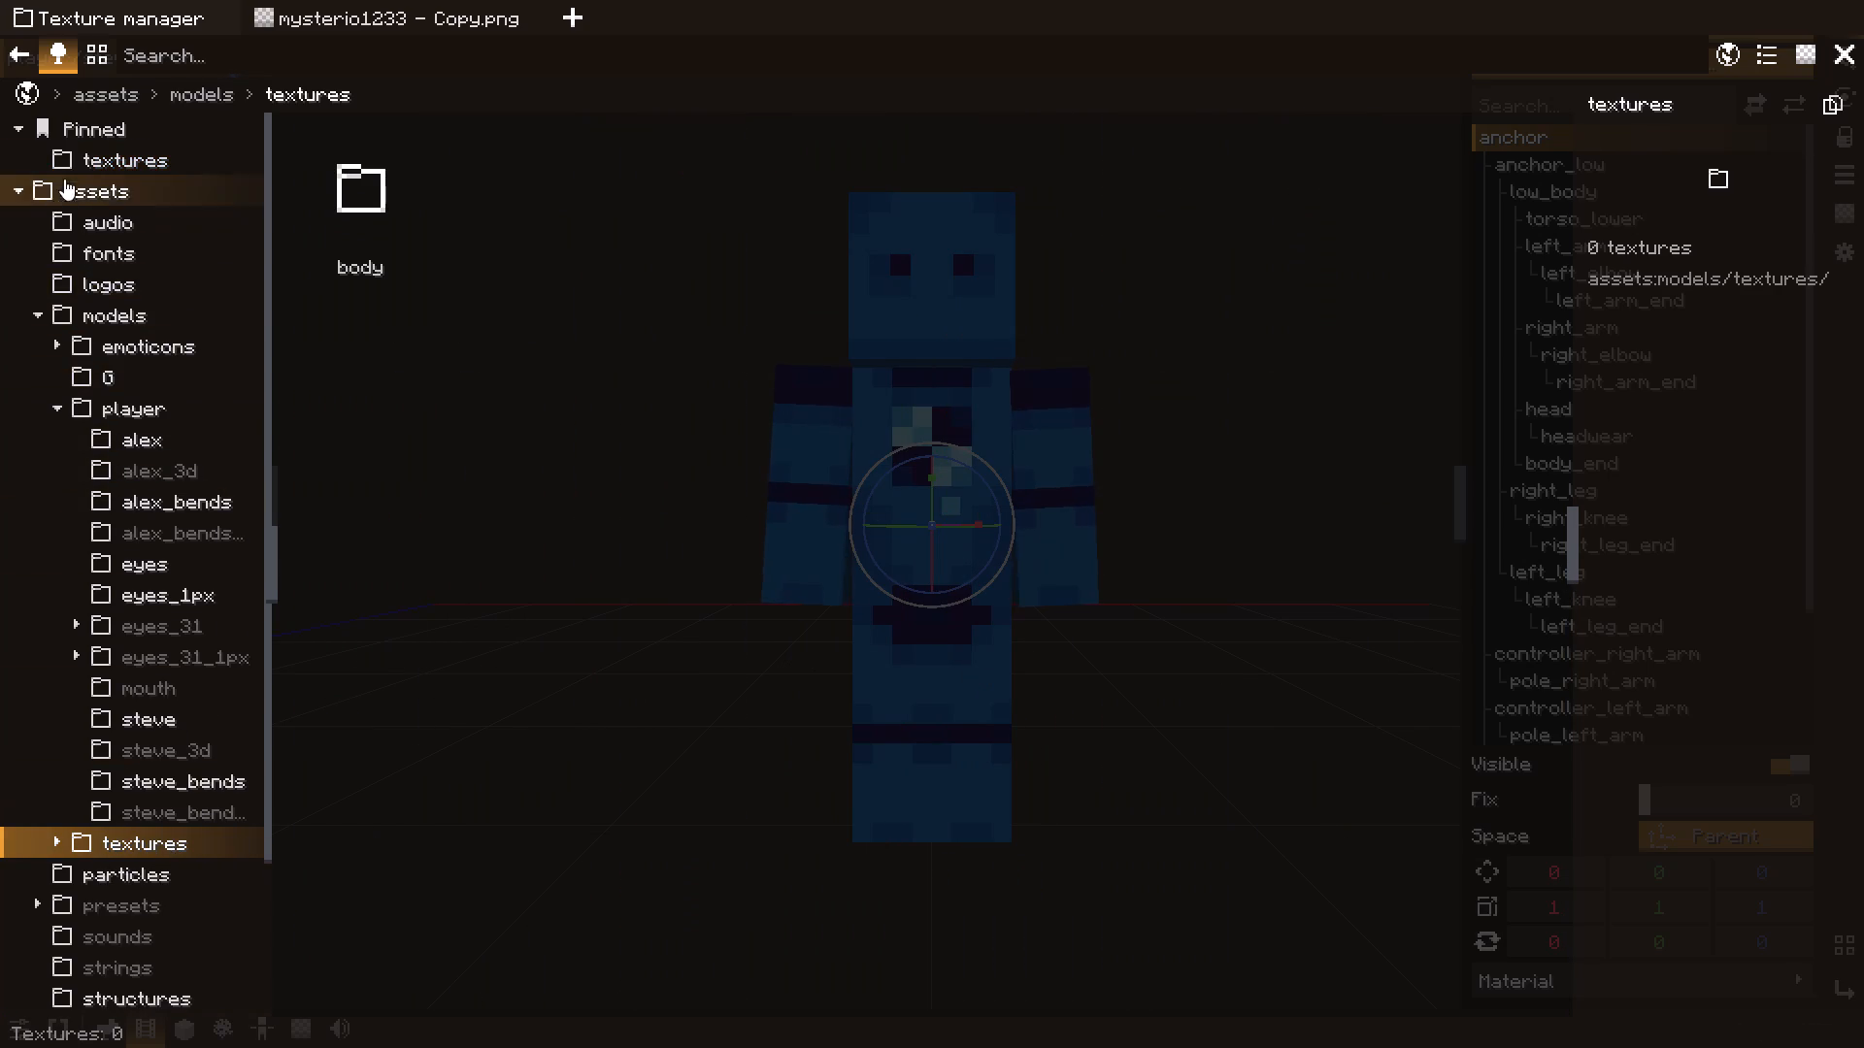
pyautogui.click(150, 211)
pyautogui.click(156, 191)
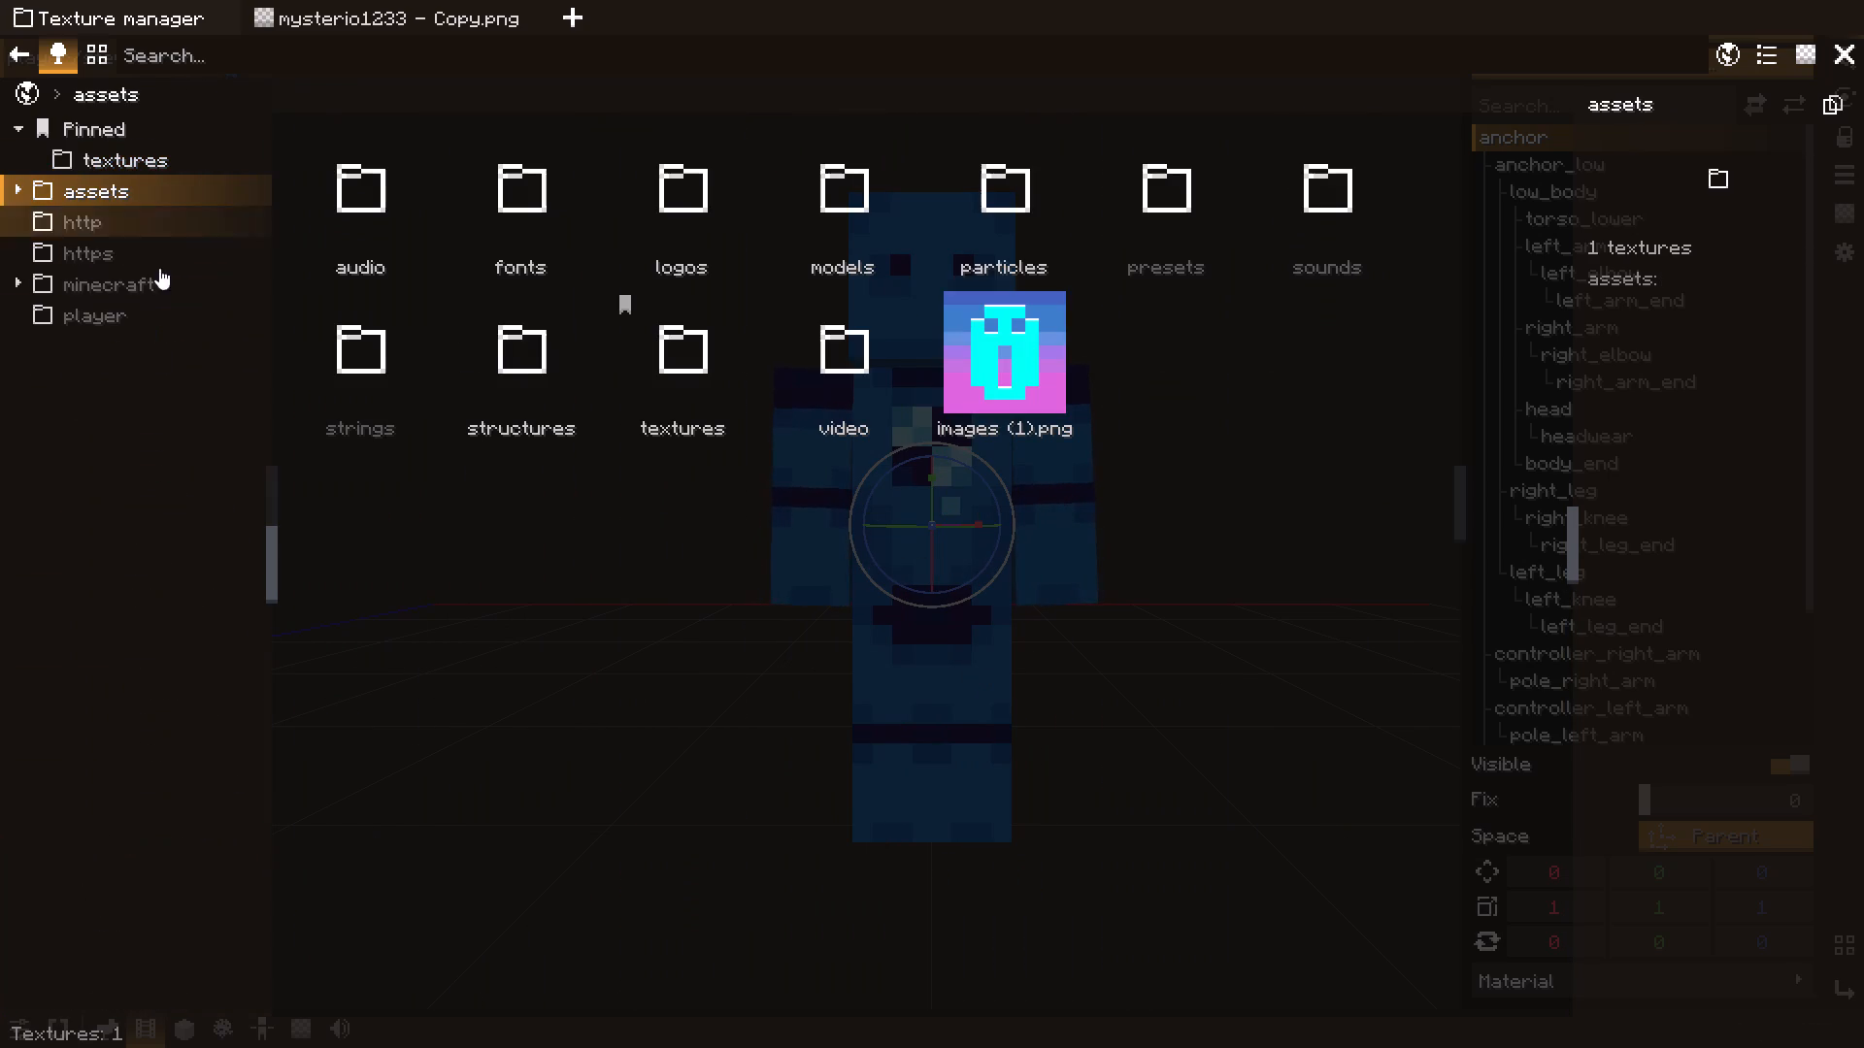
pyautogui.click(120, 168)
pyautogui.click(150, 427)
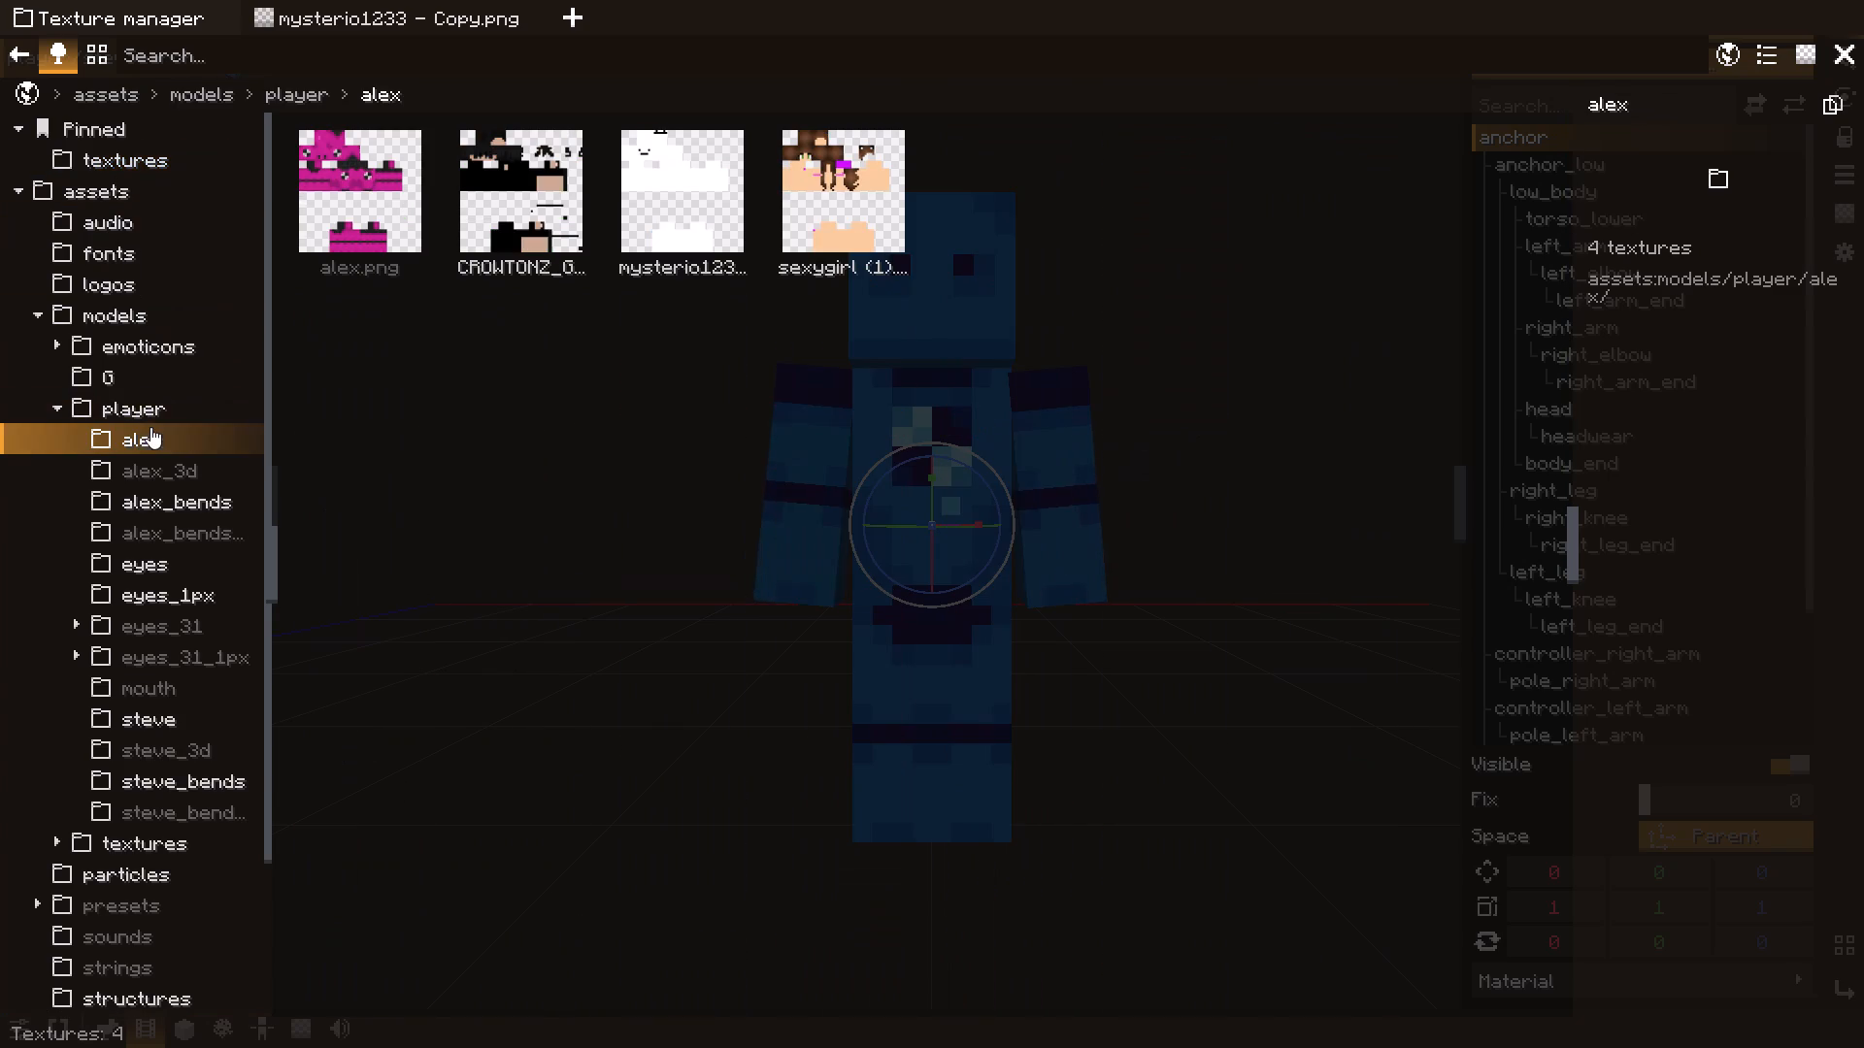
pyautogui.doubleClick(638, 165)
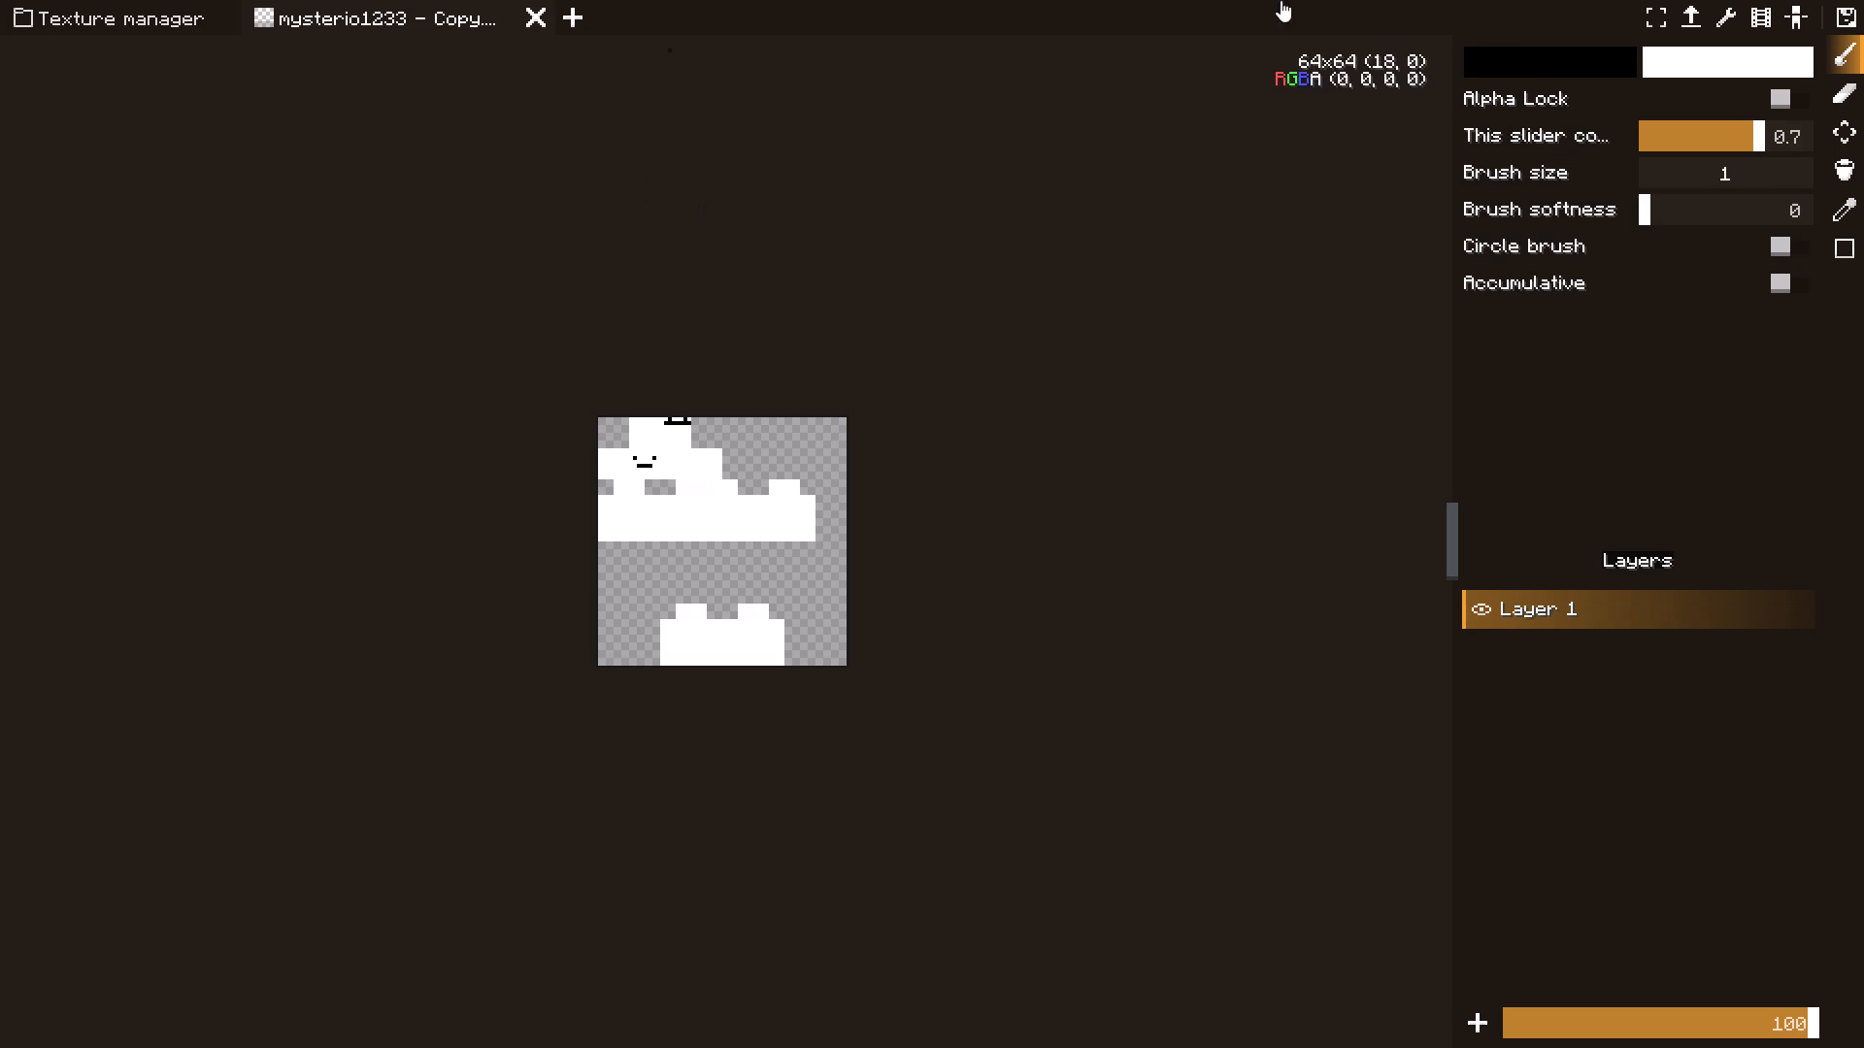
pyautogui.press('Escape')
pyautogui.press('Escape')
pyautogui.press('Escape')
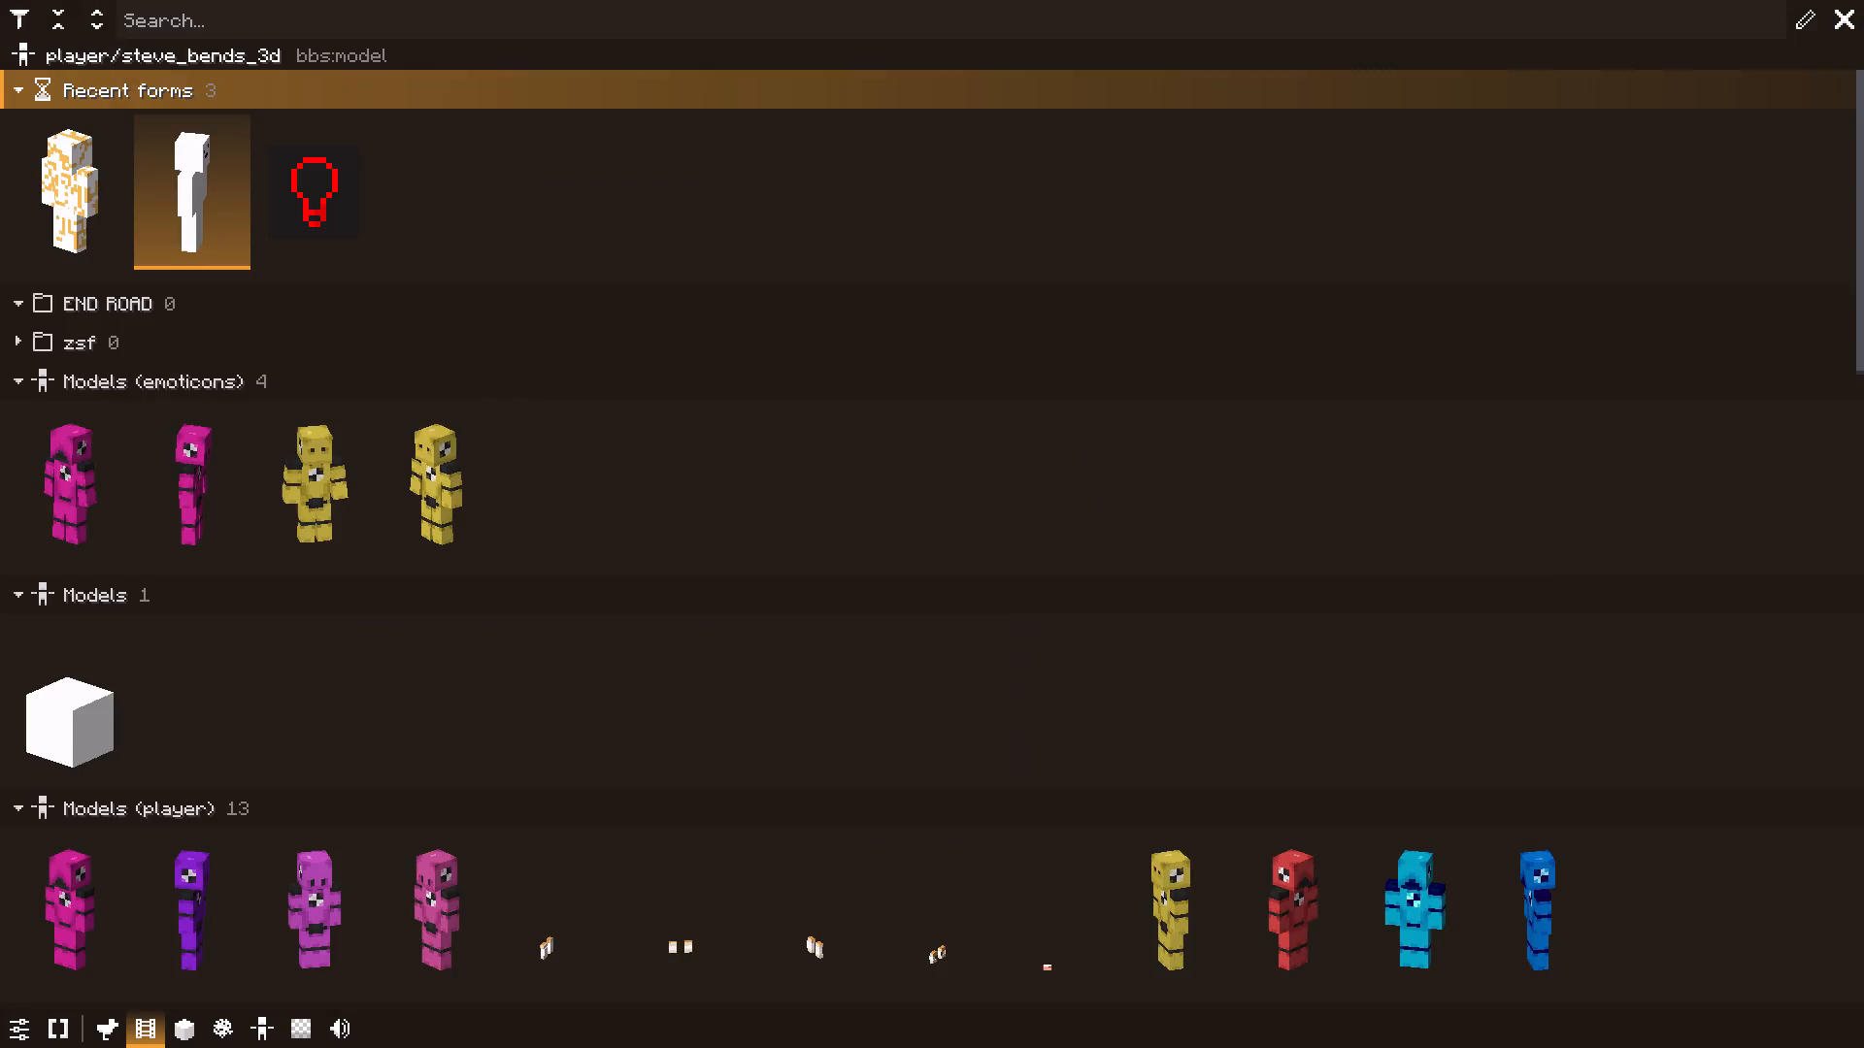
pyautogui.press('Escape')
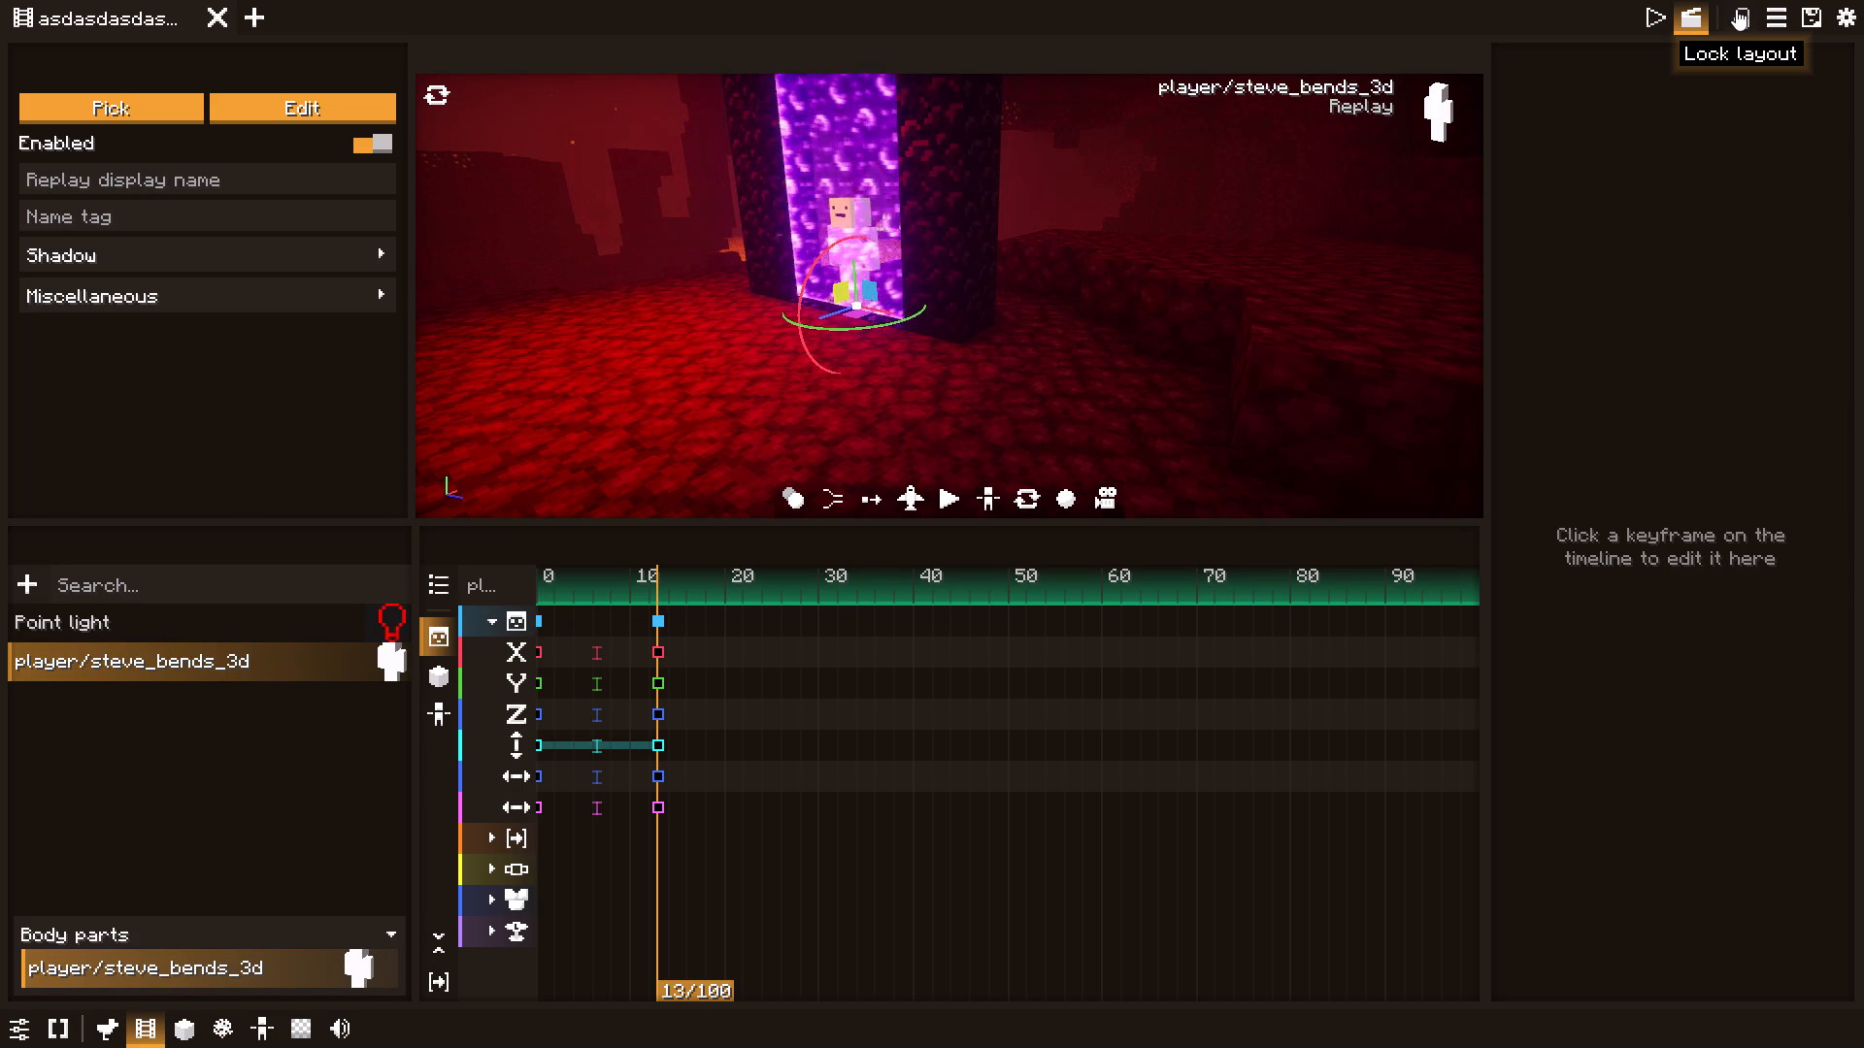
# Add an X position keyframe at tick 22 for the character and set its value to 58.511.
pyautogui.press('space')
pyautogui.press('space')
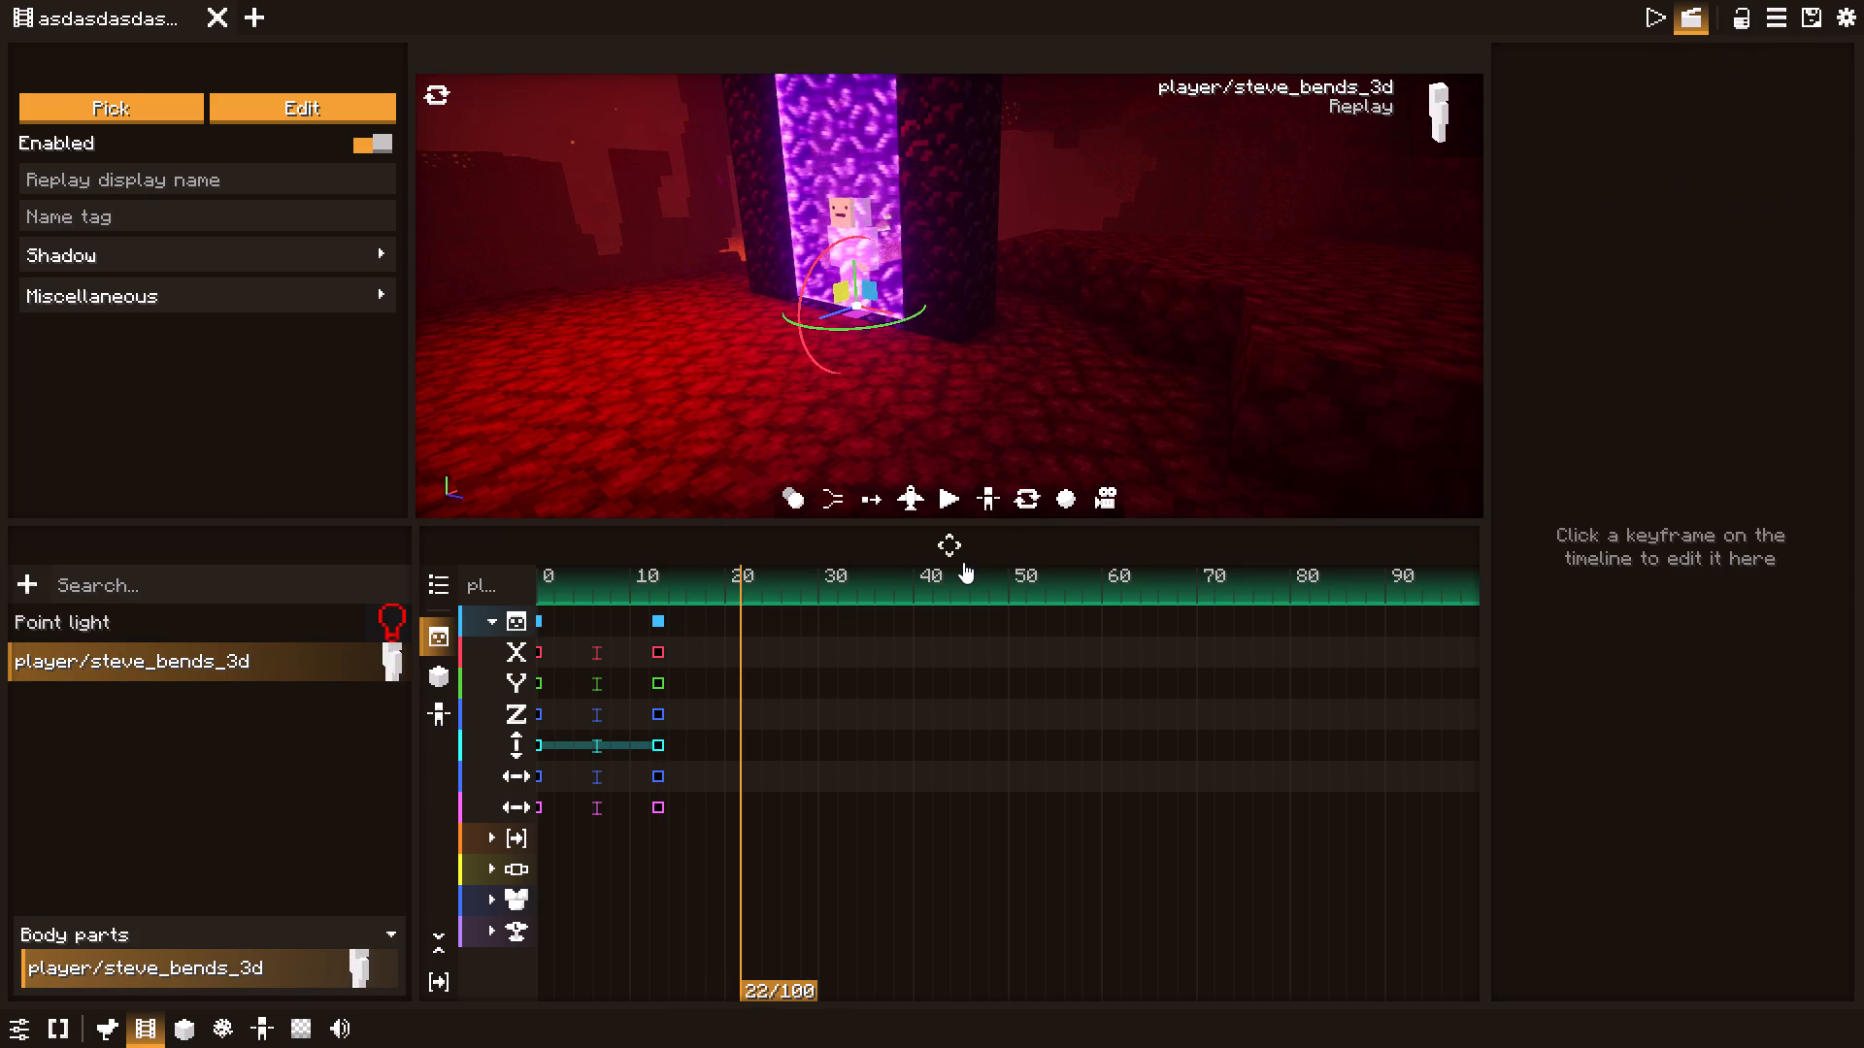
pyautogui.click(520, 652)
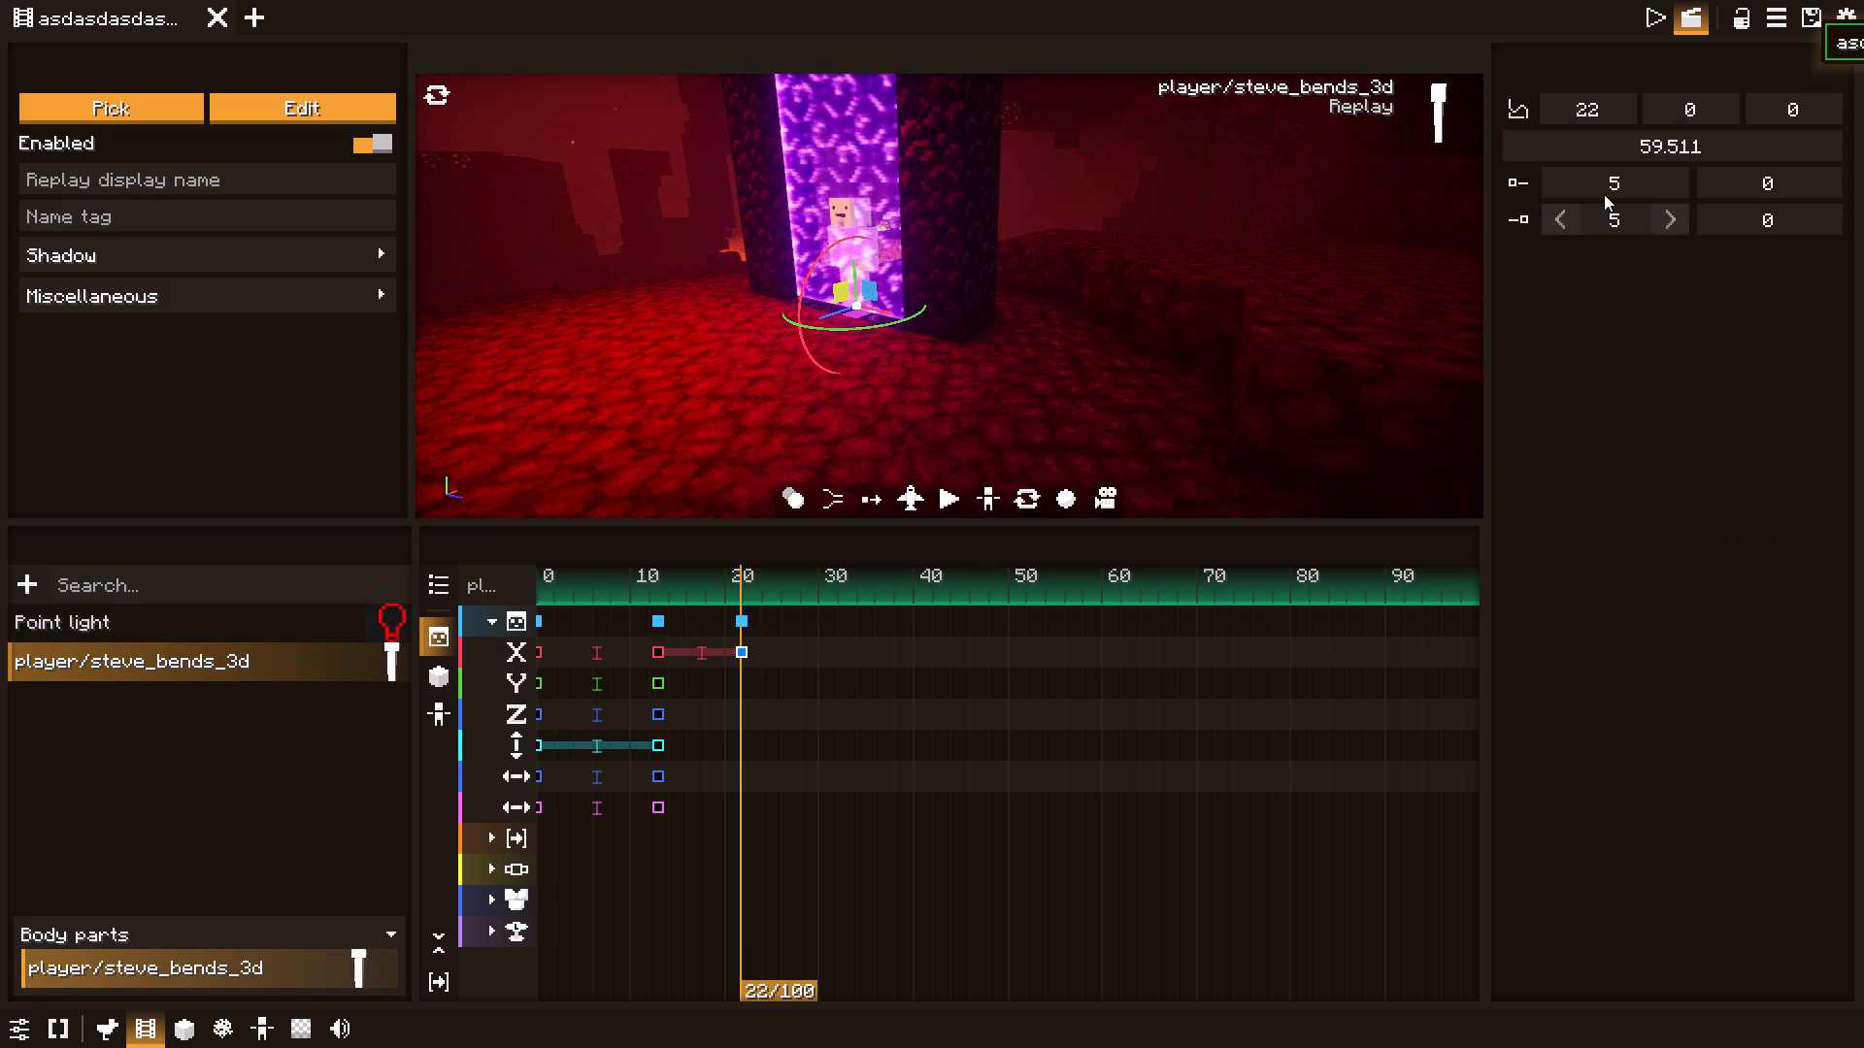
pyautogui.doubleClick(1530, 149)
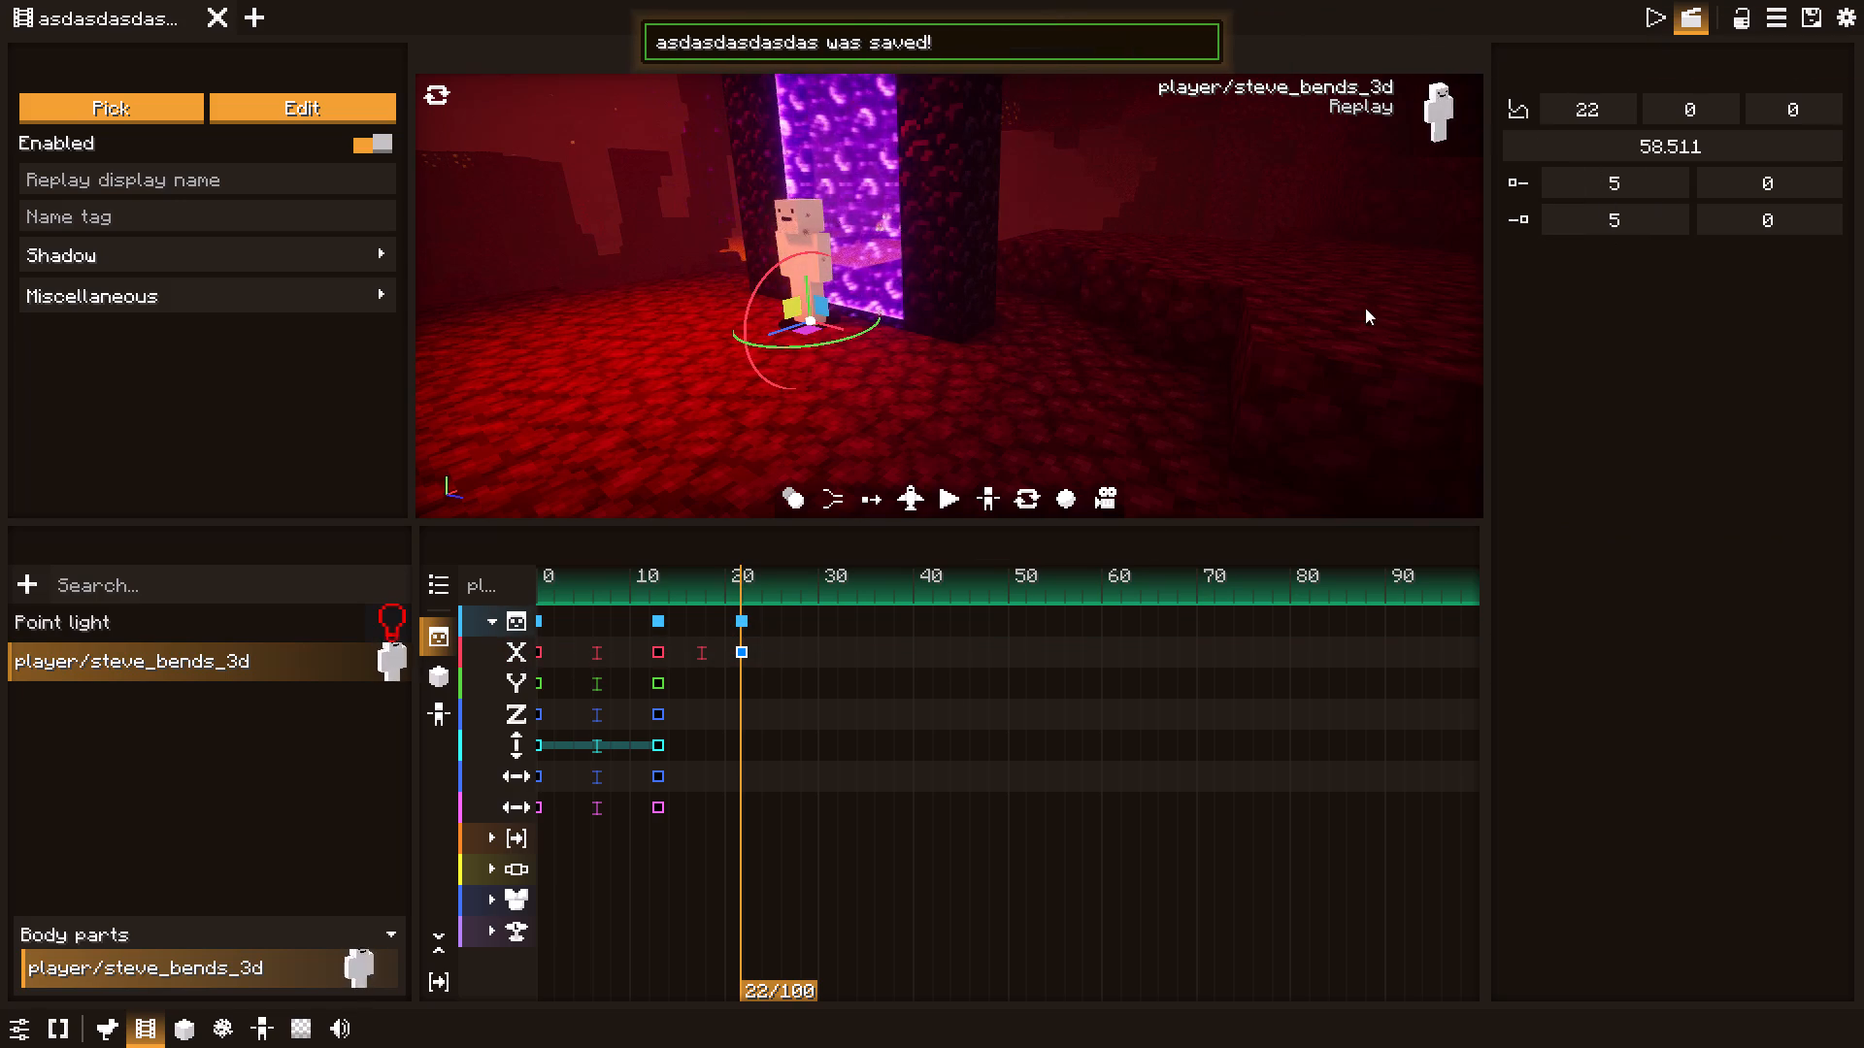
# Play back the animation repeatedly from around tick 12 to review the character's move out of the portal.
pyautogui.moveTo(714, 582); pyautogui.dragTo(653, 581)
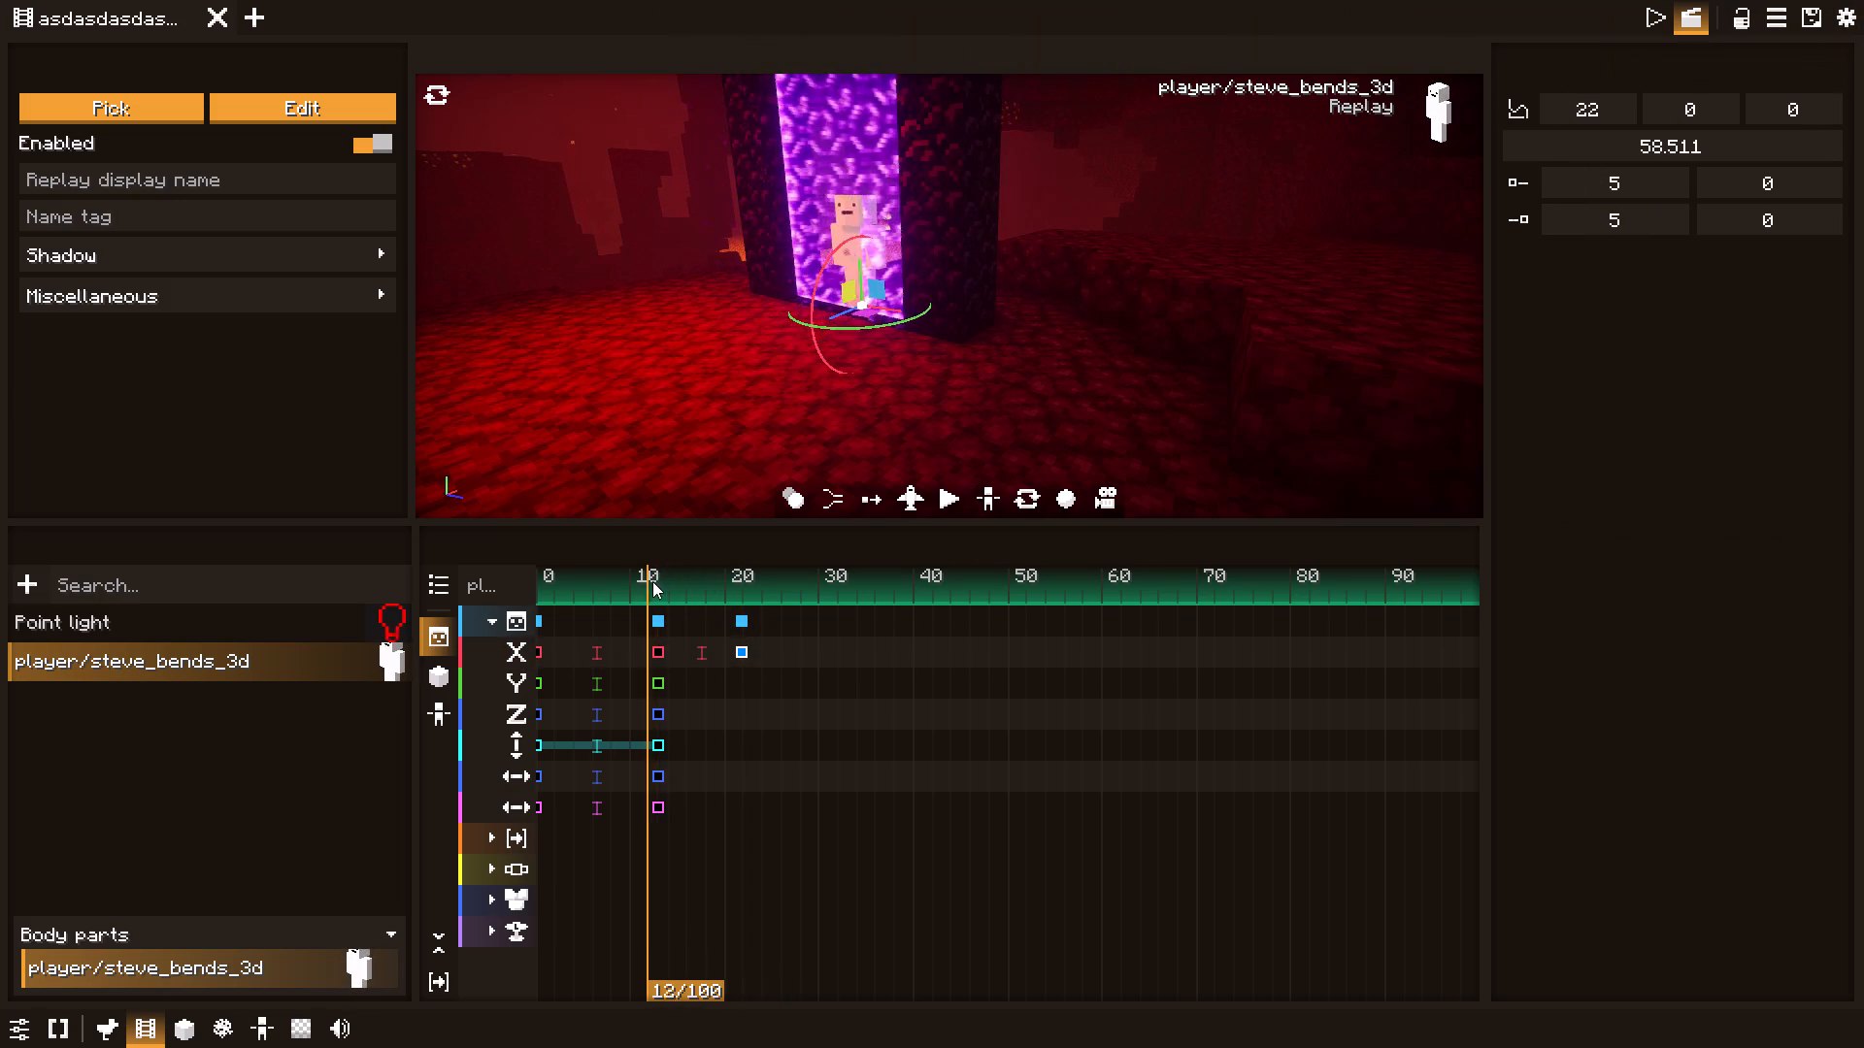
pyautogui.press('space')
pyautogui.press('space')
pyautogui.press('space')
pyautogui.press('space')
pyautogui.moveTo(677, 588); pyautogui.dragTo(659, 588)
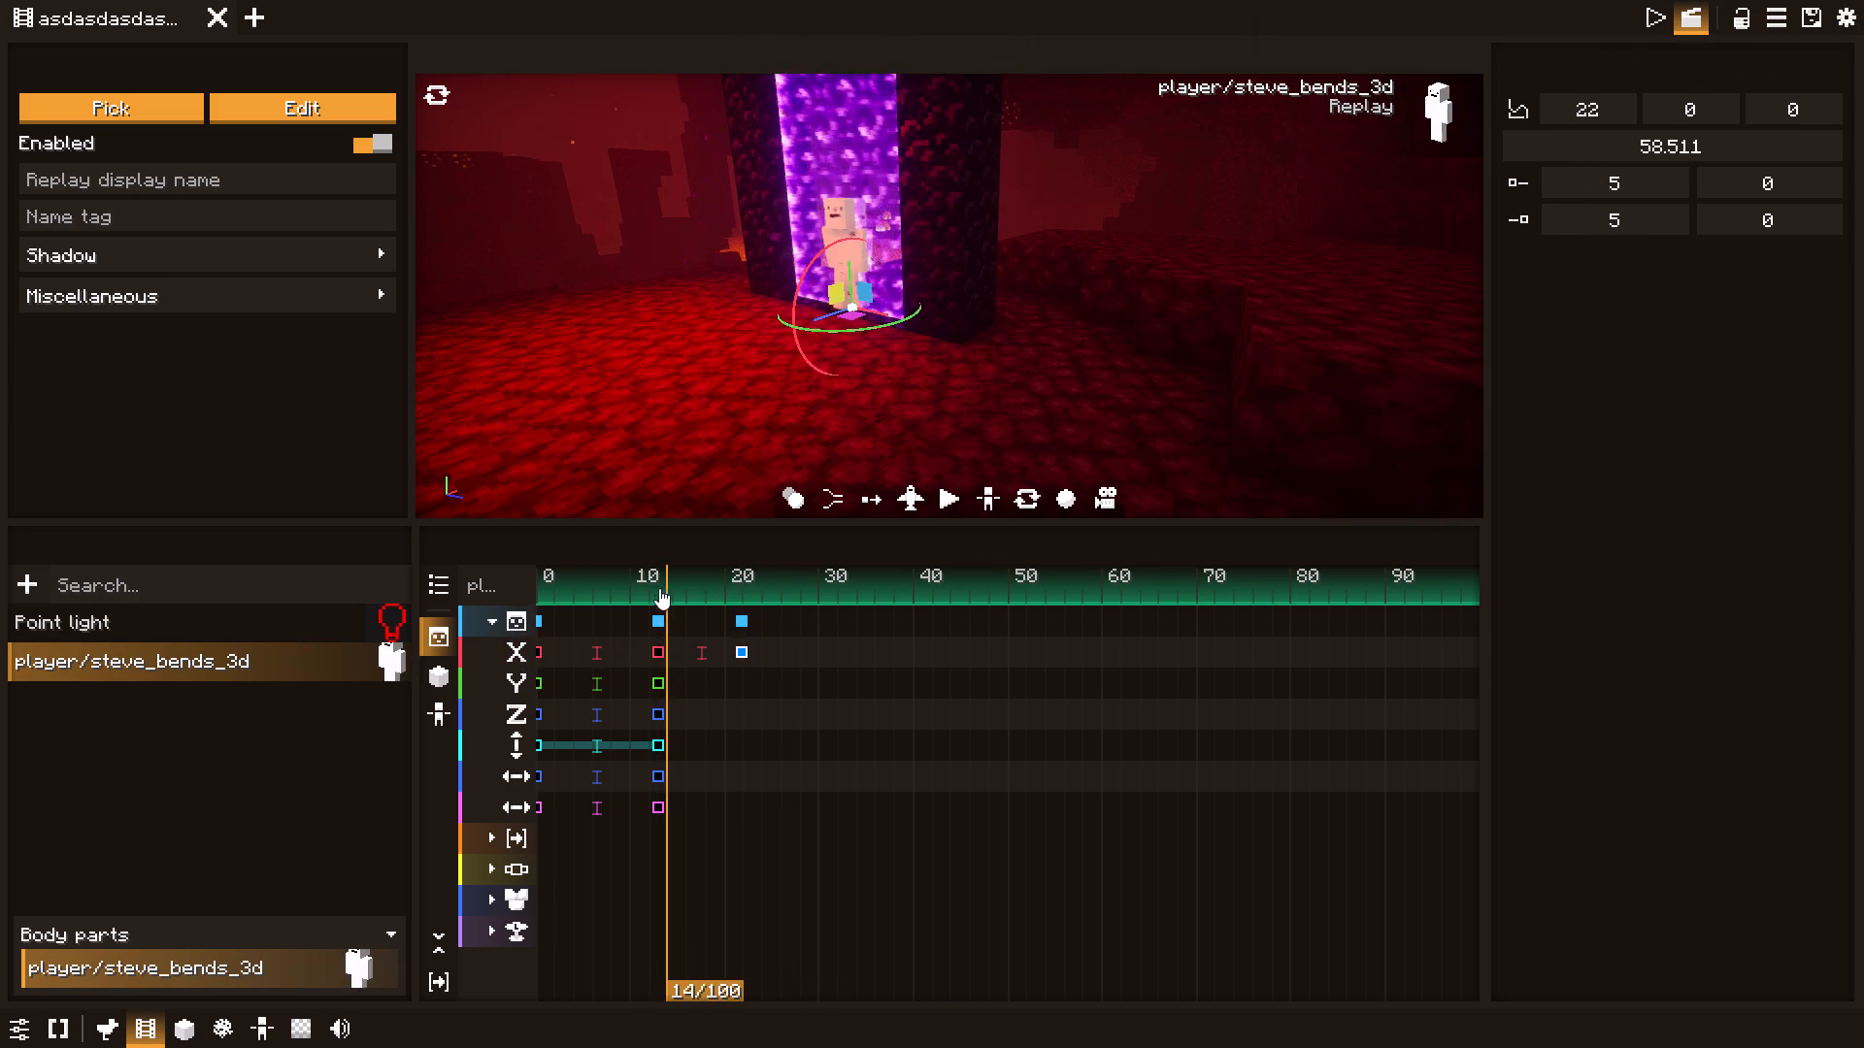
pyautogui.moveTo(659, 588); pyautogui.dragTo(642, 589)
pyautogui.press('space')
pyautogui.press('space')
pyautogui.press('space')
pyautogui.press('space')
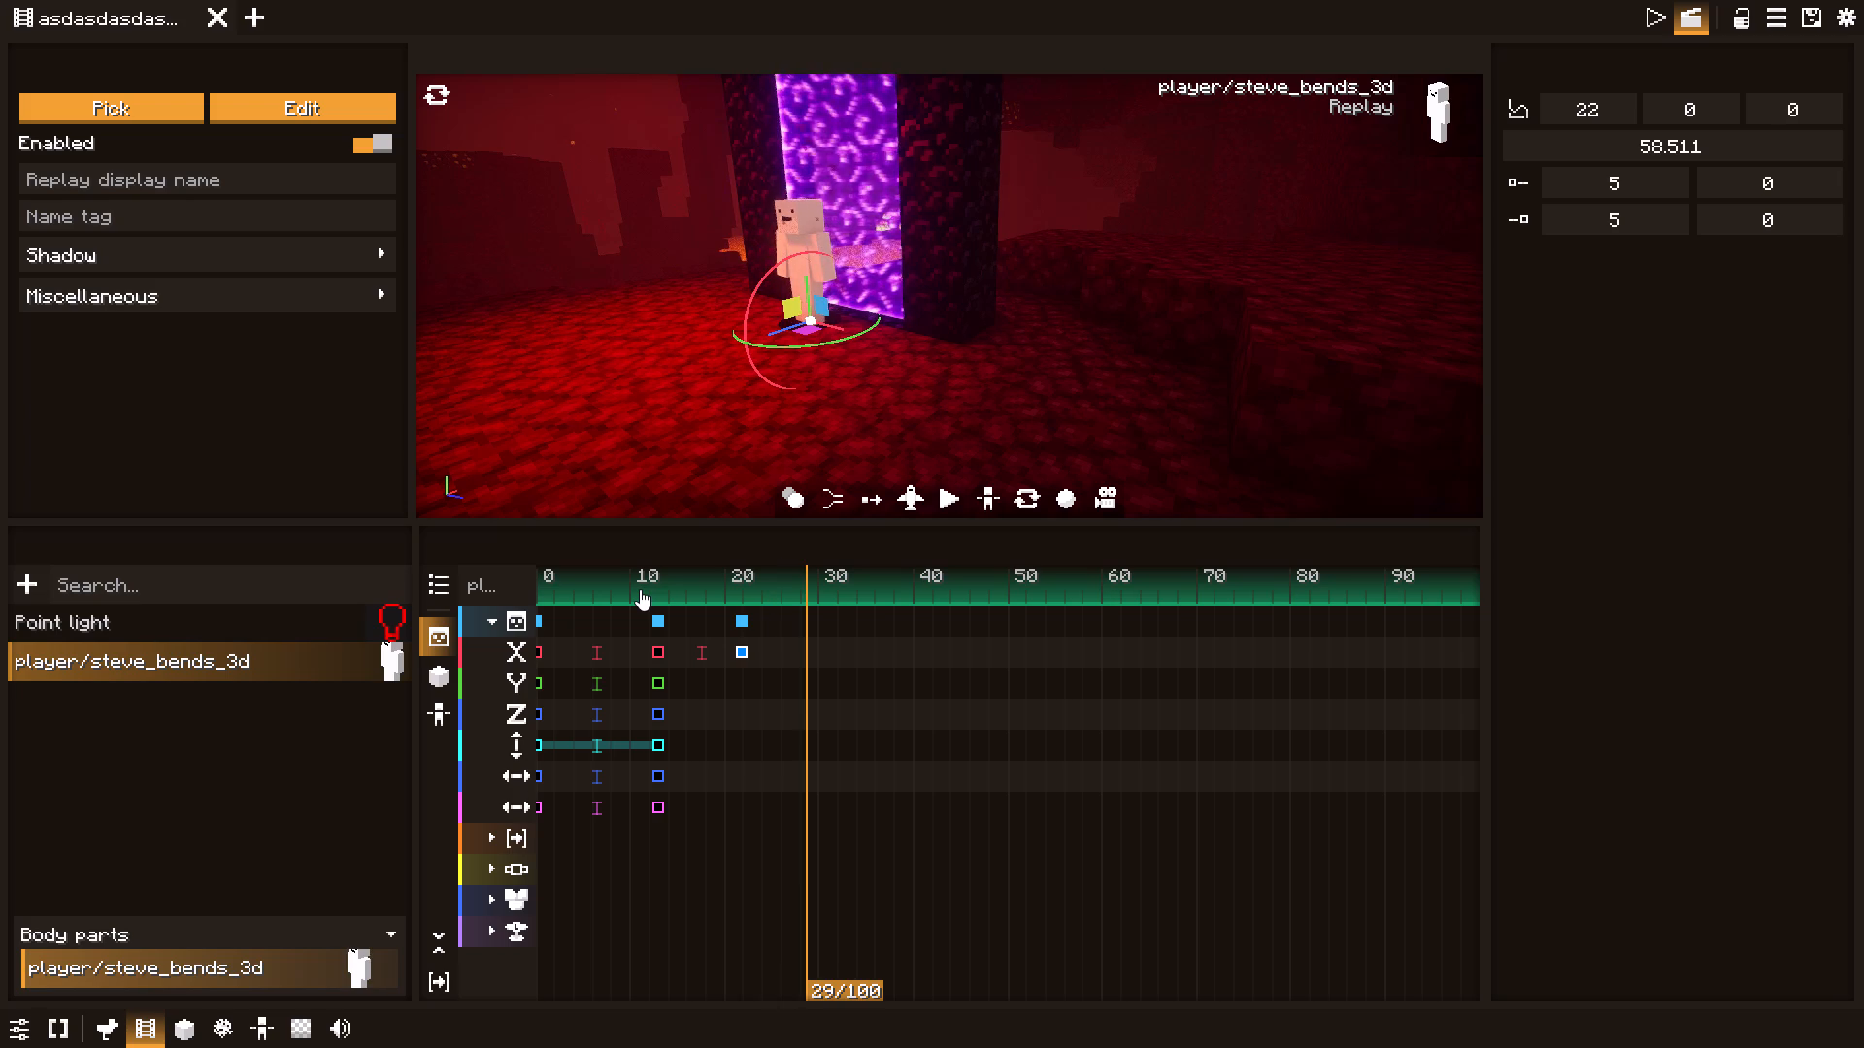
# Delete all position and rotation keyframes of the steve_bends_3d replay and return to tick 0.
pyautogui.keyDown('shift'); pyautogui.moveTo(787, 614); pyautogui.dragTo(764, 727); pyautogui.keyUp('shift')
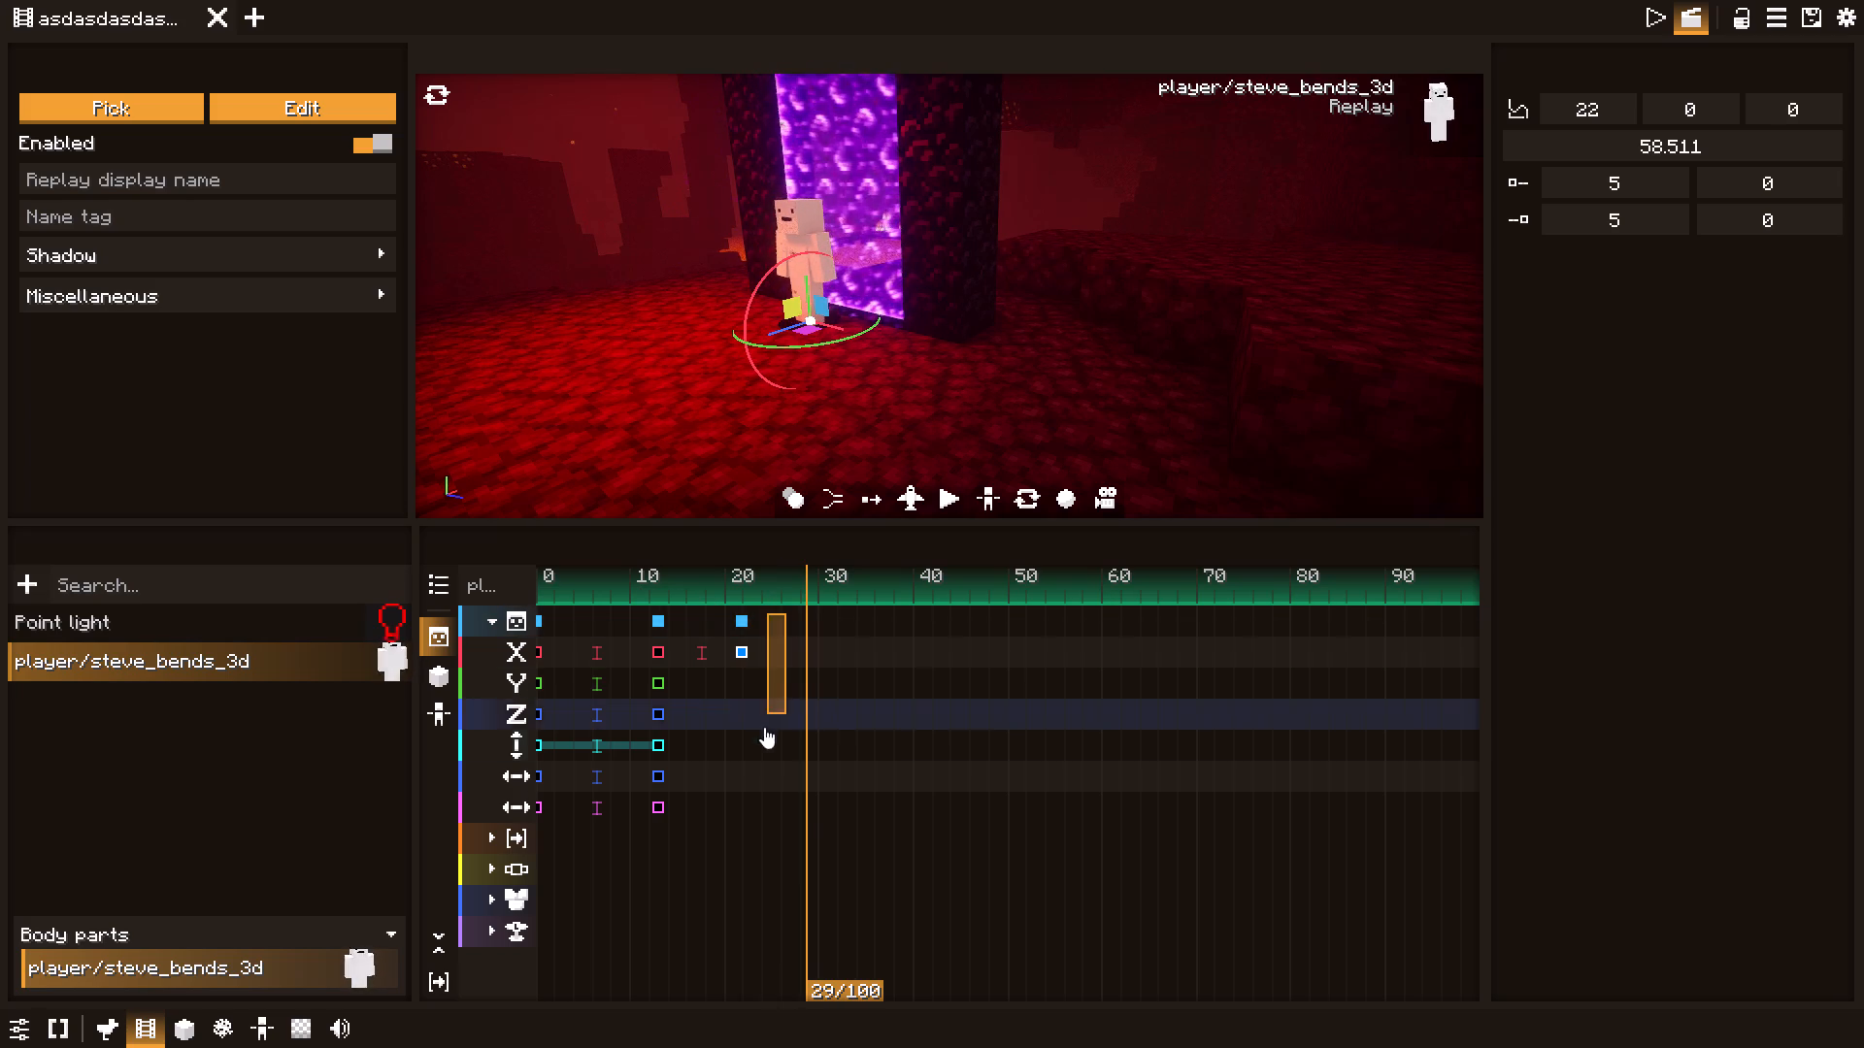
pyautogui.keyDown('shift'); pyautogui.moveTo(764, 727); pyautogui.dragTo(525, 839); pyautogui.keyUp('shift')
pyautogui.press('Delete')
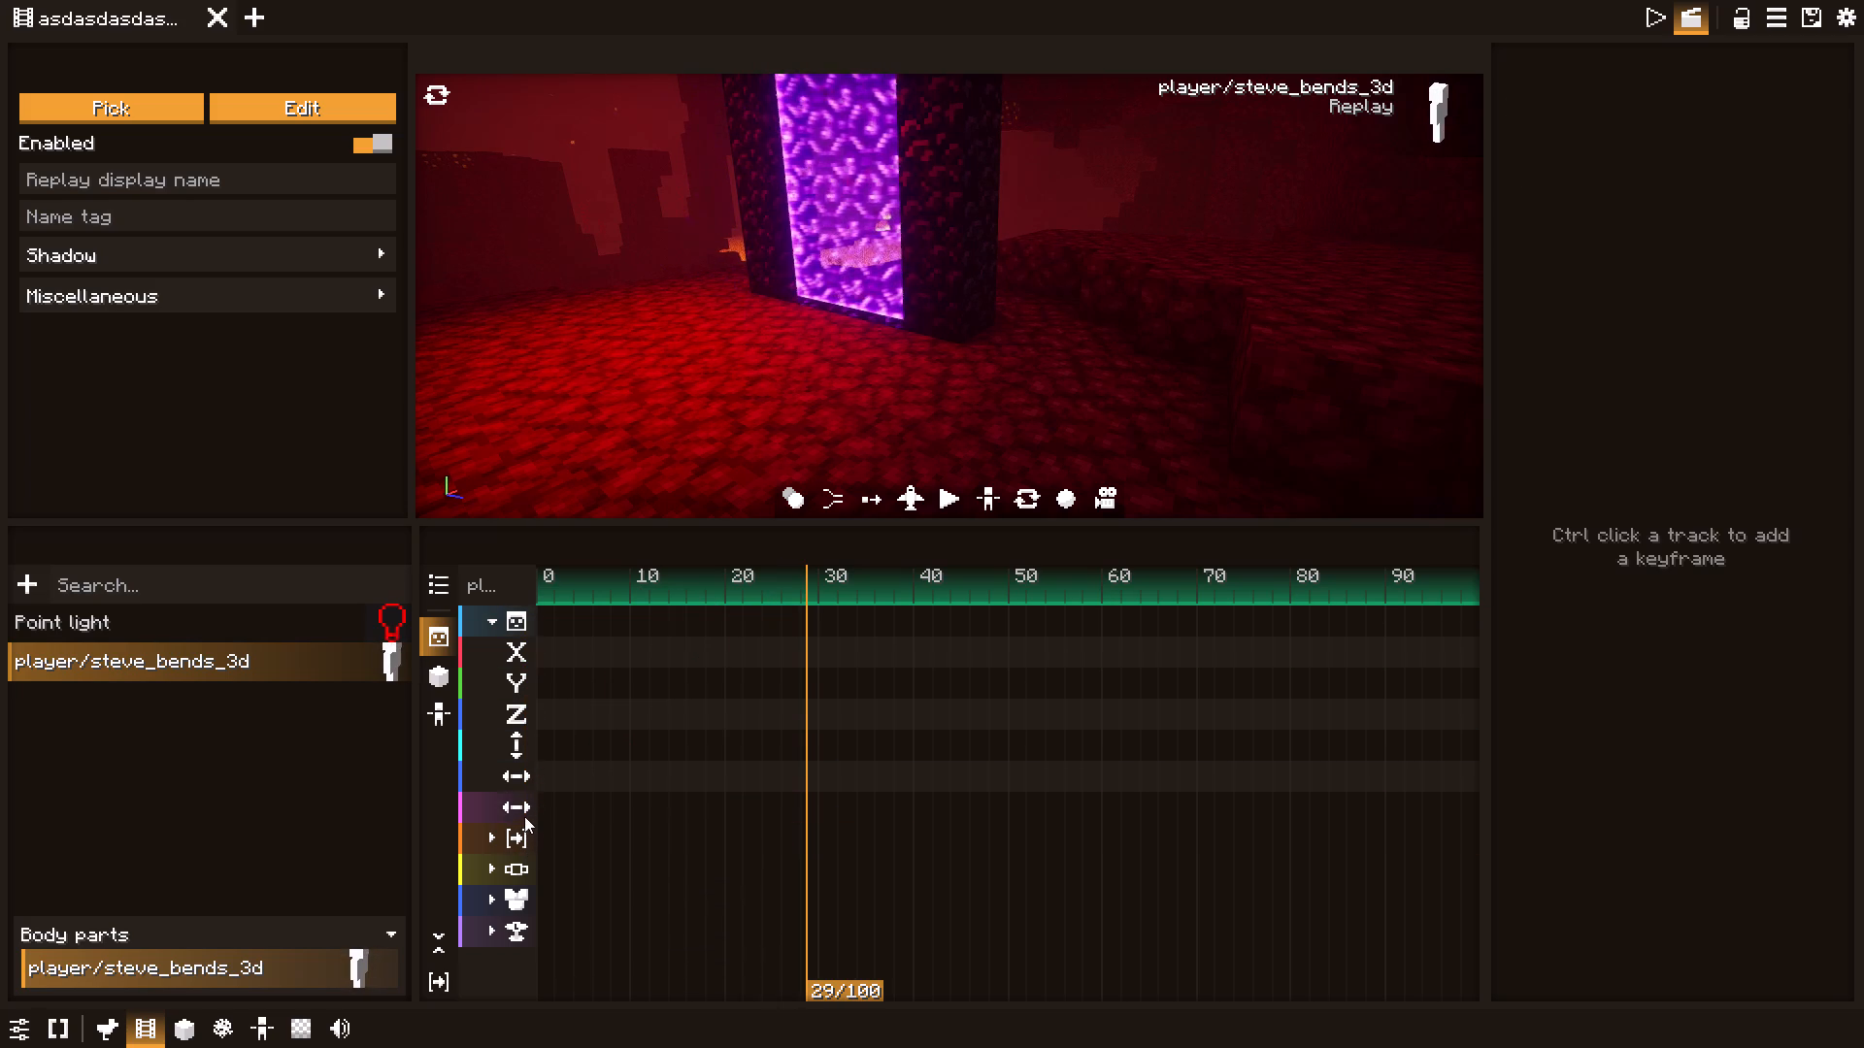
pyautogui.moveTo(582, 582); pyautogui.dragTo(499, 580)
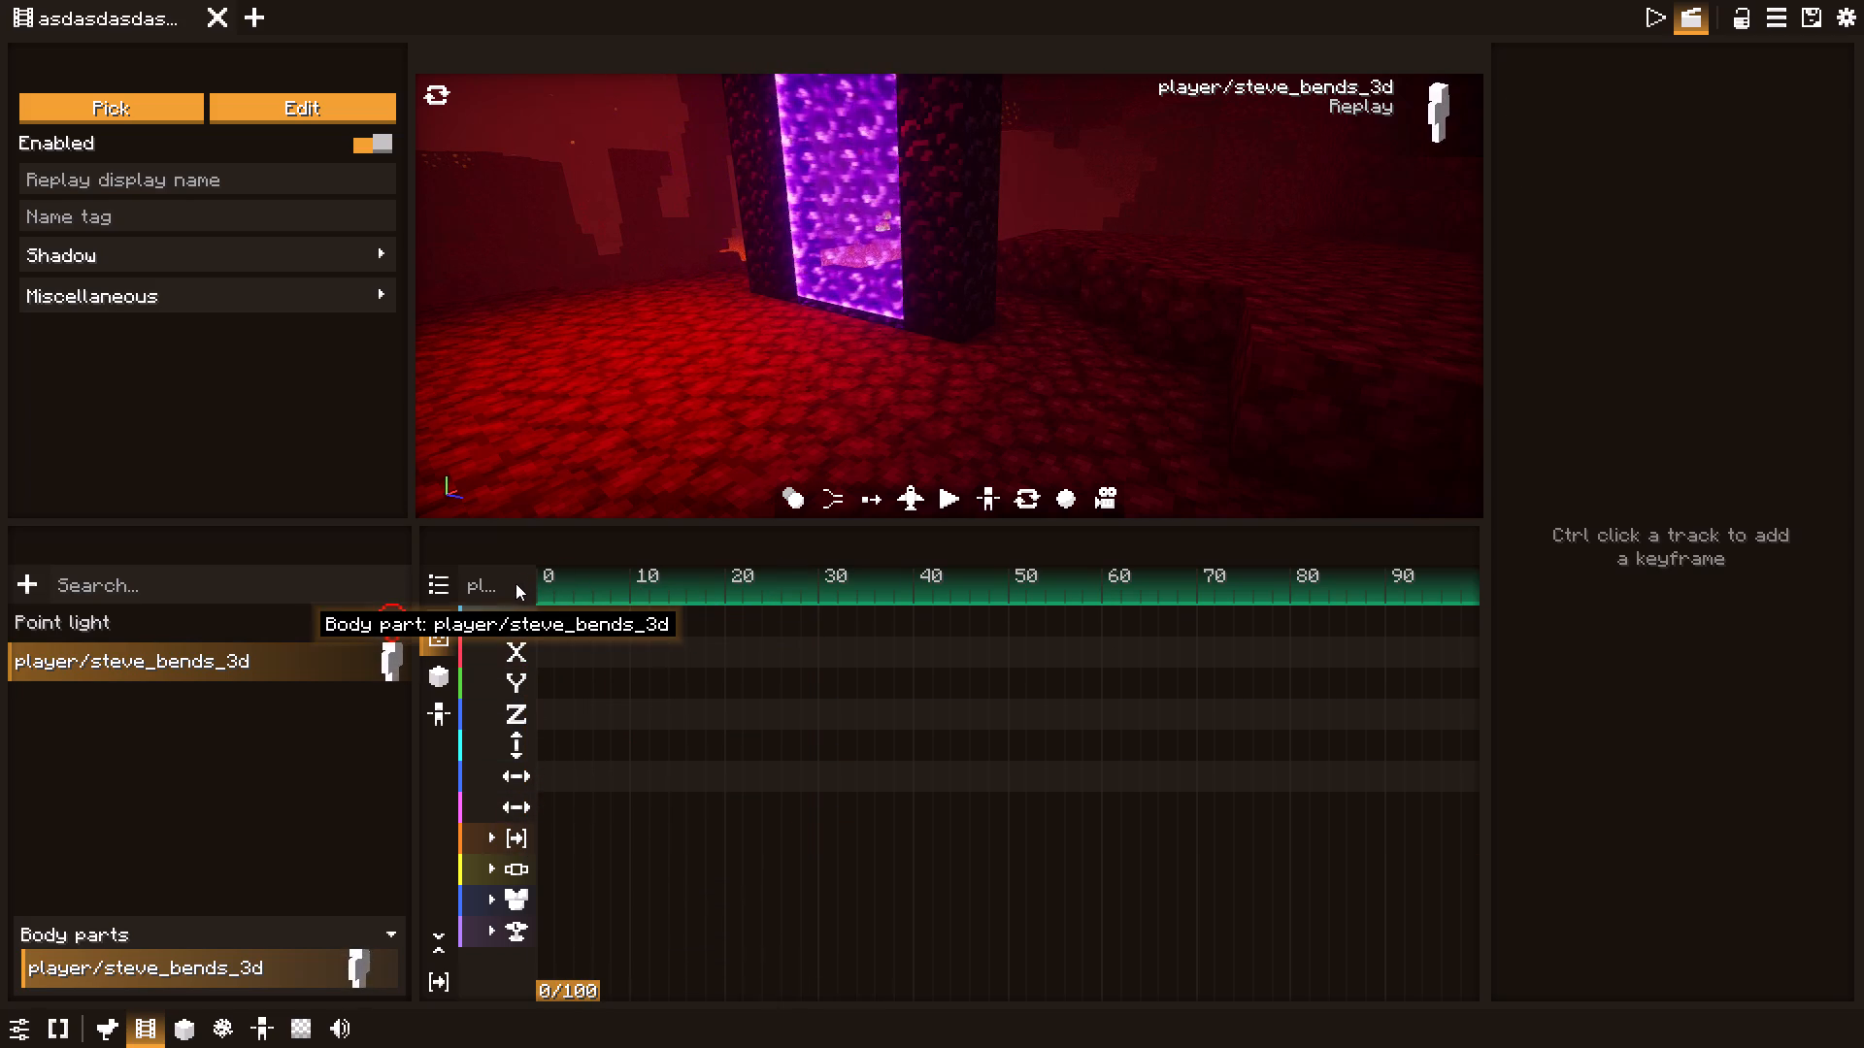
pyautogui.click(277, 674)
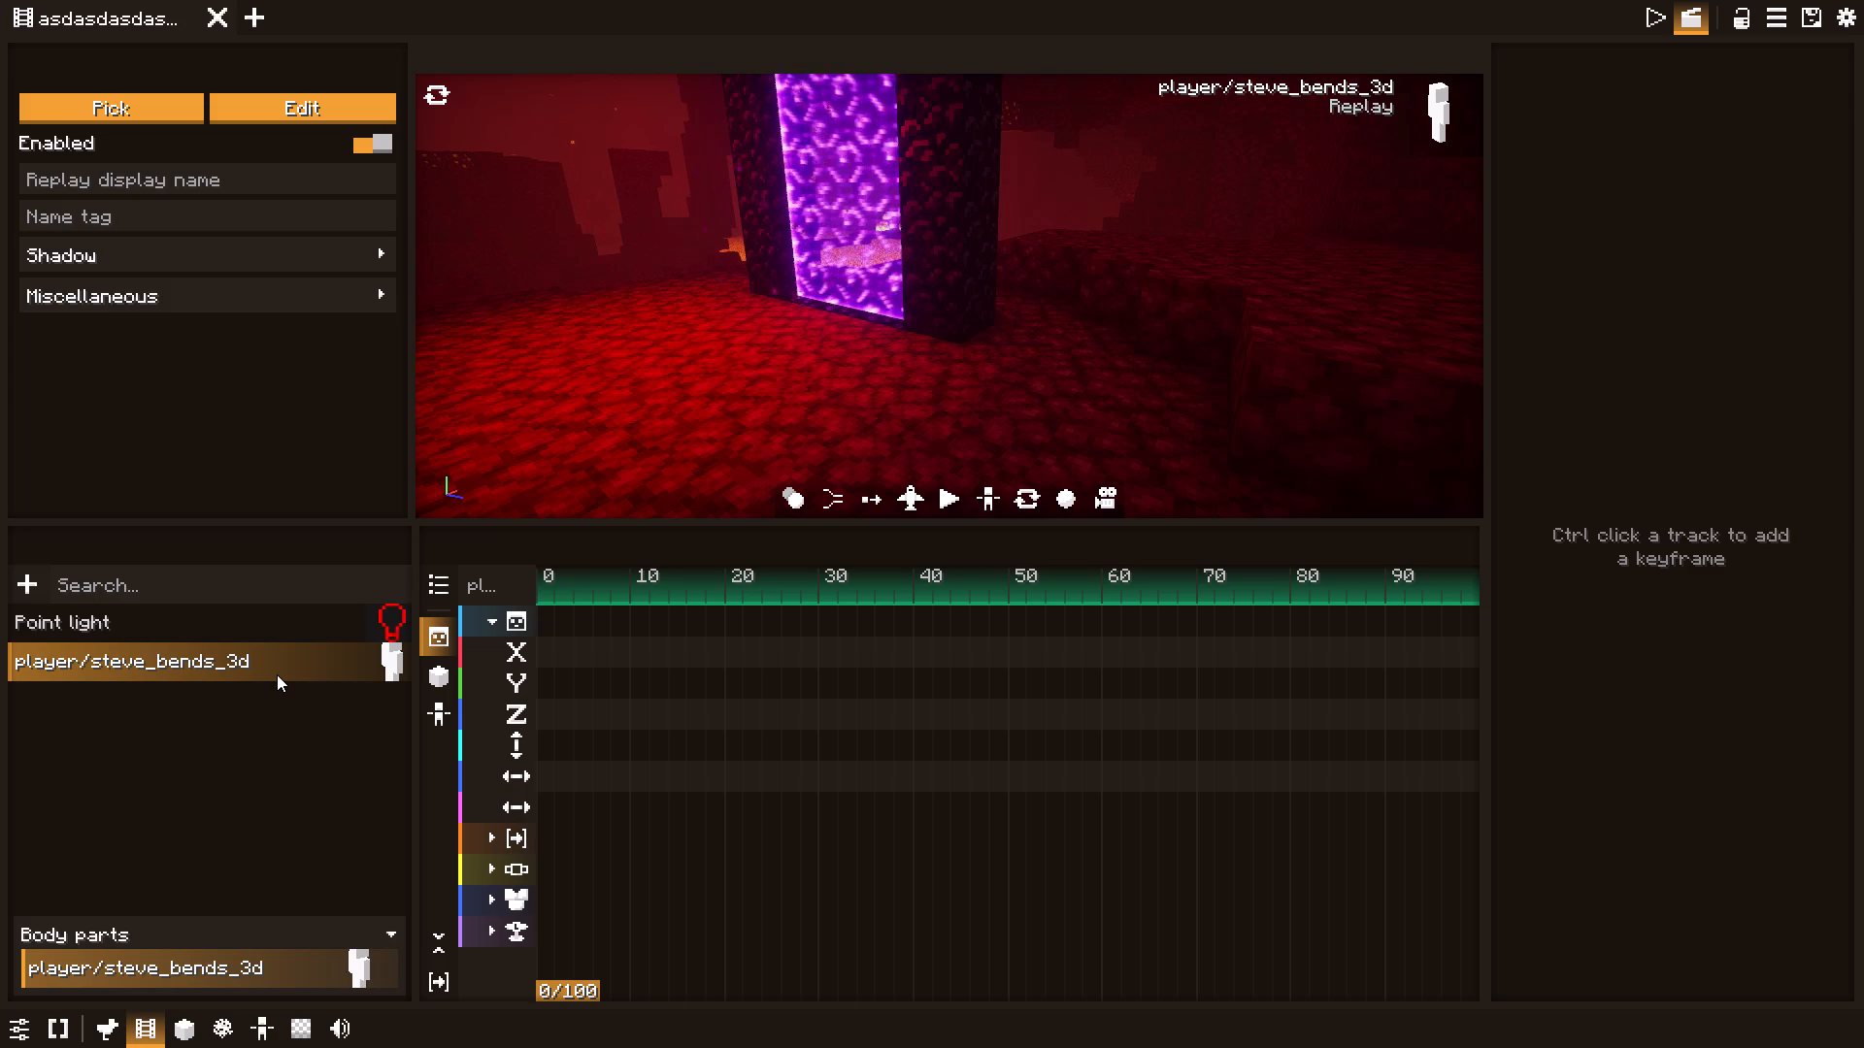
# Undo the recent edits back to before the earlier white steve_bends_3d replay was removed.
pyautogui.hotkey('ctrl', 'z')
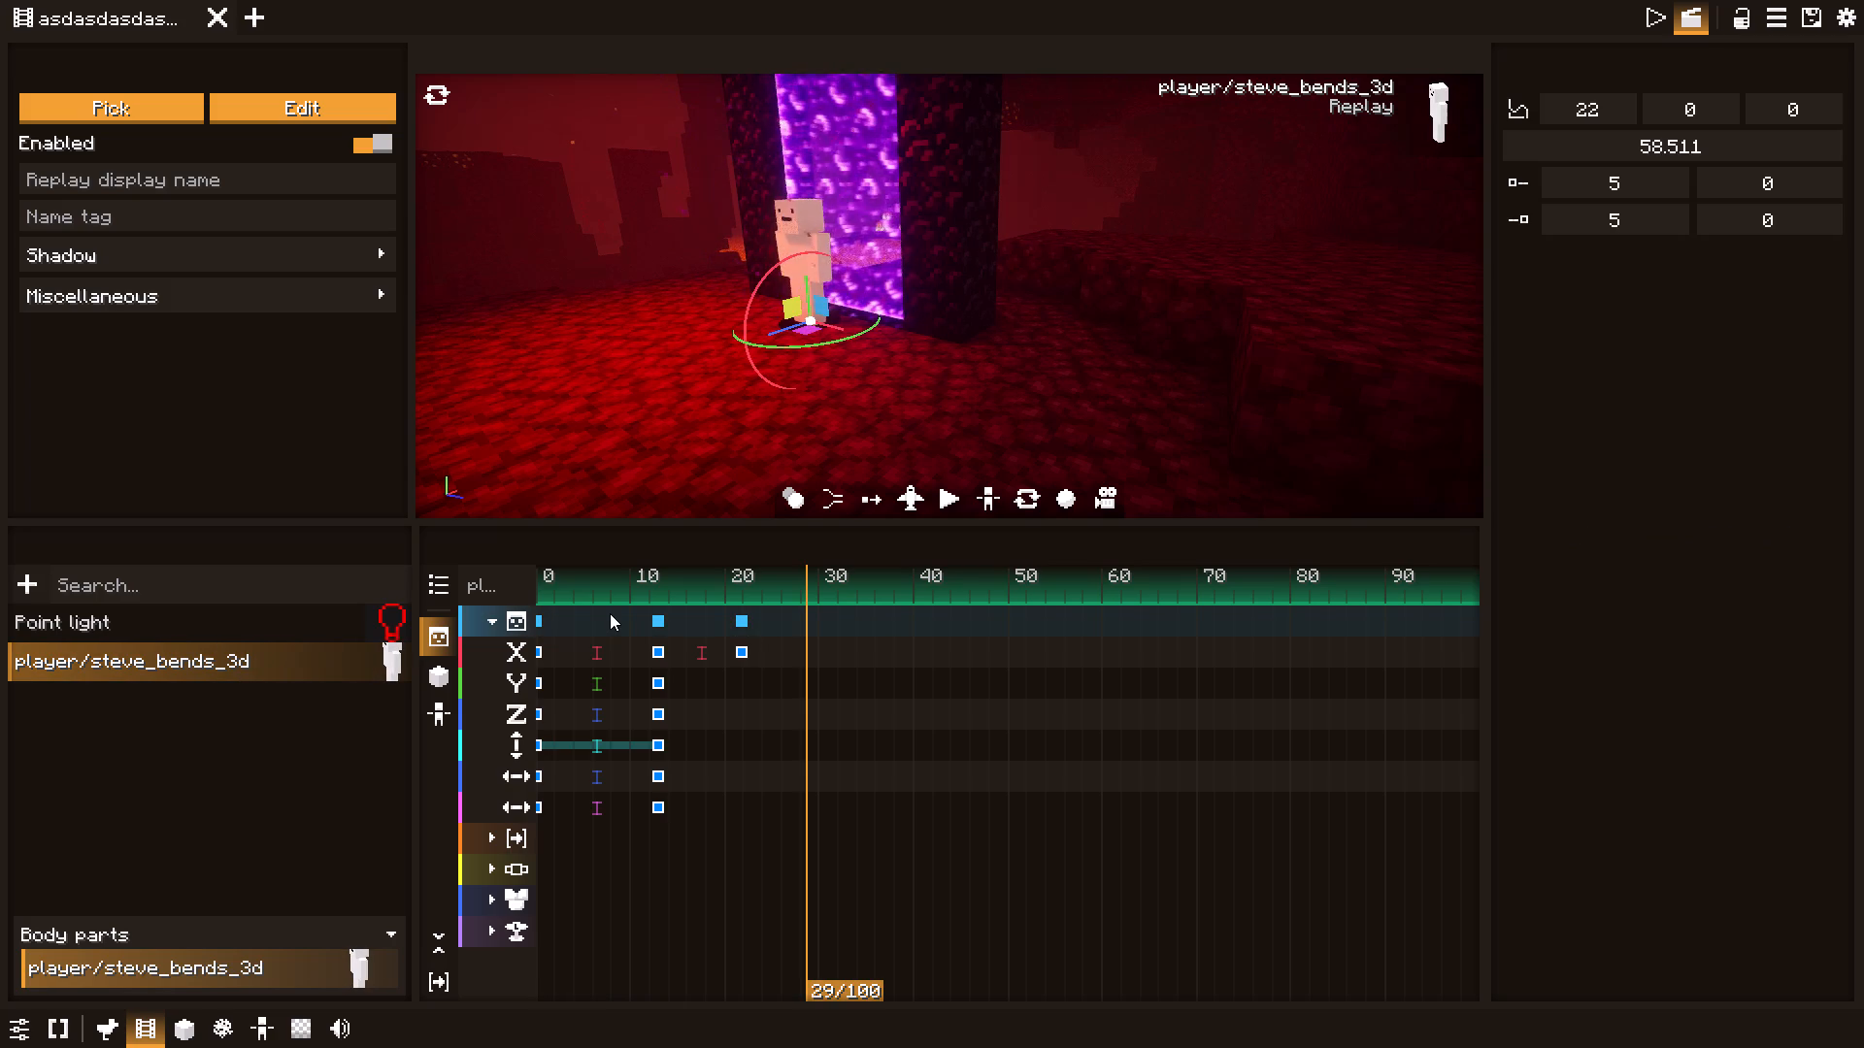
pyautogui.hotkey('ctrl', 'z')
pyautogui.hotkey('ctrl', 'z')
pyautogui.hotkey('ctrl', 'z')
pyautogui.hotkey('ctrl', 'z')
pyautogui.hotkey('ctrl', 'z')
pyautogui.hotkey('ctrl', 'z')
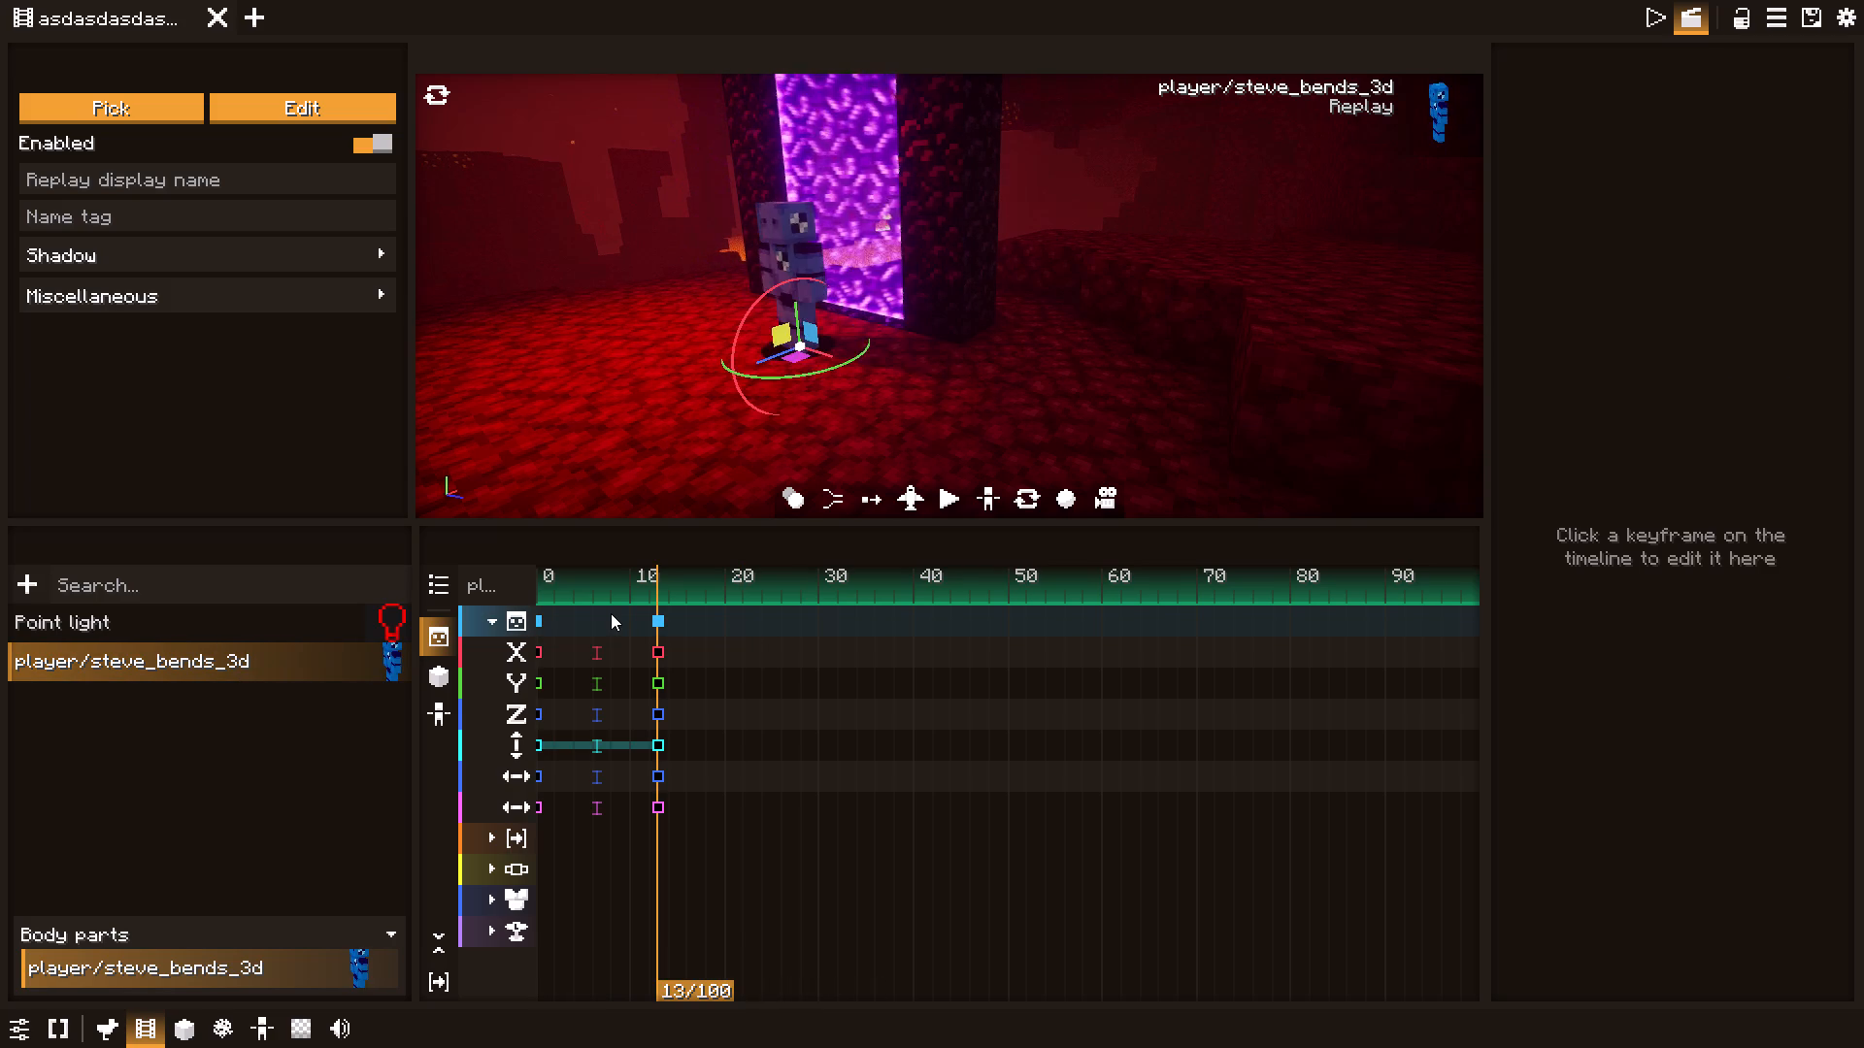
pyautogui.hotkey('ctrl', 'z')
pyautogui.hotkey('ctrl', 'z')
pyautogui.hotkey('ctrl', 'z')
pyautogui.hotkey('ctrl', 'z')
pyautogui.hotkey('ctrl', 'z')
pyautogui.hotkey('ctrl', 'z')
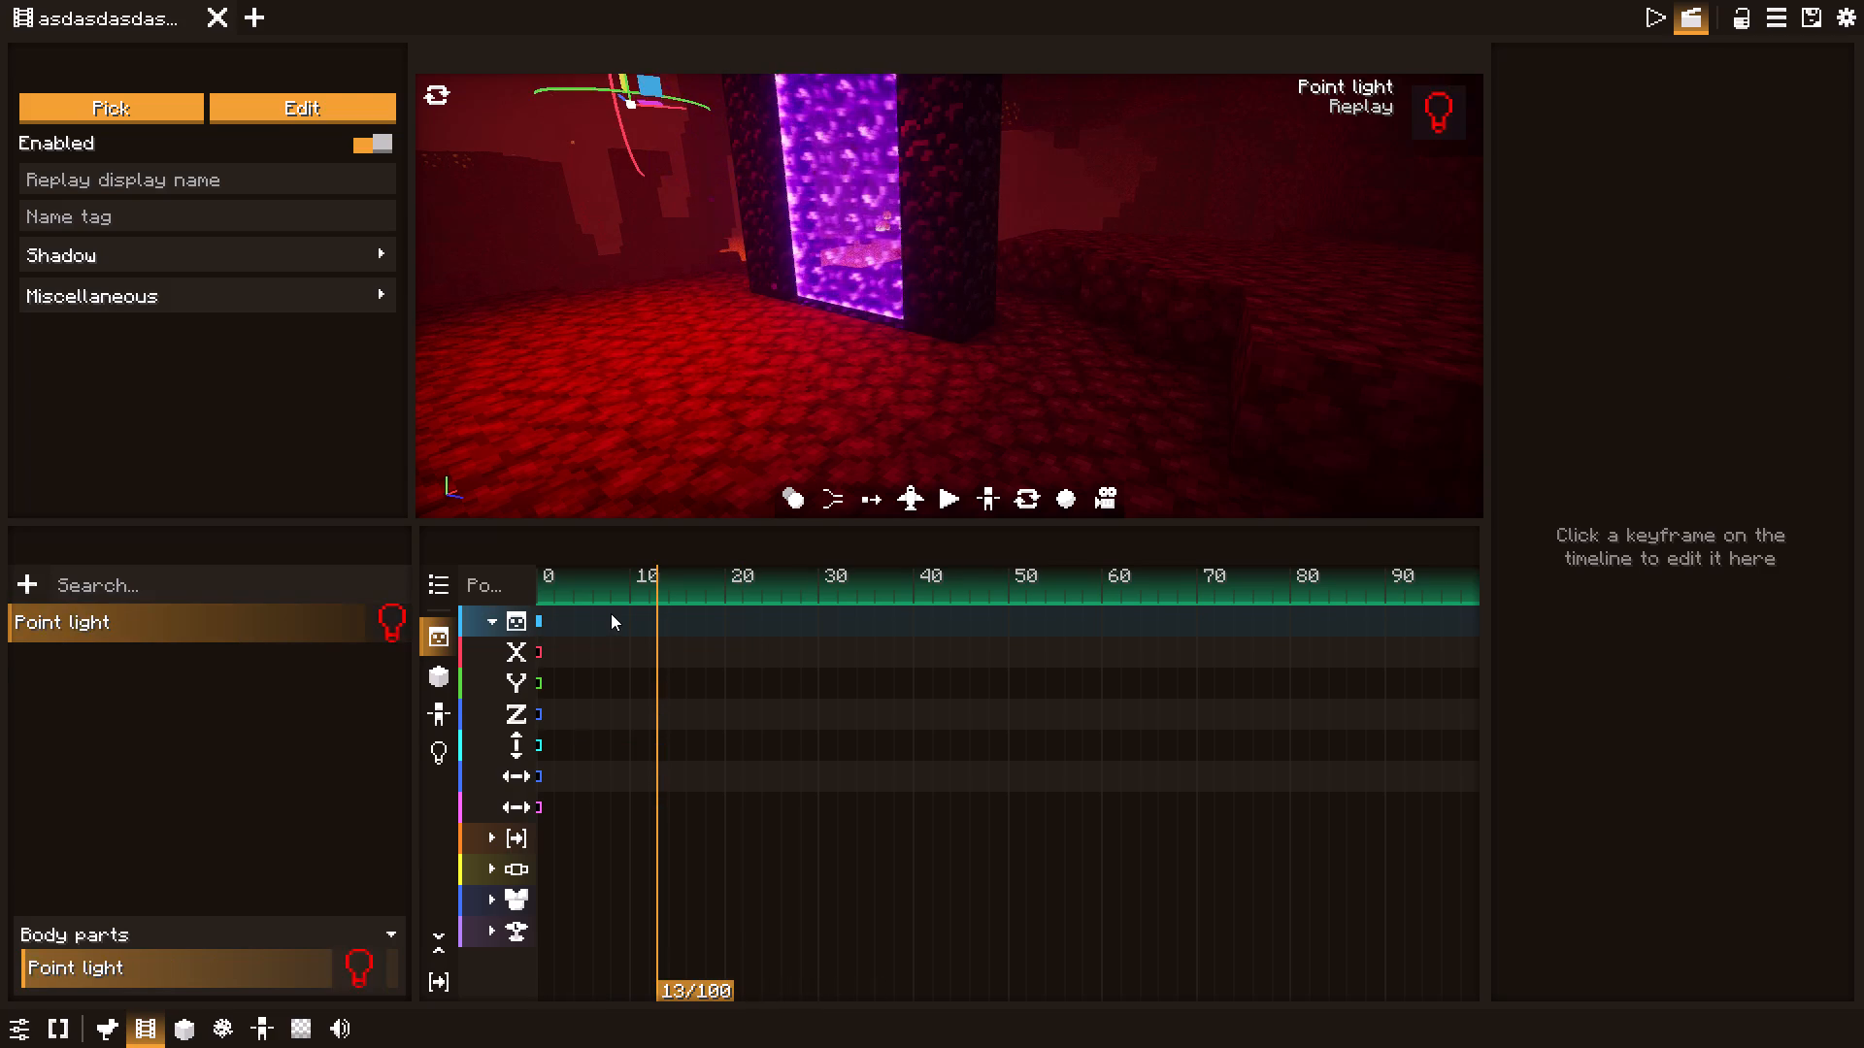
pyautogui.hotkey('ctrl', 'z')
# Remove the white player/steve_bends_3d replay, keeping only the point light.
pyautogui.click(309, 621)
pyautogui.rightClick(309, 621)
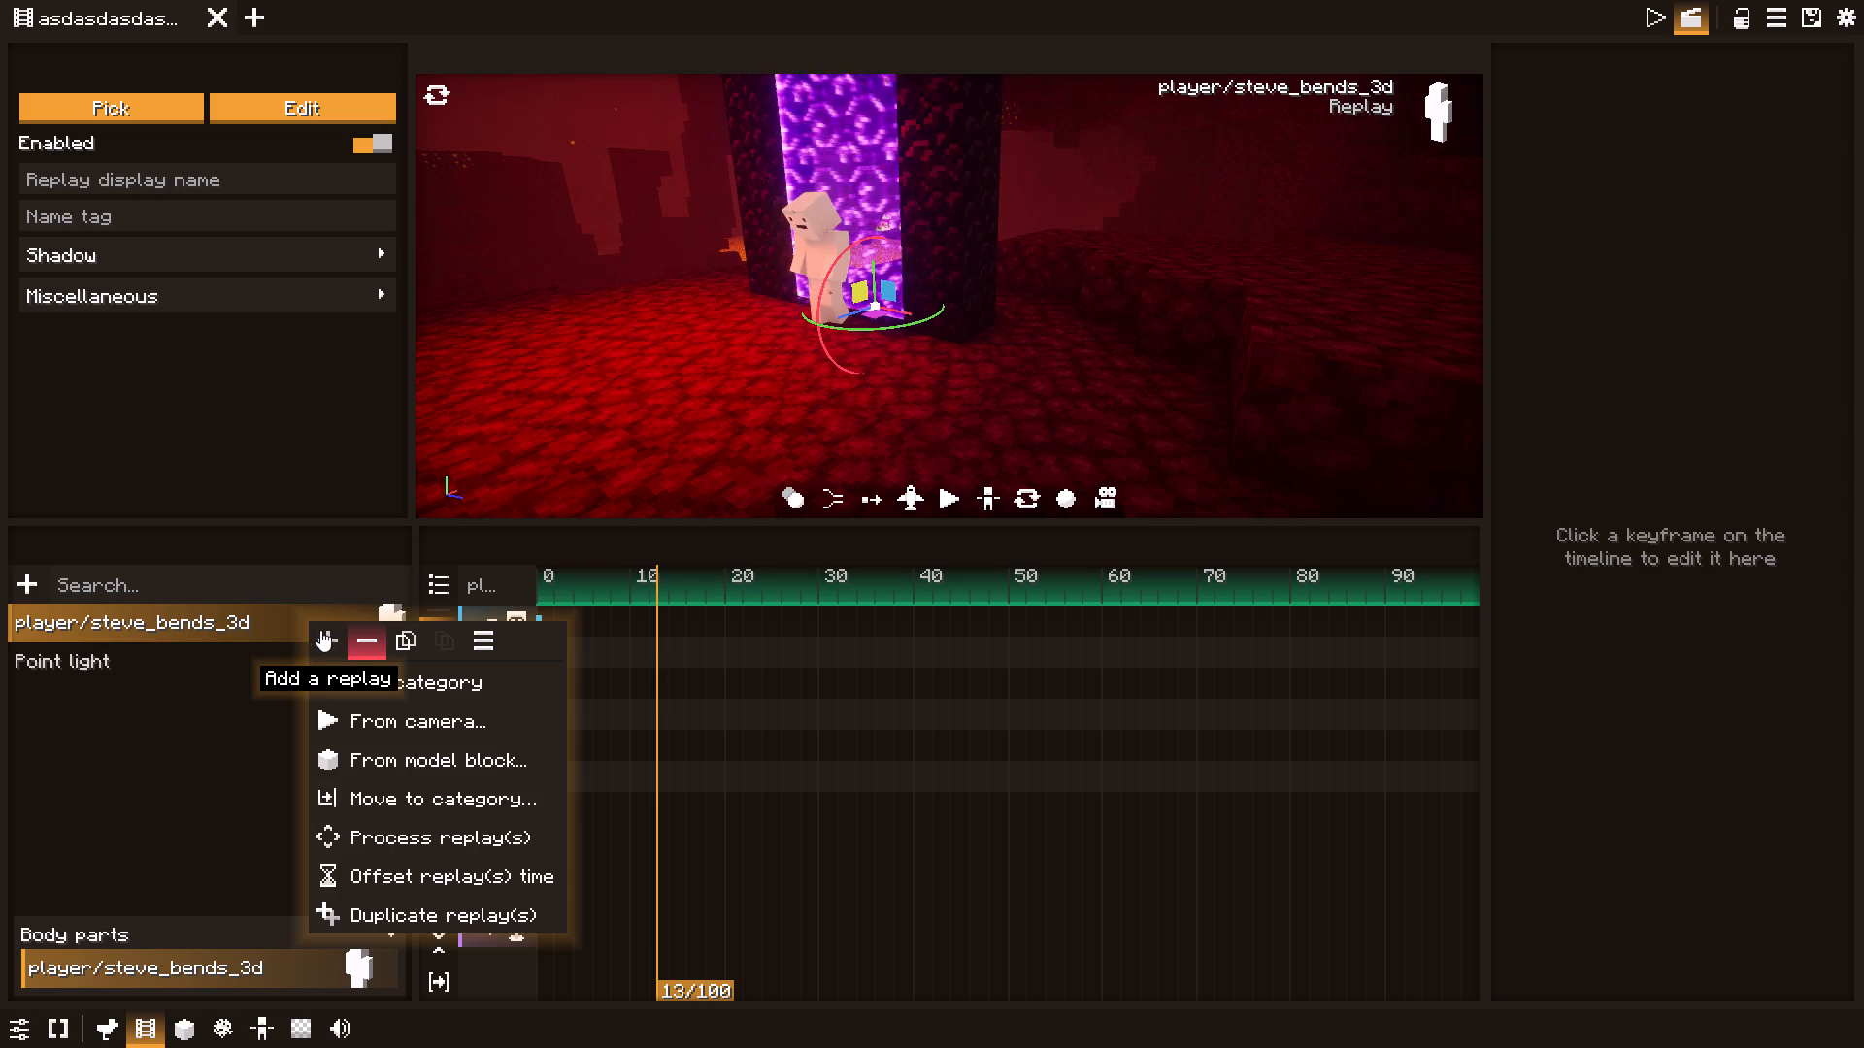
pyautogui.click(362, 642)
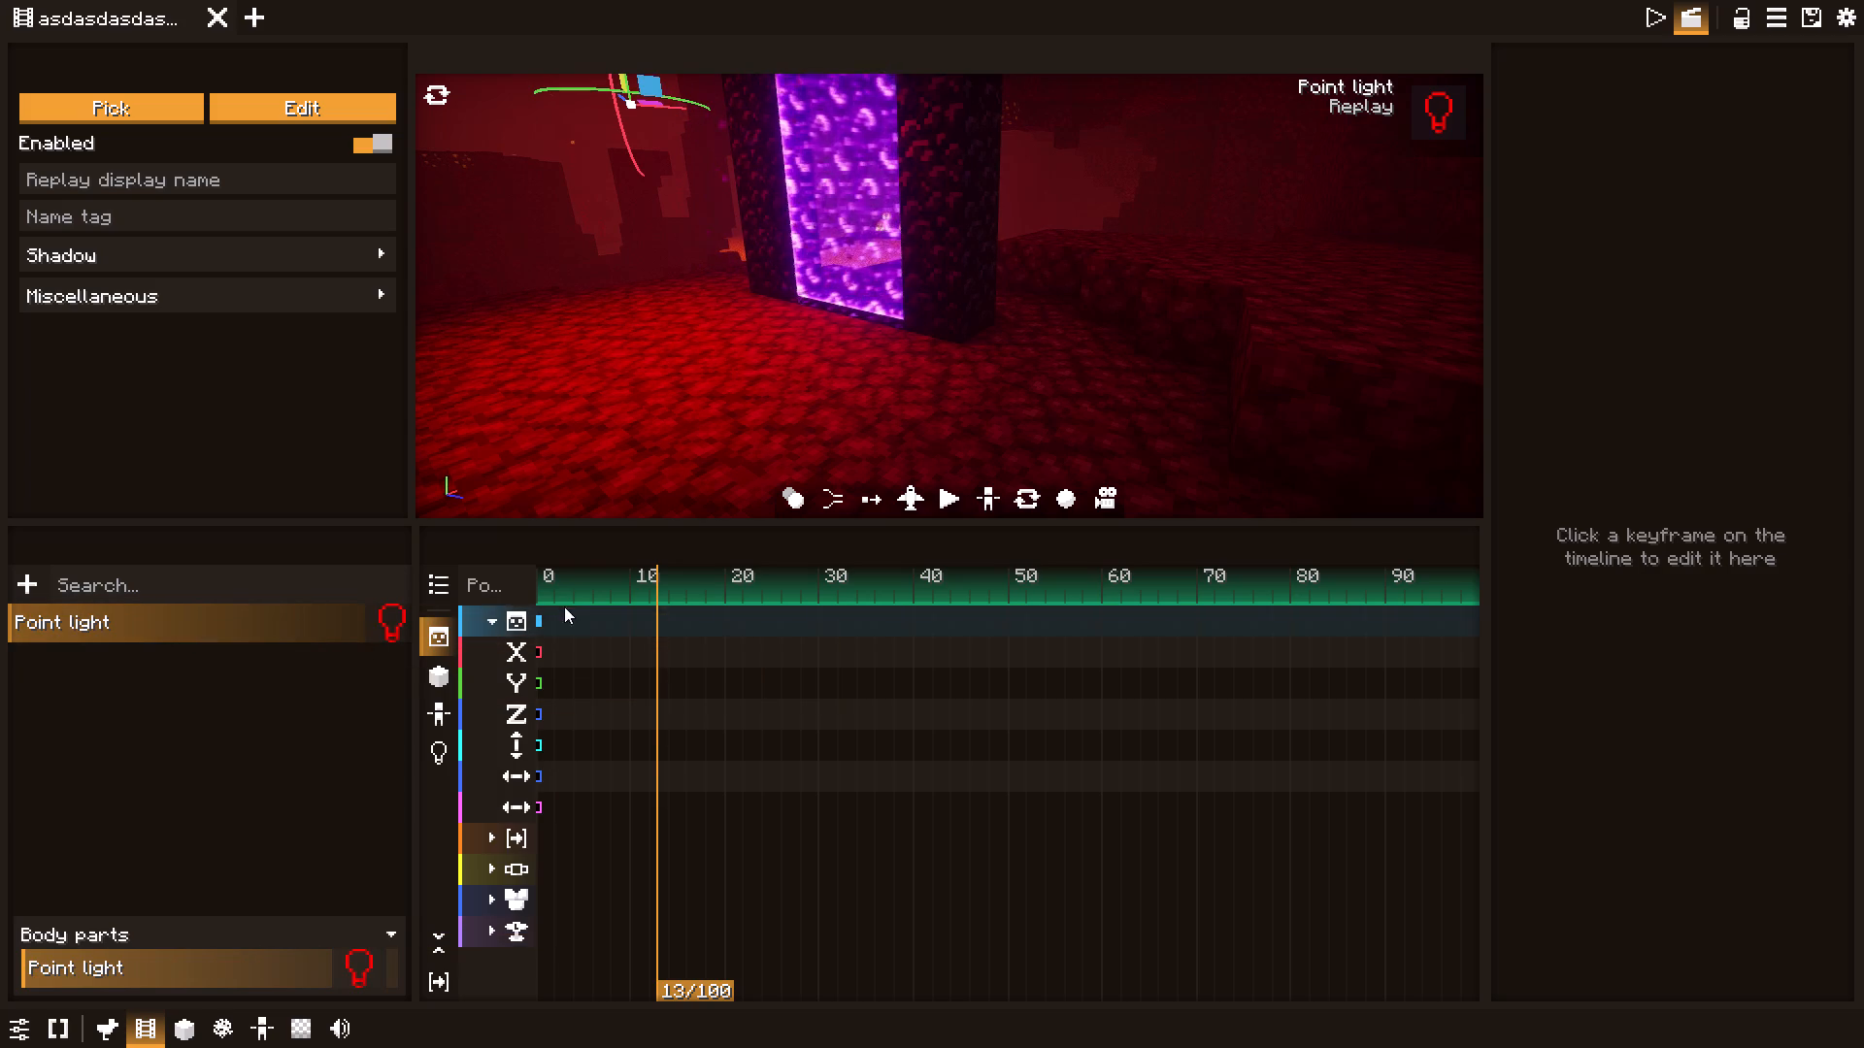
# At tick 0, add a new replay using the white steve_bends_3d model from the recent forms.
pyautogui.moveTo(576, 594); pyautogui.dragTo(369, 597)
pyautogui.click(28, 577)
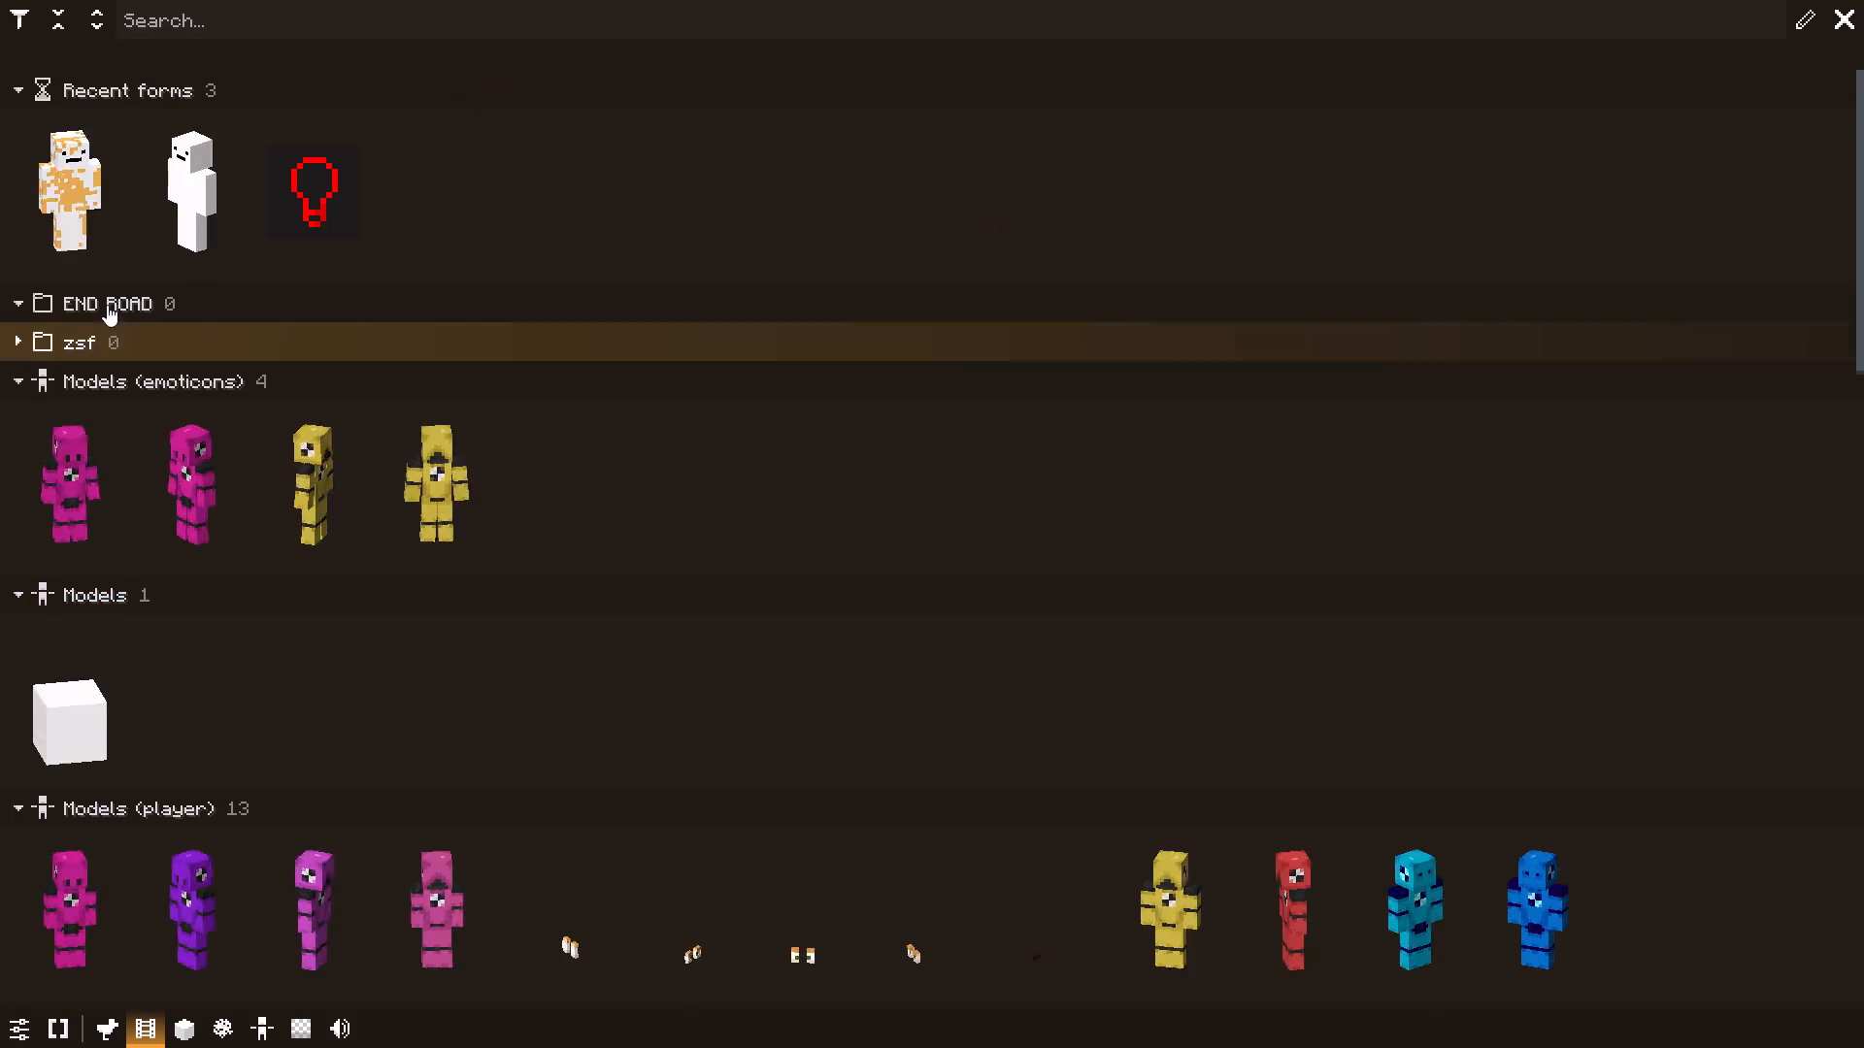
pyautogui.doubleClick(213, 174)
# Move the white character to the foot of the portal at tick 0 and rotate it about -82° around its vertical axis.
pyautogui.rightClick(821, 304)
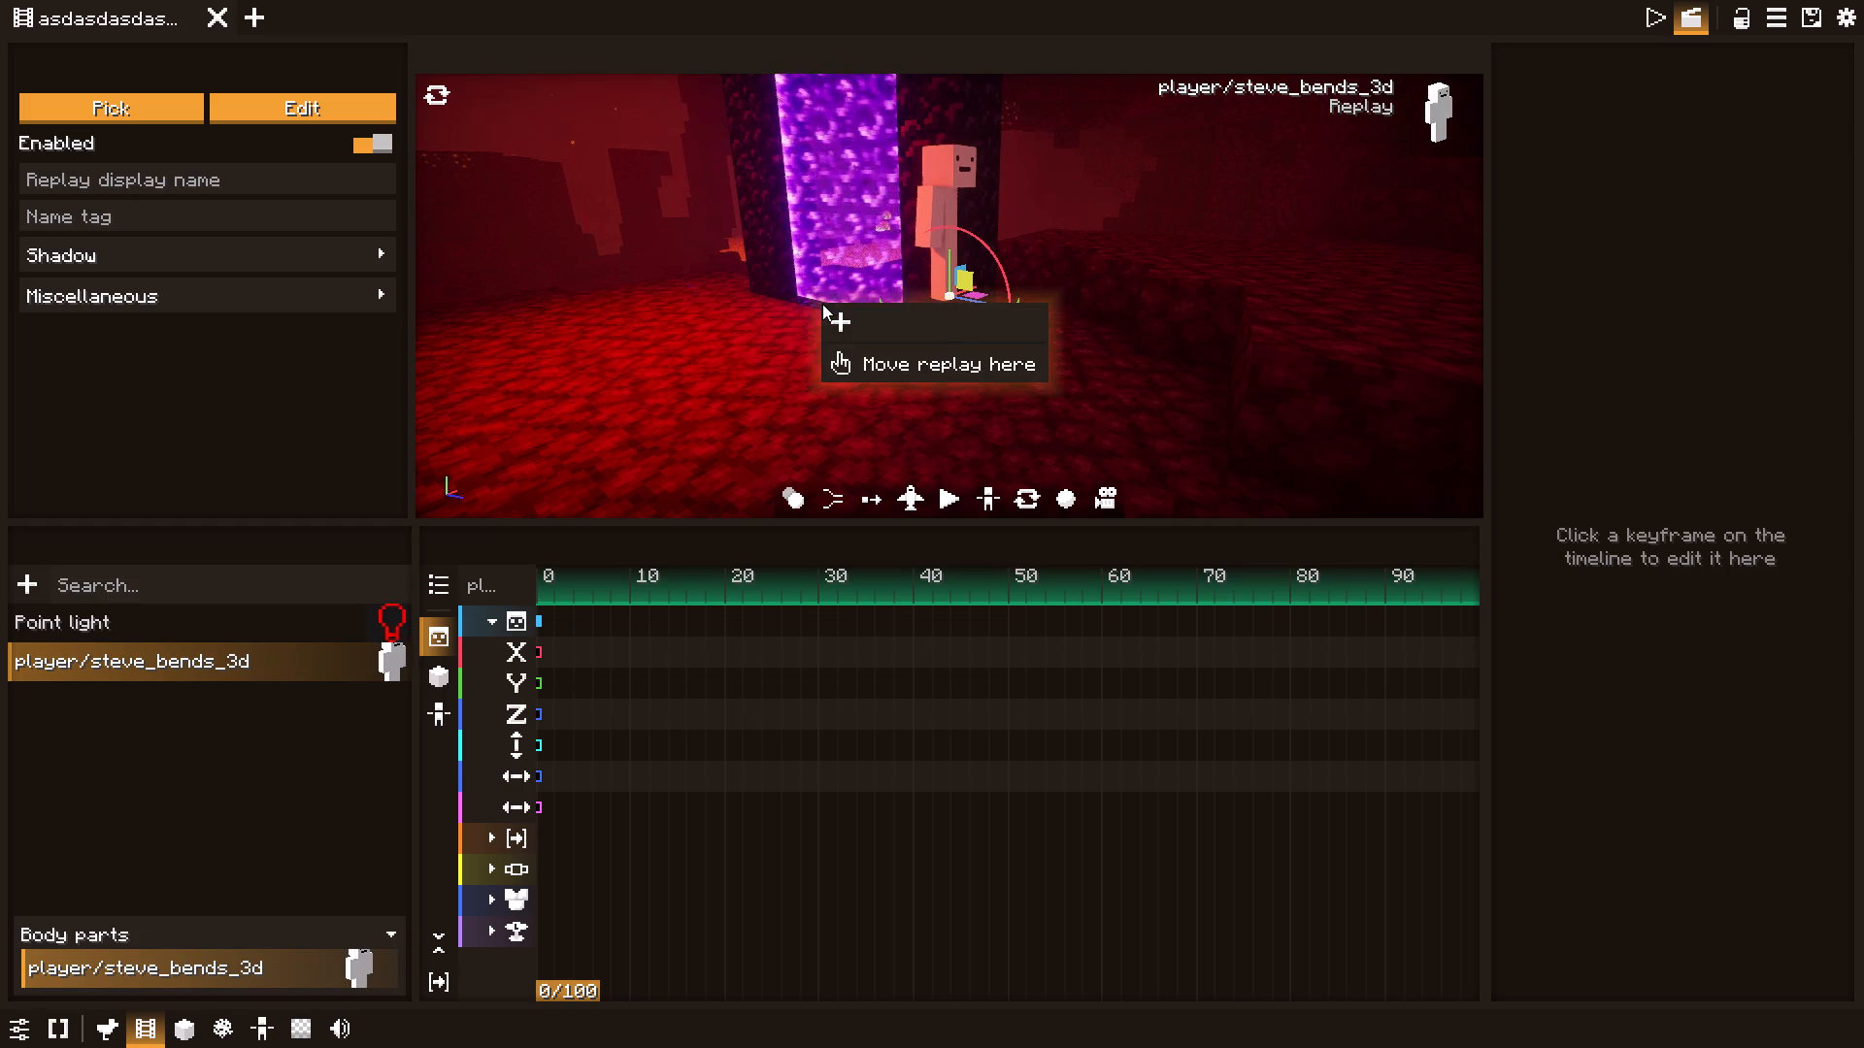
pyautogui.click(860, 365)
pyautogui.moveTo(828, 324); pyautogui.dragTo(759, 325)
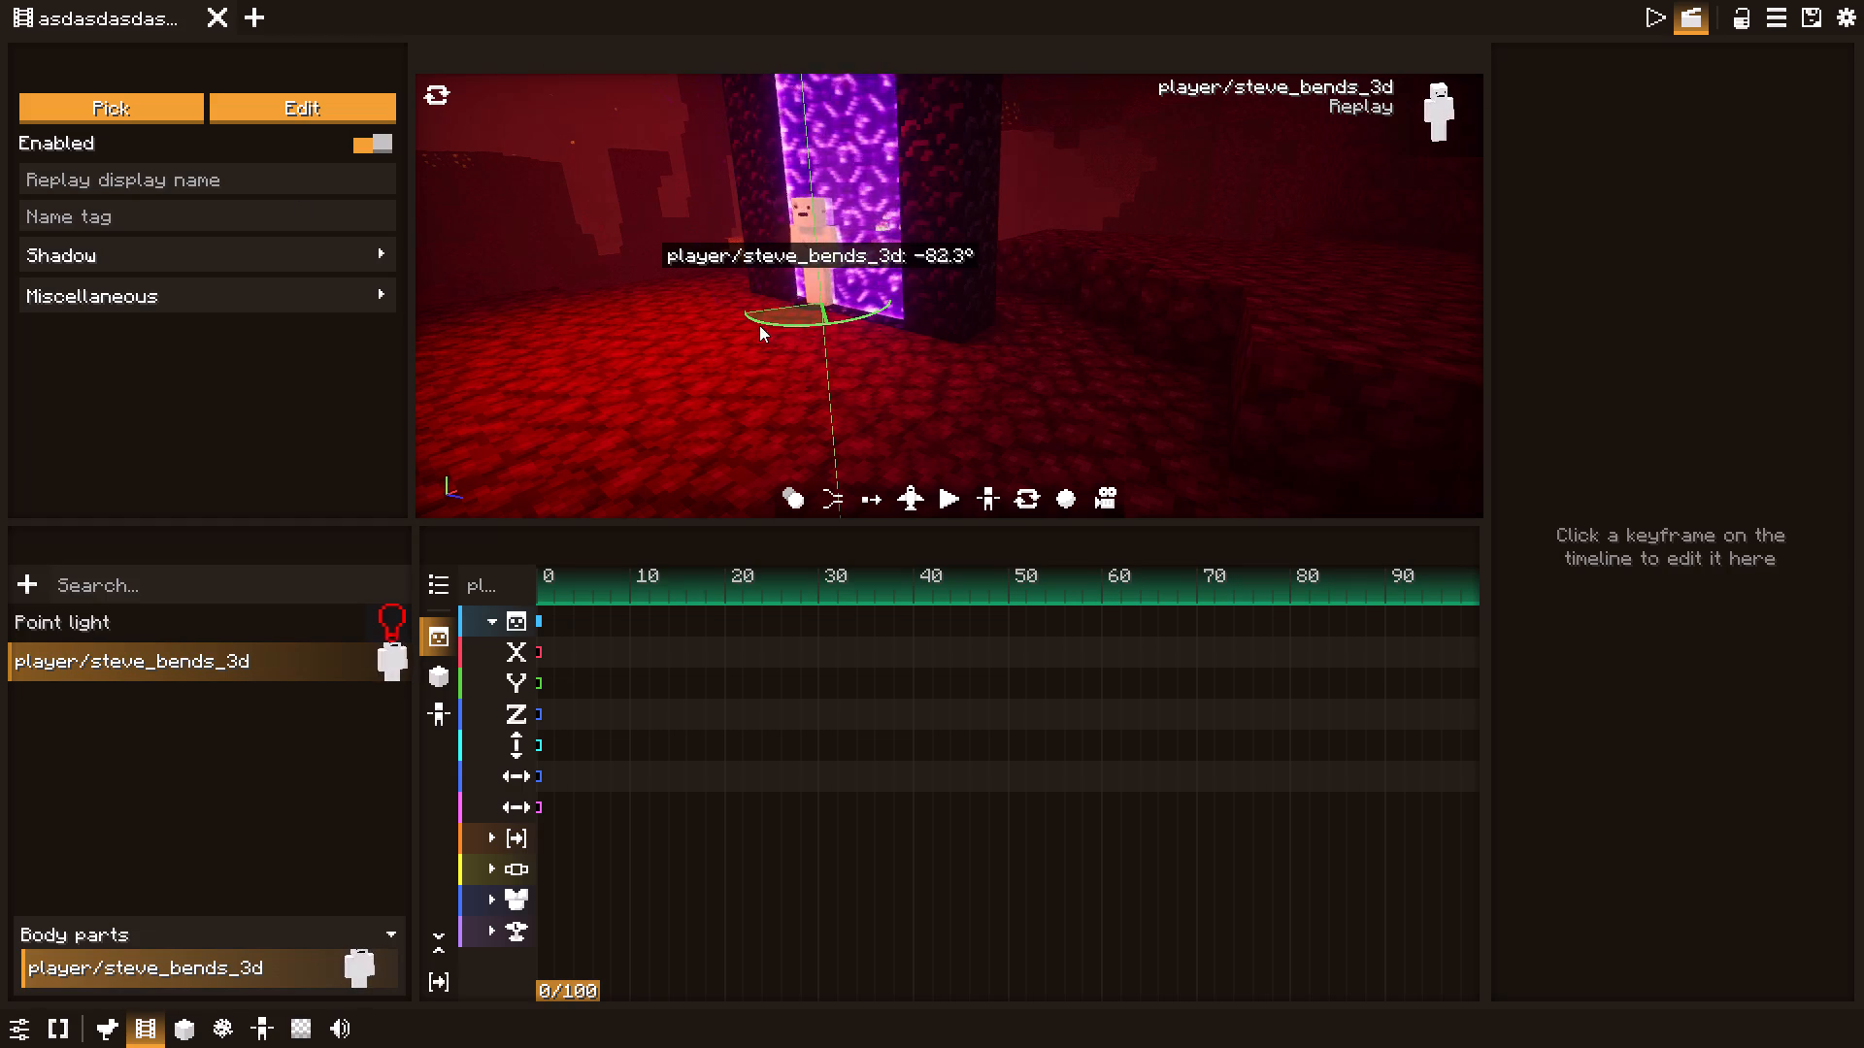
pyautogui.moveTo(759, 325); pyautogui.dragTo(764, 328)
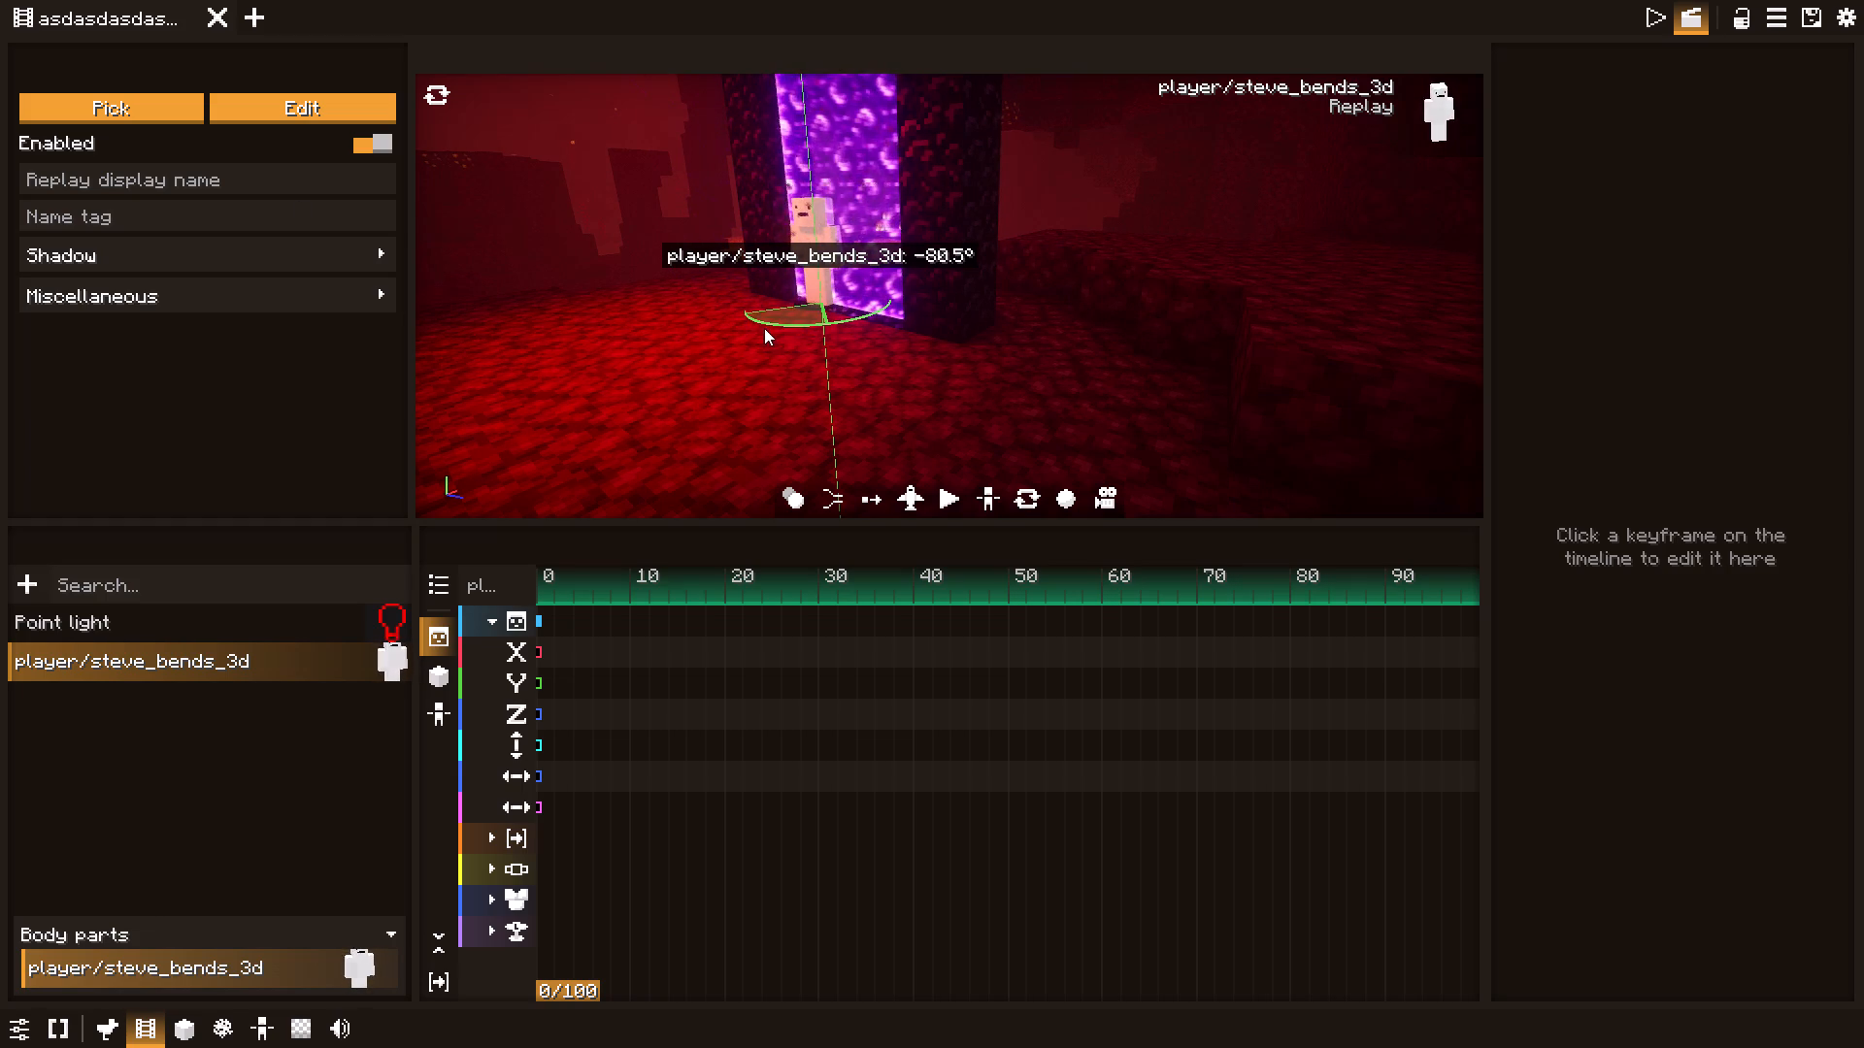
pyautogui.moveTo(764, 328); pyautogui.dragTo(760, 328)
# Shift the white character along the X and Z axes at tick 0 so it stands inside the nether portal.
pyautogui.moveTo(839, 308); pyautogui.dragTo(865, 311)
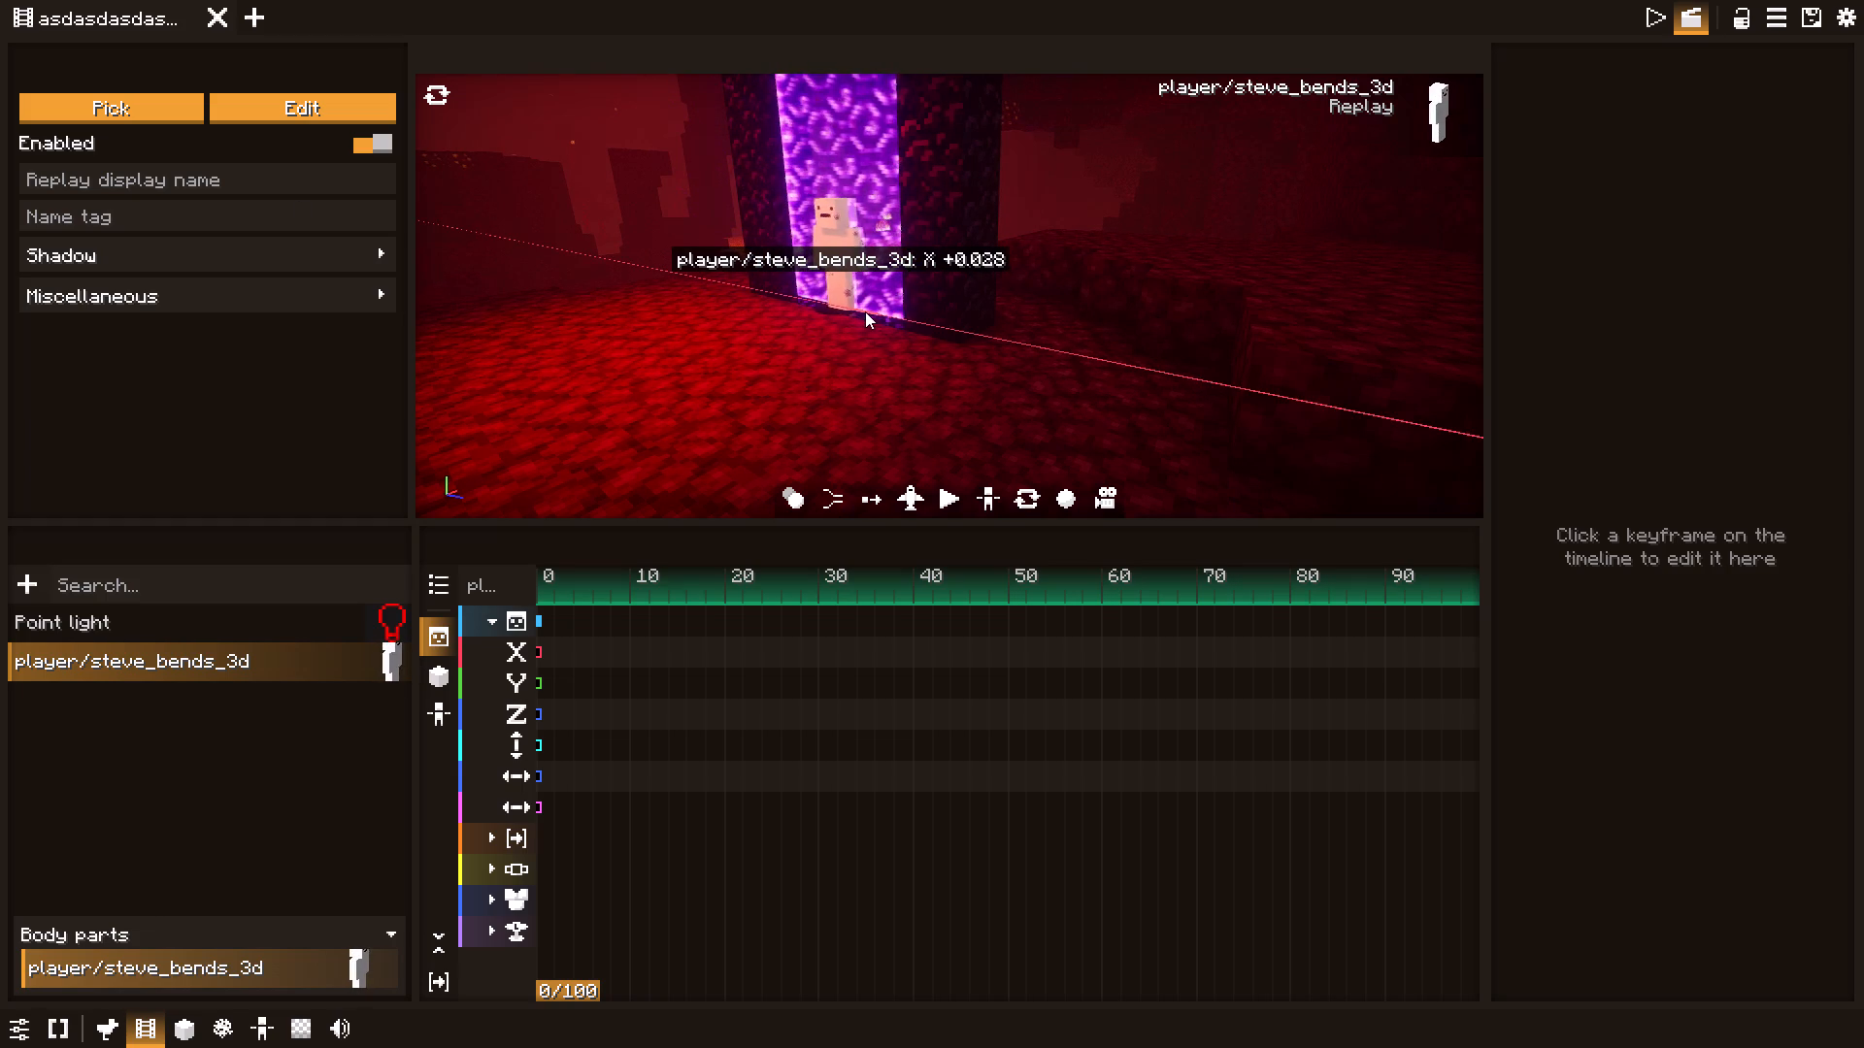
pyautogui.moveTo(865, 311); pyautogui.dragTo(866, 312)
pyautogui.moveTo(815, 320); pyautogui.dragTo(825, 318)
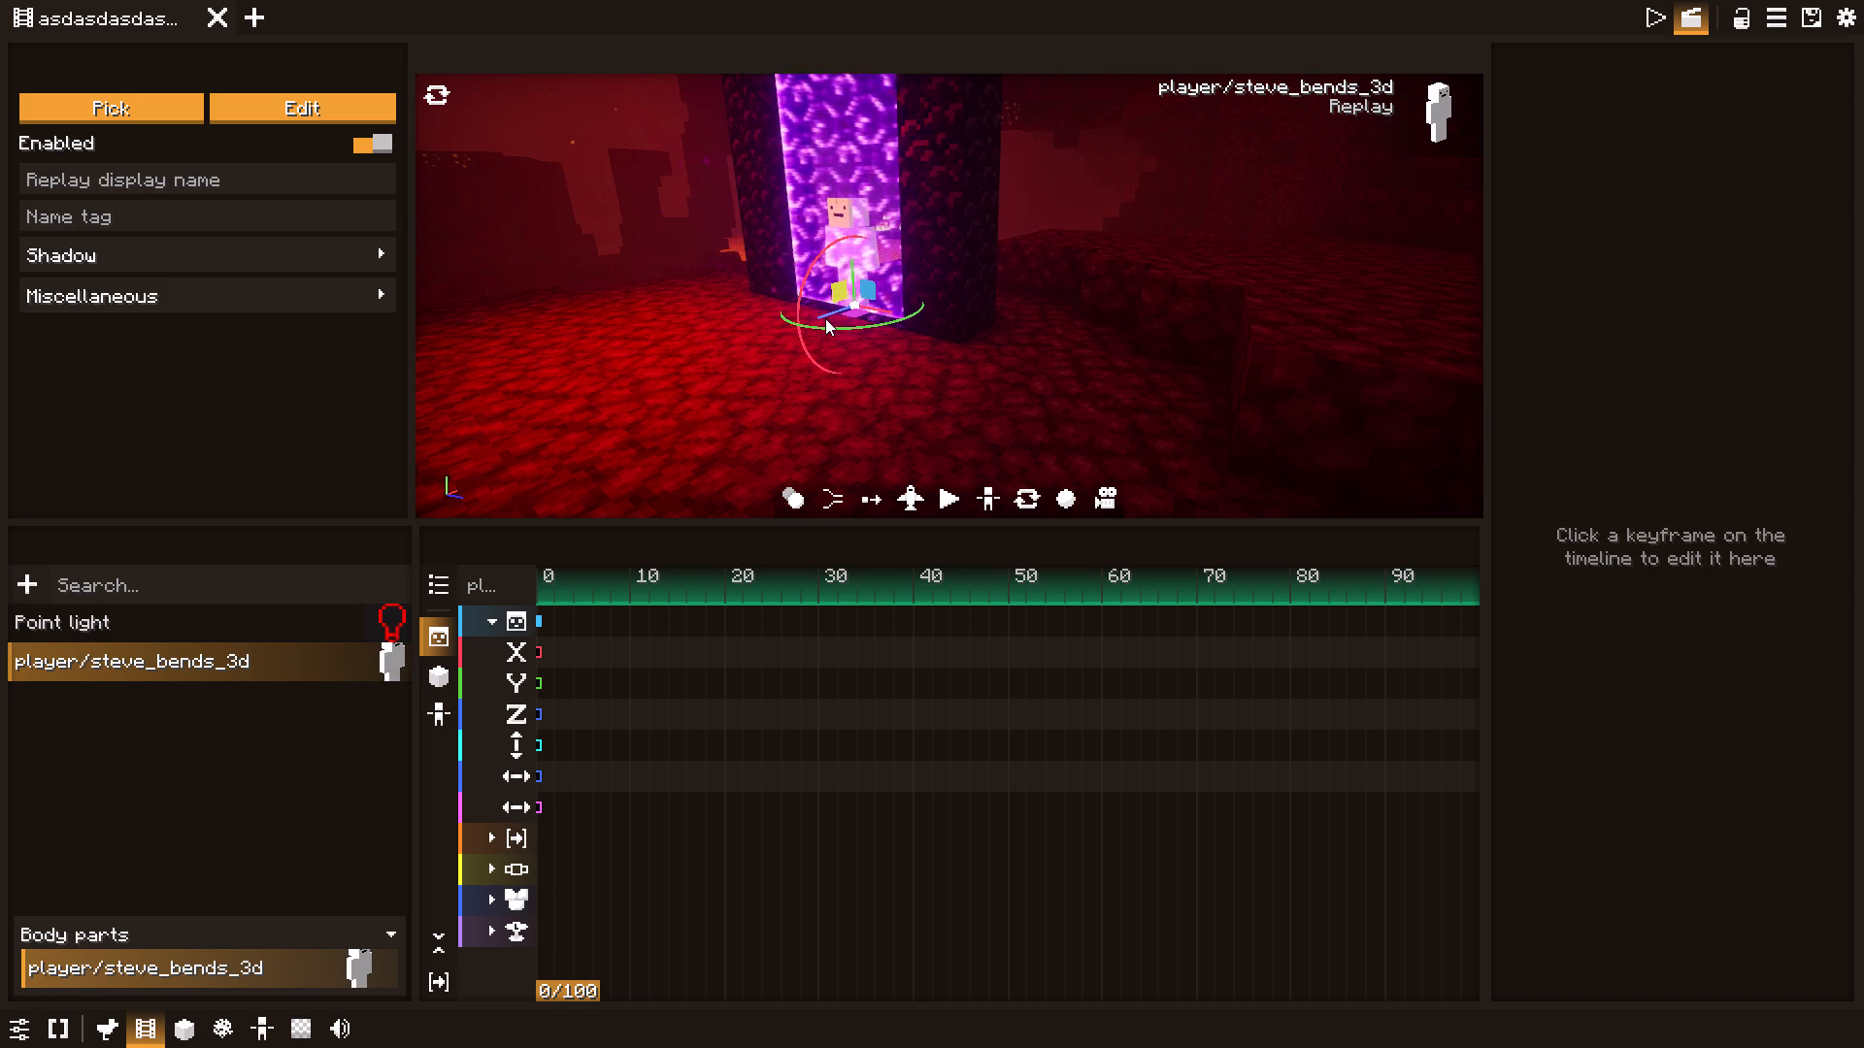
# At tick 8, move the white character forward out of the portal along its Z axis, and return to the timeline's start.
pyautogui.press('space')
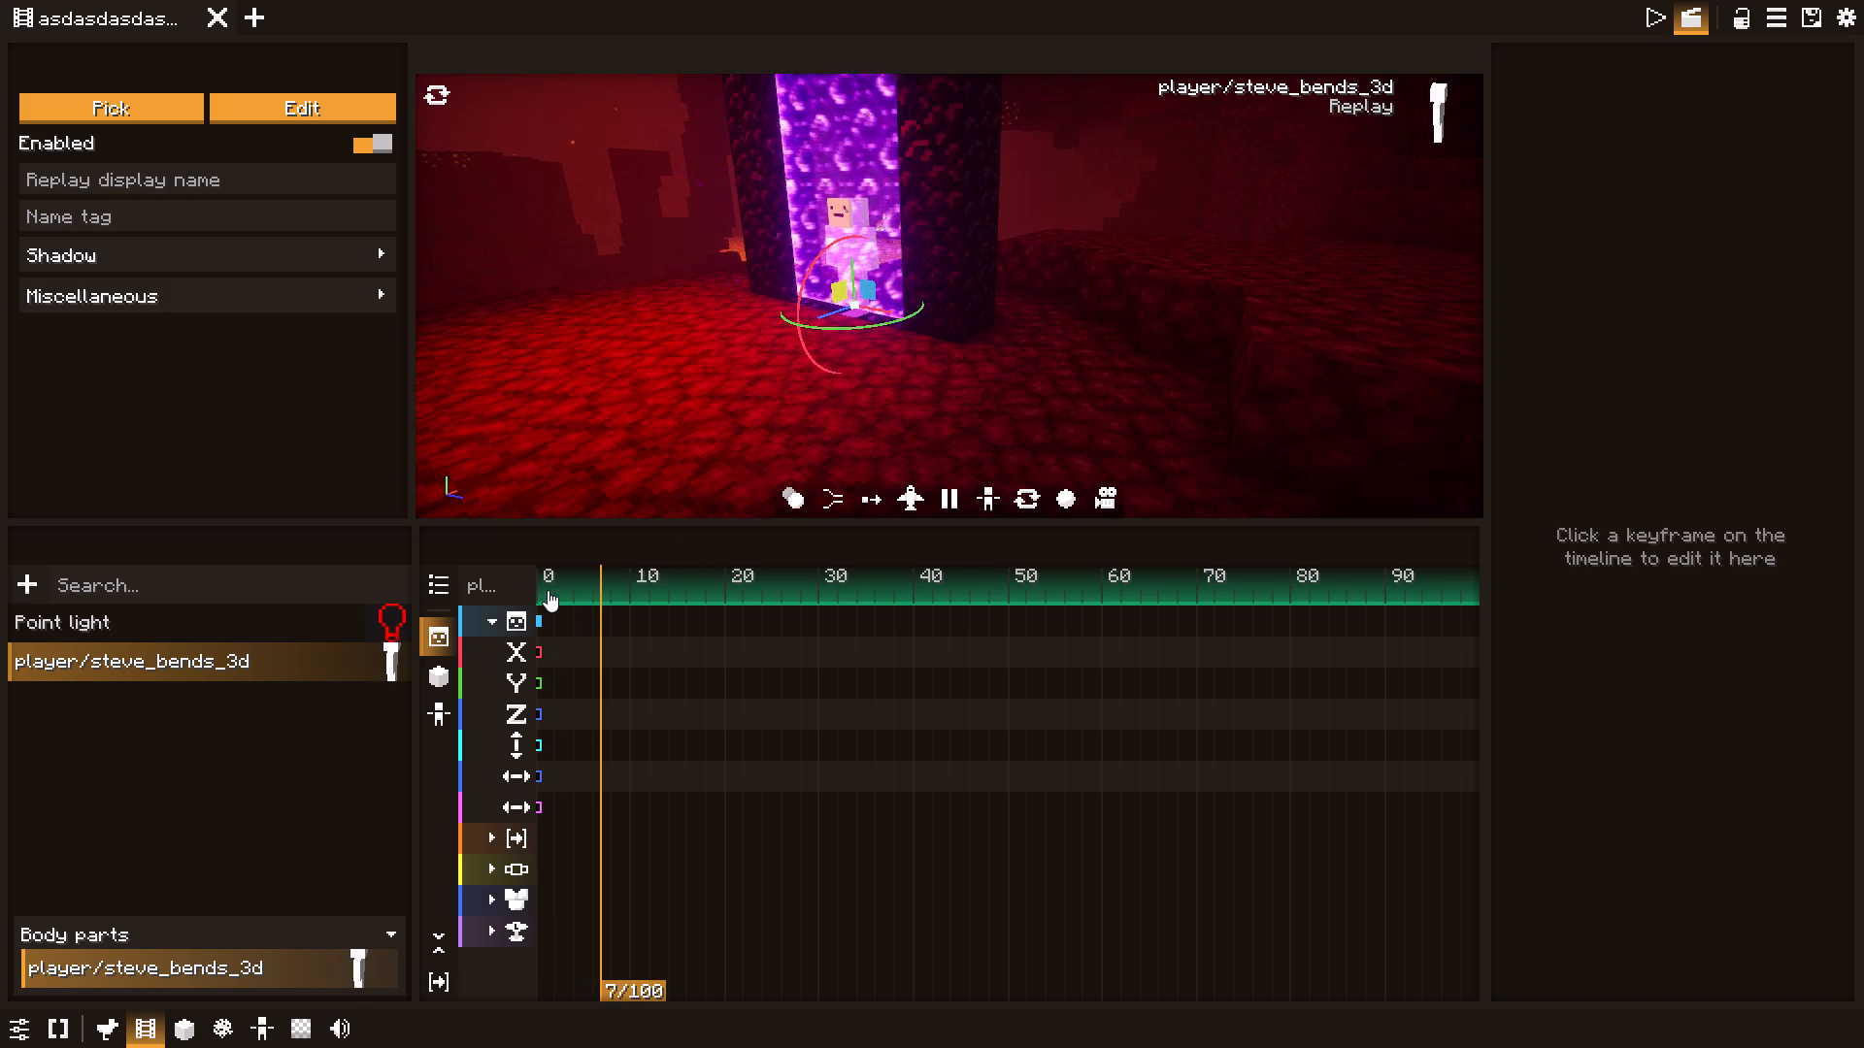
pyautogui.press('space')
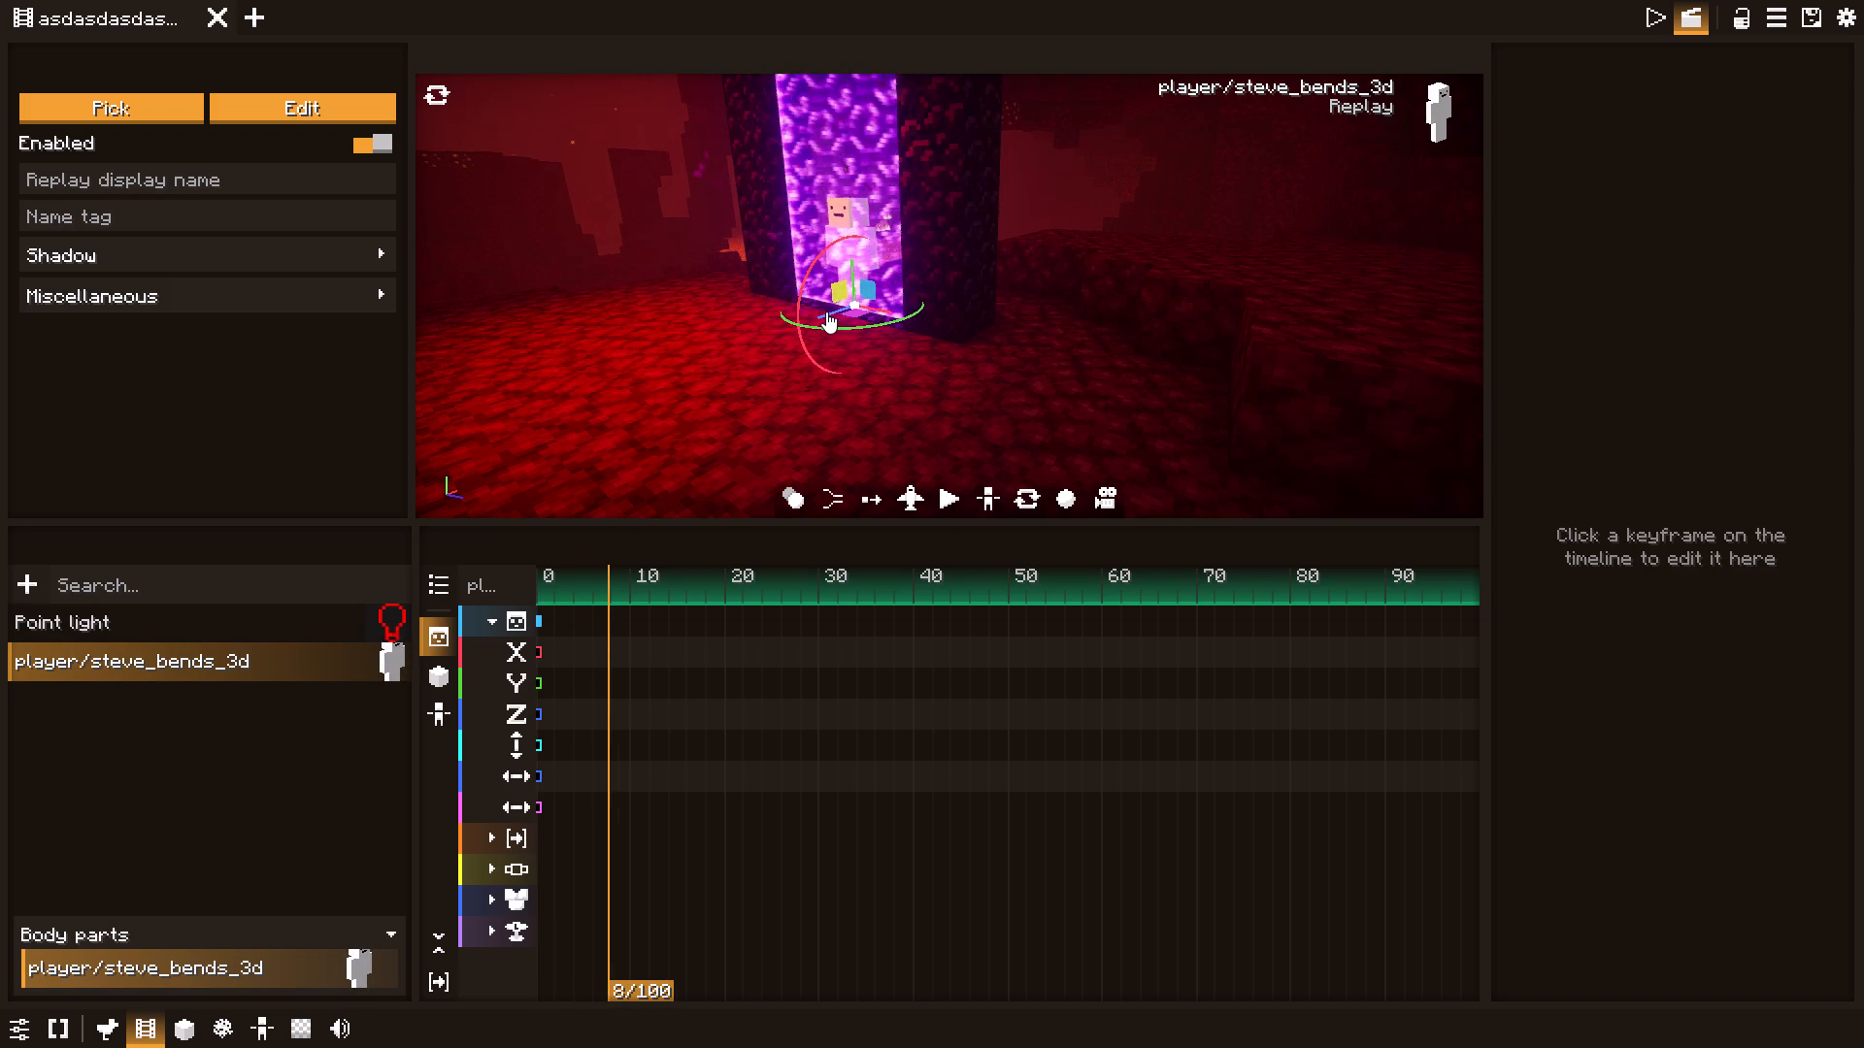
pyautogui.moveTo(826, 311); pyautogui.dragTo(761, 337)
pyautogui.moveTo(604, 587); pyautogui.dragTo(550, 588)
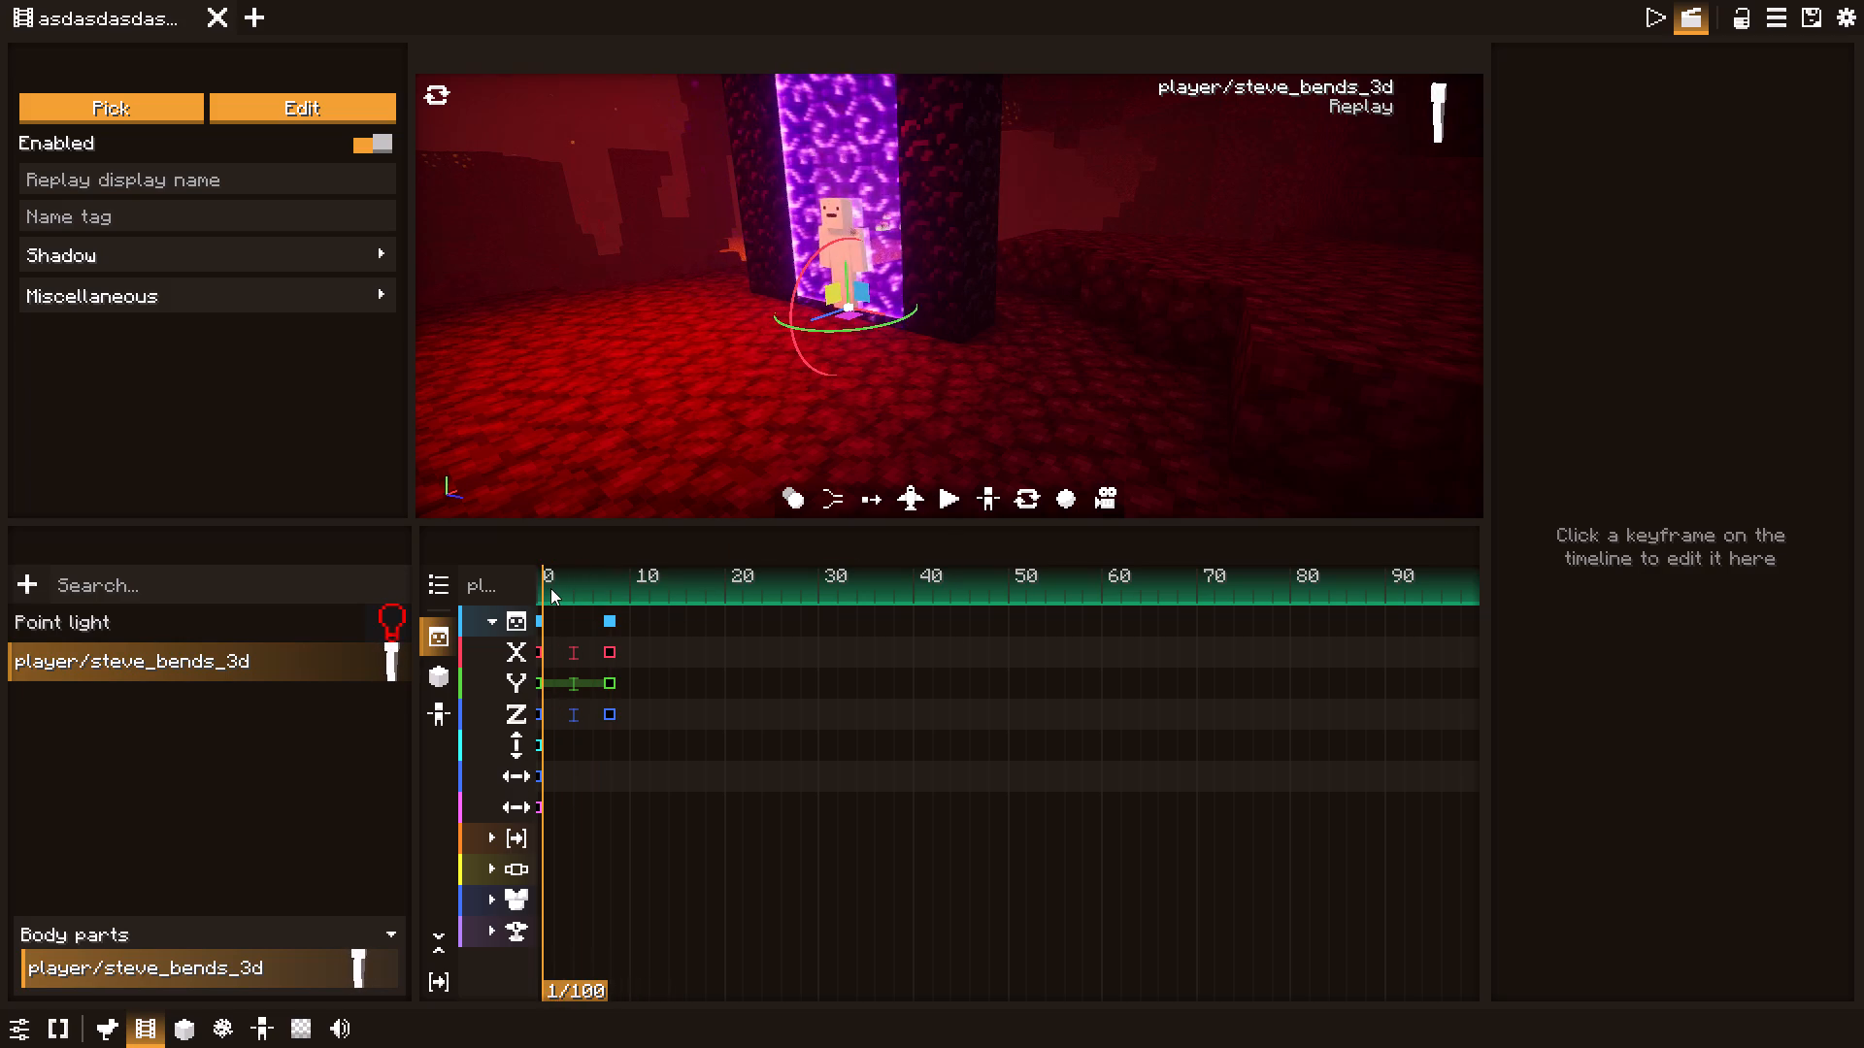
# Move all of the white character's tick 0 position and rotation keyframes to tick 4.
pyautogui.moveTo(550, 588); pyautogui.dragTo(529, 588)
pyautogui.press('space')
pyautogui.press('space')
pyautogui.moveTo(569, 585); pyautogui.dragTo(553, 586)
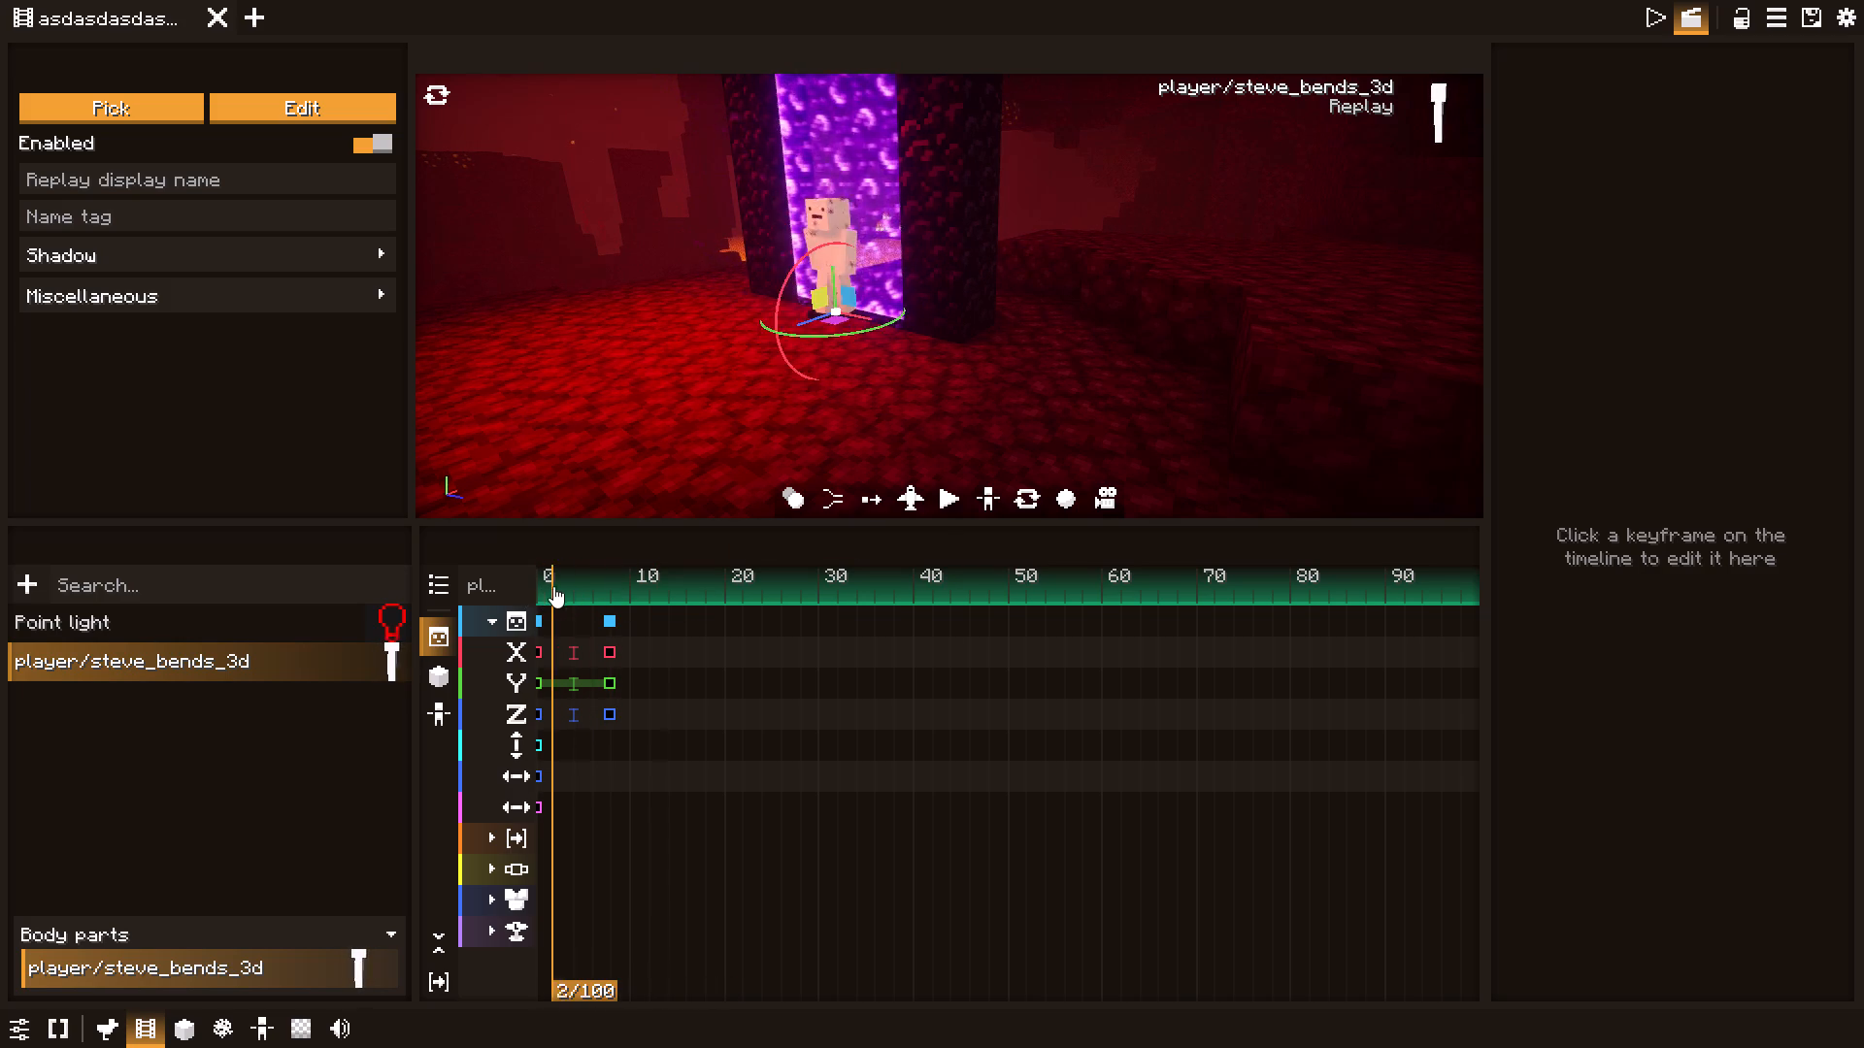
pyautogui.moveTo(553, 586); pyautogui.dragTo(530, 589)
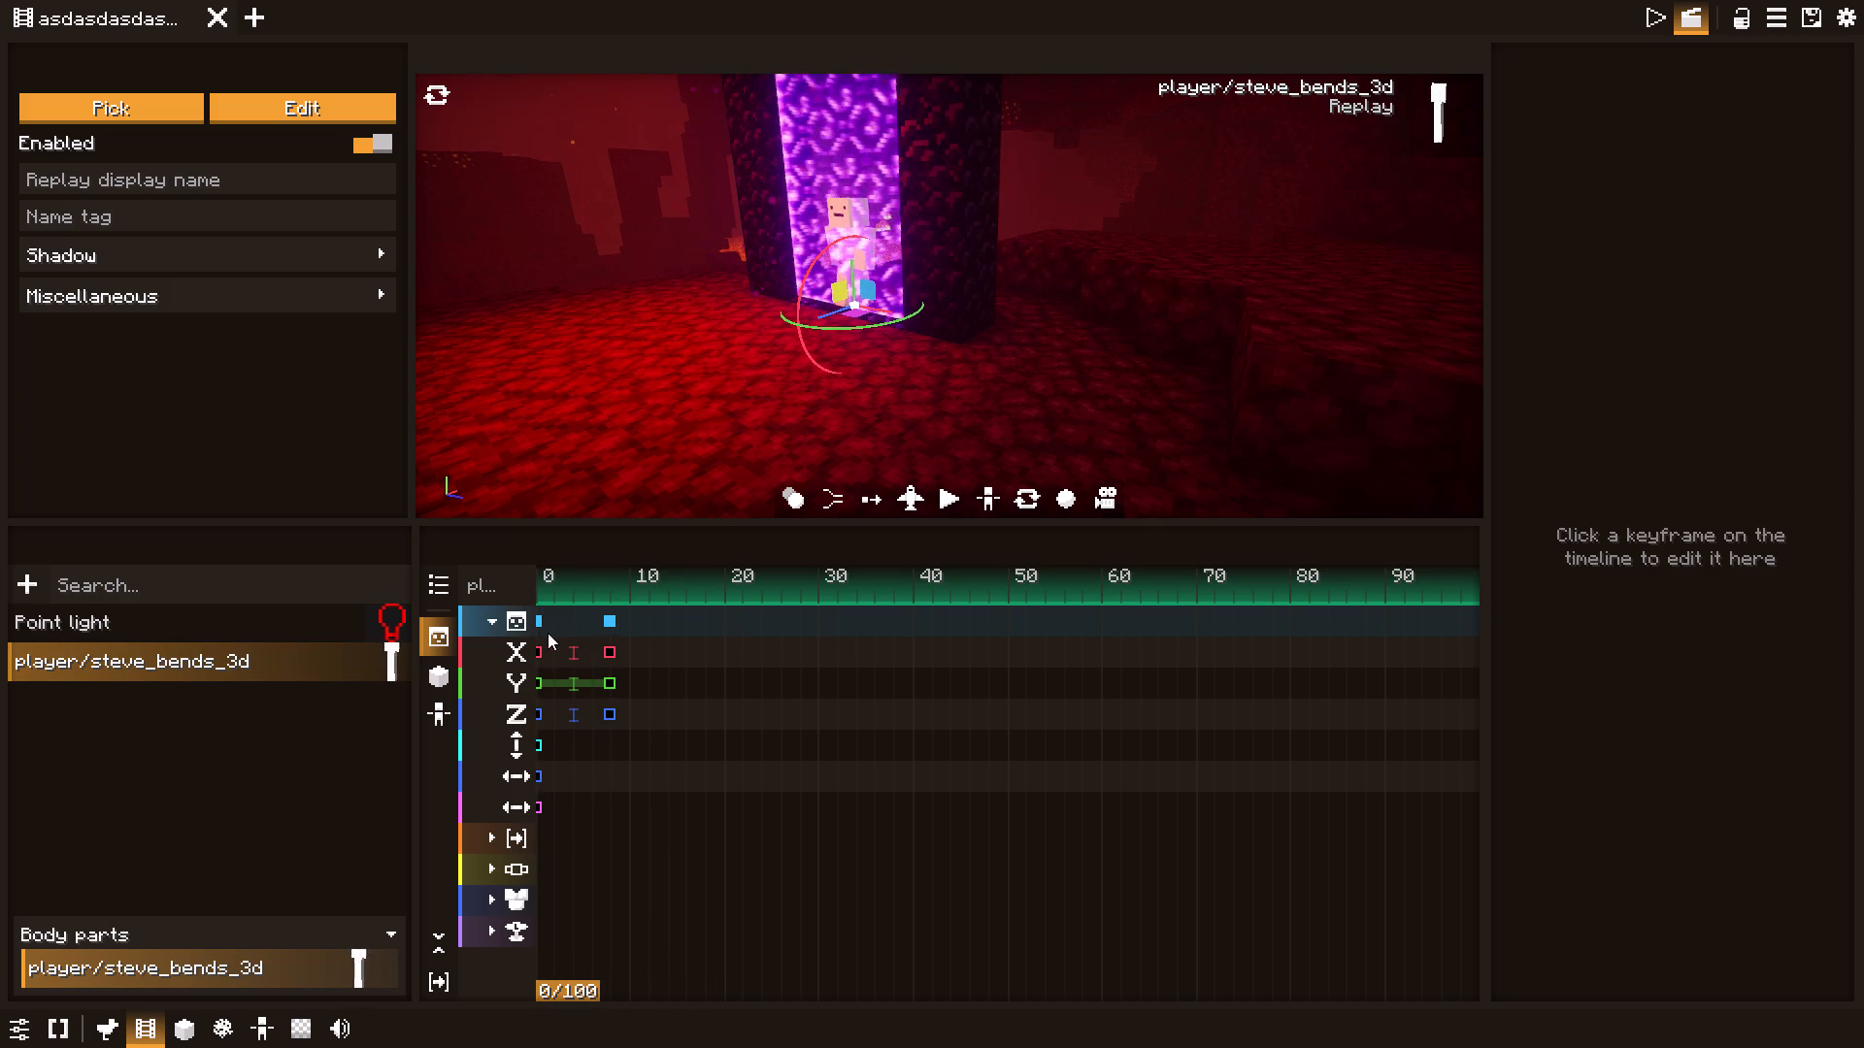
pyautogui.keyDown('shift'); pyautogui.moveTo(550, 616); pyautogui.dragTo(543, 797); pyautogui.keyUp('shift')
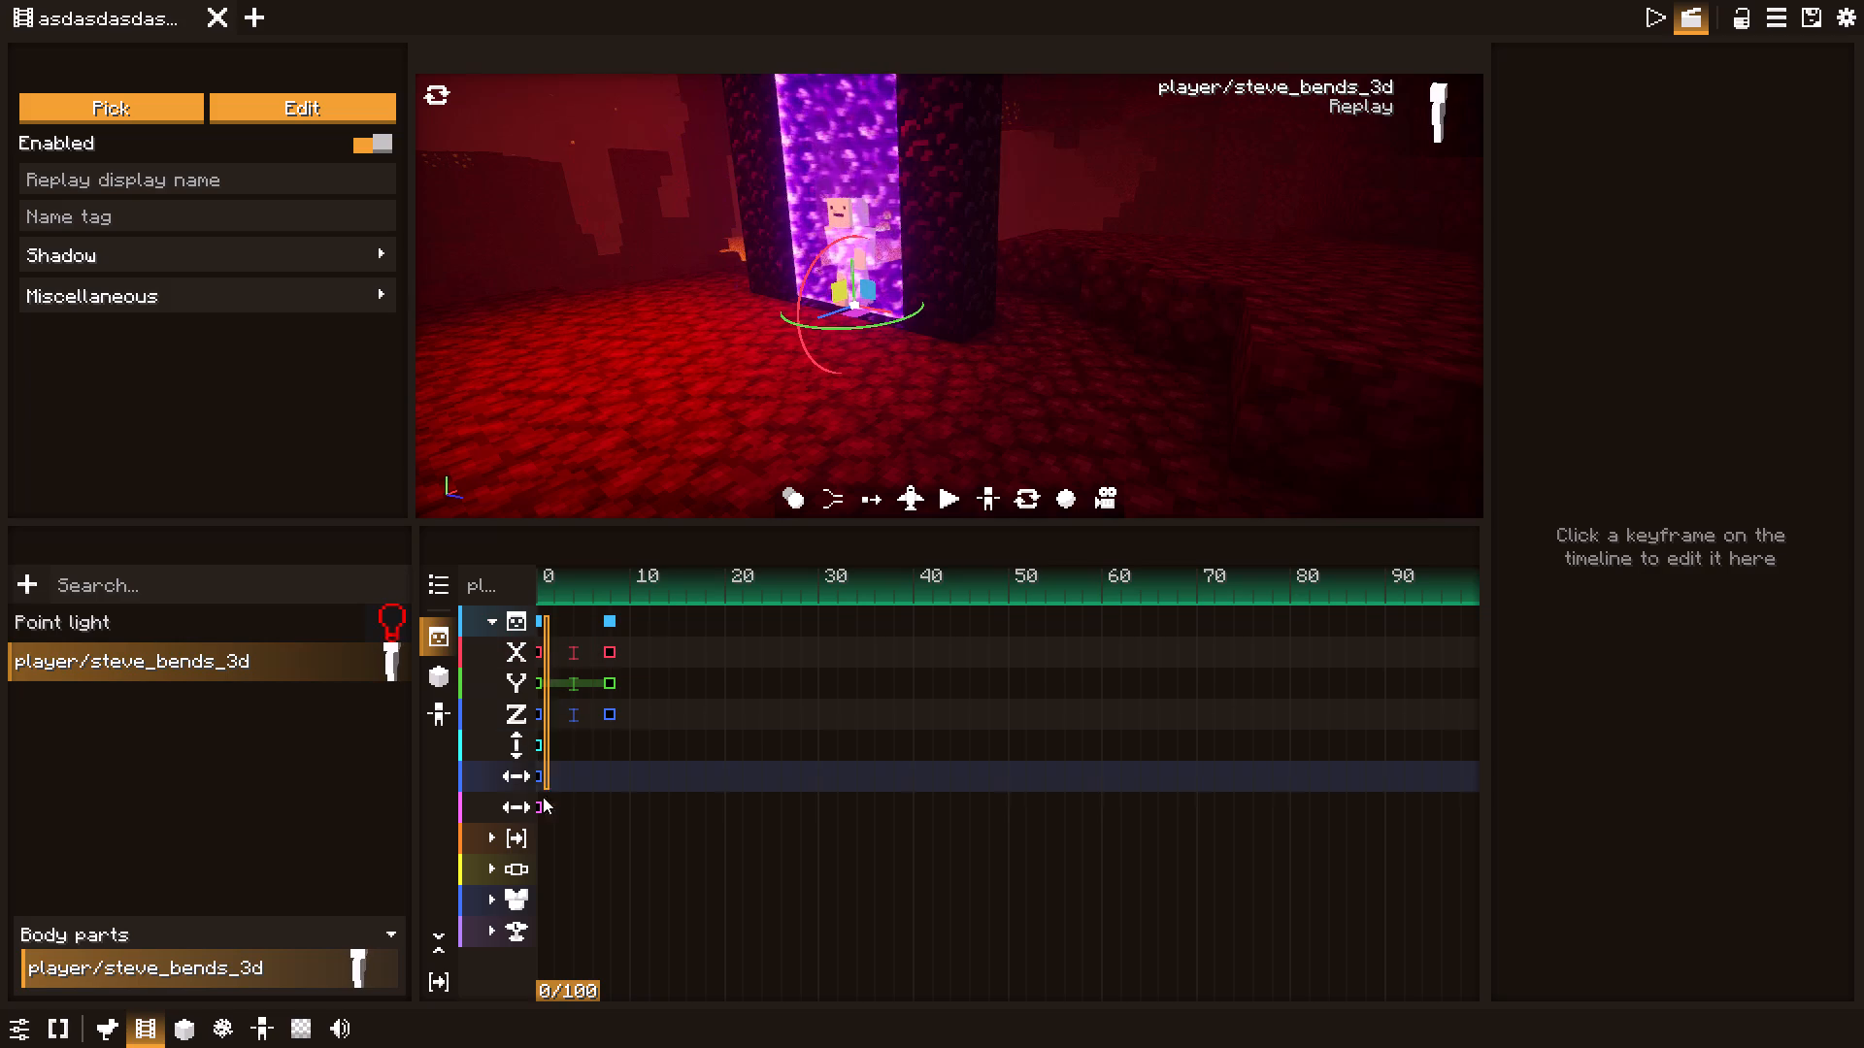
pyautogui.keyDown('shift'); pyautogui.moveTo(543, 797); pyautogui.dragTo(541, 820); pyautogui.keyUp('shift')
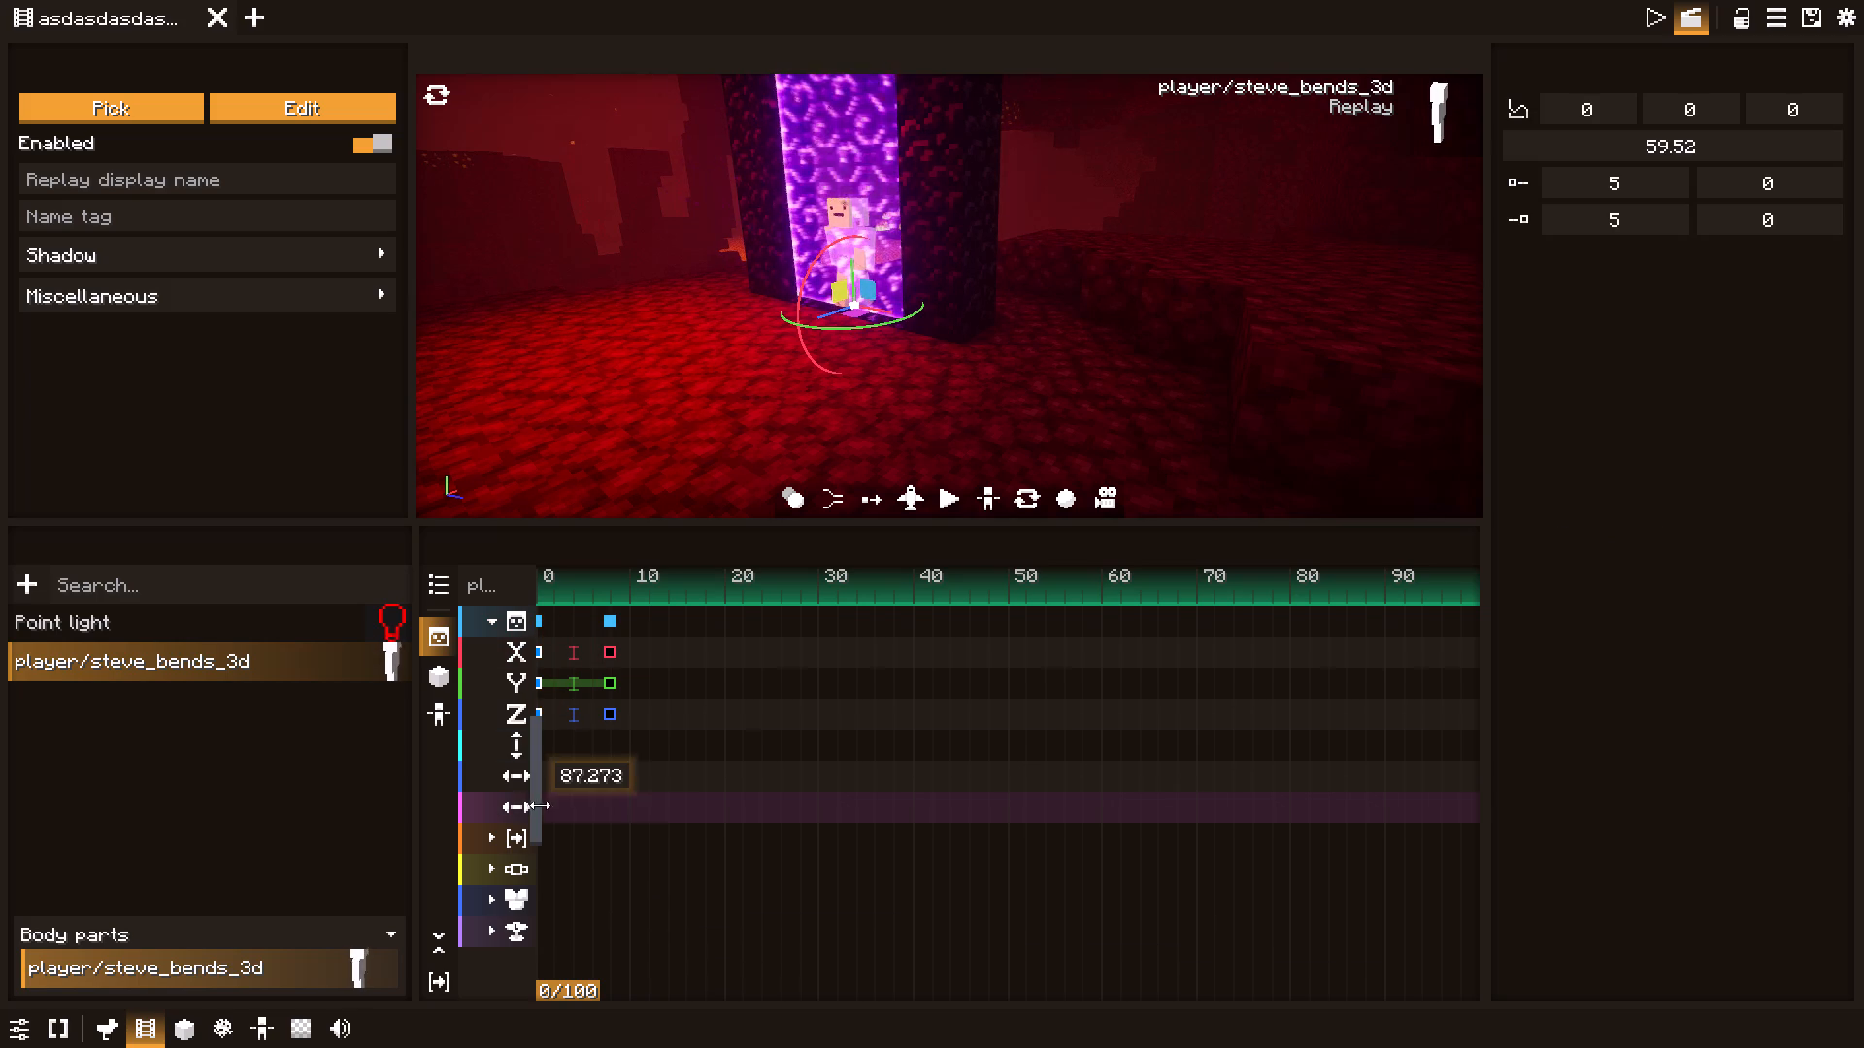
pyautogui.moveTo(540, 806); pyautogui.dragTo(525, 801)
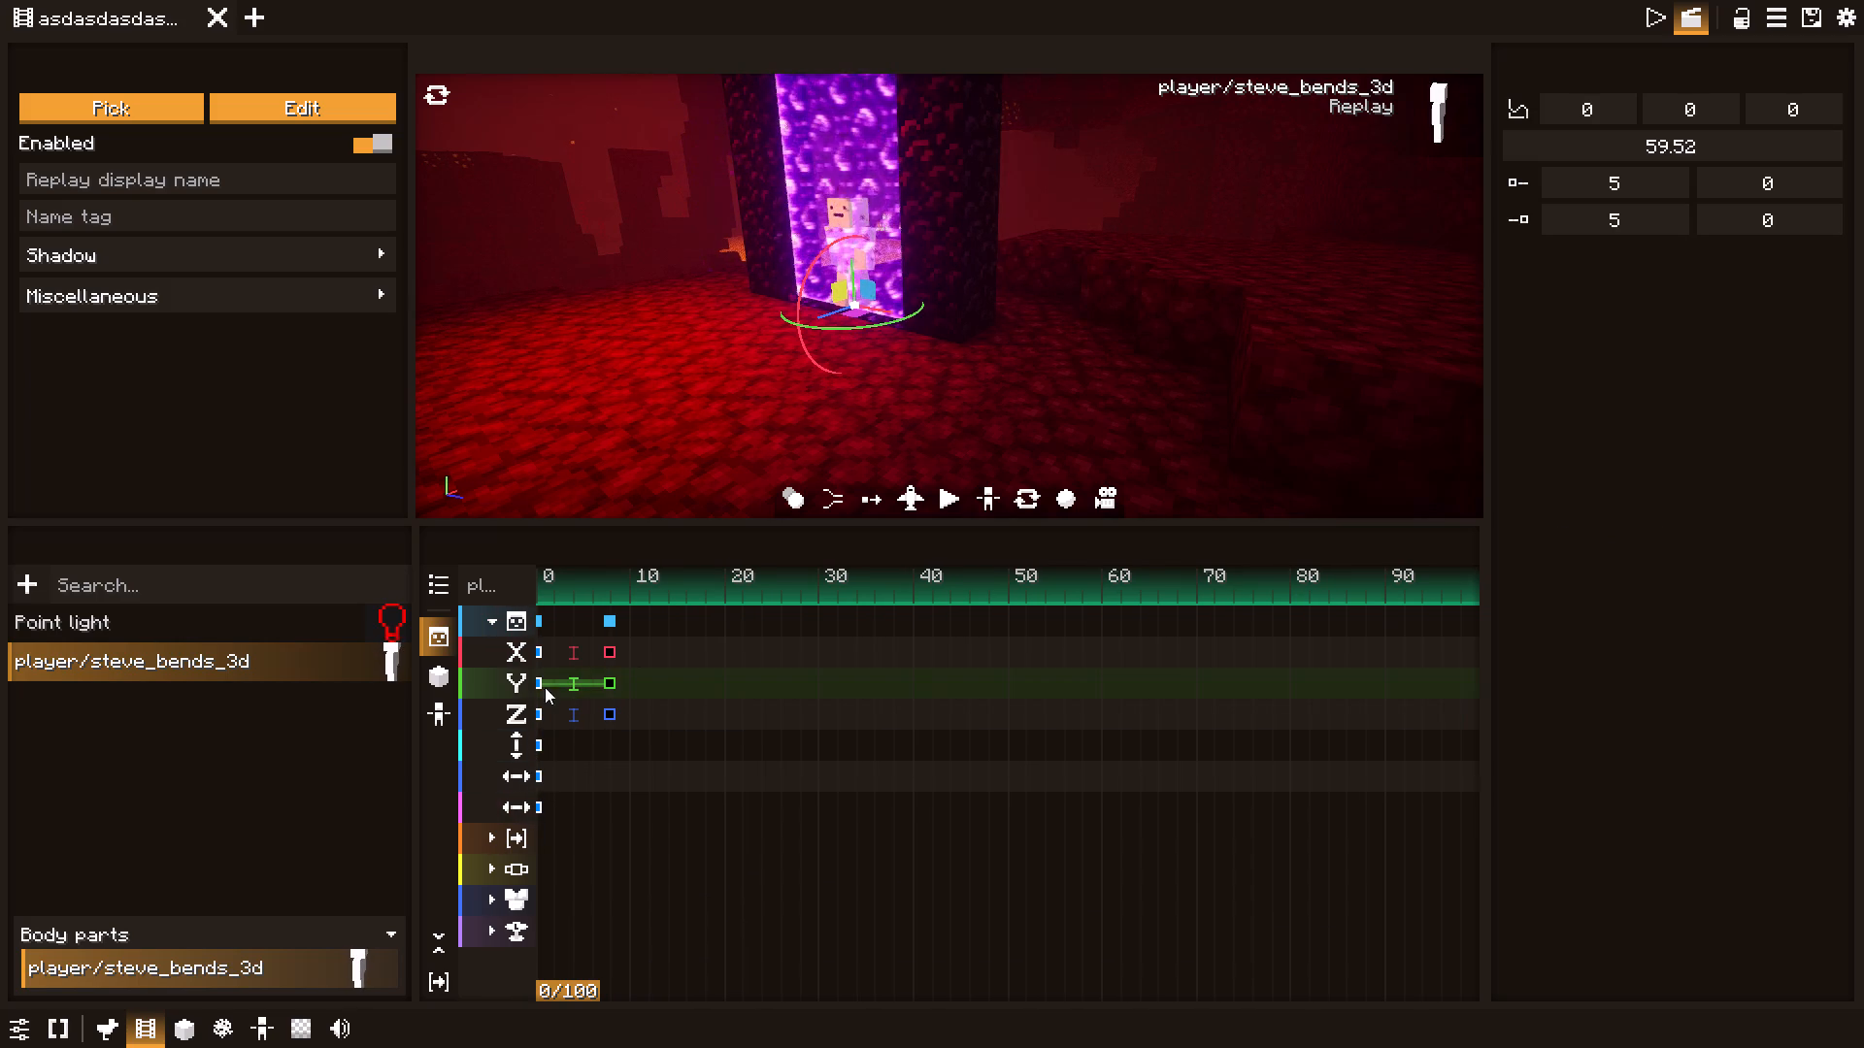
pyautogui.moveTo(540, 657); pyautogui.dragTo(577, 658)
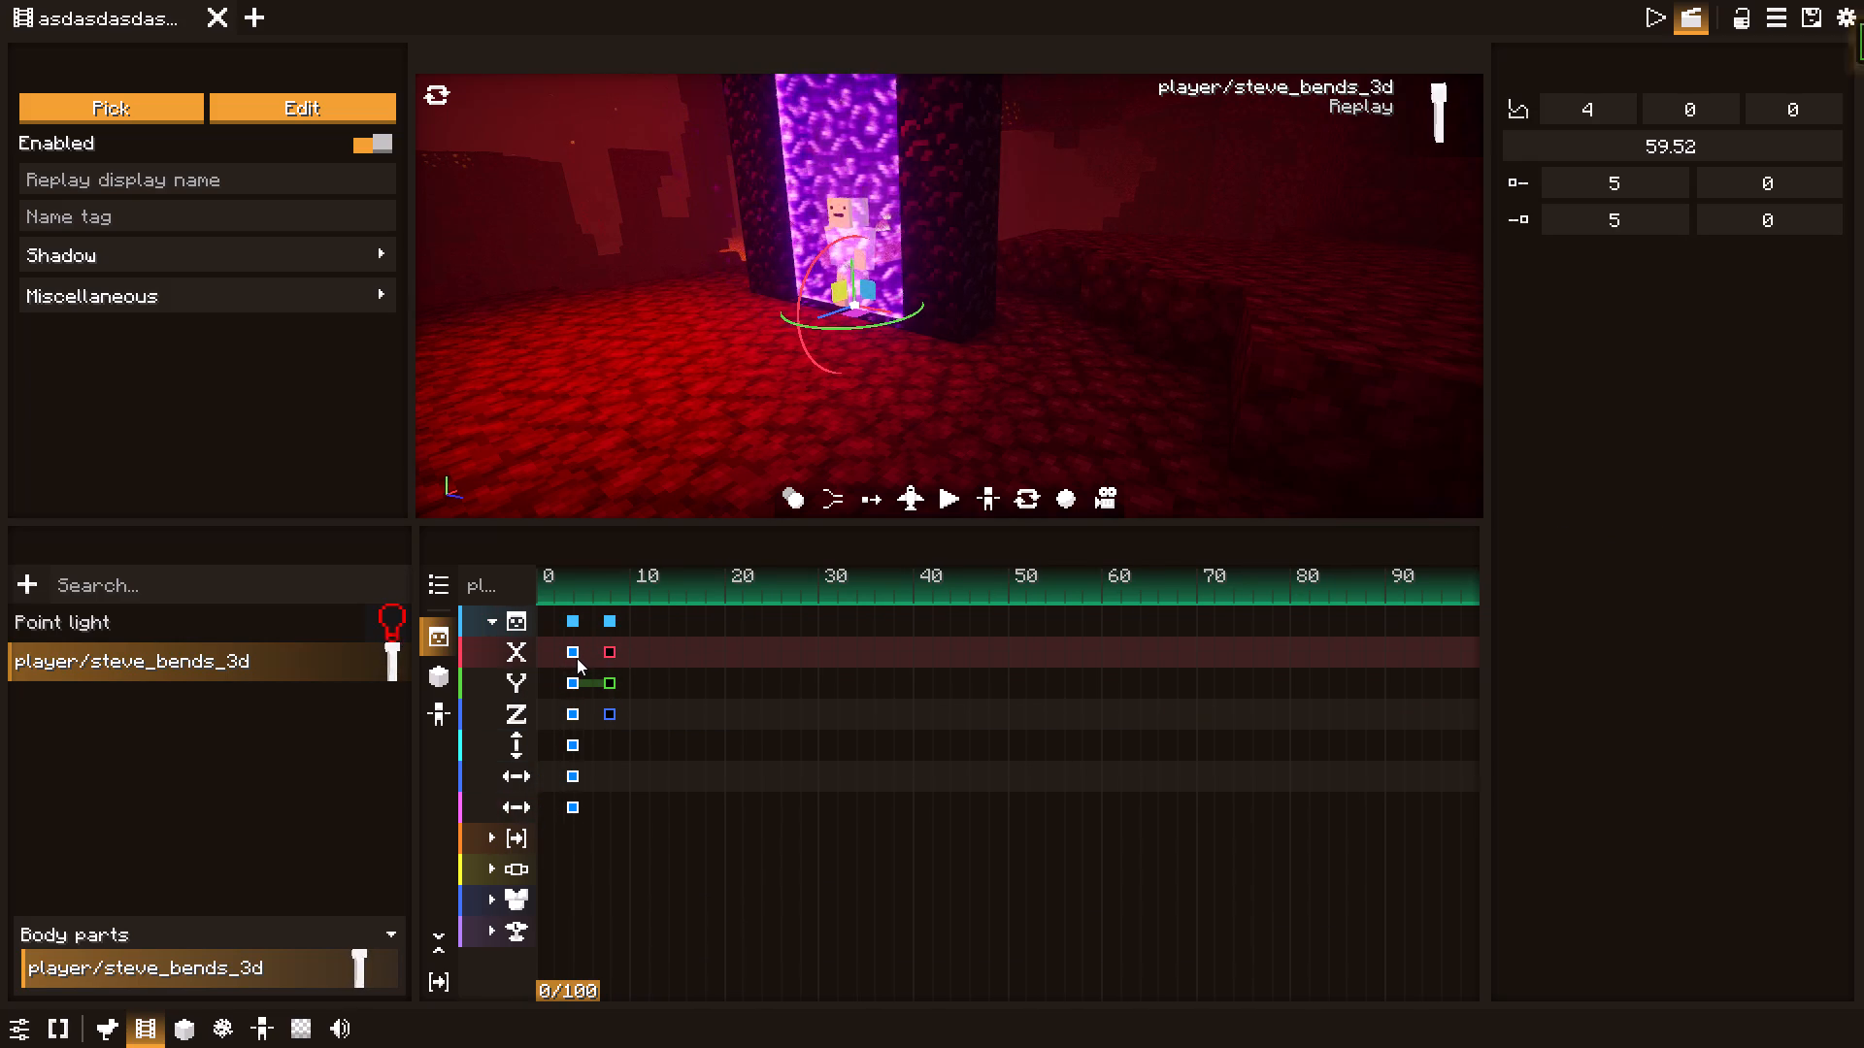
pyautogui.moveTo(577, 658); pyautogui.dragTo(580, 658)
# Move the character's second set of X, Y and Z keyframes to tick 16 and play the scene from the start.
pyautogui.moveTo(613, 625); pyautogui.dragTo(651, 629)
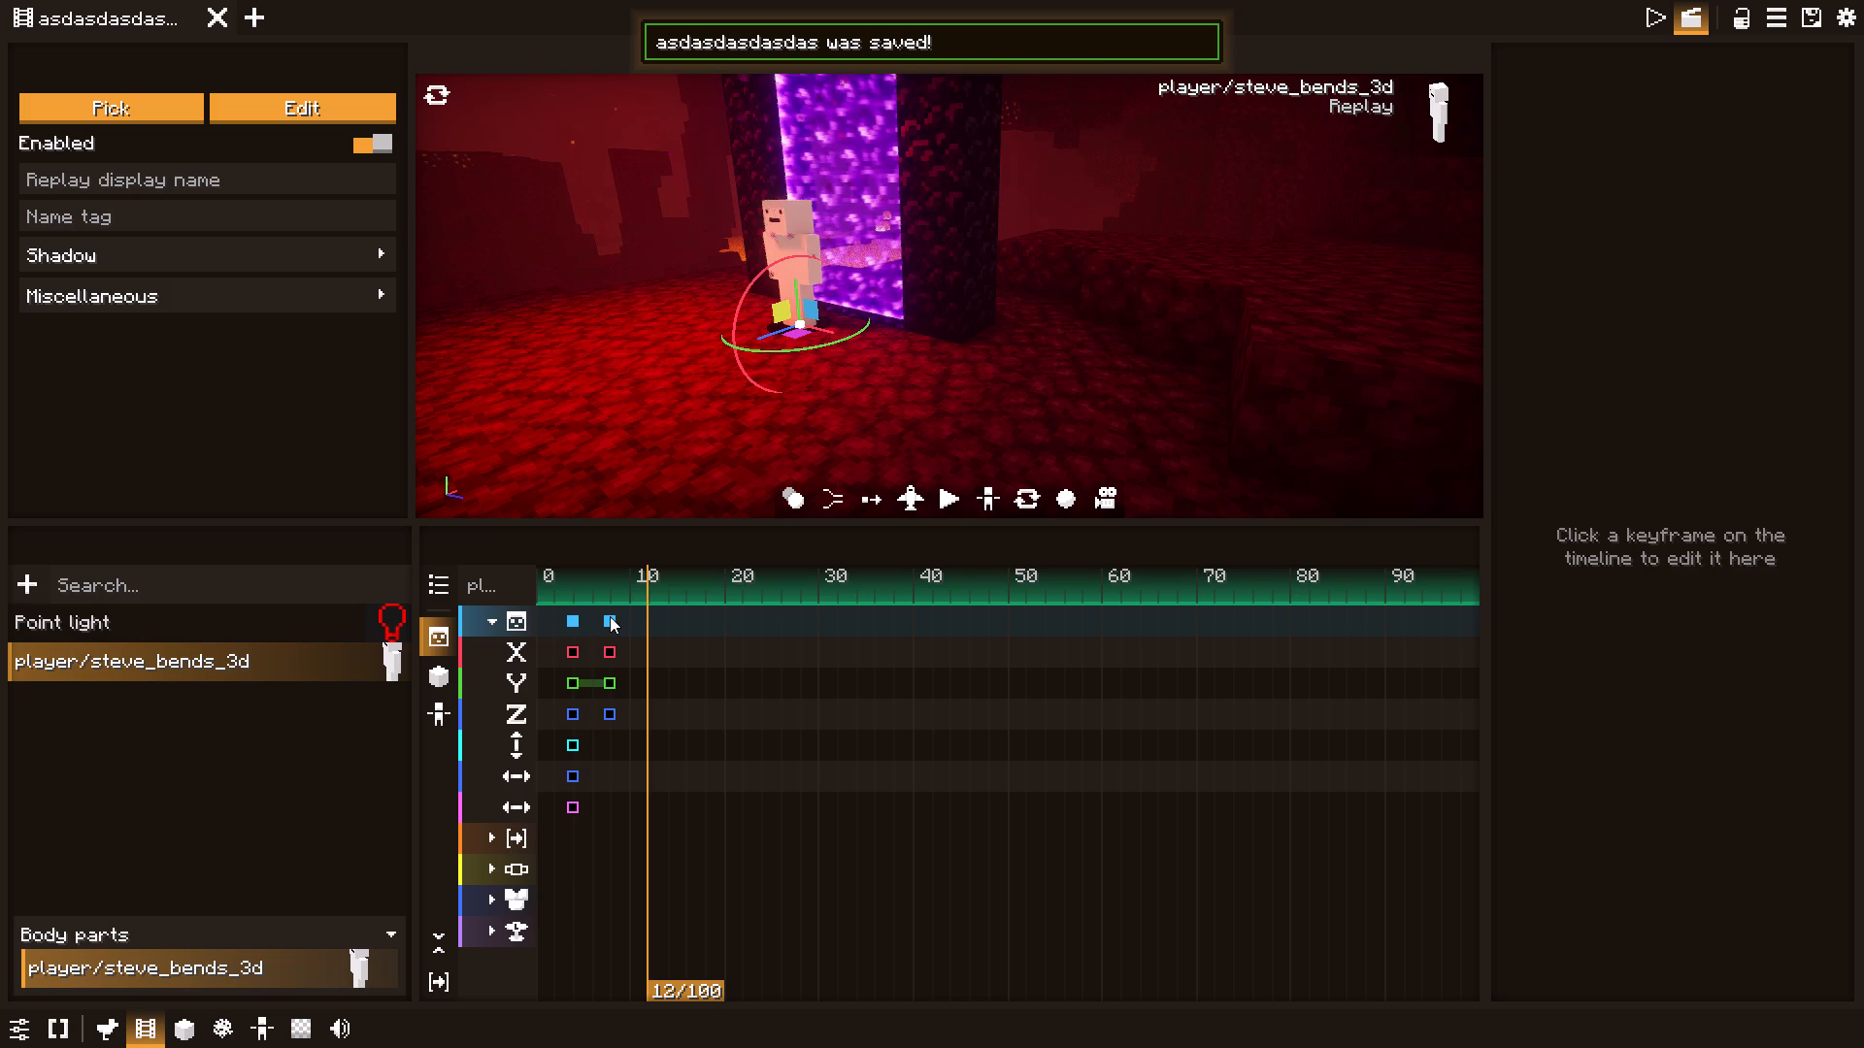
pyautogui.click(628, 618)
pyautogui.moveTo(628, 618); pyautogui.dragTo(628, 702)
pyautogui.keyDown('shift'); pyautogui.moveTo(651, 618); pyautogui.dragTo(628, 726); pyautogui.keyUp('shift')
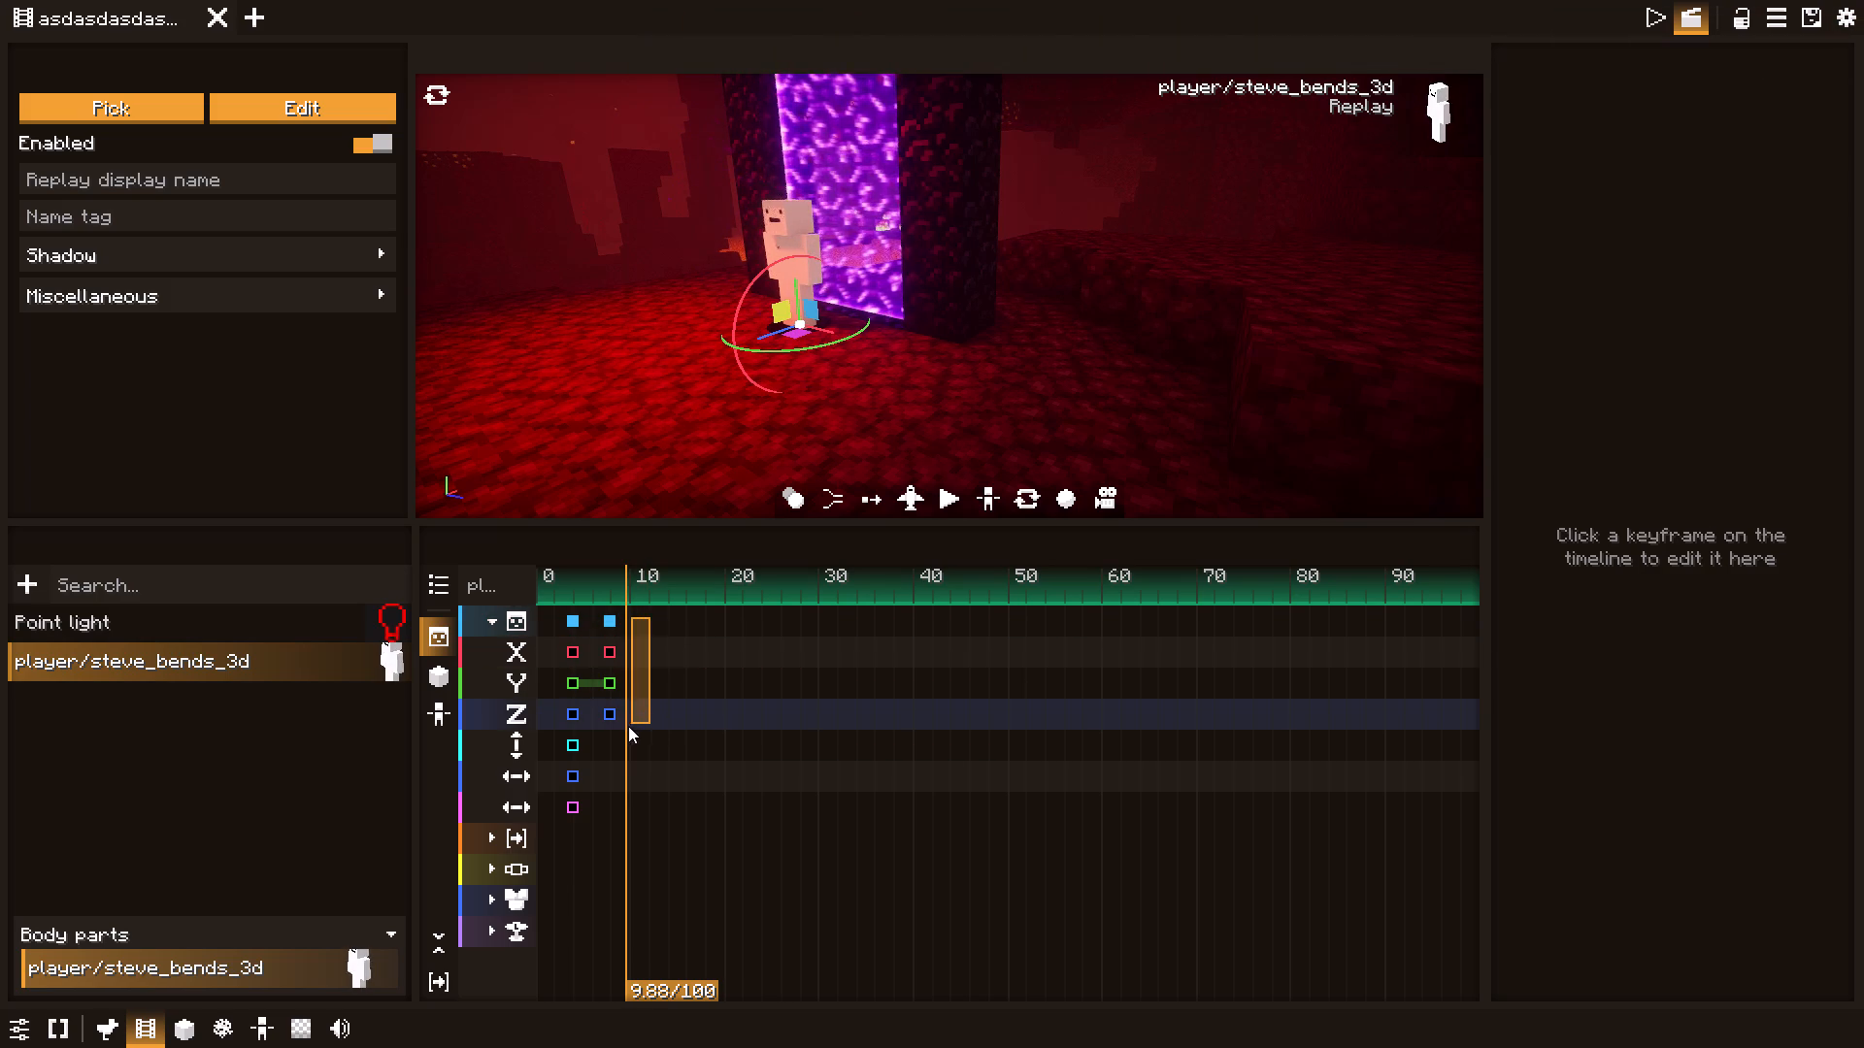
pyautogui.keyDown('shift'); pyautogui.moveTo(628, 726); pyautogui.dragTo(604, 730); pyautogui.keyUp('shift')
pyautogui.moveTo(605, 711); pyautogui.dragTo(674, 712)
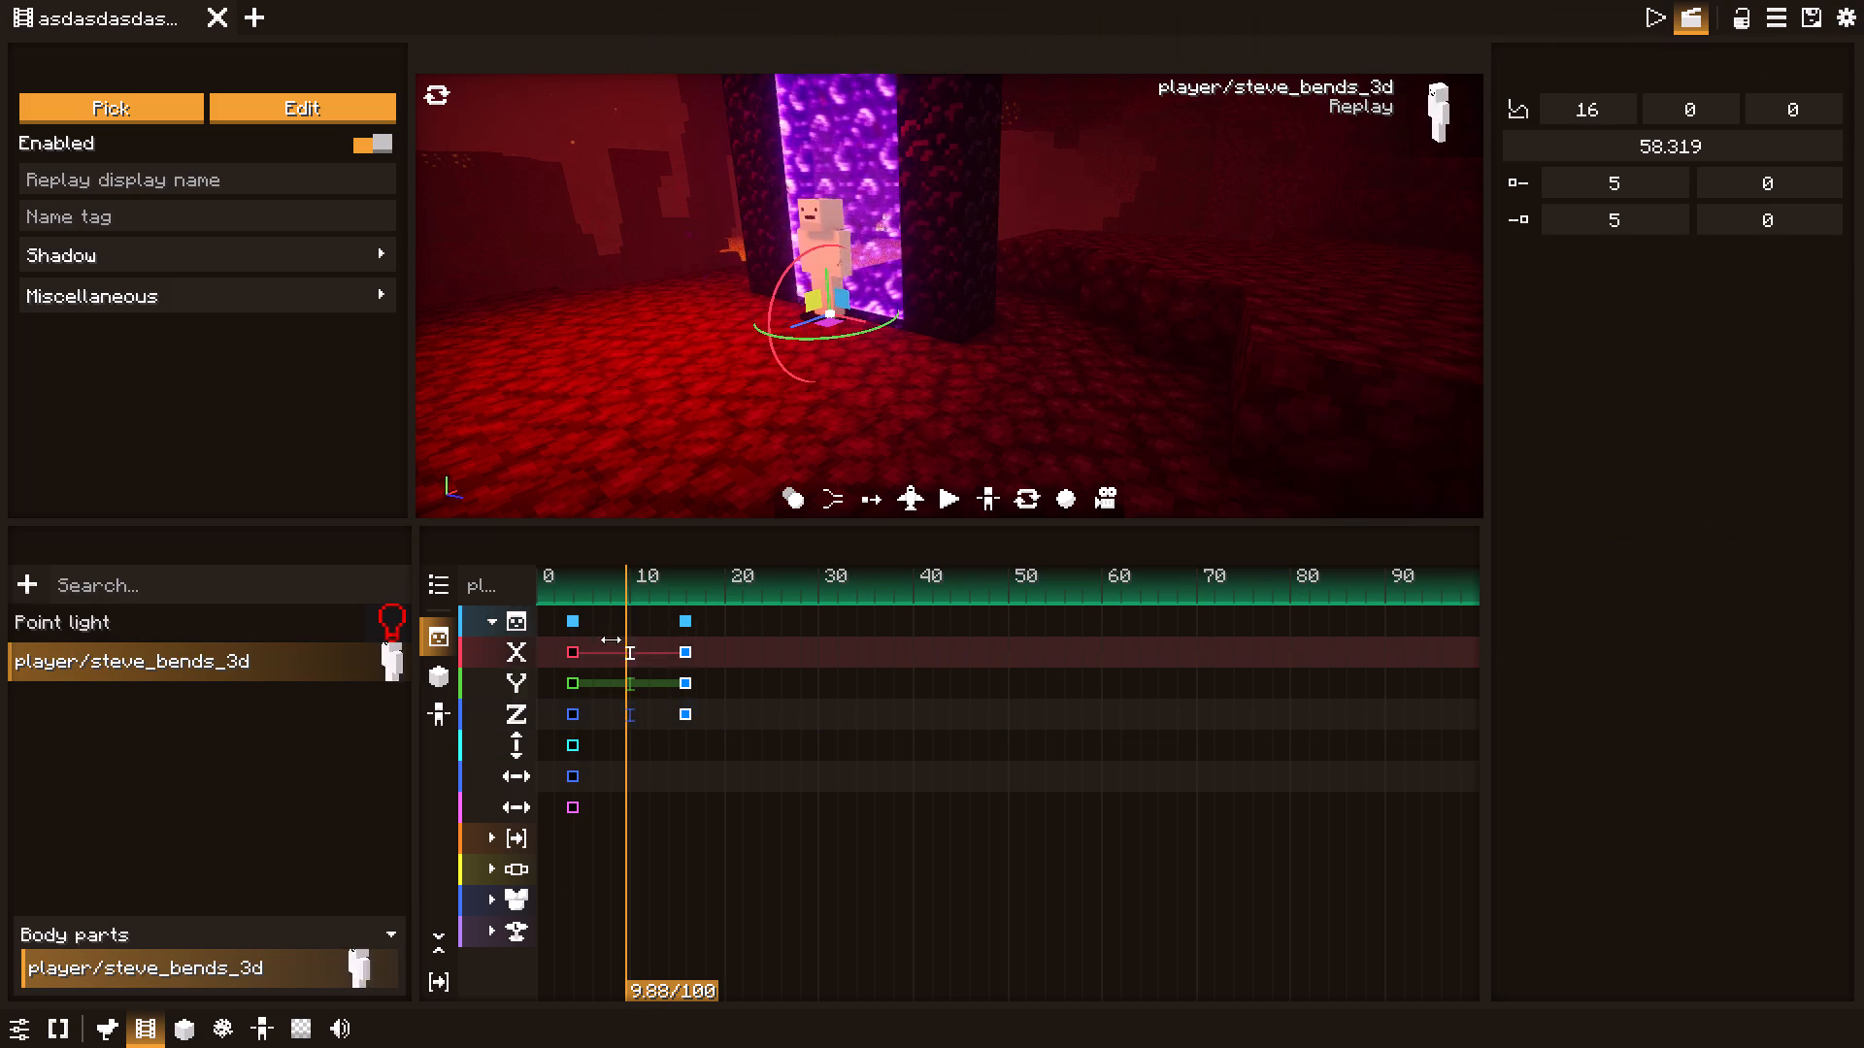
pyautogui.moveTo(564, 596); pyautogui.dragTo(527, 592)
pyautogui.press('space')
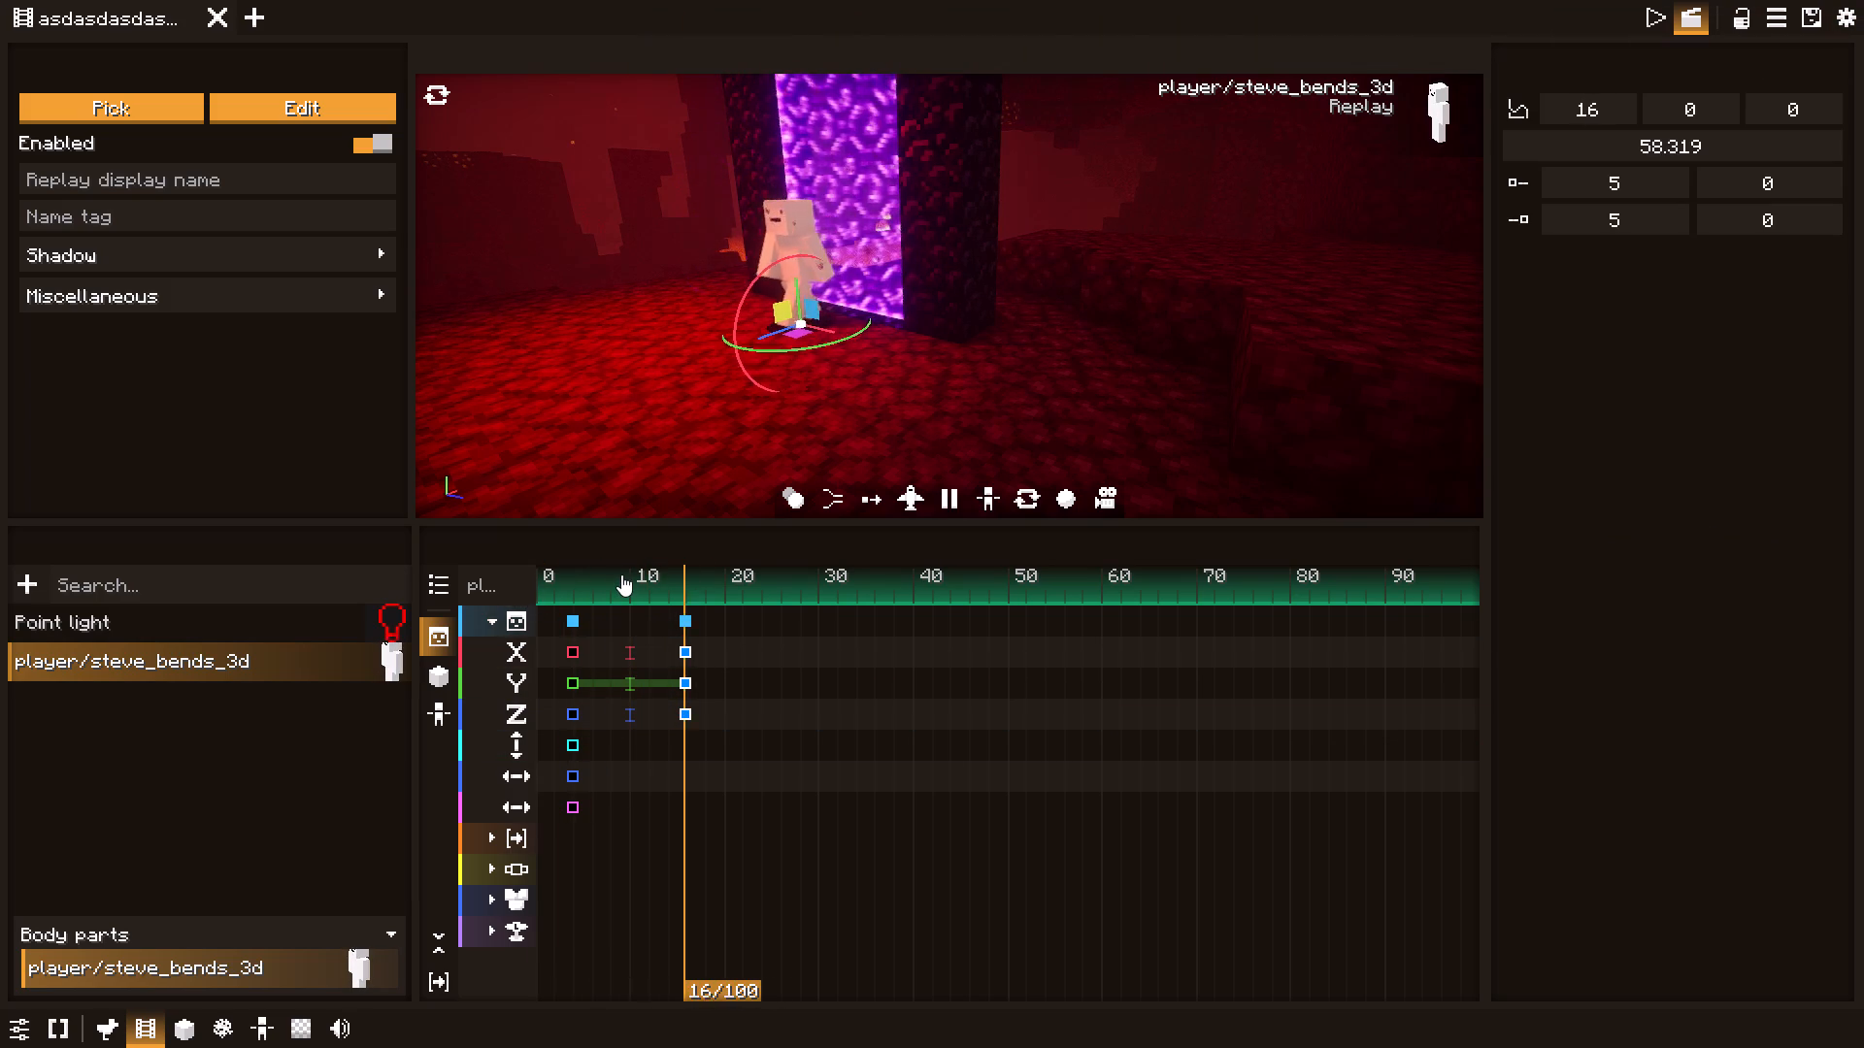
pyautogui.press('space')
pyautogui.press('space')
pyautogui.press('space')
# Add the first set of keyframes to the selection and shift both sets 7 ticks later, so the last ones sit at tick 23.
pyautogui.keyDown('shift'); pyautogui.moveTo(589, 610); pyautogui.dragTo(573, 862); pyautogui.keyUp('shift')
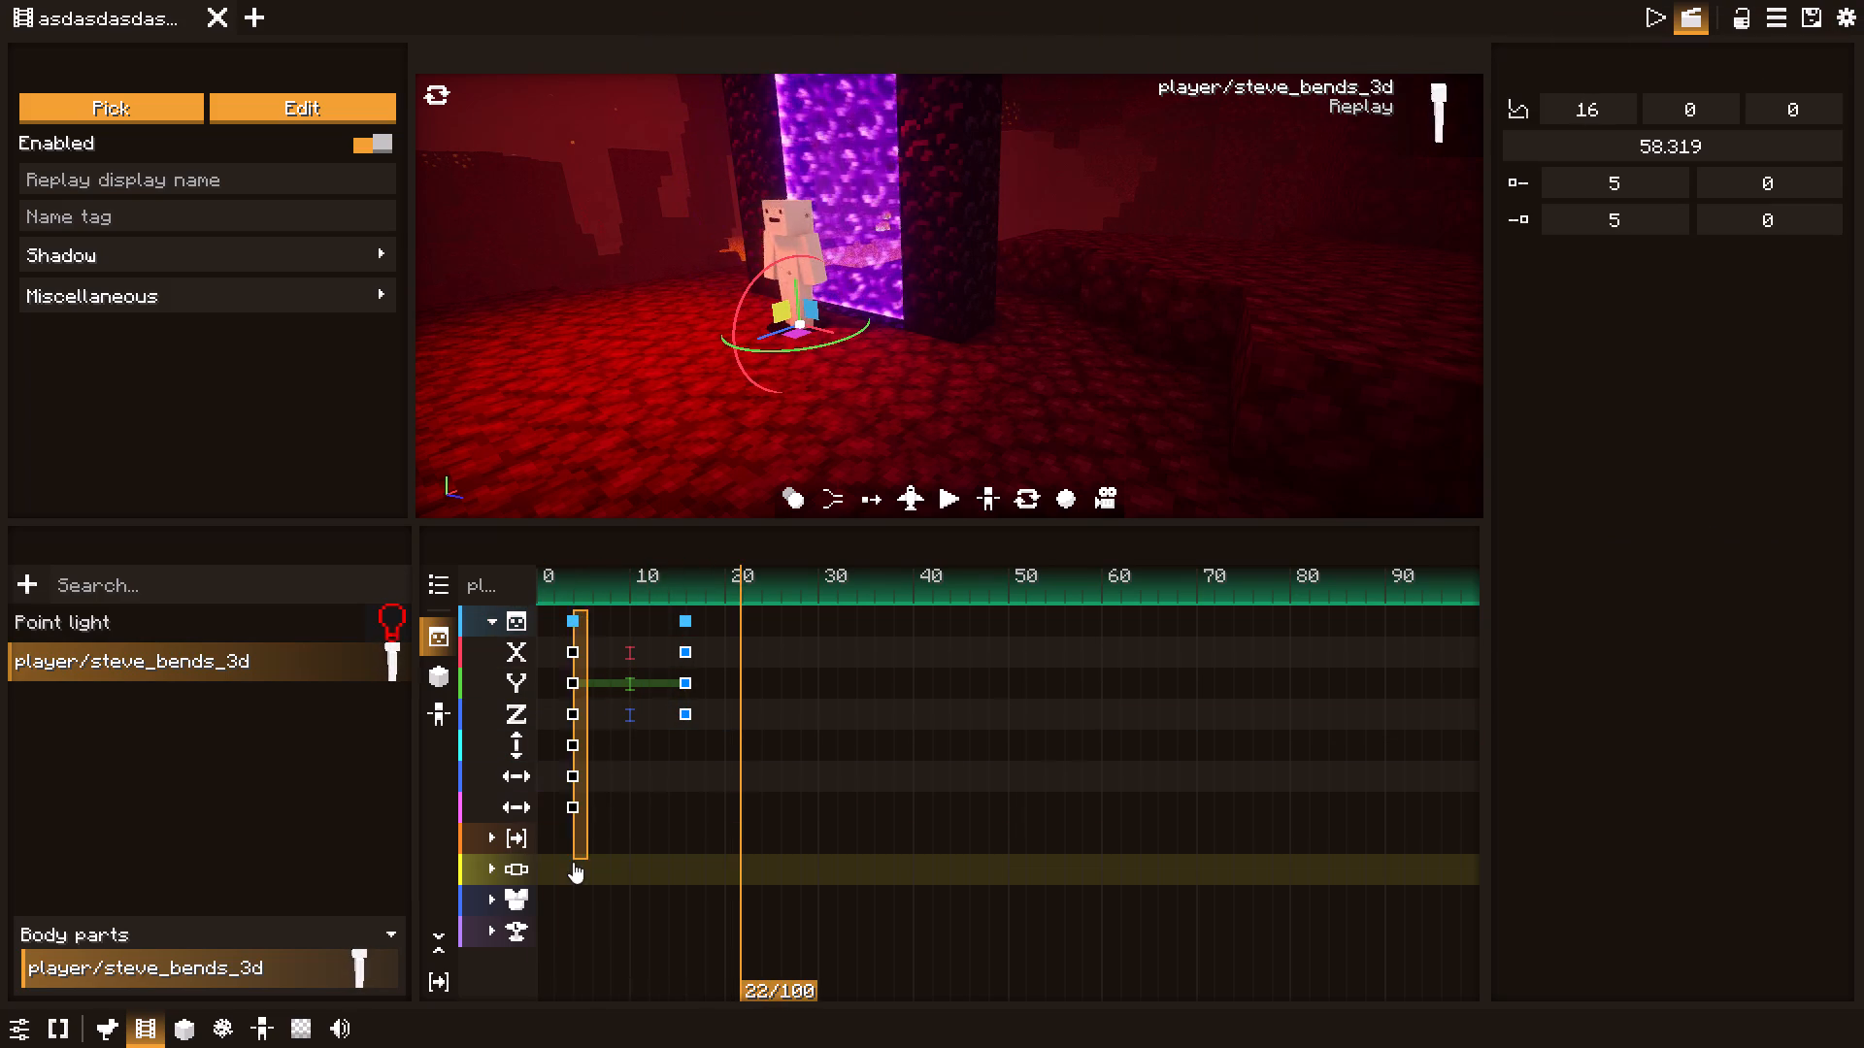
pyautogui.keyDown('shift'); pyautogui.moveTo(573, 862); pyautogui.dragTo(569, 852); pyautogui.keyUp('shift')
pyautogui.moveTo(572, 812); pyautogui.dragTo(636, 815)
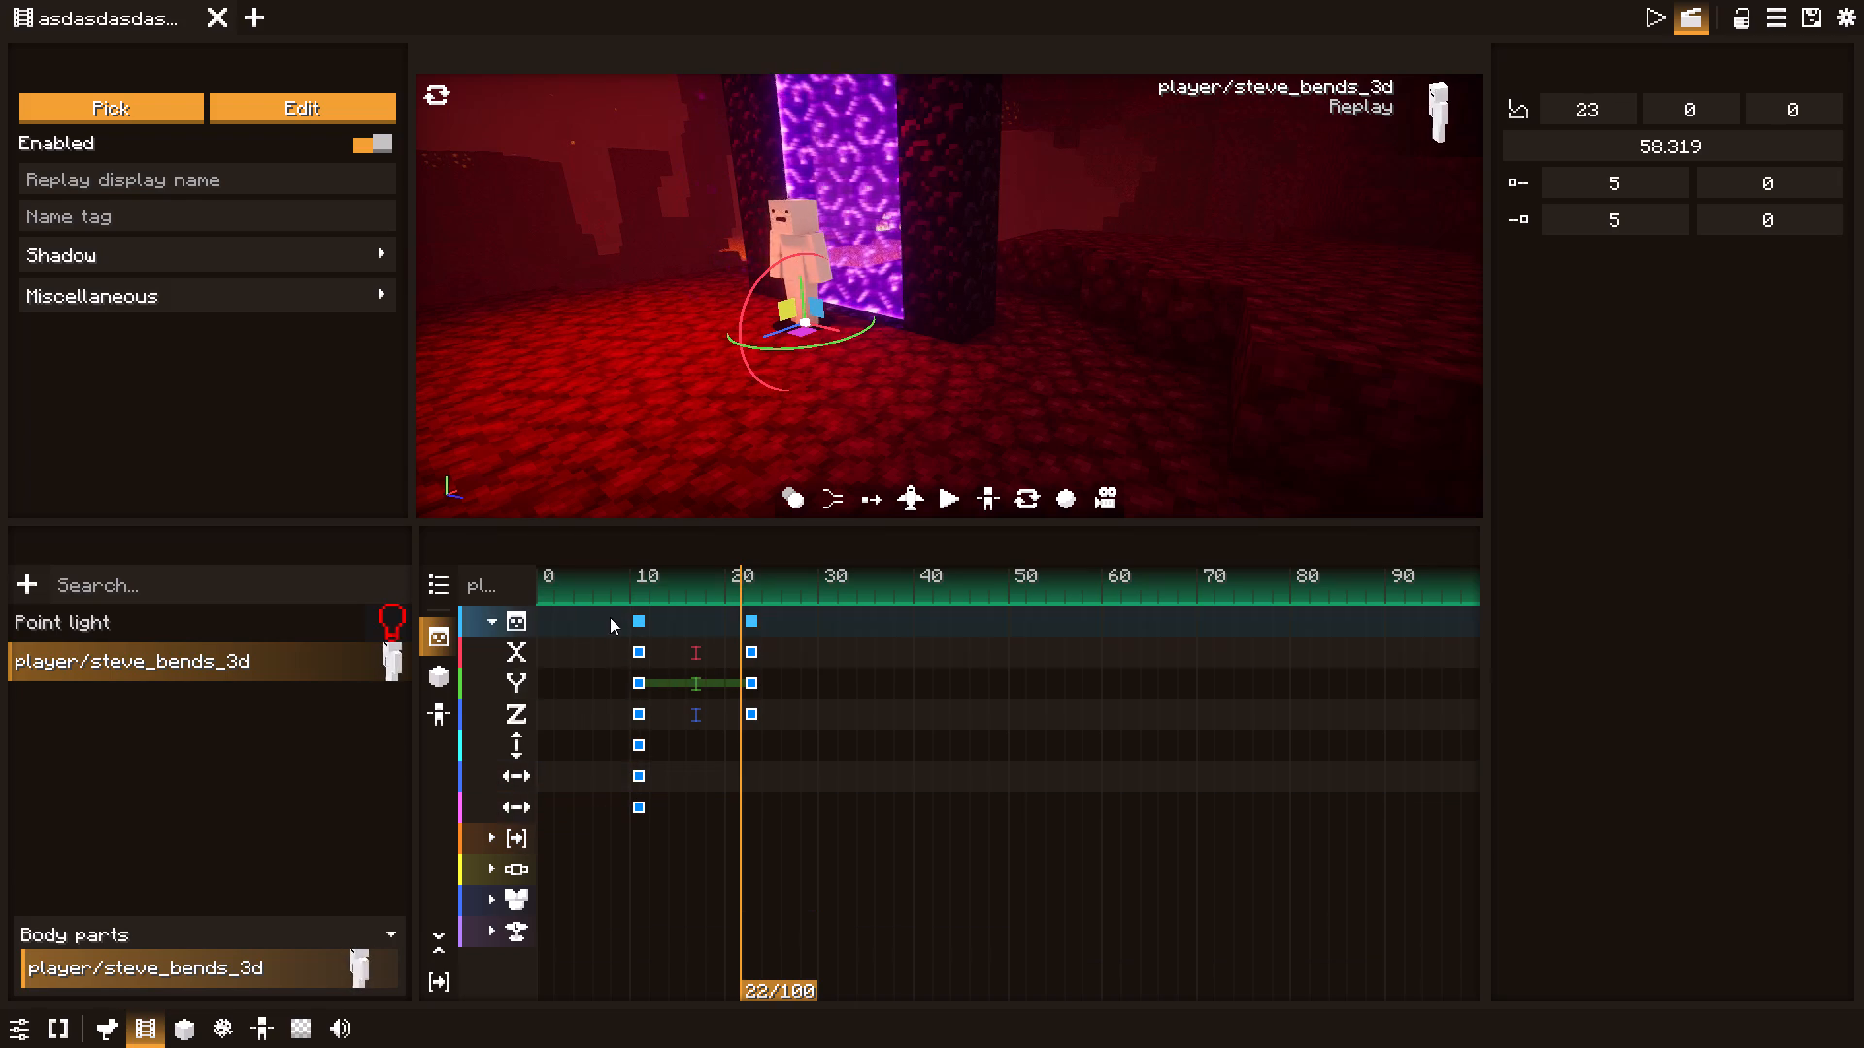
# Play the scene repeatedly from the timeline's start to check the timing of the character's movement out of the portal.
pyautogui.moveTo(600, 583); pyautogui.dragTo(524, 591)
pyautogui.press('space')
pyautogui.press('space')
pyautogui.press('space')
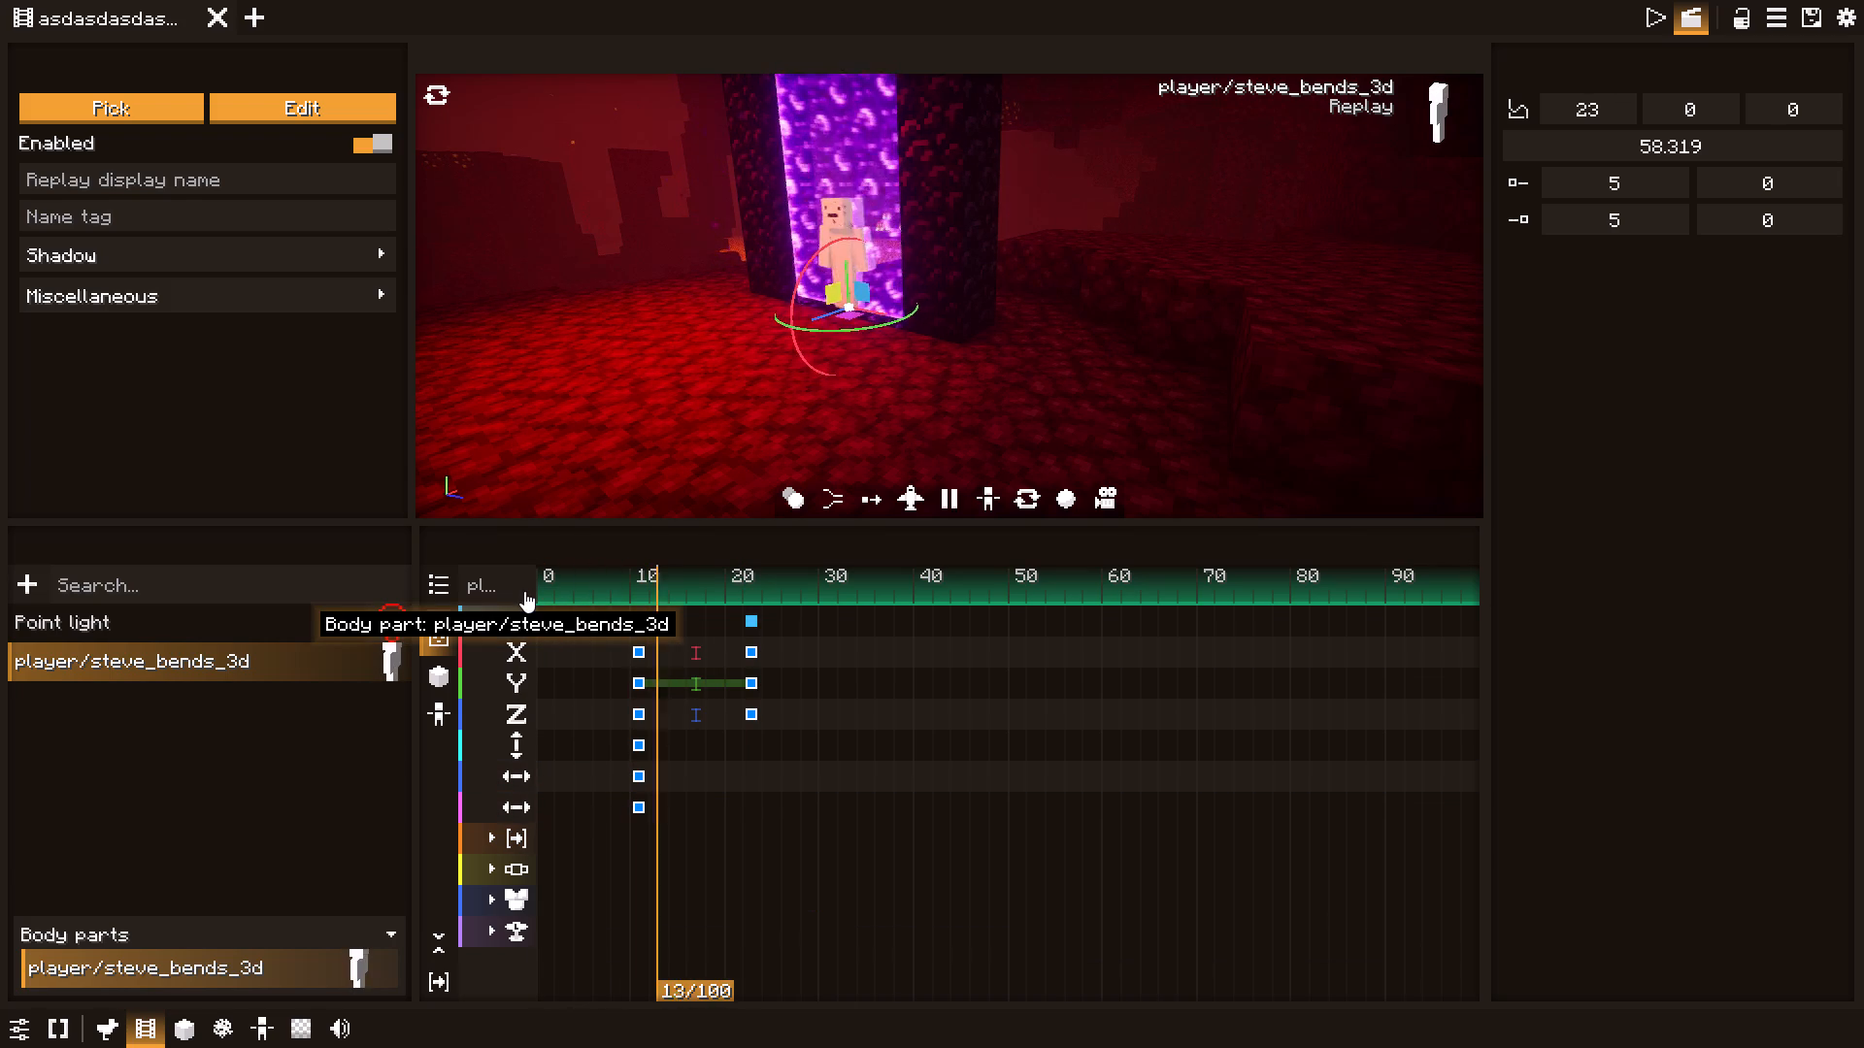
pyautogui.press('space')
pyautogui.press('space')
pyautogui.press('space')
pyautogui.moveTo(621, 594); pyautogui.dragTo(558, 591)
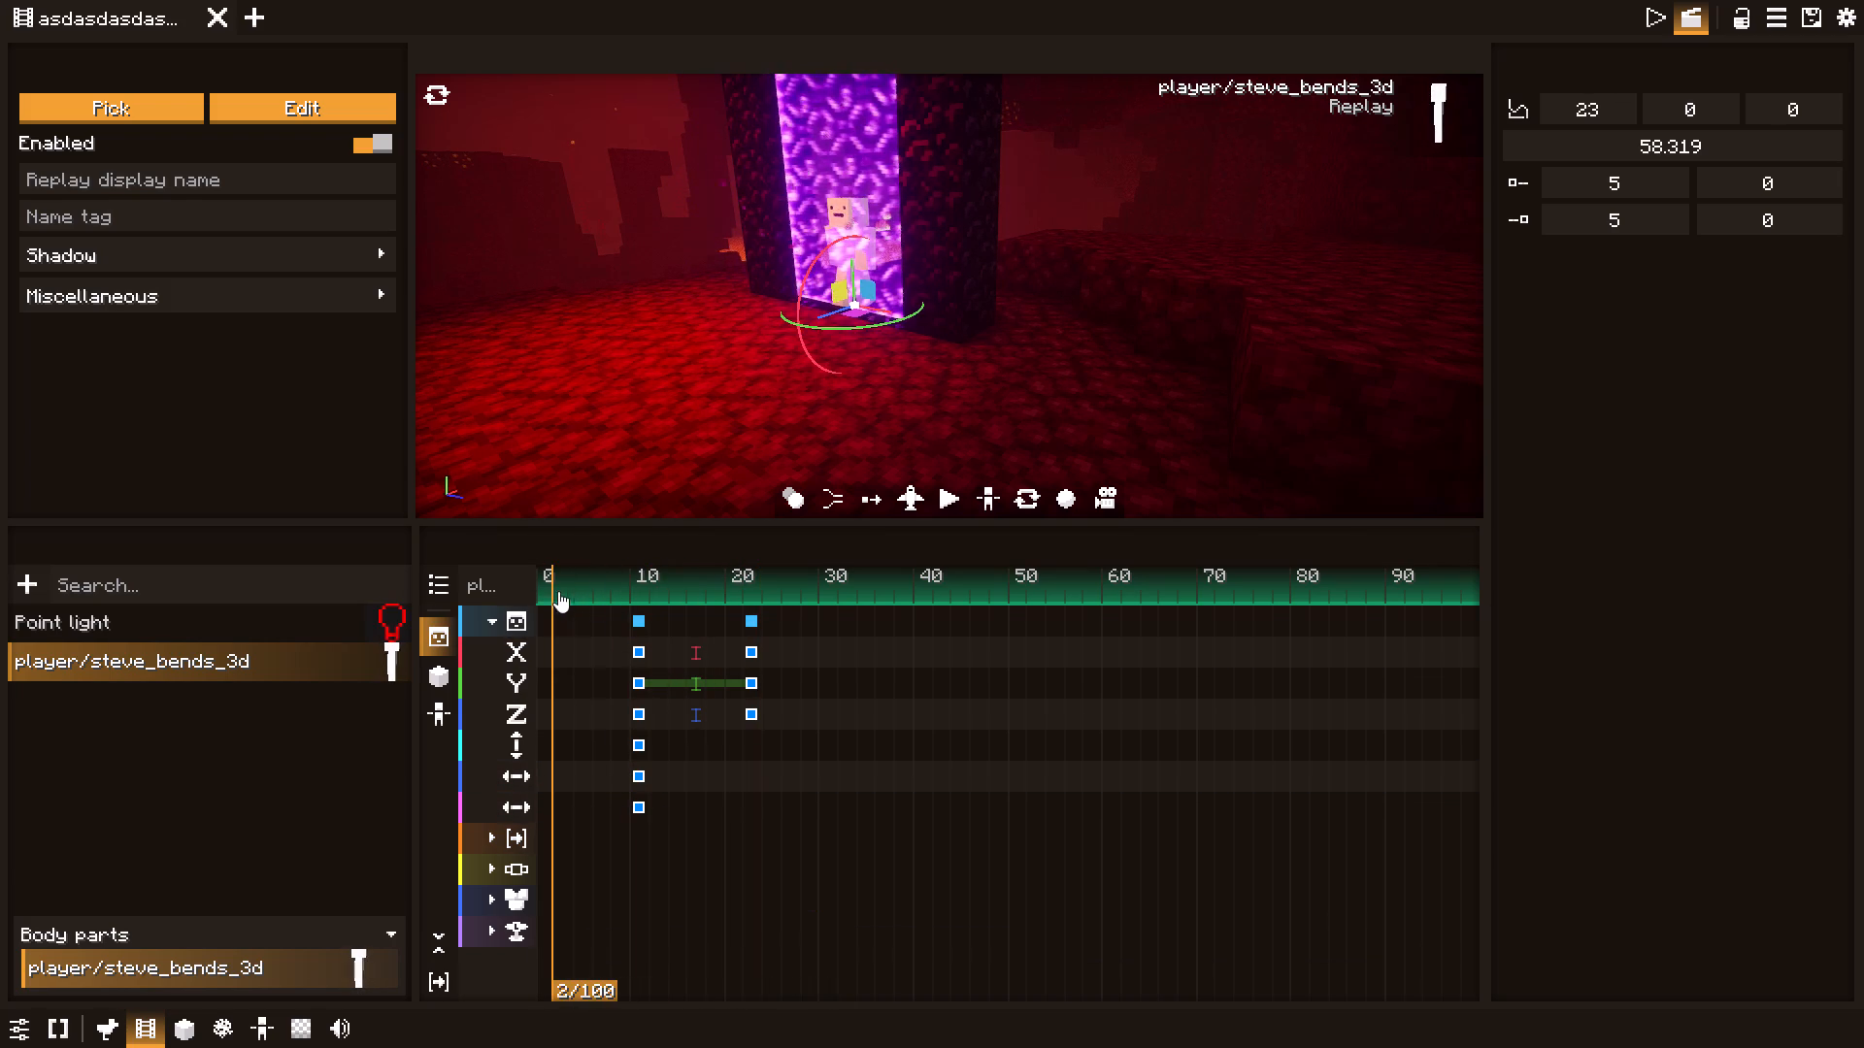
pyautogui.moveTo(558, 591); pyautogui.dragTo(551, 589)
pyautogui.press('space')
pyautogui.press('space')
pyautogui.press('space')
pyautogui.press('space')
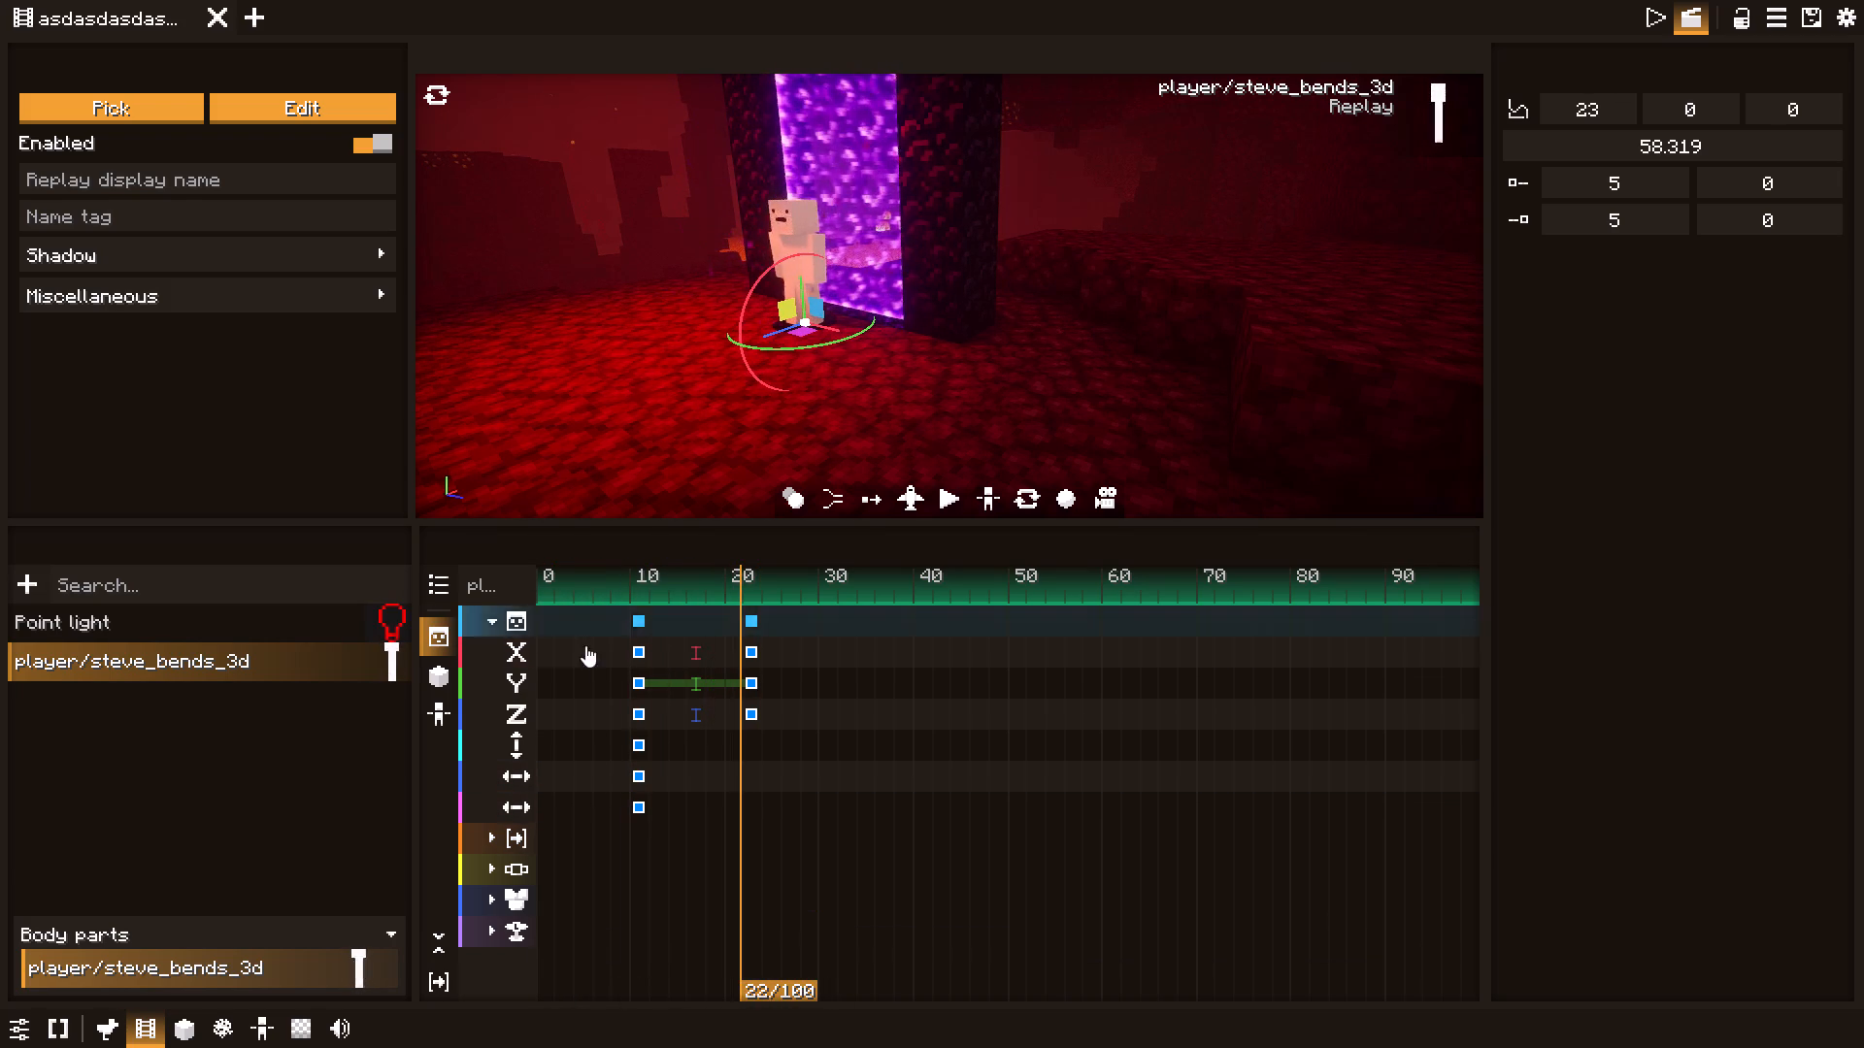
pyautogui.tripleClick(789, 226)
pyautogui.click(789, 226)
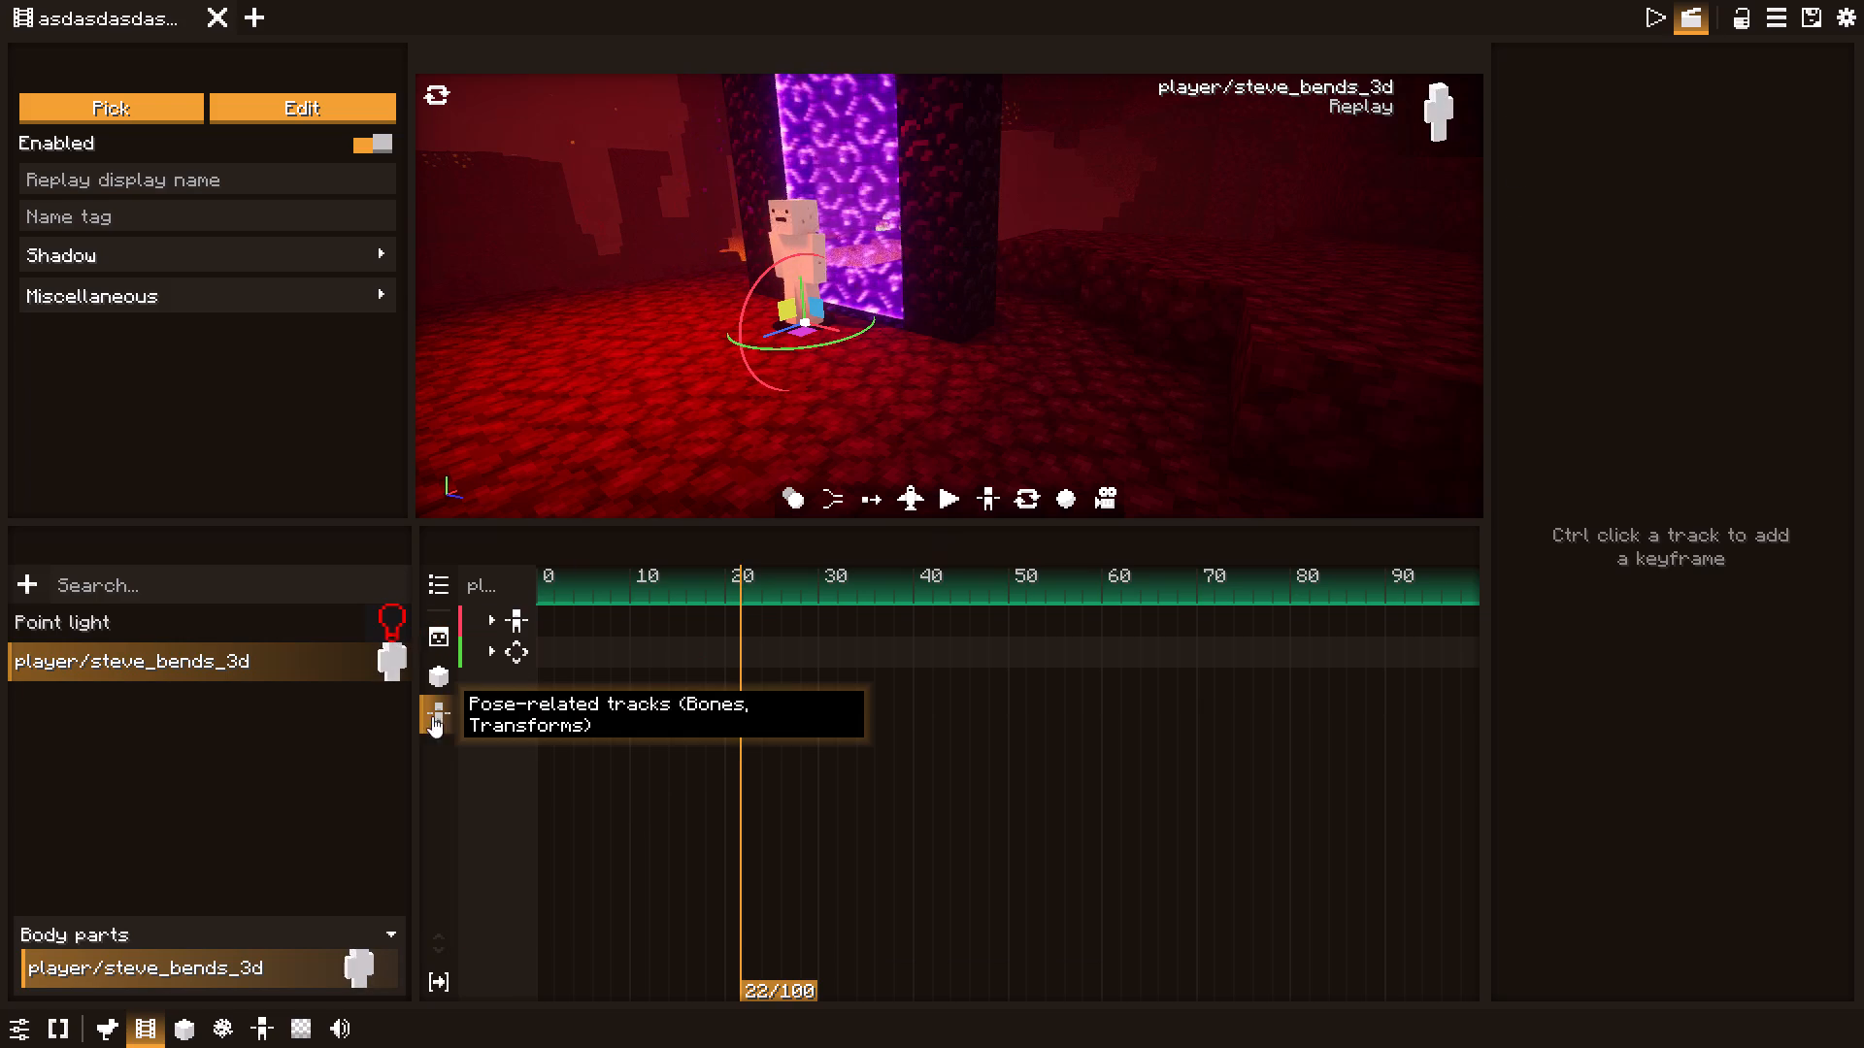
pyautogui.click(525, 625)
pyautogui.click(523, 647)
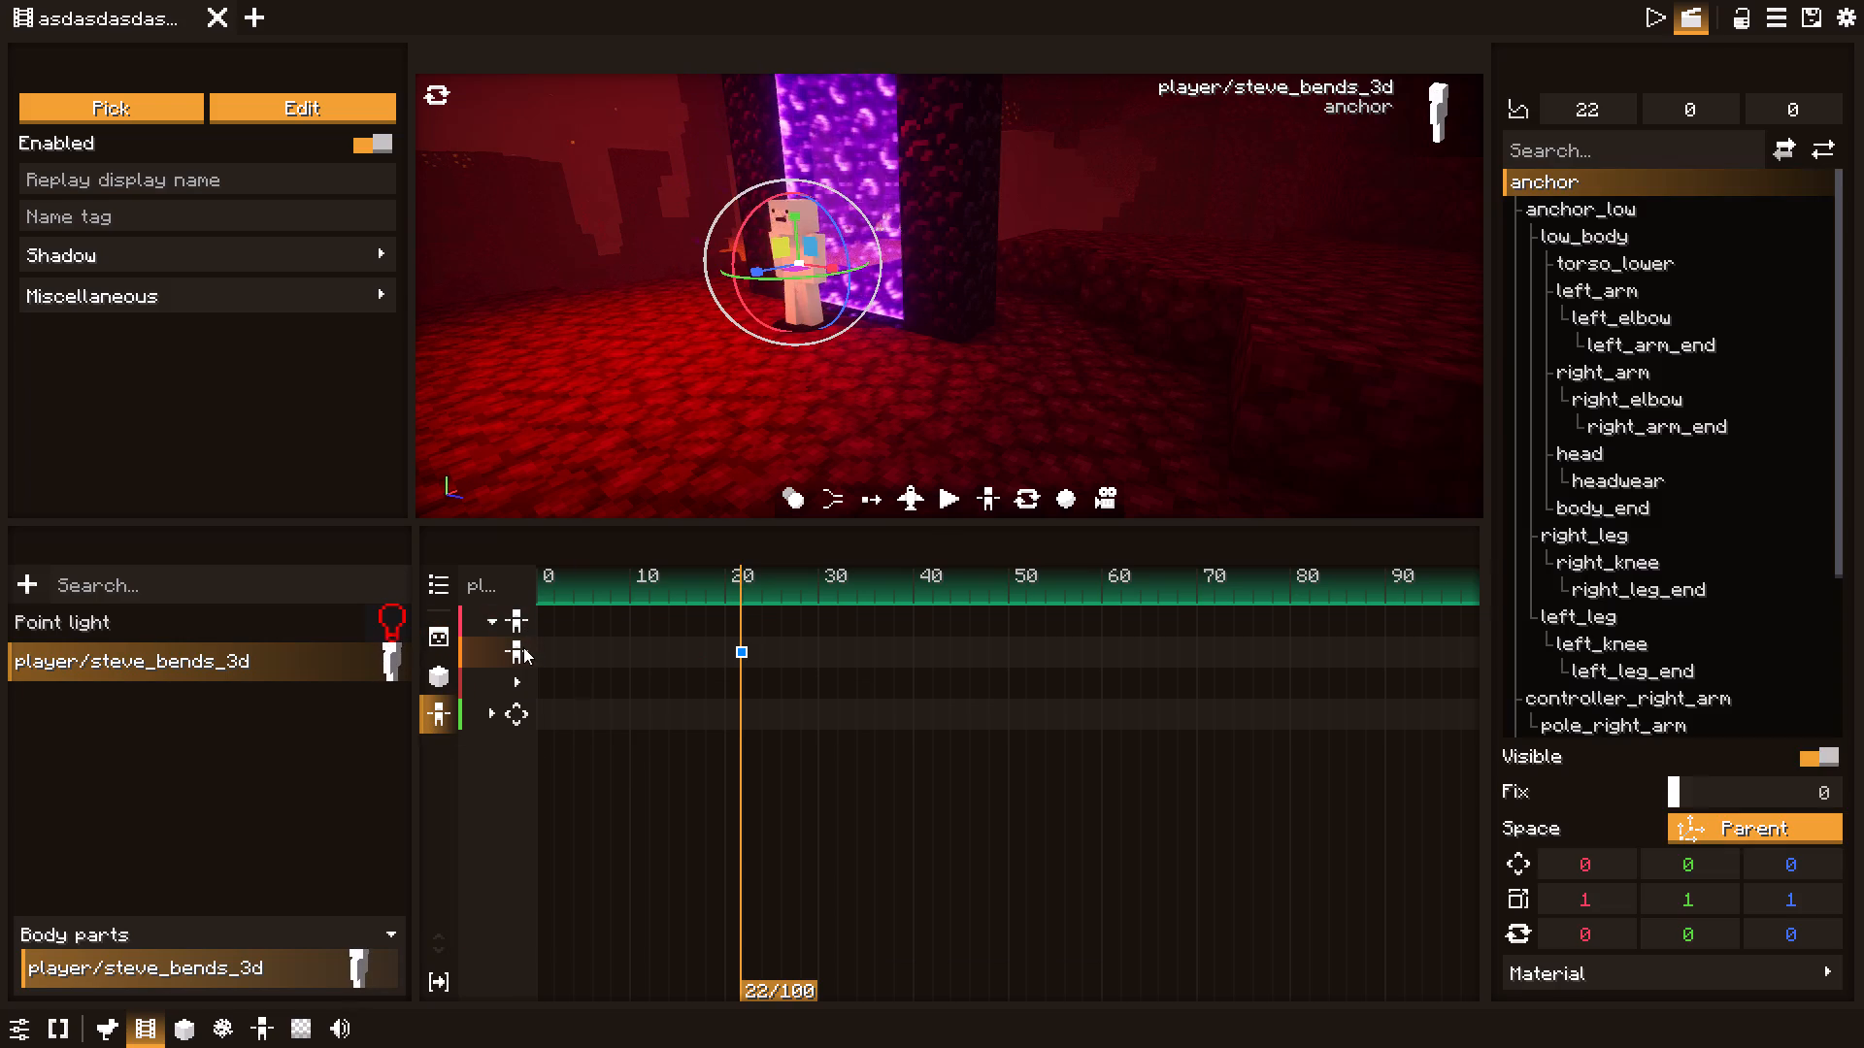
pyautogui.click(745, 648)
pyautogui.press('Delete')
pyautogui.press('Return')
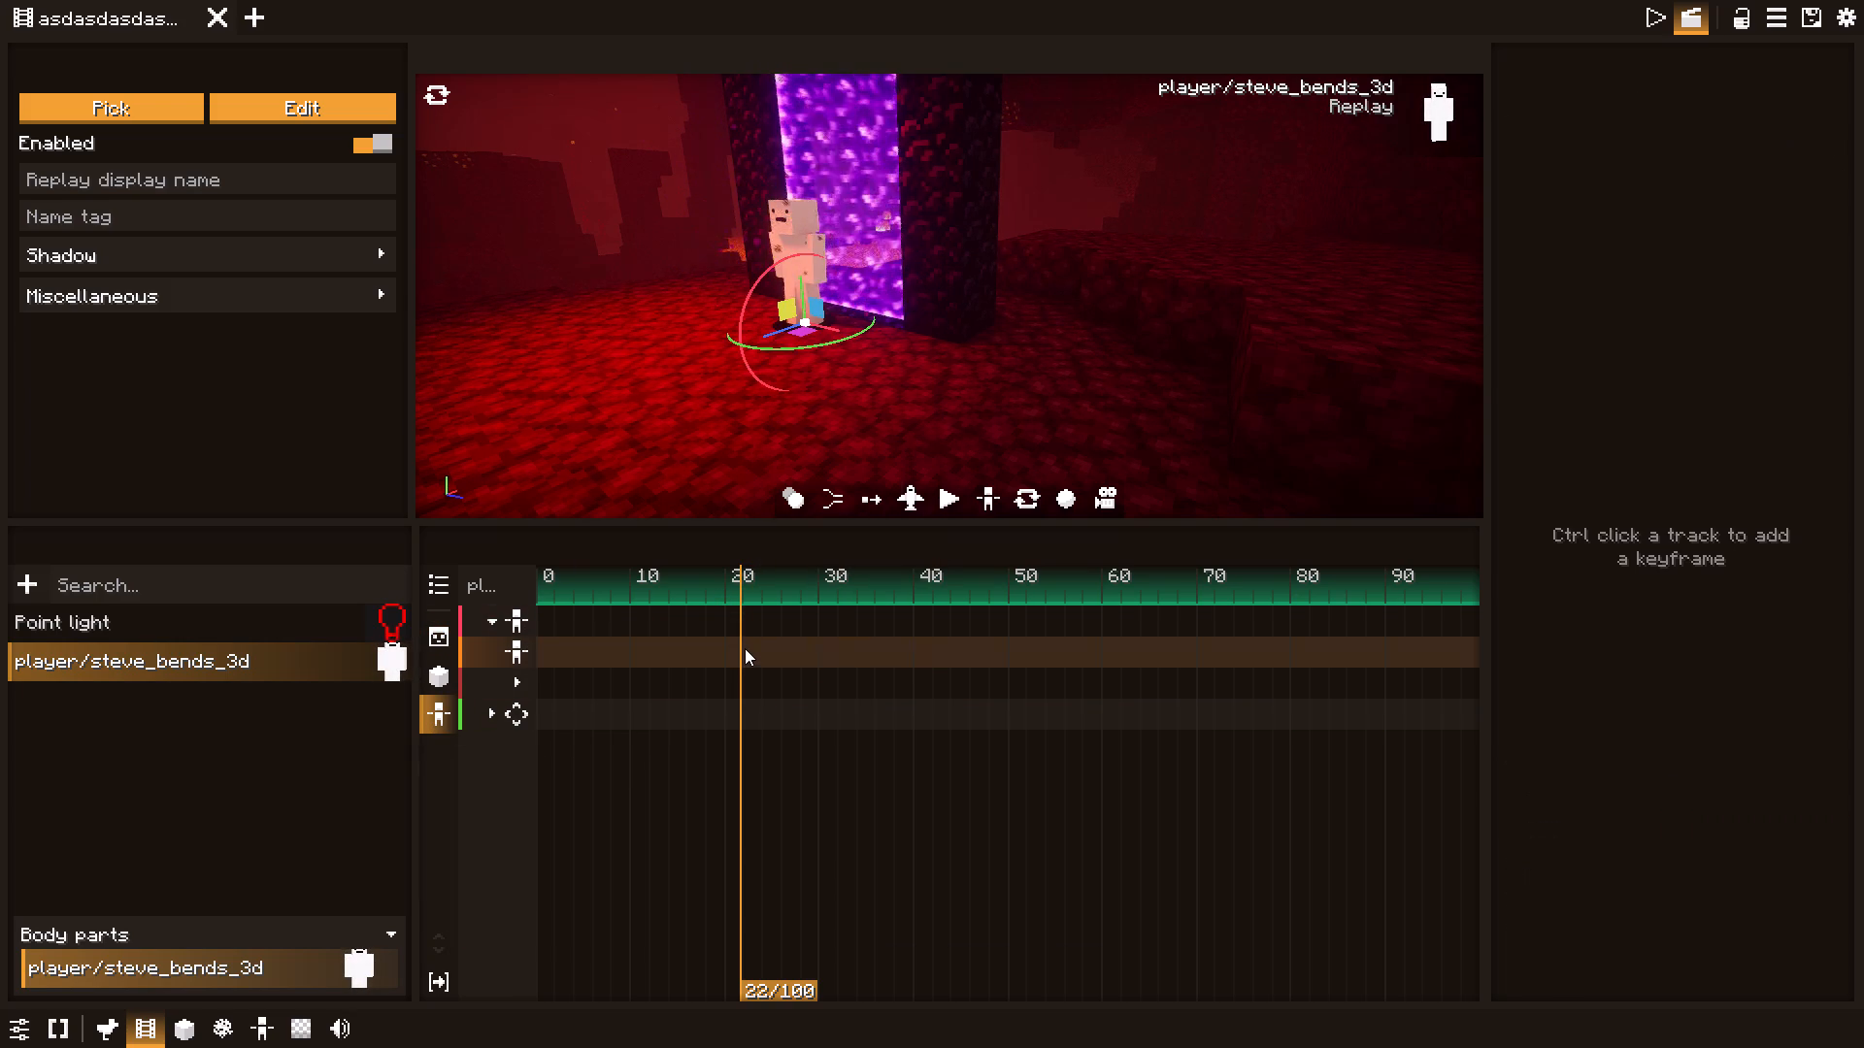
# Add a pose keyframe at tick 0 and rotate the head bone about -31° around its X axis.
pyautogui.moveTo(642, 573); pyautogui.dragTo(469, 581)
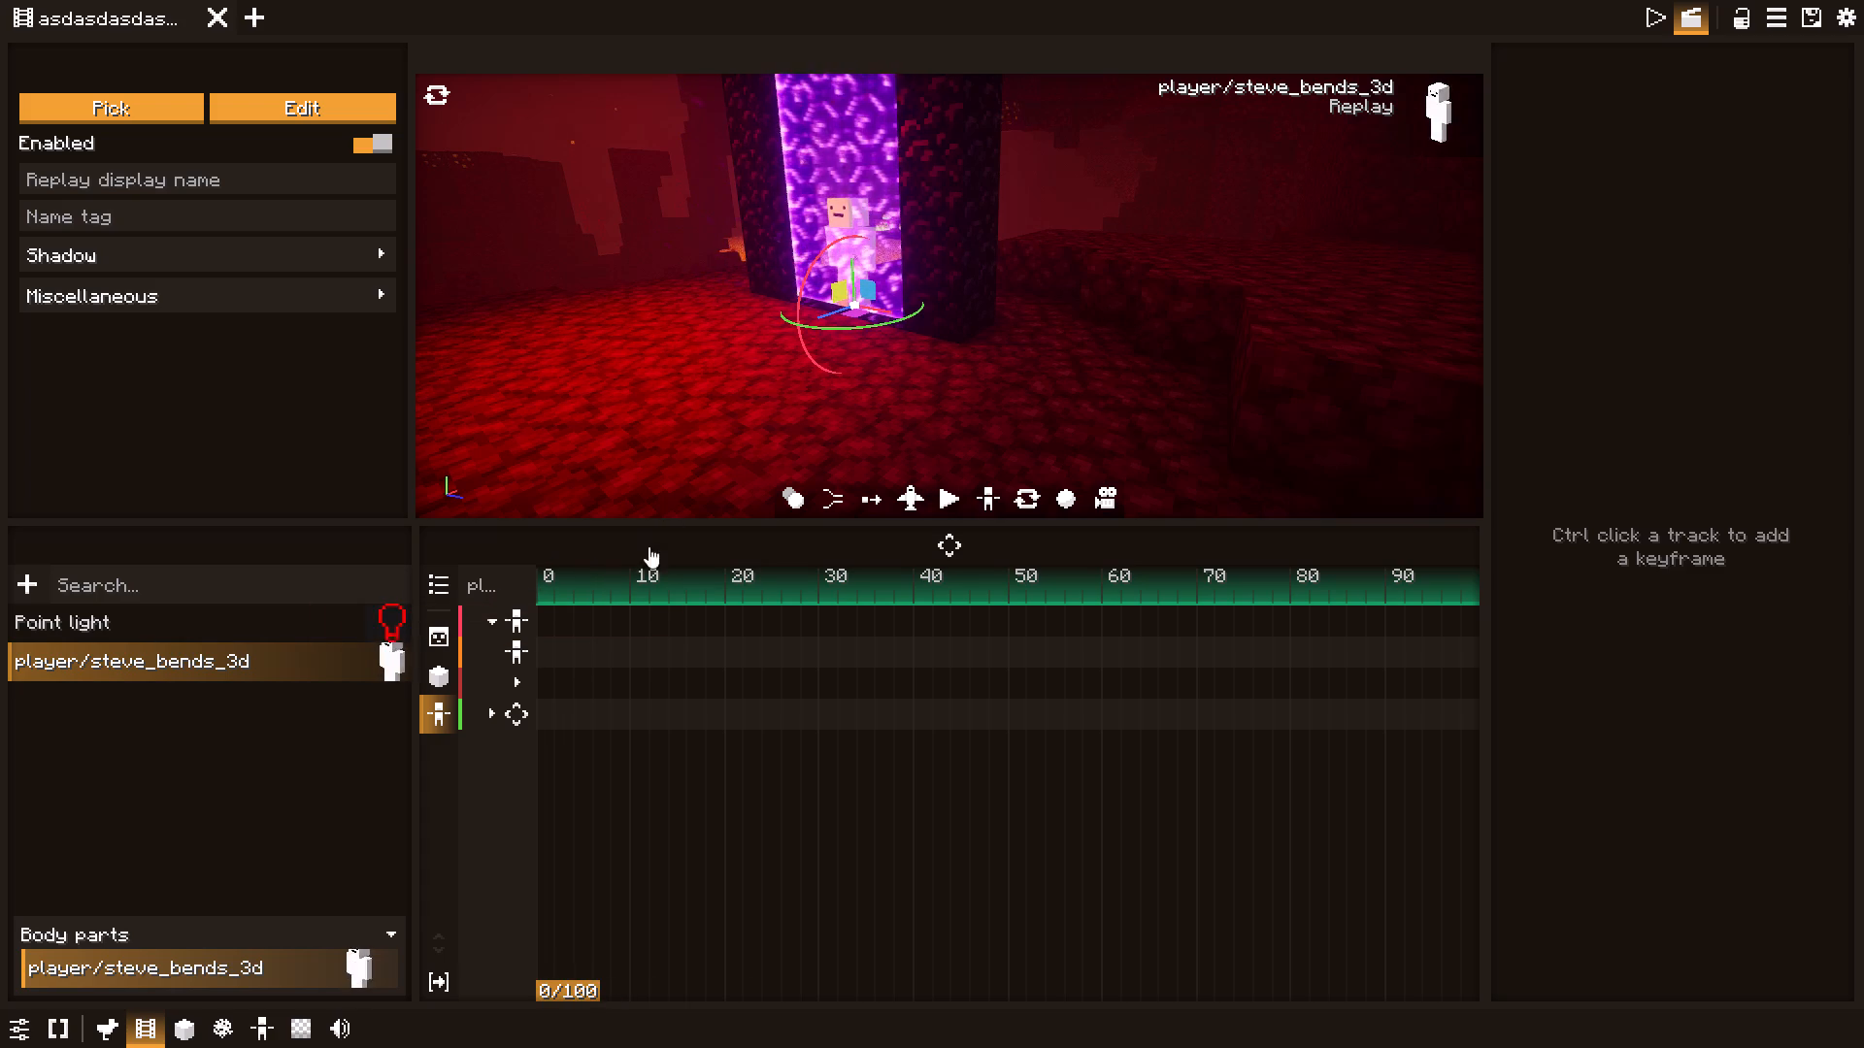
pyautogui.scroll(5, 588, 601)
pyautogui.scroll(-12, 588, 601)
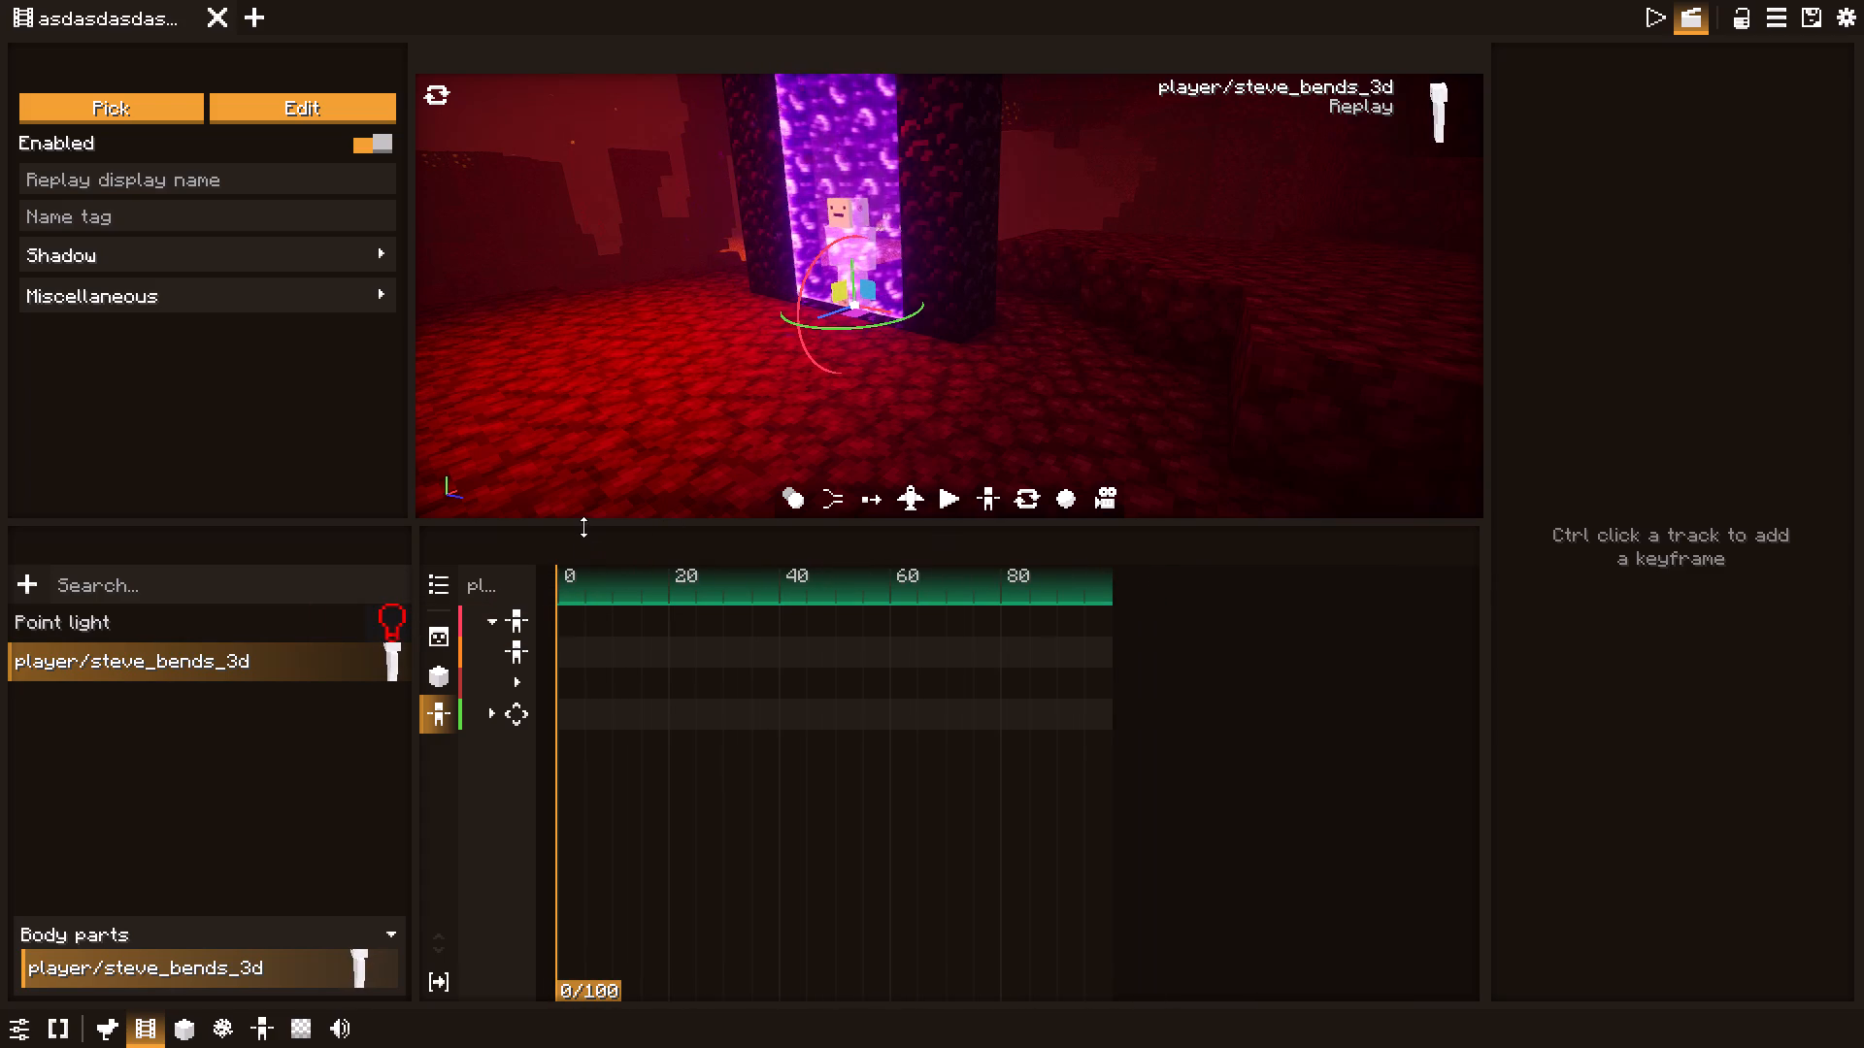
pyautogui.click(845, 201)
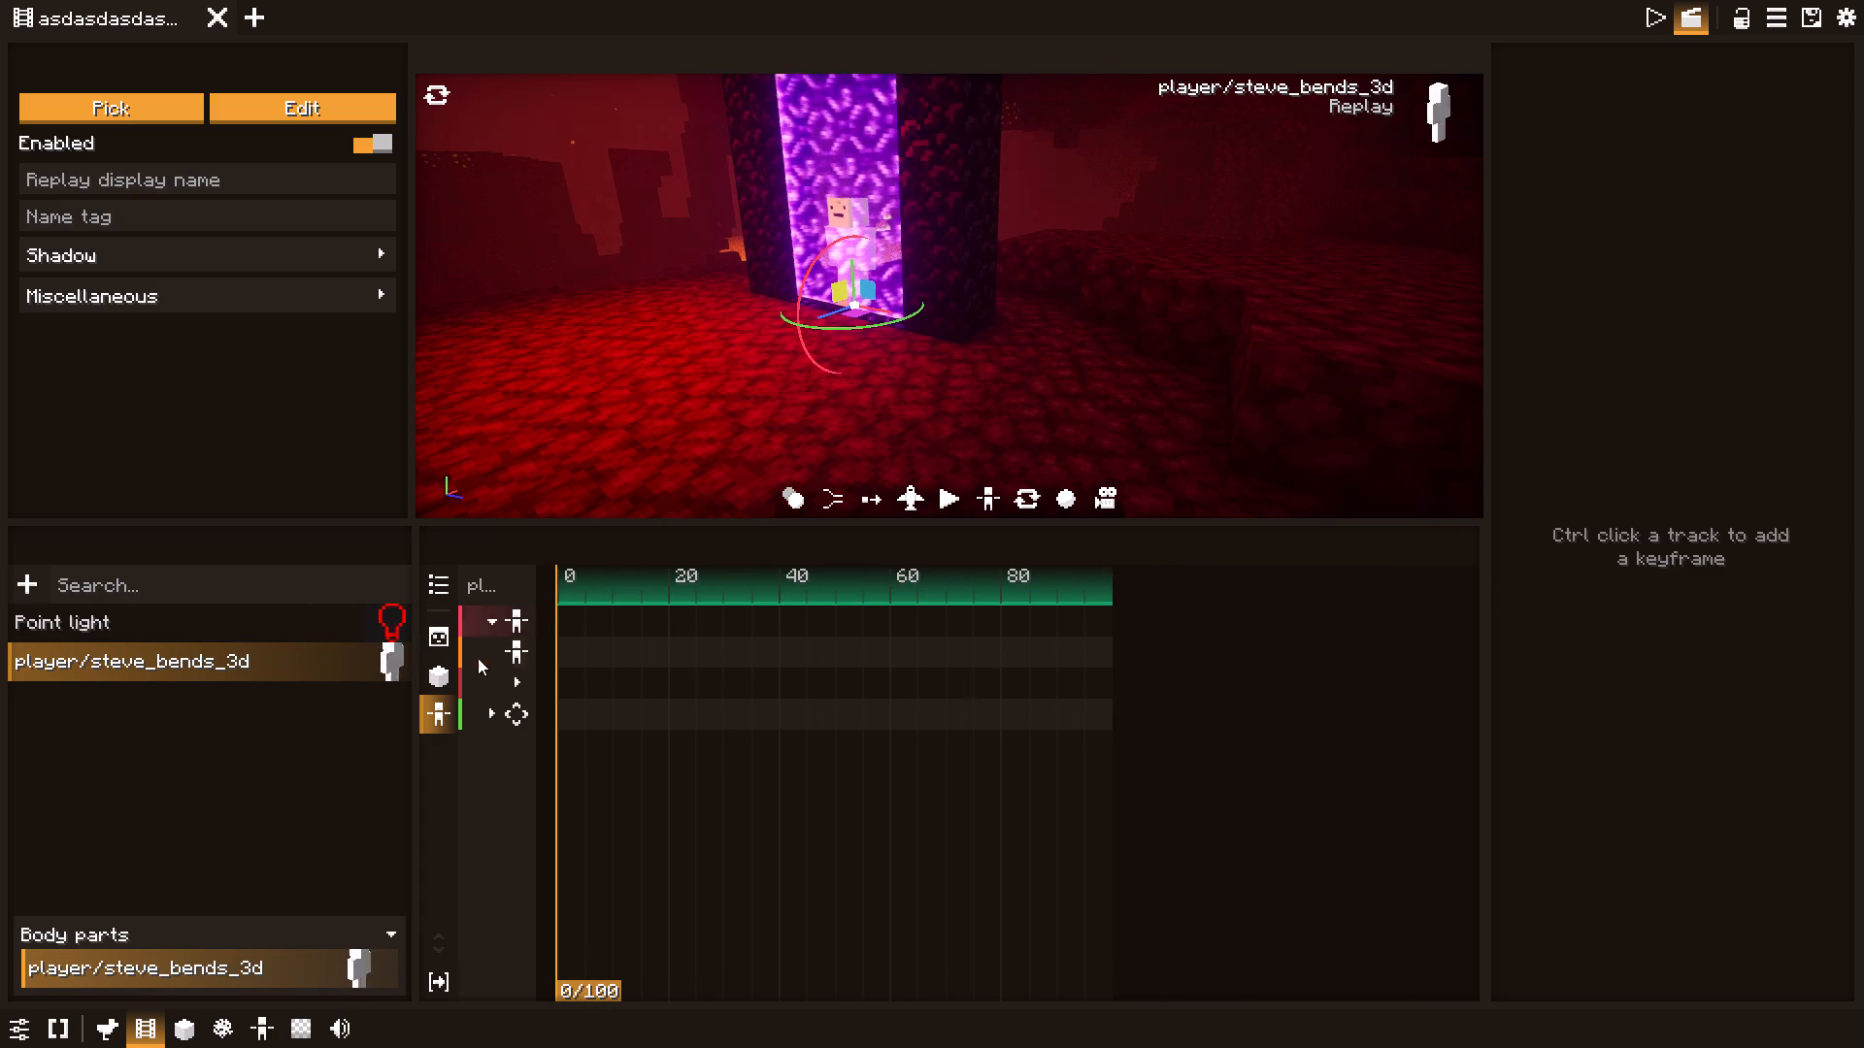
pyautogui.click(519, 648)
pyautogui.click(841, 200)
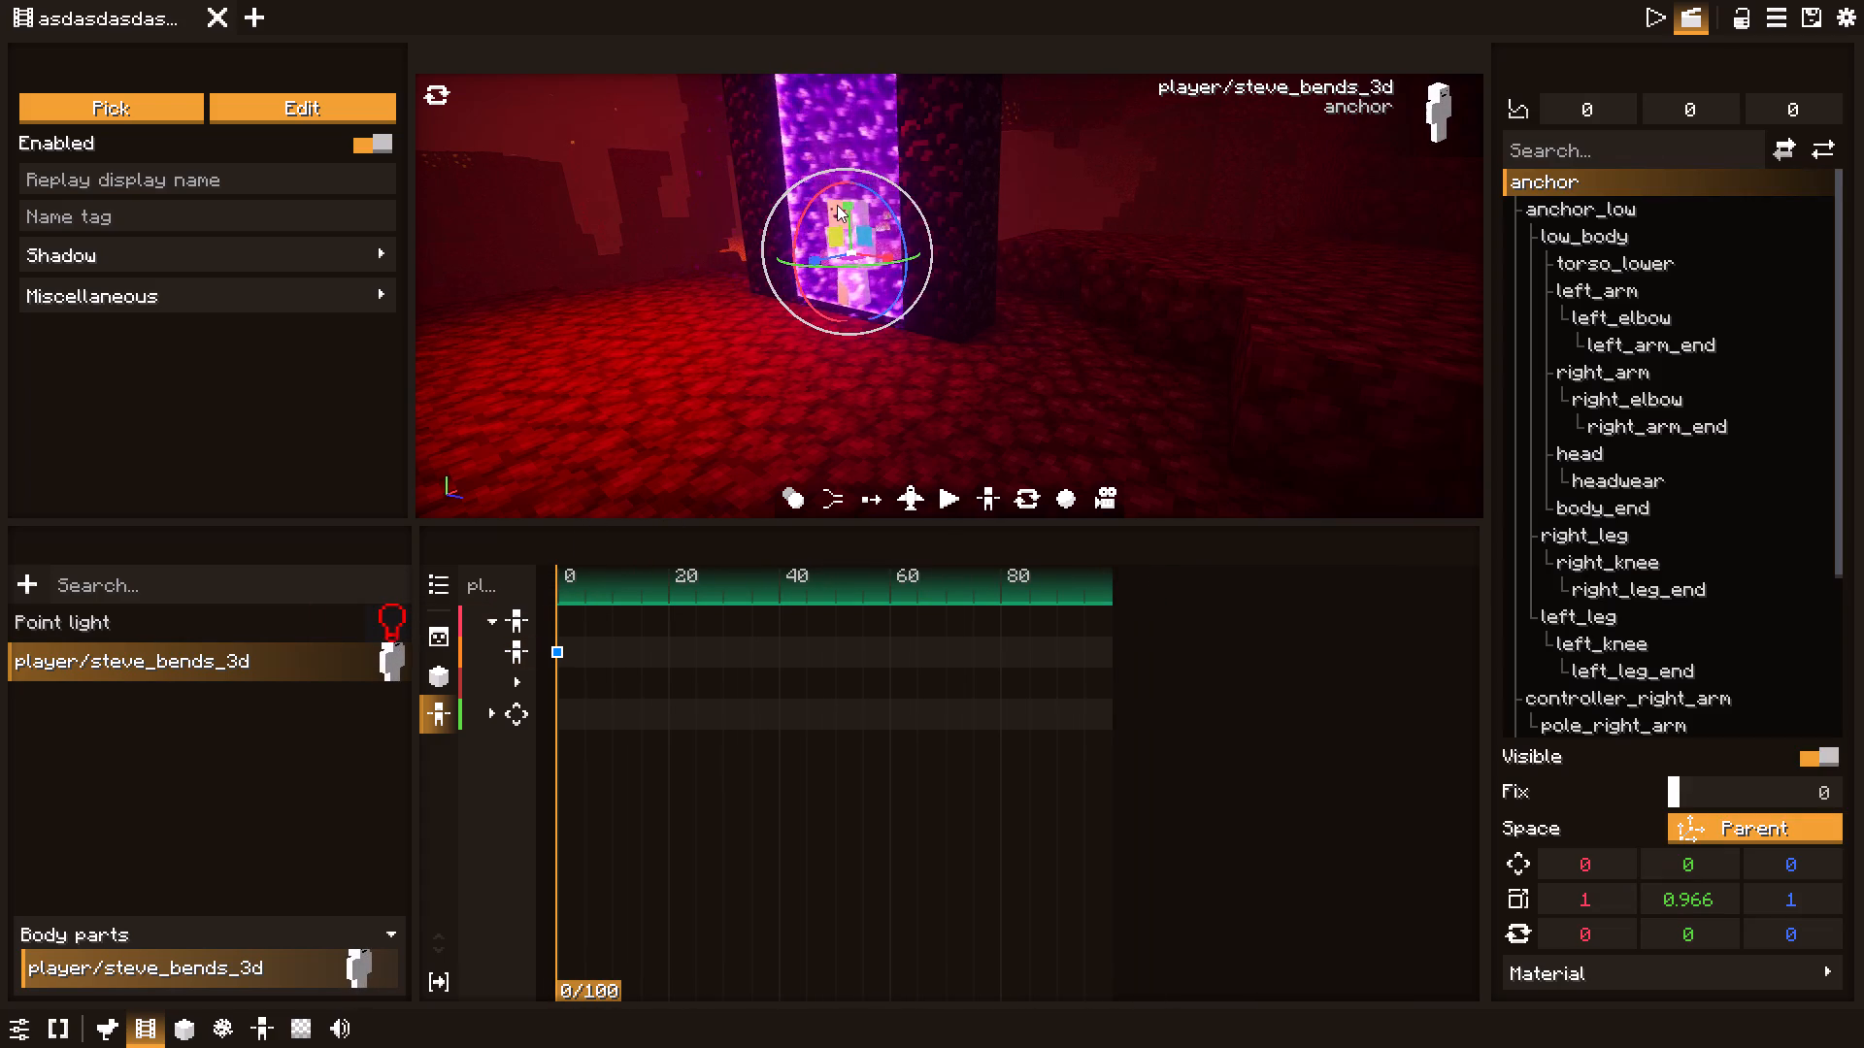
pyautogui.click(837, 205)
pyautogui.doubleClick(836, 205)
pyautogui.doubleClick(835, 217)
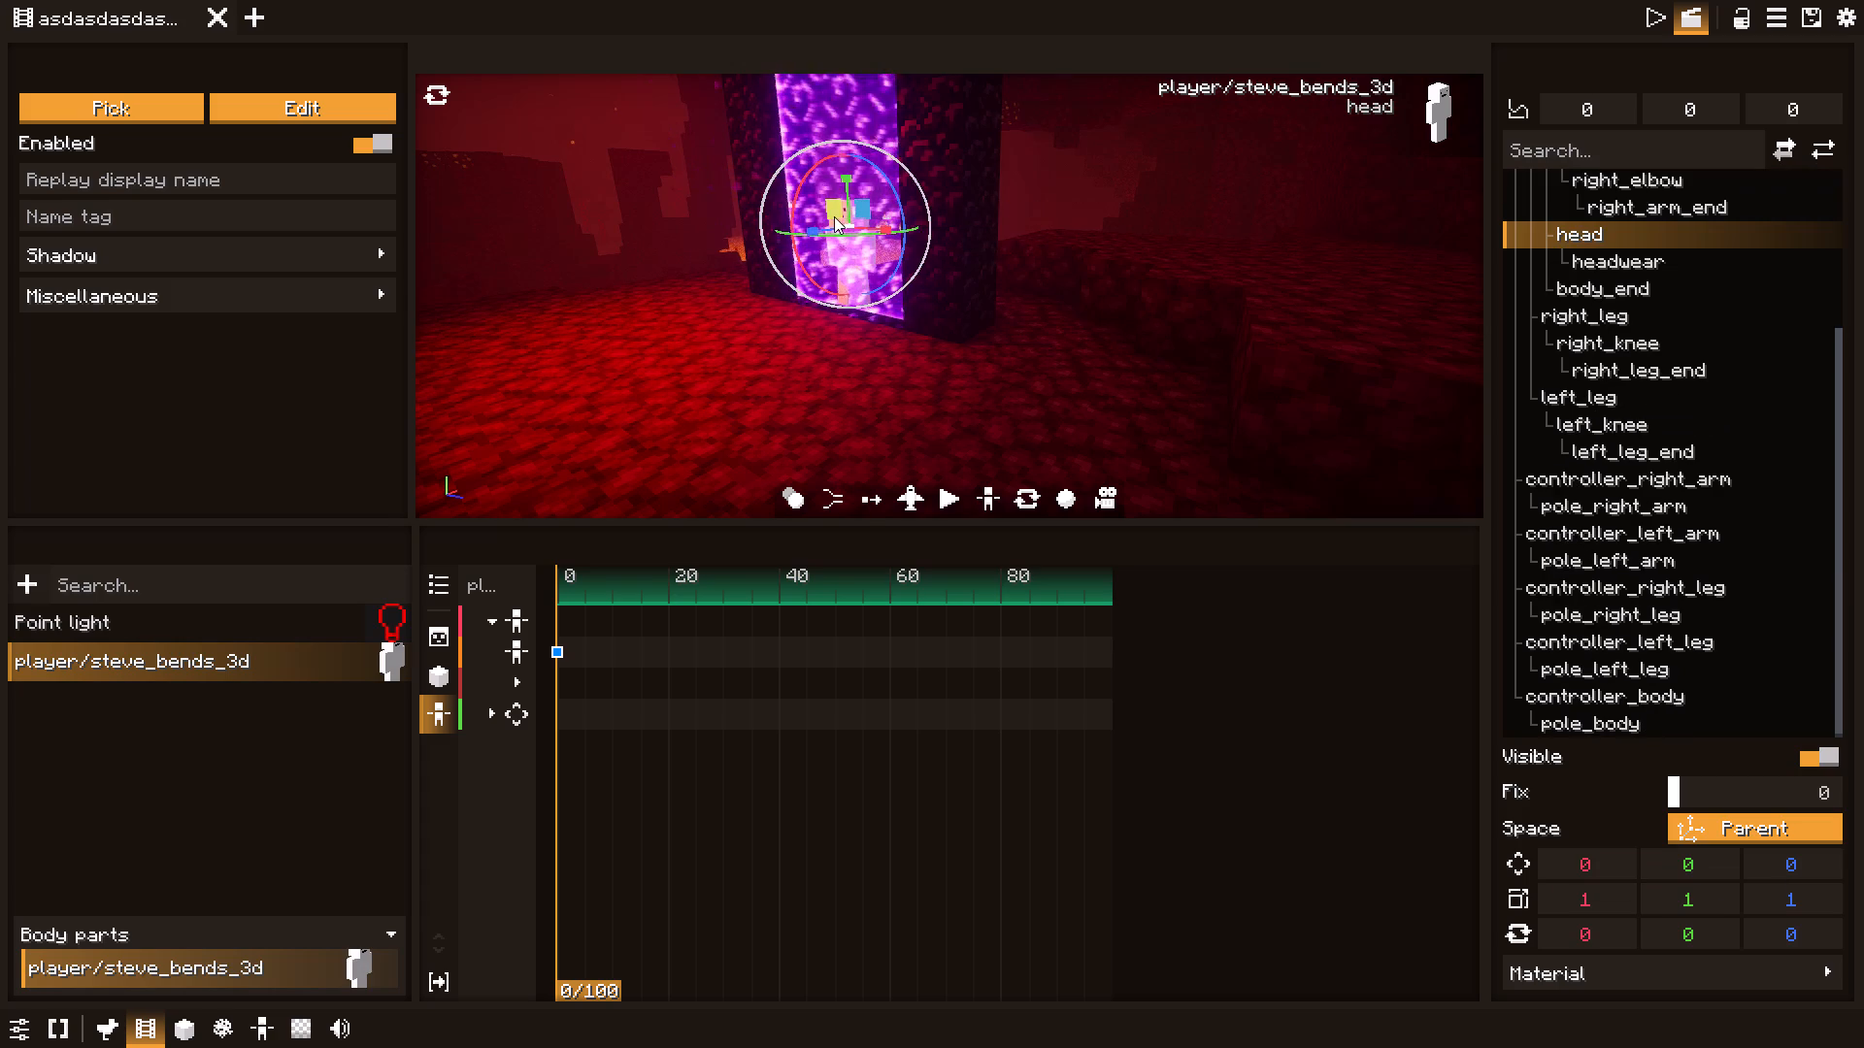
pyautogui.moveTo(799, 187); pyautogui.dragTo(803, 222)
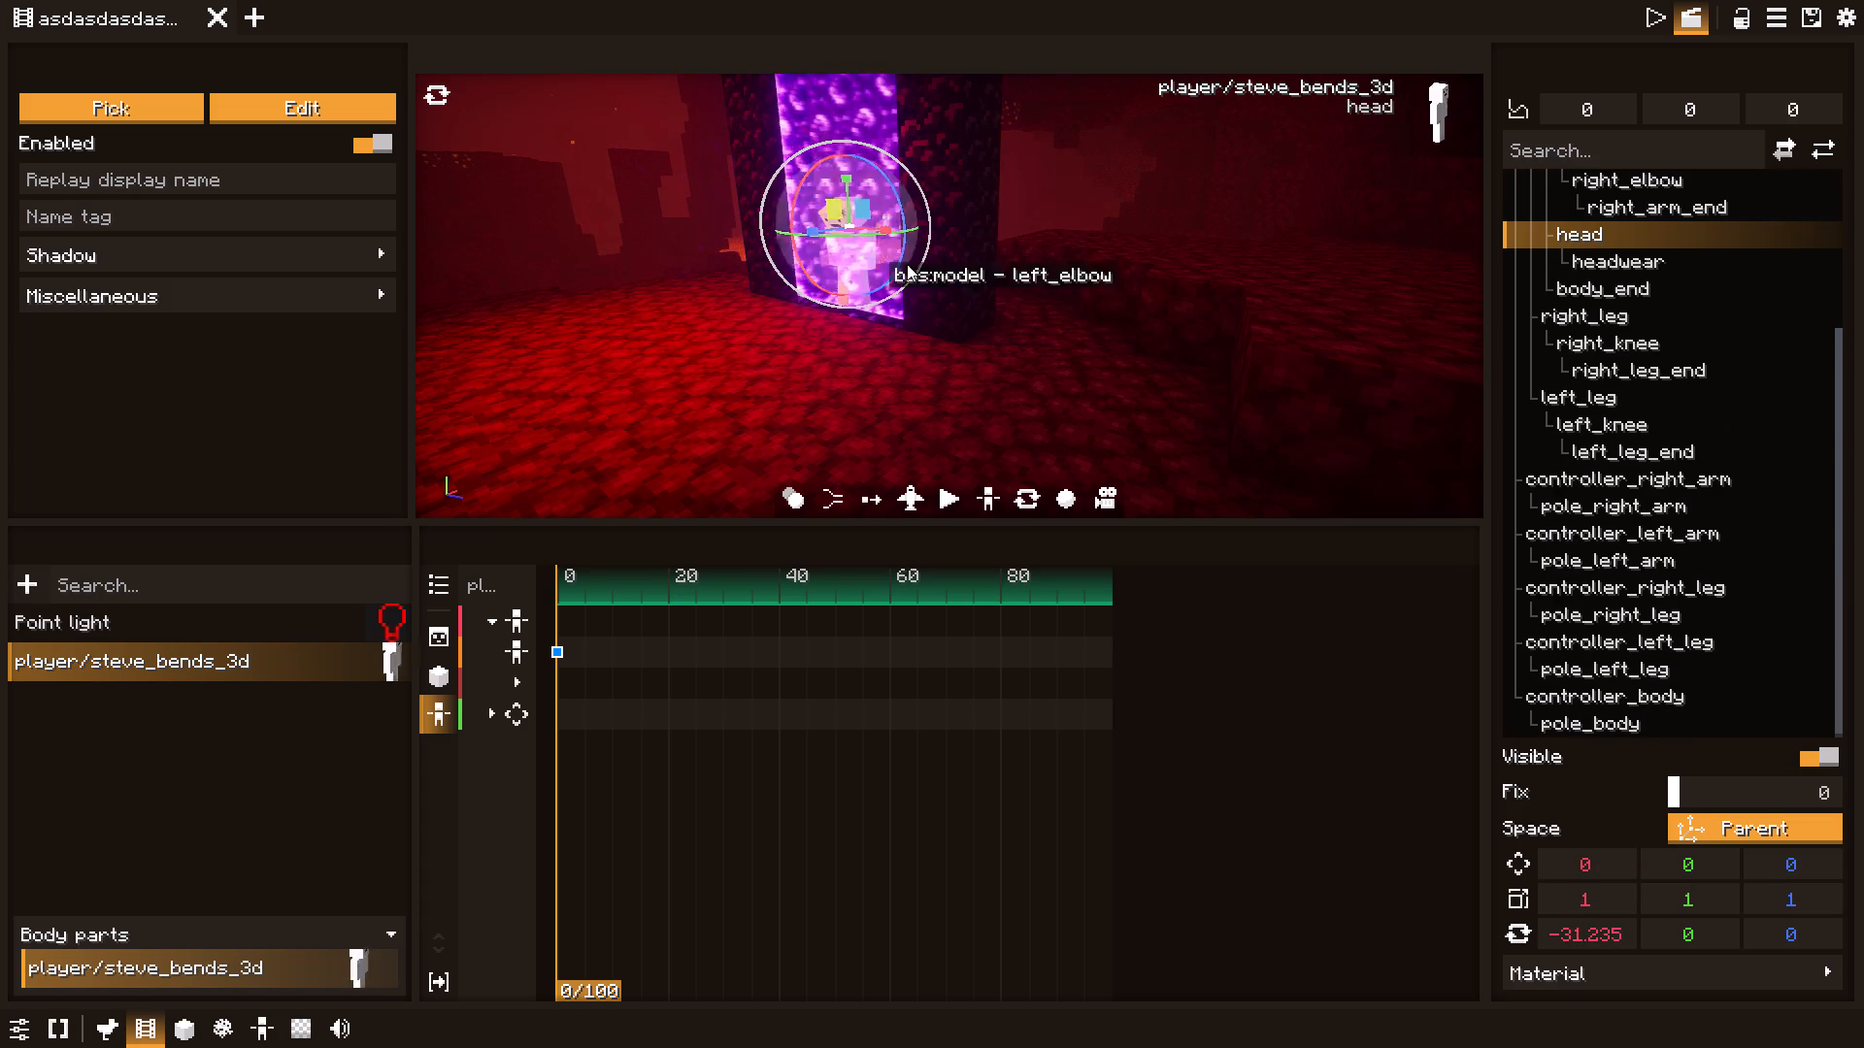
# Rotate the left_elbow bone about 30° around its X axis in the tick 0 pose.
pyautogui.click(866, 246)
pyautogui.click(866, 263)
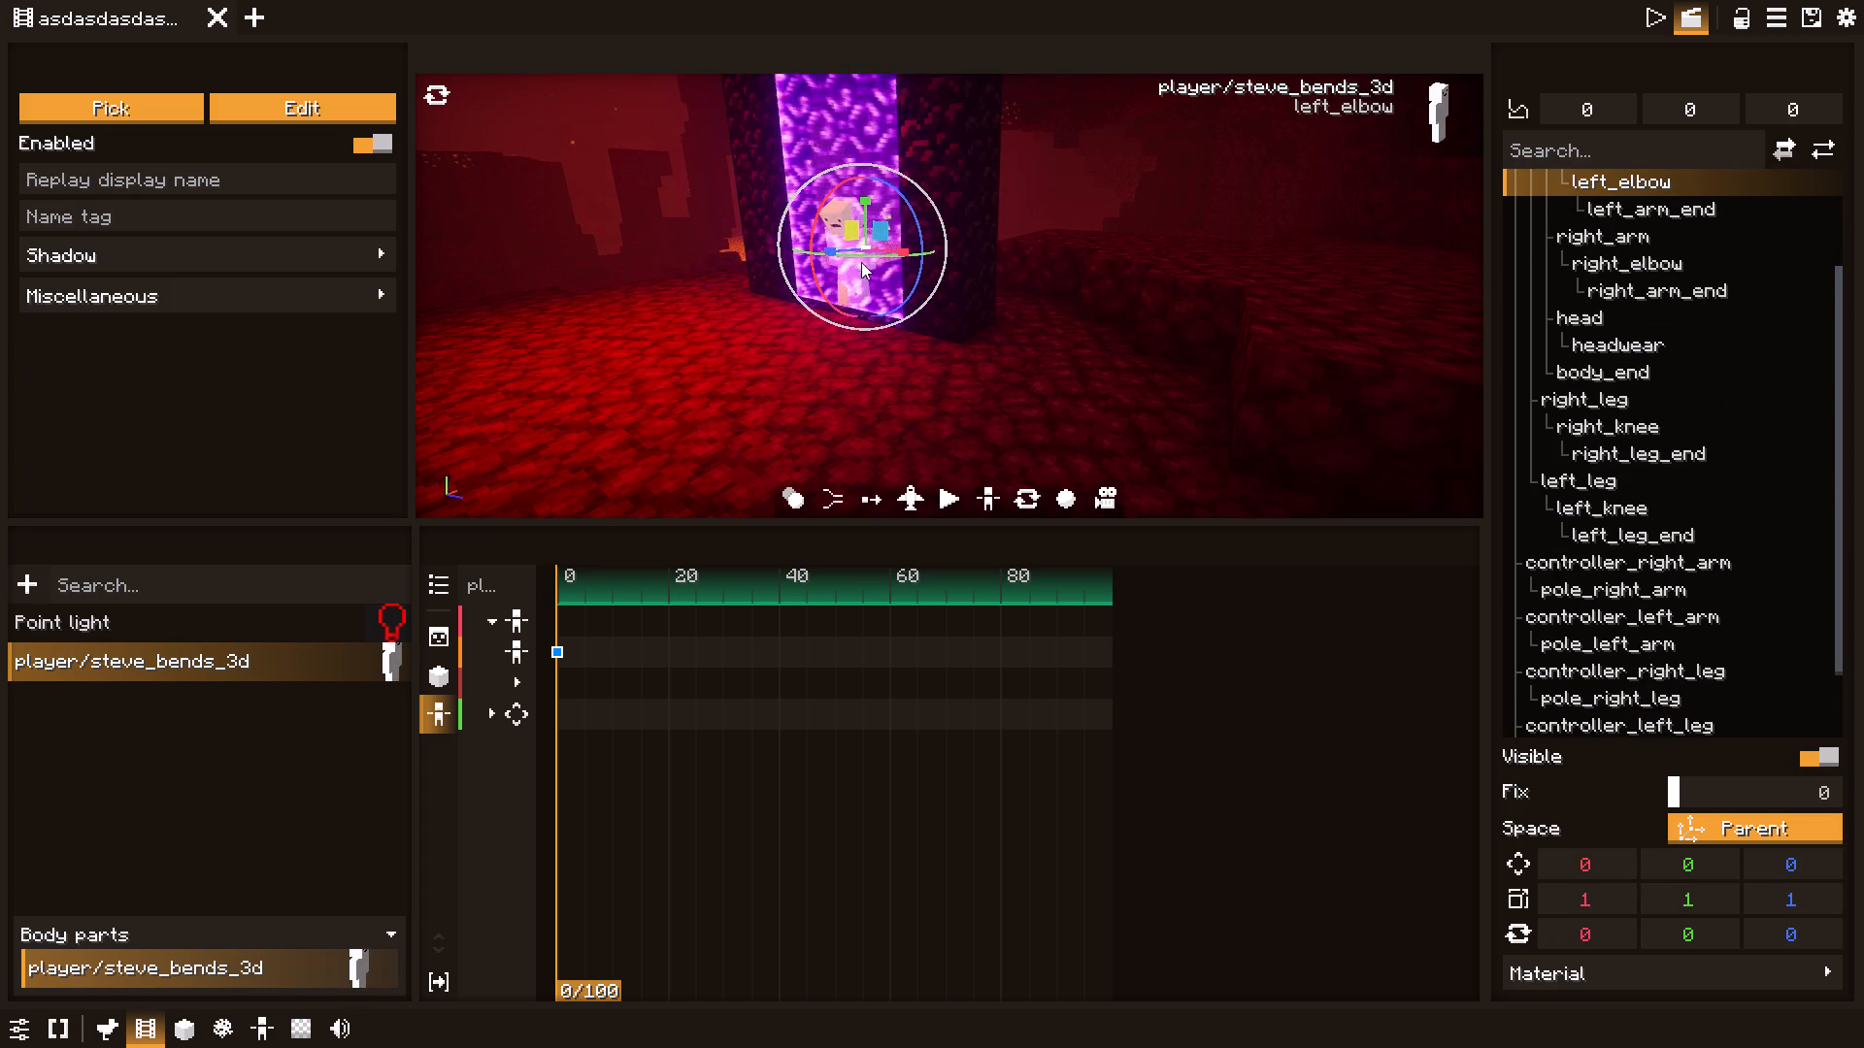
pyautogui.moveTo(811, 267); pyautogui.dragTo(821, 239)
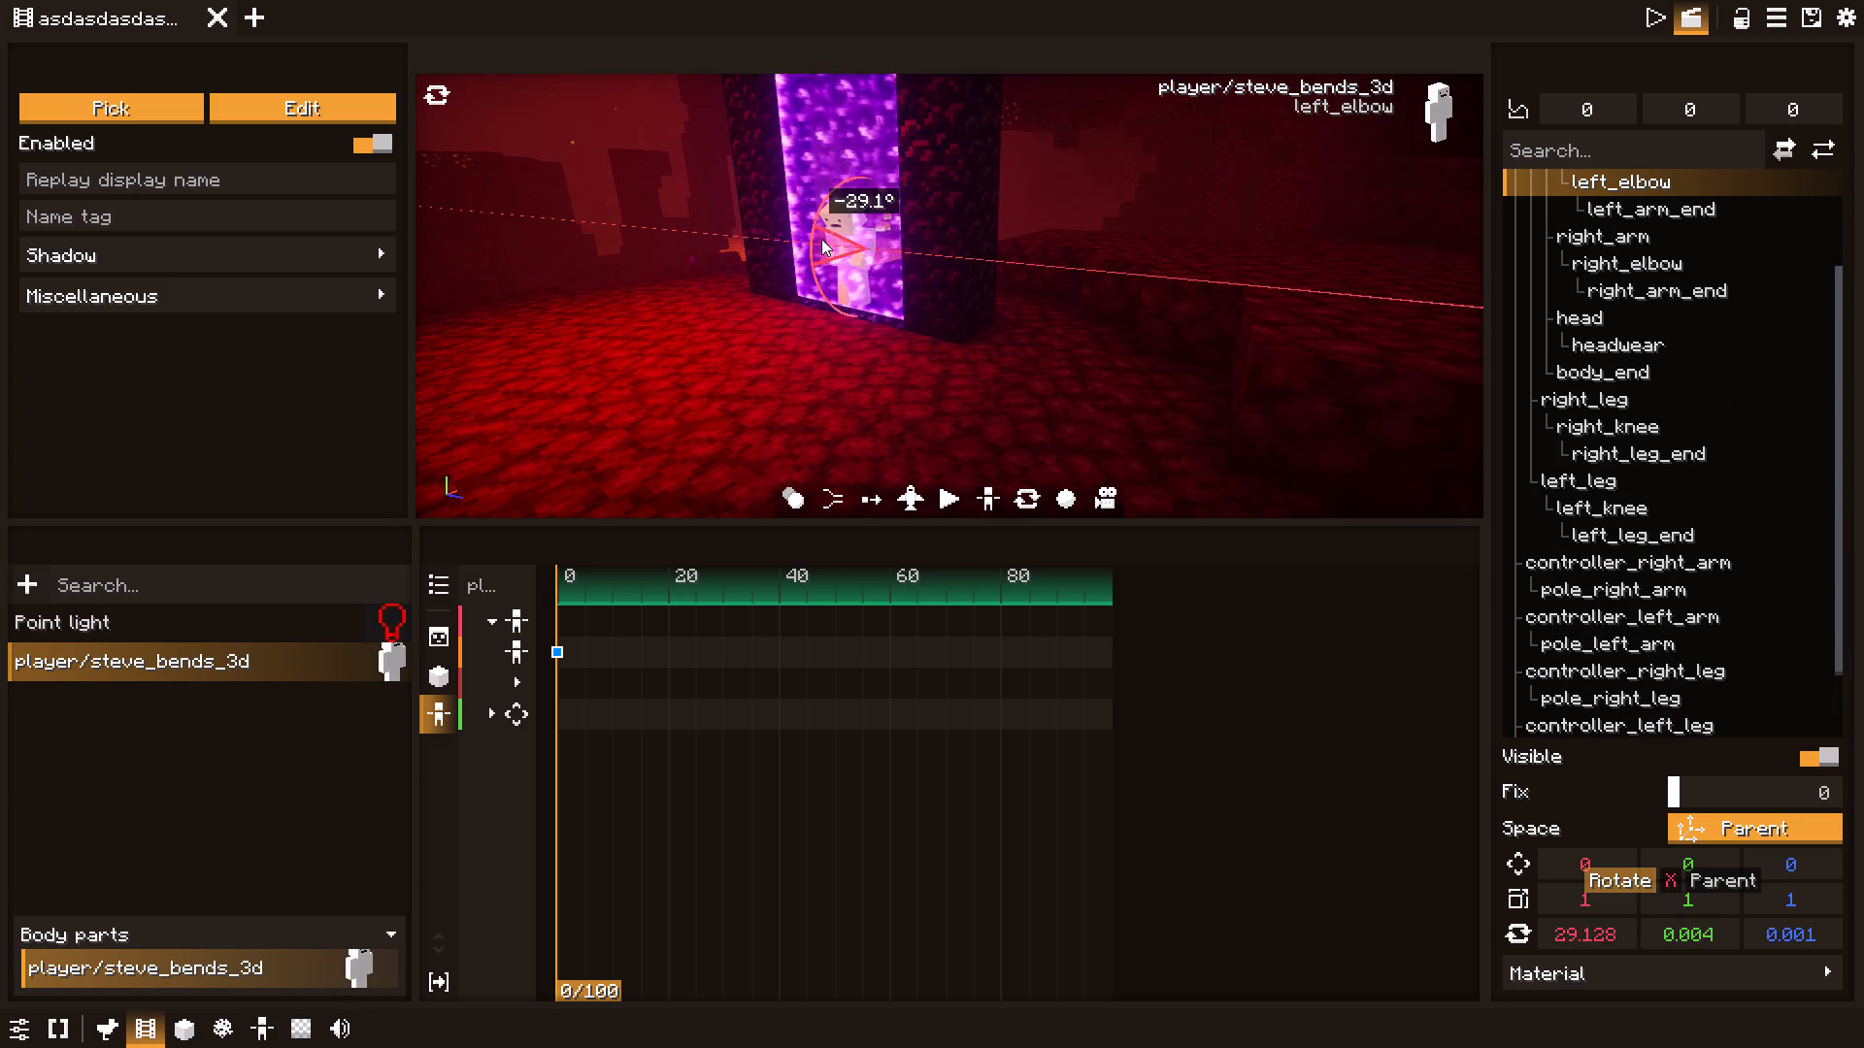
pyautogui.moveTo(821, 239); pyautogui.dragTo(823, 239)
# Rotate the right_arm bone, and bend the right_elbow bone about 15° around its X axis in the tick 0 pose.
pyautogui.click(827, 272)
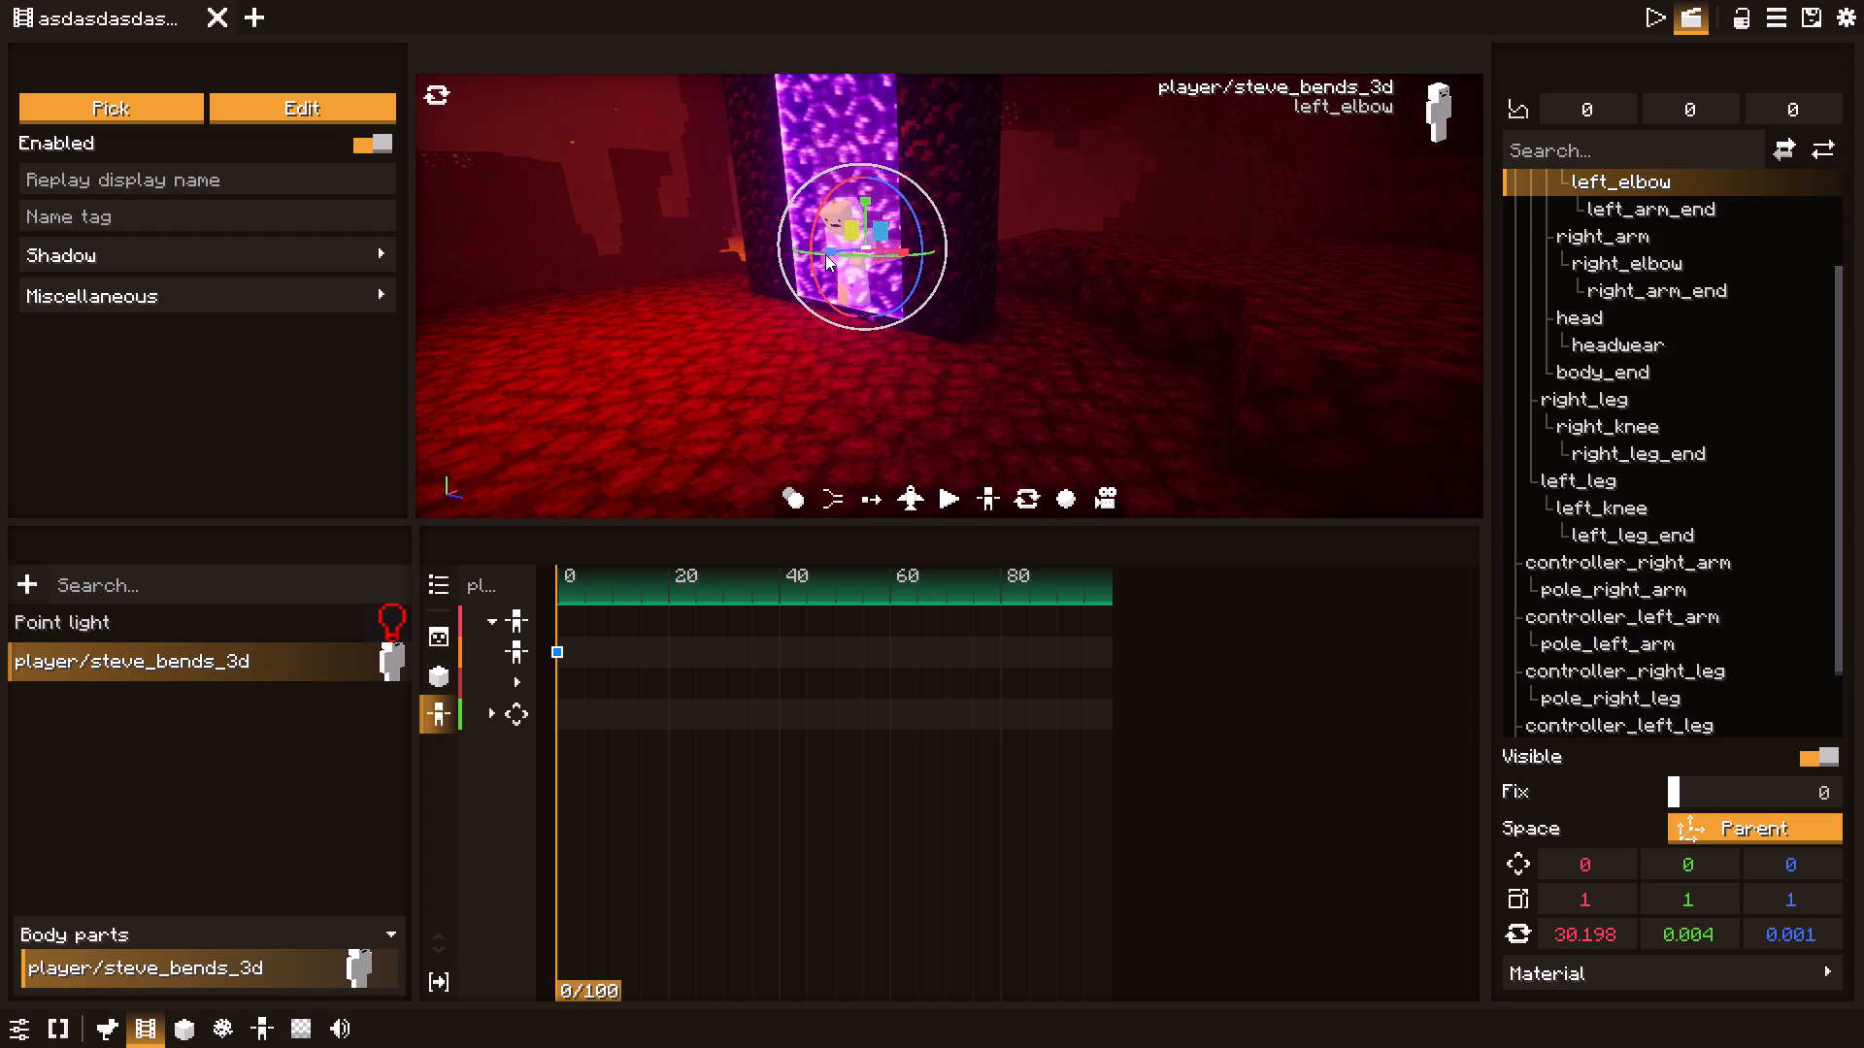
pyautogui.click(829, 262)
pyautogui.click(830, 237)
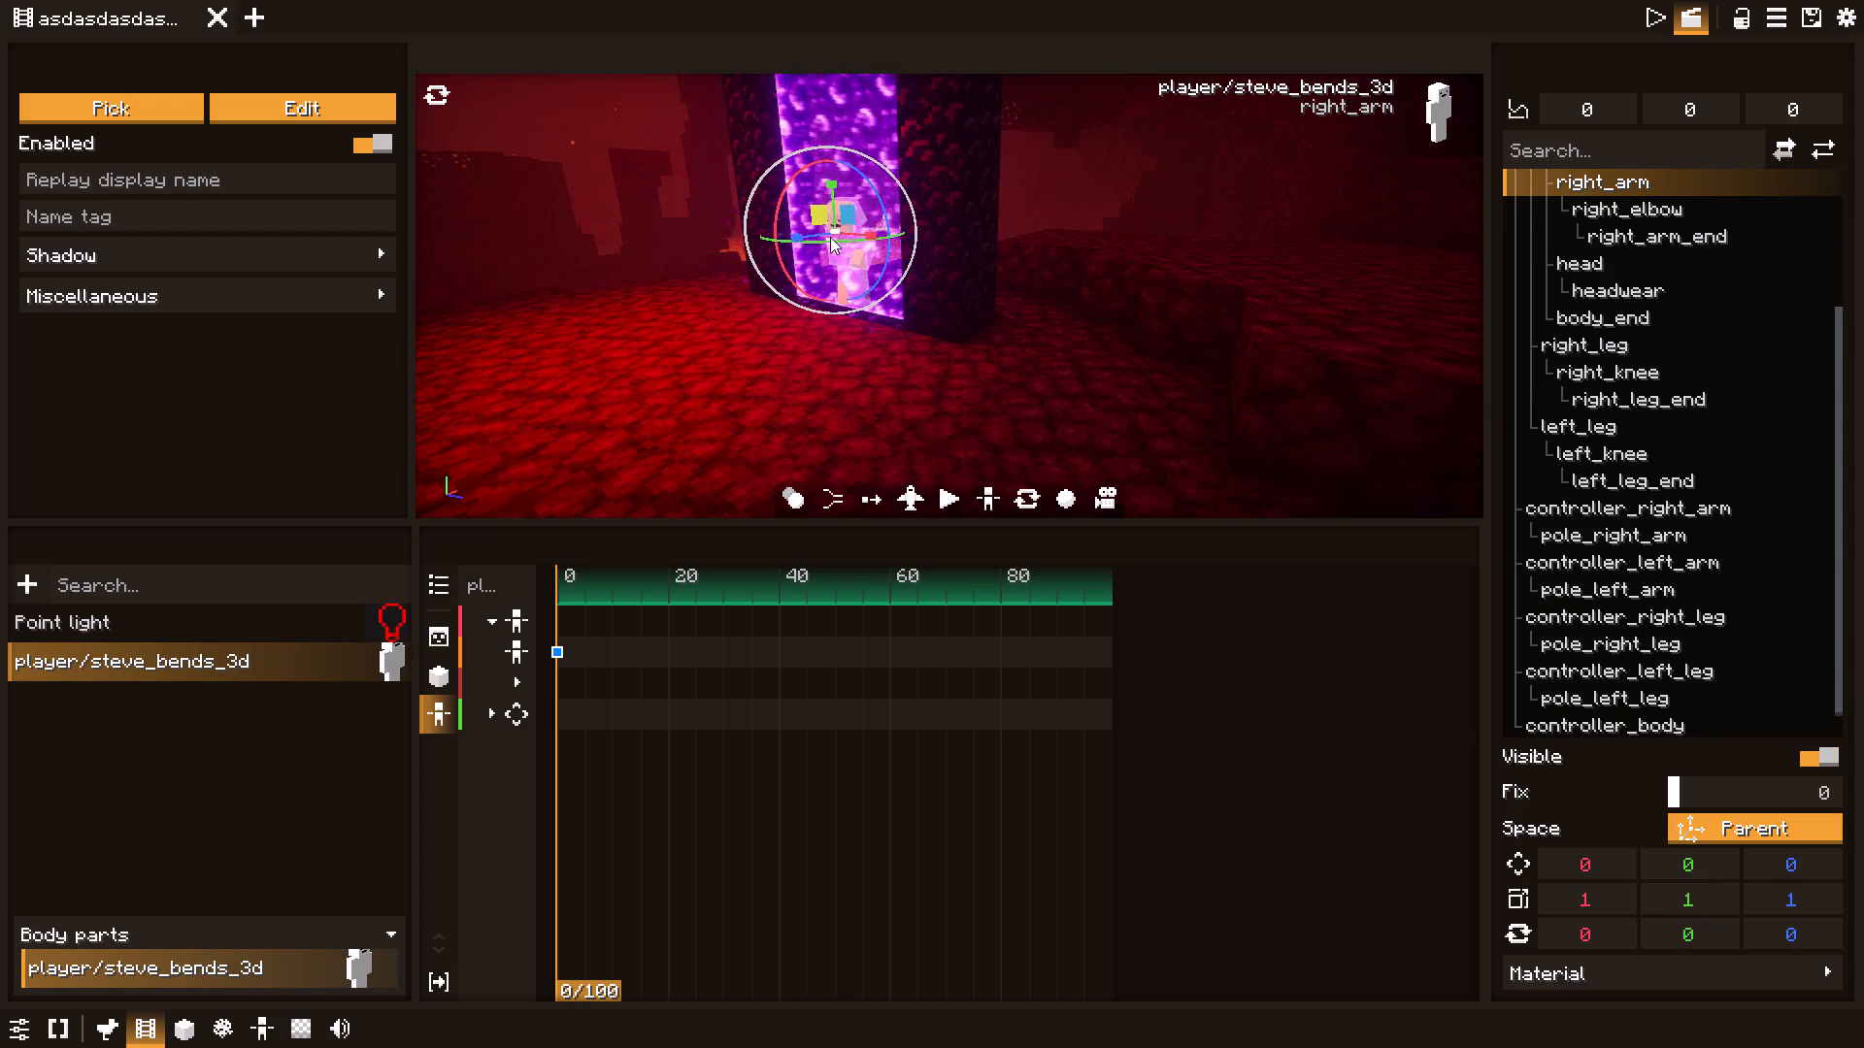
pyautogui.moveTo(774, 223); pyautogui.dragTo(797, 208)
pyautogui.click(822, 256)
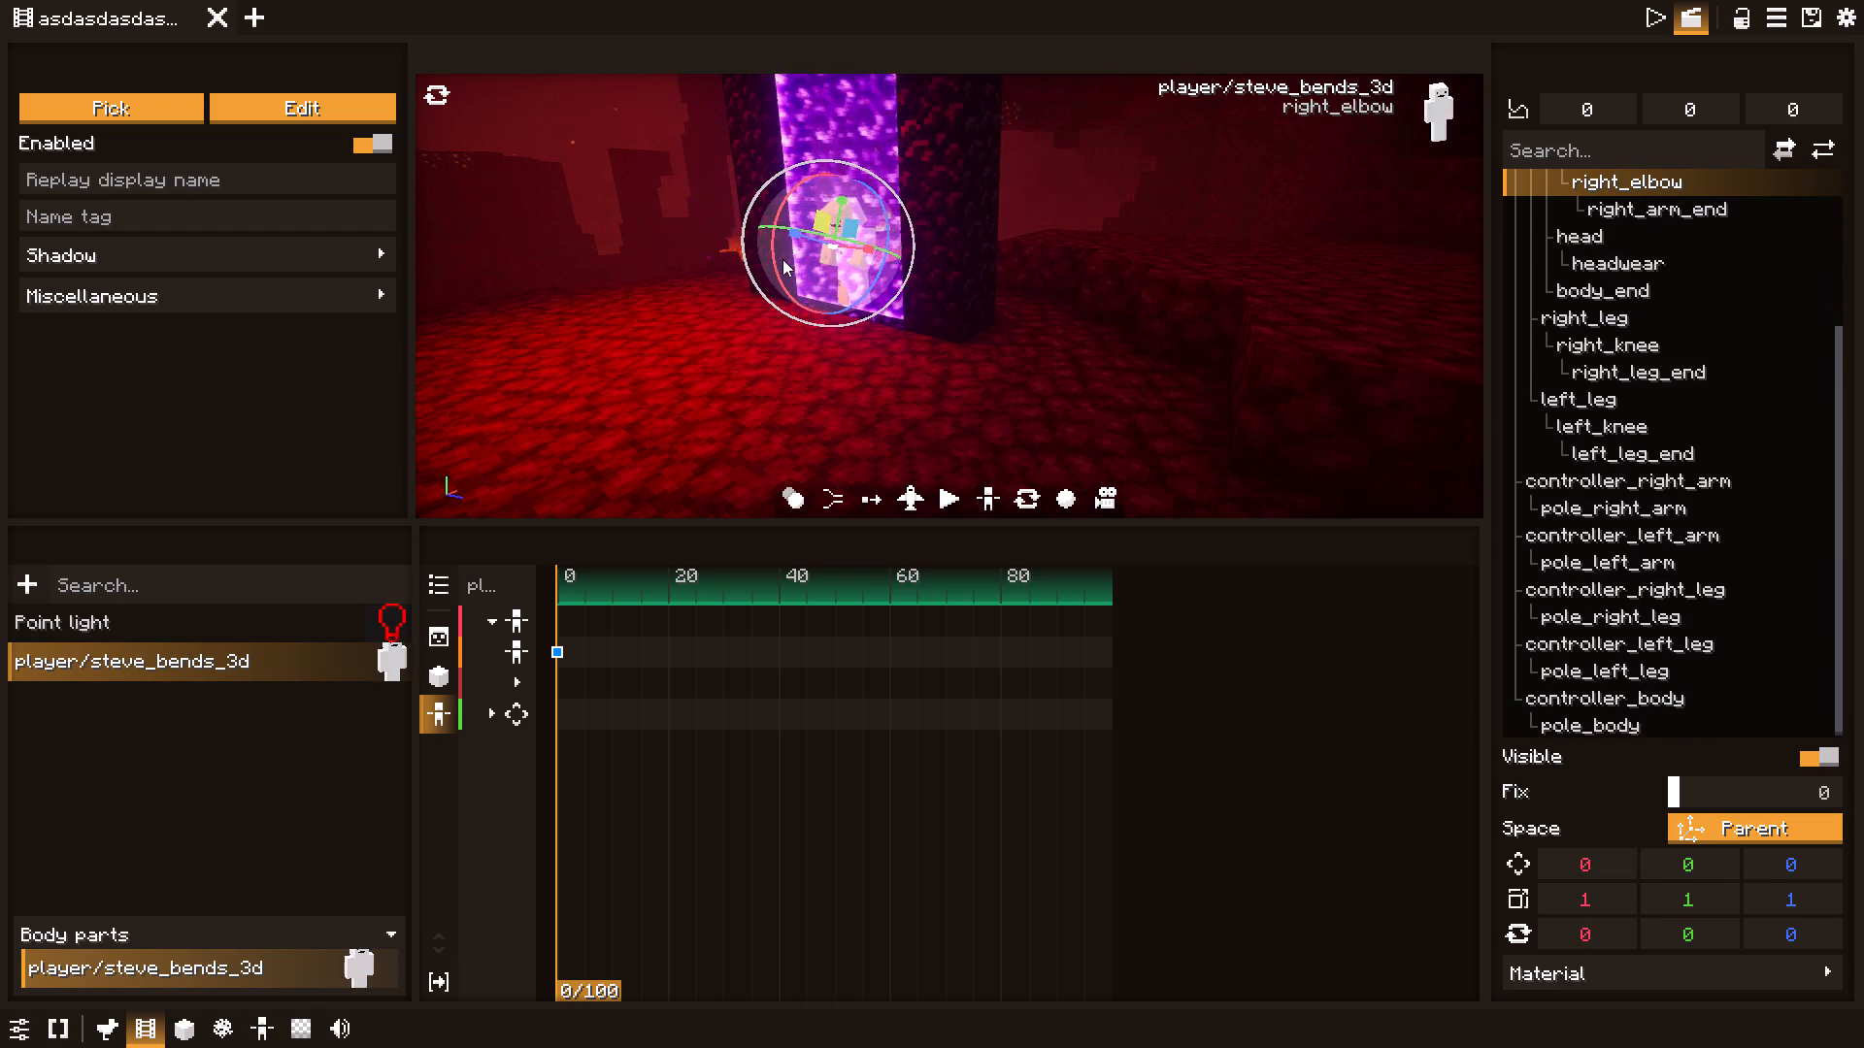
pyautogui.moveTo(770, 263); pyautogui.dragTo(778, 280)
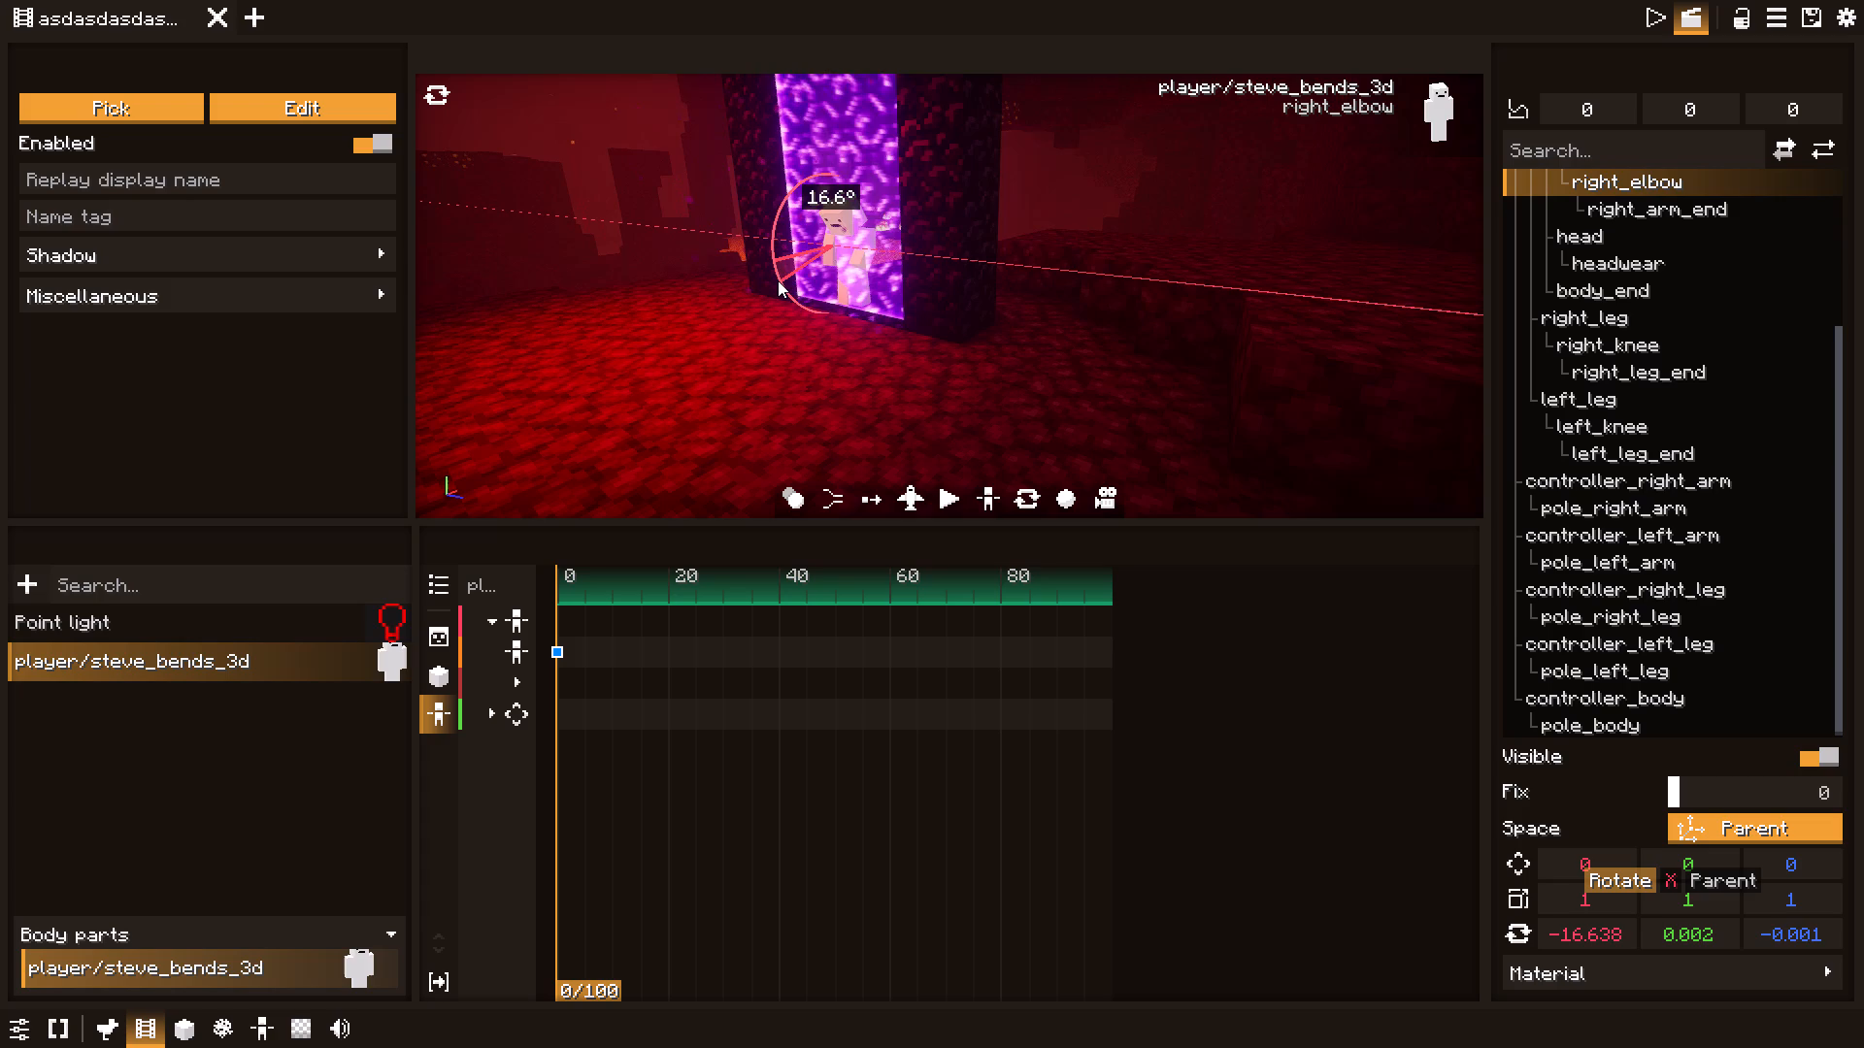
pyautogui.moveTo(778, 280); pyautogui.dragTo(781, 246)
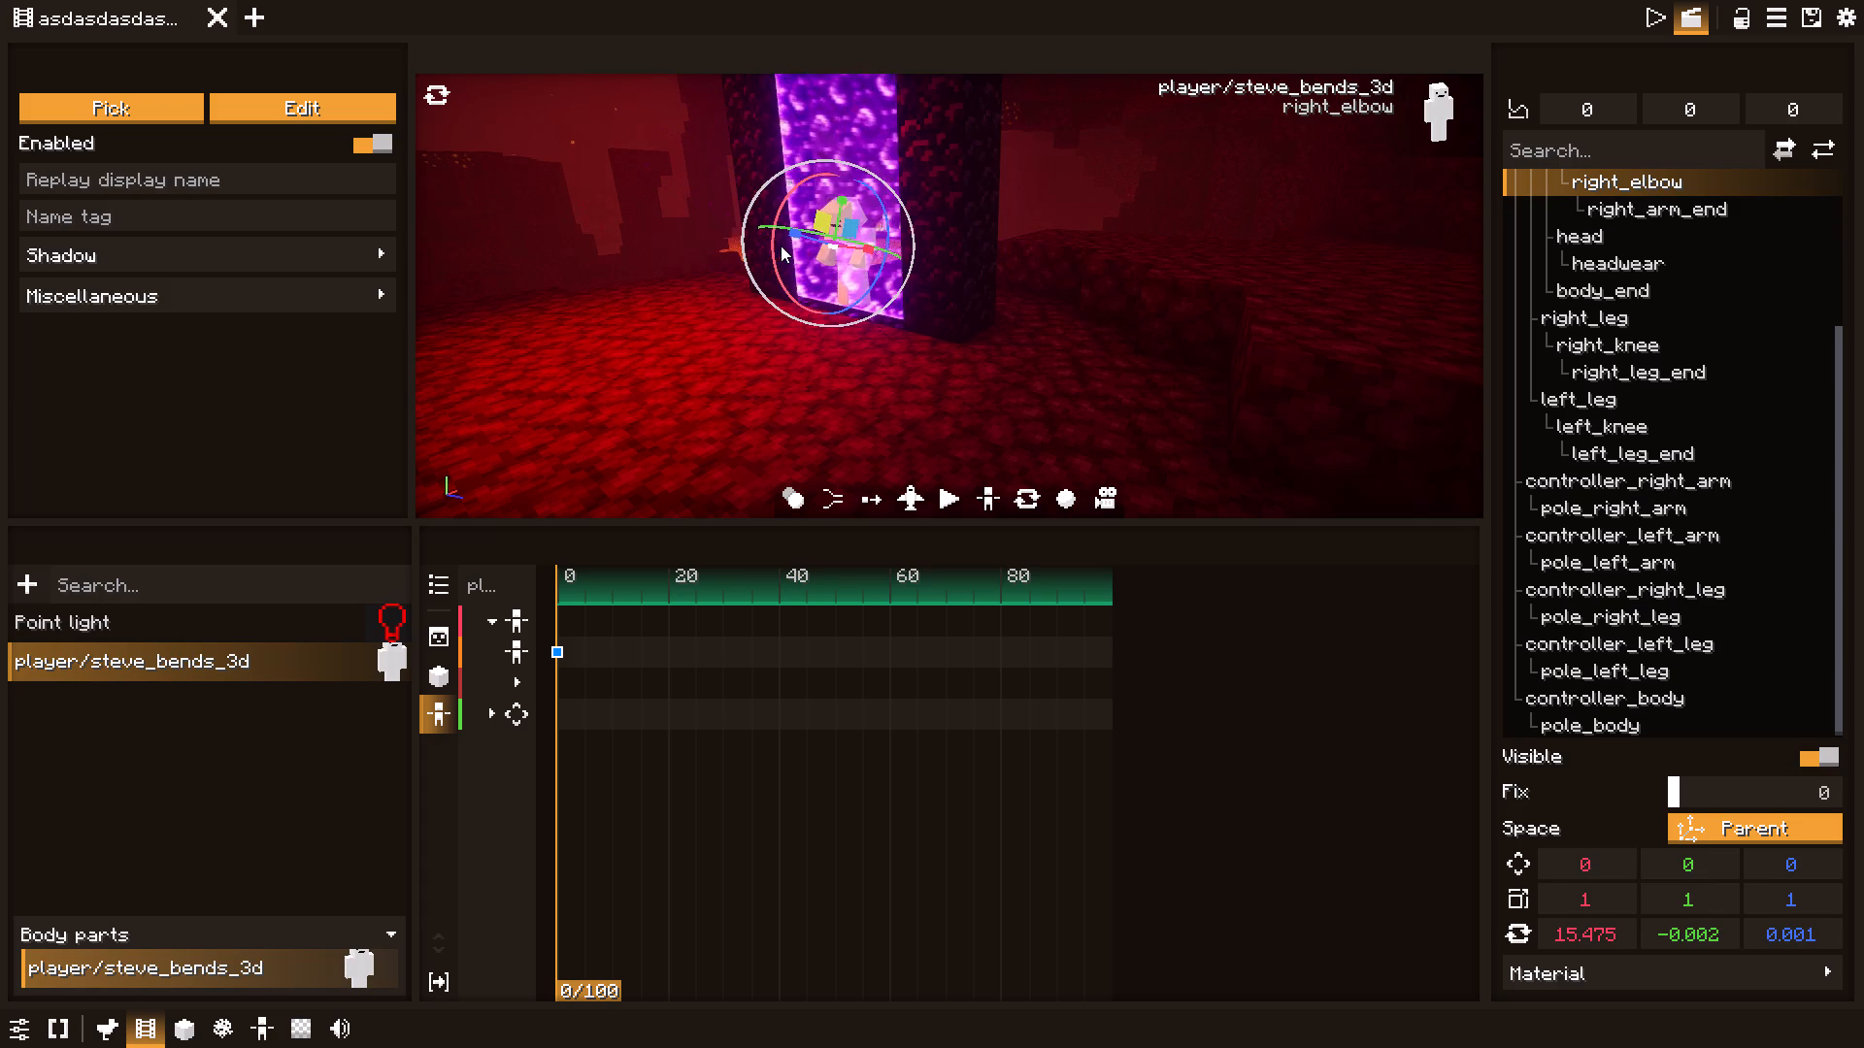
# Play the scene repeatedly from the start to check the new pose as the character leaves the portal.
pyautogui.press('space')
pyautogui.press('space')
pyautogui.press('space')
pyautogui.press('space')
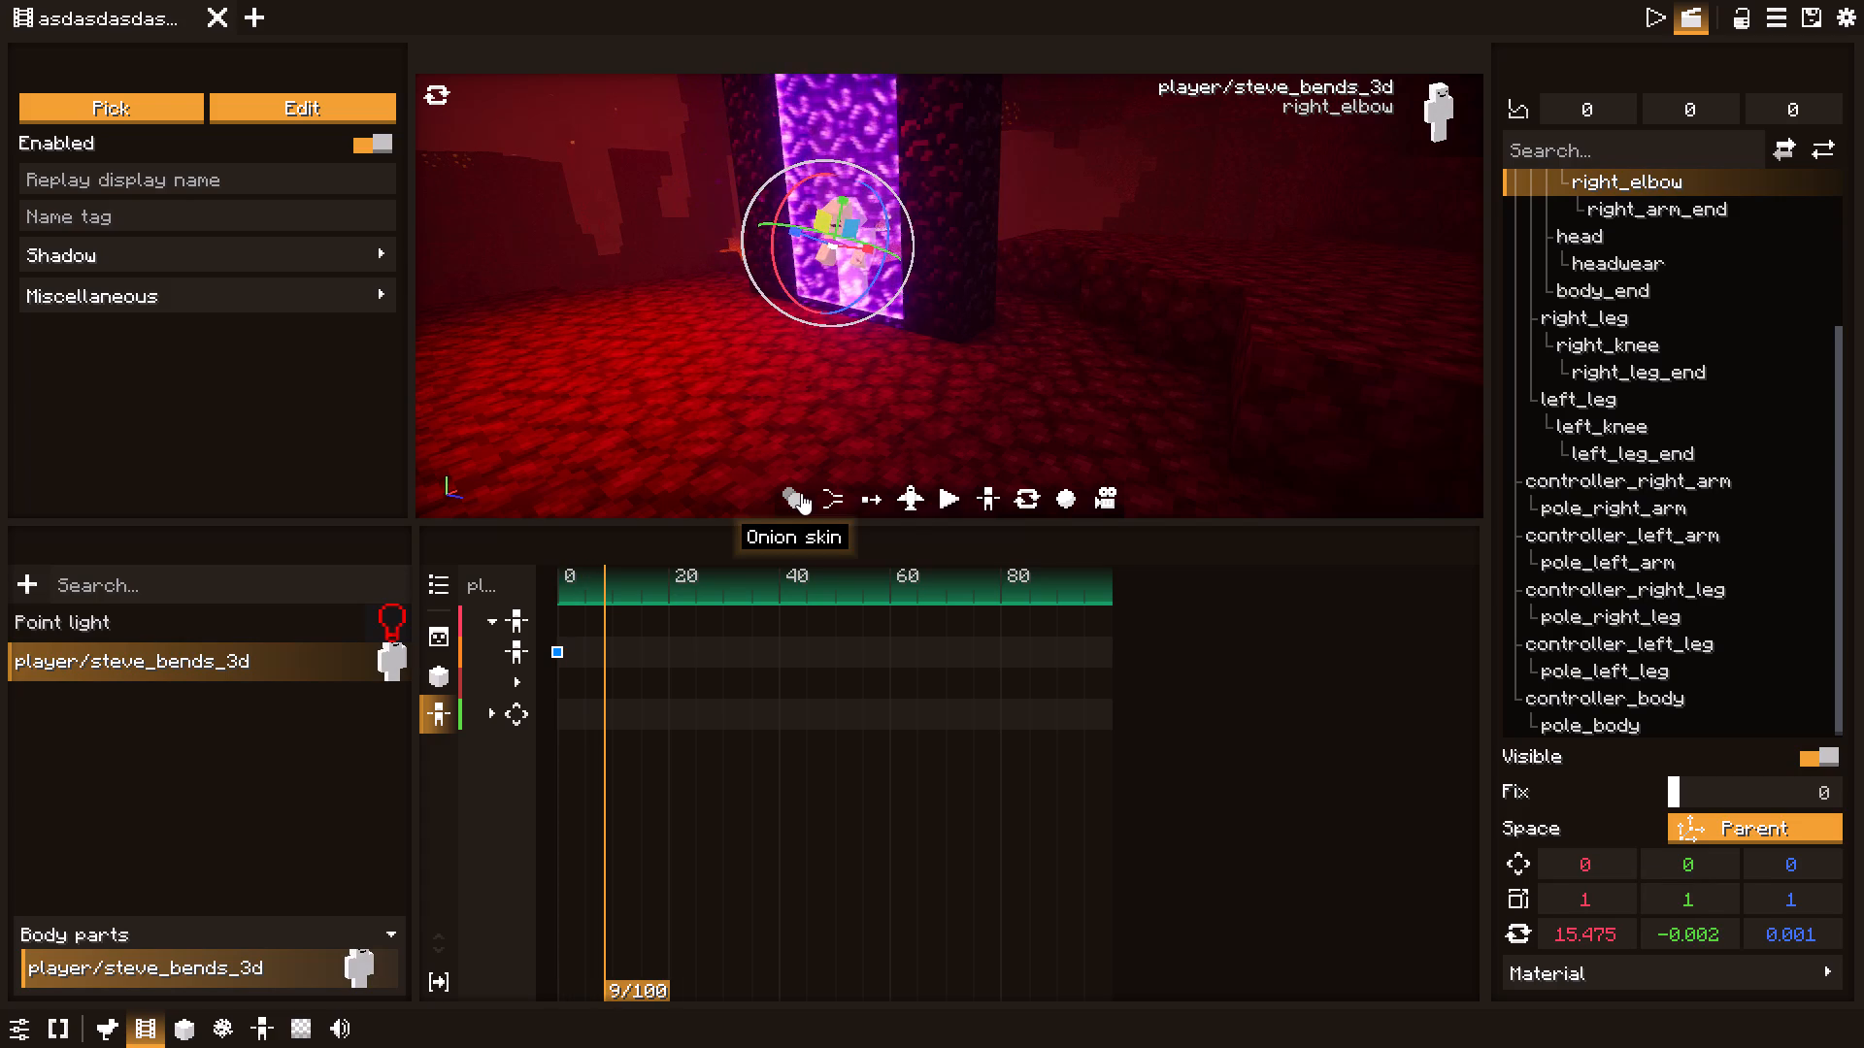
pyautogui.press('space')
pyautogui.press('space')
pyautogui.press('space')
pyautogui.press('space')
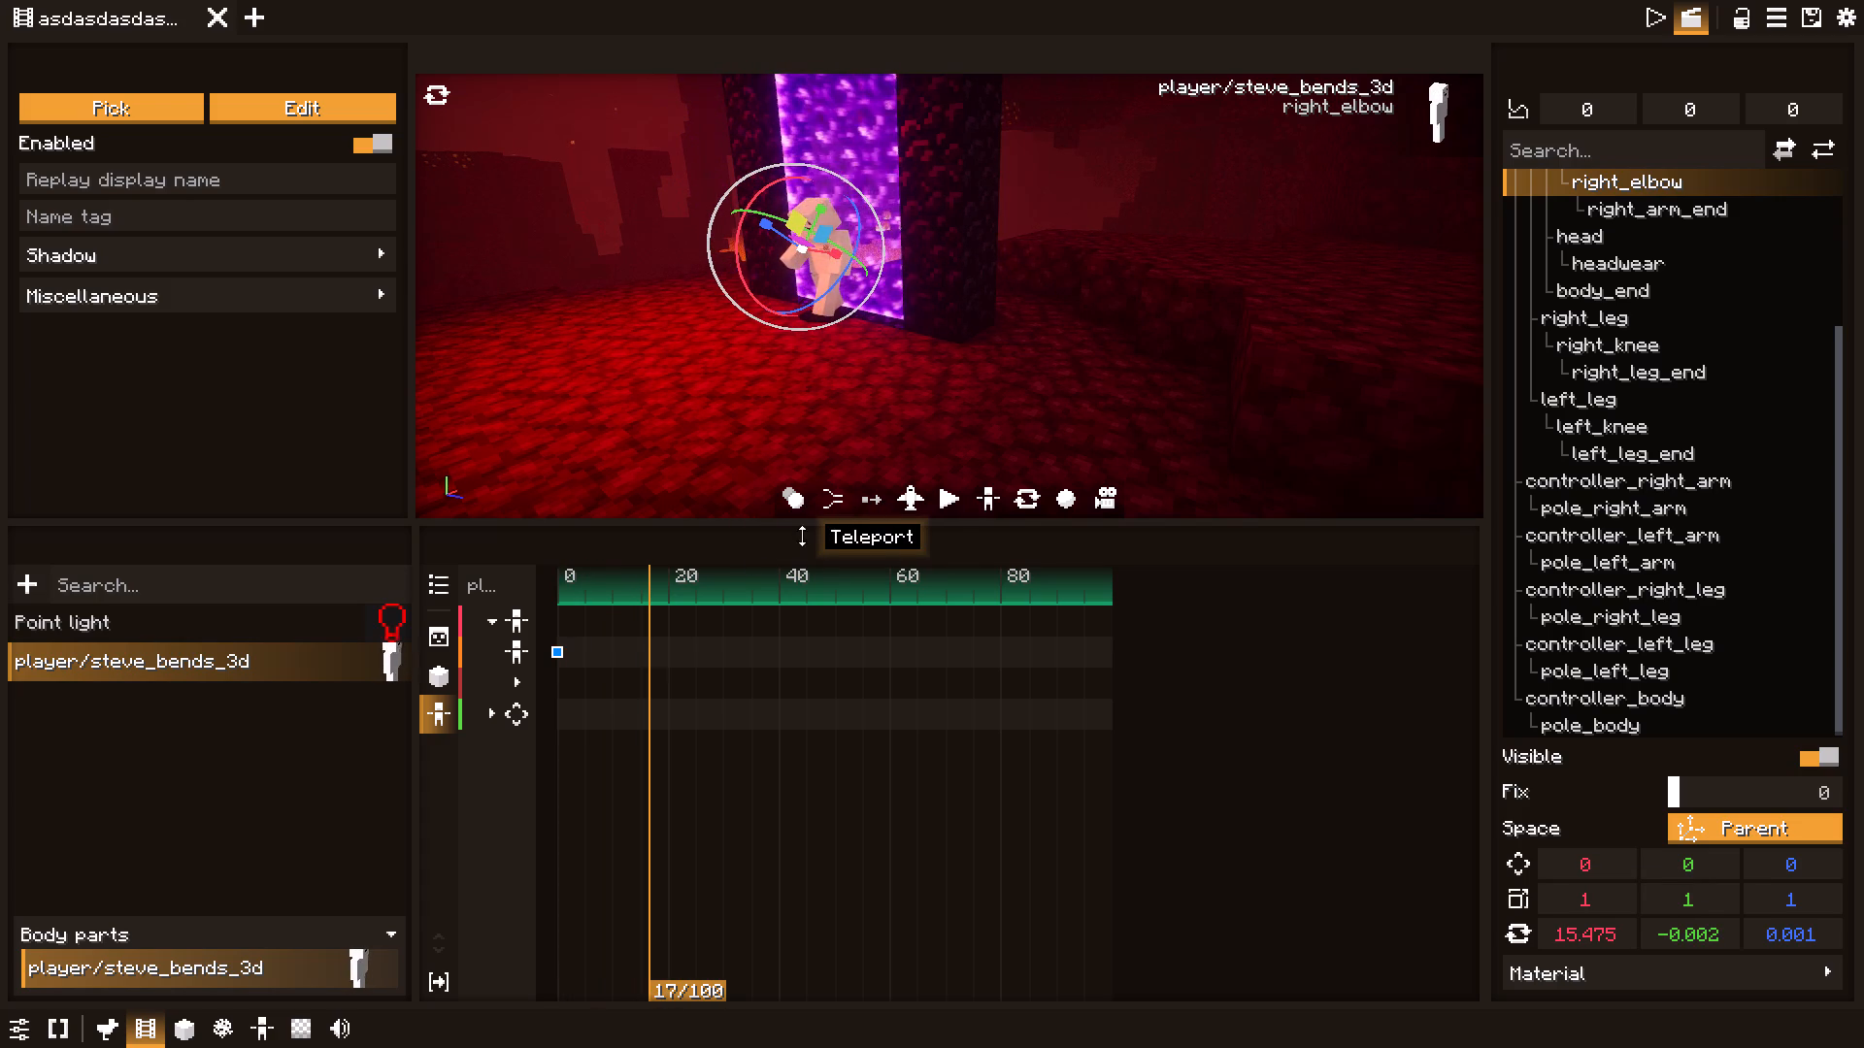
pyautogui.moveTo(630, 579); pyautogui.dragTo(541, 581)
pyautogui.press('space')
pyautogui.press('space')
pyautogui.press('space')
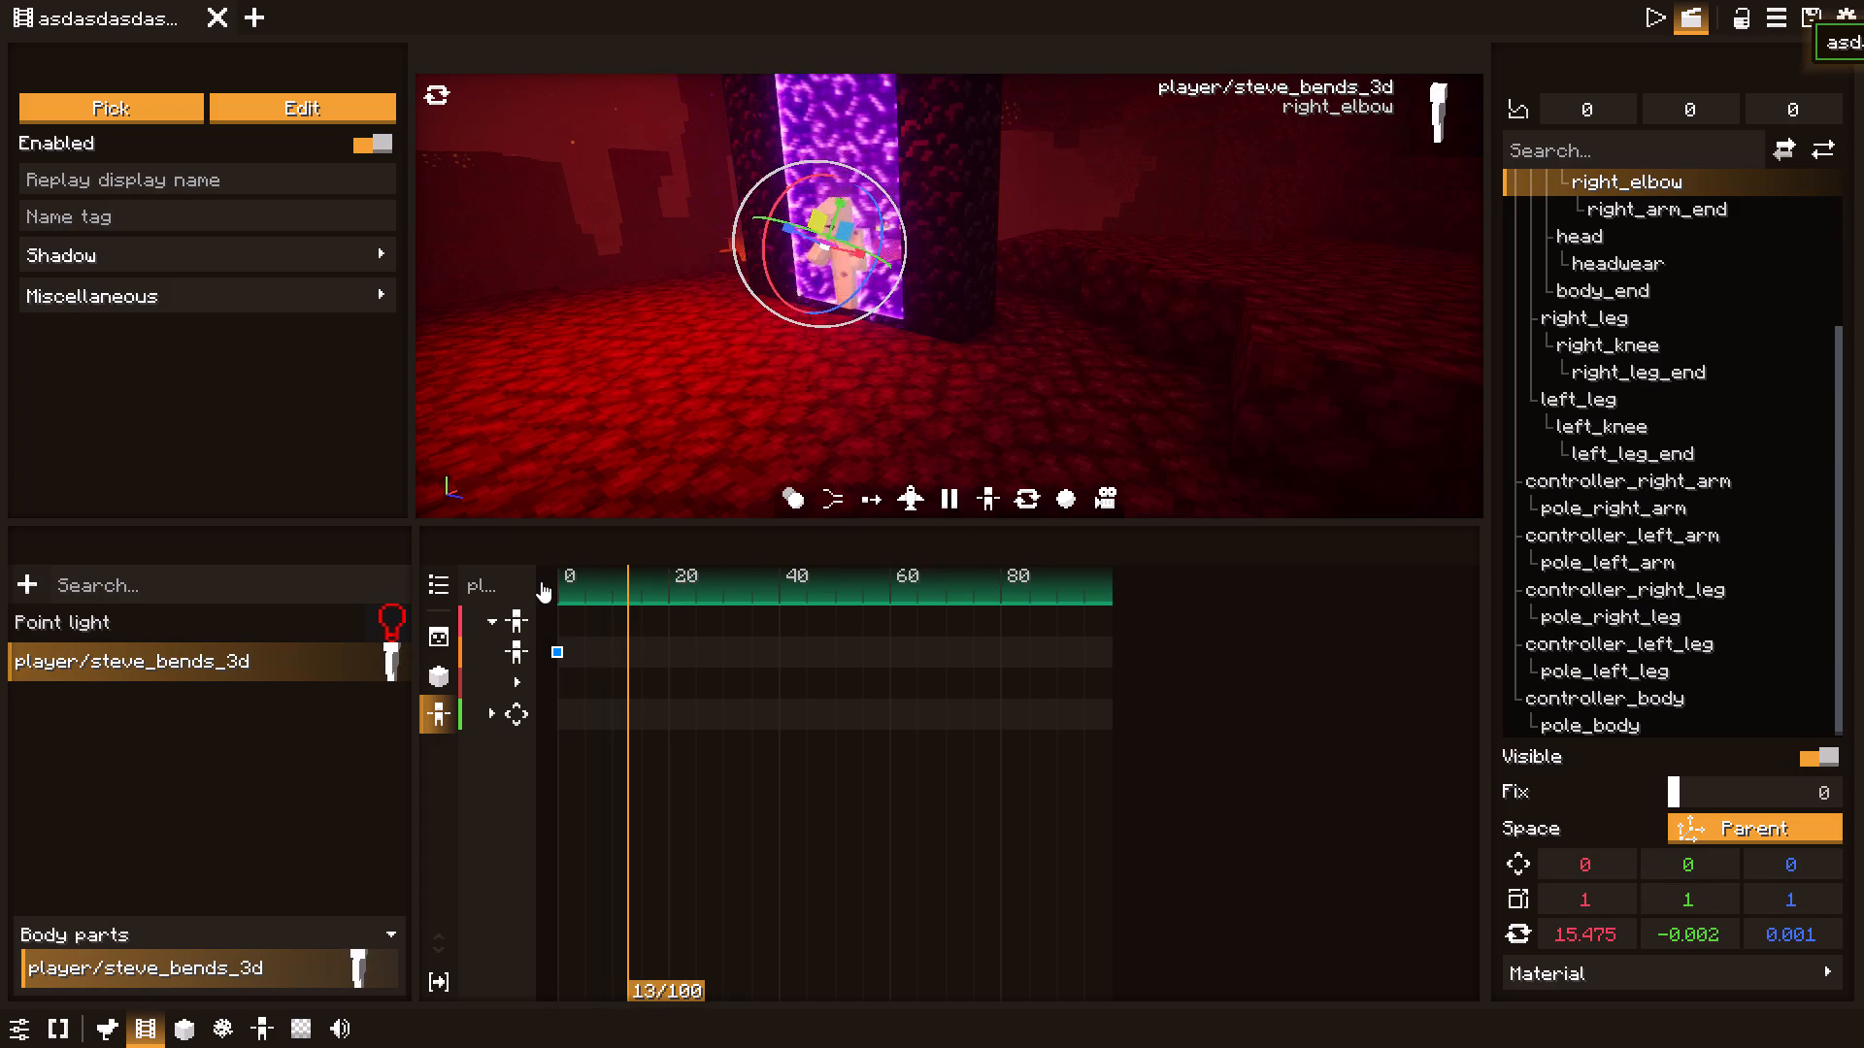
pyautogui.press('space')
pyautogui.moveTo(616, 589); pyautogui.dragTo(563, 587)
pyautogui.press('space')
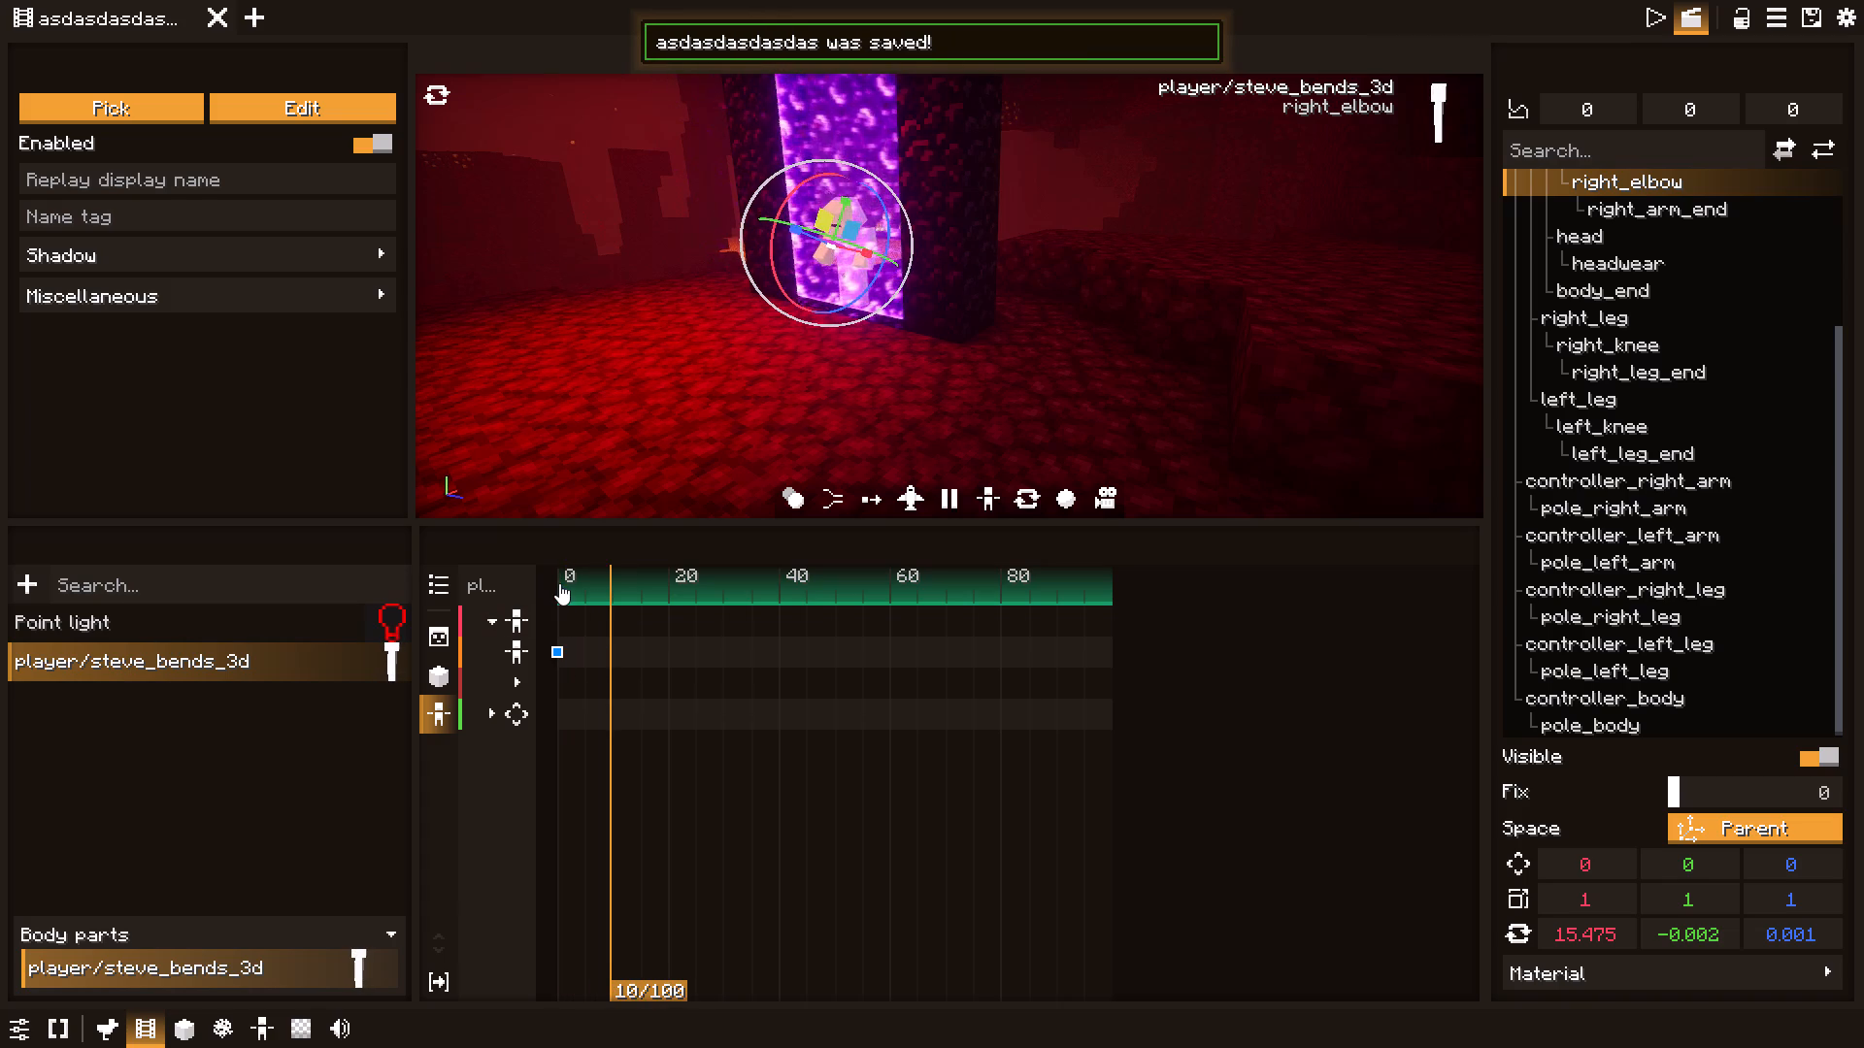
# Play the scene repeatedly from the start to check the bent pose as the character leaves the portal.
pyautogui.press('space')
pyautogui.moveTo(615, 591); pyautogui.dragTo(500, 594)
pyautogui.press('space')
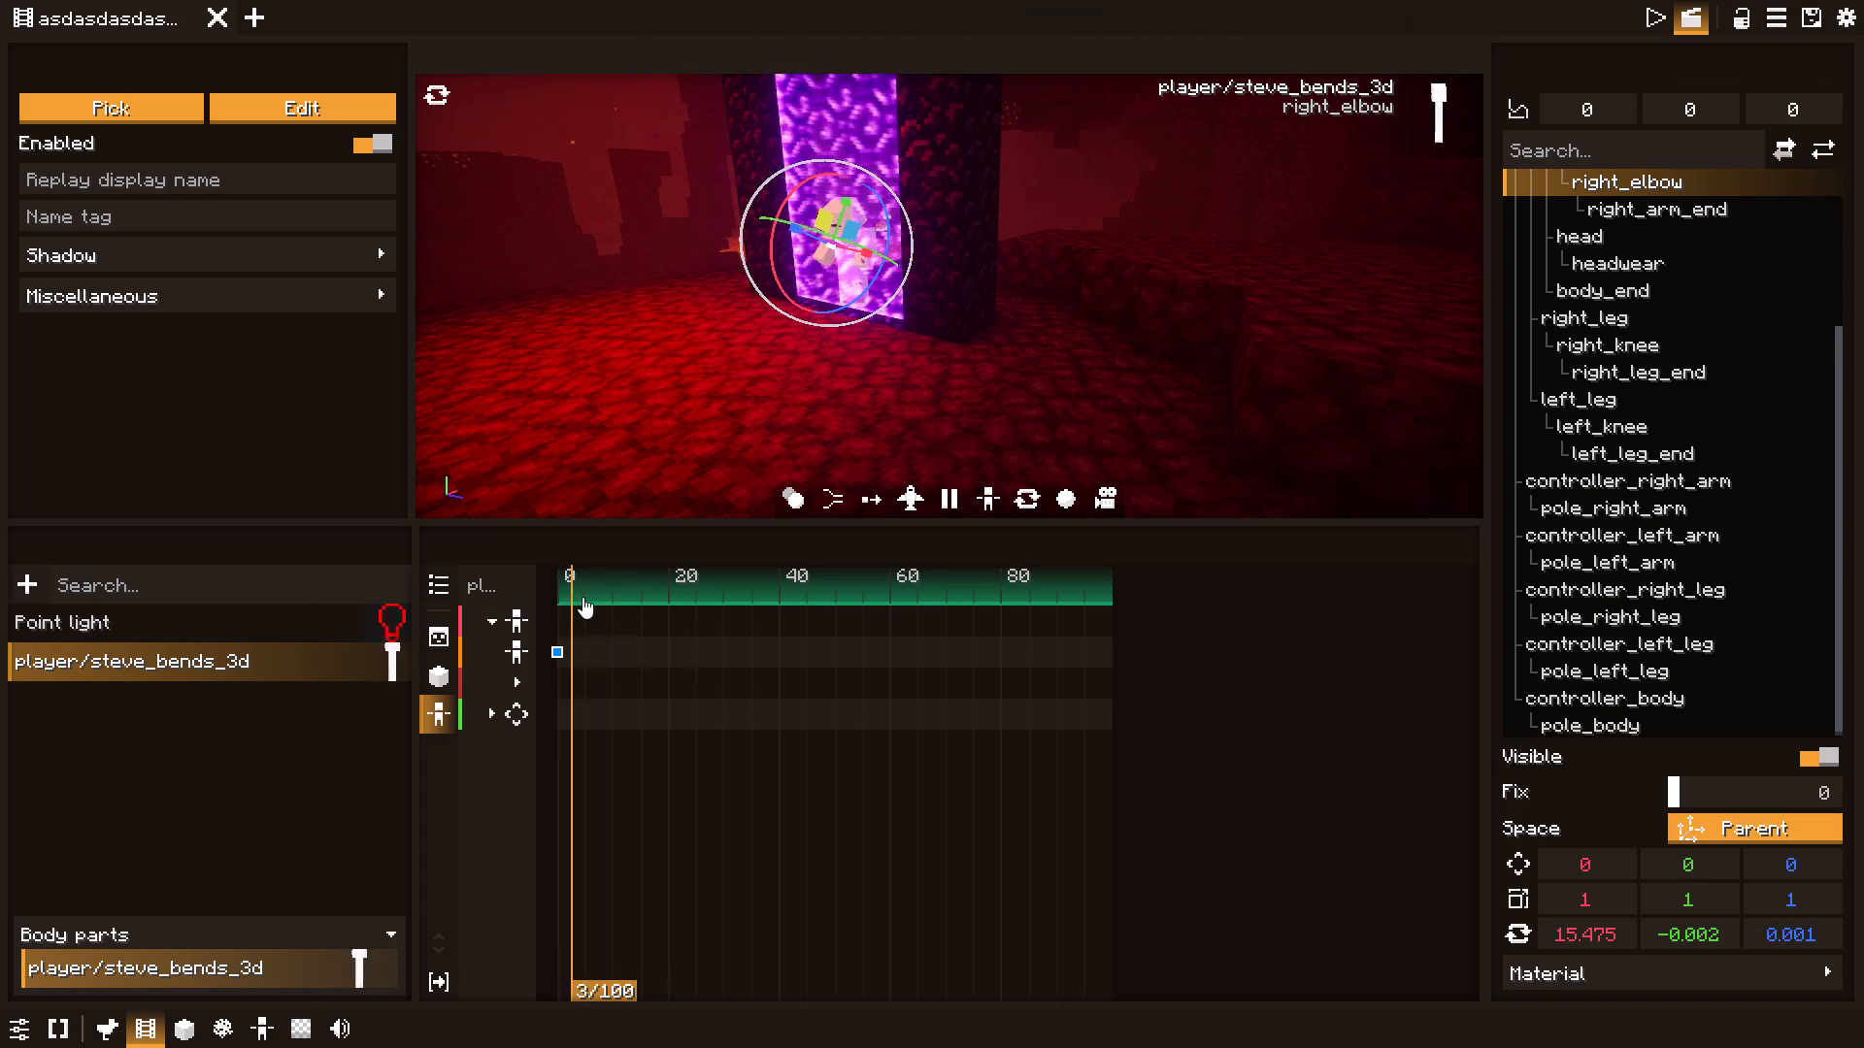
pyautogui.press('space')
pyautogui.click(815, 256)
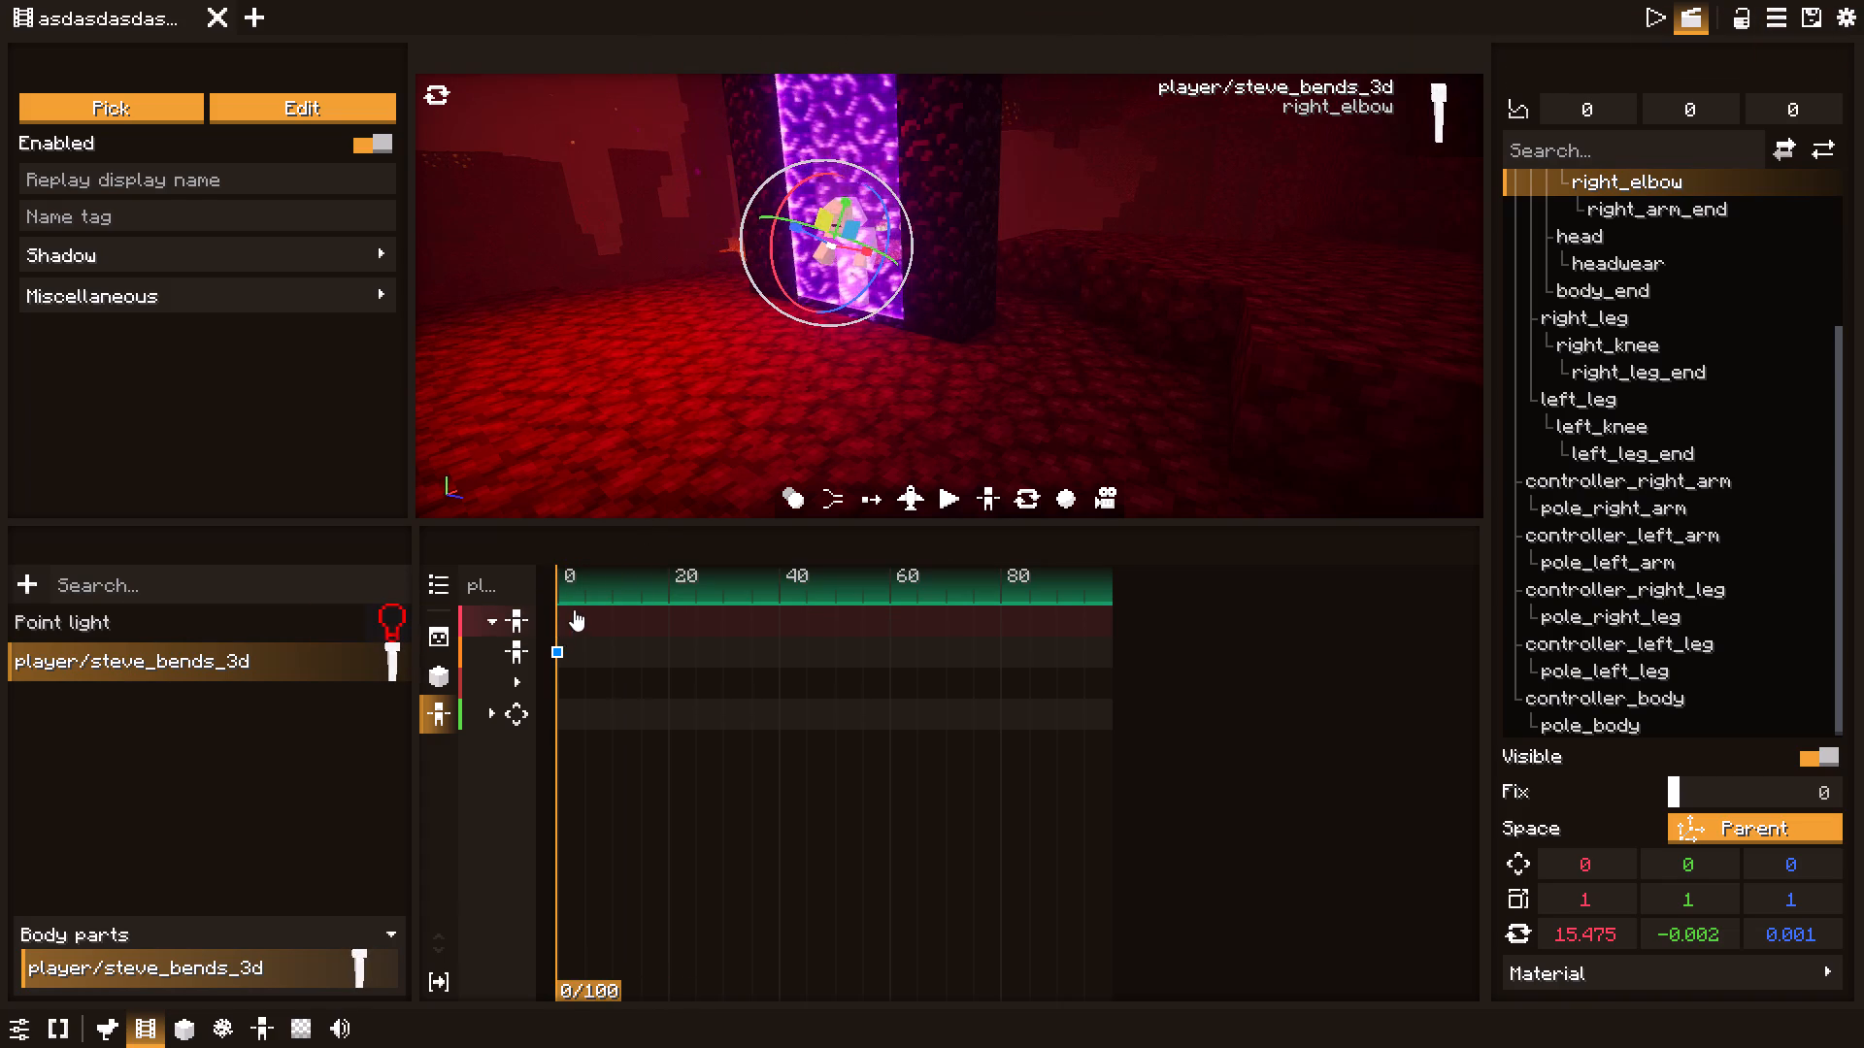
pyautogui.press('space')
pyautogui.press('space')
pyautogui.press('space')
pyautogui.press('space')
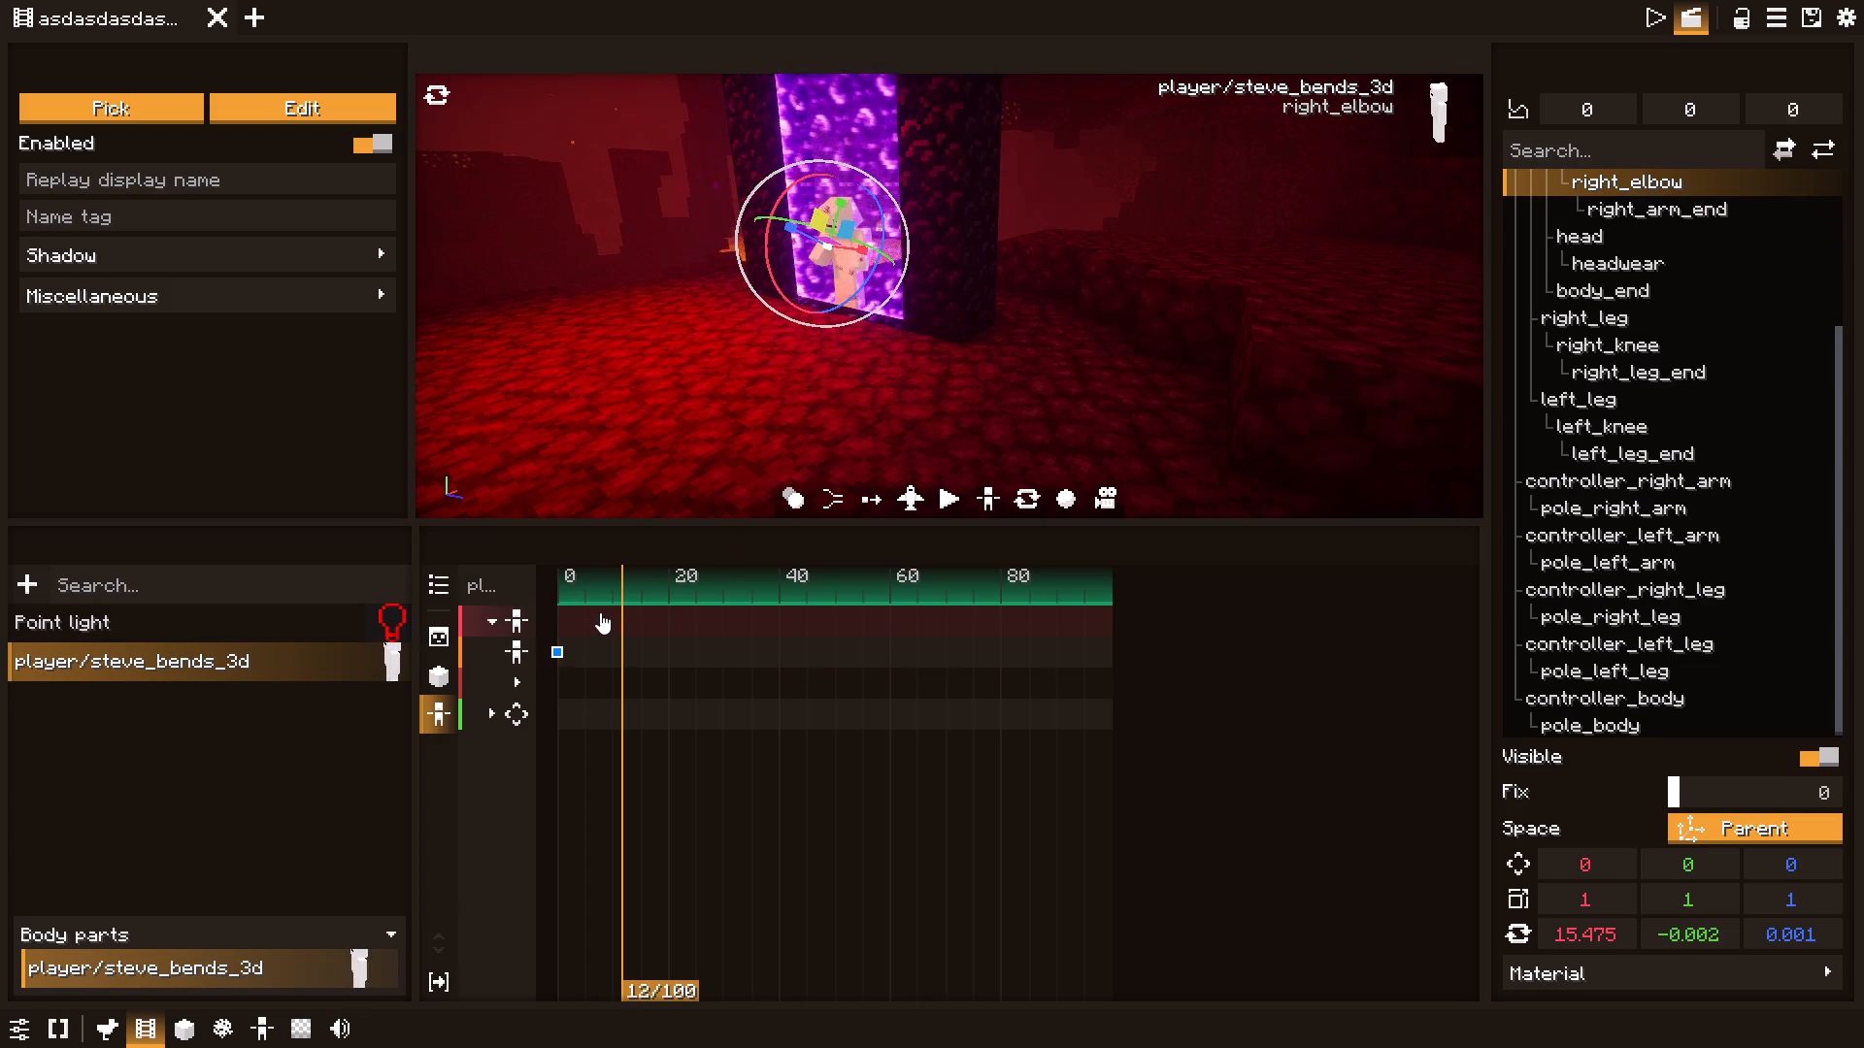
# Add a pose keyframe at tick 11 and set the right_elbow bone's X rotation to about 7°.
pyautogui.click(622, 591)
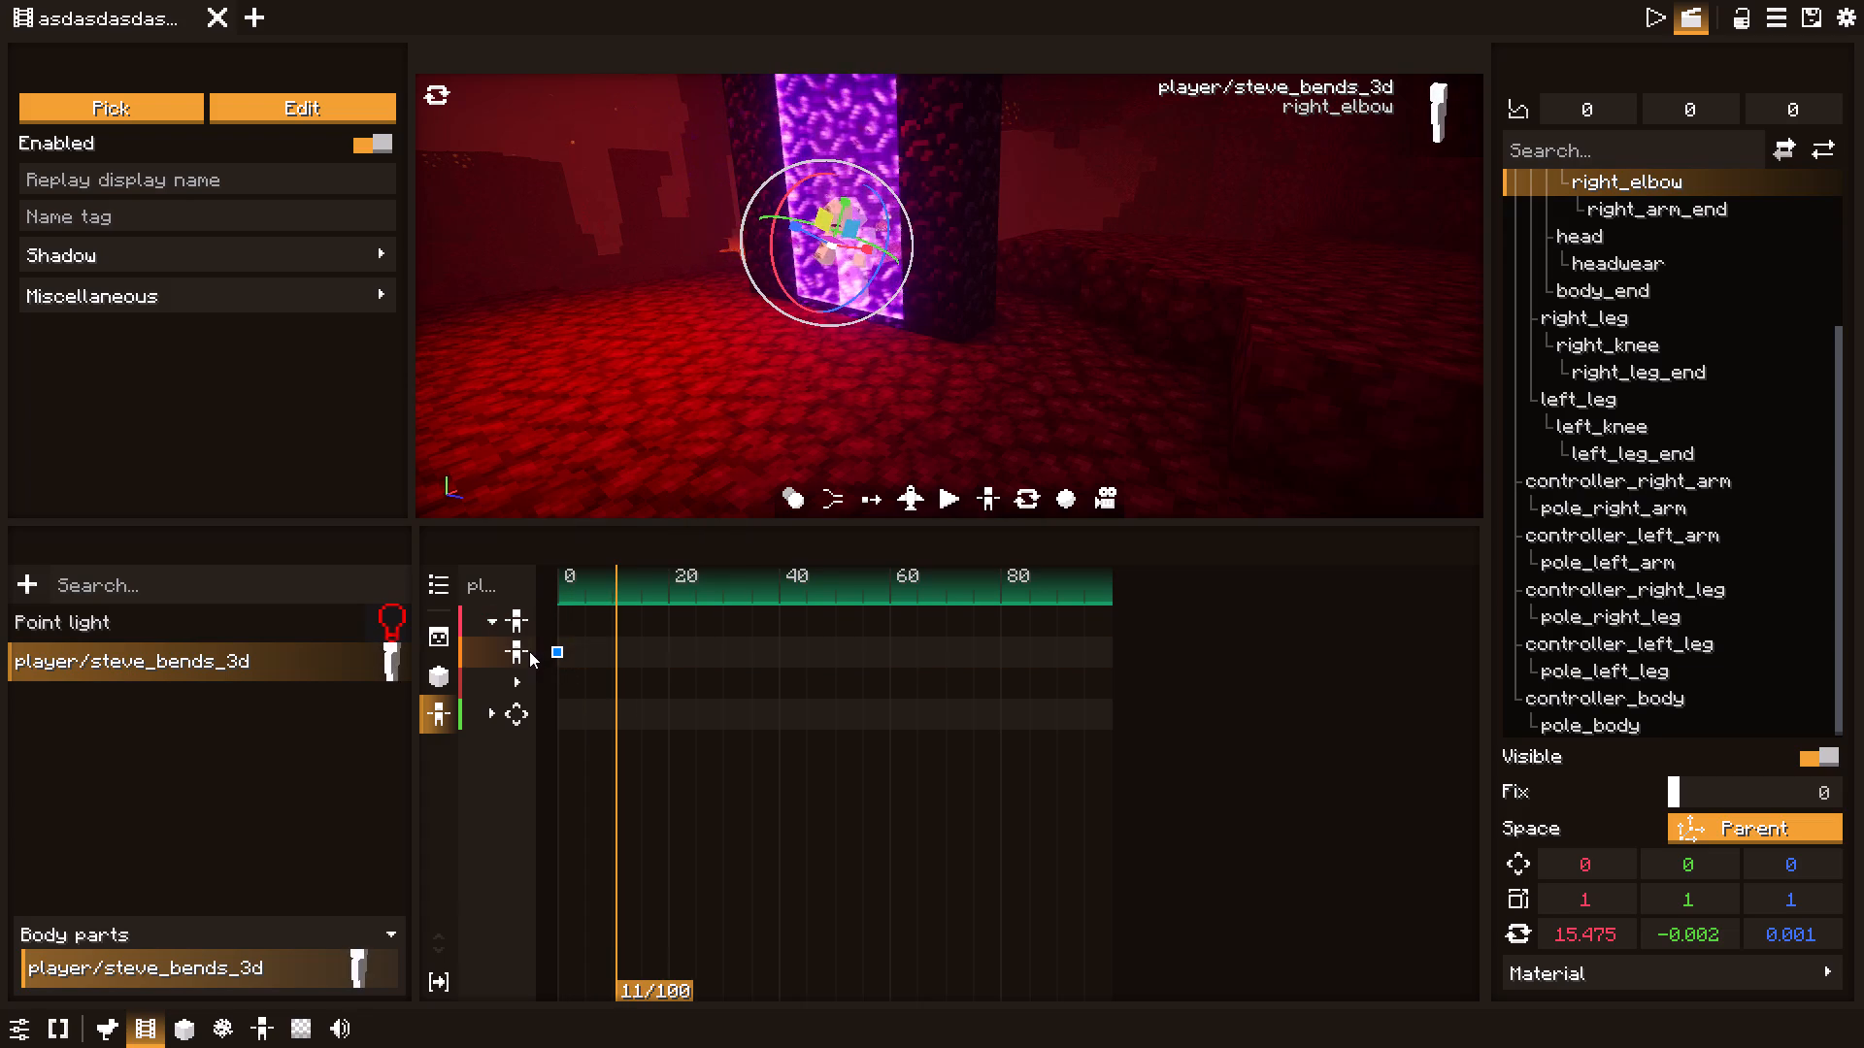
pyautogui.click(529, 650)
pyautogui.click(815, 252)
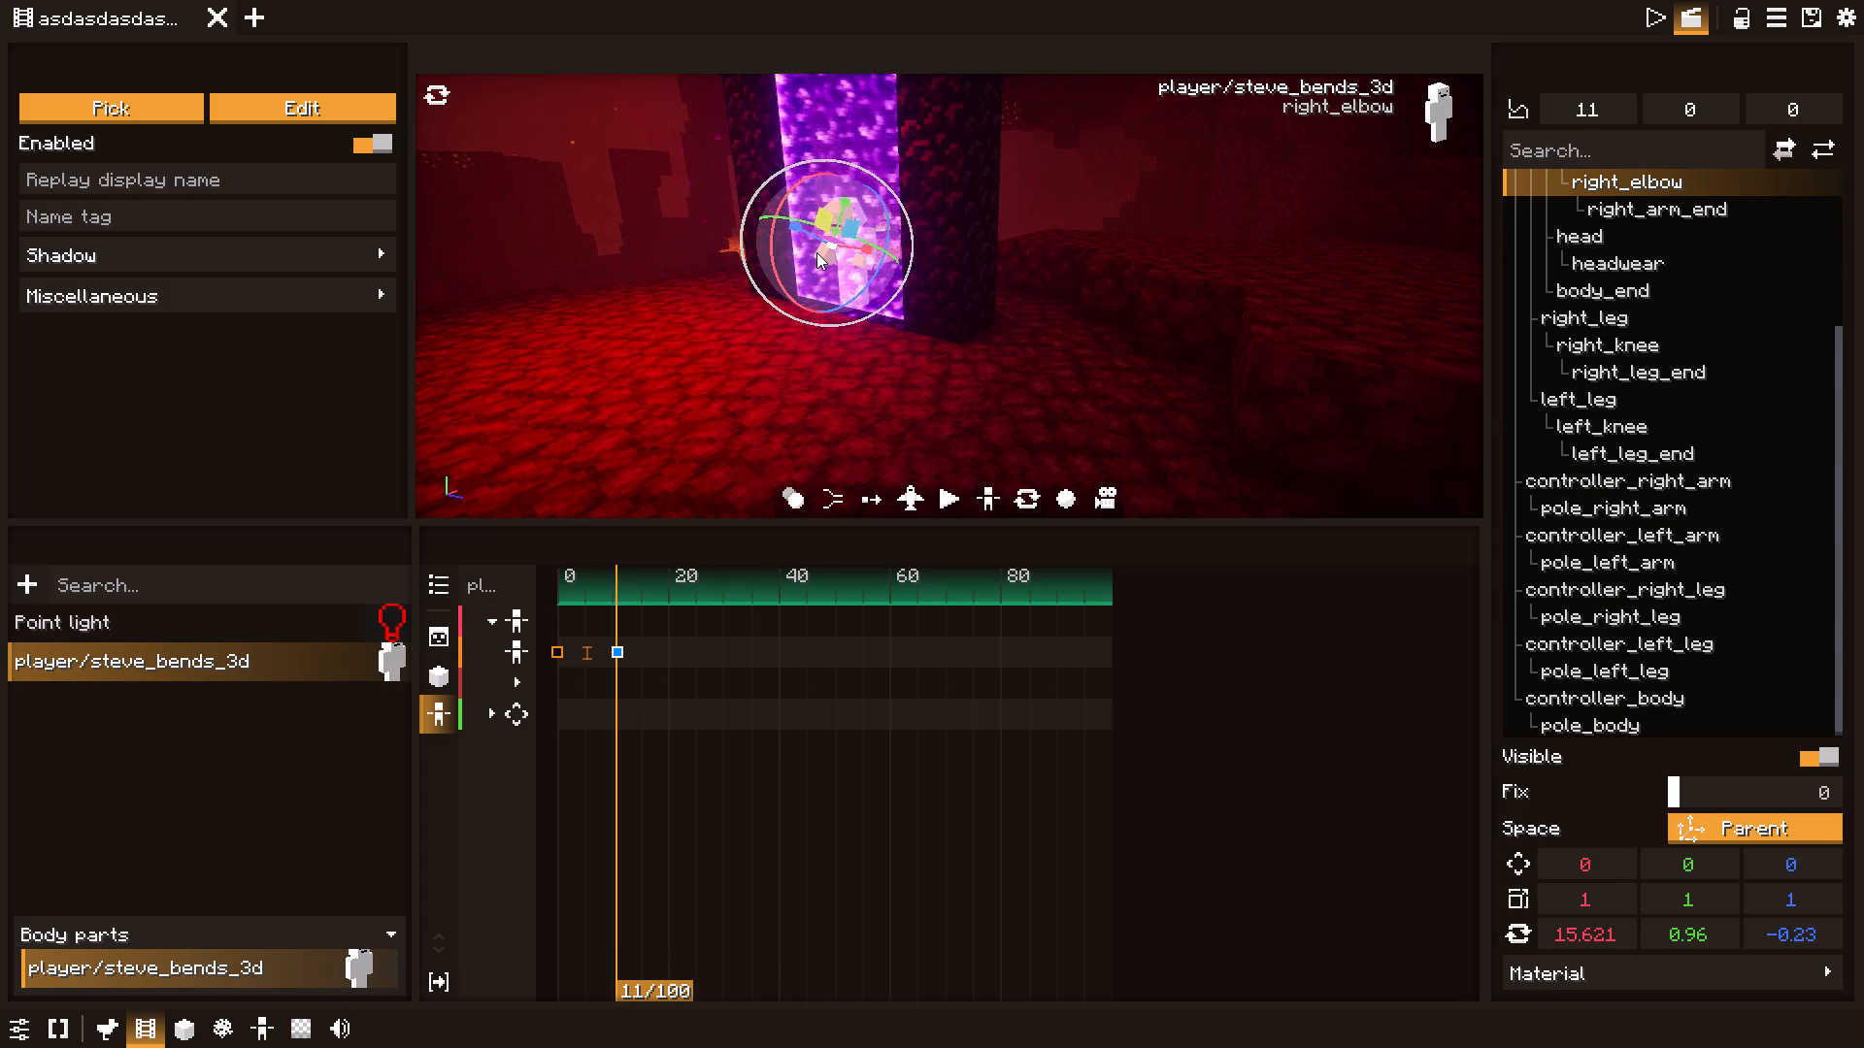
pyautogui.click(816, 252)
pyautogui.moveTo(767, 243); pyautogui.dragTo(770, 278)
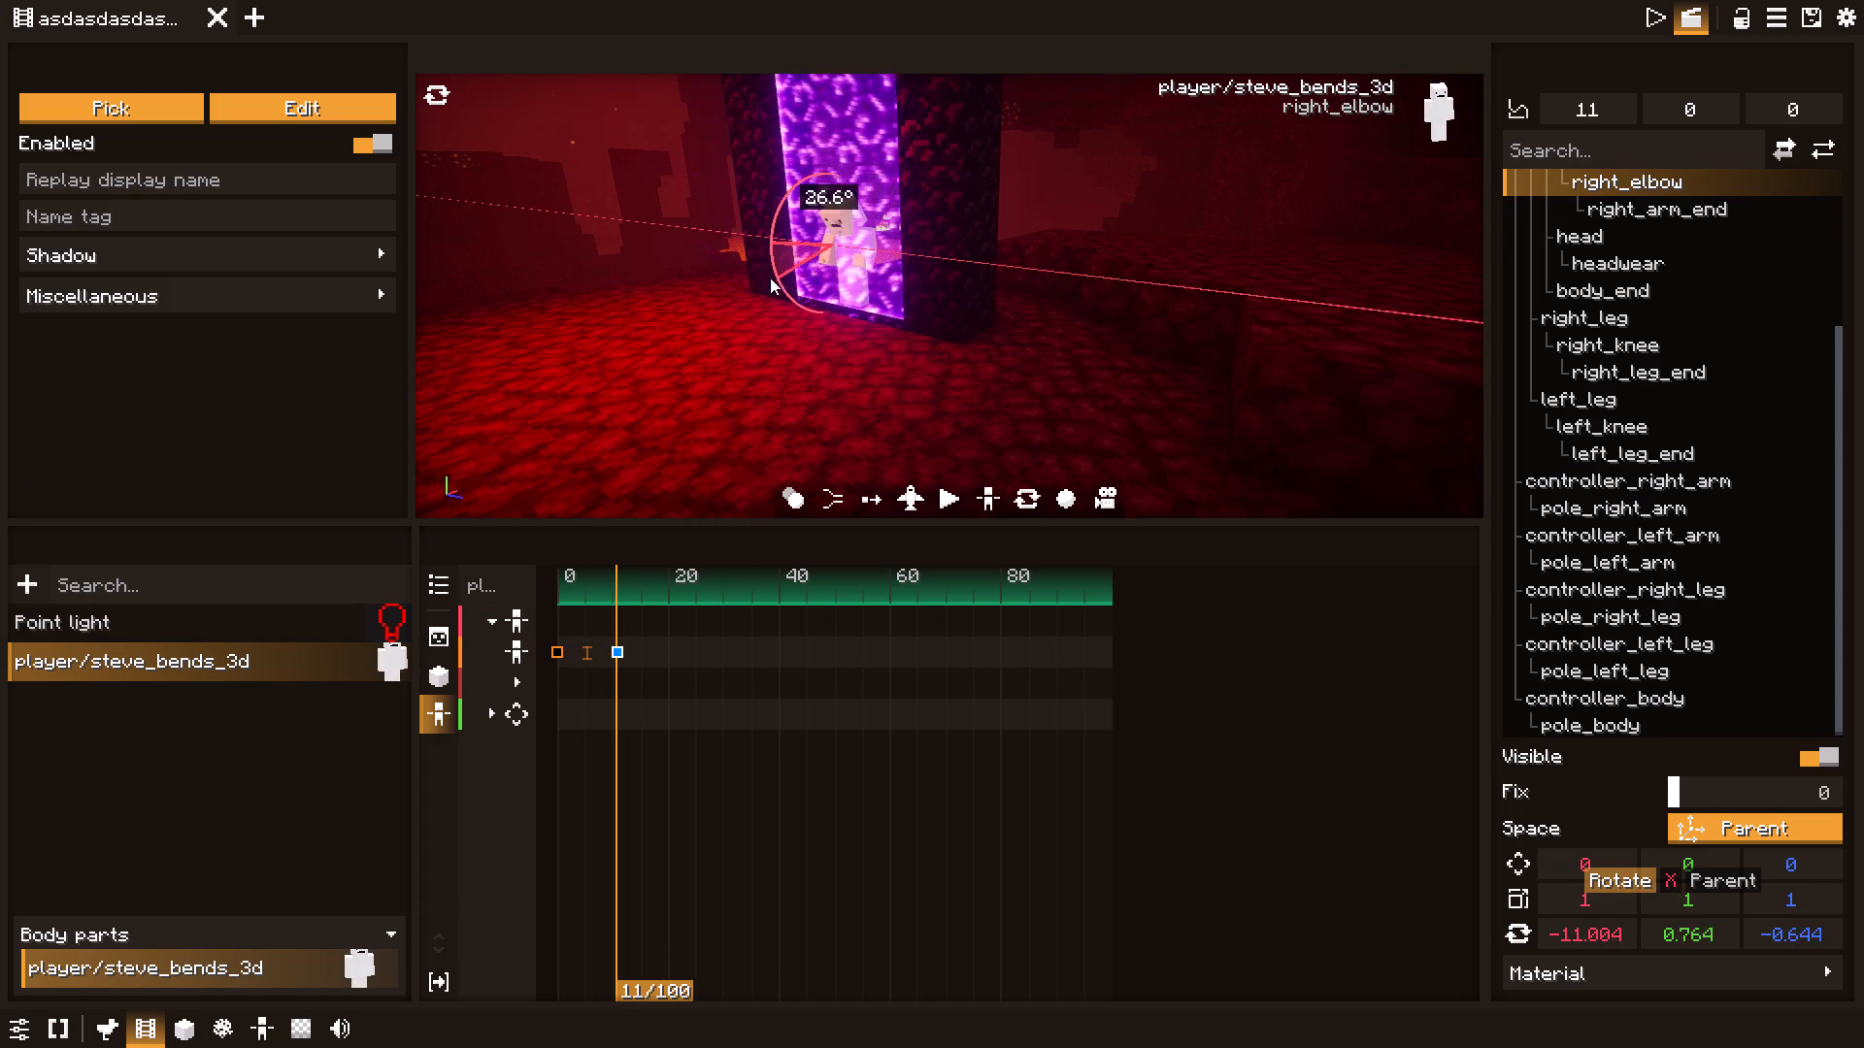
pyautogui.moveTo(770, 278); pyautogui.dragTo(769, 256)
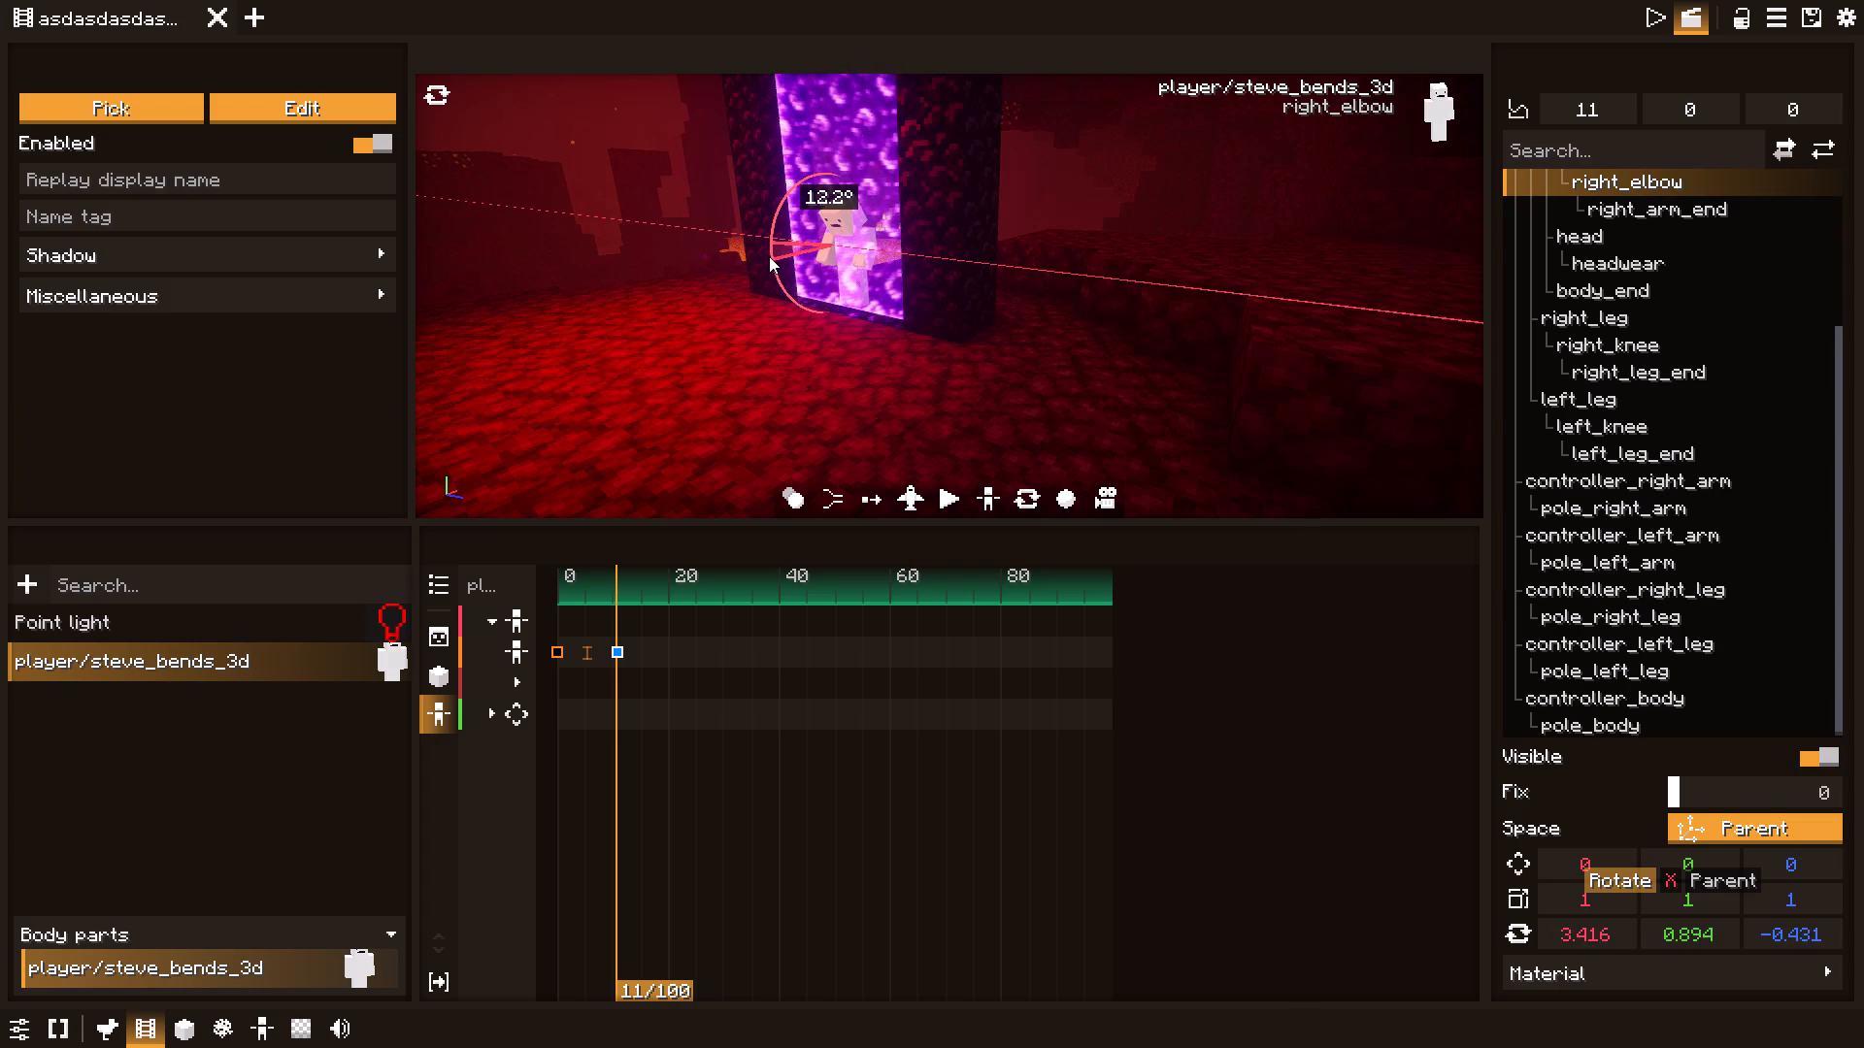
pyautogui.moveTo(769, 256); pyautogui.dragTo(769, 252)
pyautogui.scroll(4, 842, 307)
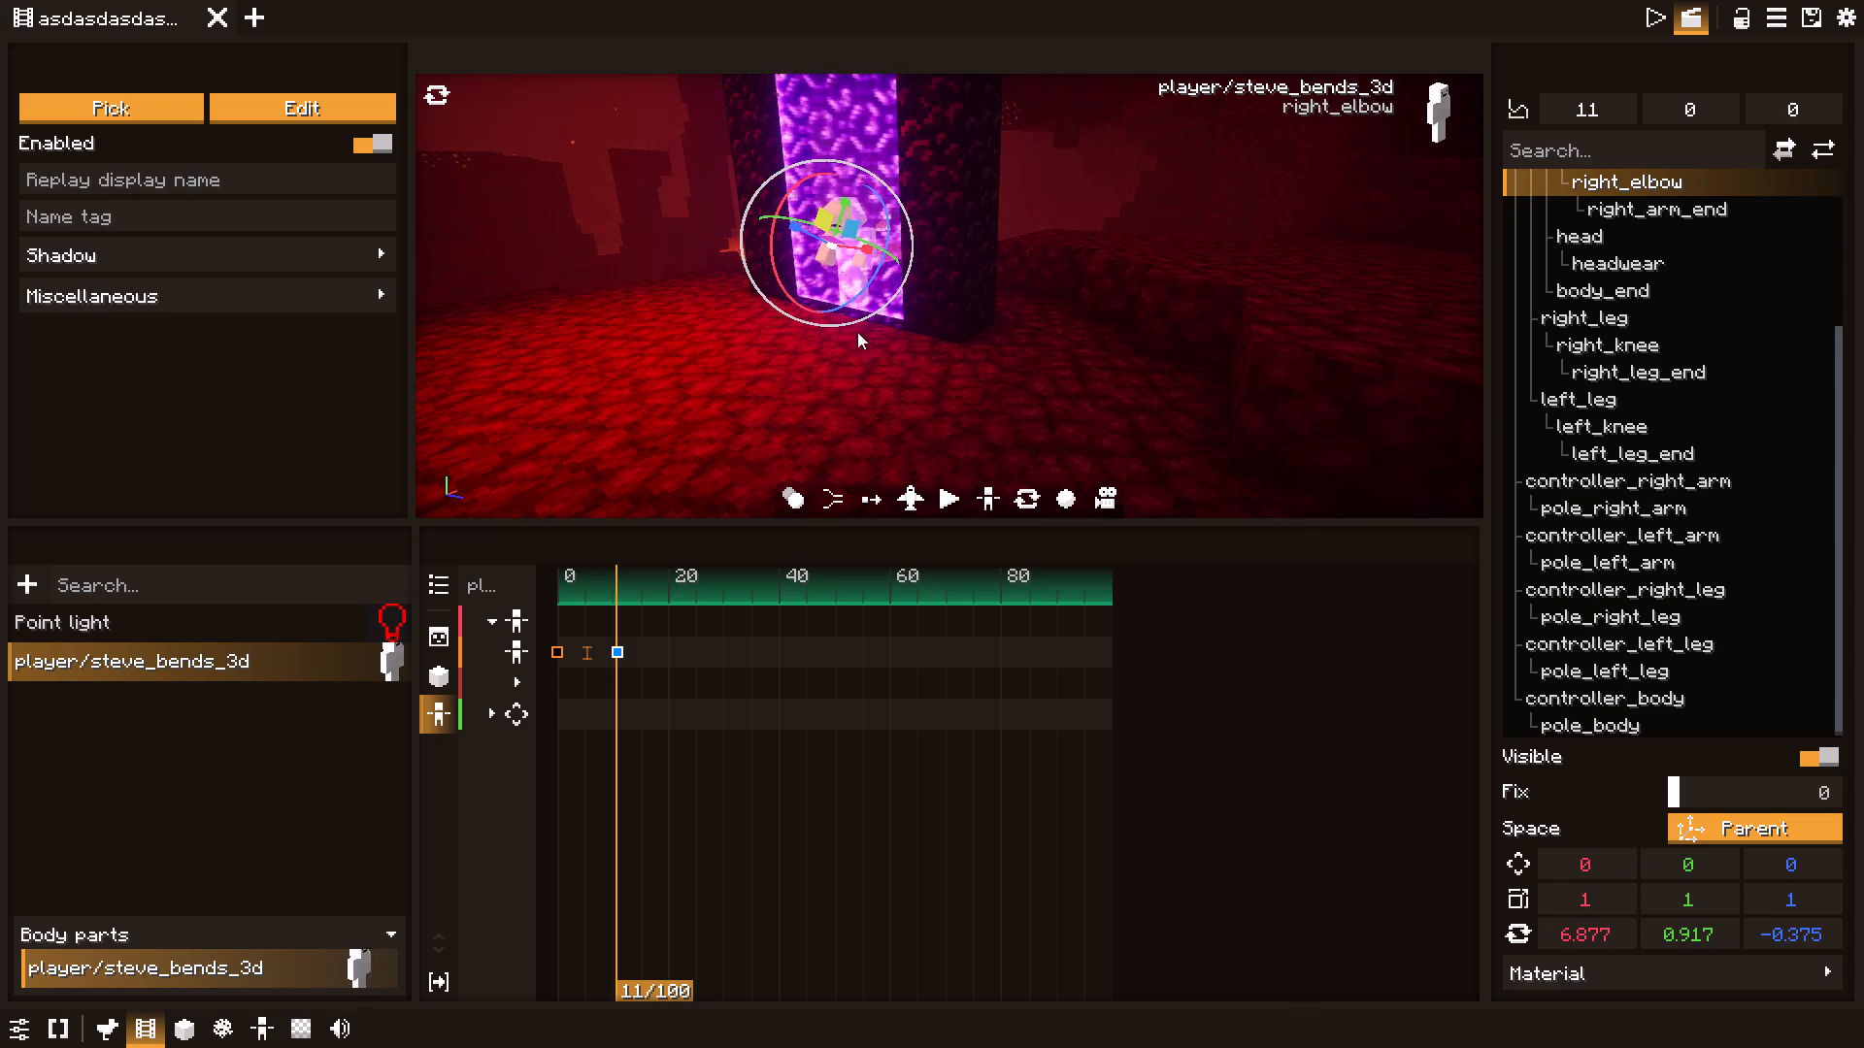
# Straighten the left_elbow bone to about 0° around its X axis in the tick 11 pose.
pyautogui.click(915, 489)
pyautogui.press('w')
pyautogui.moveTo(915, 414); pyautogui.dragTo(910, 337)
pyautogui.press('a')
pyautogui.press('d')
pyautogui.click(906, 496)
pyautogui.click(884, 223)
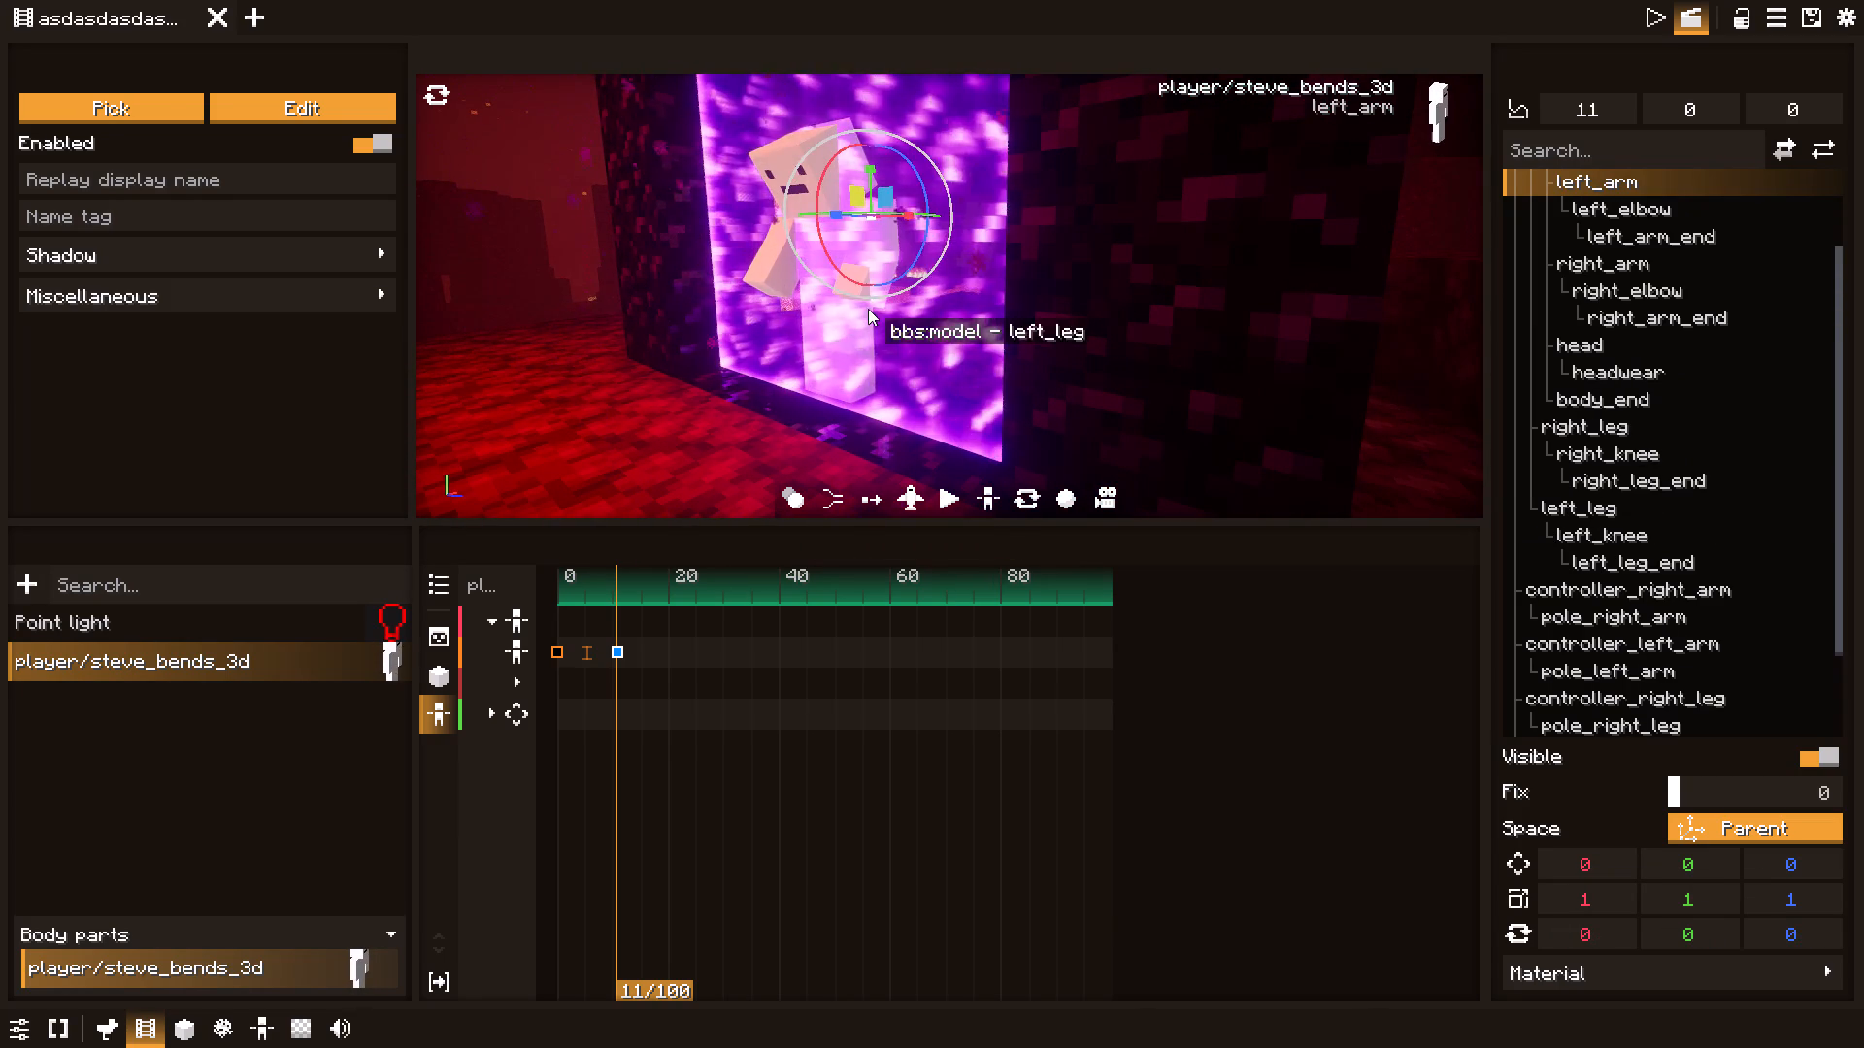
pyautogui.click(856, 278)
pyautogui.click(852, 285)
pyautogui.click(872, 293)
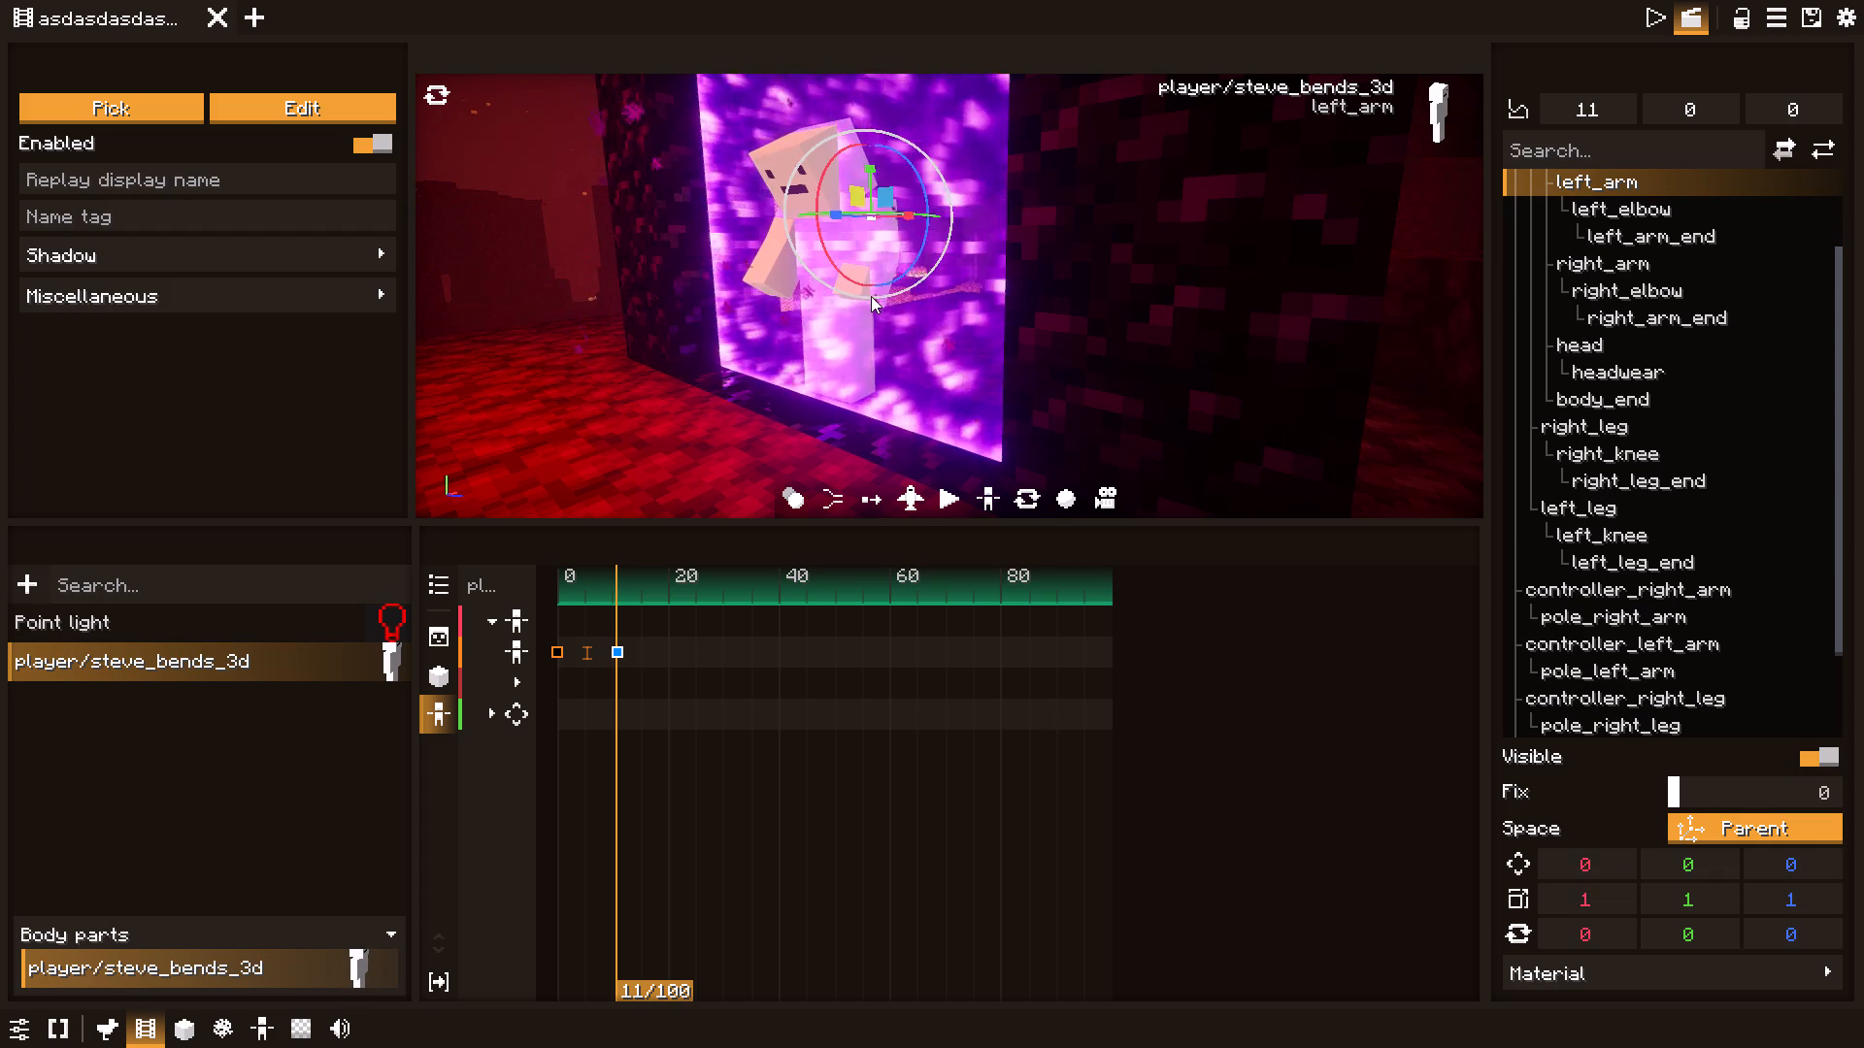
pyautogui.click(861, 252)
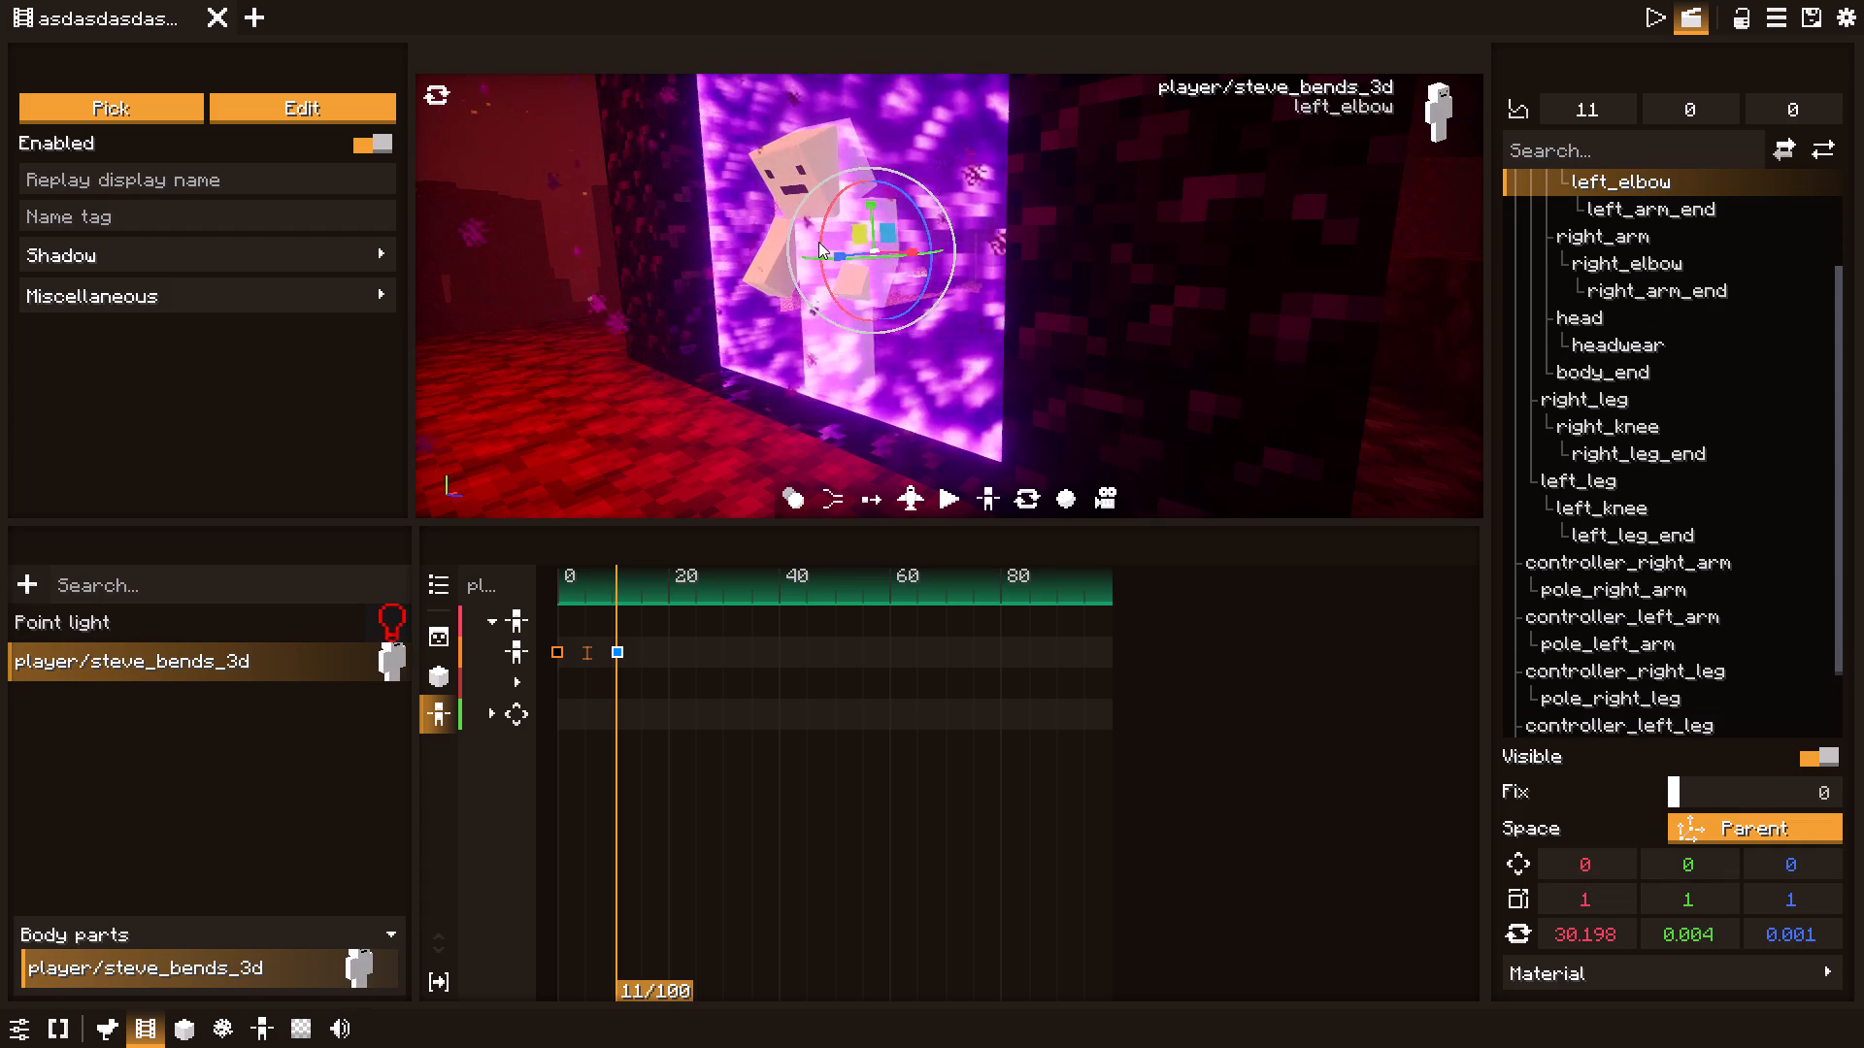
pyautogui.moveTo(818, 241); pyautogui.dragTo(813, 275)
# Rotate the right_arm bone to about -2° and the head bone to about -1° around X in the tick 11 pose.
pyautogui.click(782, 221)
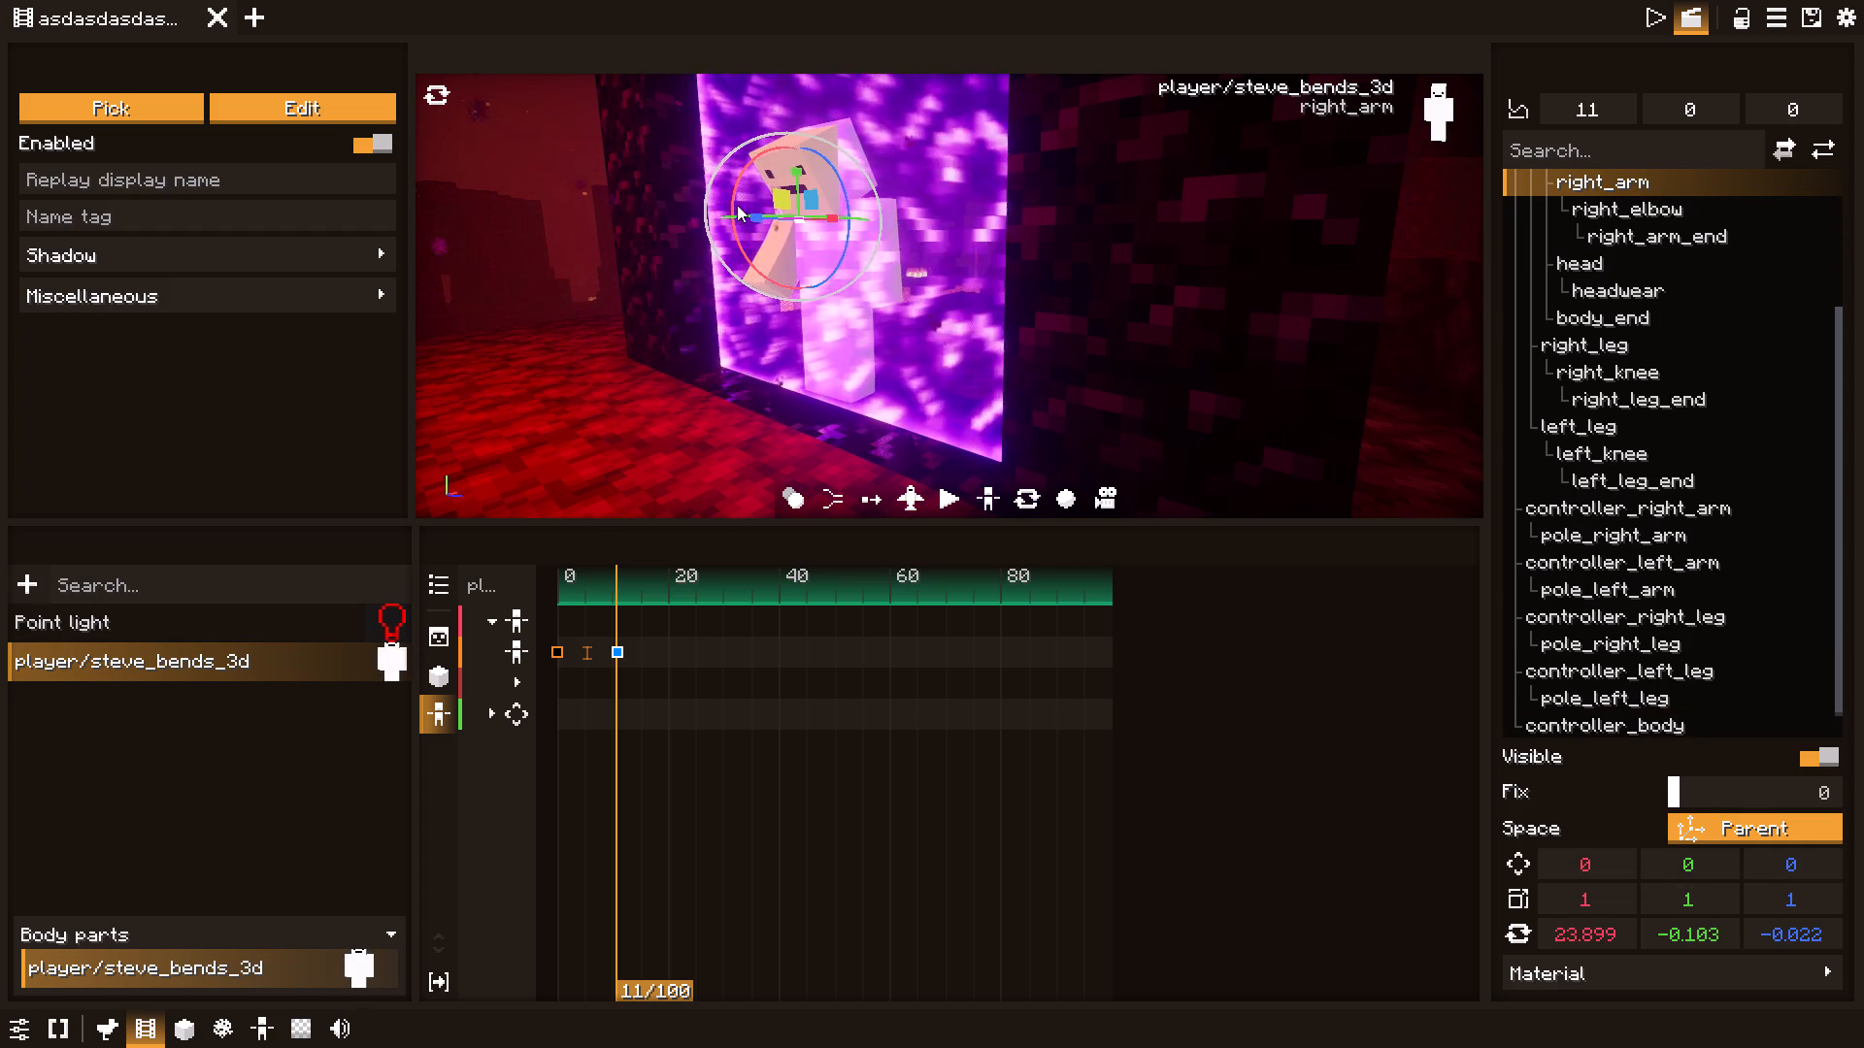
pyautogui.moveTo(734, 196); pyautogui.dragTo(732, 228)
pyautogui.click(820, 170)
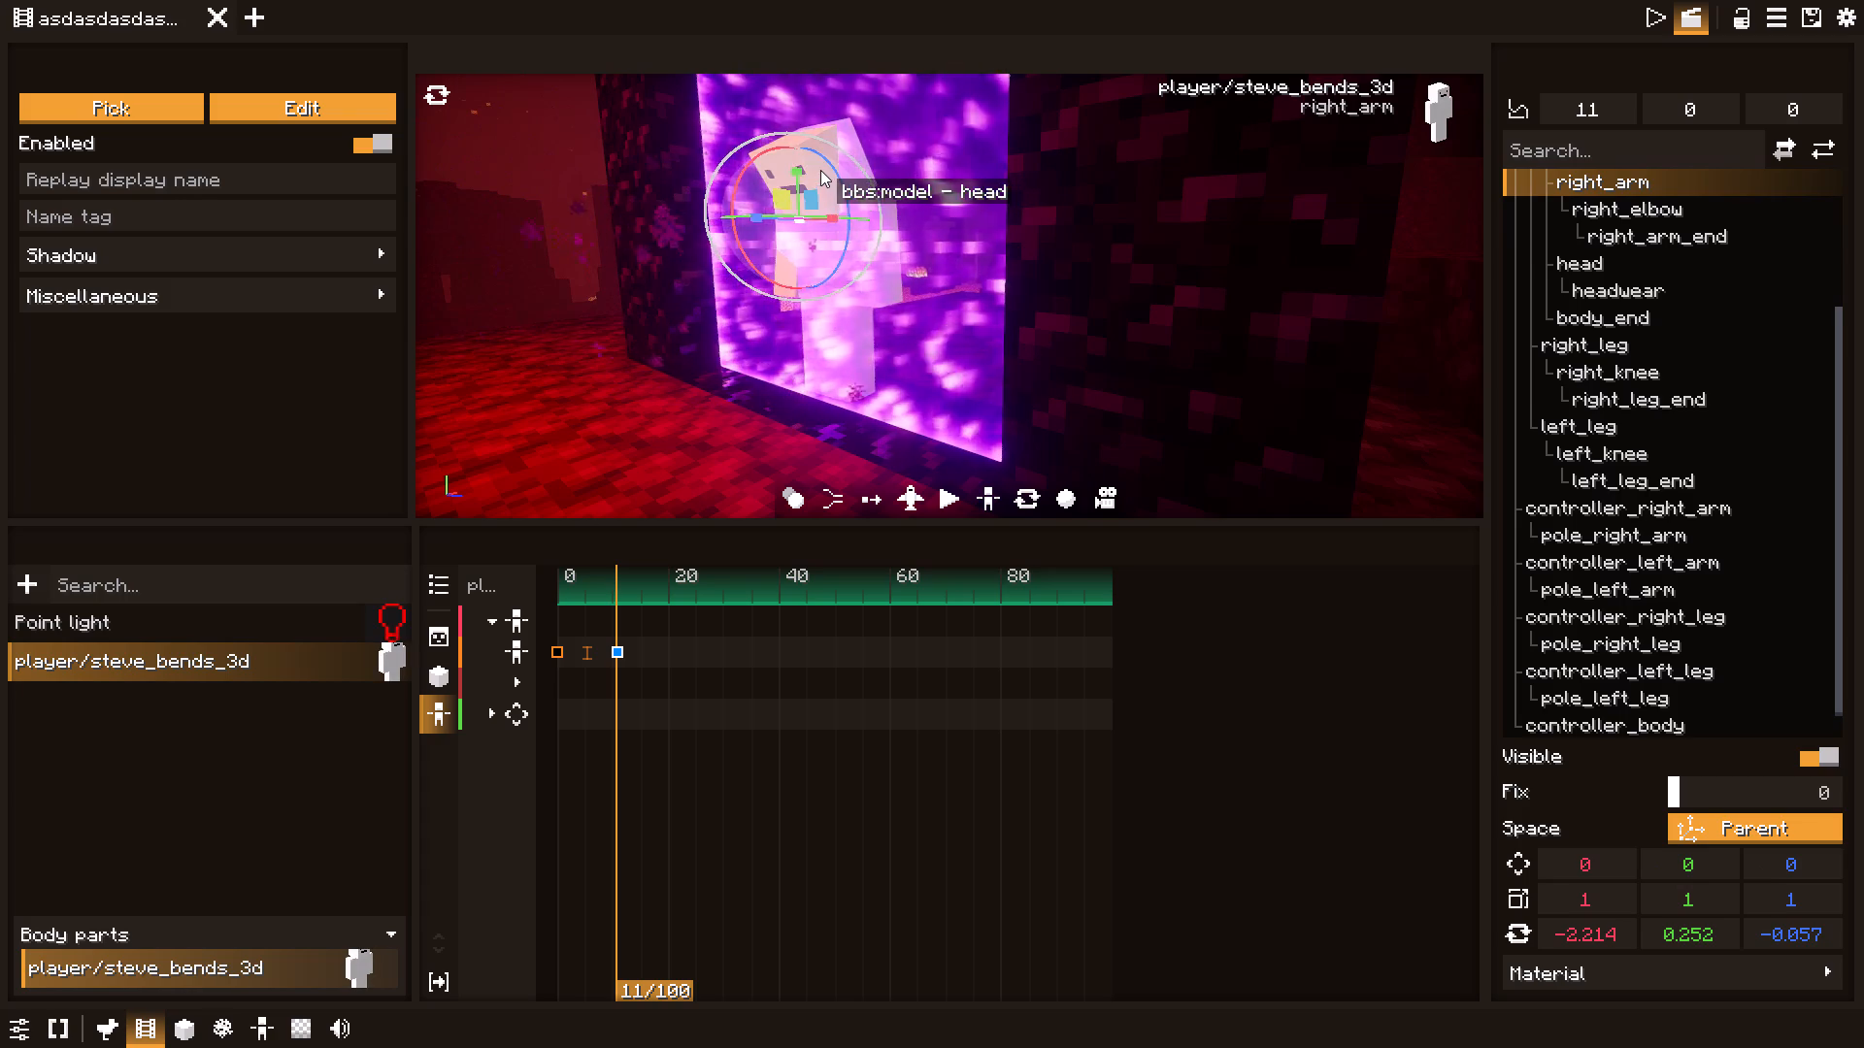
pyautogui.moveTo(776, 165); pyautogui.dragTo(797, 141)
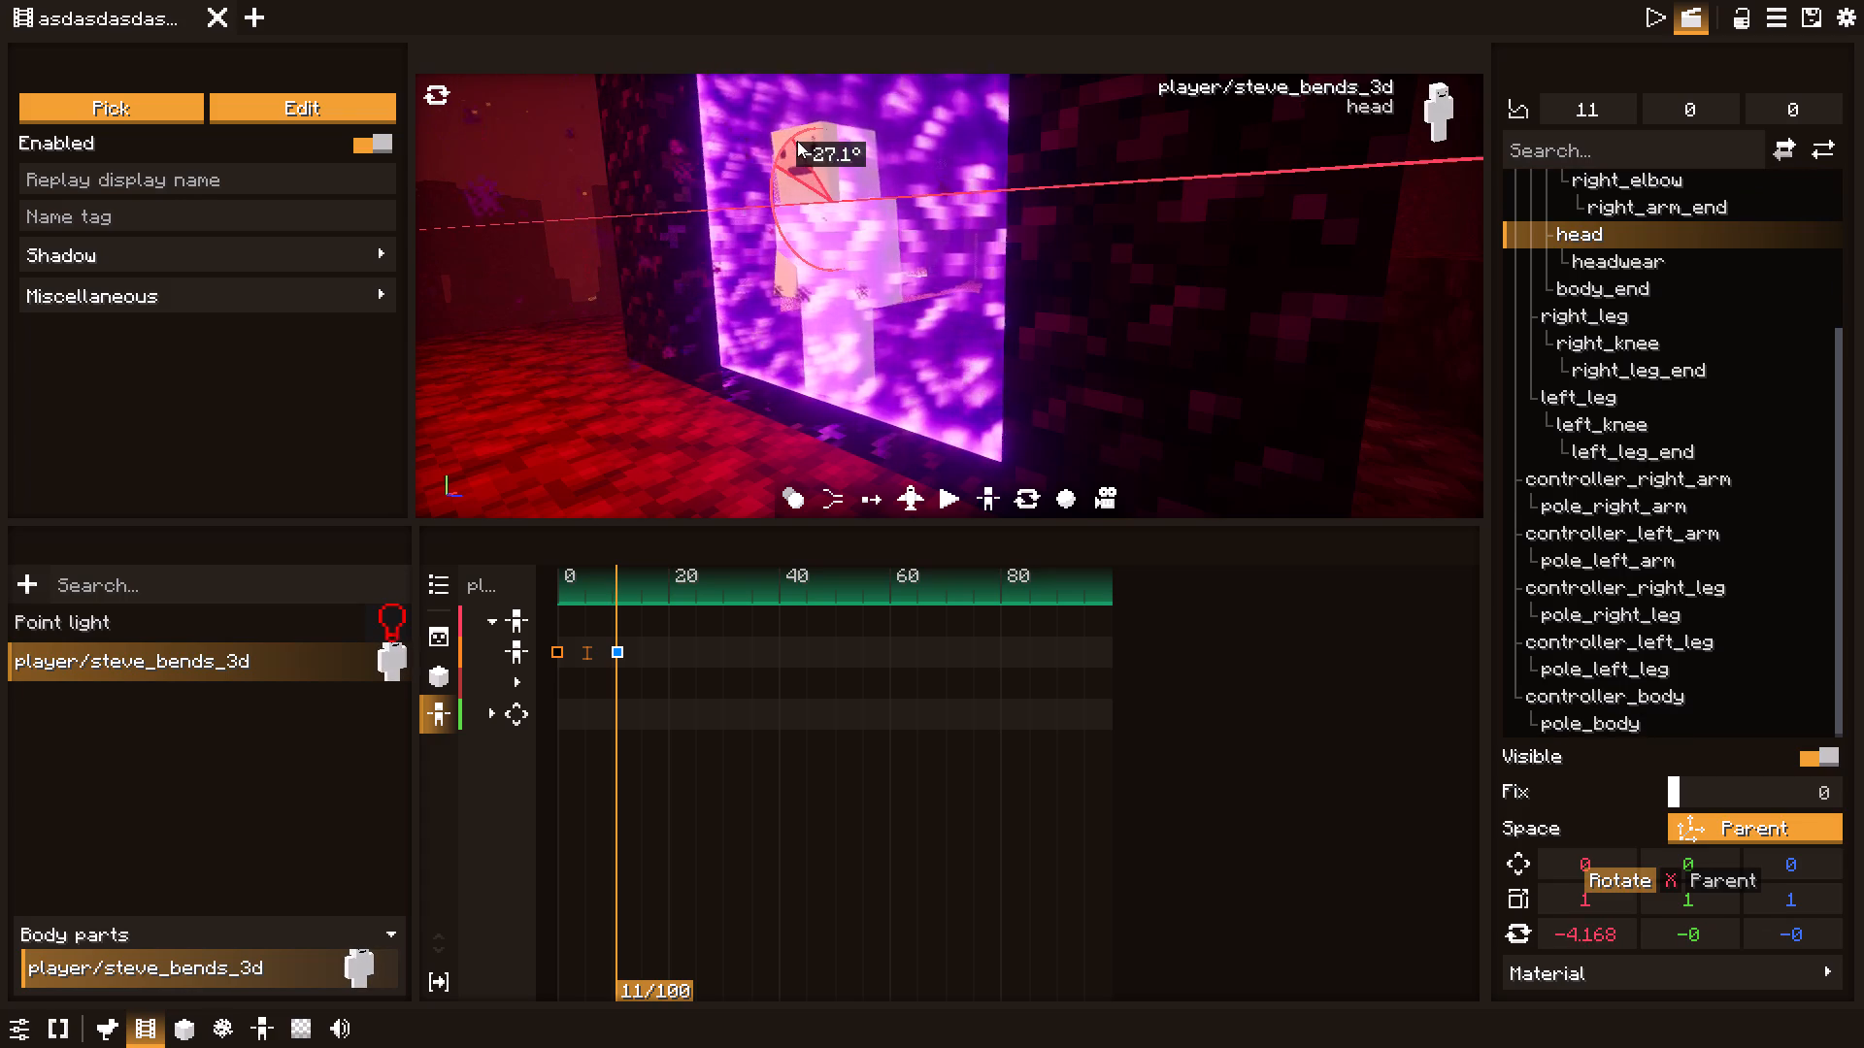
pyautogui.moveTo(797, 141); pyautogui.dragTo(800, 140)
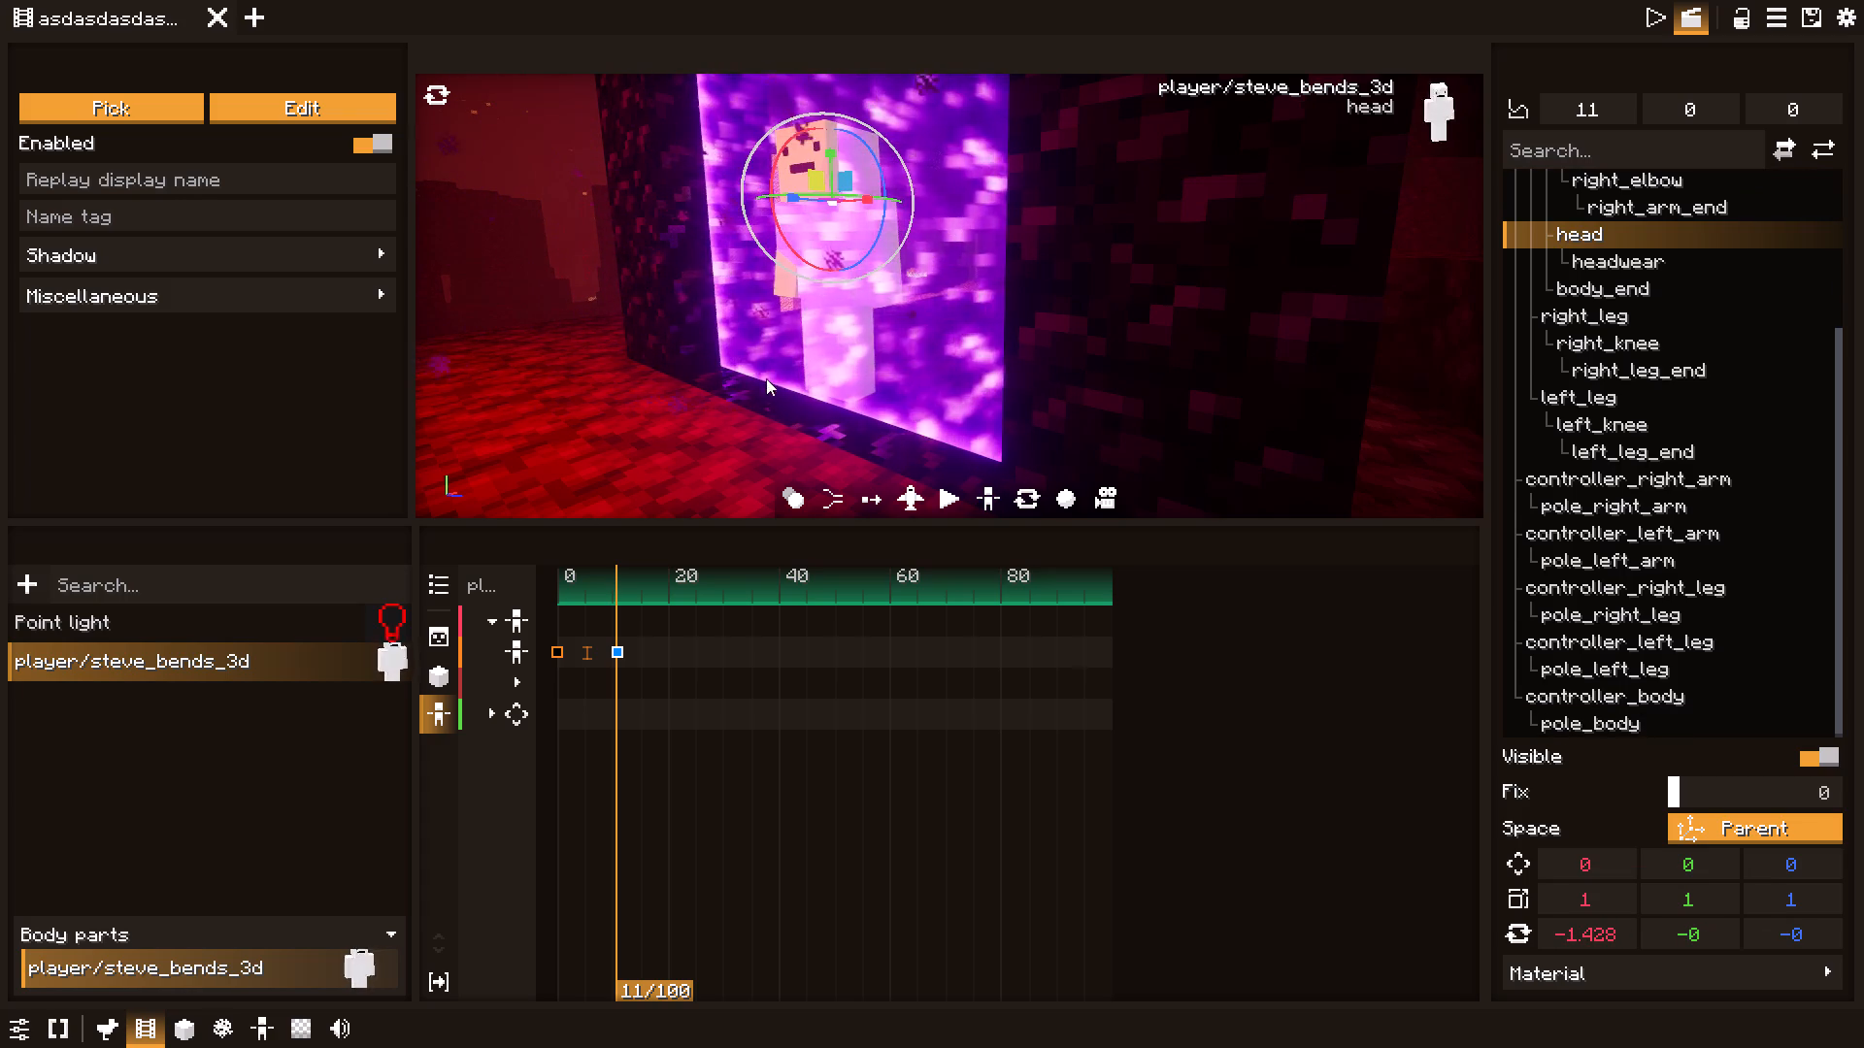
# Play the scene repeatedly from the start to check the transition between the tick 0 and tick 11 poses.
pyautogui.moveTo(614, 579); pyautogui.dragTo(550, 583)
pyautogui.press('space')
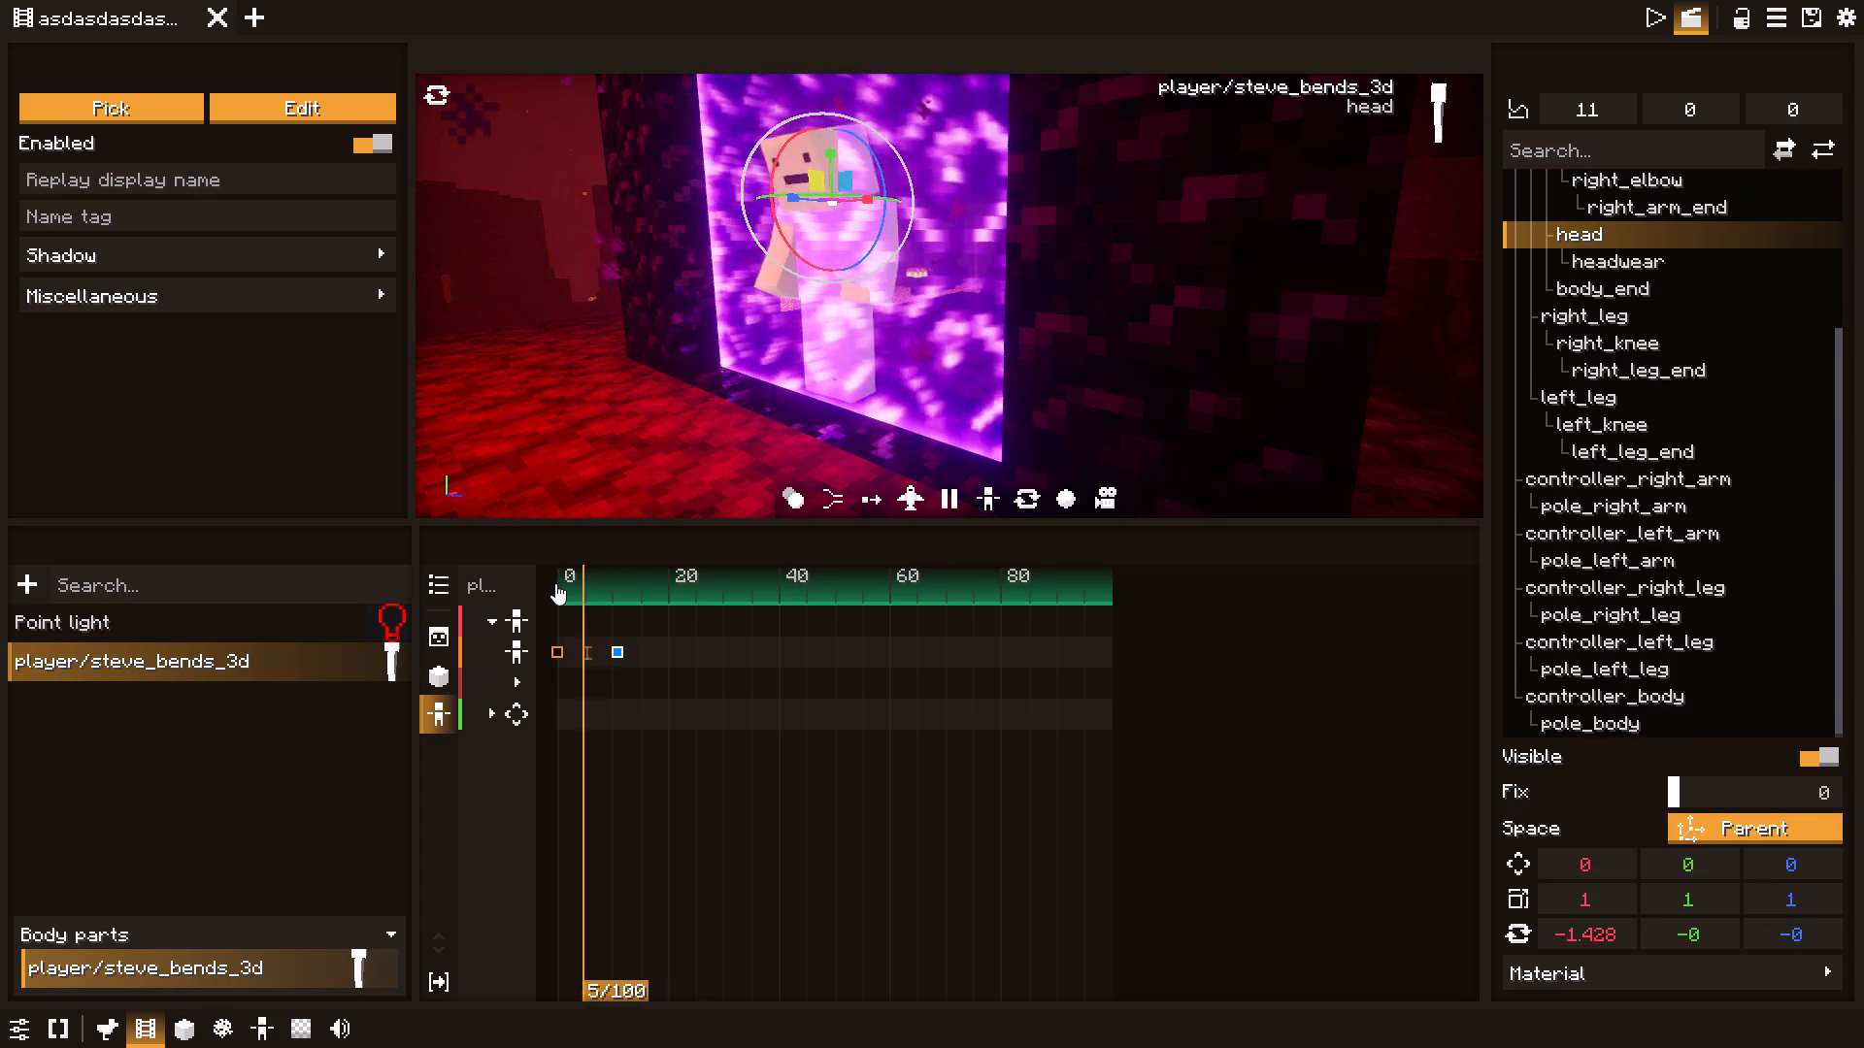
pyautogui.press('space')
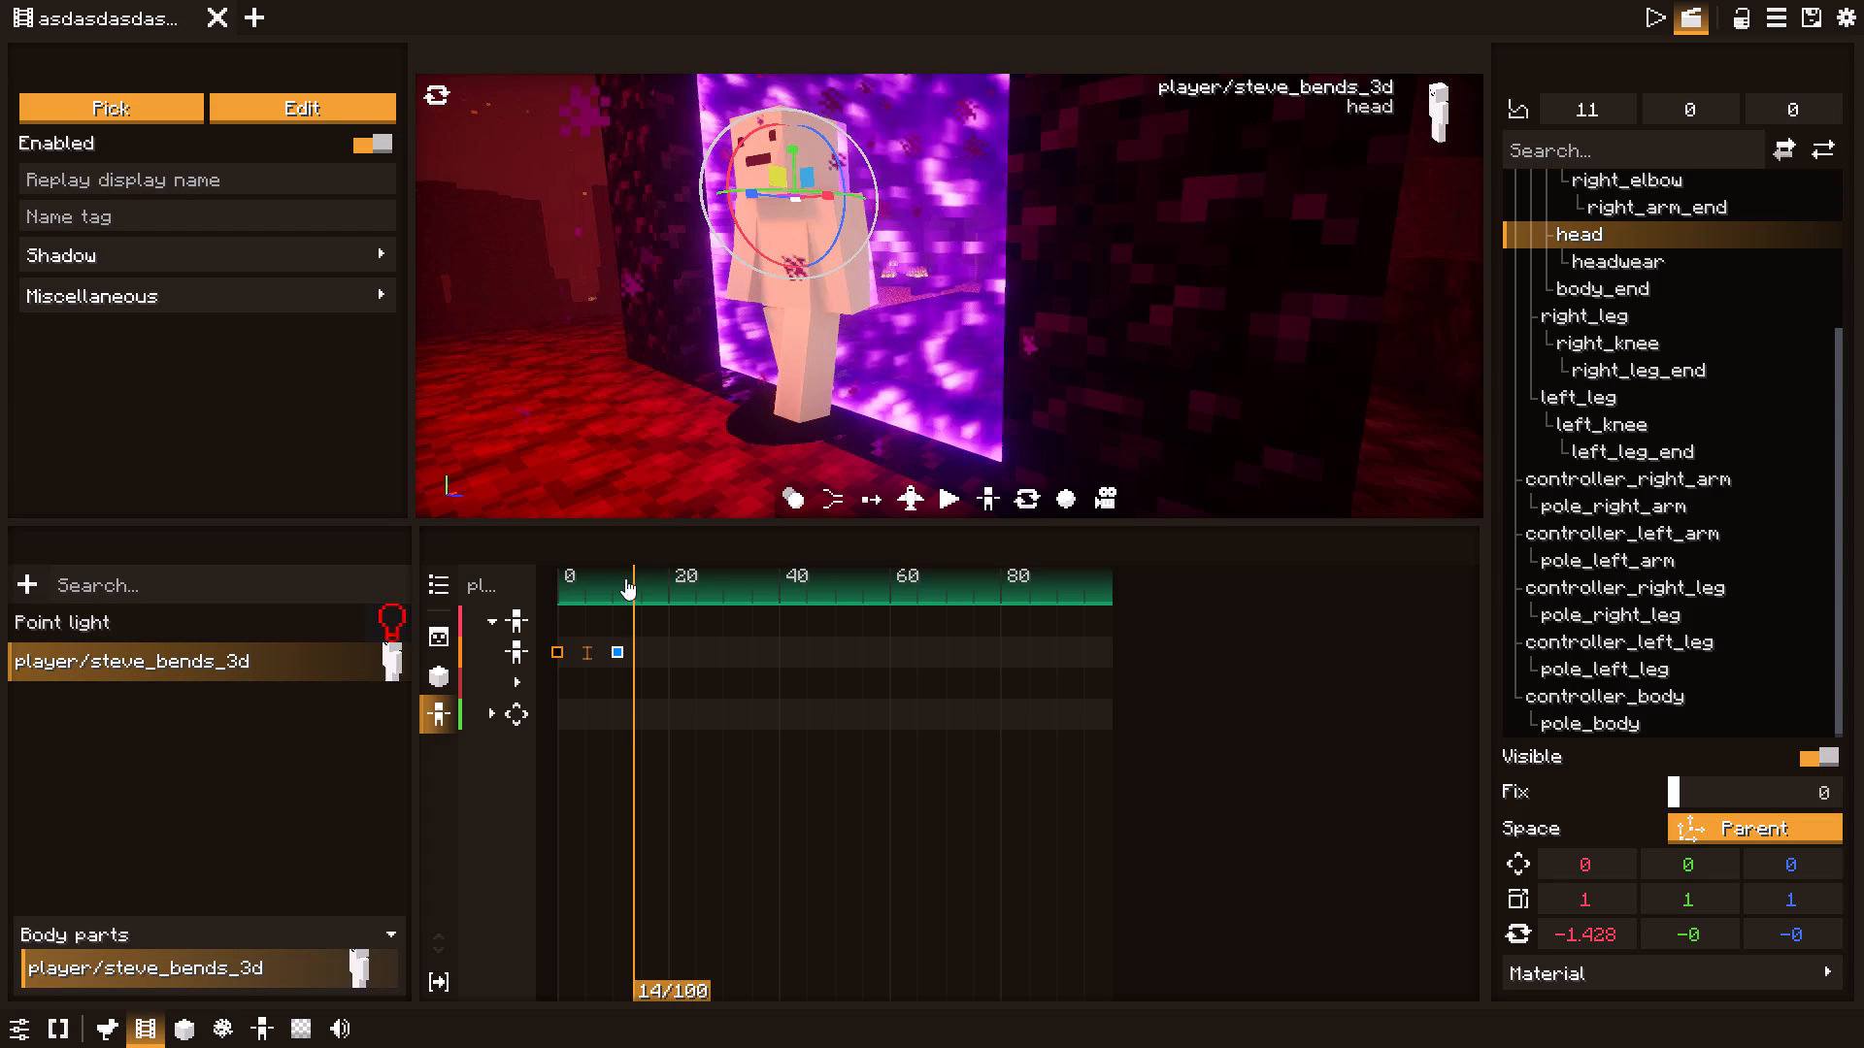
pyautogui.press('space')
pyautogui.press('space')
pyautogui.press('space')
pyautogui.press('space')
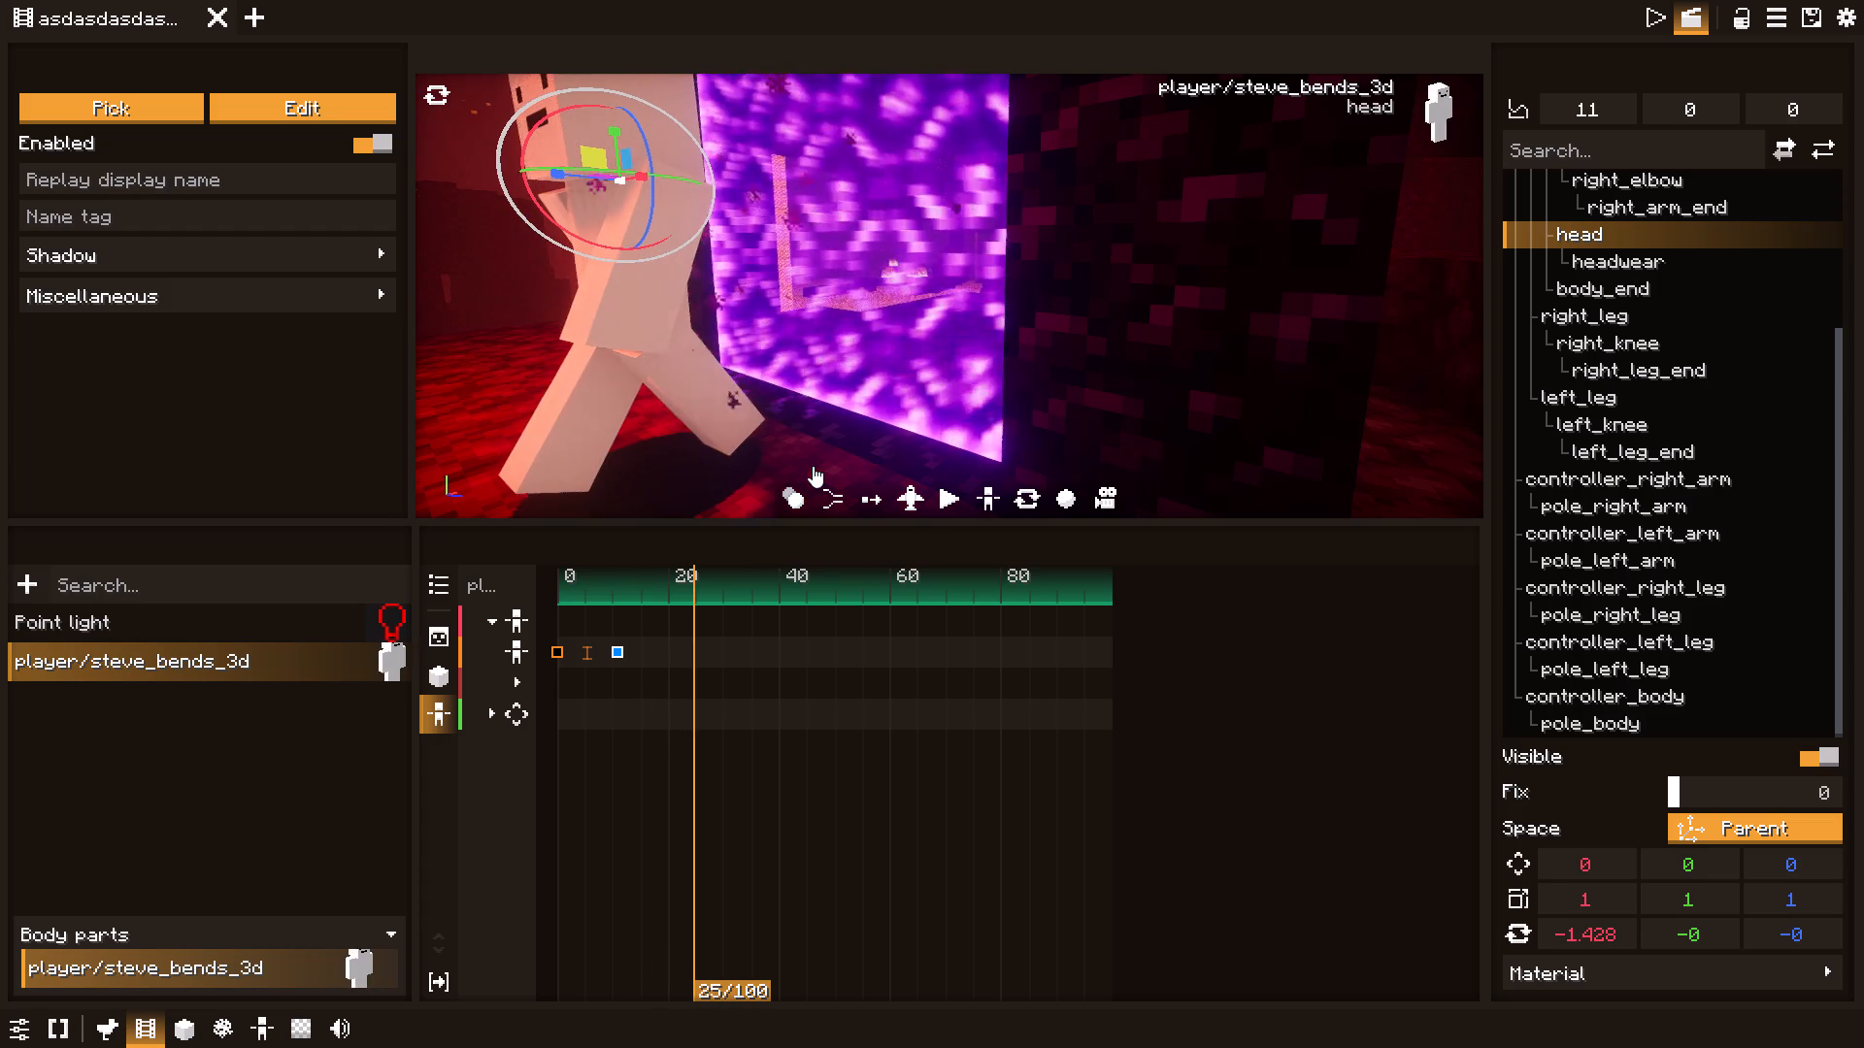
pyautogui.moveTo(681, 587); pyautogui.dragTo(565, 586)
pyautogui.press('space')
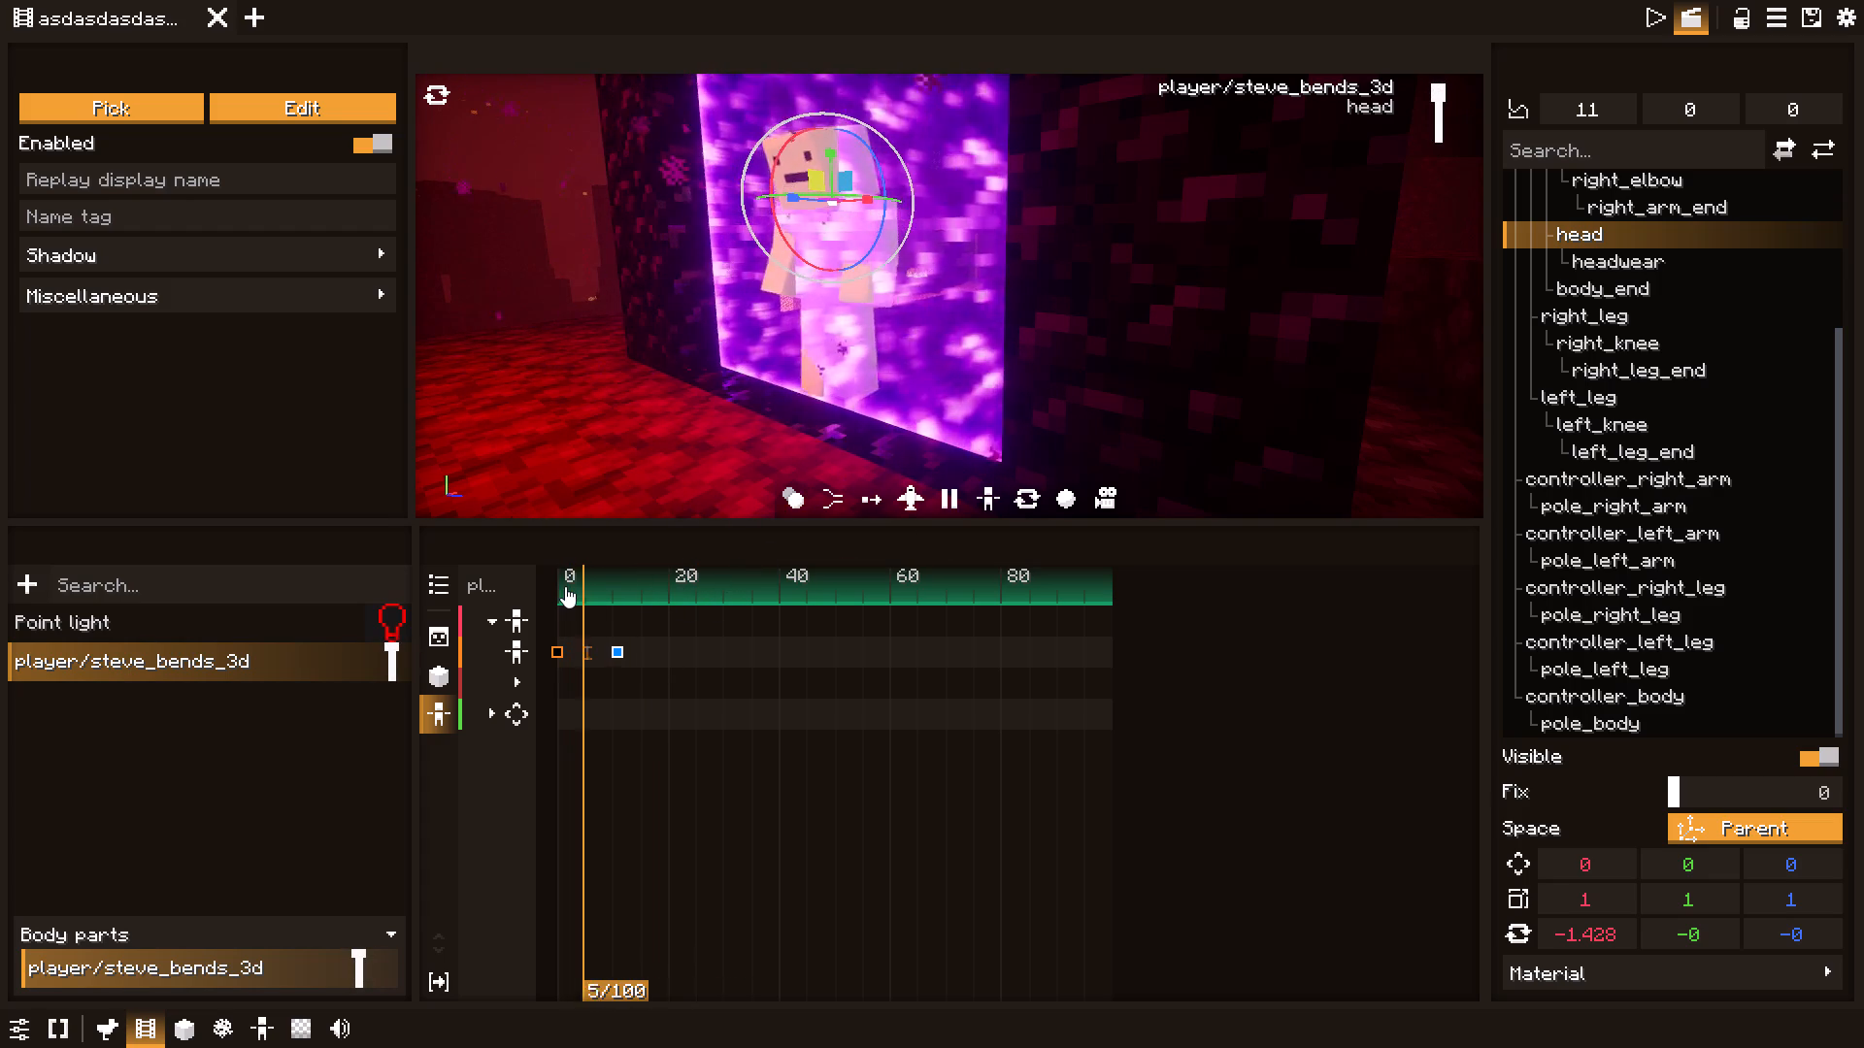
pyautogui.press('space')
pyautogui.press('space')
pyautogui.press('space')
pyautogui.moveTo(600, 581); pyautogui.dragTo(561, 585)
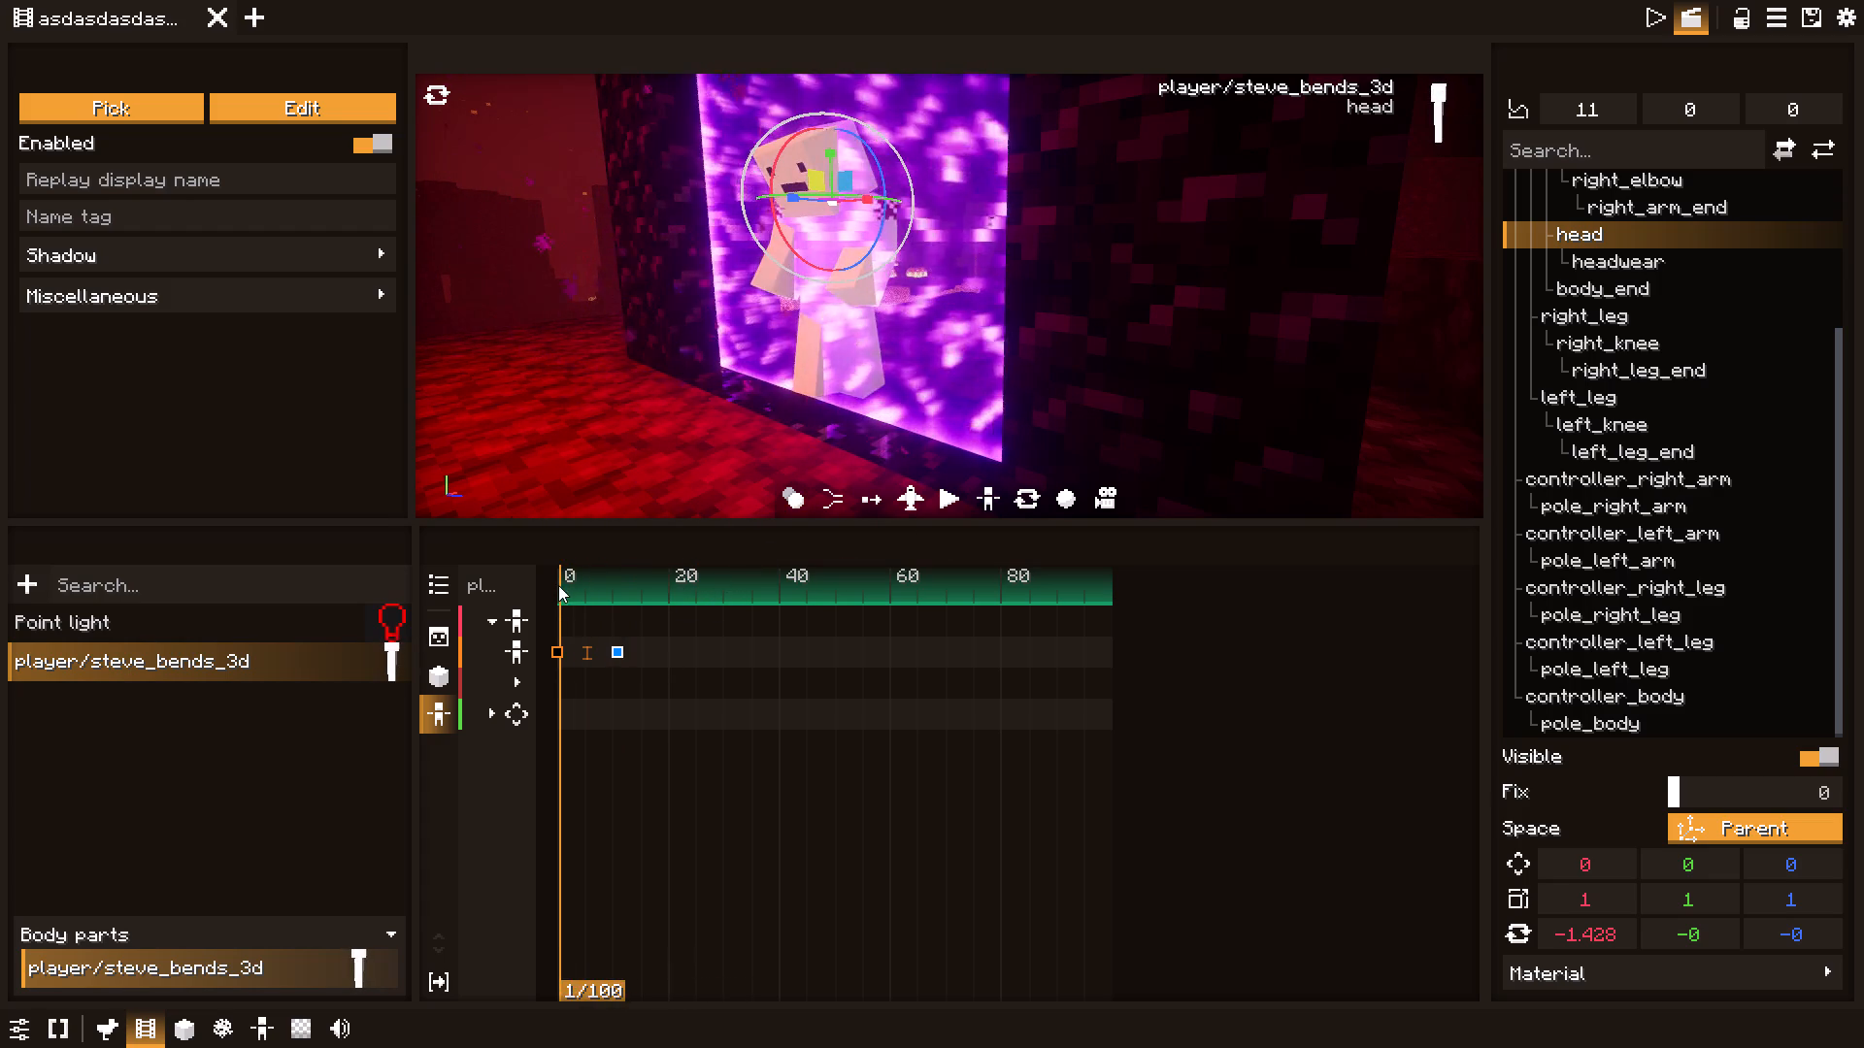
pyautogui.press('space')
pyautogui.press('space')
pyautogui.press('space')
pyautogui.press('space')
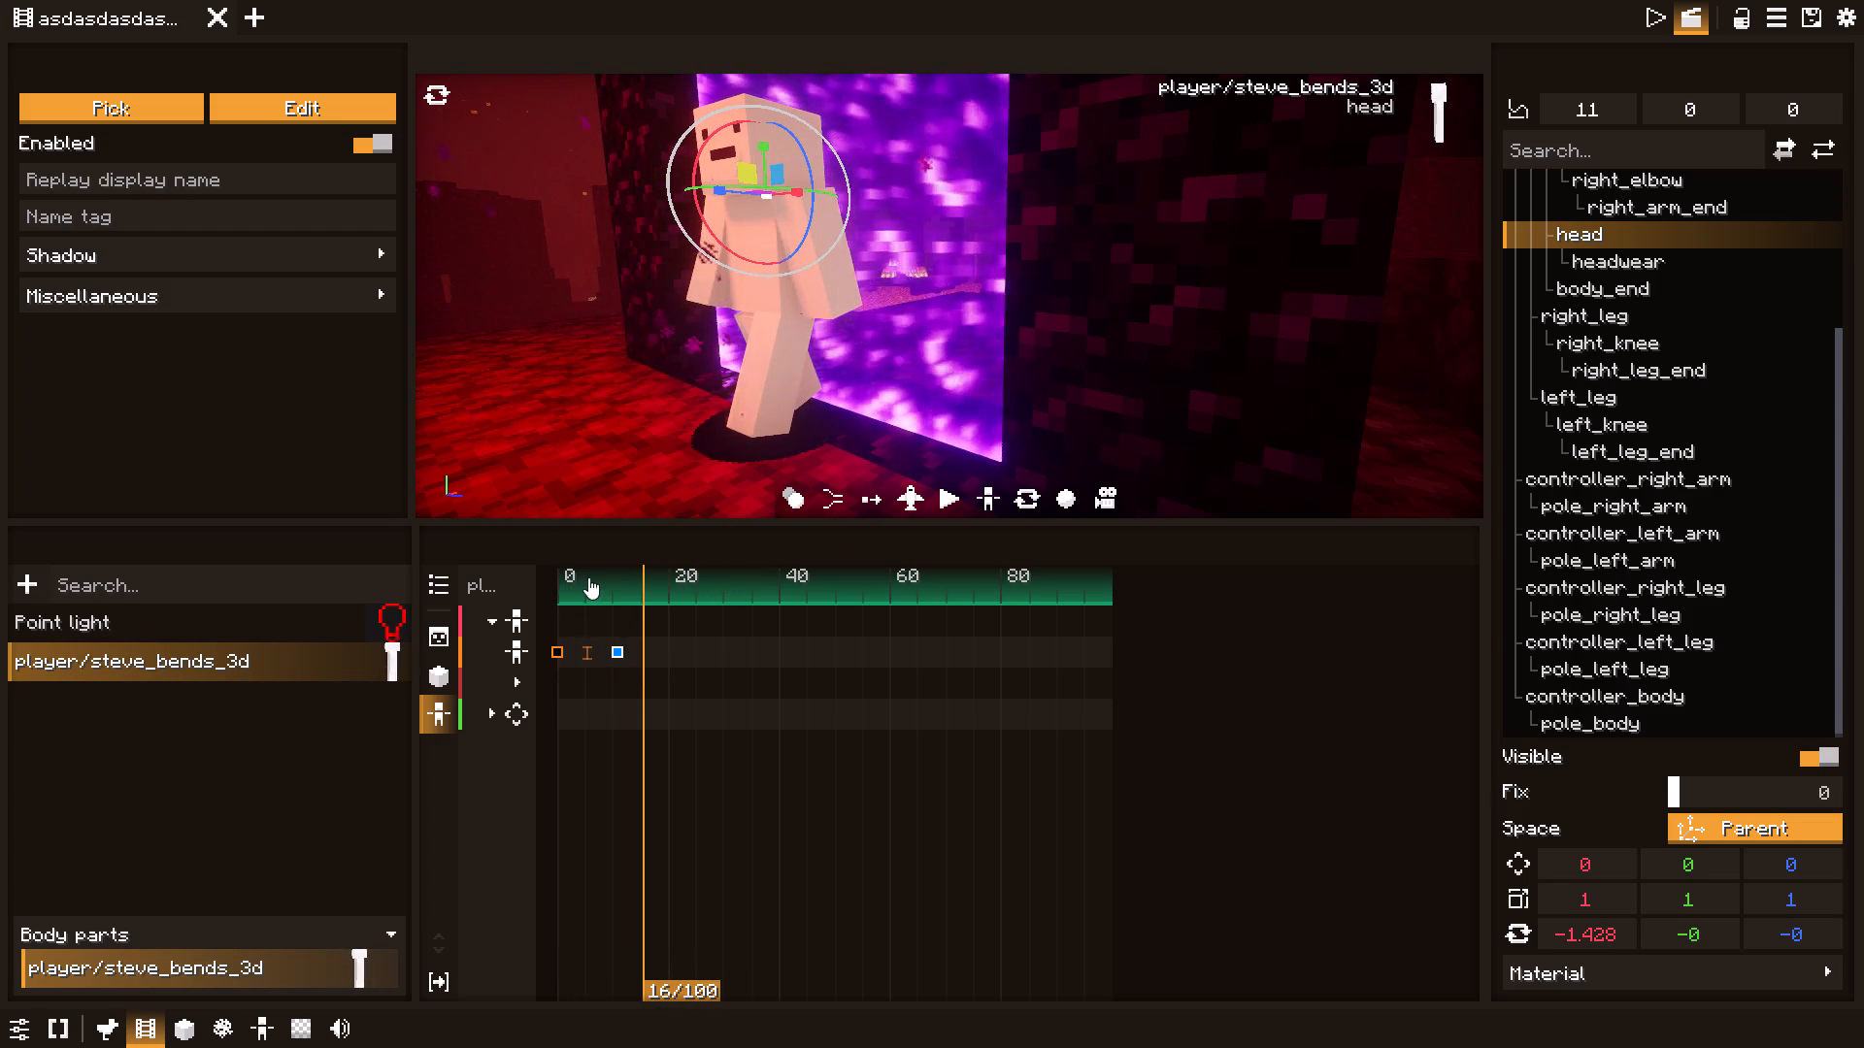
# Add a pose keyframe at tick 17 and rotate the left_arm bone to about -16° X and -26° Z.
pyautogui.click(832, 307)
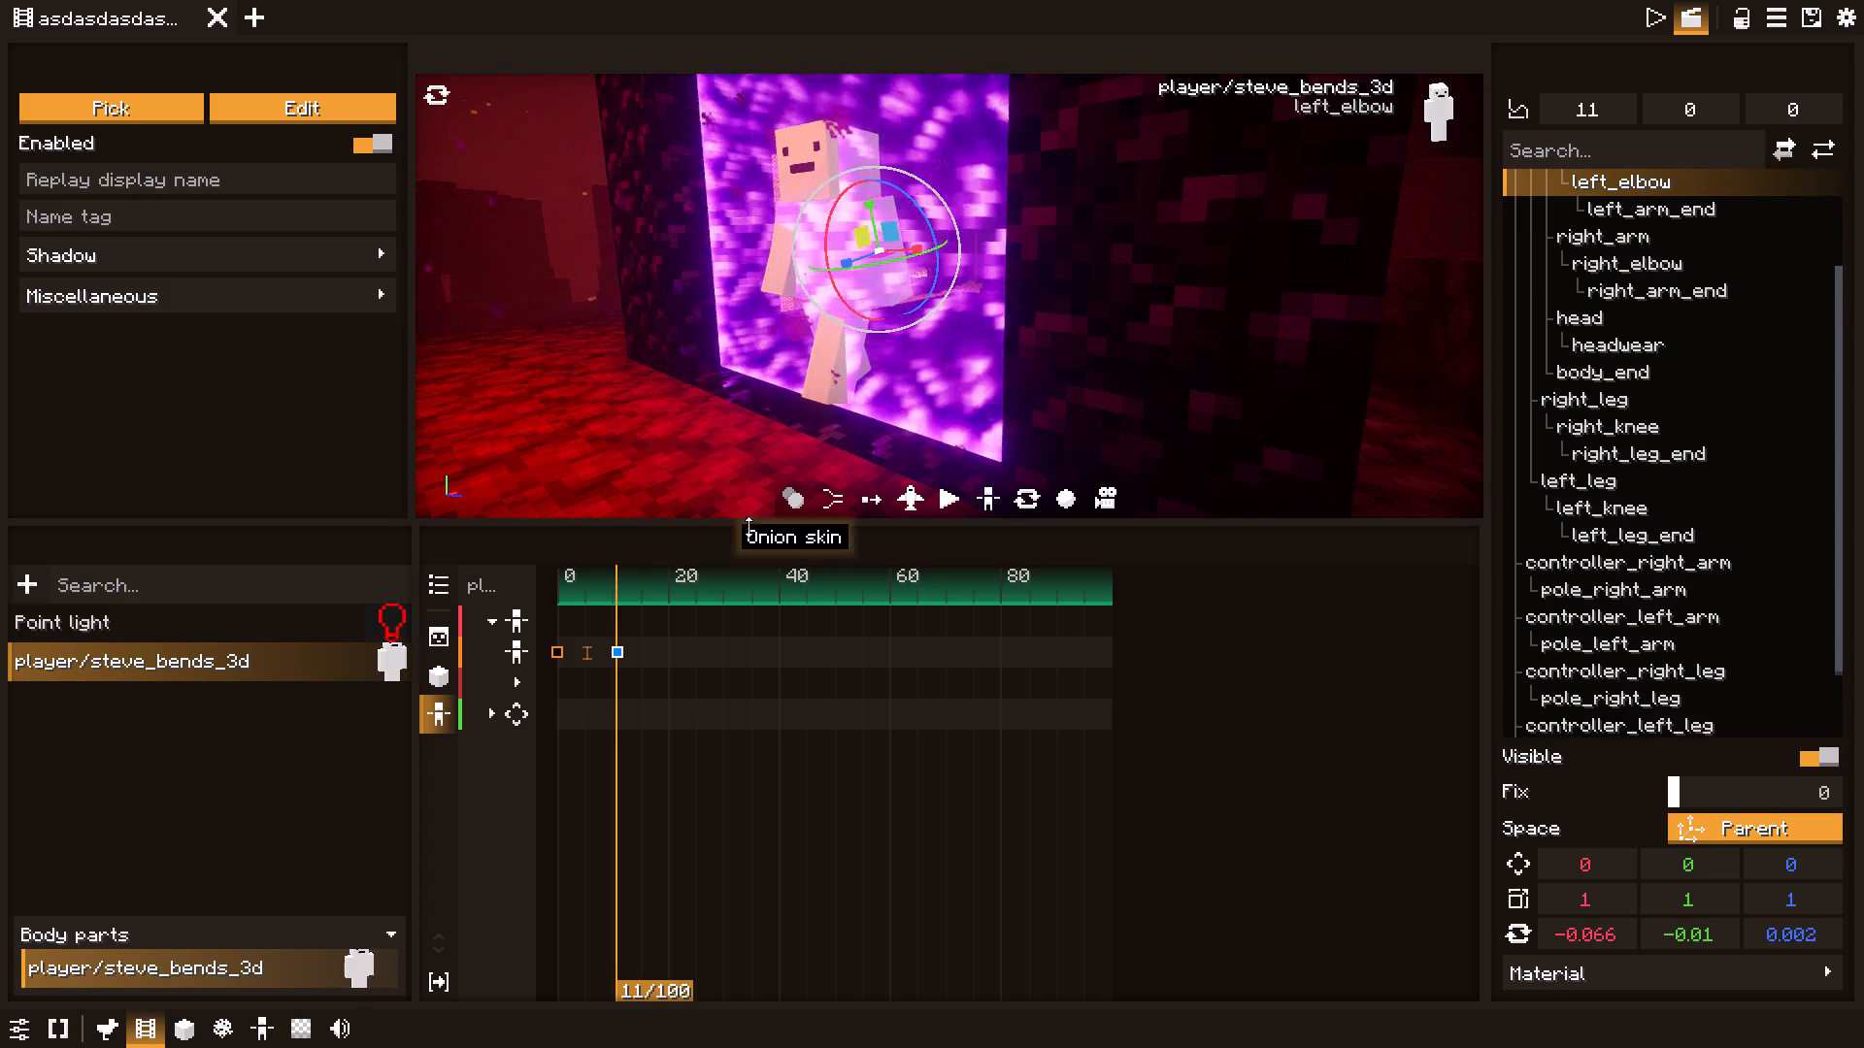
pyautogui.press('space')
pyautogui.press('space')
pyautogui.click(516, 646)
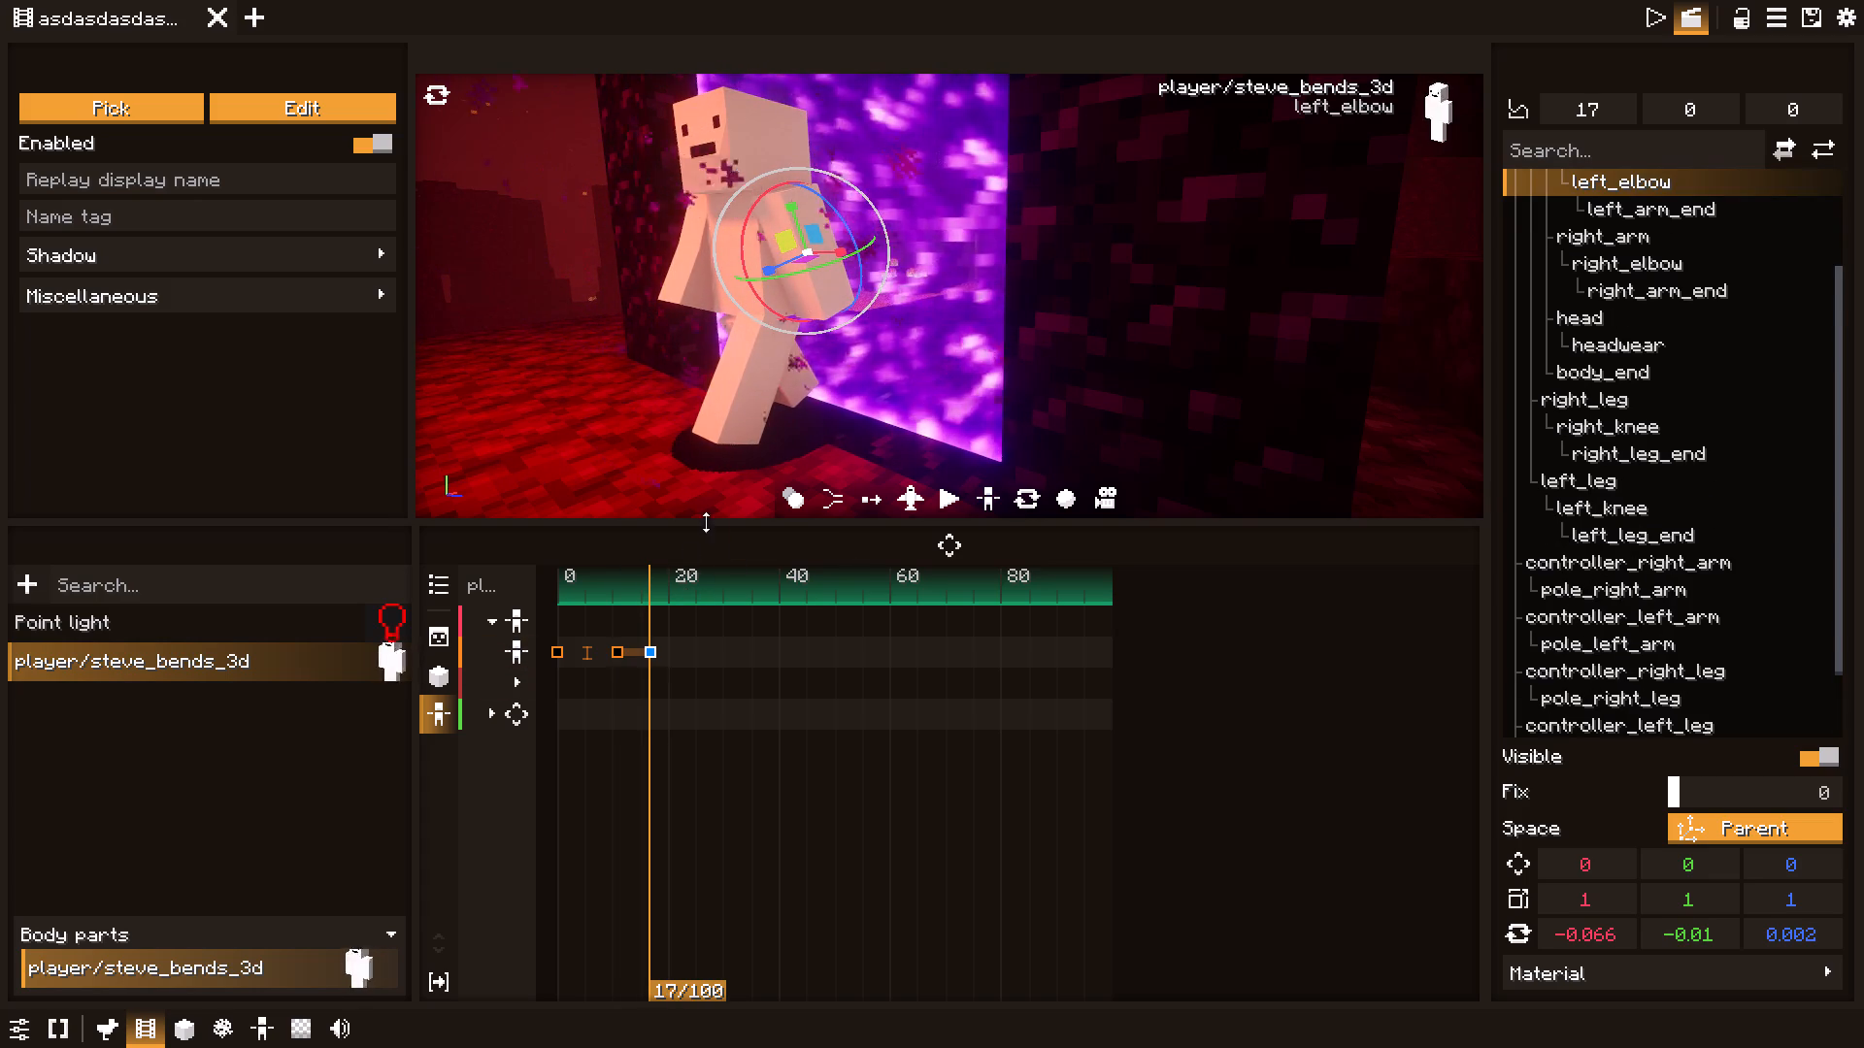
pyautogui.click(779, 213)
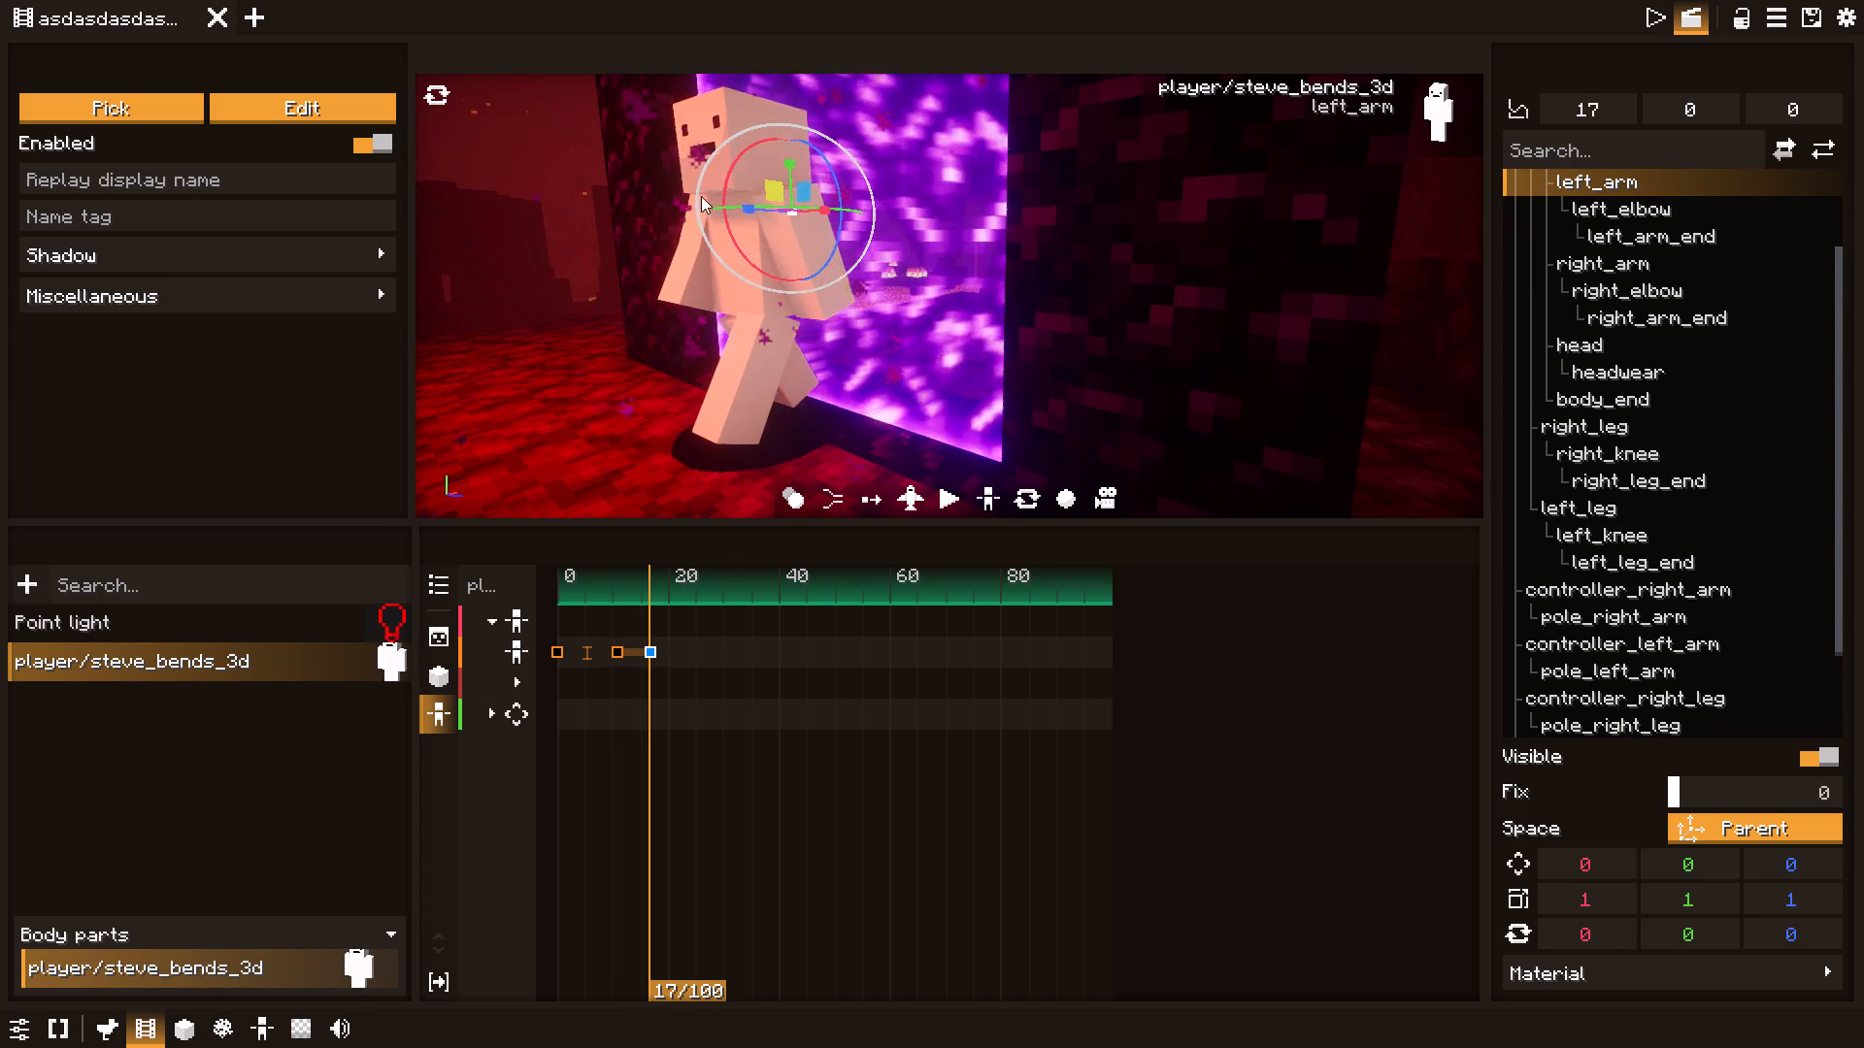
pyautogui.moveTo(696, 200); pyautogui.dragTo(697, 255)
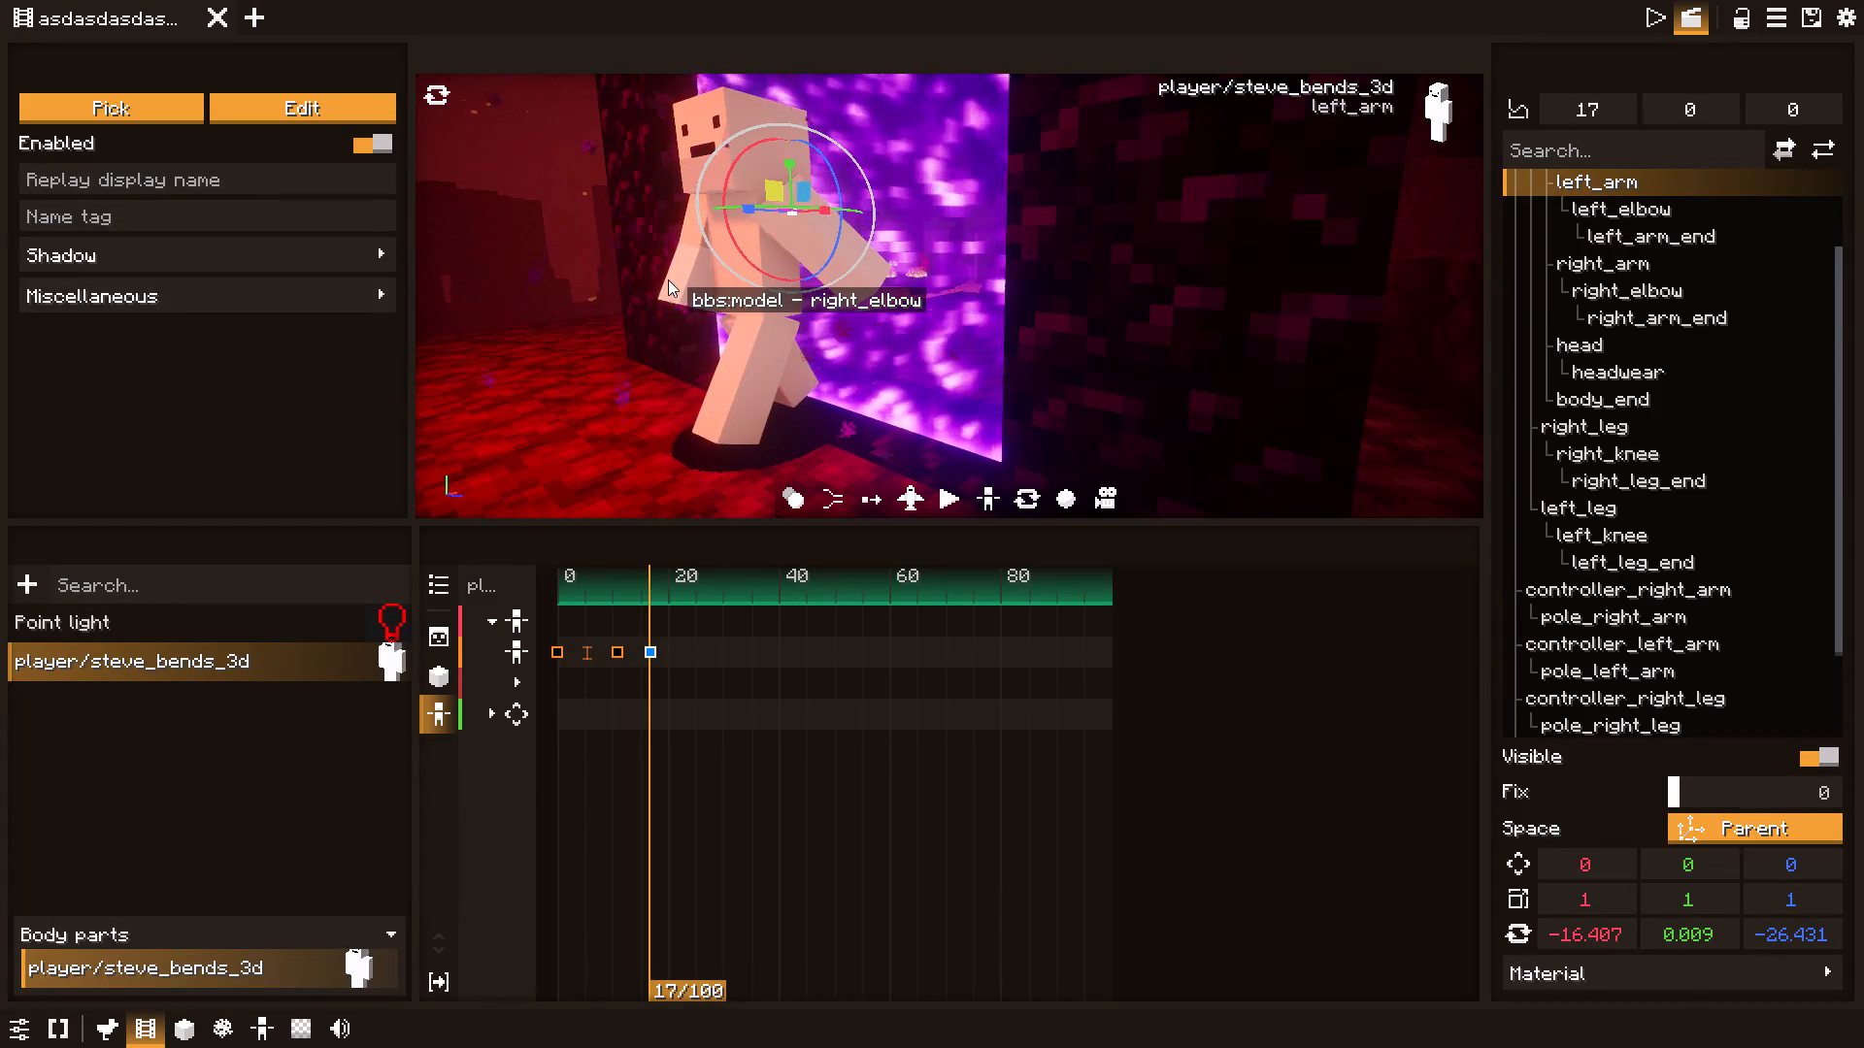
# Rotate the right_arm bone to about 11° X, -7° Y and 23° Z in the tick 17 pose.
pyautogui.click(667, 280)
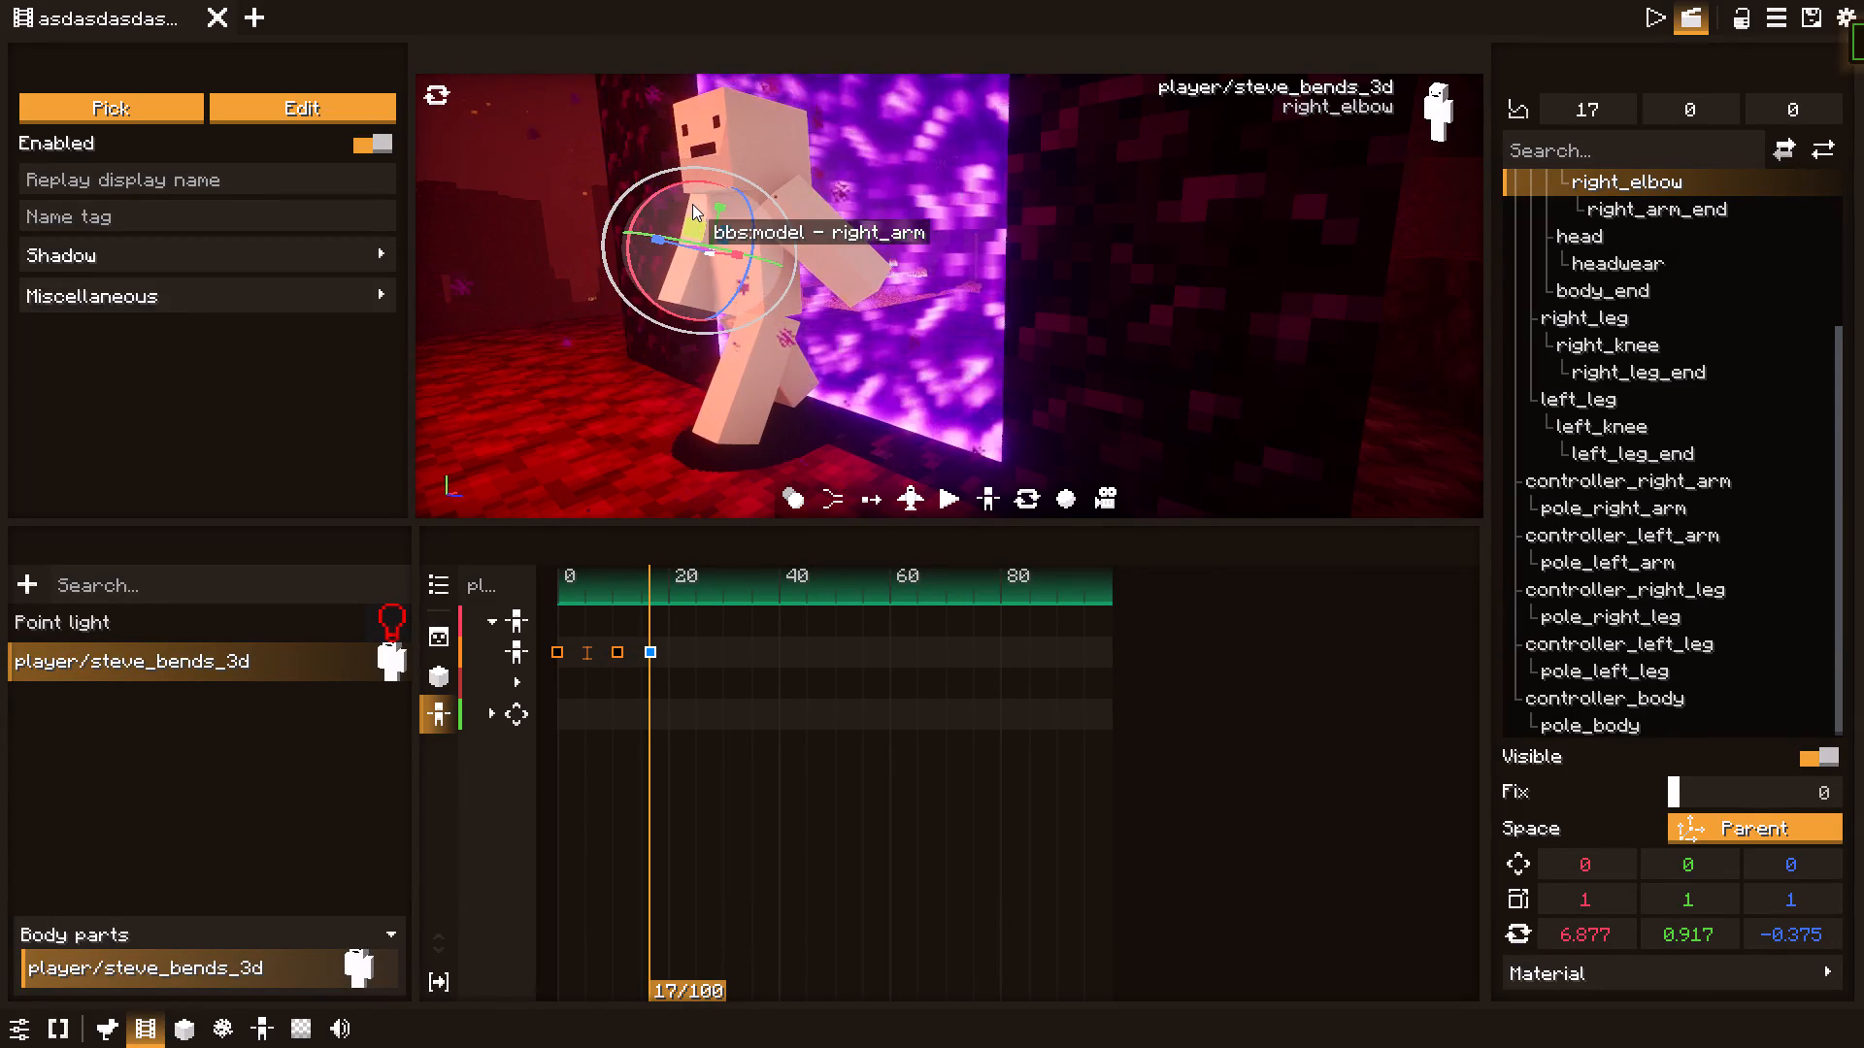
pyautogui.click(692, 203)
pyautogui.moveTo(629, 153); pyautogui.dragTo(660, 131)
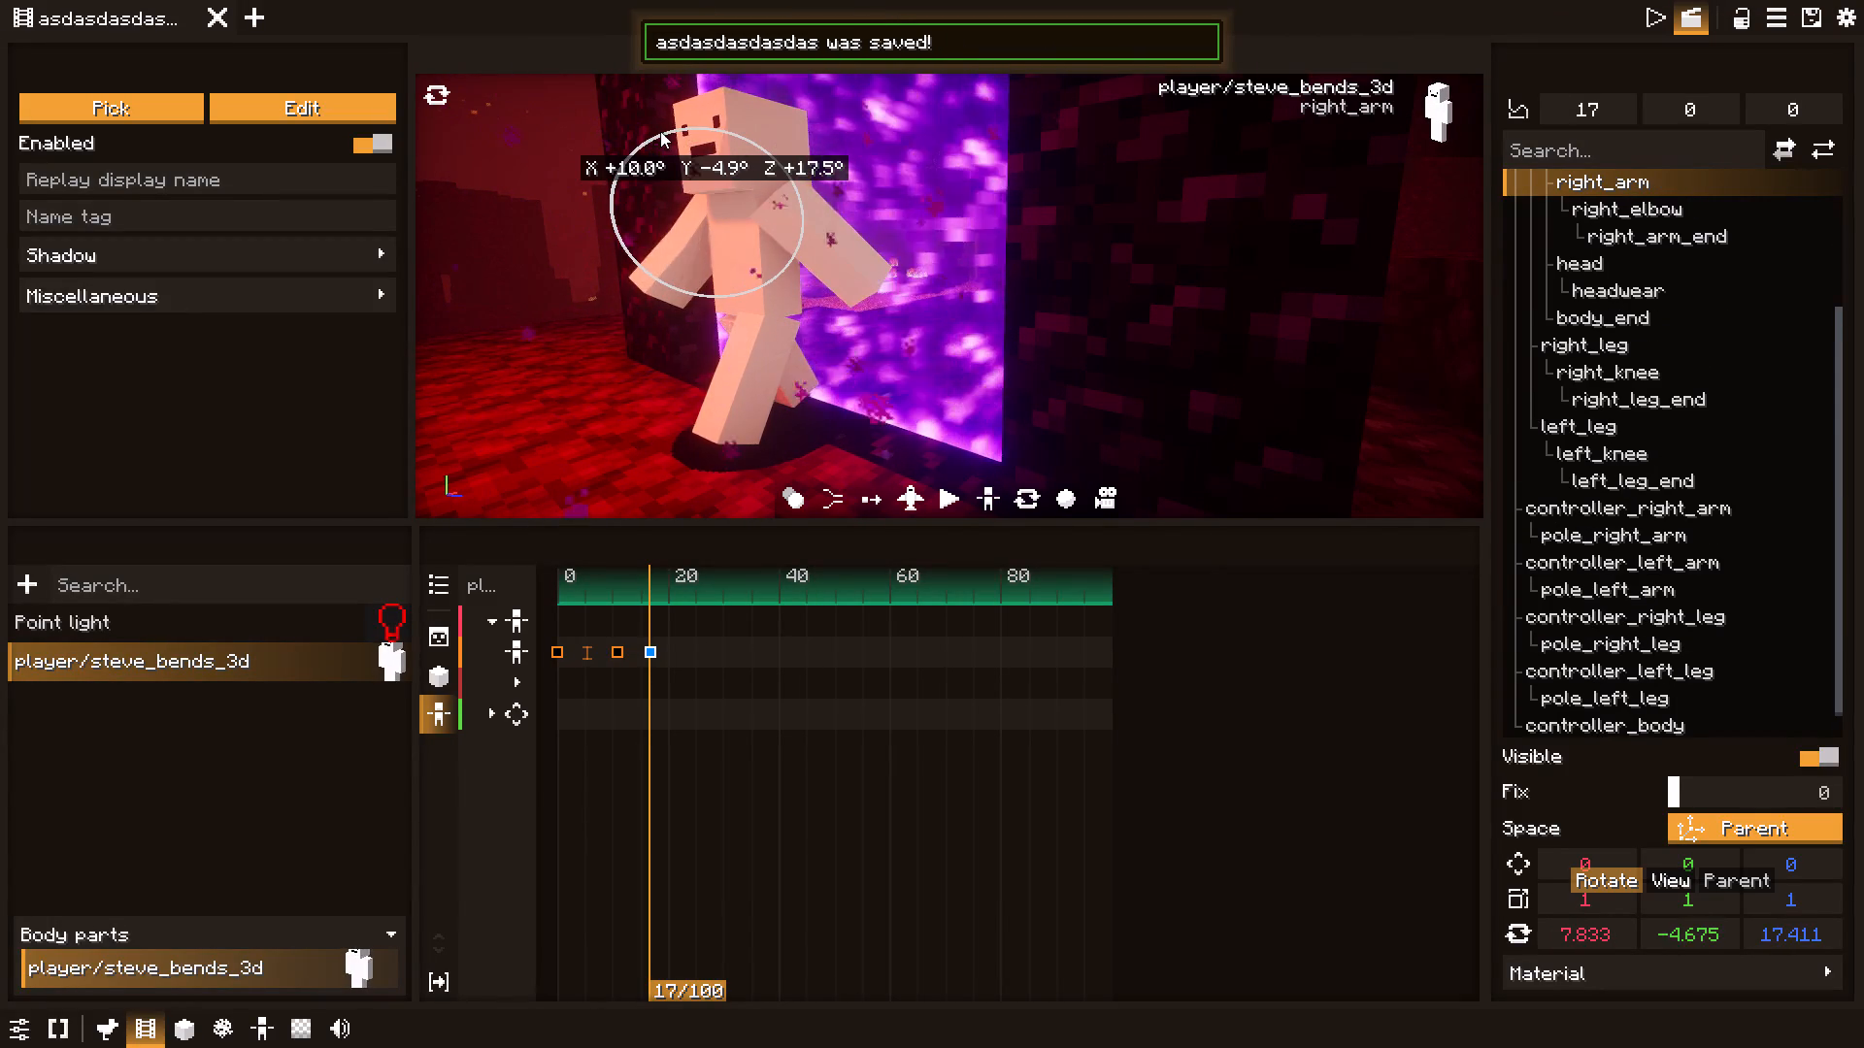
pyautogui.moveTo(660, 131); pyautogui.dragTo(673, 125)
# Play the scene from the start to check the spread arms in the tick 17 pose.
pyautogui.moveTo(631, 581); pyautogui.dragTo(556, 588)
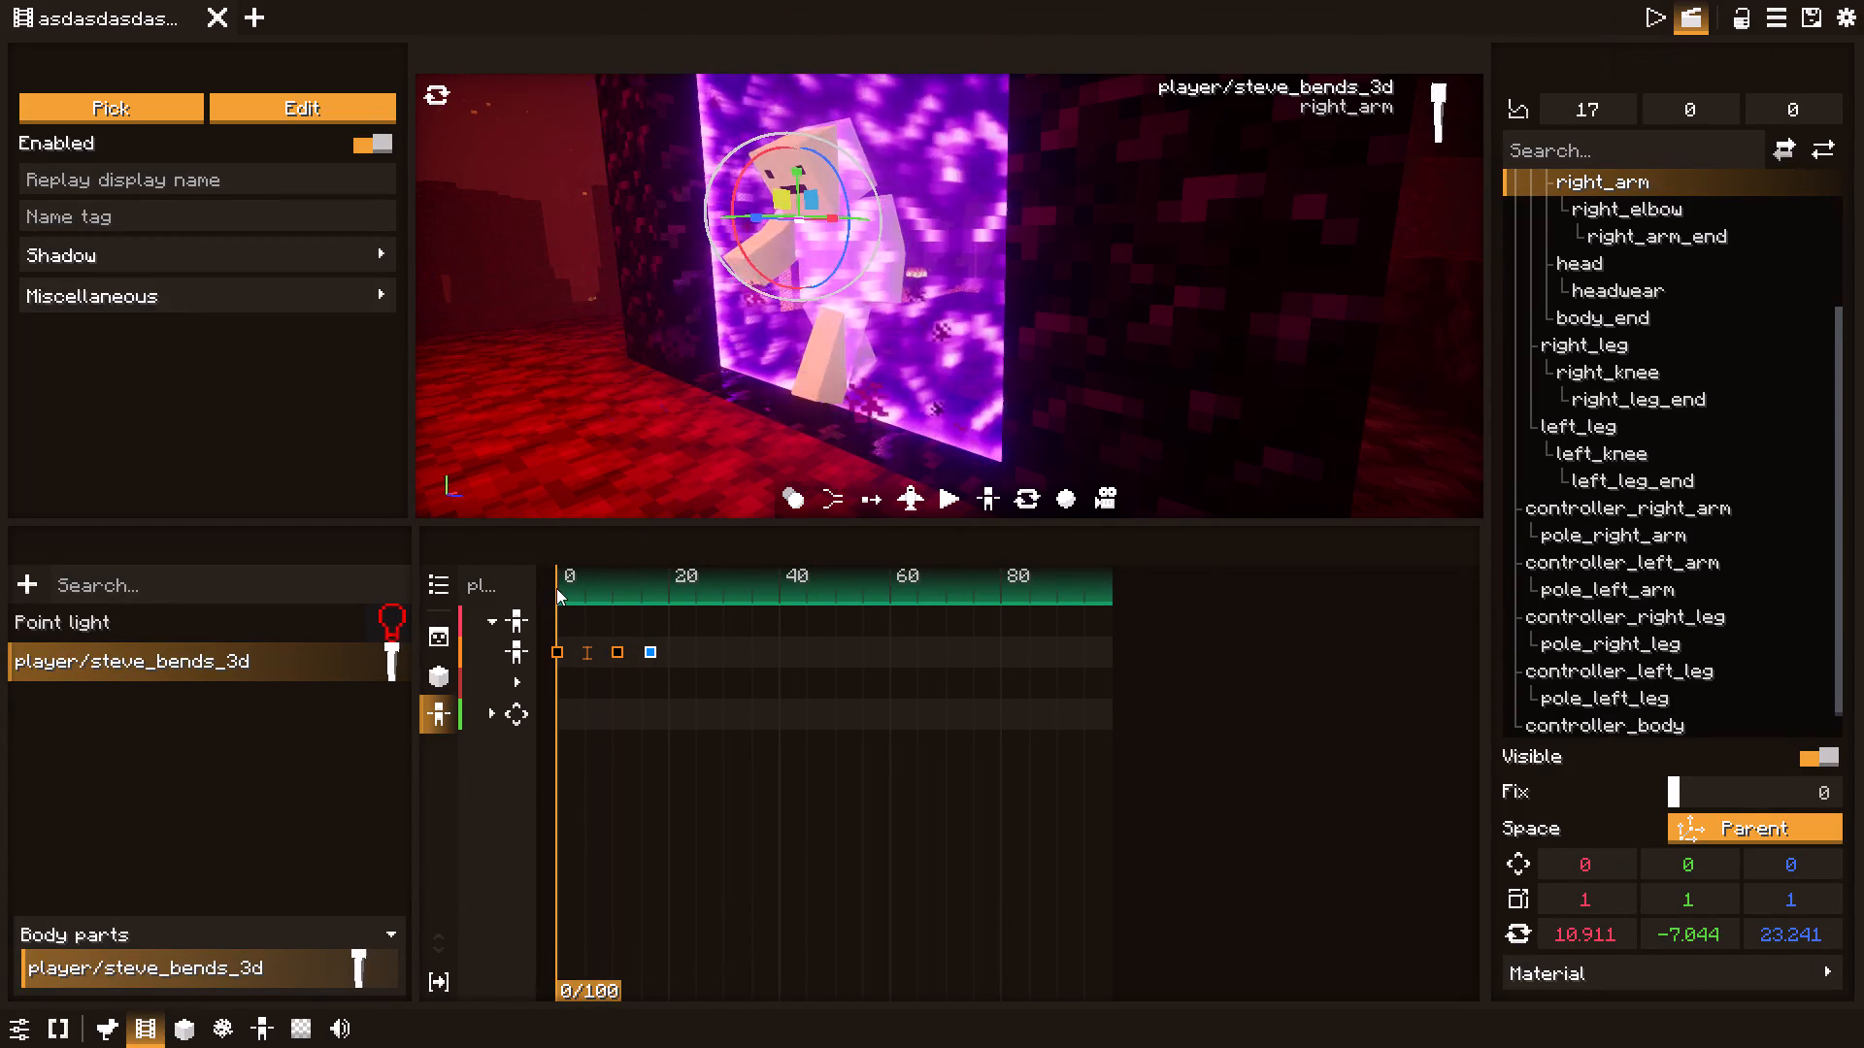
pyautogui.press('space')
pyautogui.press('space')
pyautogui.press('space')
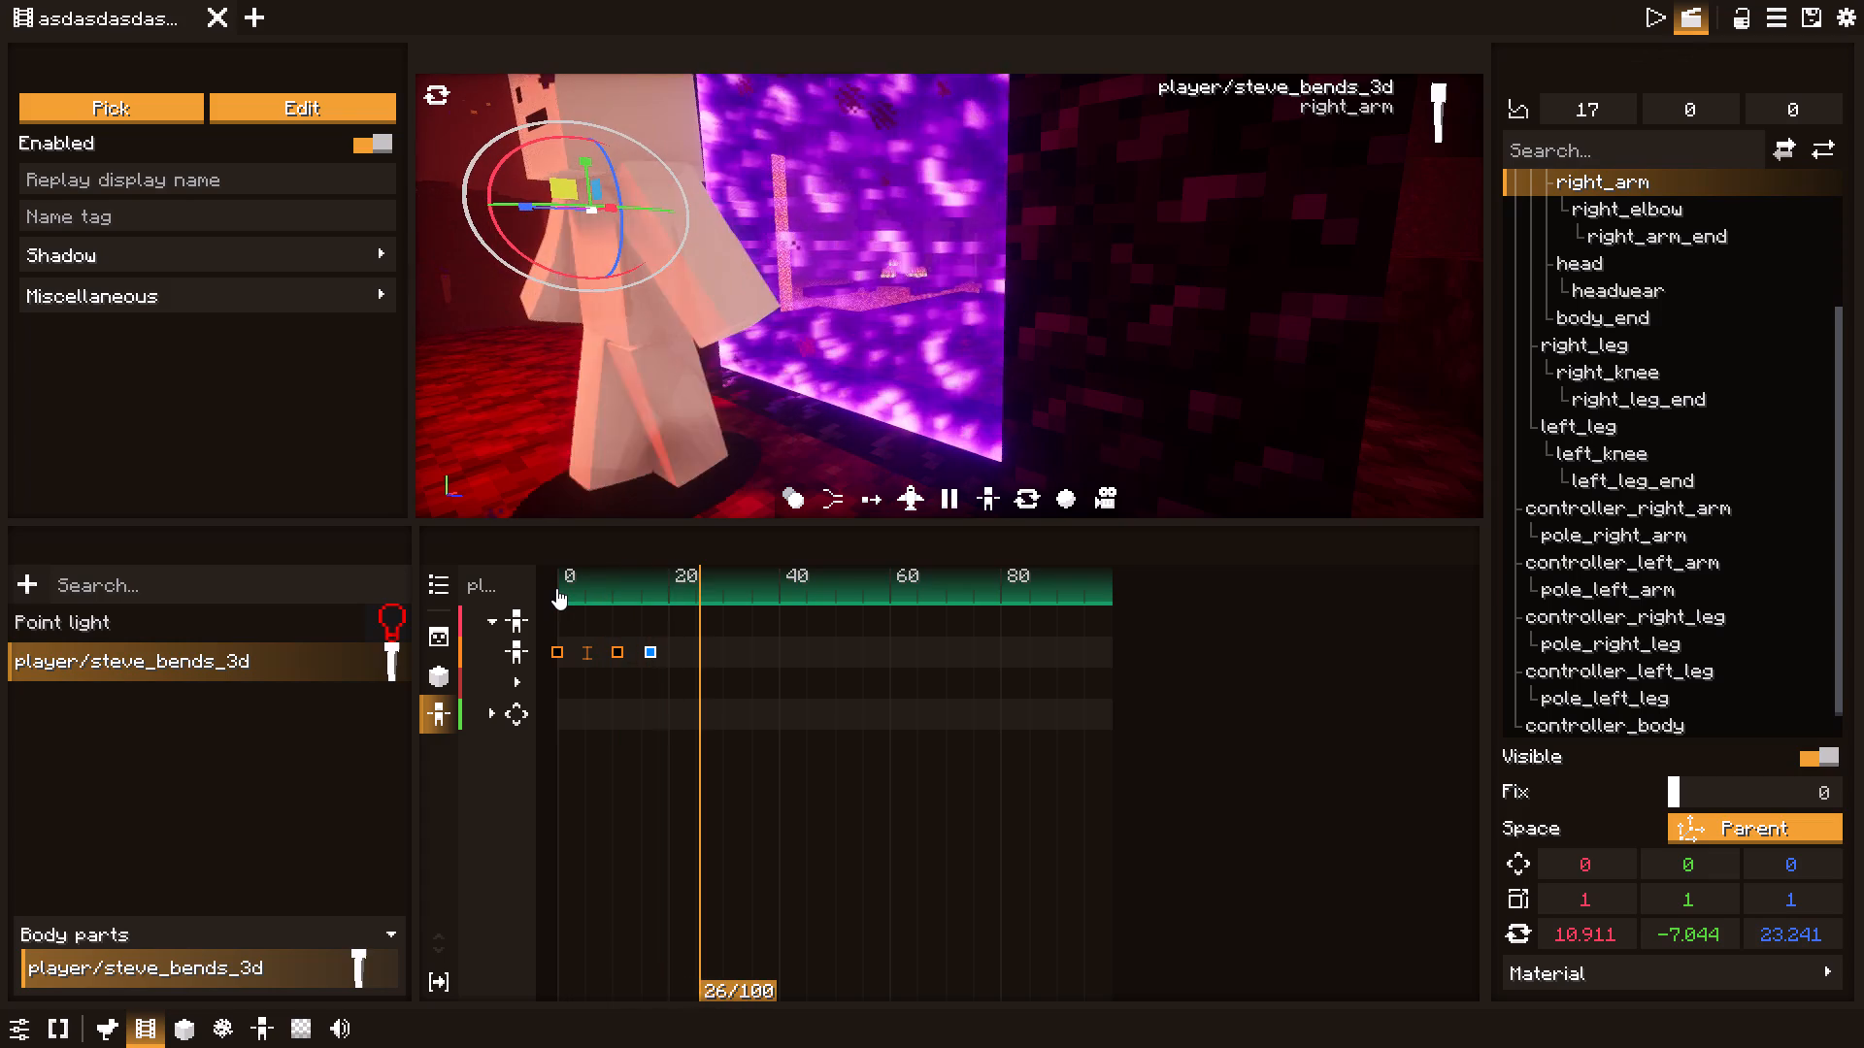
pyautogui.press('space')
pyautogui.press('space')
pyautogui.press('space')
pyautogui.press('space')
pyautogui.press('space')
pyautogui.press('space')
pyautogui.press('space')
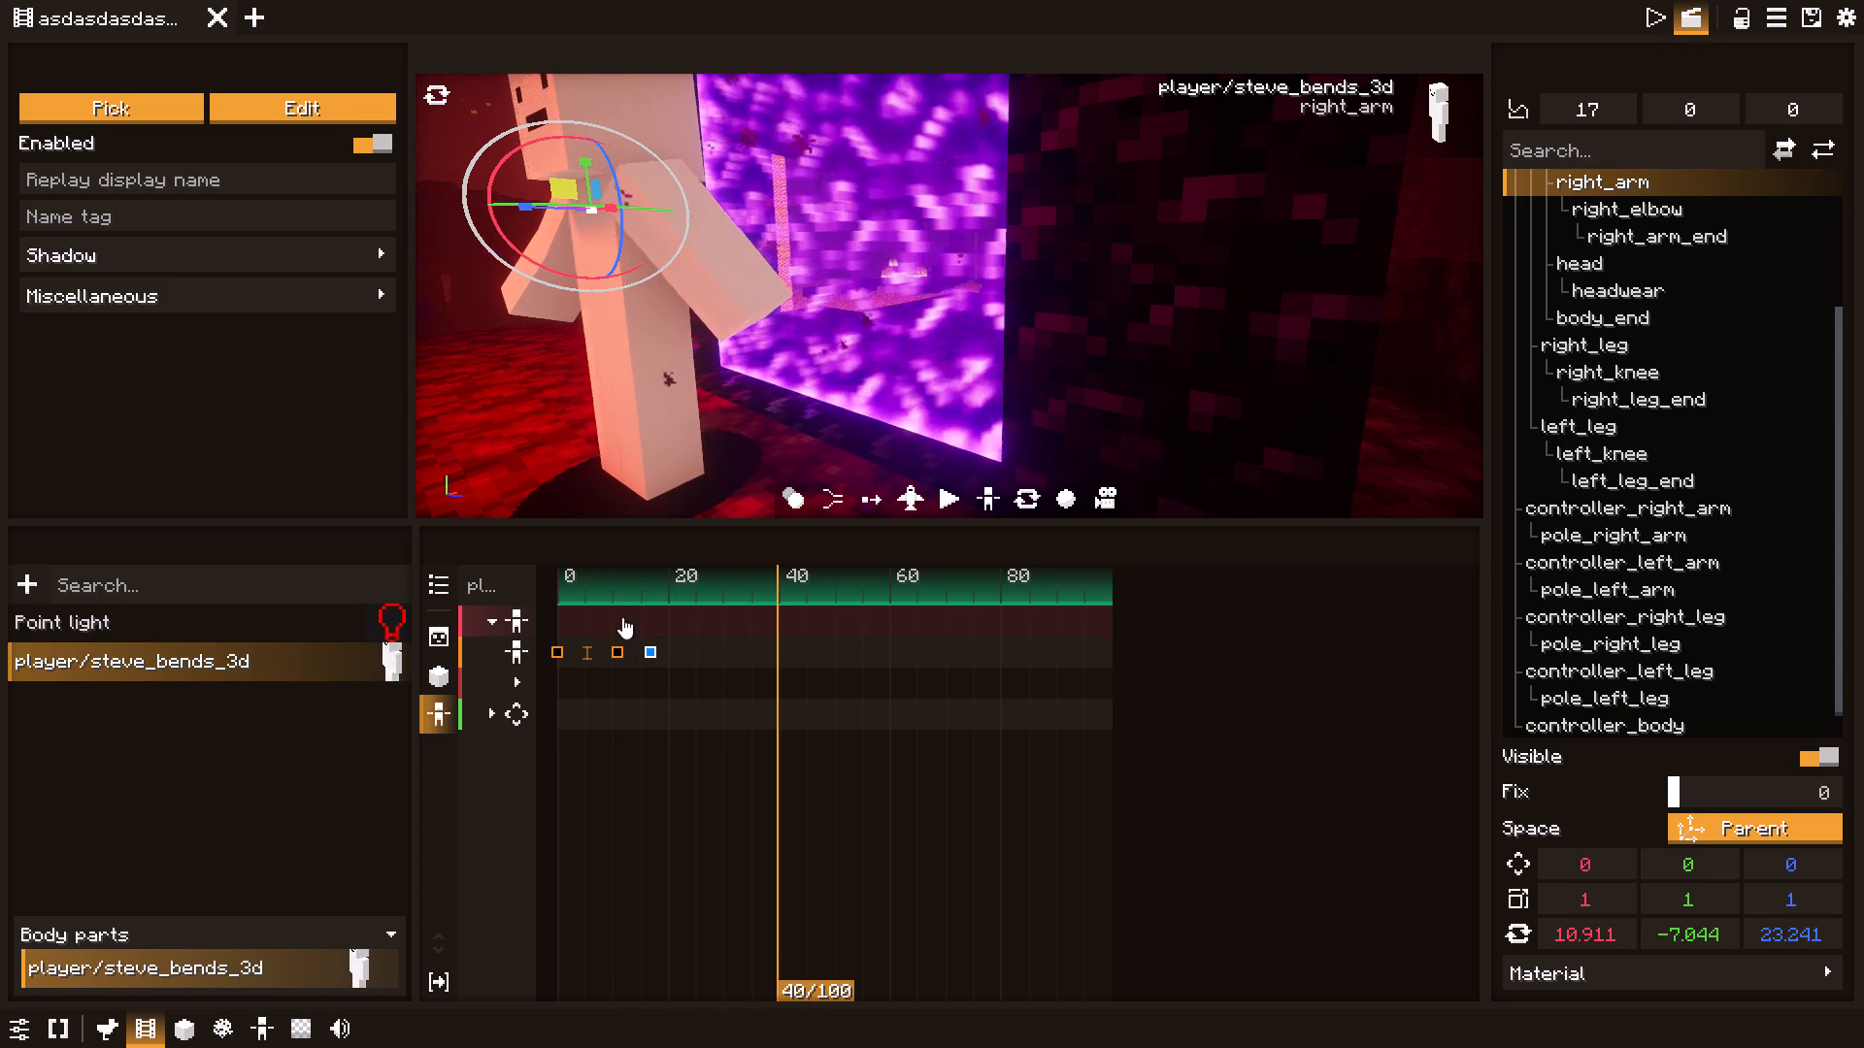
pyautogui.moveTo(634, 591); pyautogui.dragTo(562, 594)
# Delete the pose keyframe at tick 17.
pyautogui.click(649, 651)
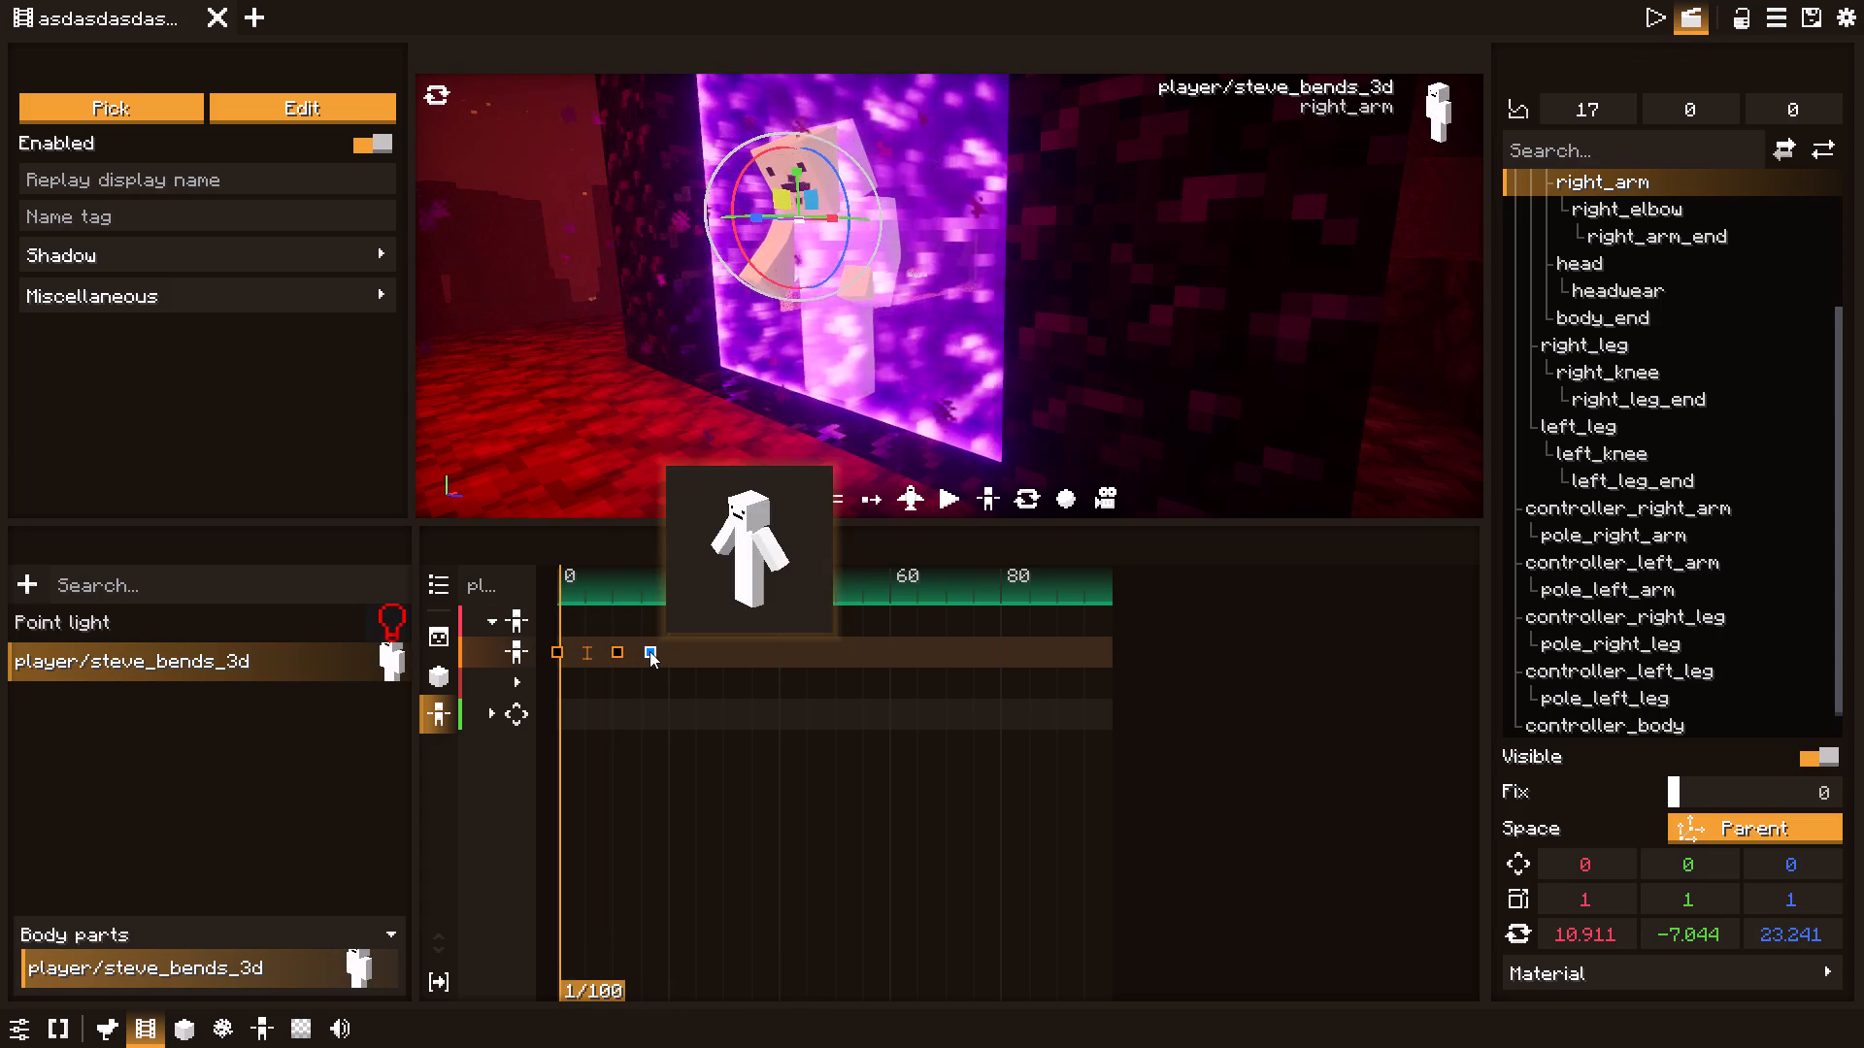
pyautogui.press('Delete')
# Play the scene up to tick 33 and add a pose keyframe there.
pyautogui.press('space')
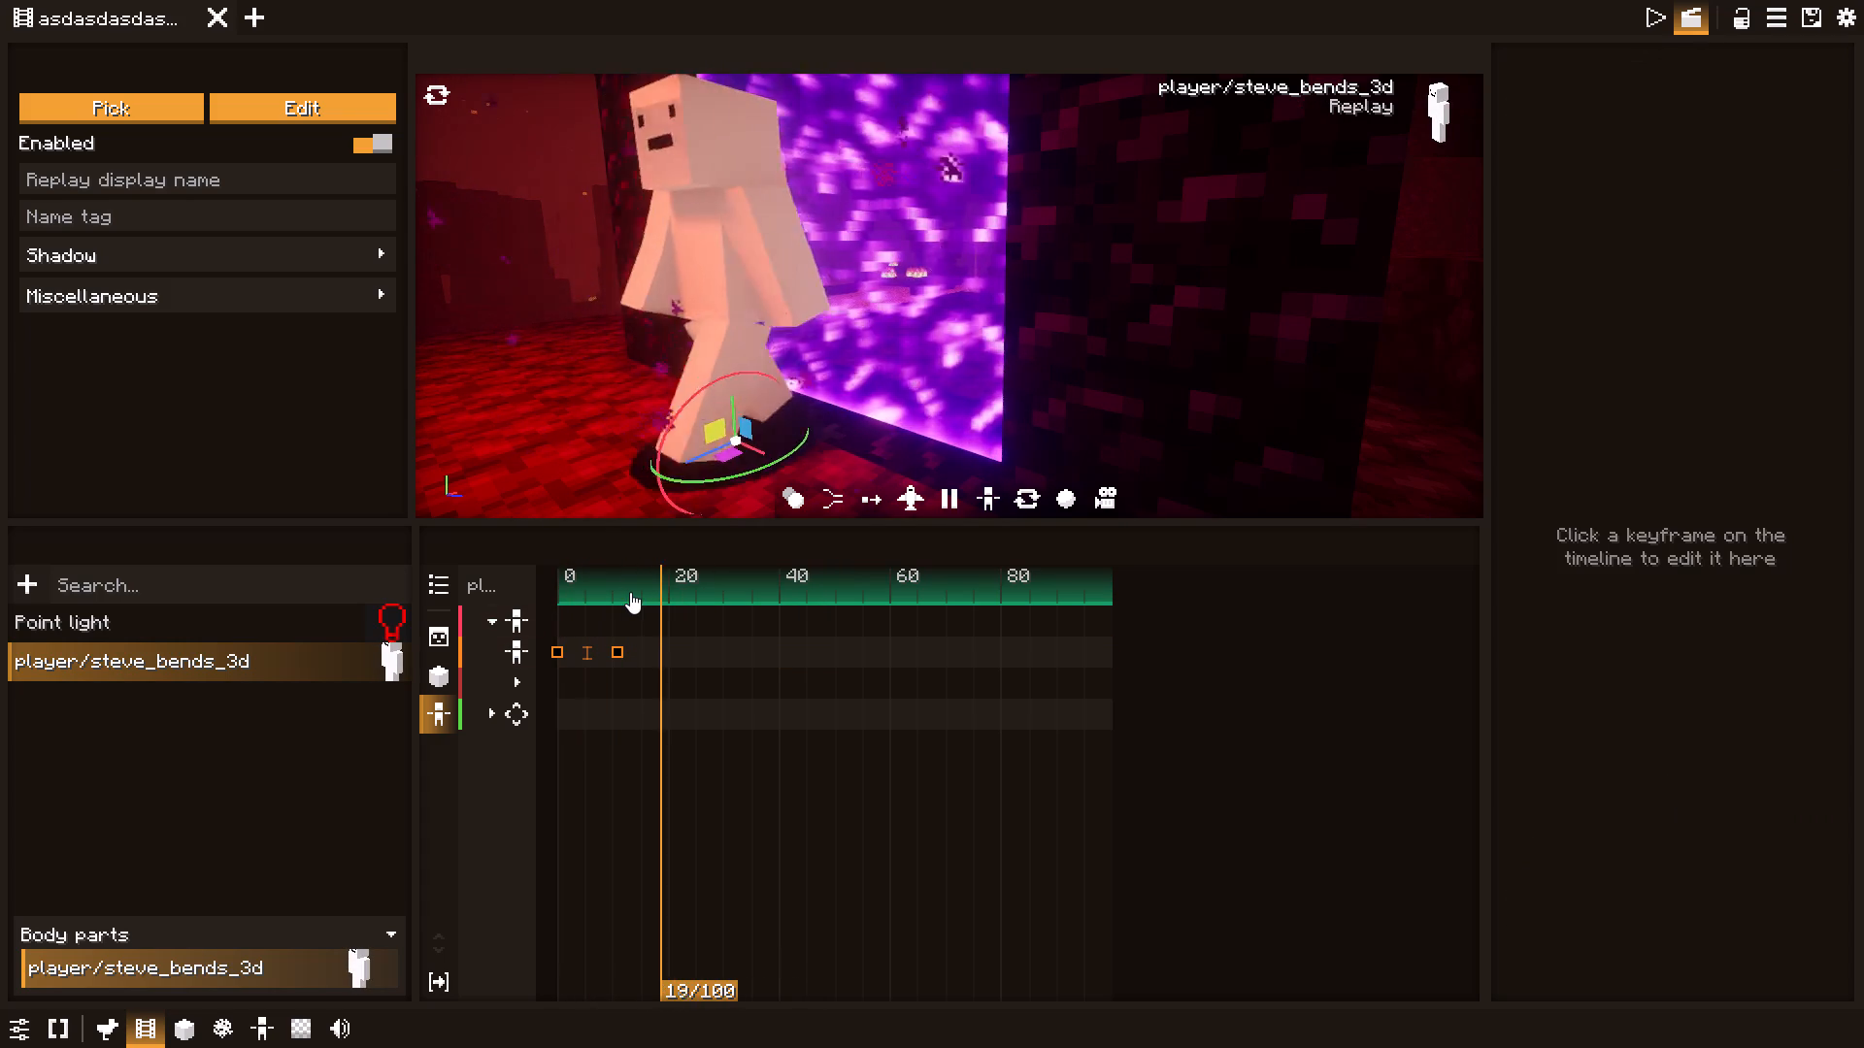
pyautogui.press('space')
pyautogui.press('space')
pyautogui.press('space')
pyautogui.press('space')
pyautogui.press('space')
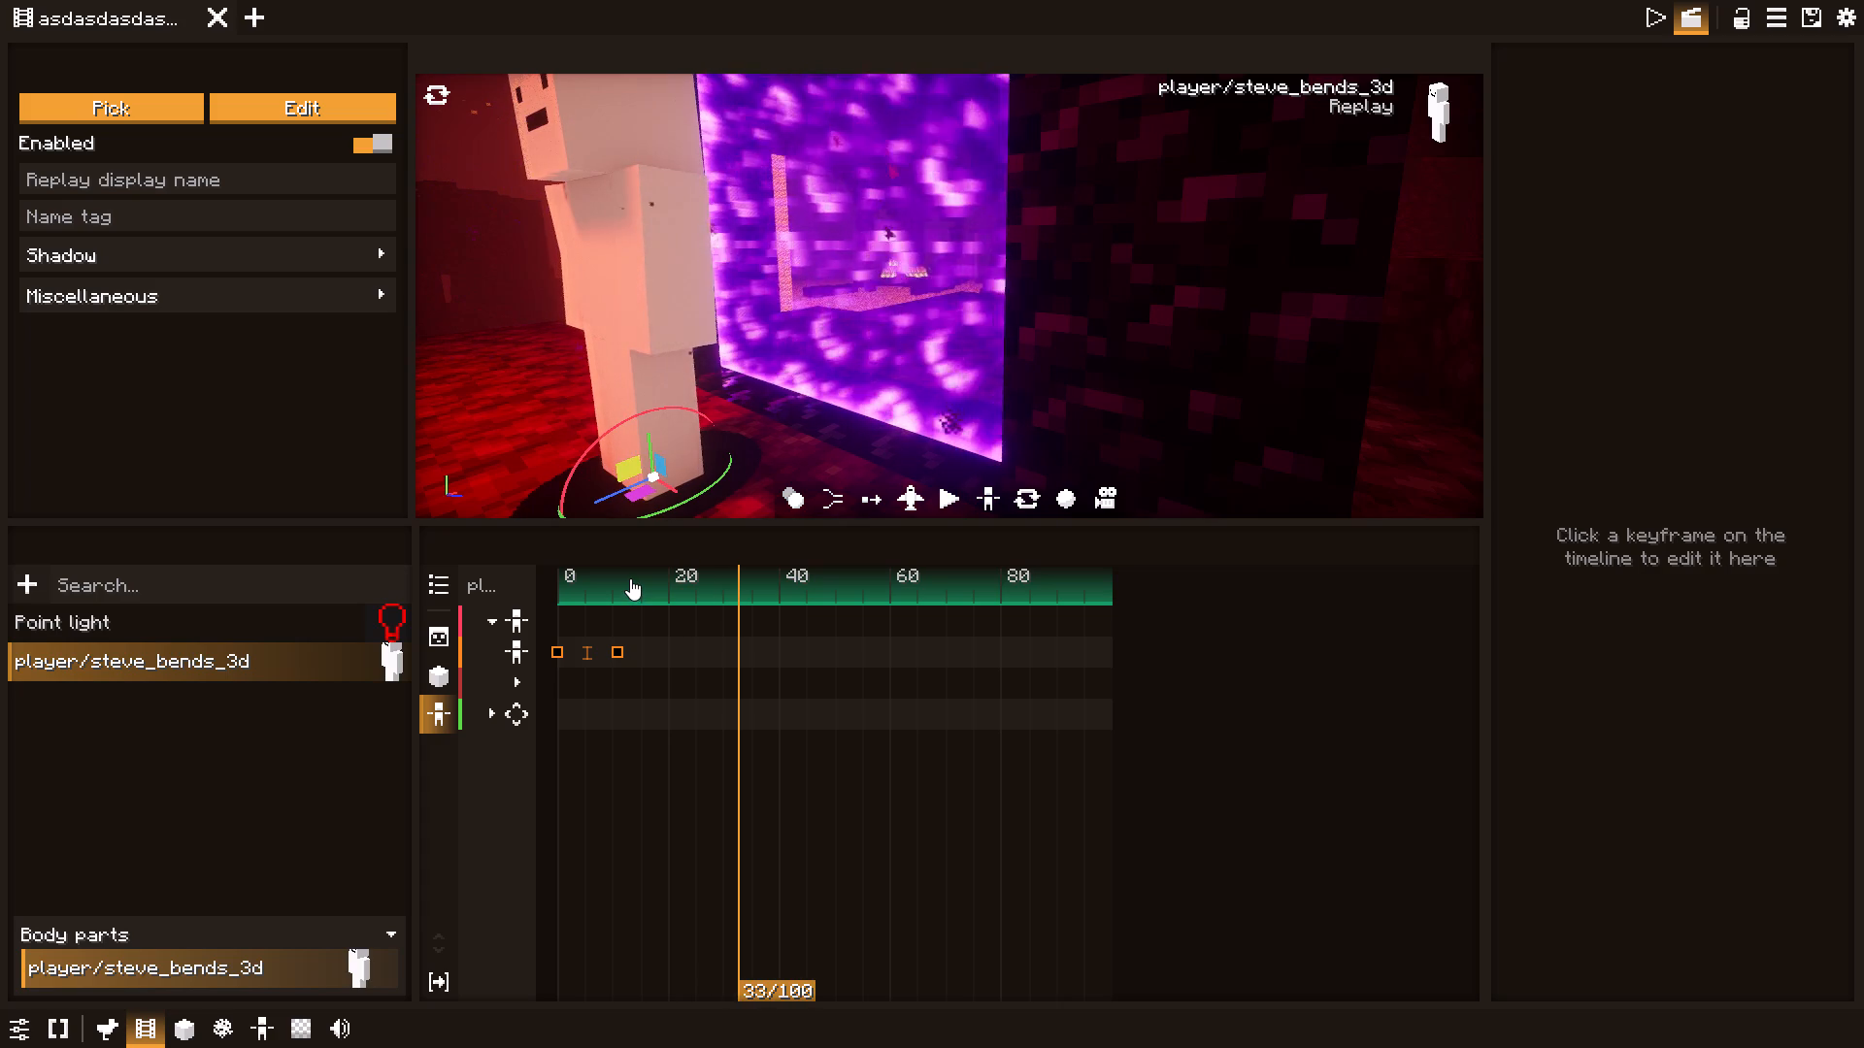
pyautogui.click(524, 649)
# Turn and tilt the head bone in the tick 33 pose to about 40° Y and -8° Z.
pyautogui.click(641, 99)
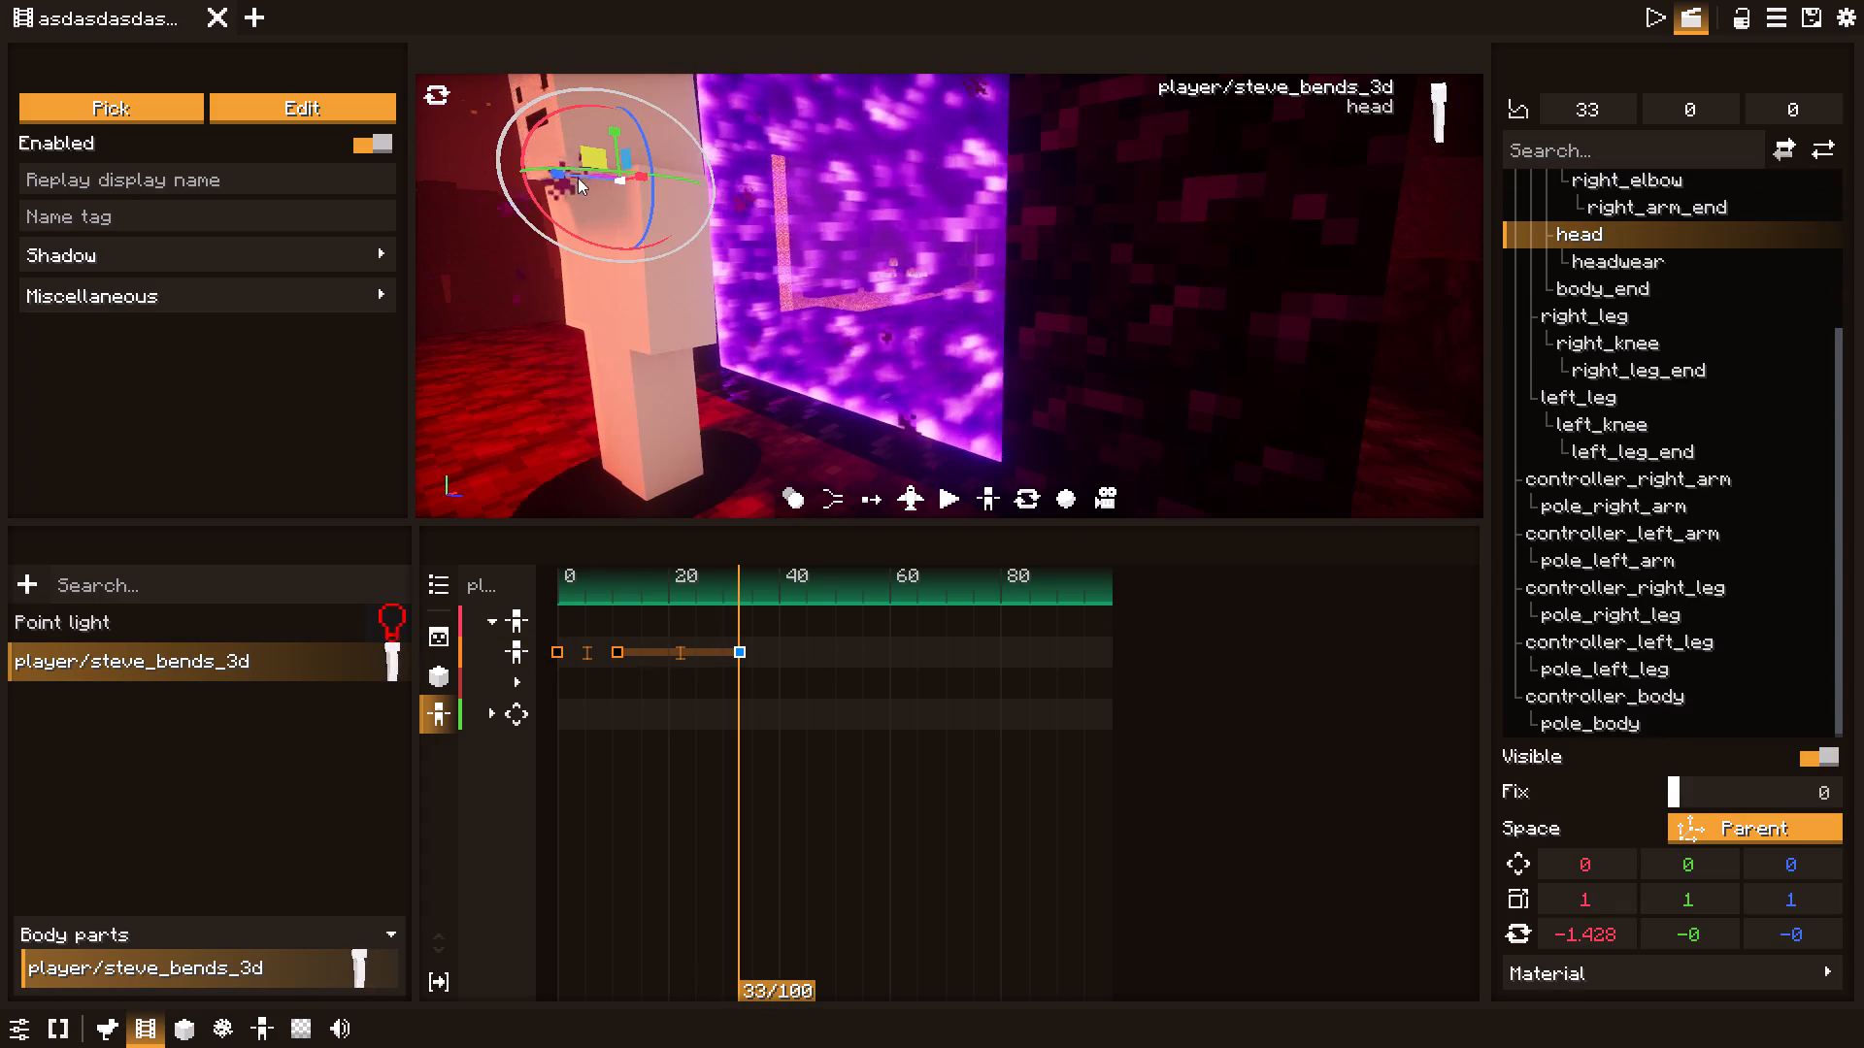
pyautogui.moveTo(535, 169); pyautogui.dragTo(554, 164)
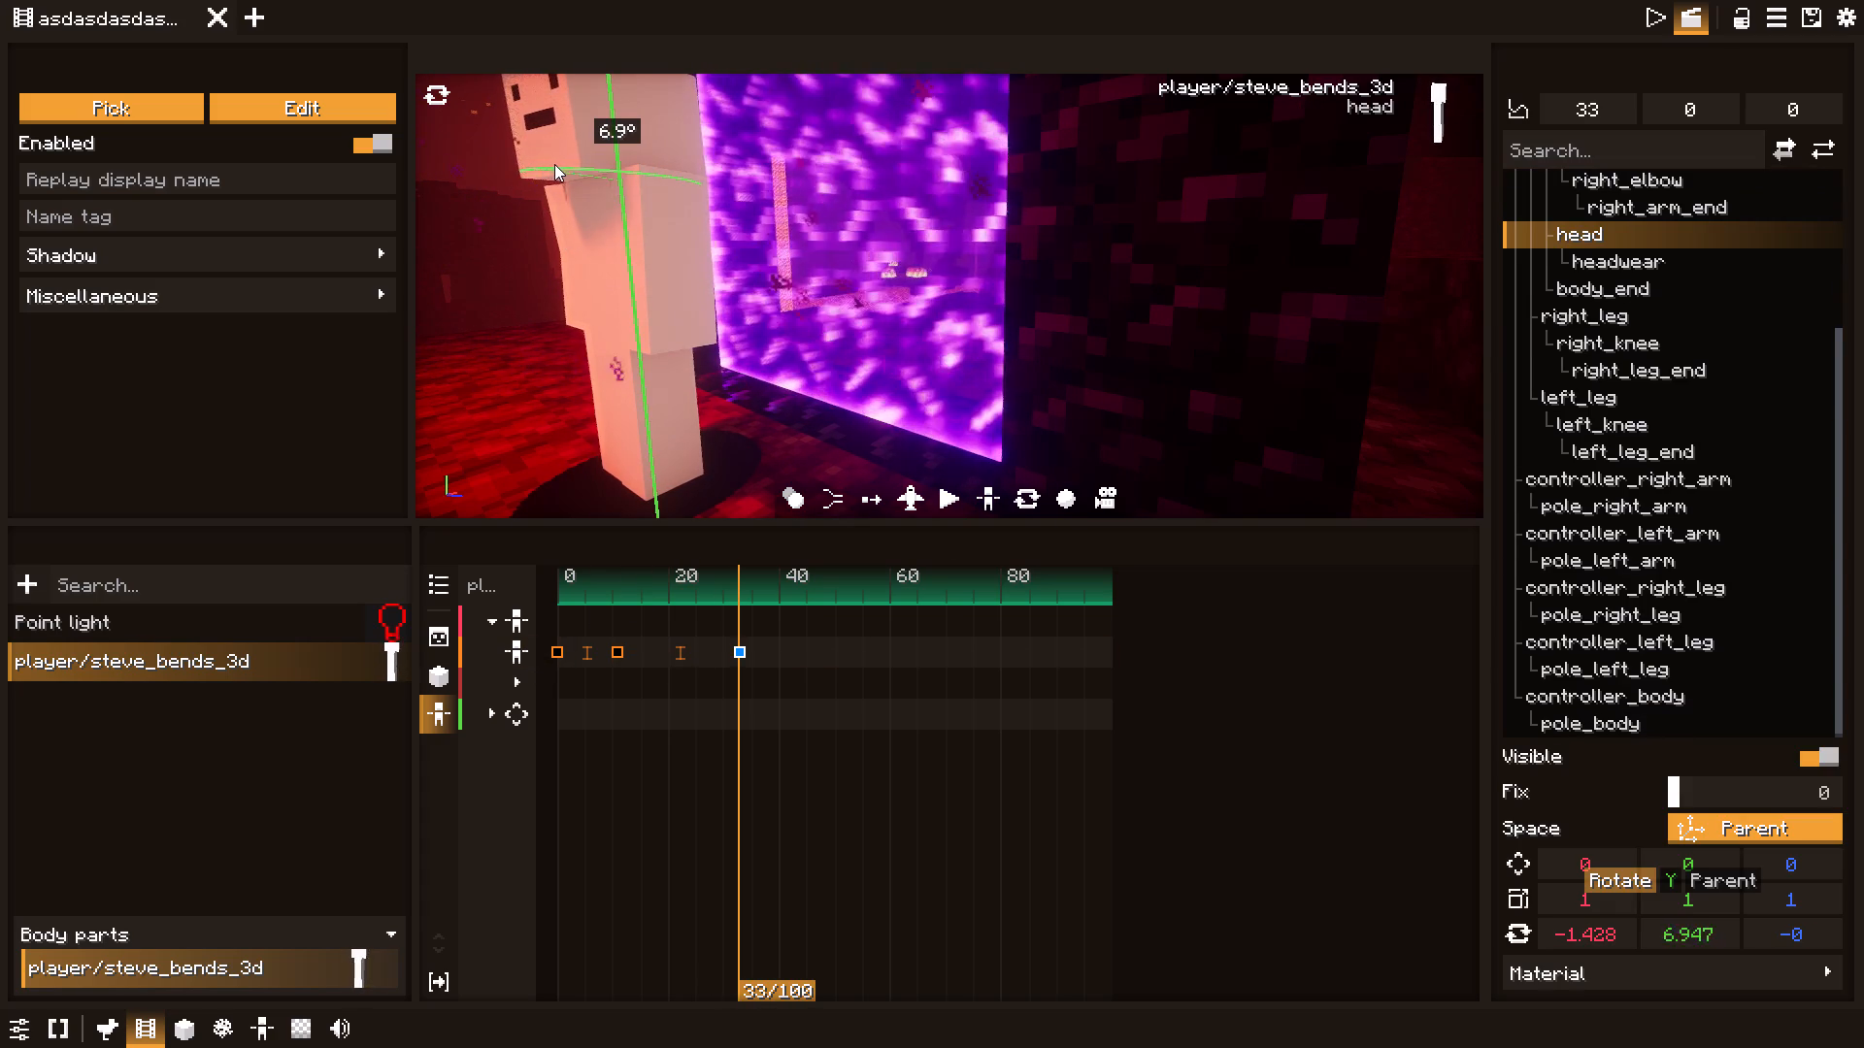
pyautogui.moveTo(554, 164); pyautogui.dragTo(592, 166)
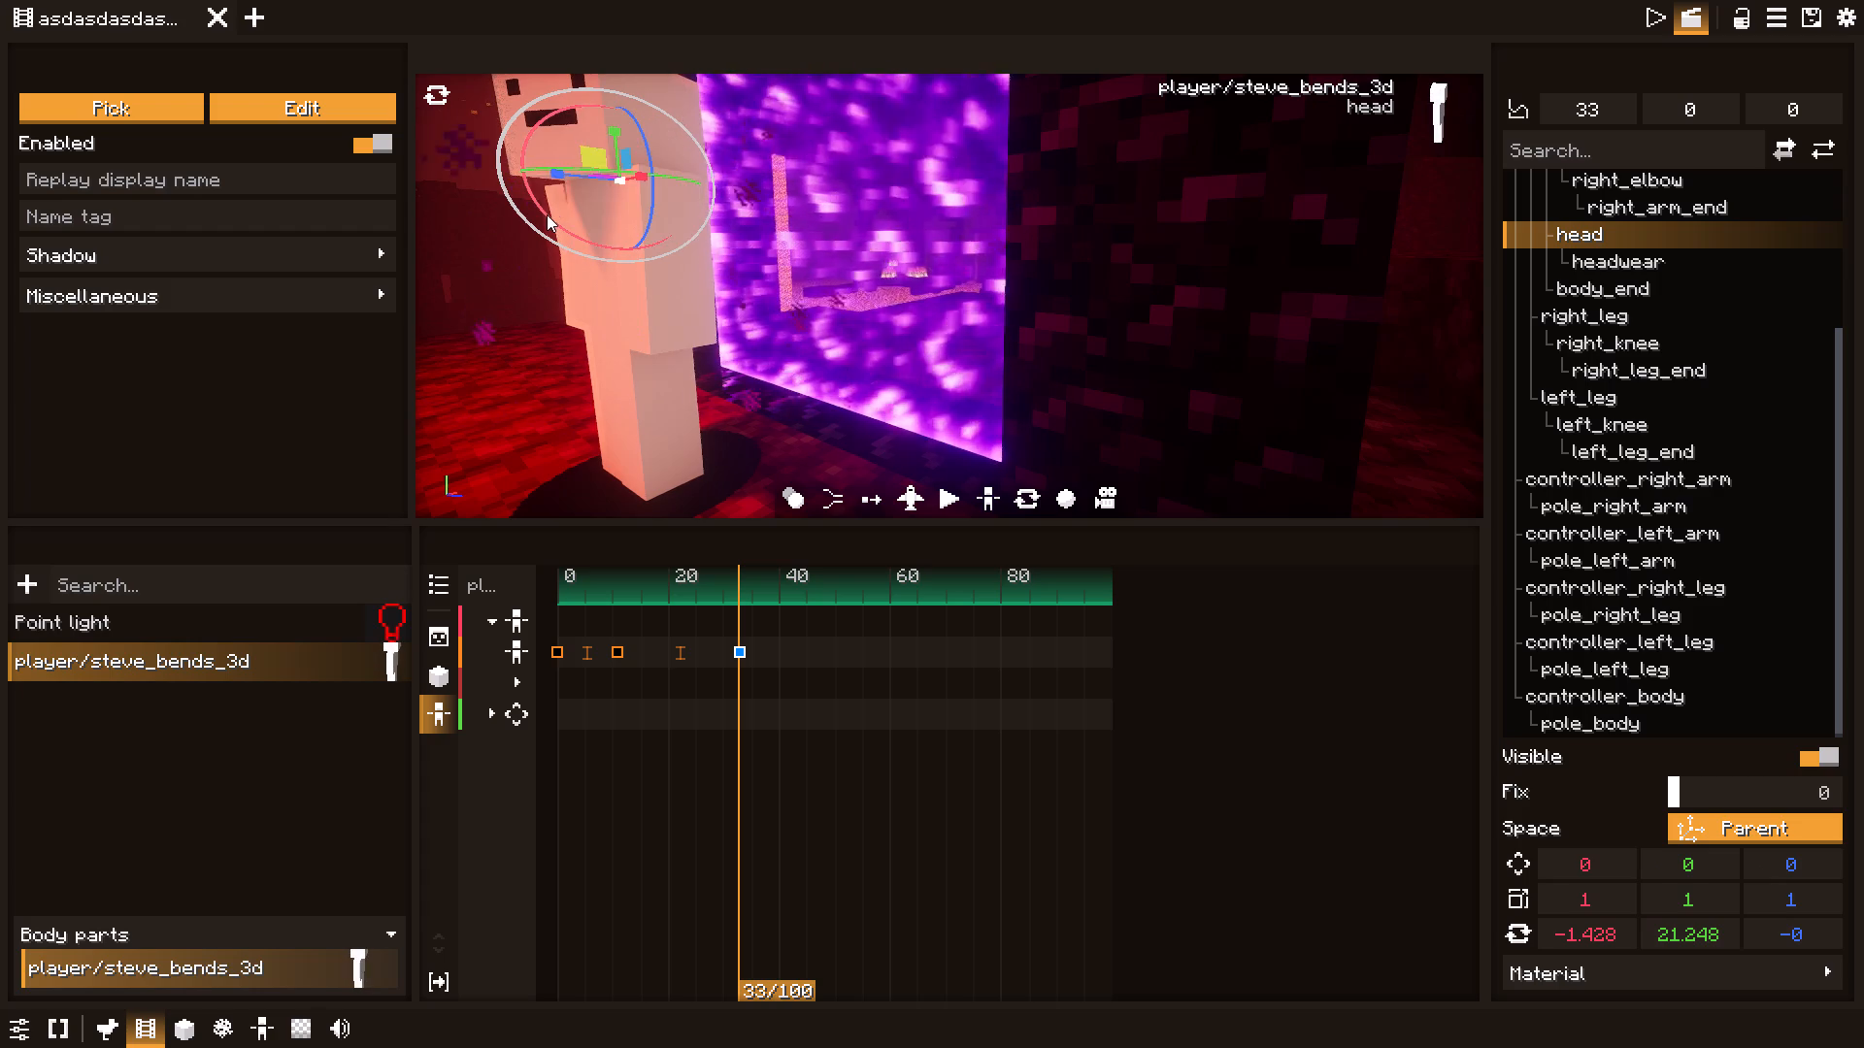
pyautogui.moveTo(547, 214); pyautogui.dragTo(541, 198)
pyautogui.moveTo(548, 165); pyautogui.dragTo(549, 165)
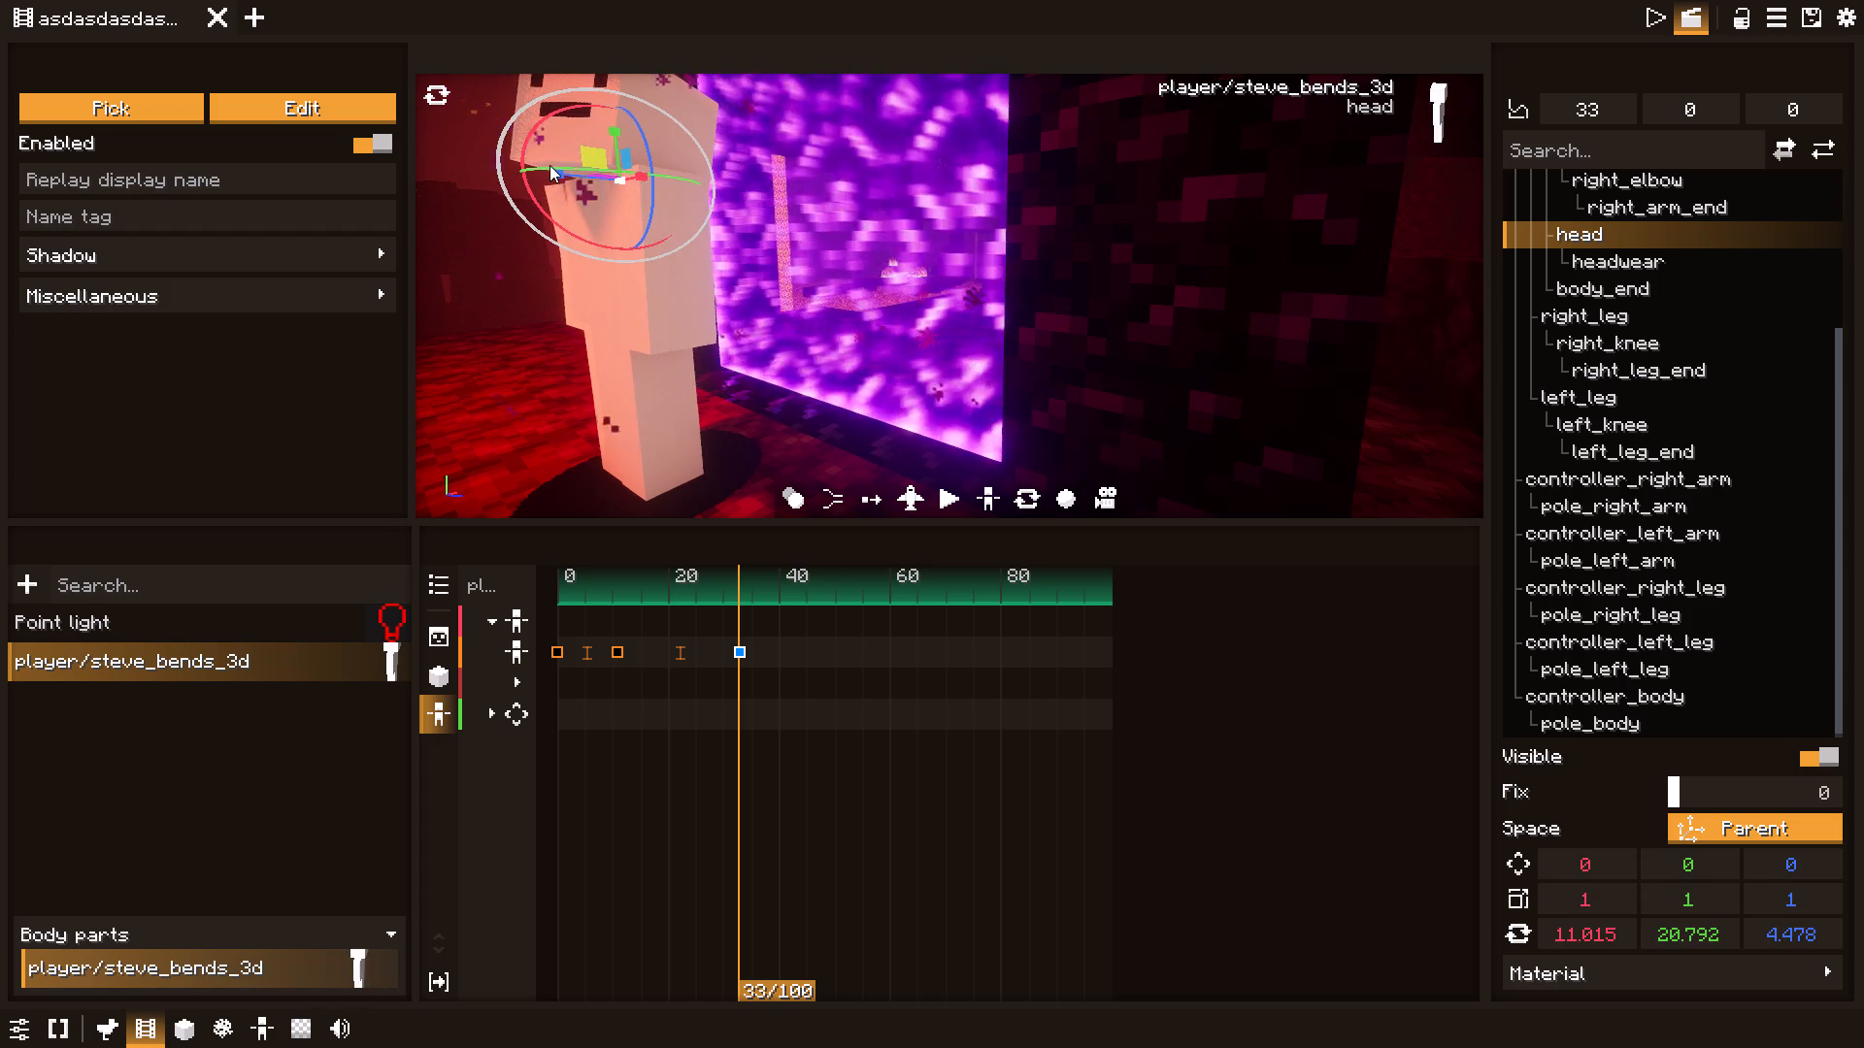
pyautogui.moveTo(549, 165); pyautogui.dragTo(594, 165)
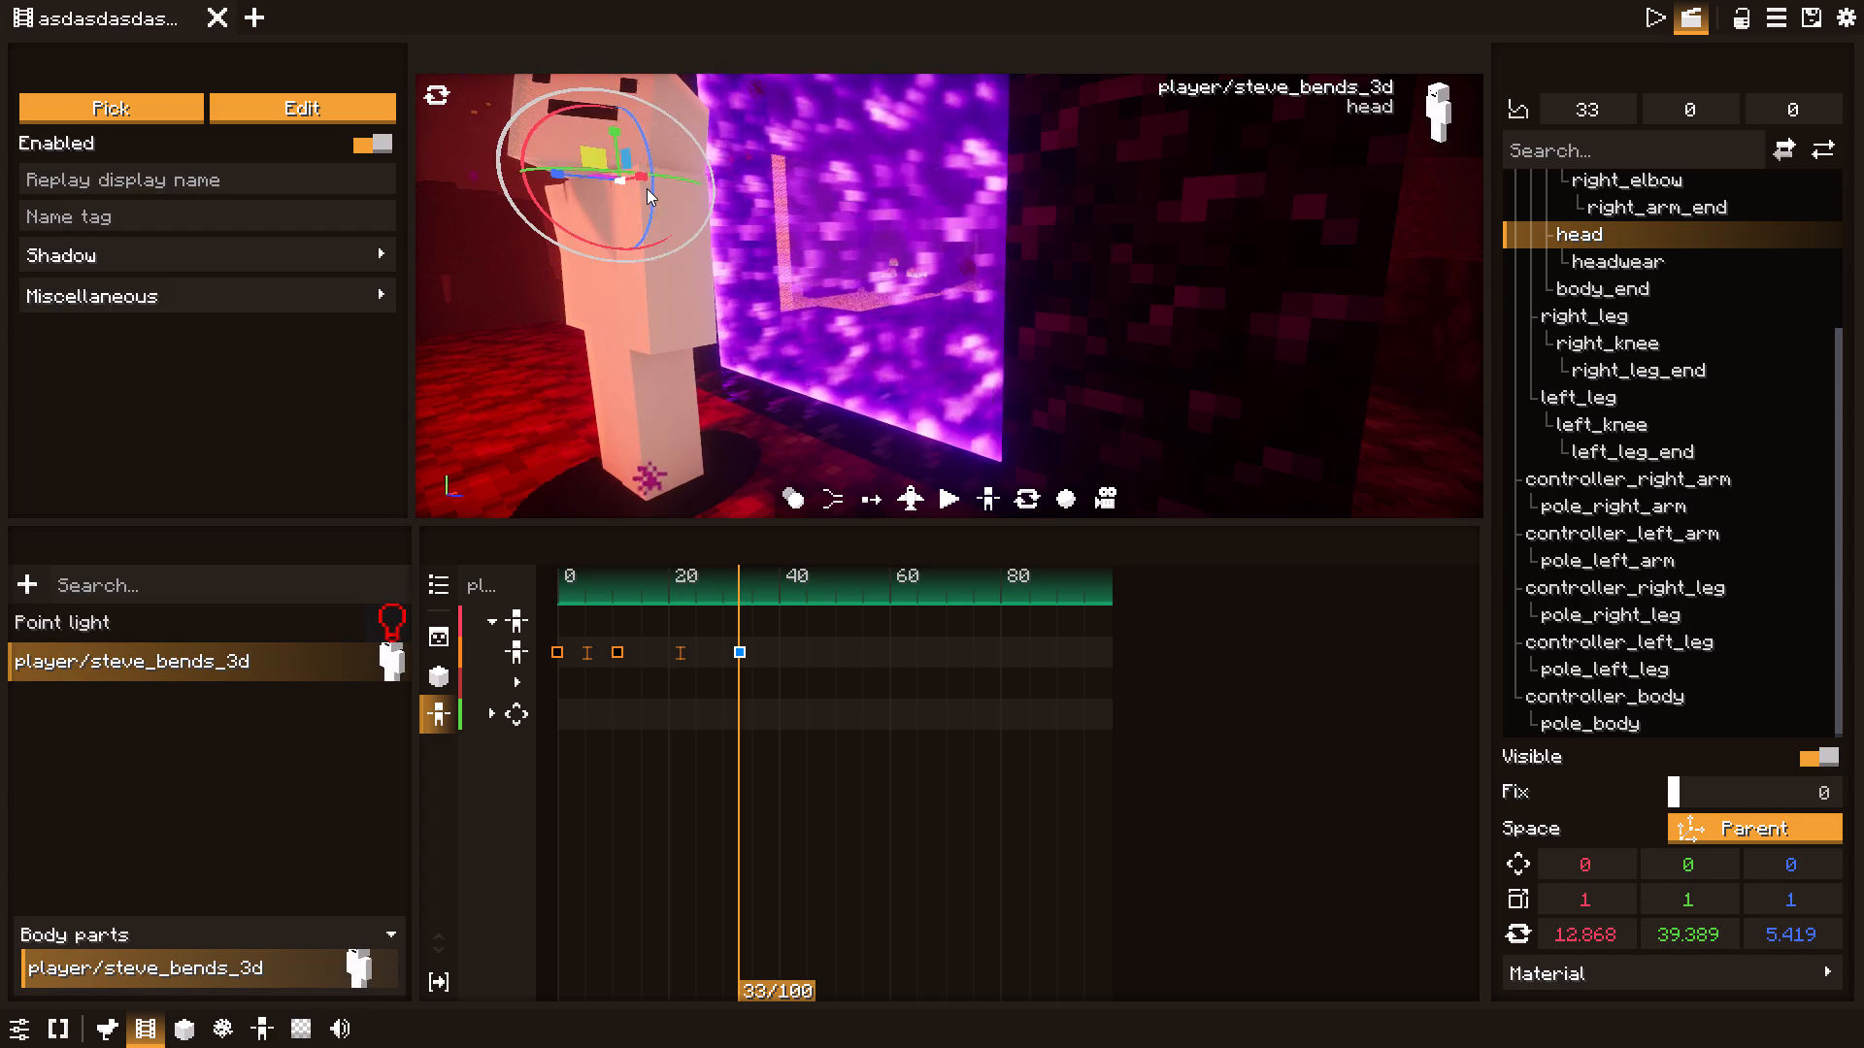
pyautogui.moveTo(649, 190); pyautogui.dragTo(651, 181)
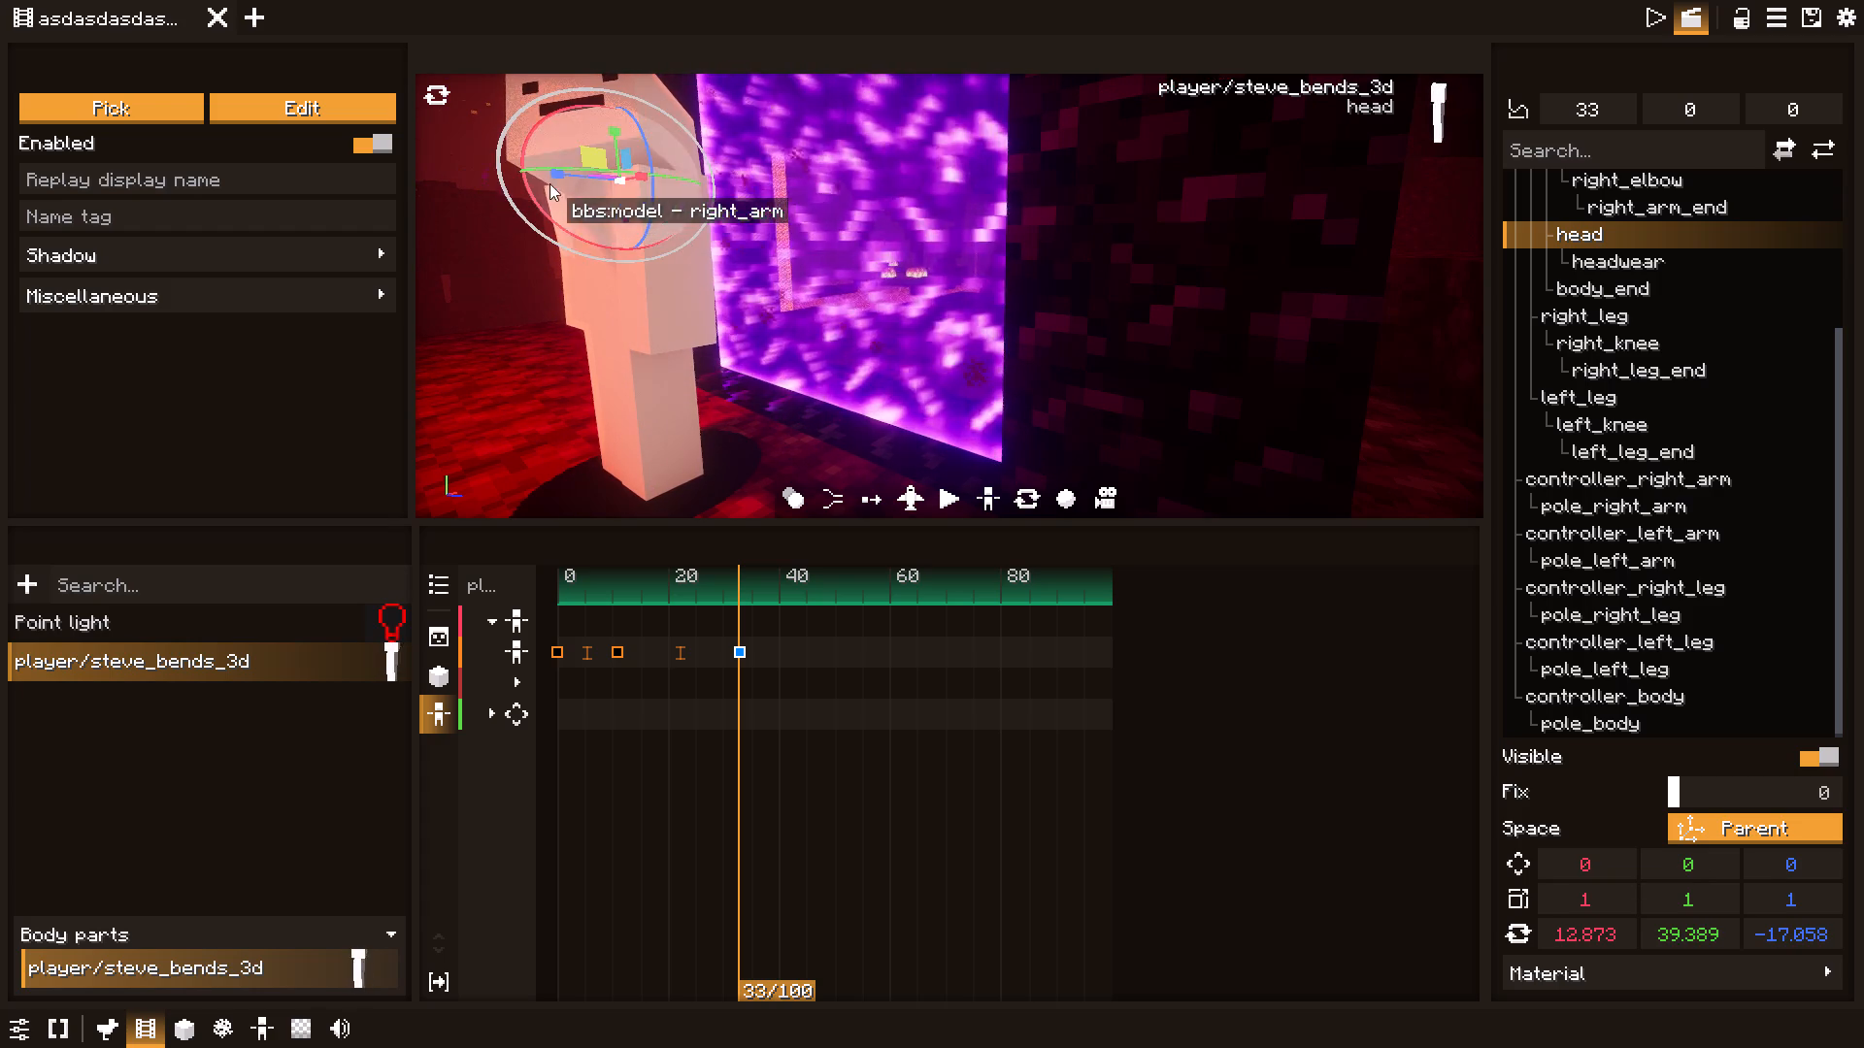
pyautogui.moveTo(544, 167); pyautogui.dragTo(572, 172)
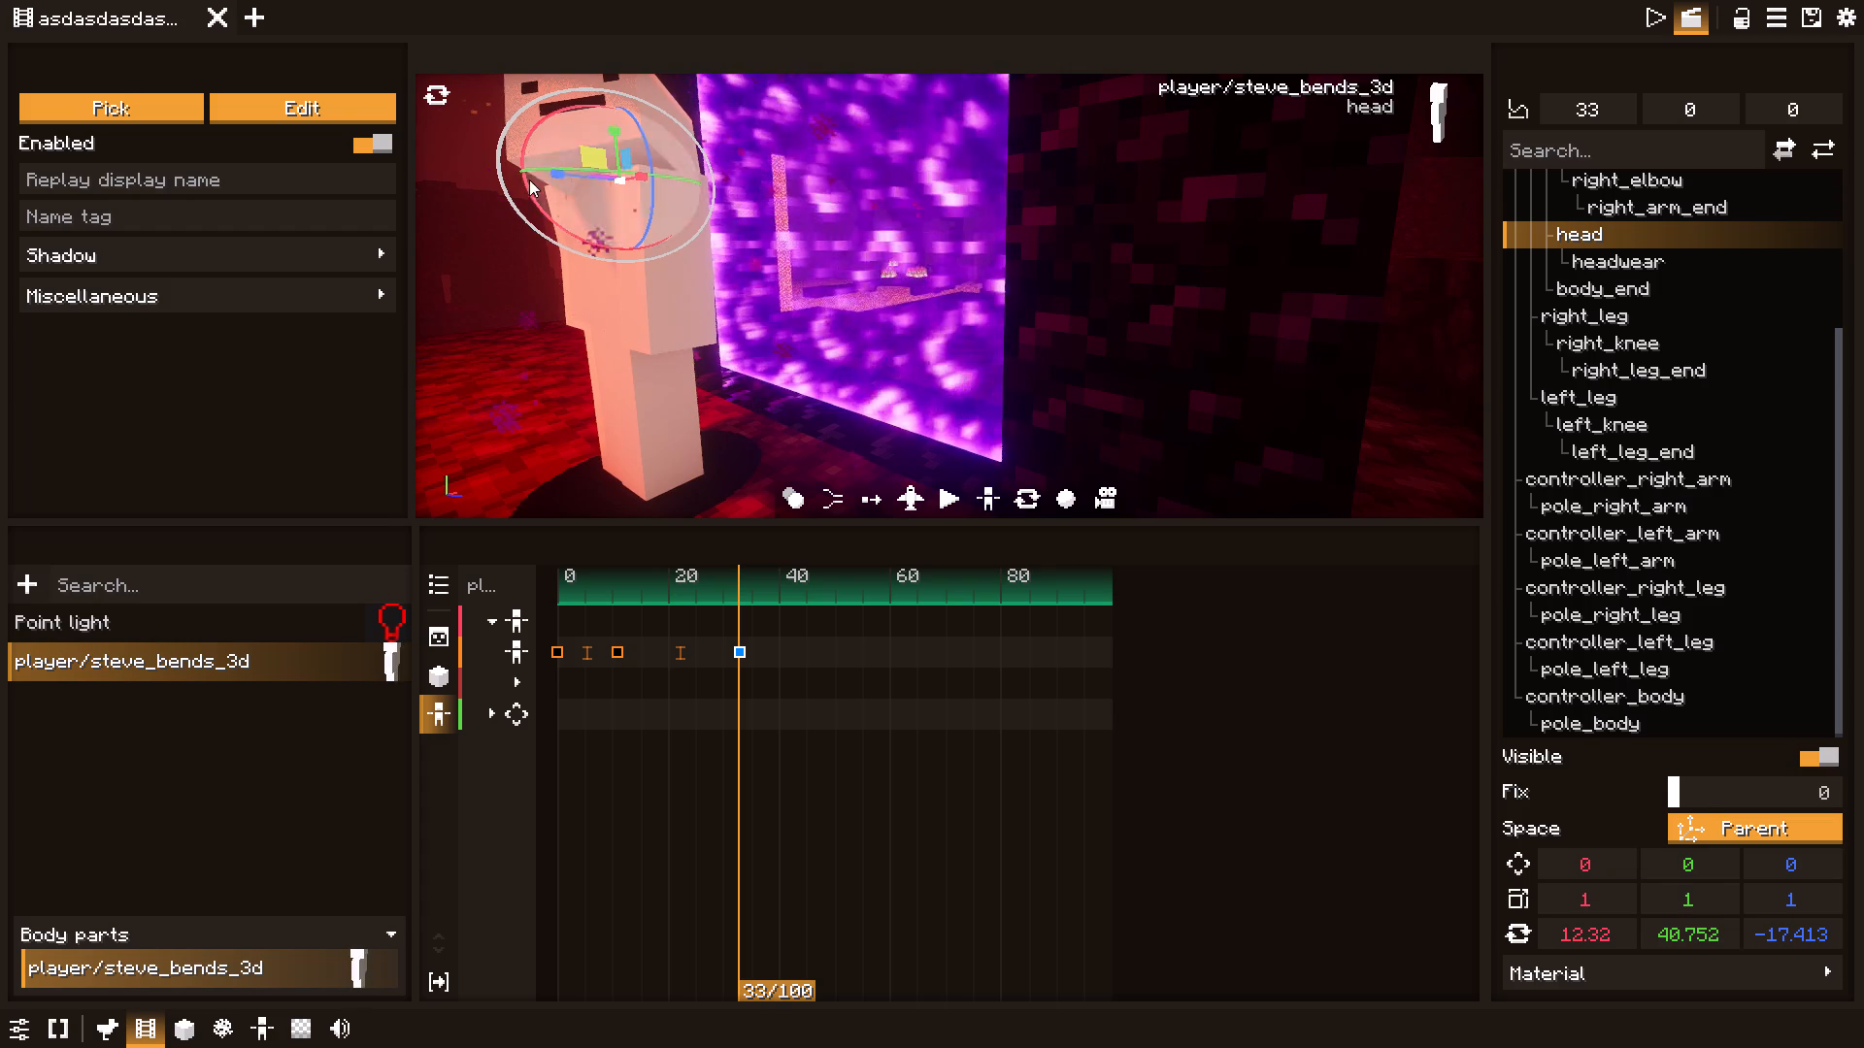
pyautogui.moveTo(501, 137); pyautogui.dragTo(526, 128)
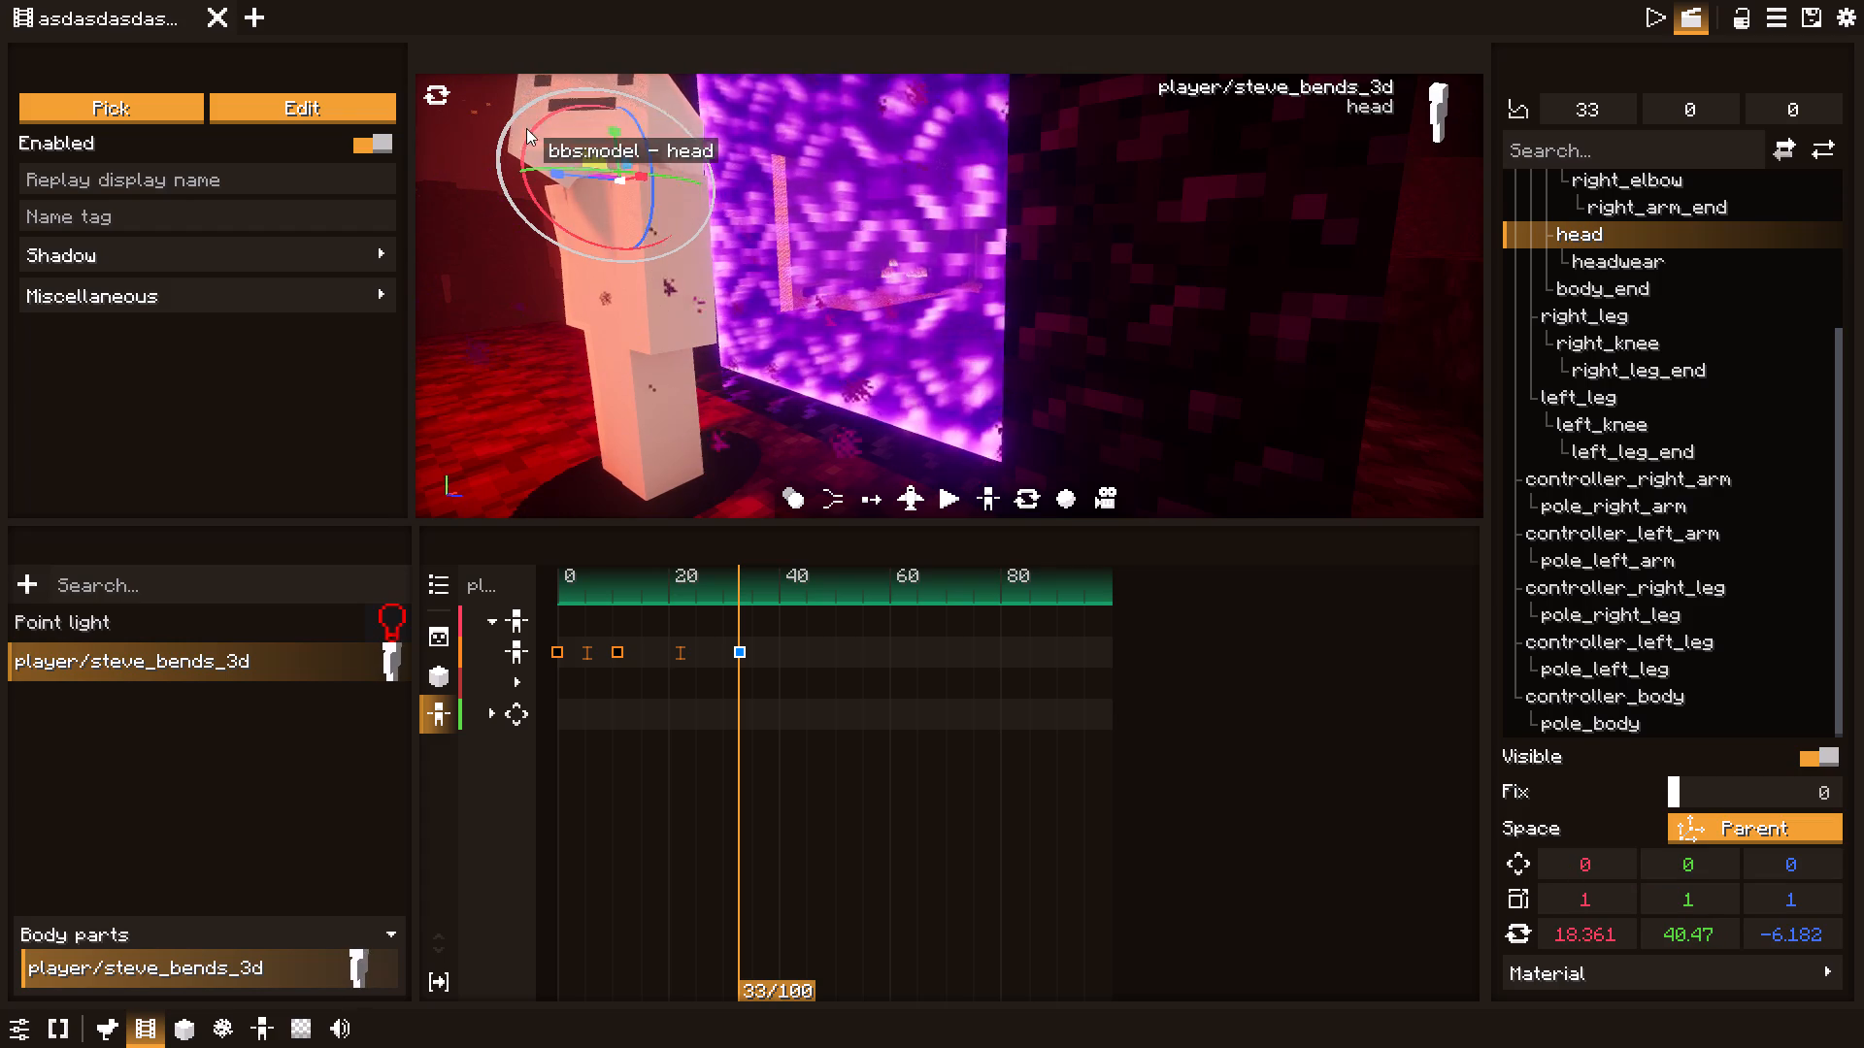
pyautogui.moveTo(641, 145); pyautogui.dragTo(637, 160)
pyautogui.moveTo(532, 134); pyautogui.dragTo(529, 156)
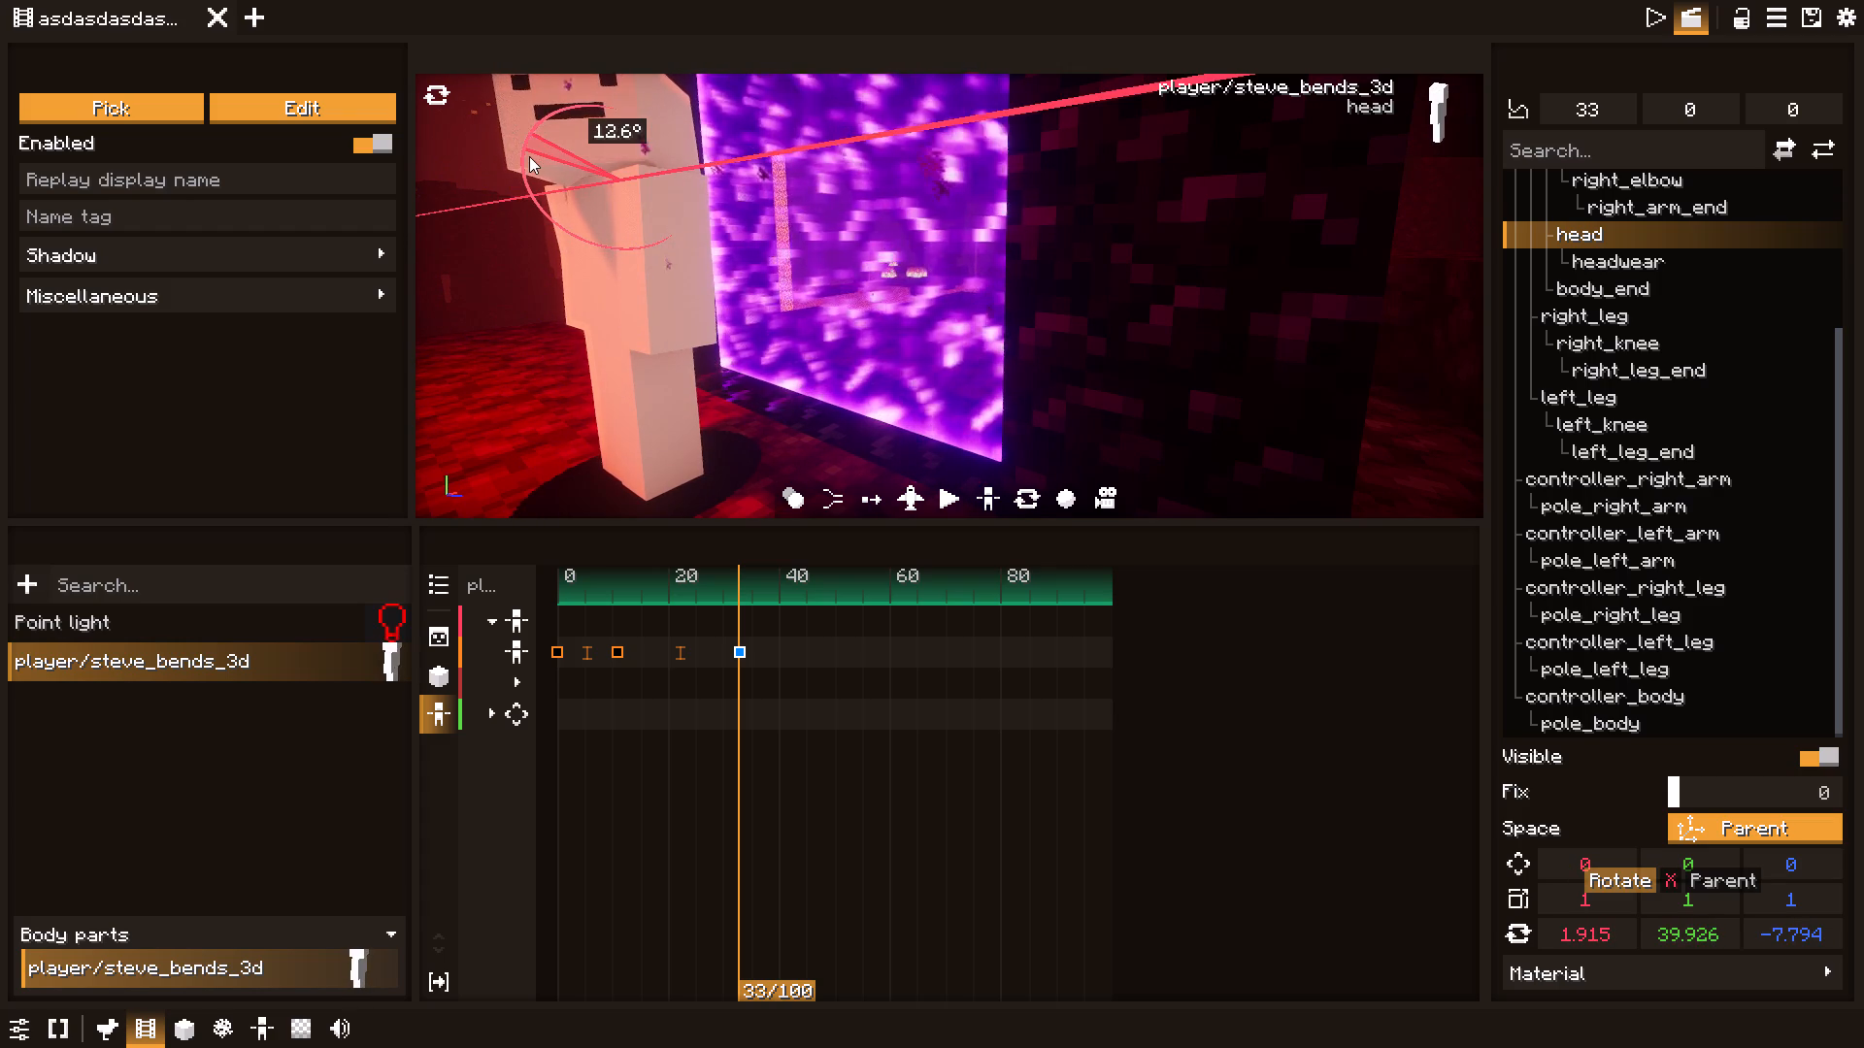
pyautogui.moveTo(529, 156); pyautogui.dragTo(533, 149)
# Bend the left_elbow bone to about 32° X and rotate the left_arm bone to about 12° Y in the tick 33 pose.
pyautogui.click(641, 308)
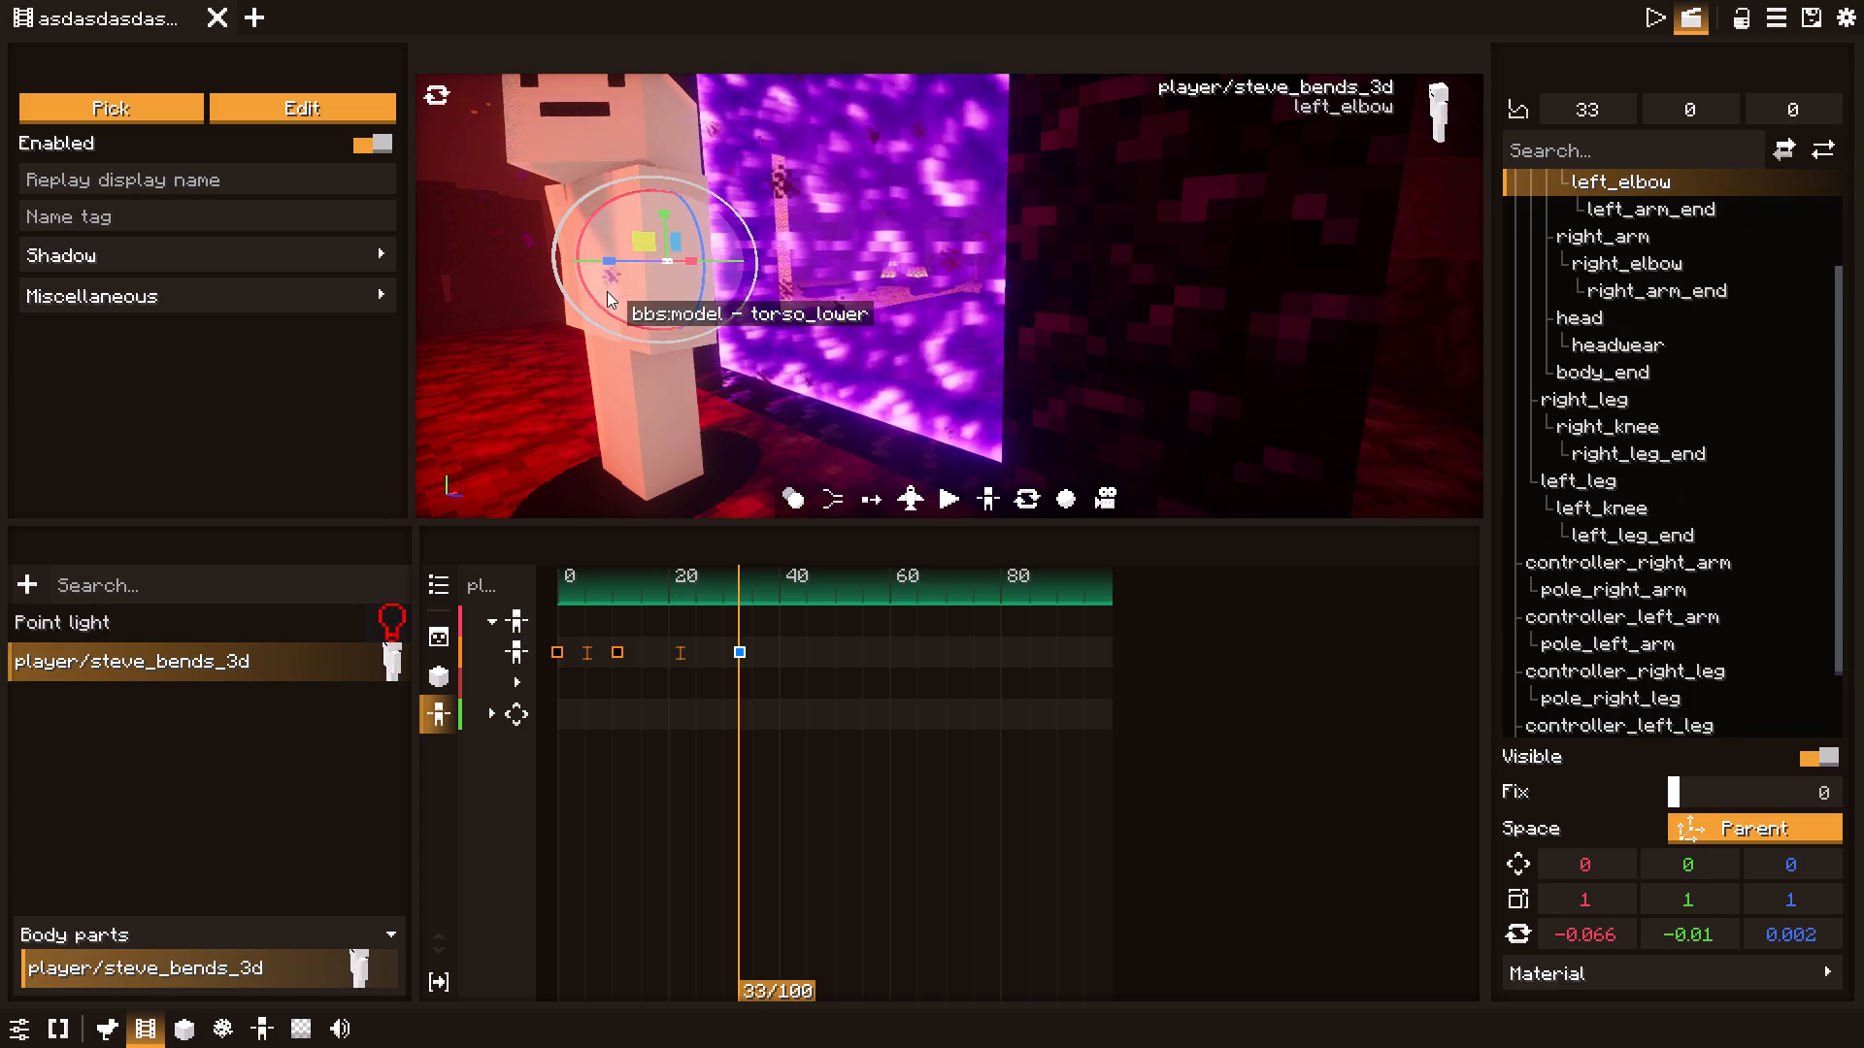
pyautogui.moveTo(598, 306); pyautogui.dragTo(570, 263)
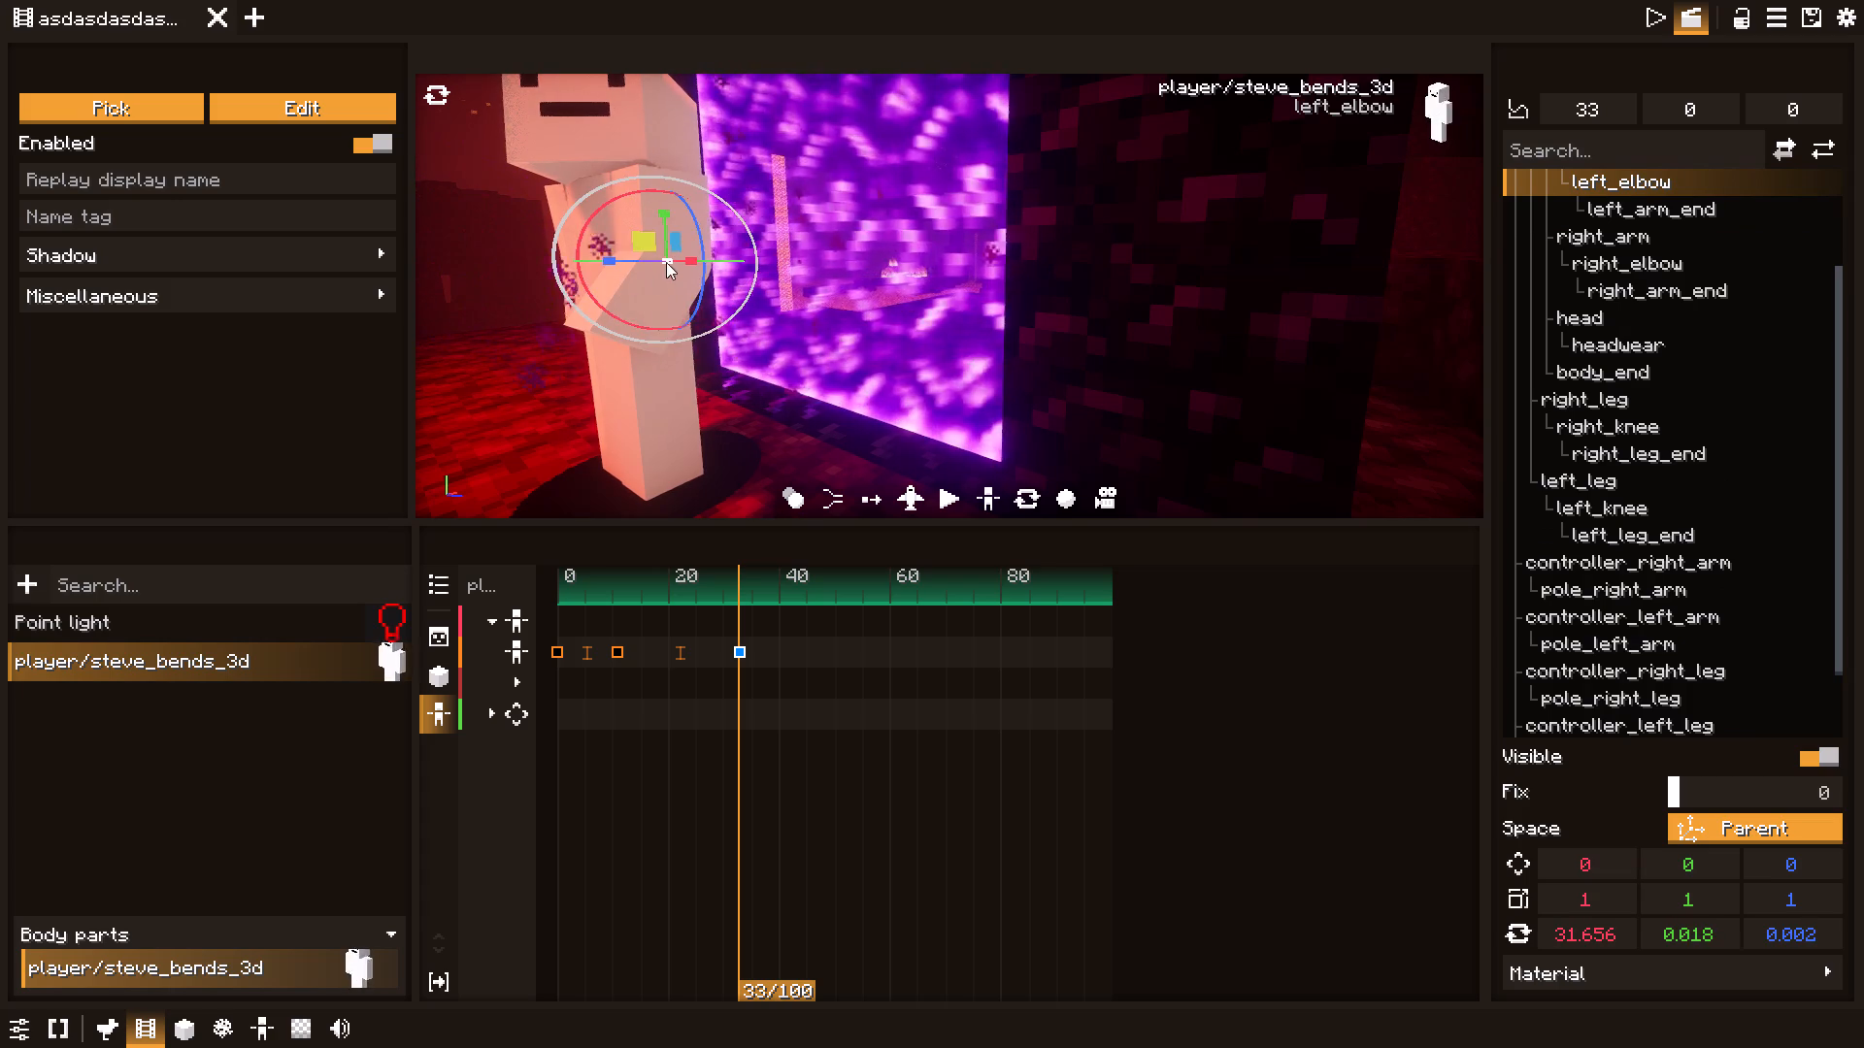
pyautogui.click(639, 218)
pyautogui.moveTo(597, 198); pyautogui.dragTo(627, 198)
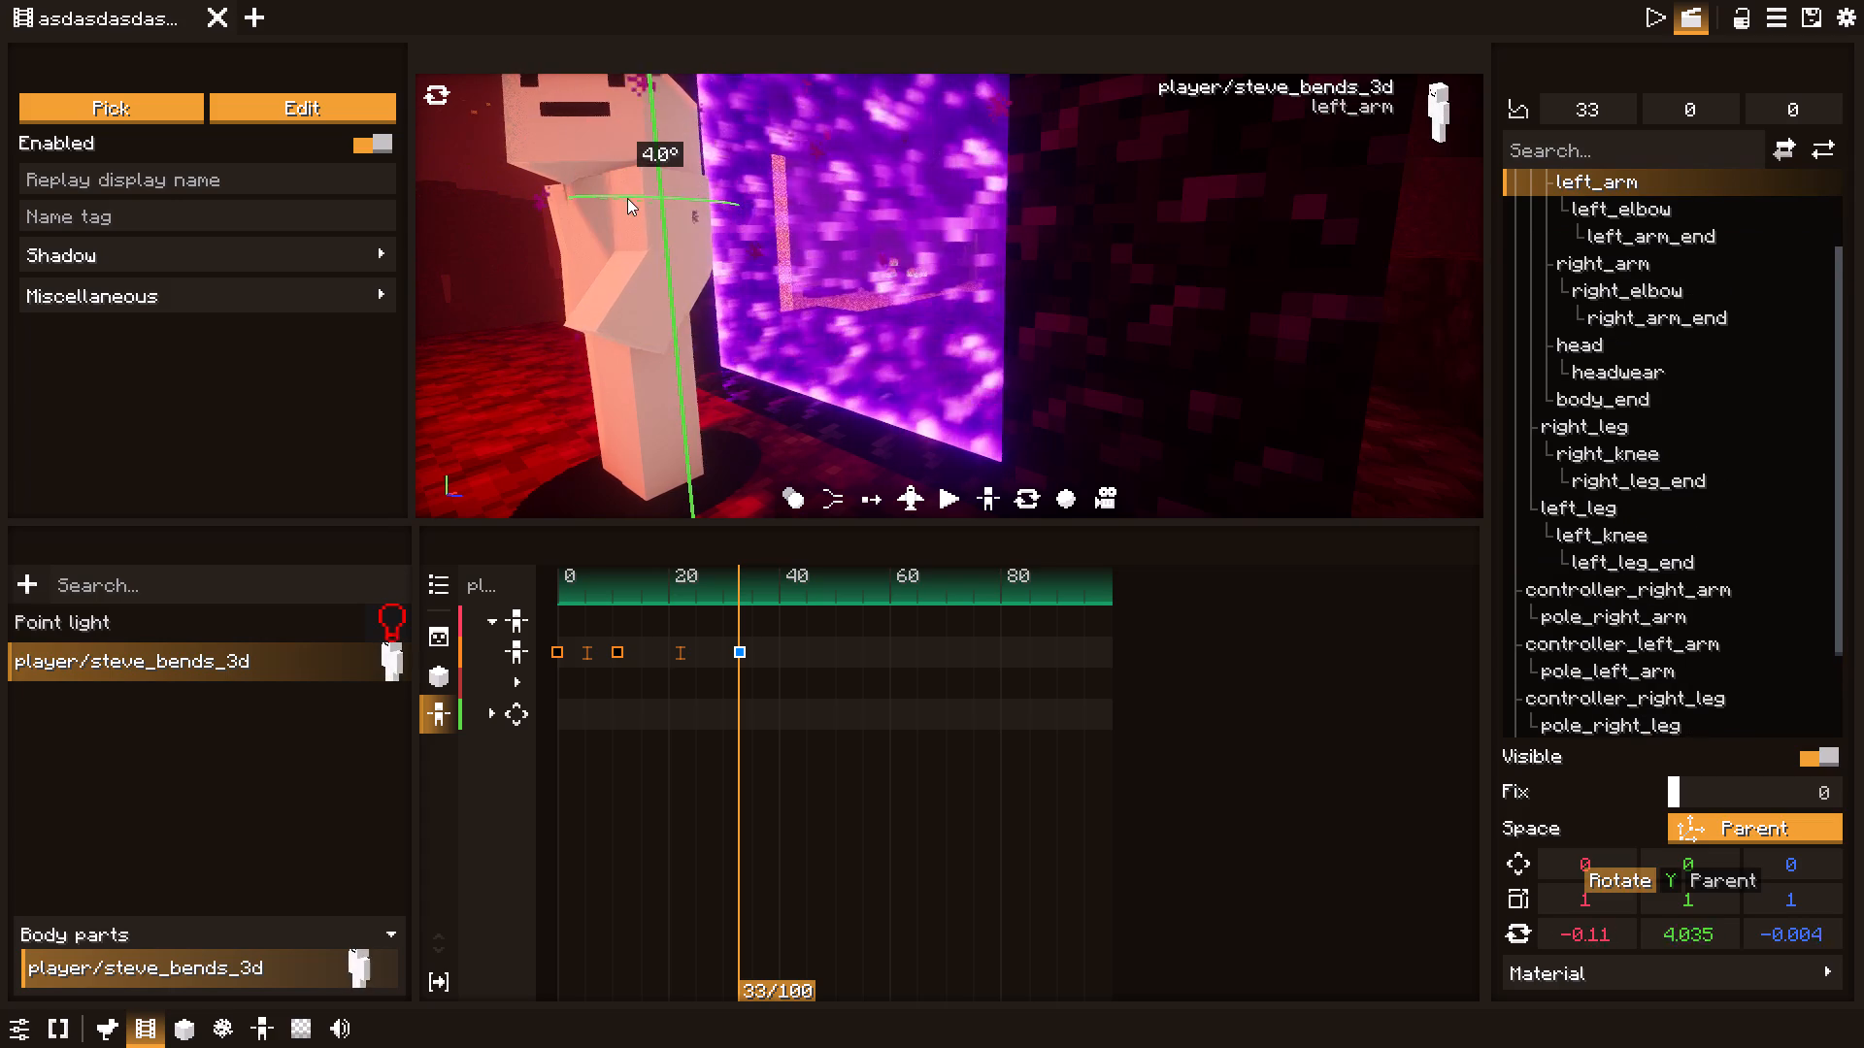
pyautogui.moveTo(627, 198); pyautogui.dragTo(650, 201)
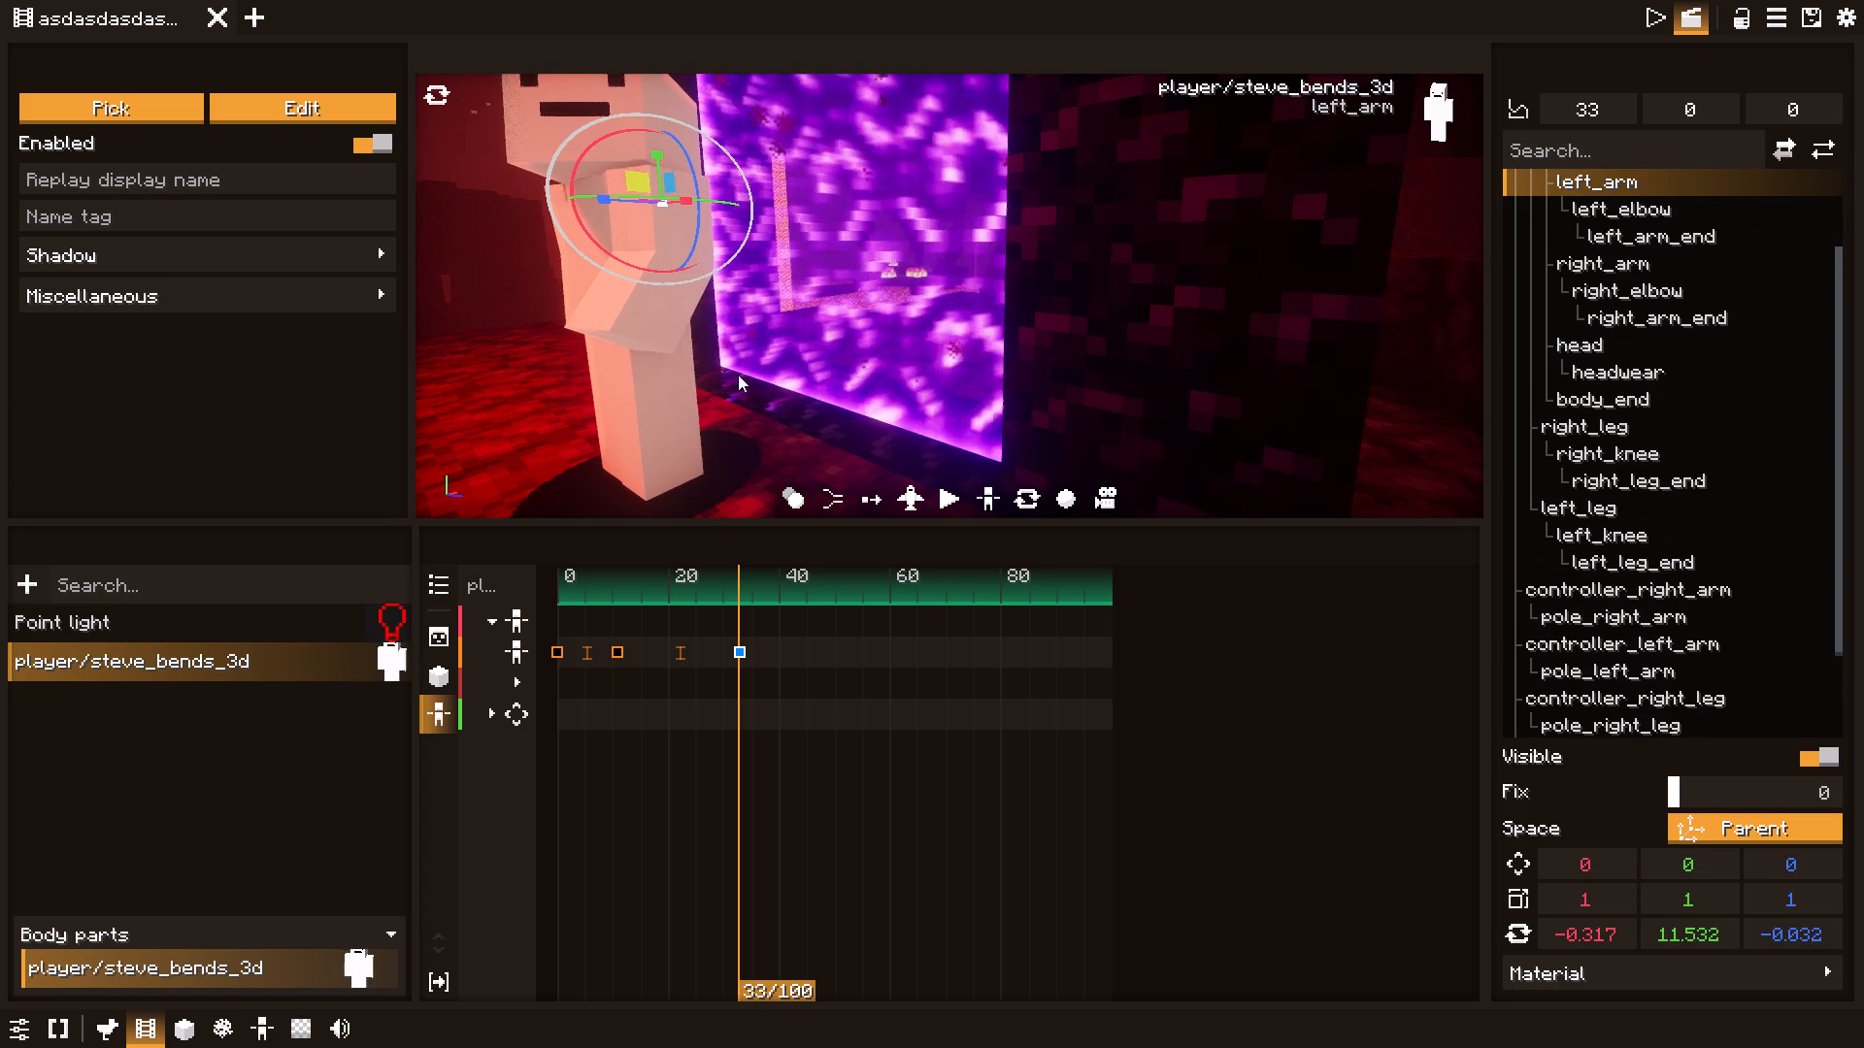
# From a front view of the character, bend the right_elbow bone to about 25° X in the tick 33 pose.
pyautogui.click(893, 489)
pyautogui.press('a')
pyautogui.moveTo(827, 448); pyautogui.dragTo(1049, 422)
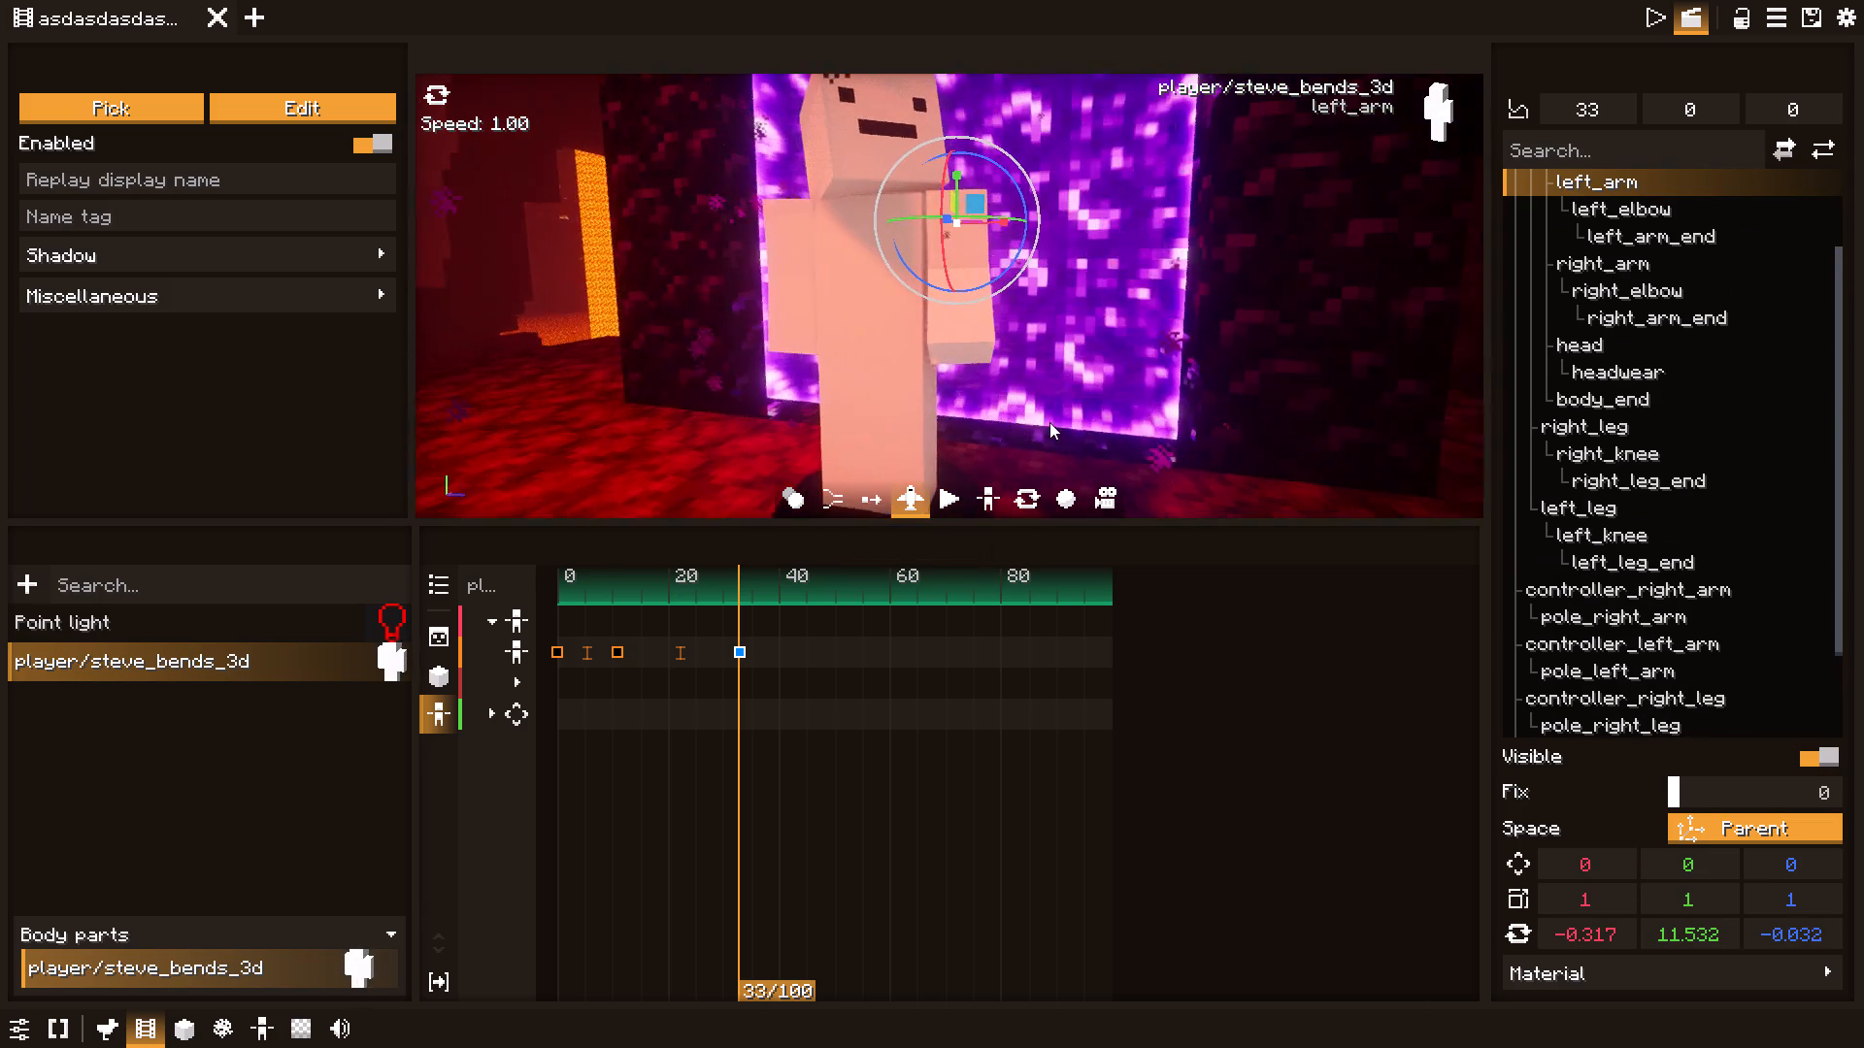
pyautogui.moveTo(1049, 422); pyautogui.dragTo(1112, 400)
pyautogui.press('s')
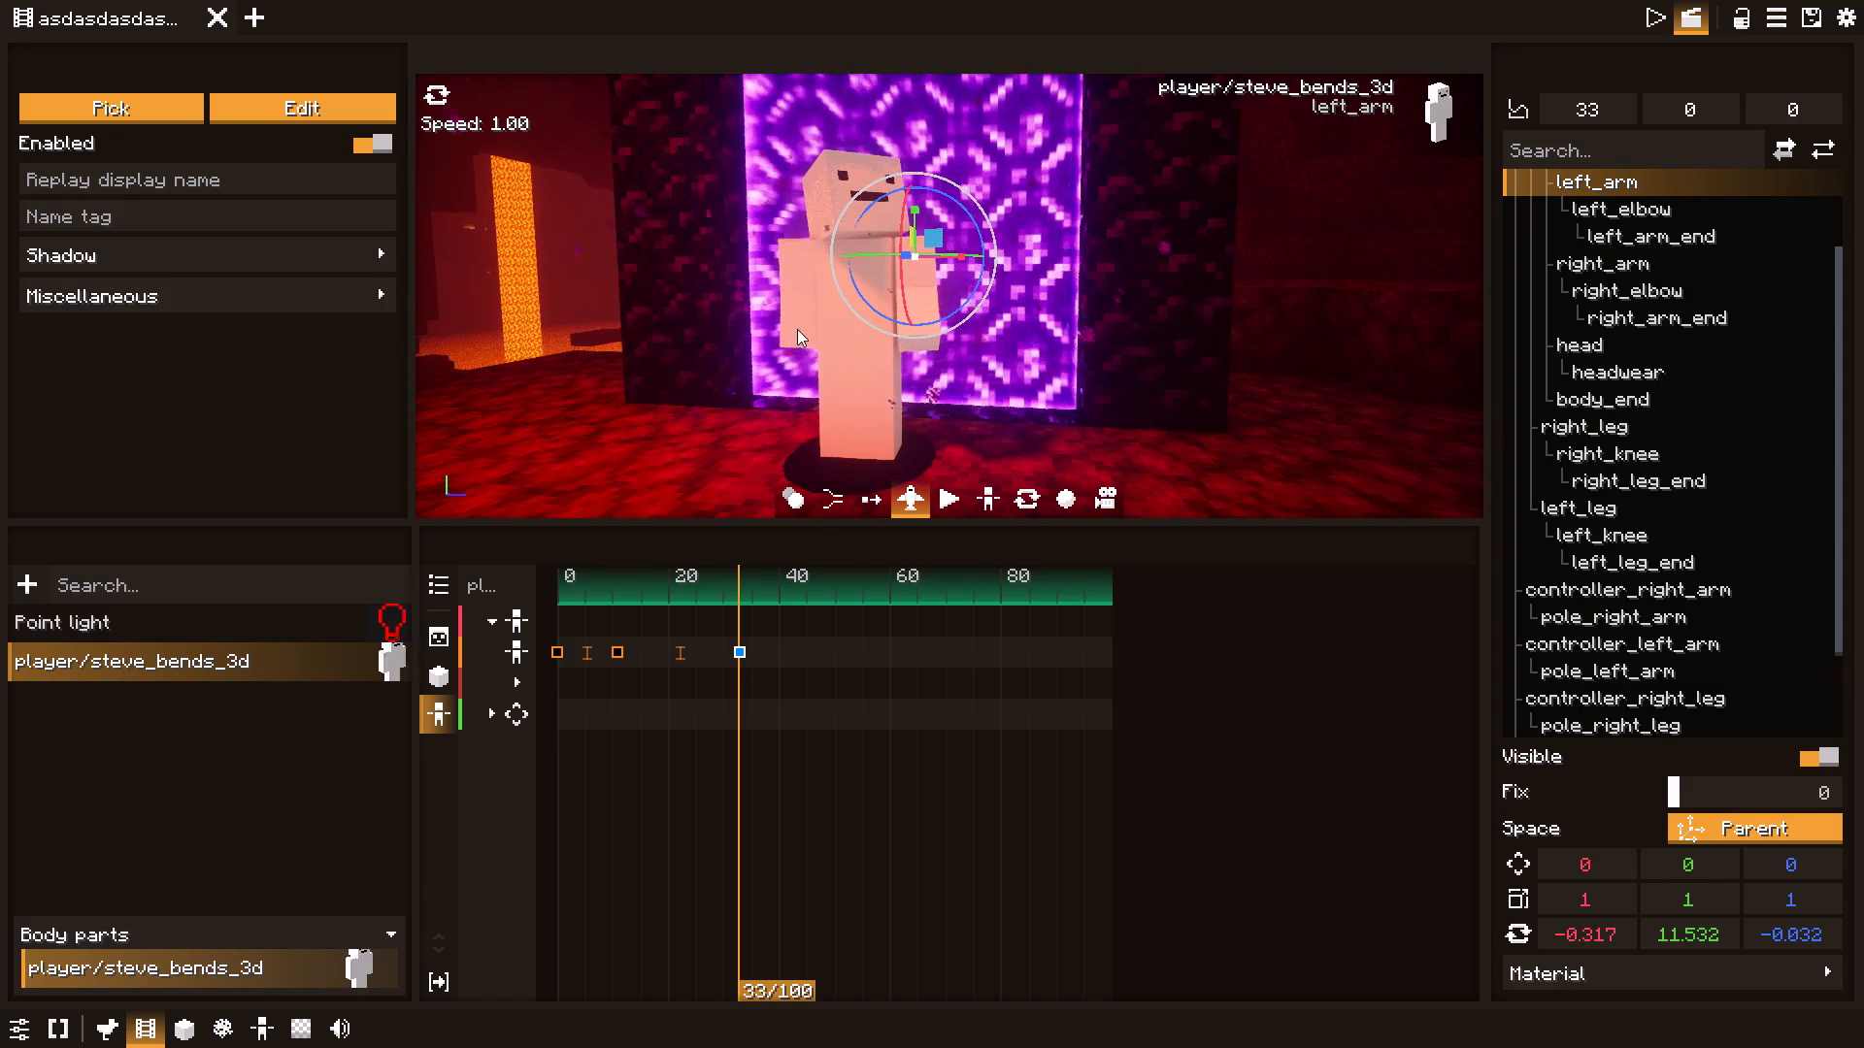
pyautogui.click(796, 328)
pyautogui.click(792, 301)
pyautogui.doubleClick(794, 250)
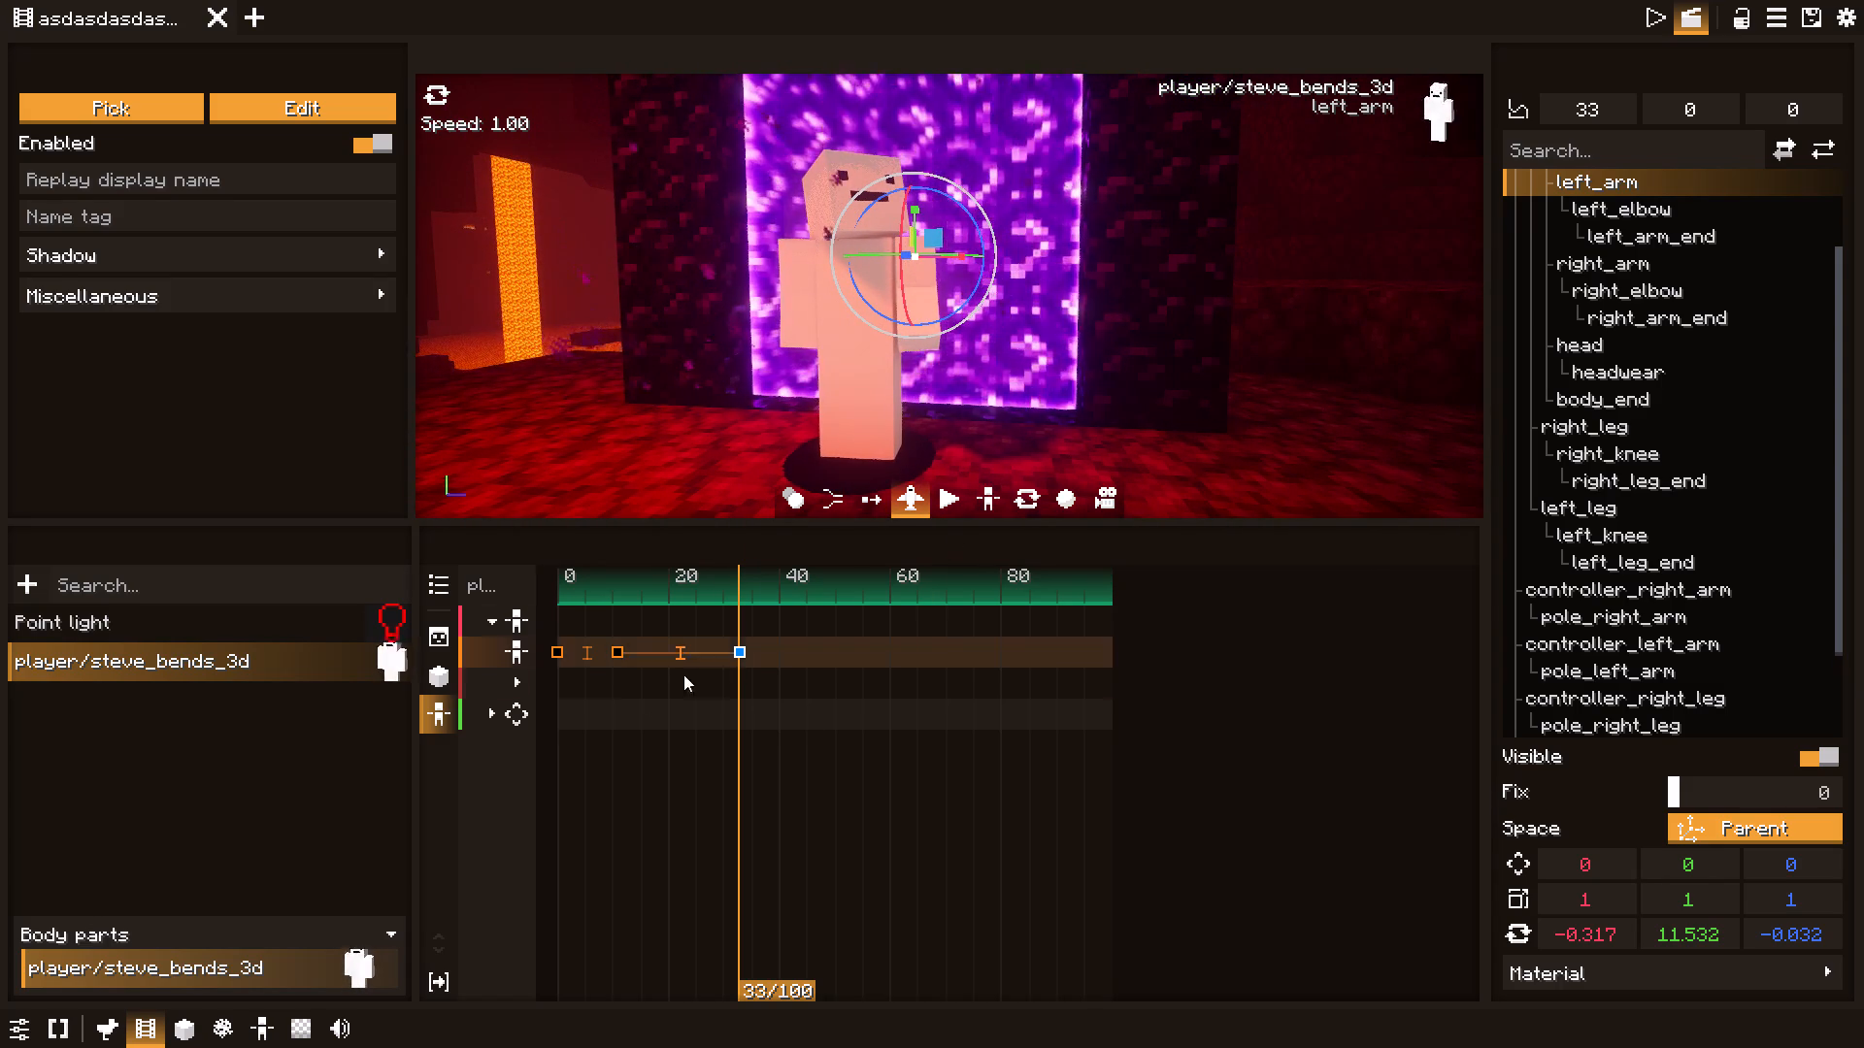
pyautogui.doubleClick(793, 291)
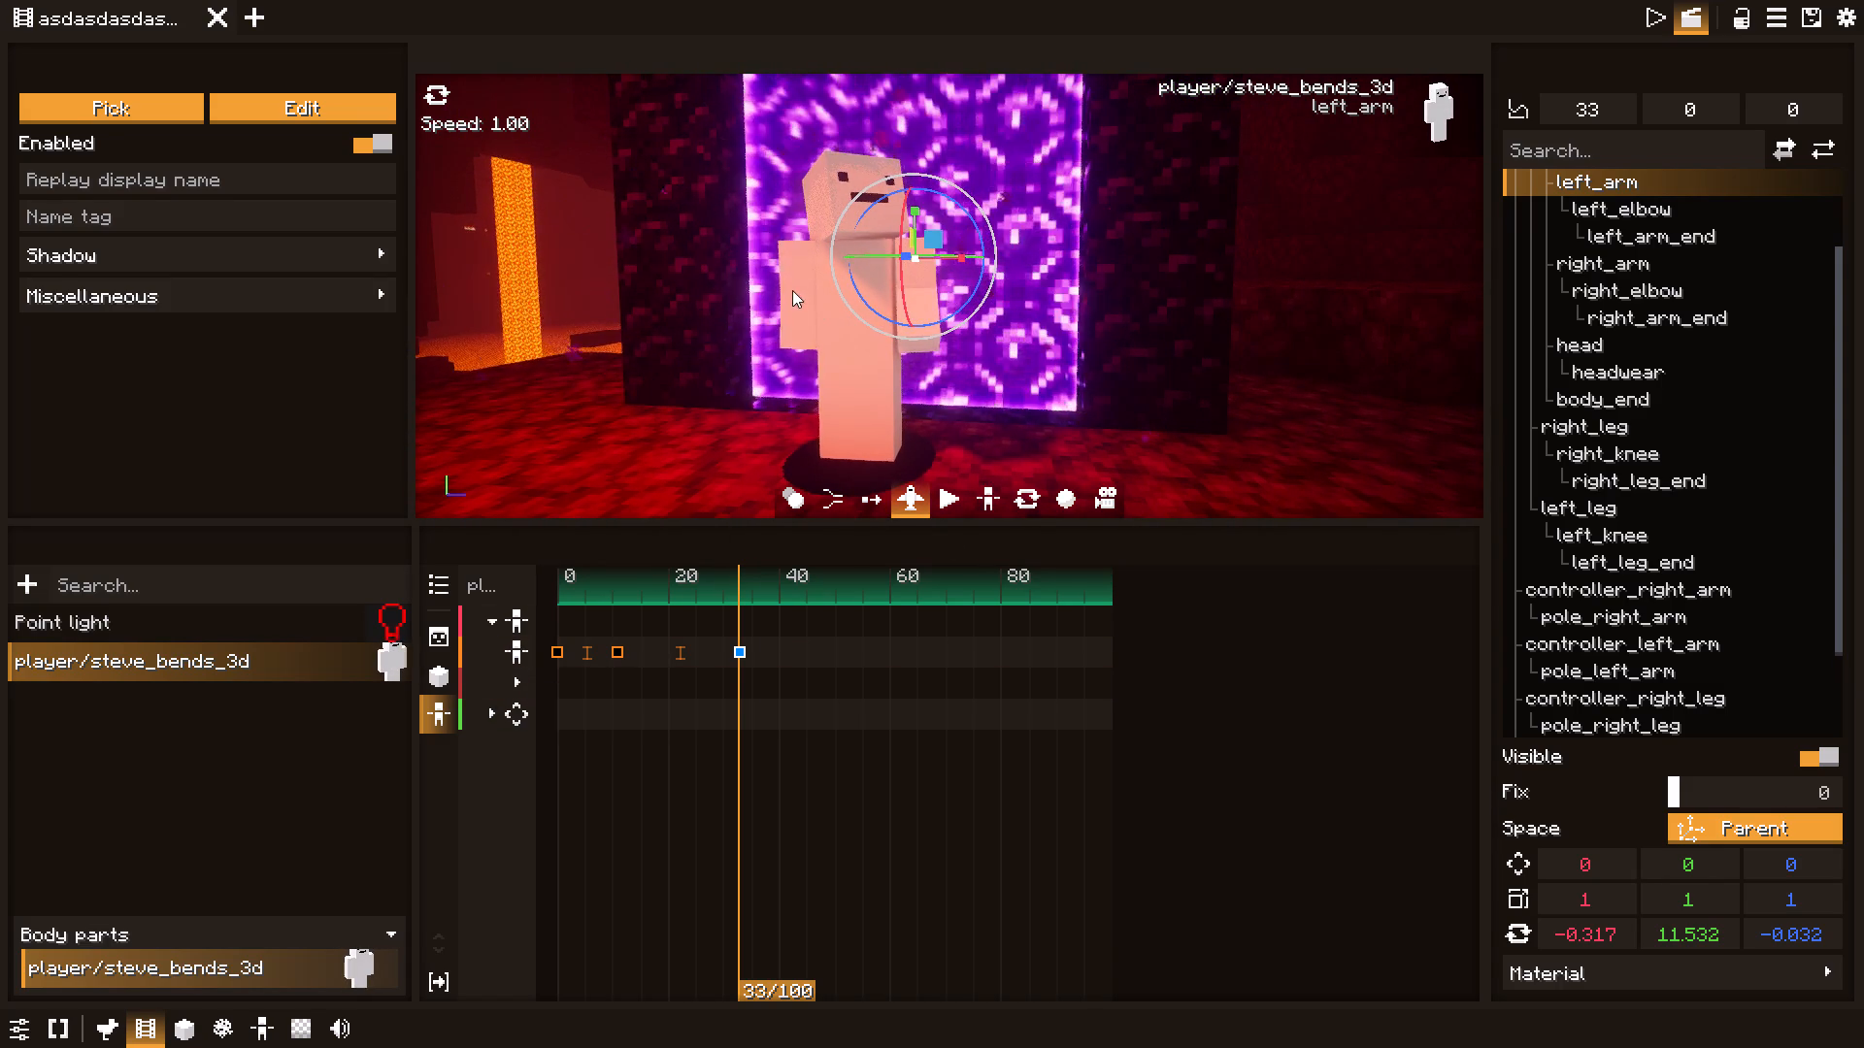
pyautogui.click(799, 321)
pyautogui.click(844, 393)
pyautogui.click(919, 515)
pyautogui.click(907, 493)
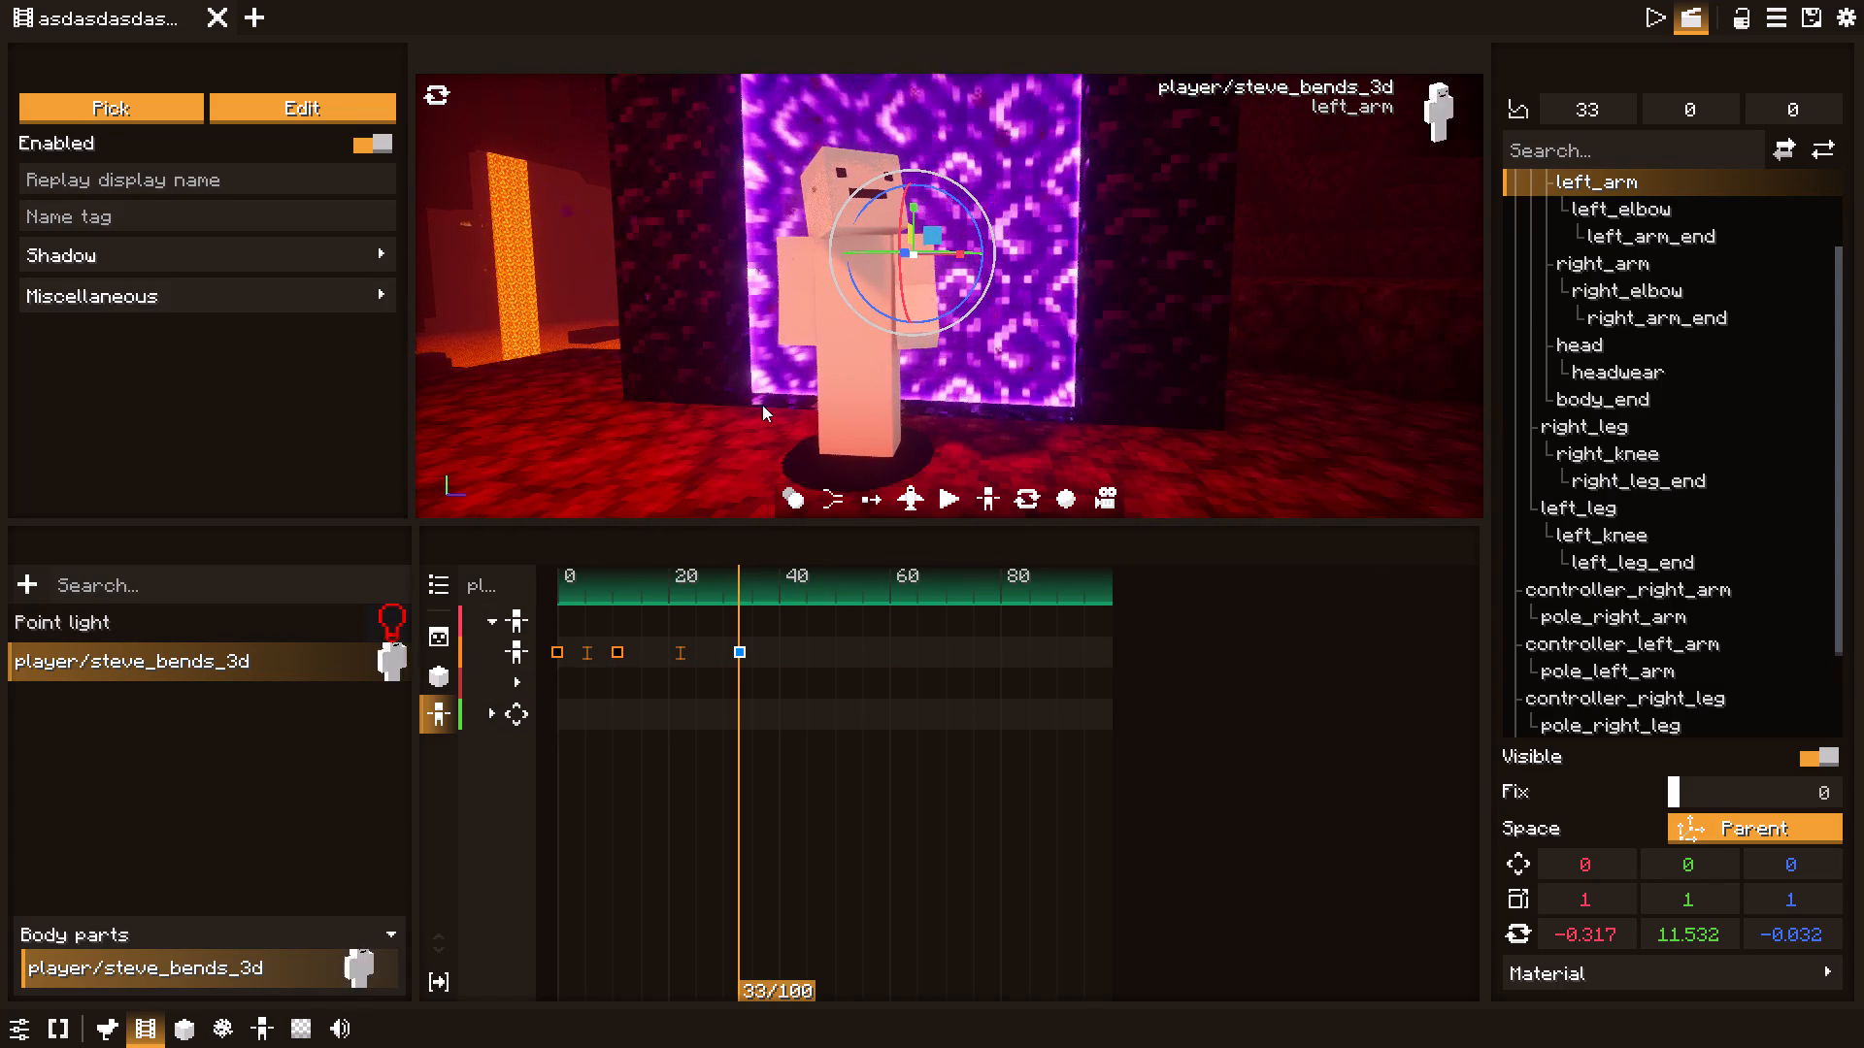
pyautogui.click(784, 327)
pyautogui.moveTo(774, 320); pyautogui.dragTo(769, 307)
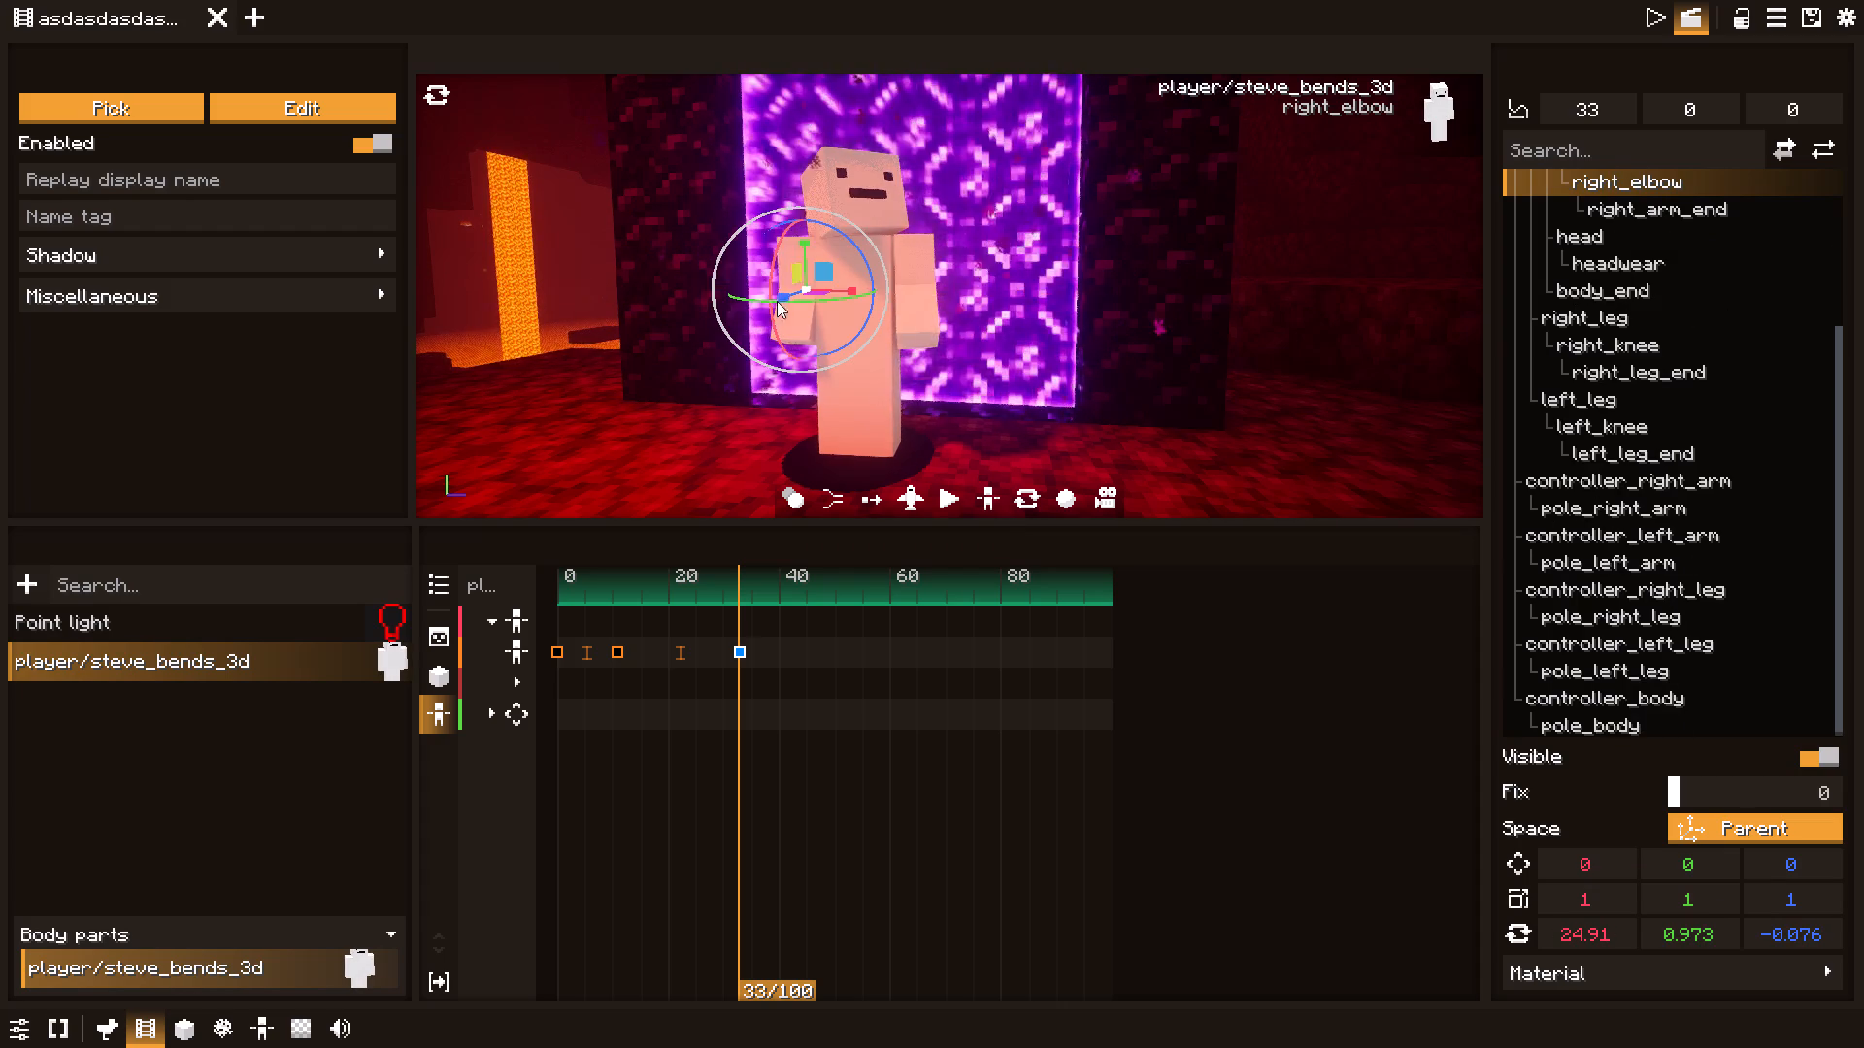
# Rotate the right_arm bone around its X axis in the tick 33 pose.
pyautogui.click(793, 253)
pyautogui.moveTo(772, 288); pyautogui.dragTo(769, 265)
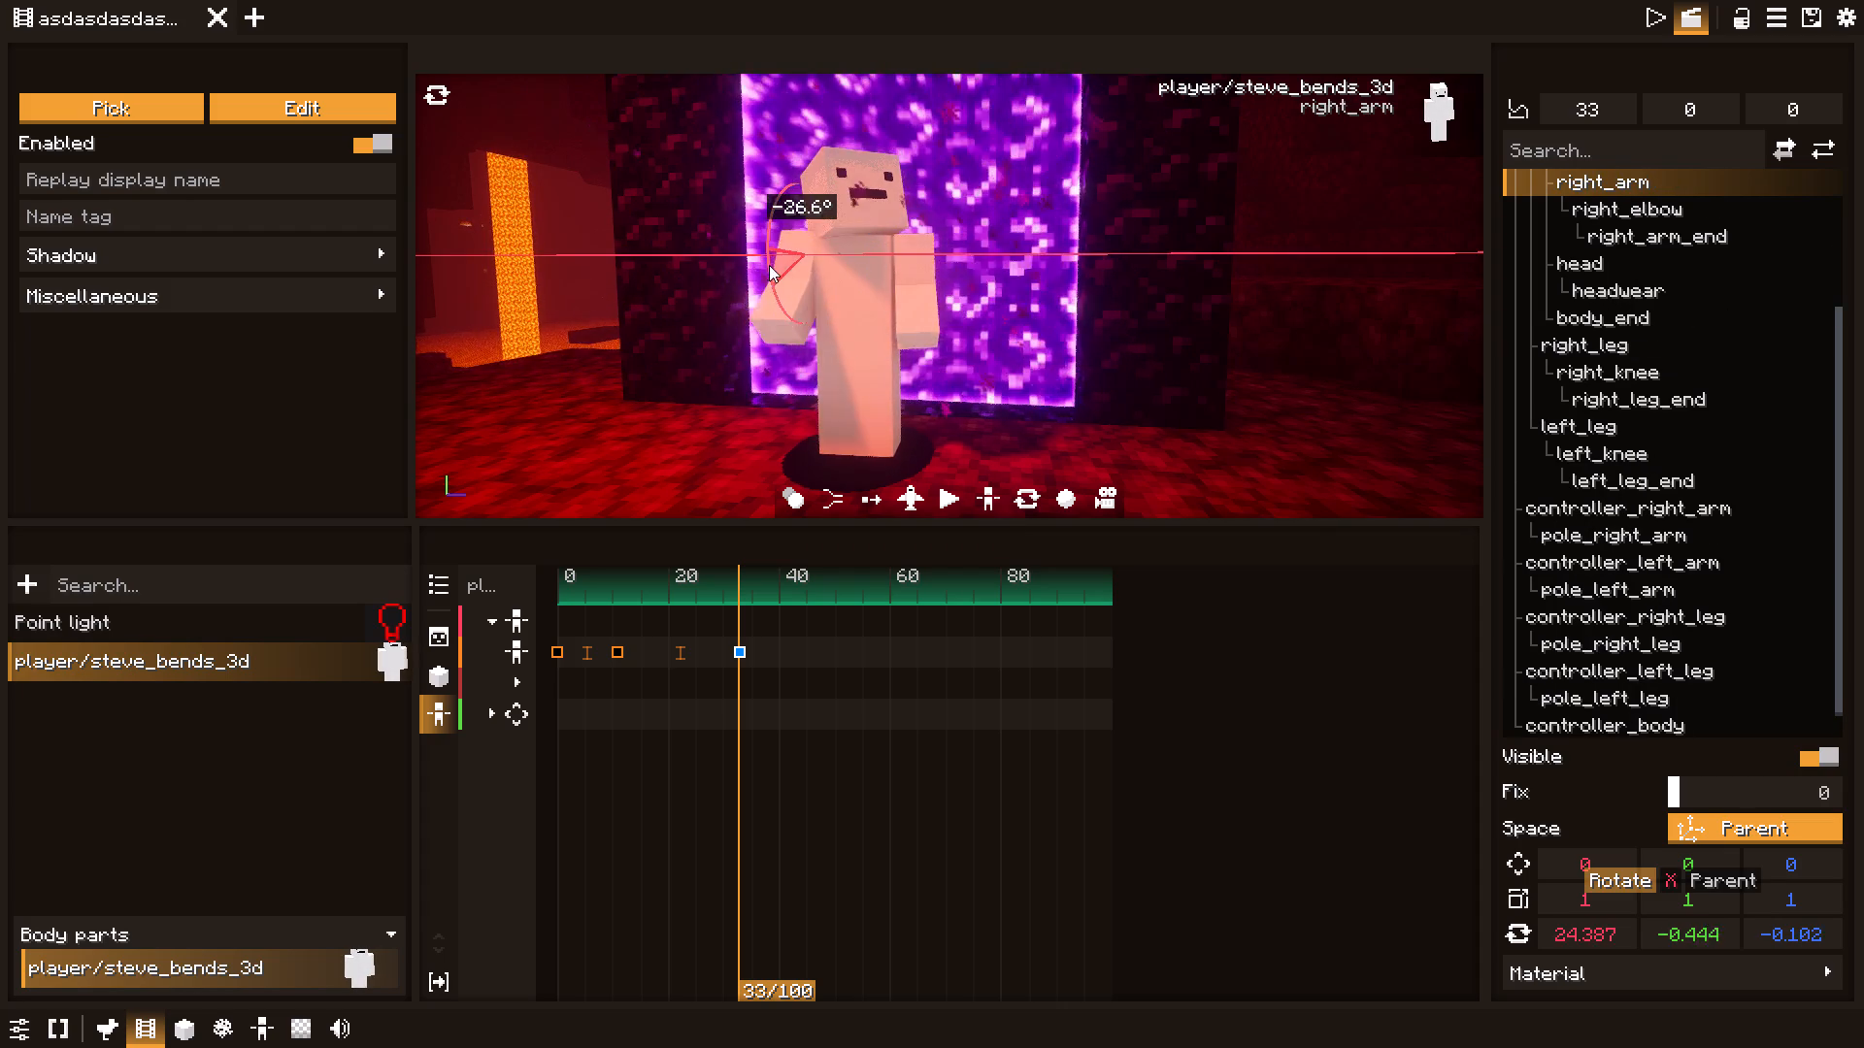
pyautogui.moveTo(769, 265); pyautogui.dragTo(779, 279)
# Rotate the right_knee bone to about -4° X in the tick 33 pose.
pyautogui.click(839, 383)
pyautogui.click(837, 446)
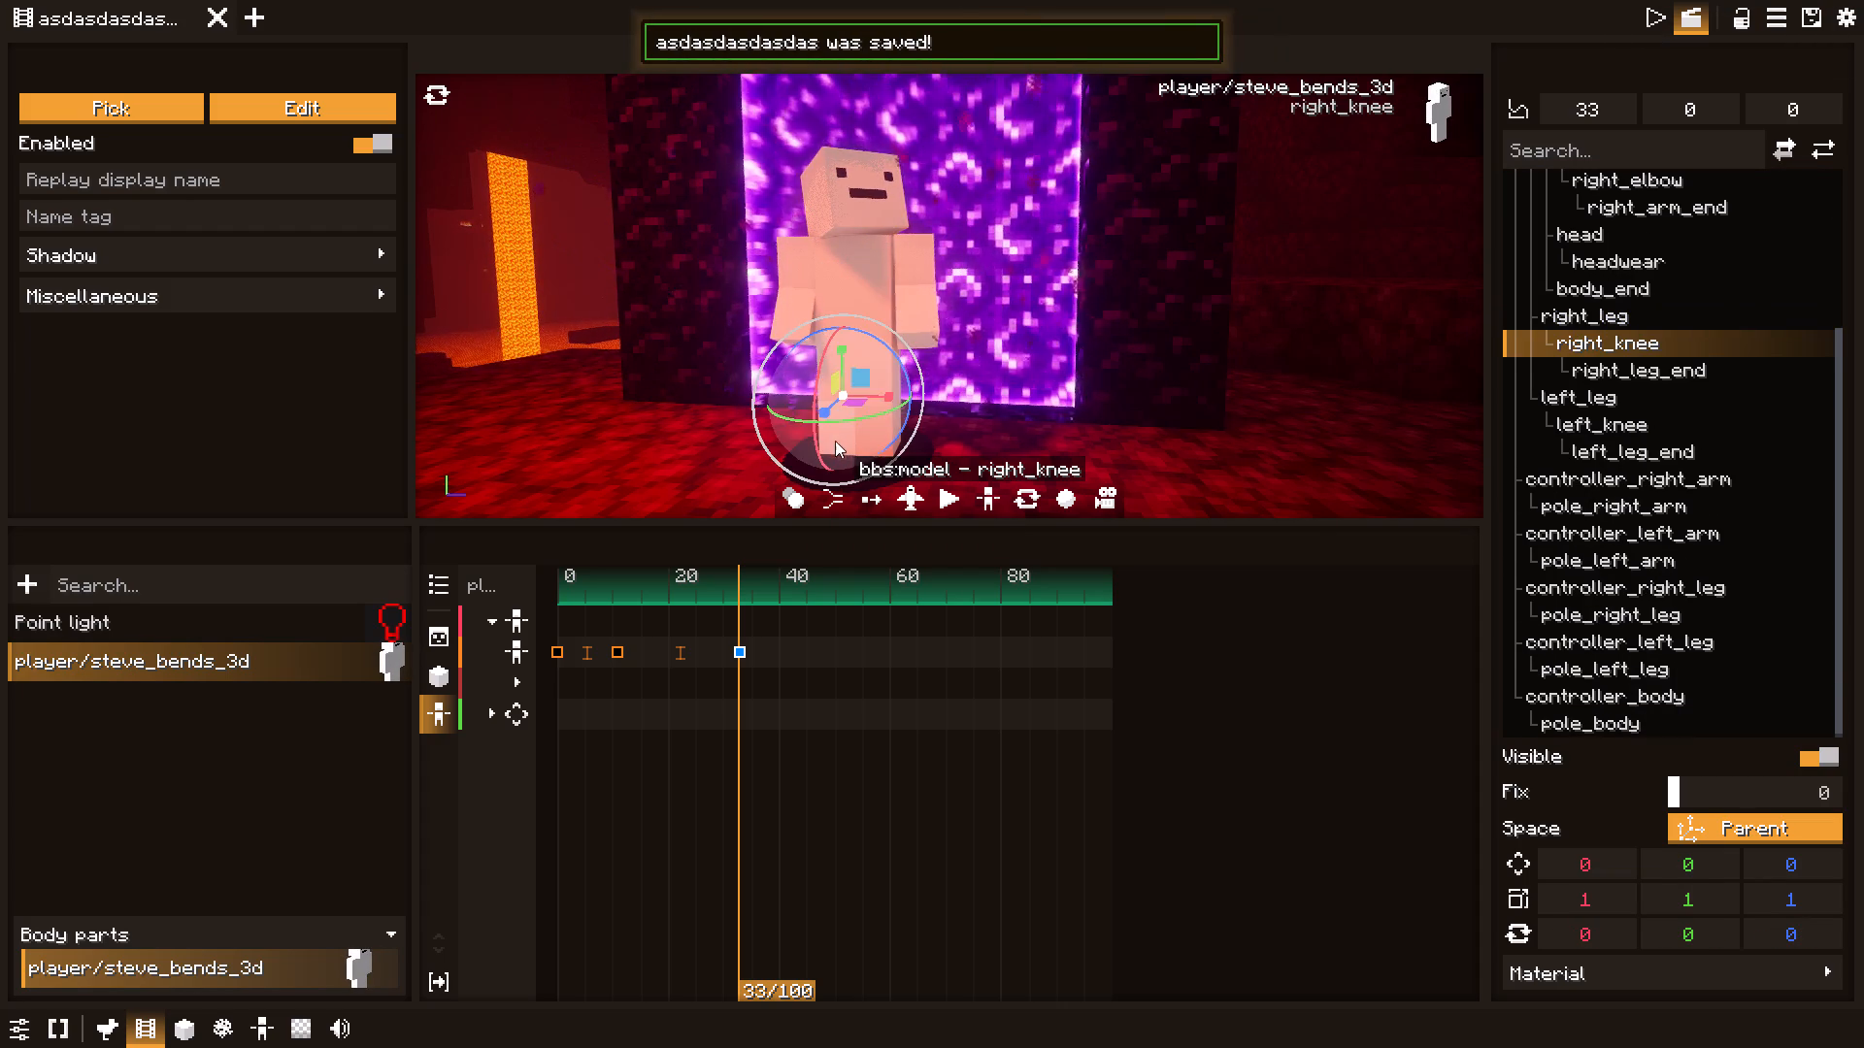
pyautogui.click(813, 398)
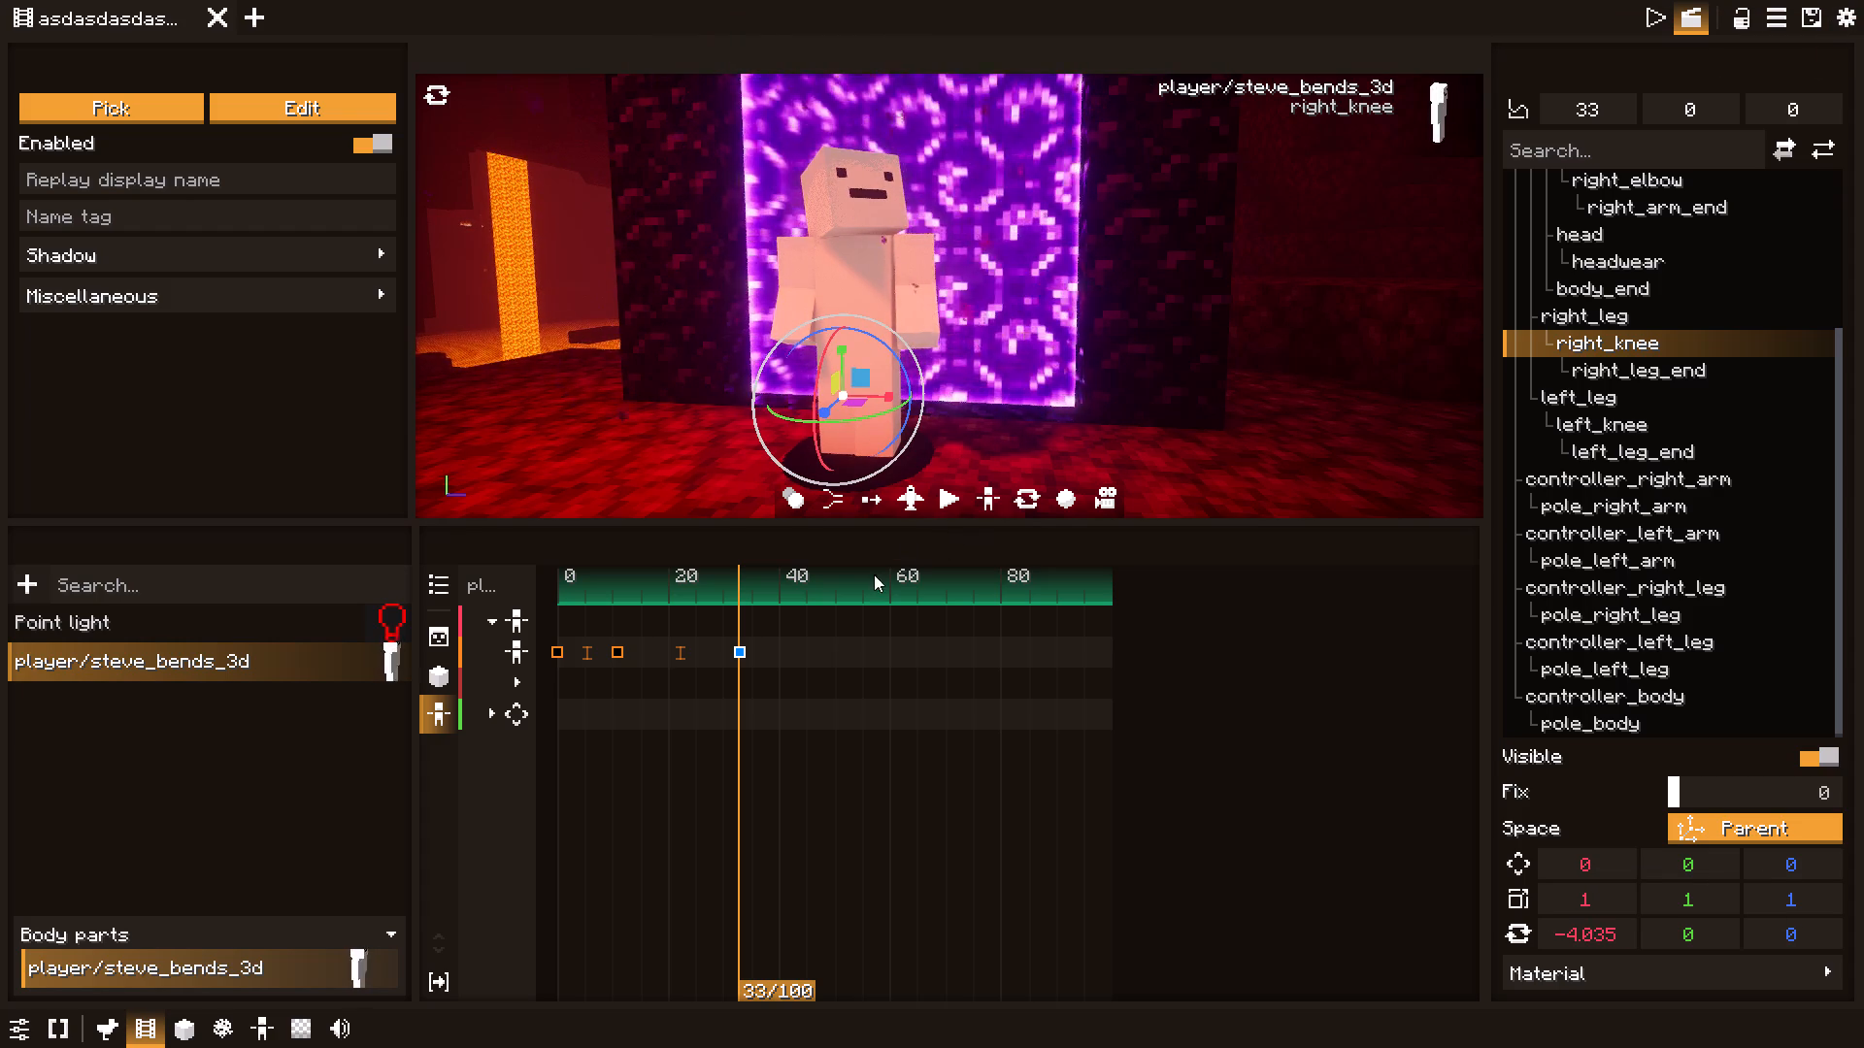
# Play the early part of the scene to check the transition from the tick 11 pose toward tick 33.
pyautogui.moveTo(716, 588); pyautogui.dragTo(584, 591)
pyautogui.press('space')
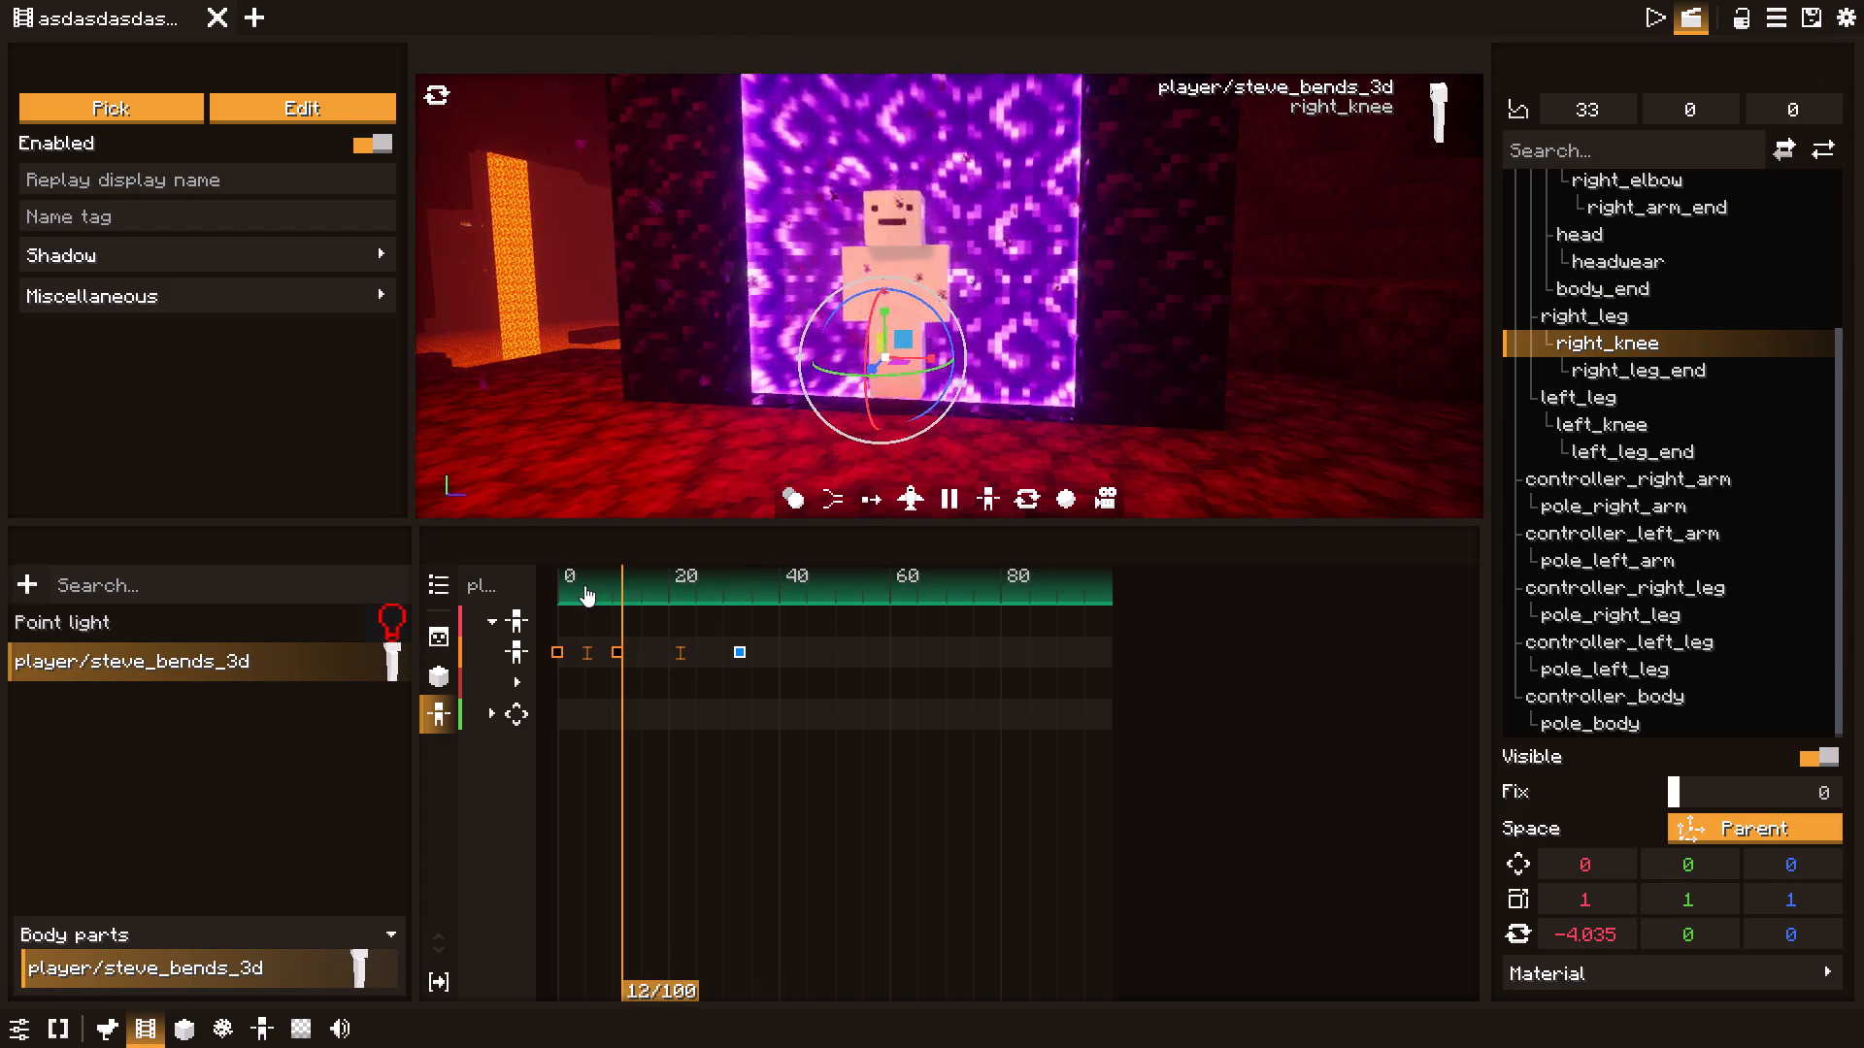
pyautogui.press('space')
pyautogui.moveTo(635, 582); pyautogui.dragTo(600, 578)
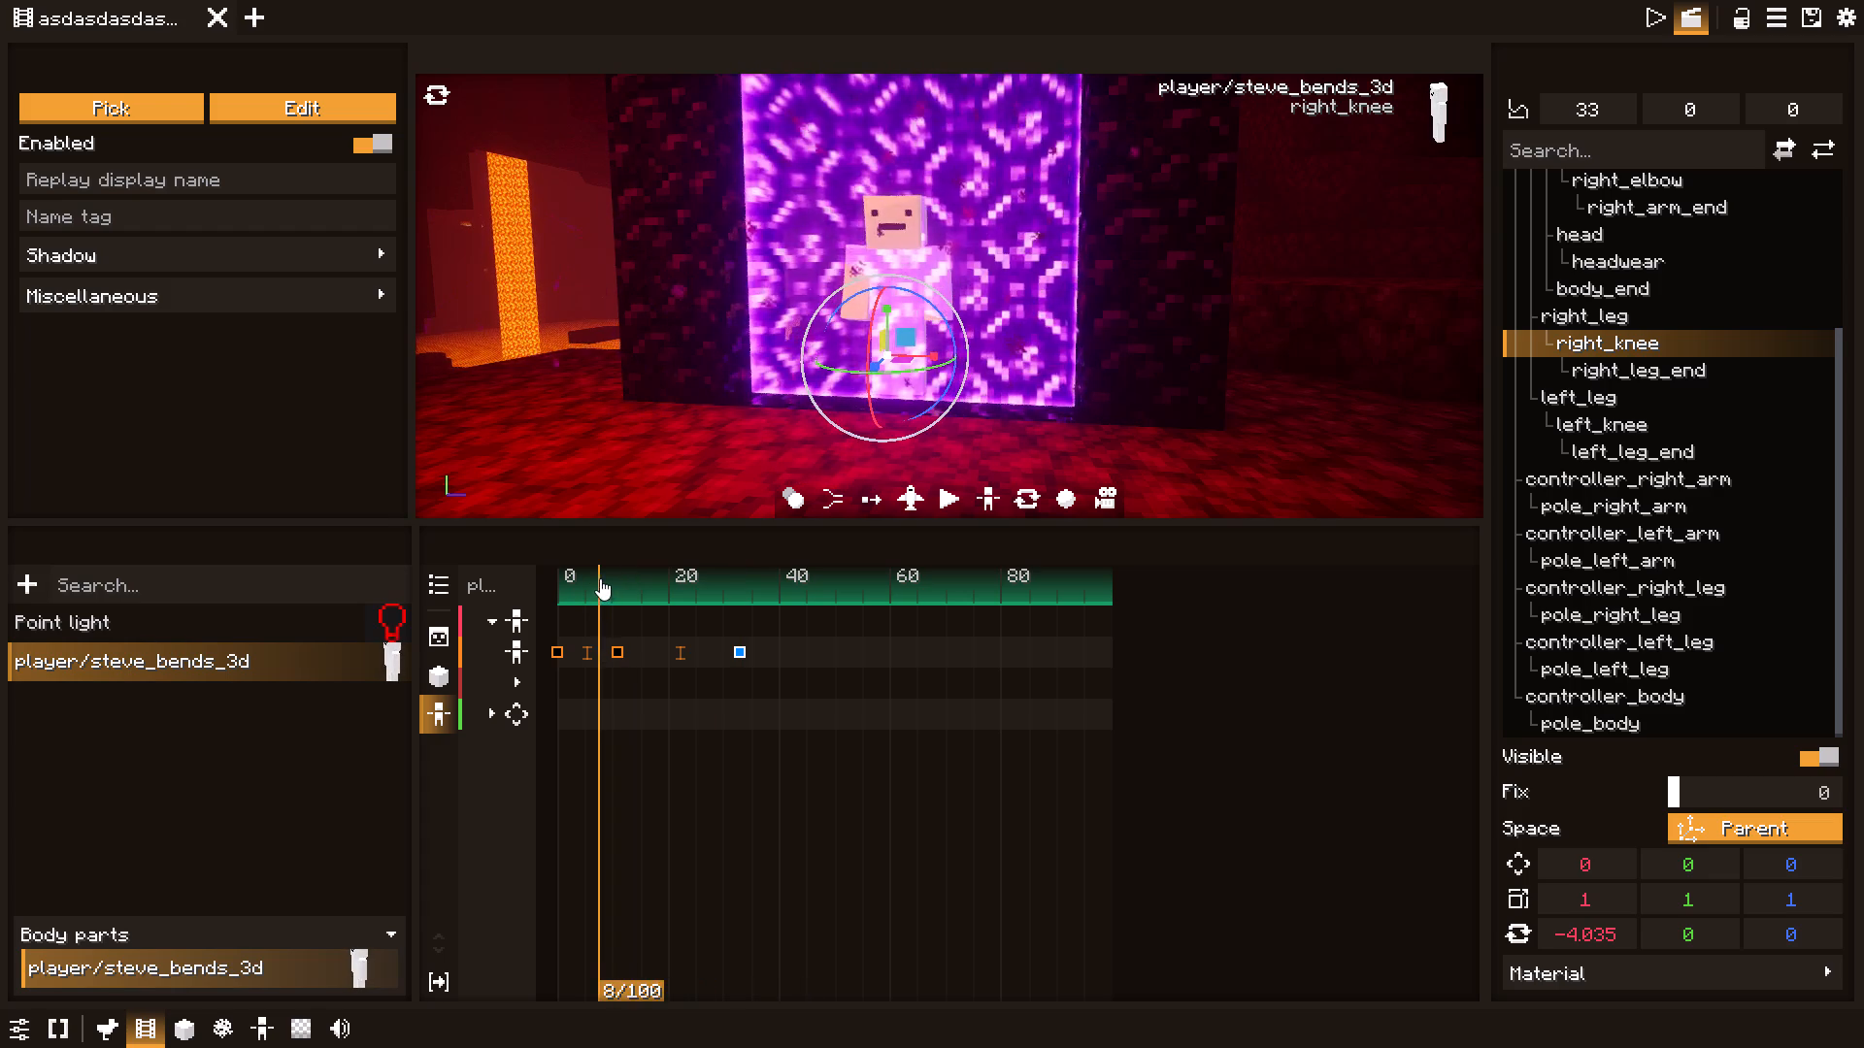
pyautogui.moveTo(600, 578); pyautogui.dragTo(599, 578)
pyautogui.press('space')
pyautogui.press('space')
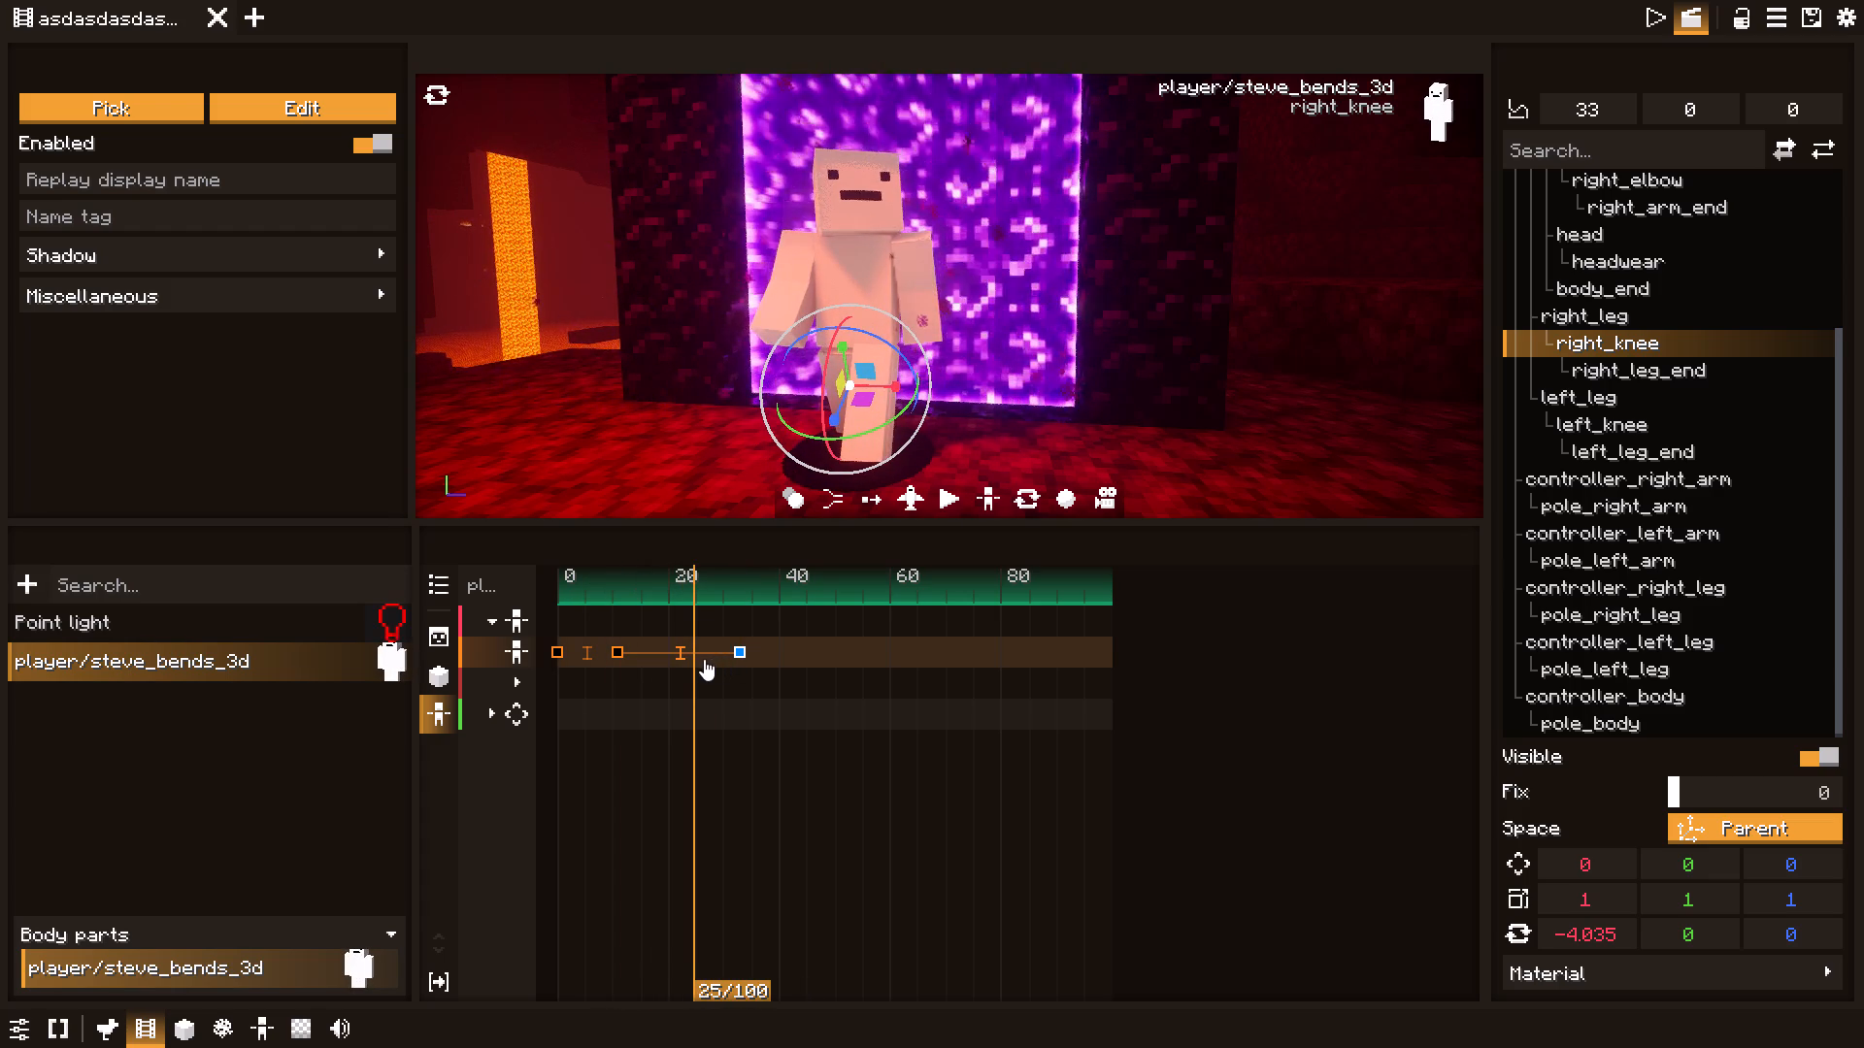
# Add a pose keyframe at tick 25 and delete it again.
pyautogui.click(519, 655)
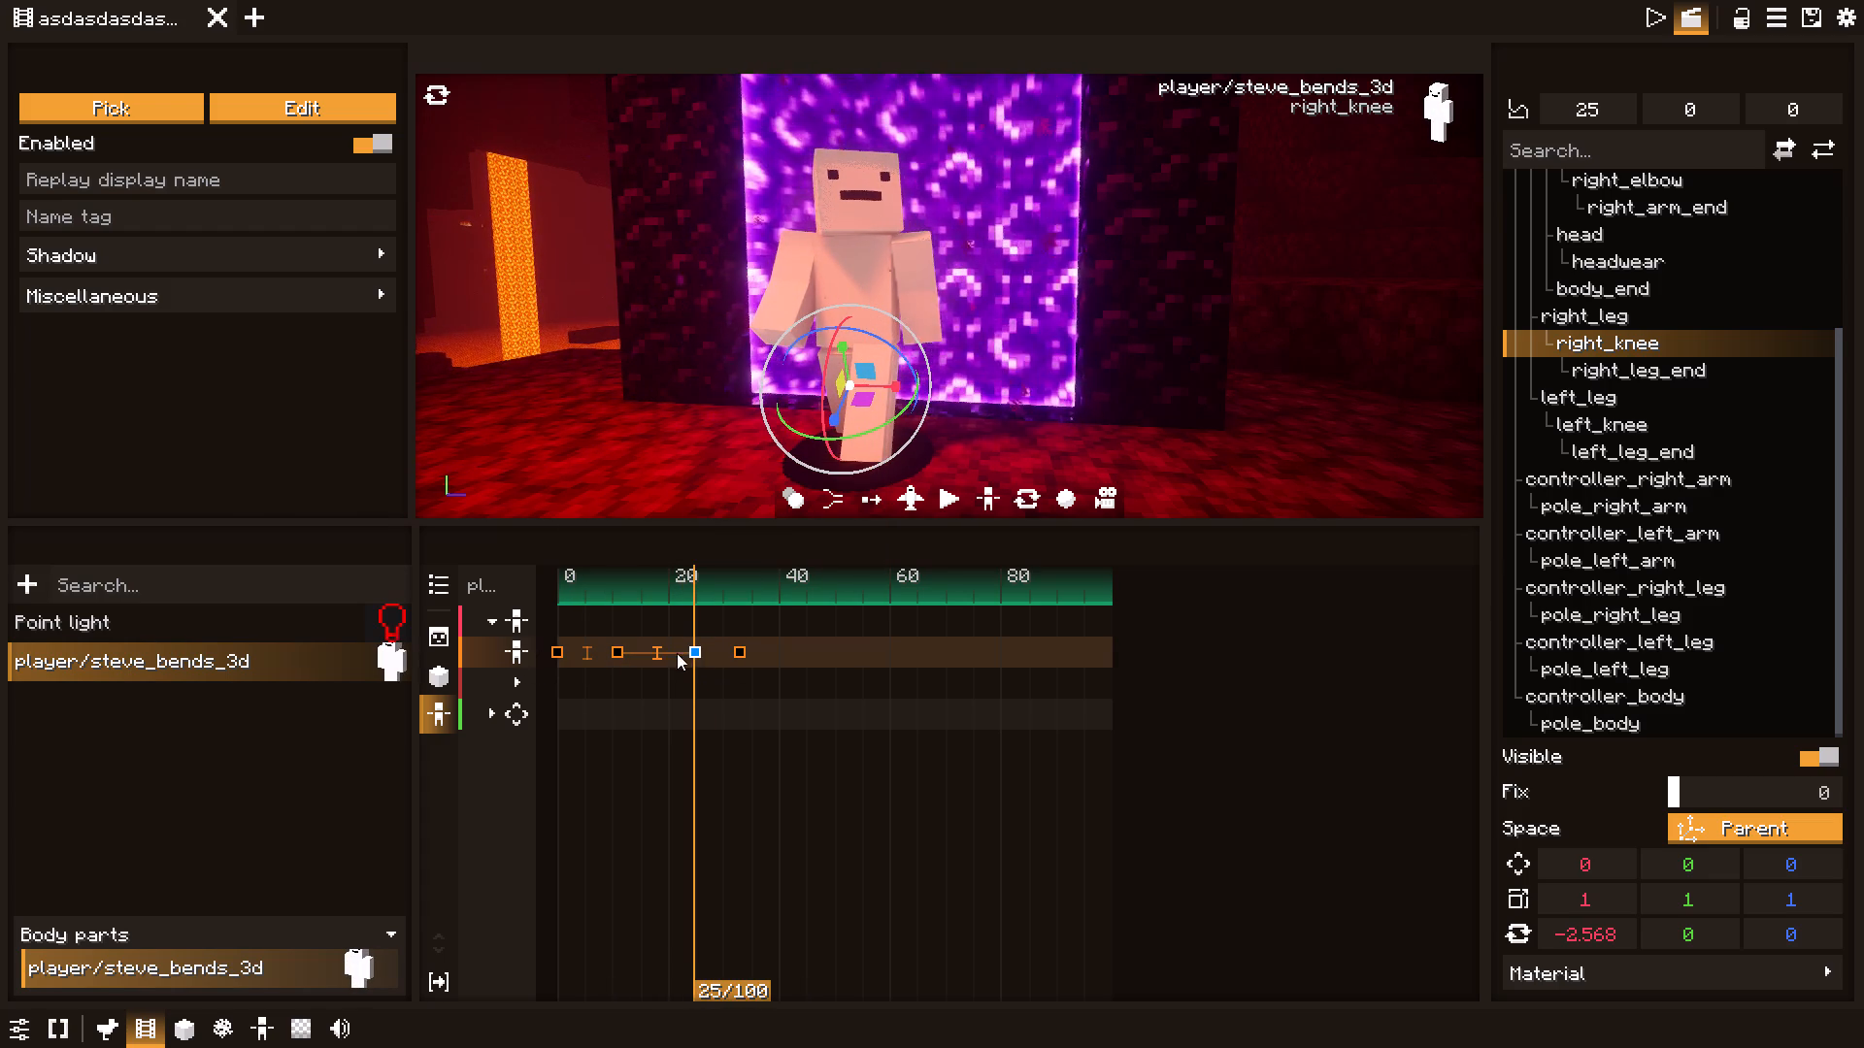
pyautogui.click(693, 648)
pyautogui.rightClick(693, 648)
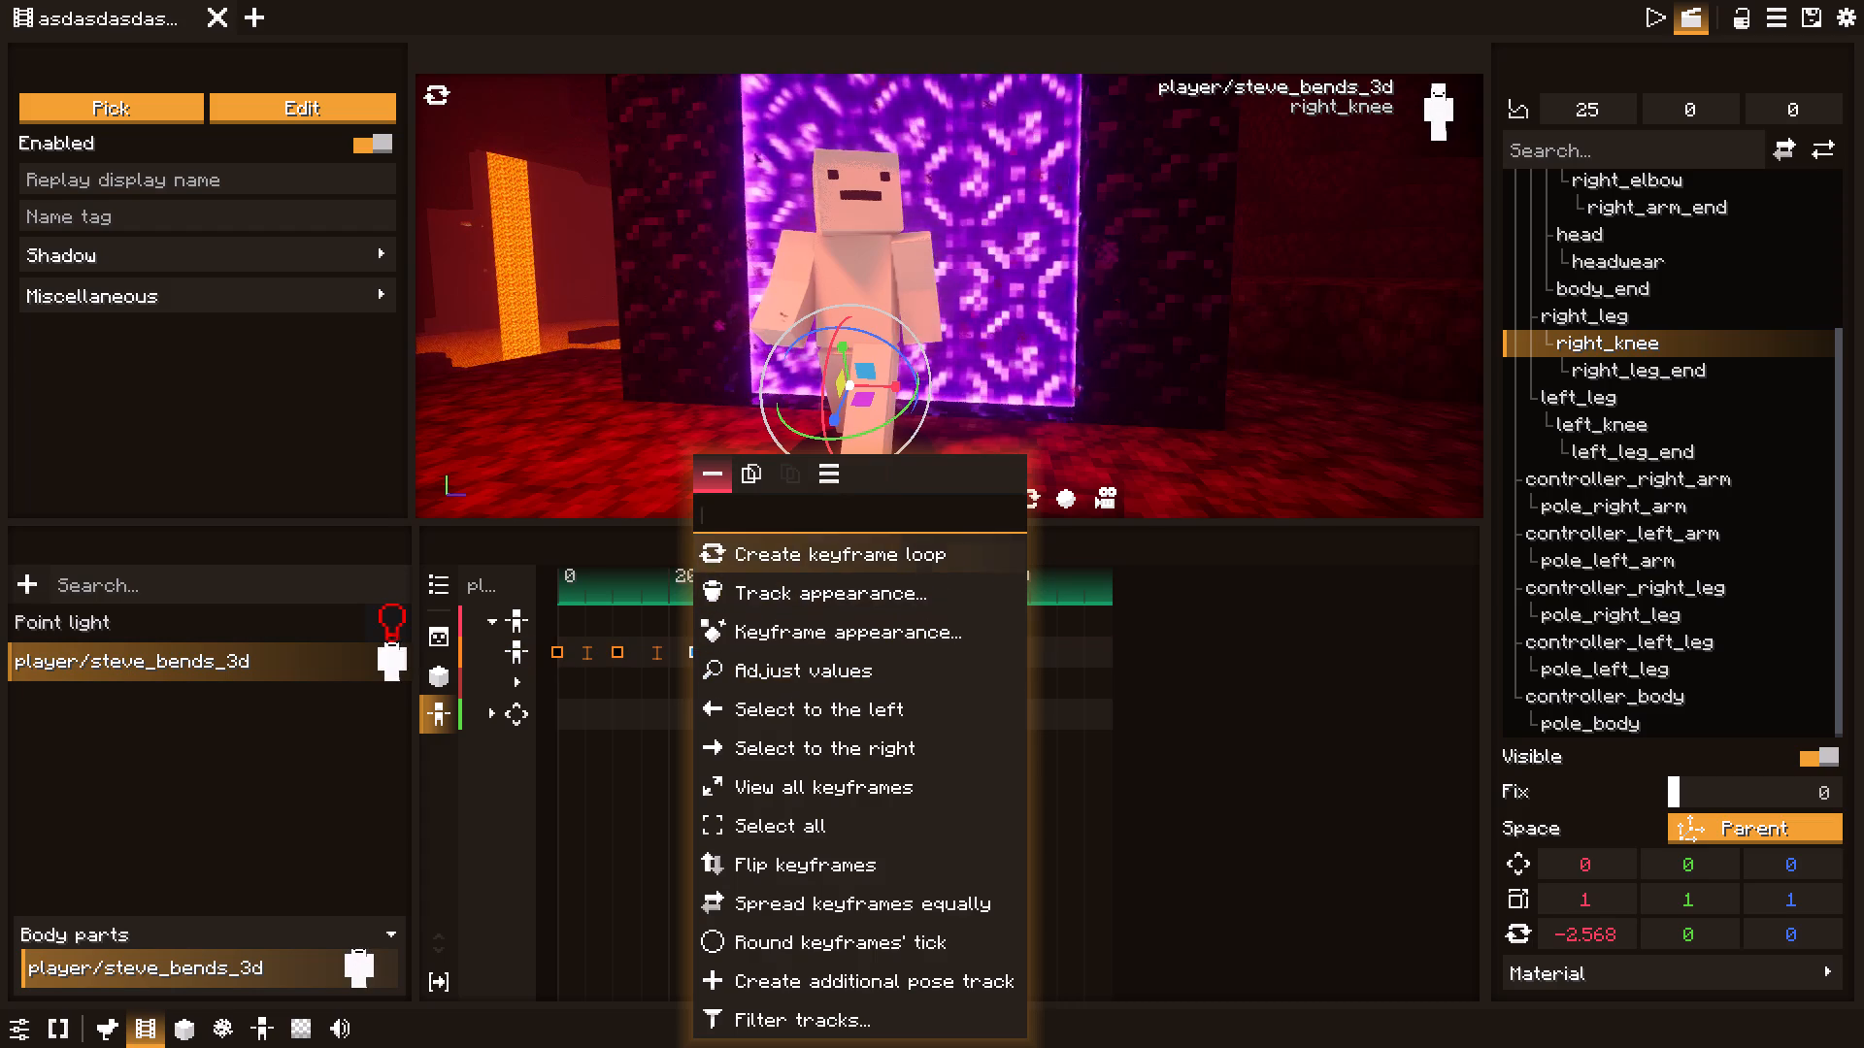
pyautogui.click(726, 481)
# Copy the tick 11 pose keyframe and paste it on the pose track at tick 27.
pyautogui.click(610, 653)
pyautogui.rightClick(610, 653)
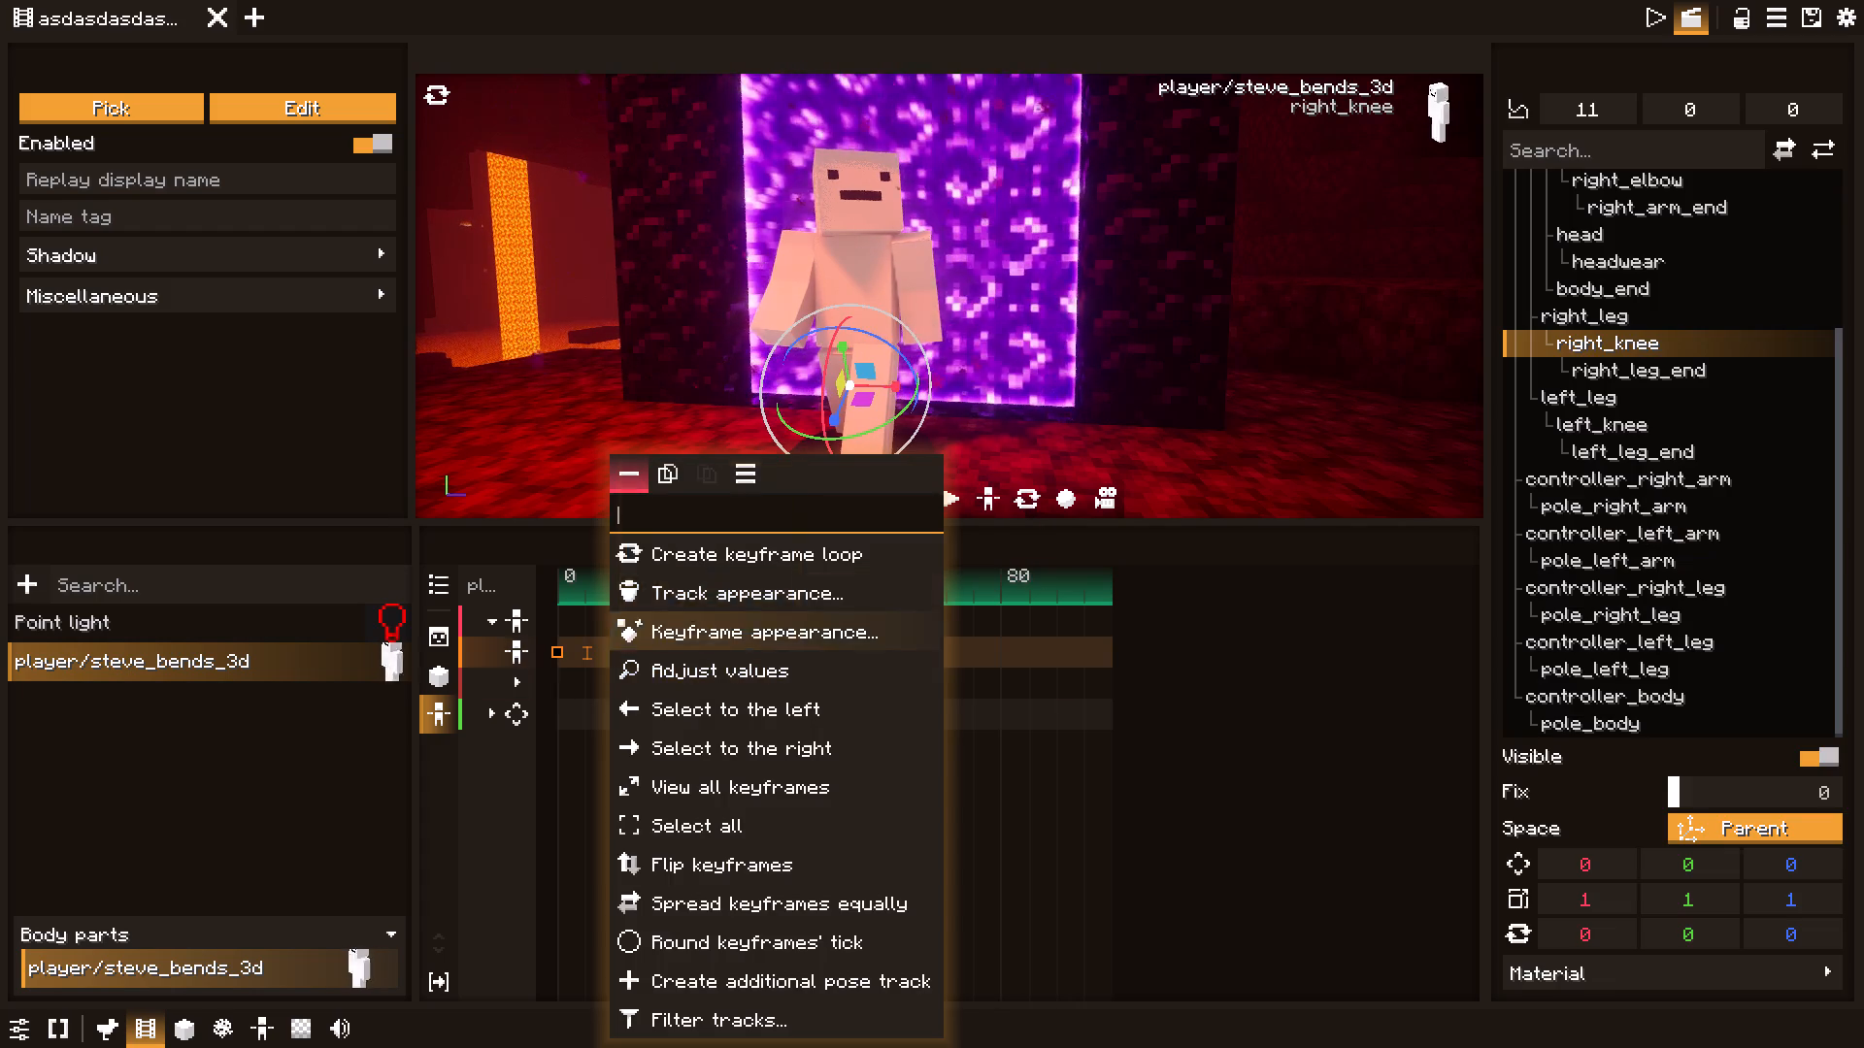
pyautogui.click(668, 480)
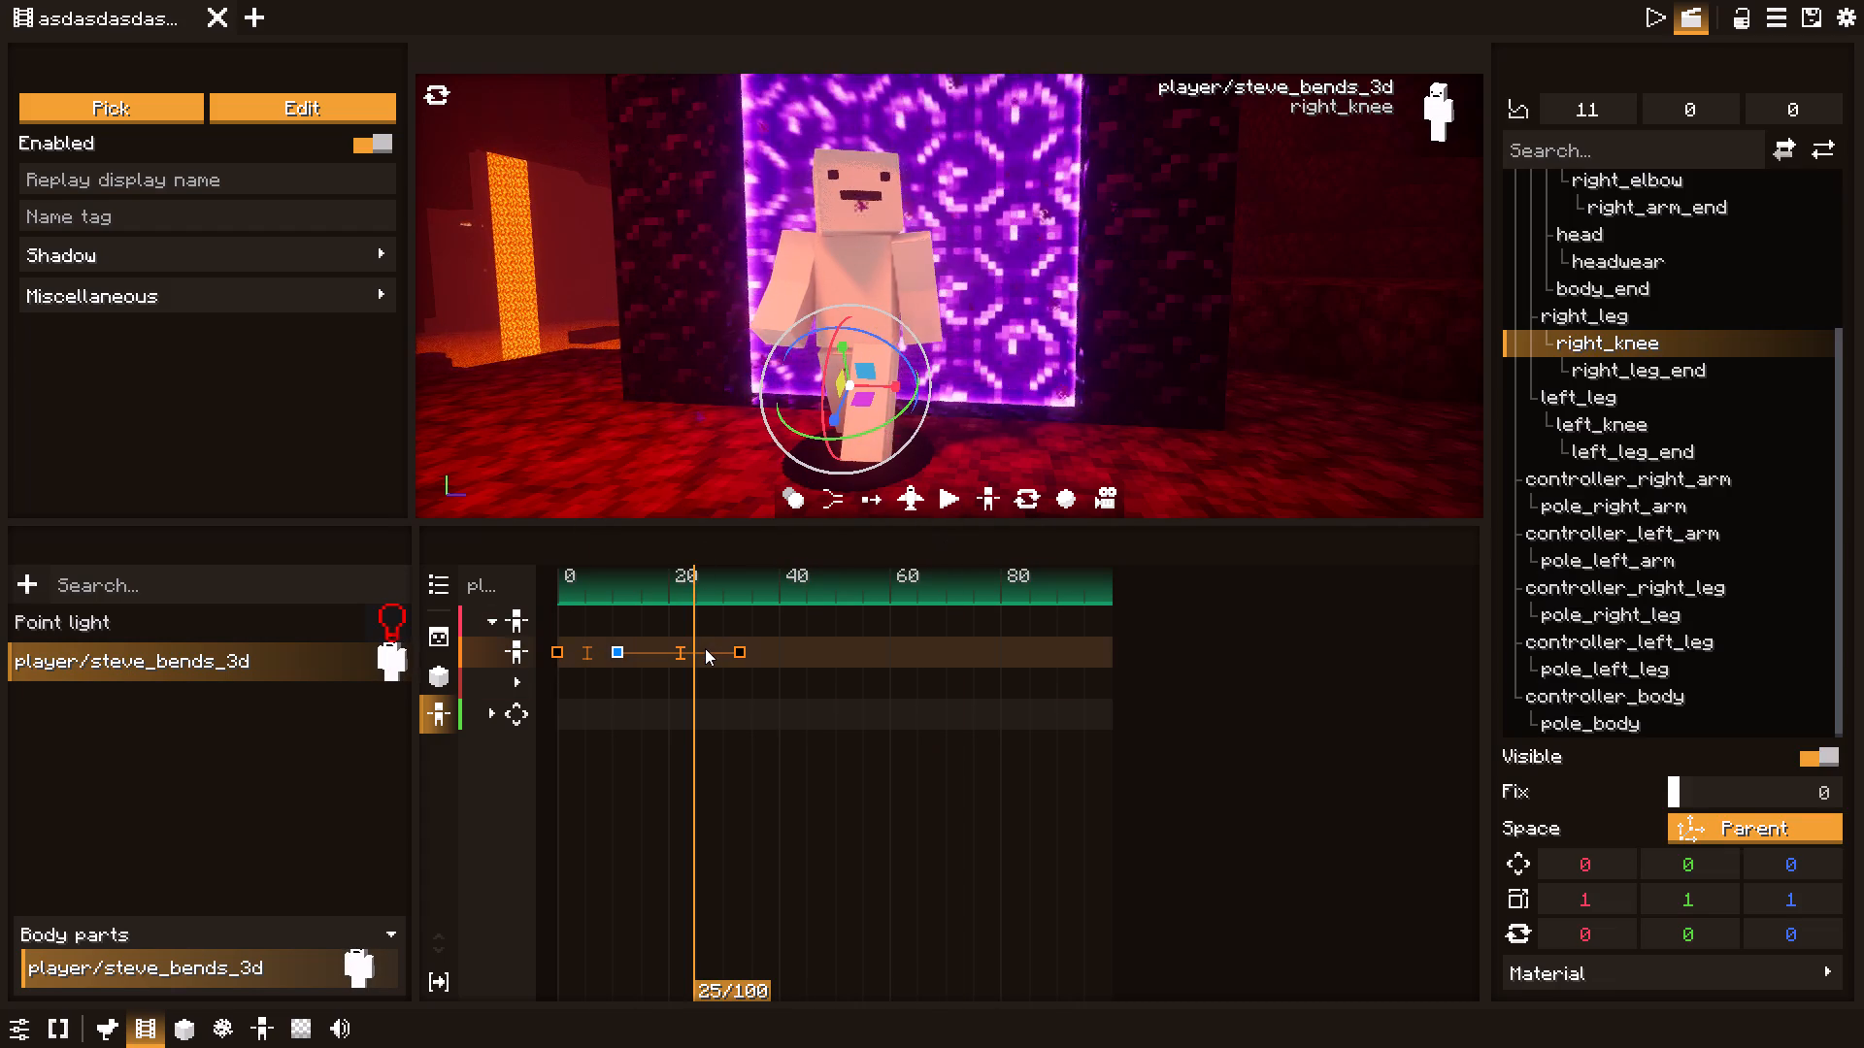
pyautogui.click(705, 648)
pyautogui.rightClick(705, 648)
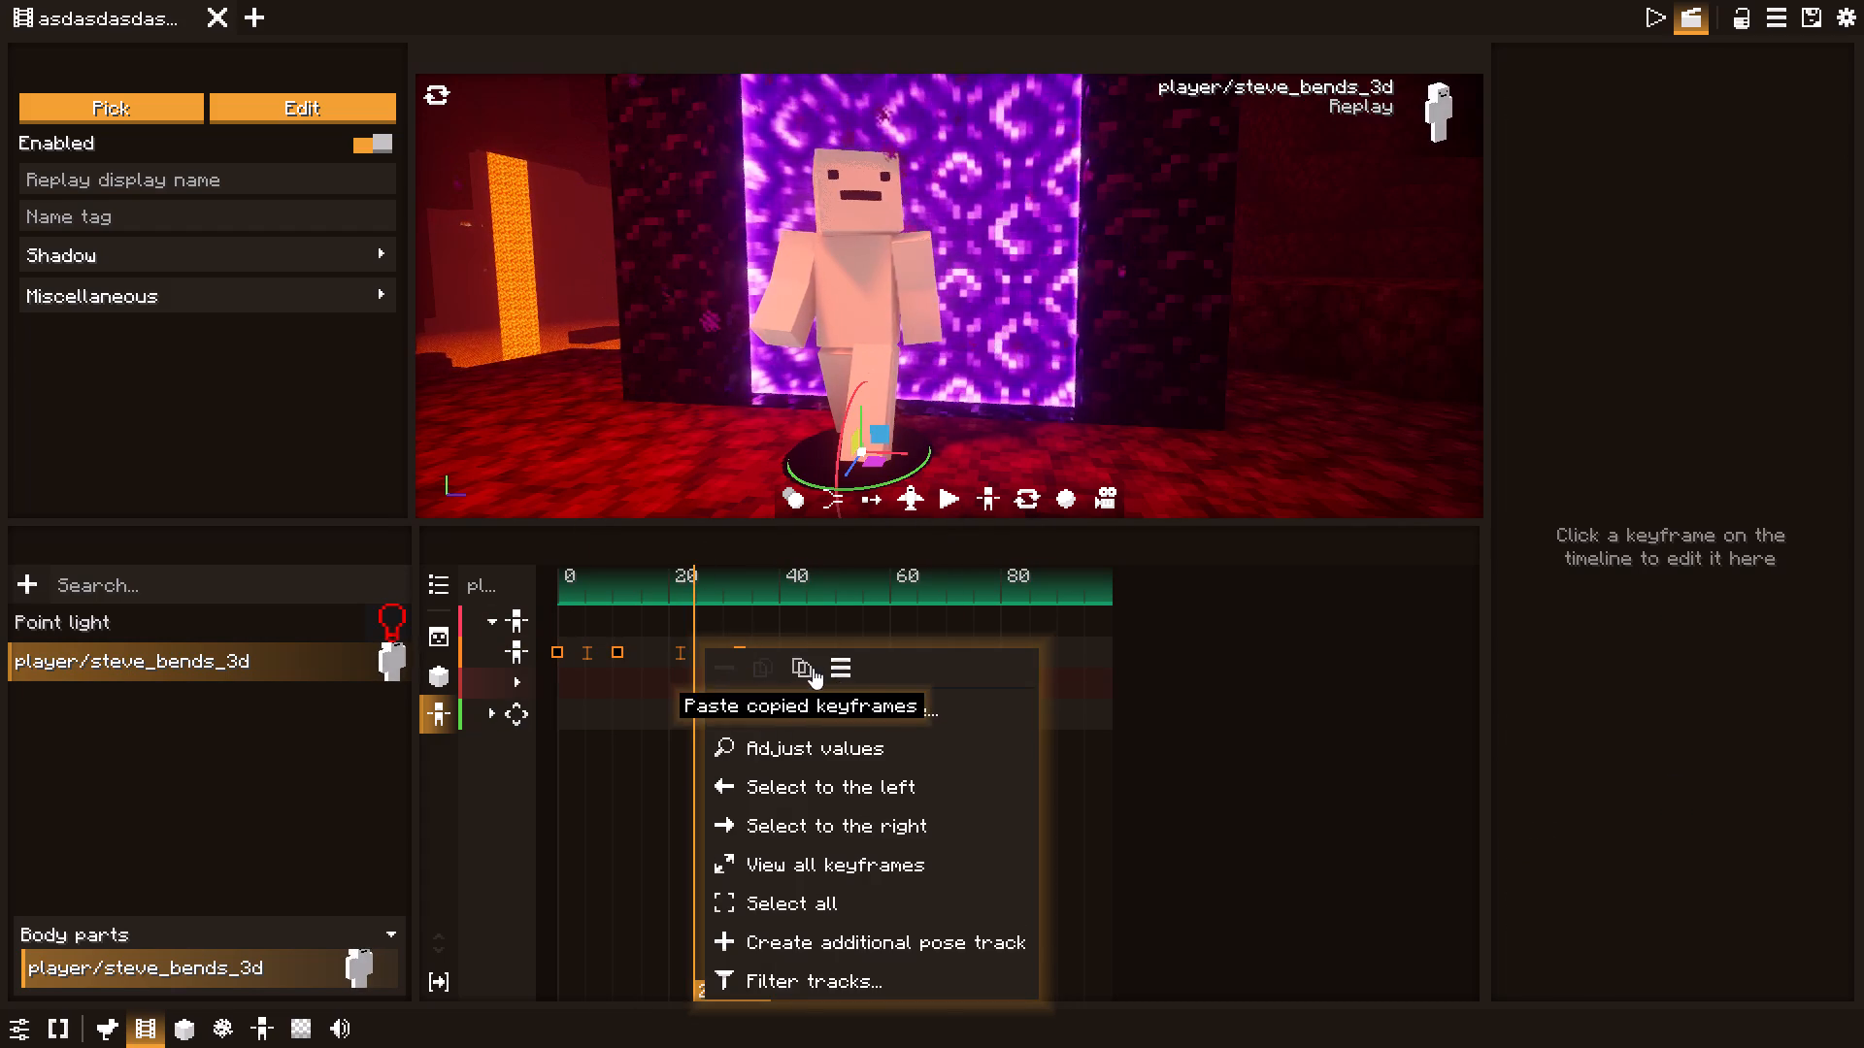
pyautogui.click(812, 668)
# Replay the scene, including from the start, to check the motion between the tick 27 and tick 33 poses.
pyautogui.moveTo(659, 589); pyautogui.dragTo(625, 587)
pyautogui.press('space')
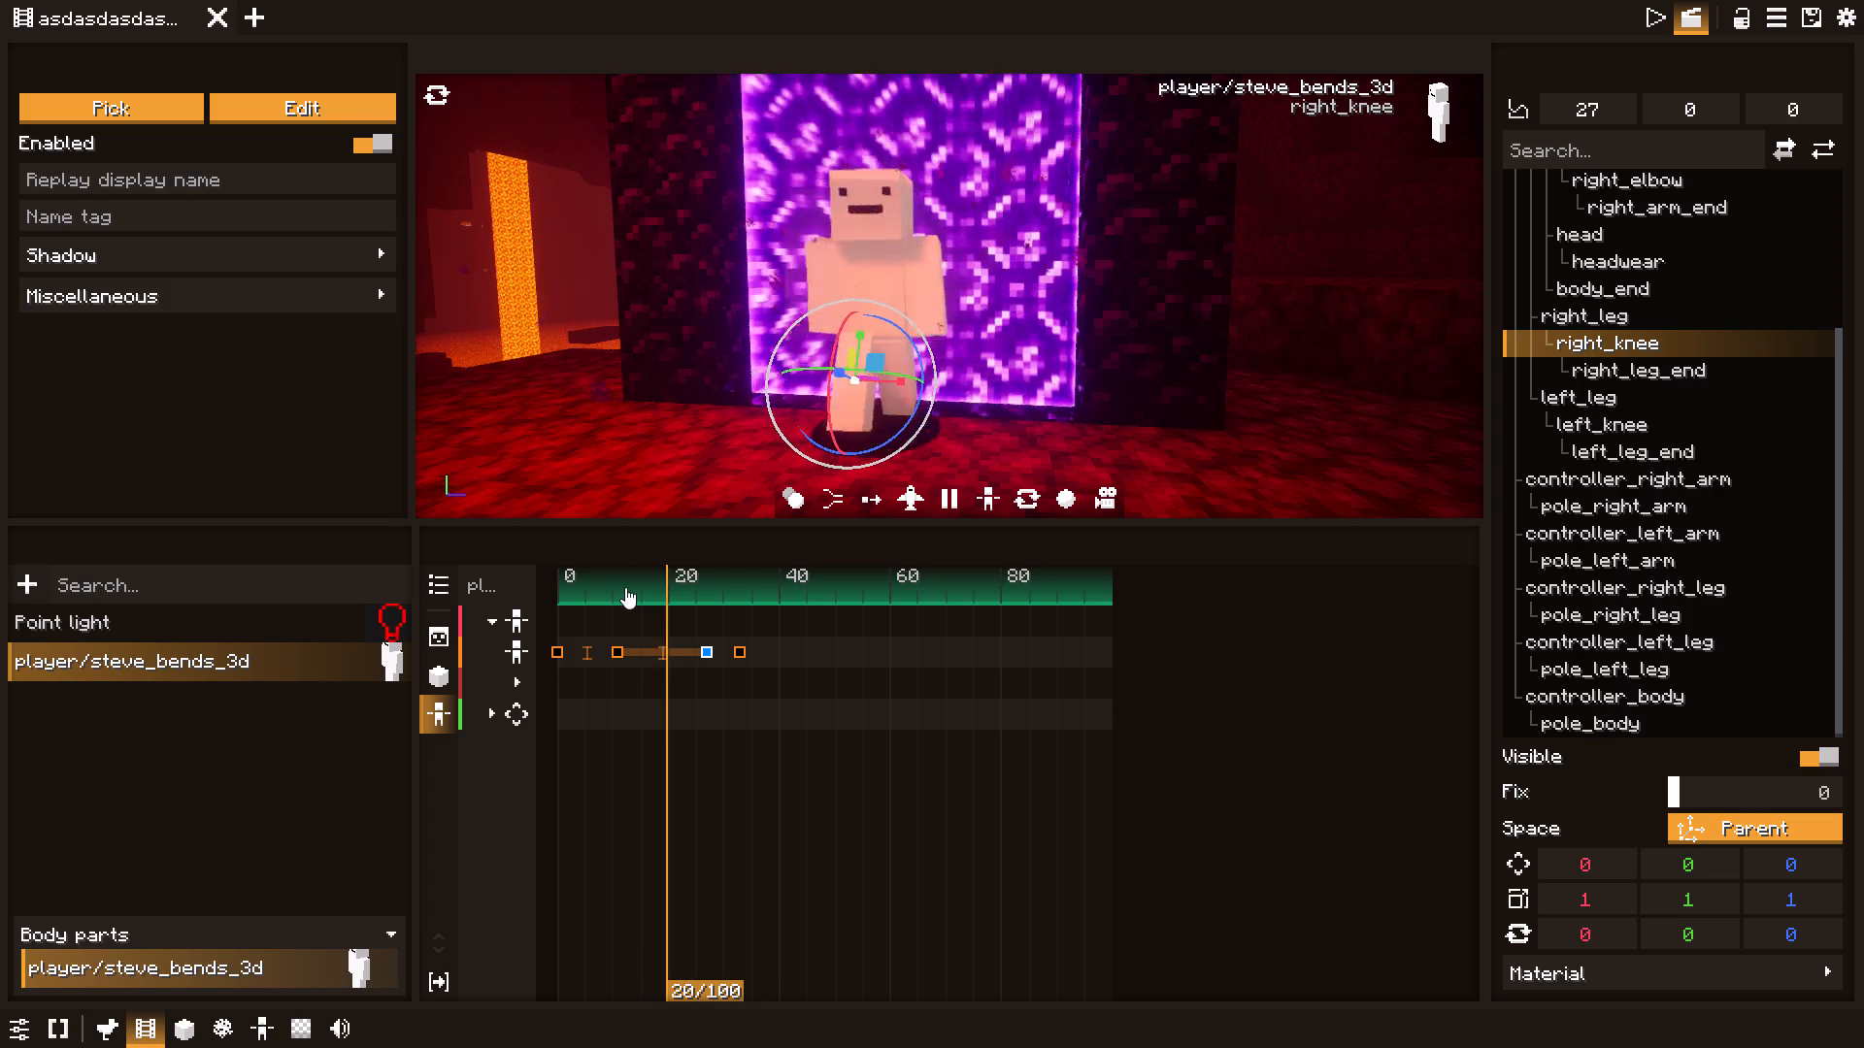
pyautogui.press('space')
pyautogui.press('space')
pyautogui.press('space')
pyautogui.press('space')
pyautogui.press('space')
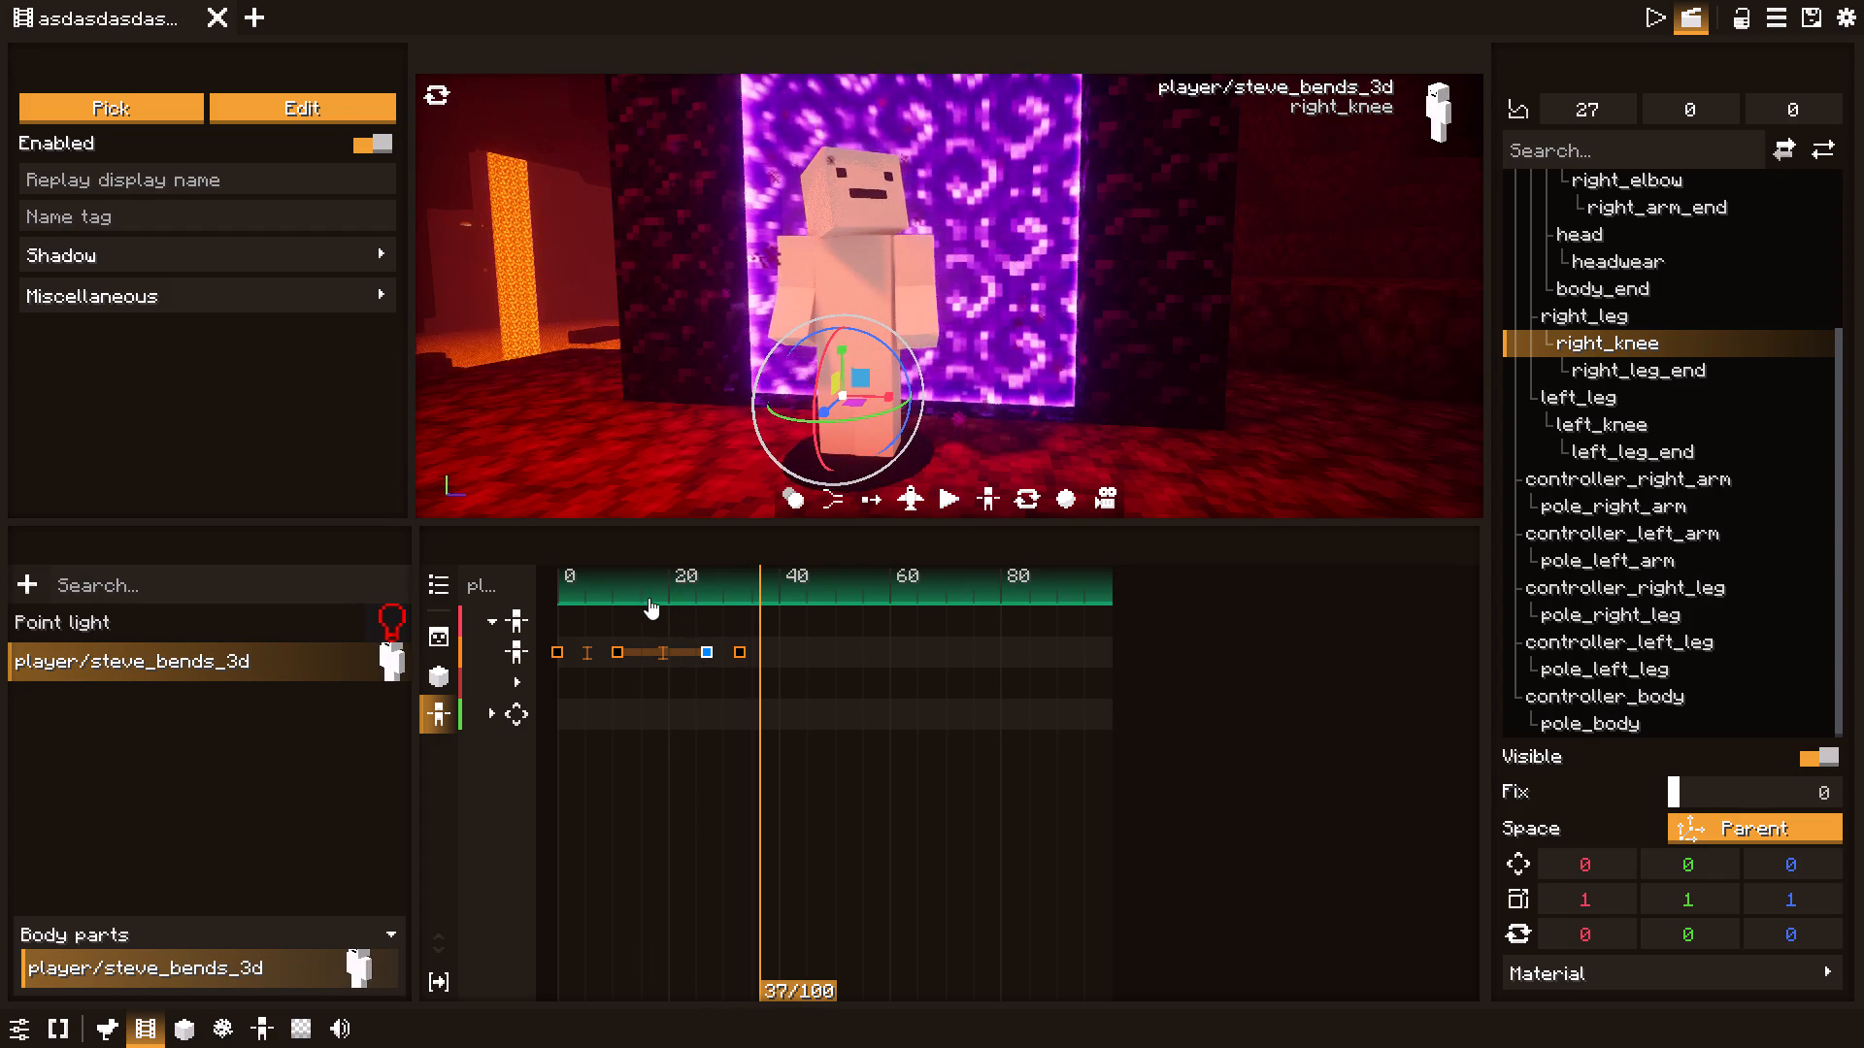
pyautogui.moveTo(662, 590); pyautogui.dragTo(562, 588)
pyautogui.press('space')
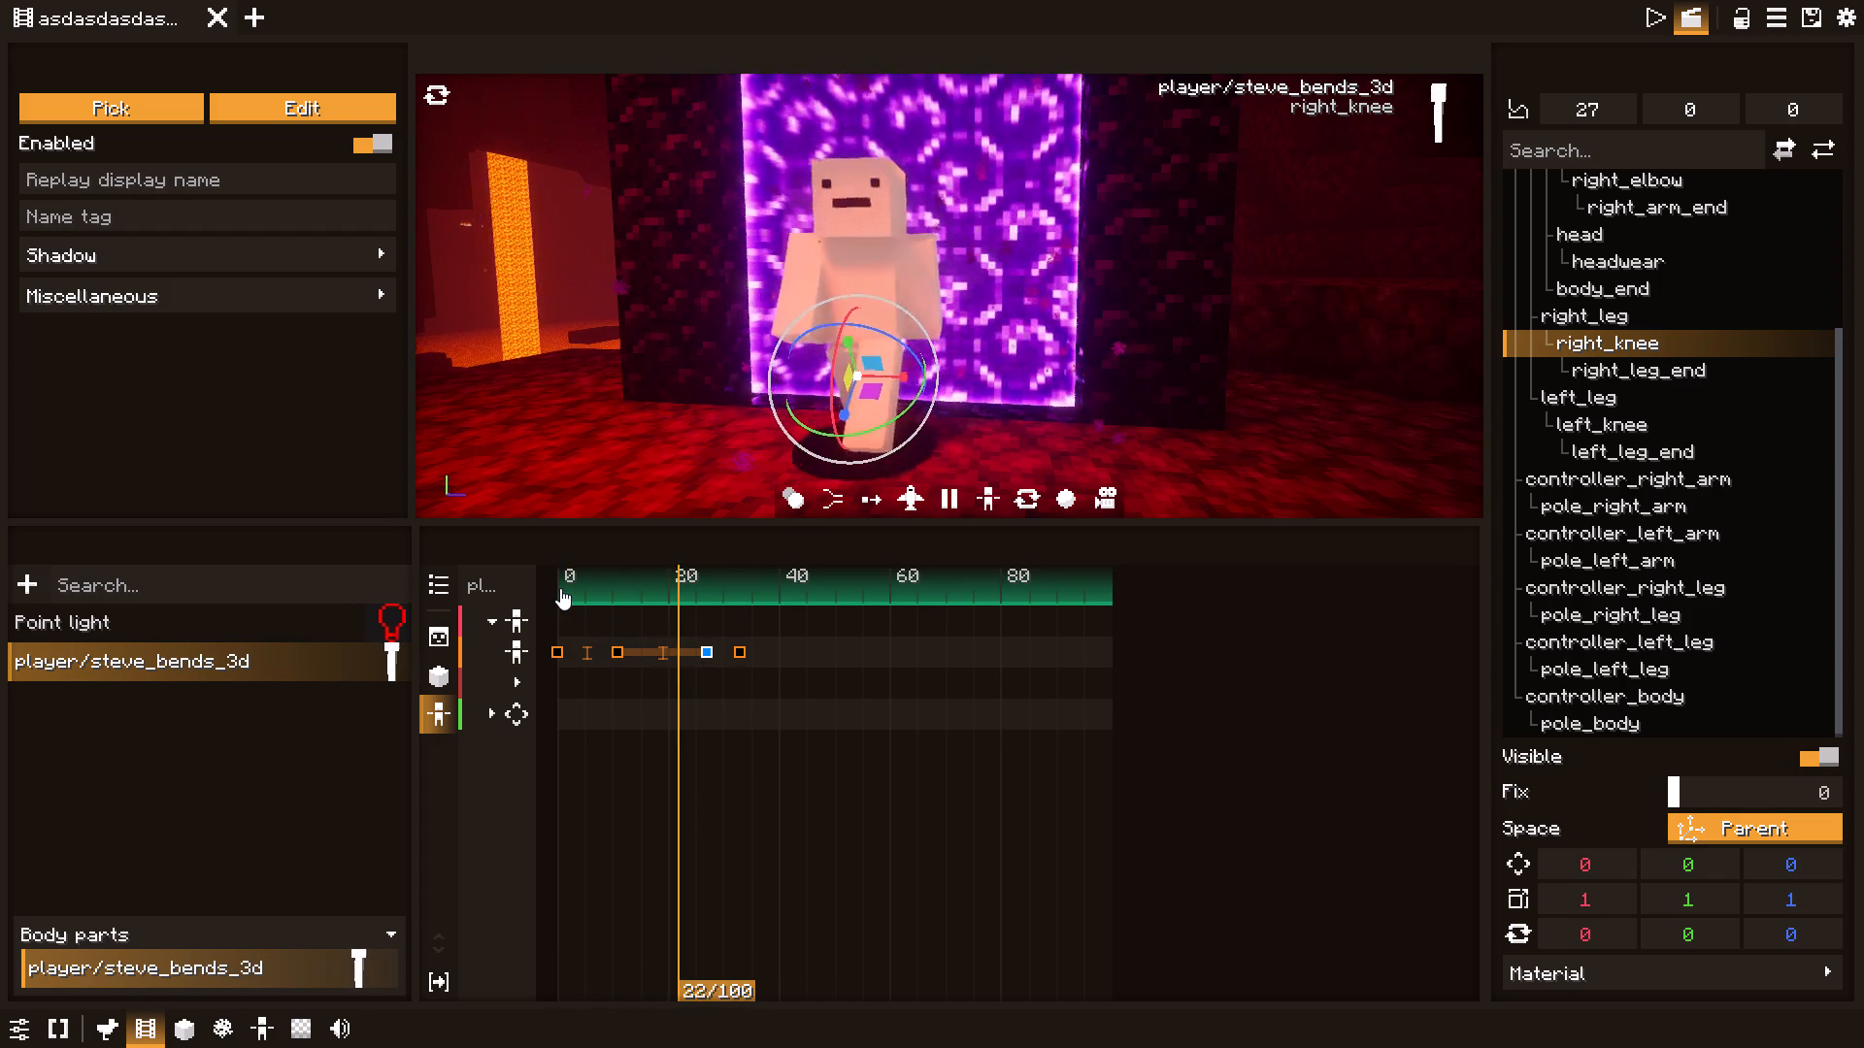
# Play the scene past the tick 33 pose and add a new pose keyframe at tick 53.
pyautogui.press('space')
pyautogui.press('space')
pyautogui.press('space')
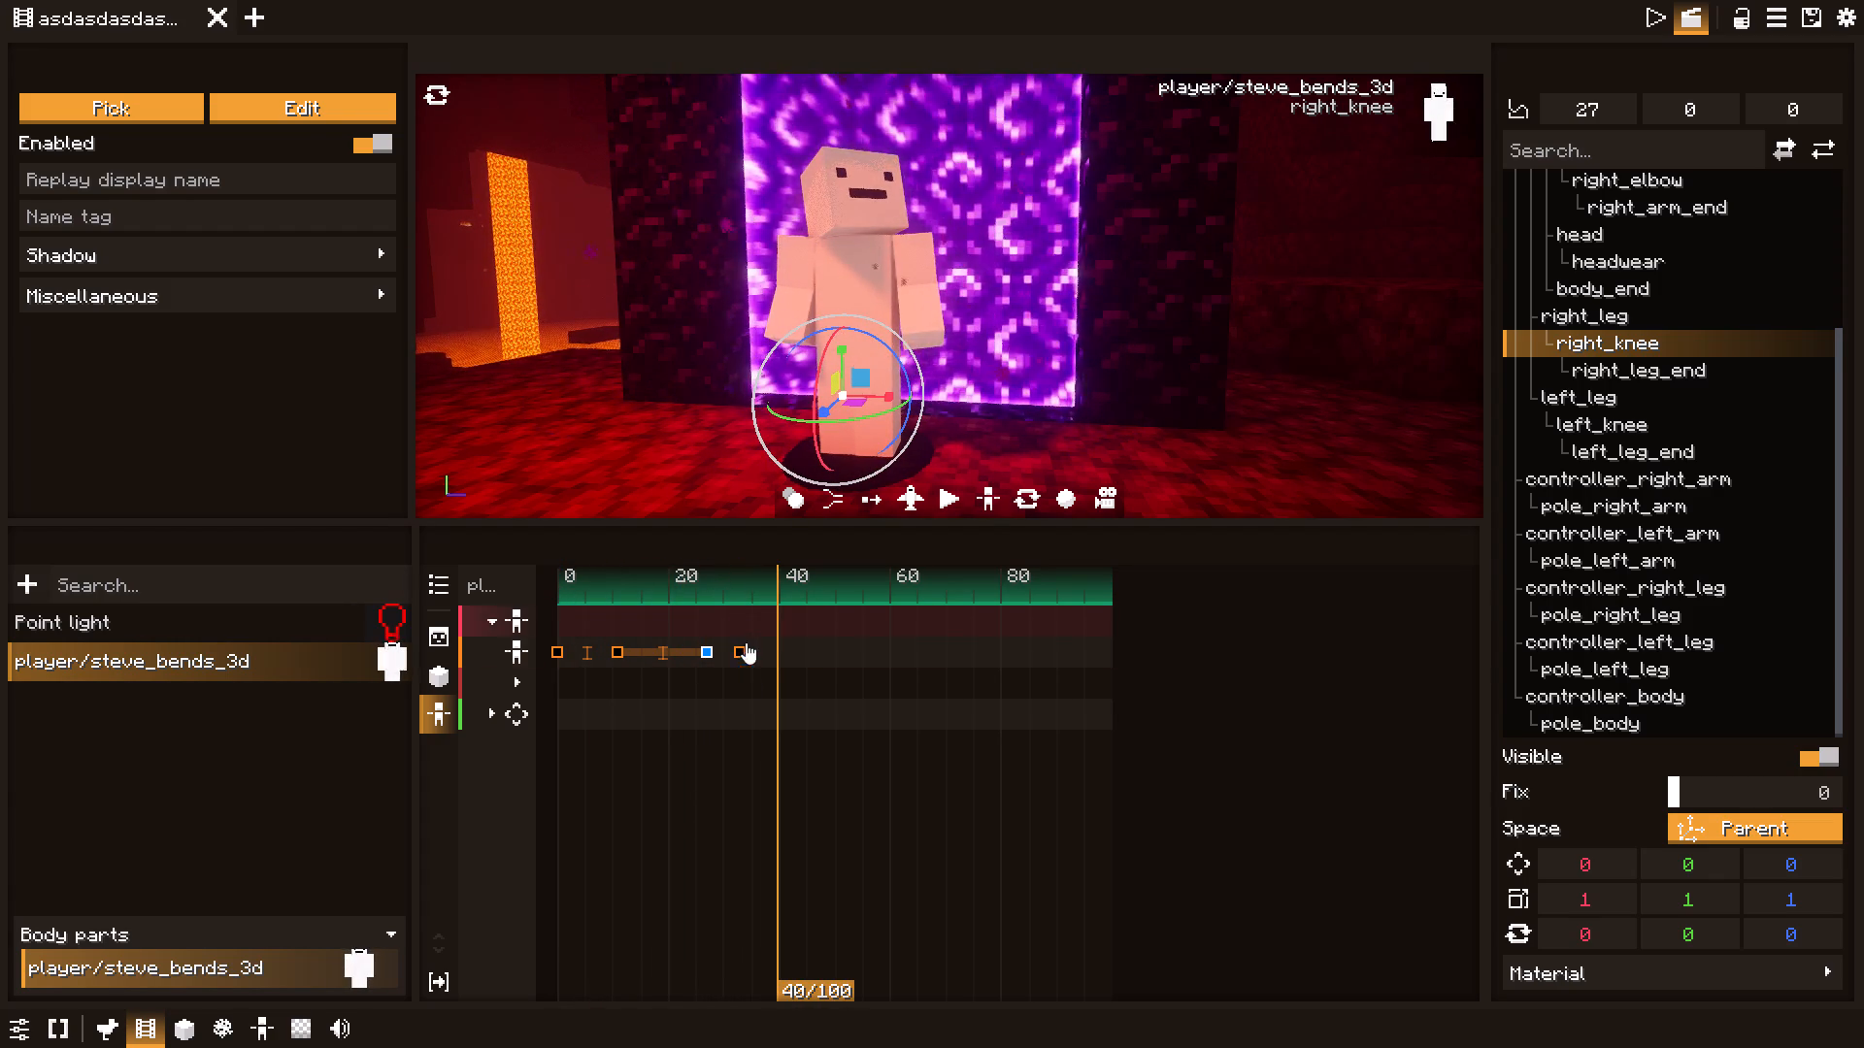
pyautogui.press('space')
pyautogui.press('space')
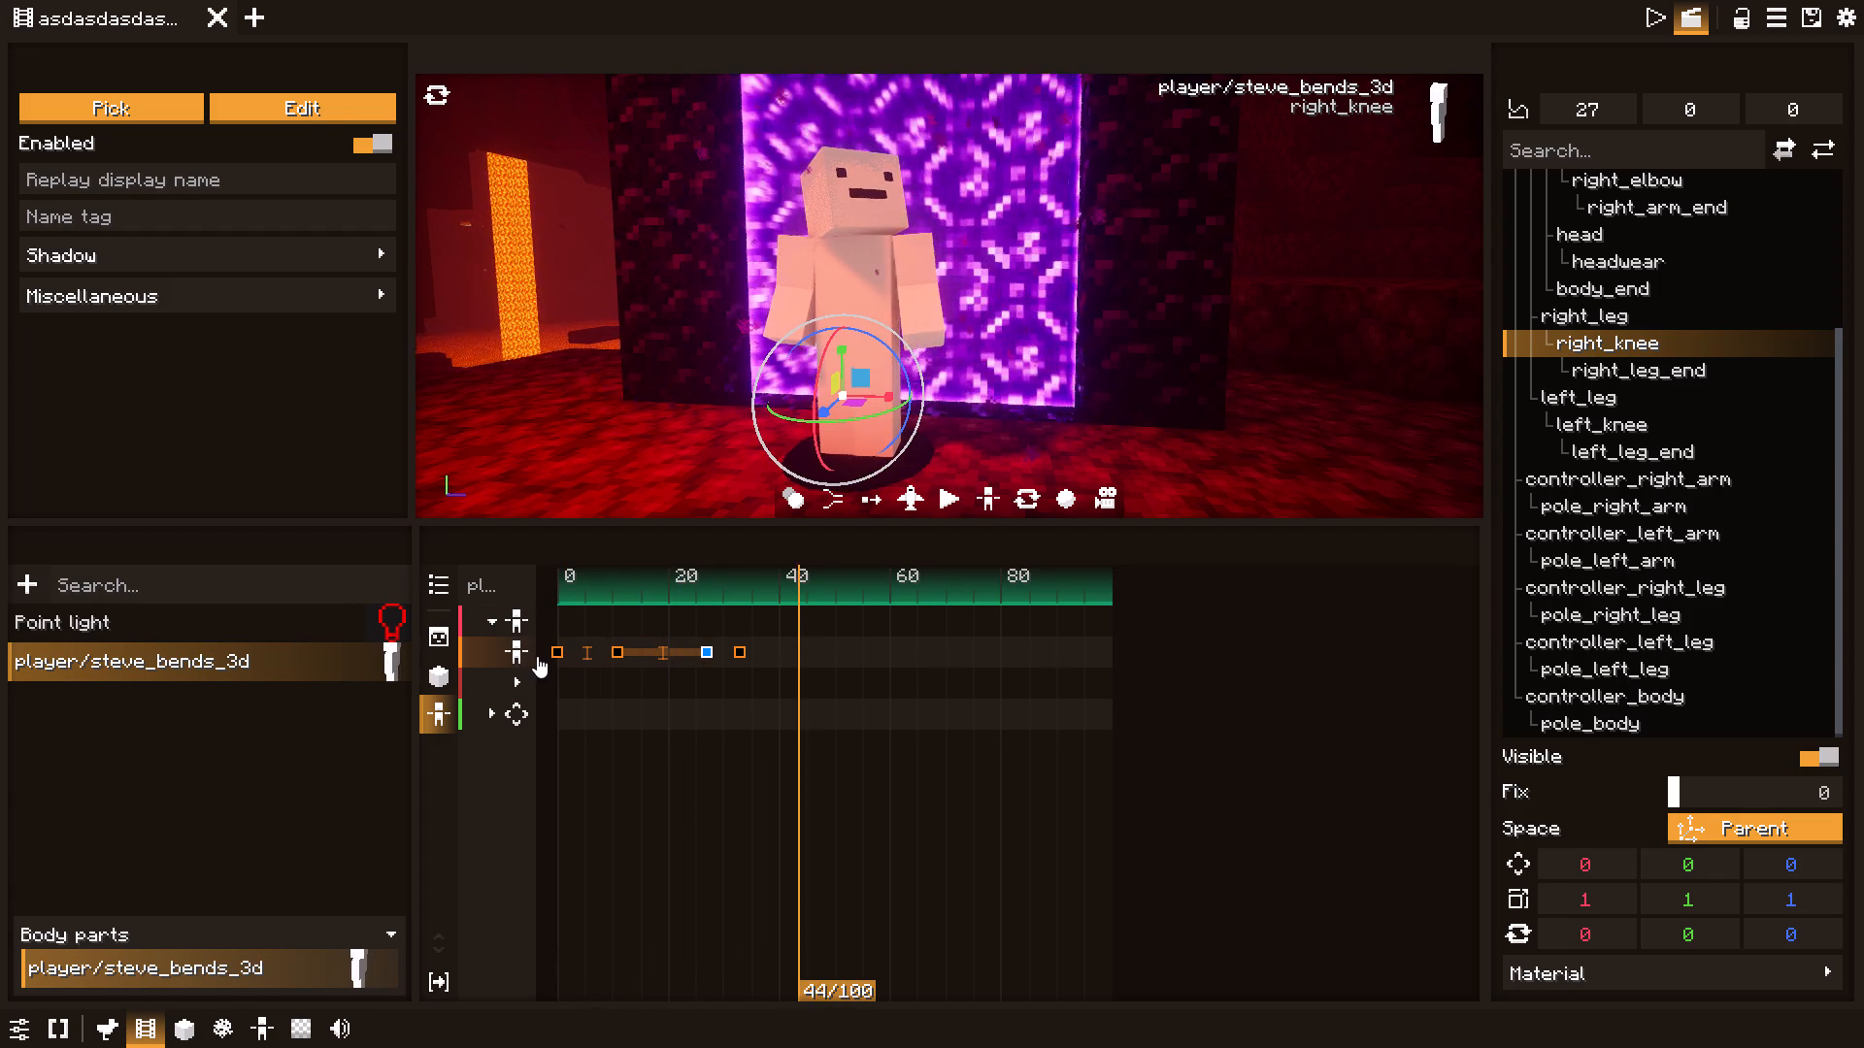
pyautogui.press('space')
pyautogui.press('space')
pyautogui.click(517, 647)
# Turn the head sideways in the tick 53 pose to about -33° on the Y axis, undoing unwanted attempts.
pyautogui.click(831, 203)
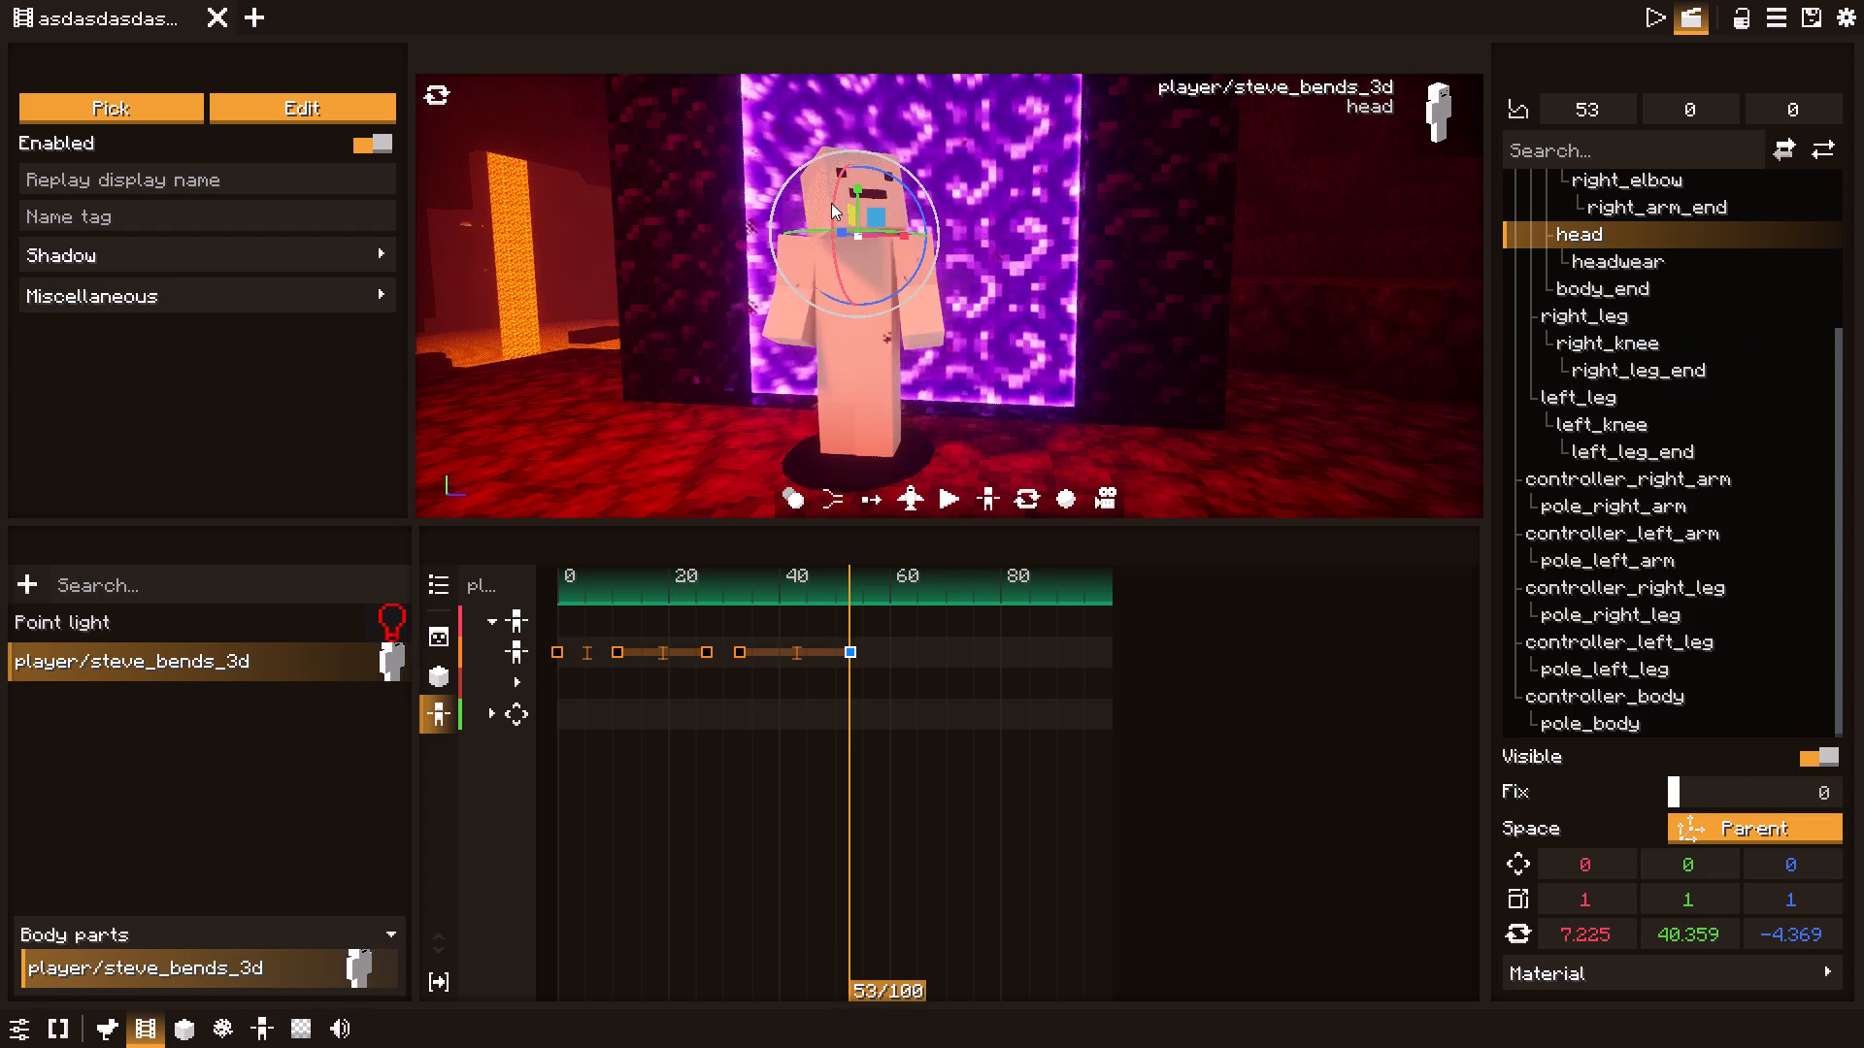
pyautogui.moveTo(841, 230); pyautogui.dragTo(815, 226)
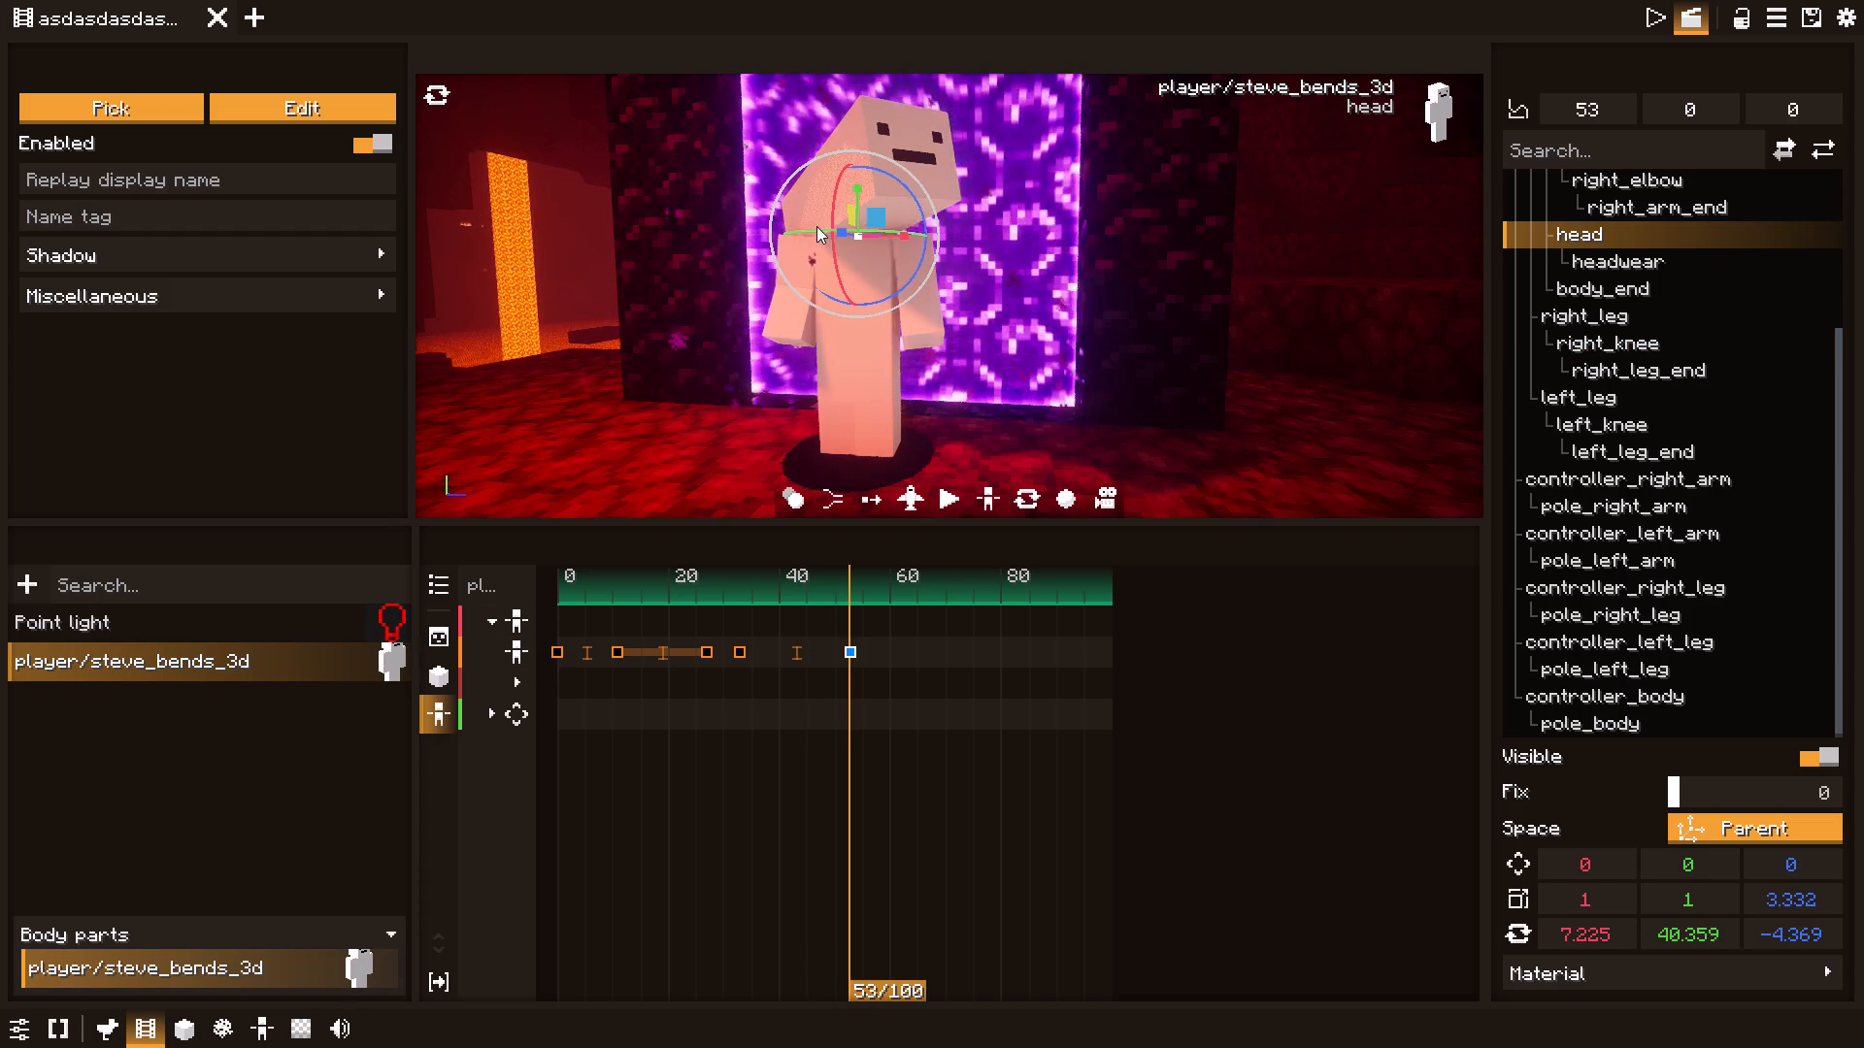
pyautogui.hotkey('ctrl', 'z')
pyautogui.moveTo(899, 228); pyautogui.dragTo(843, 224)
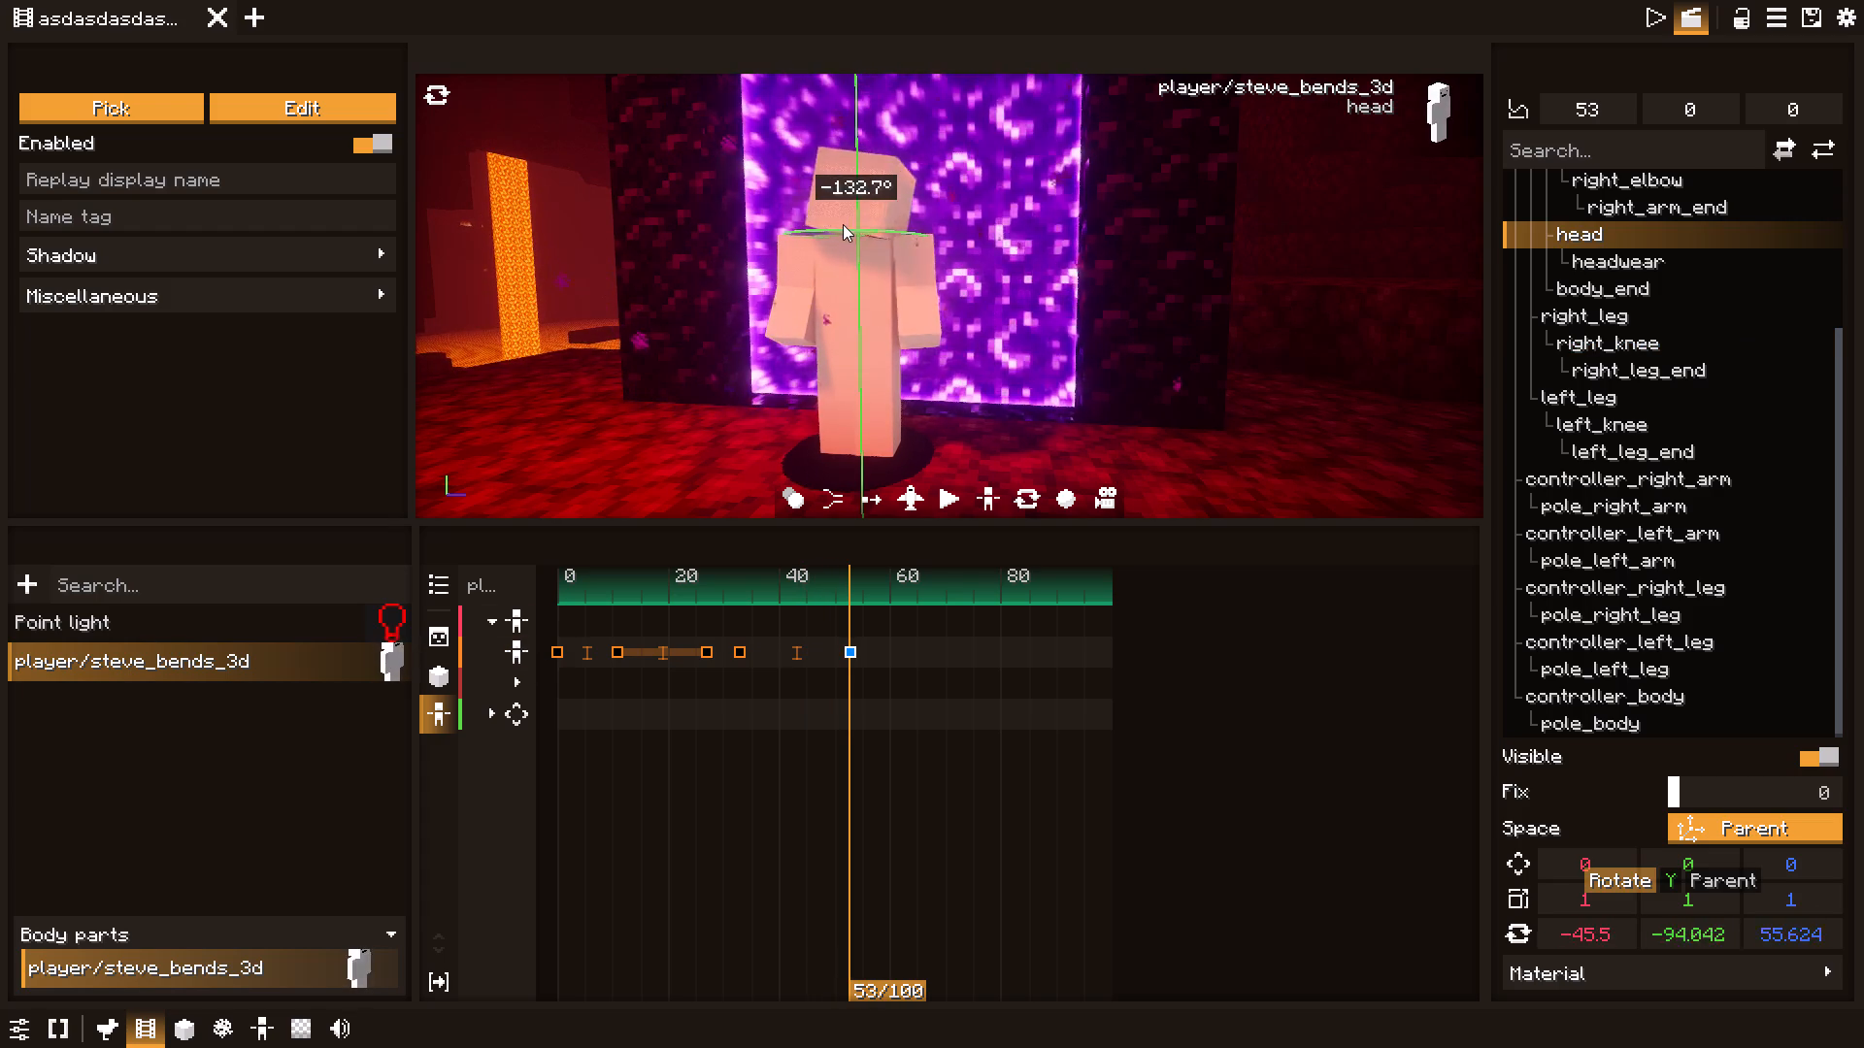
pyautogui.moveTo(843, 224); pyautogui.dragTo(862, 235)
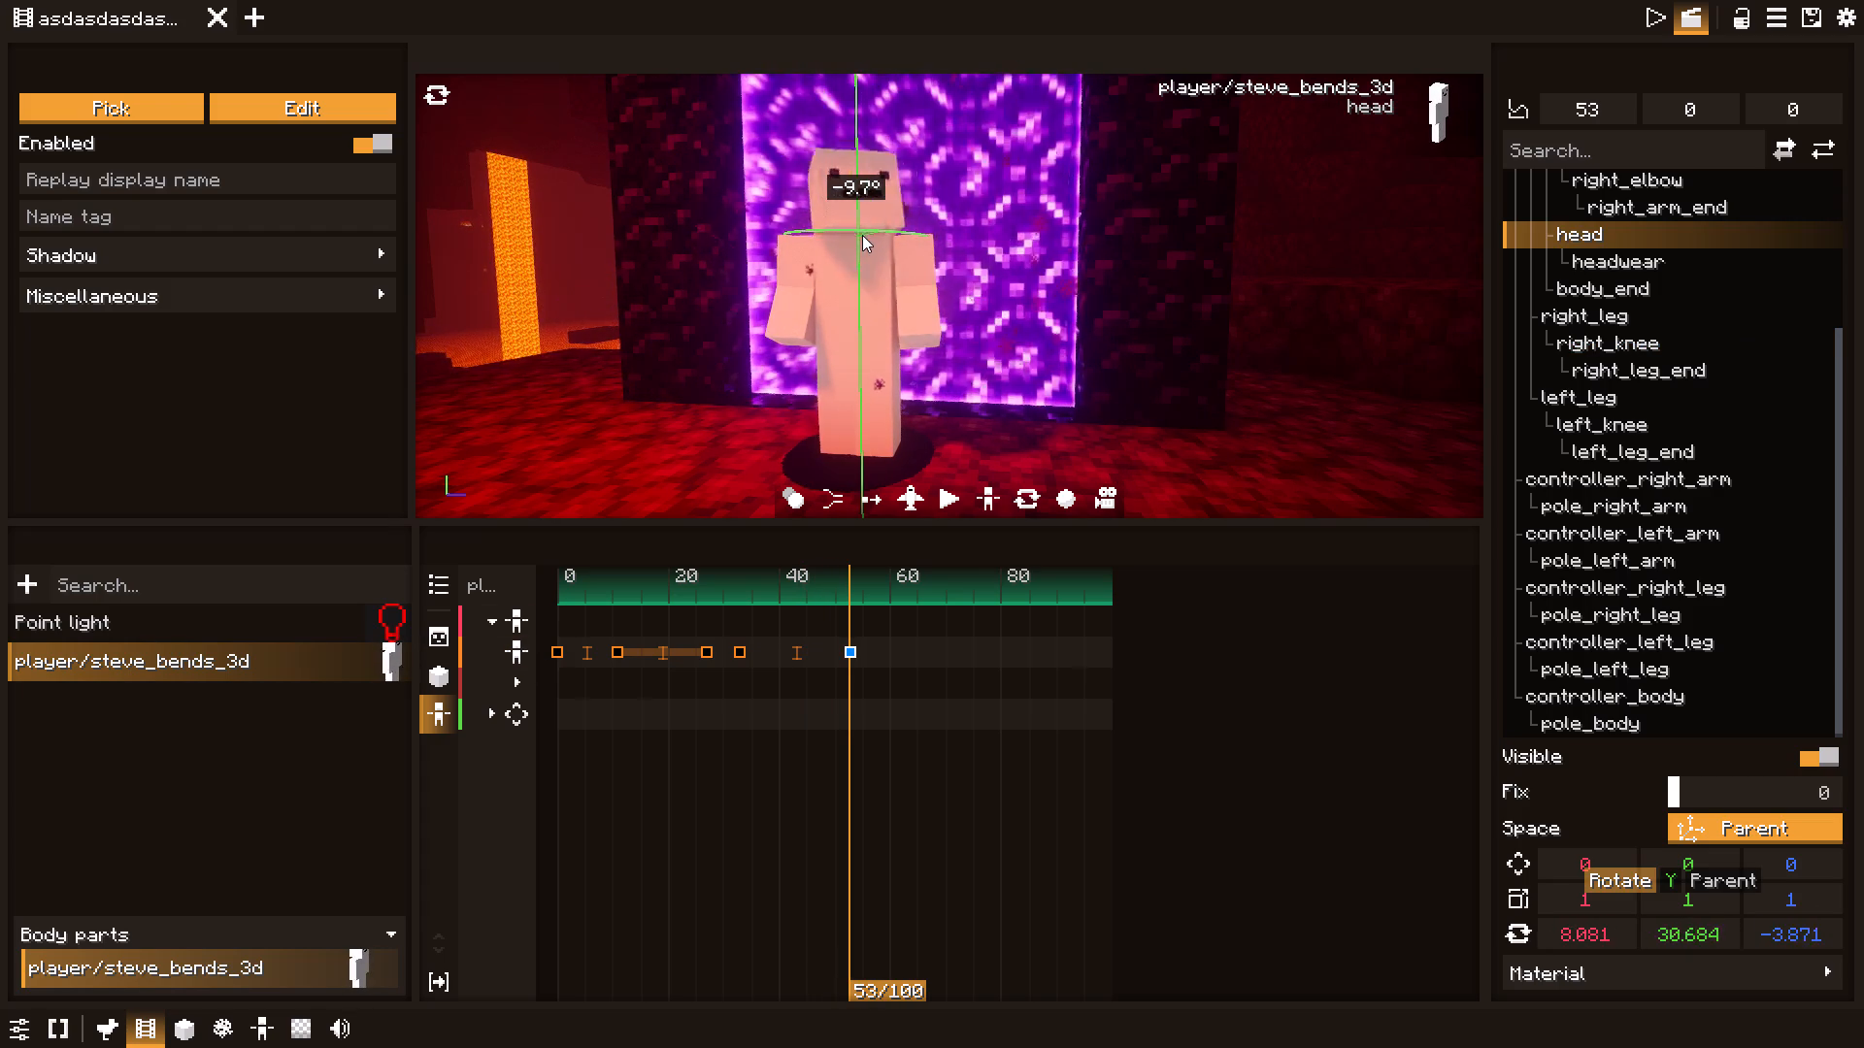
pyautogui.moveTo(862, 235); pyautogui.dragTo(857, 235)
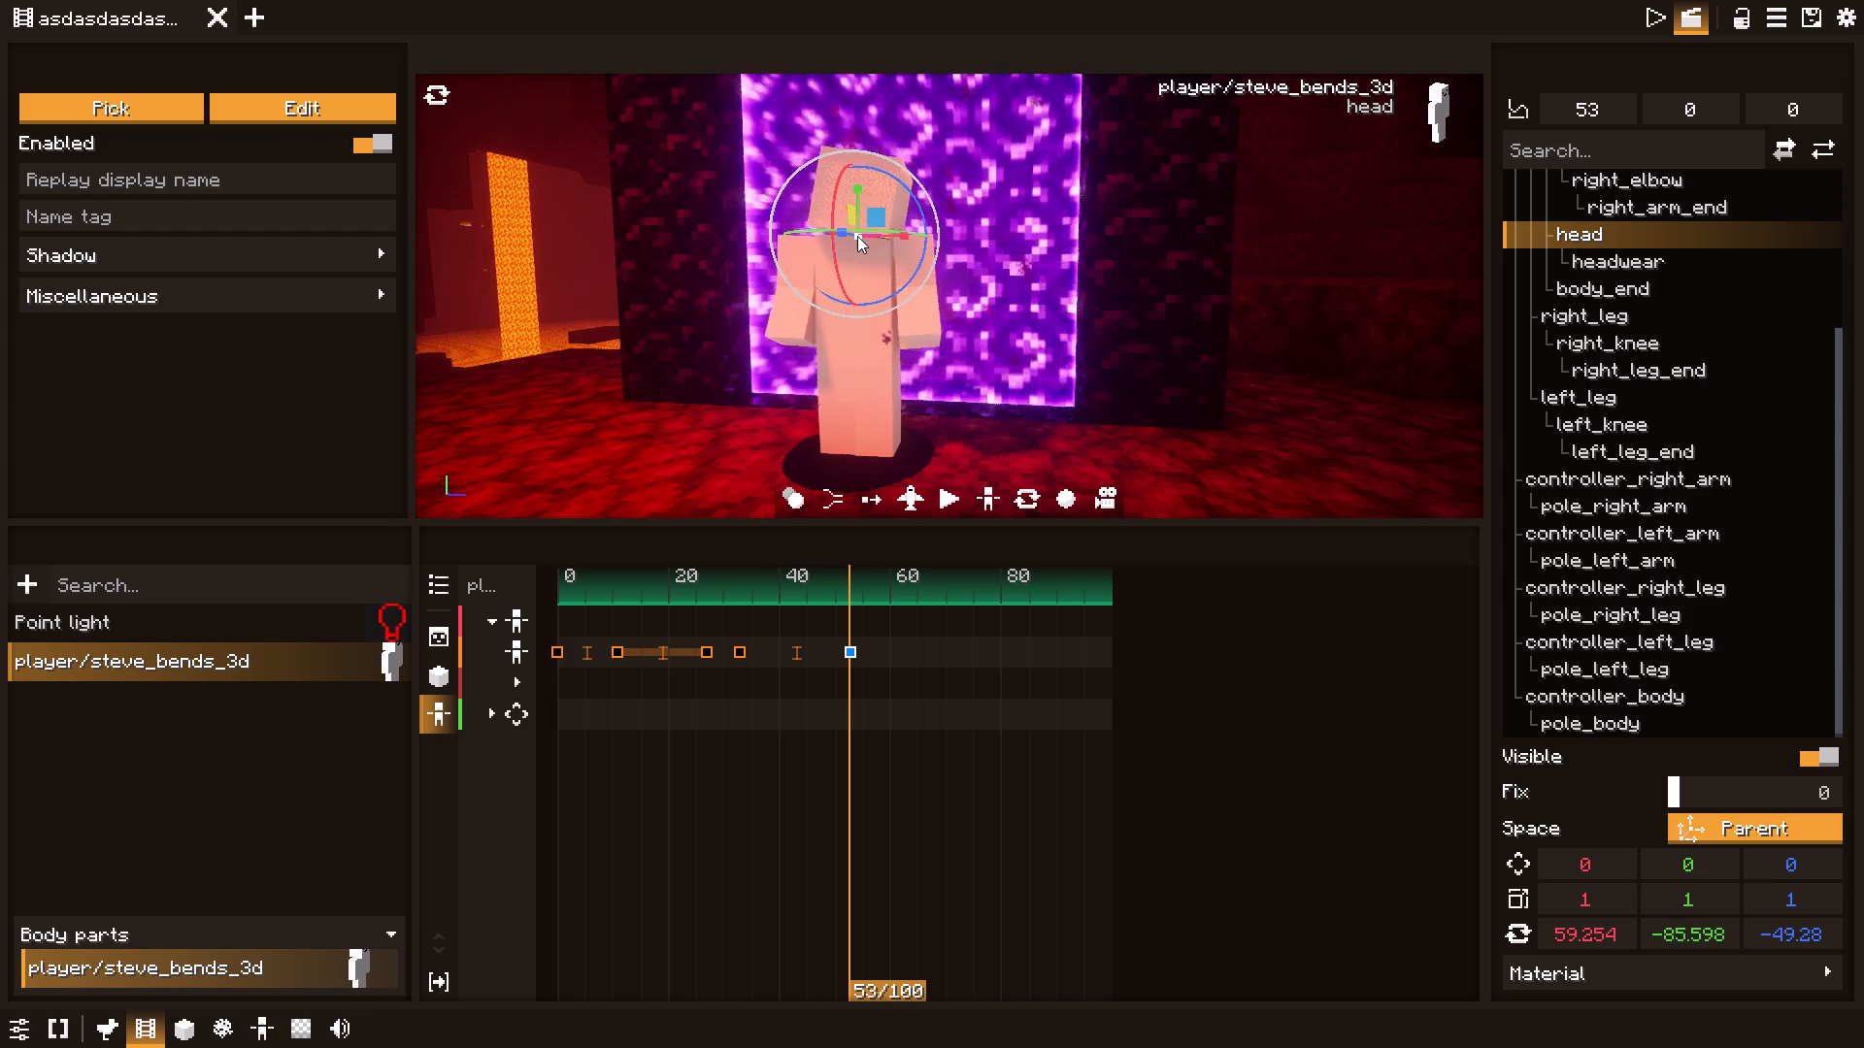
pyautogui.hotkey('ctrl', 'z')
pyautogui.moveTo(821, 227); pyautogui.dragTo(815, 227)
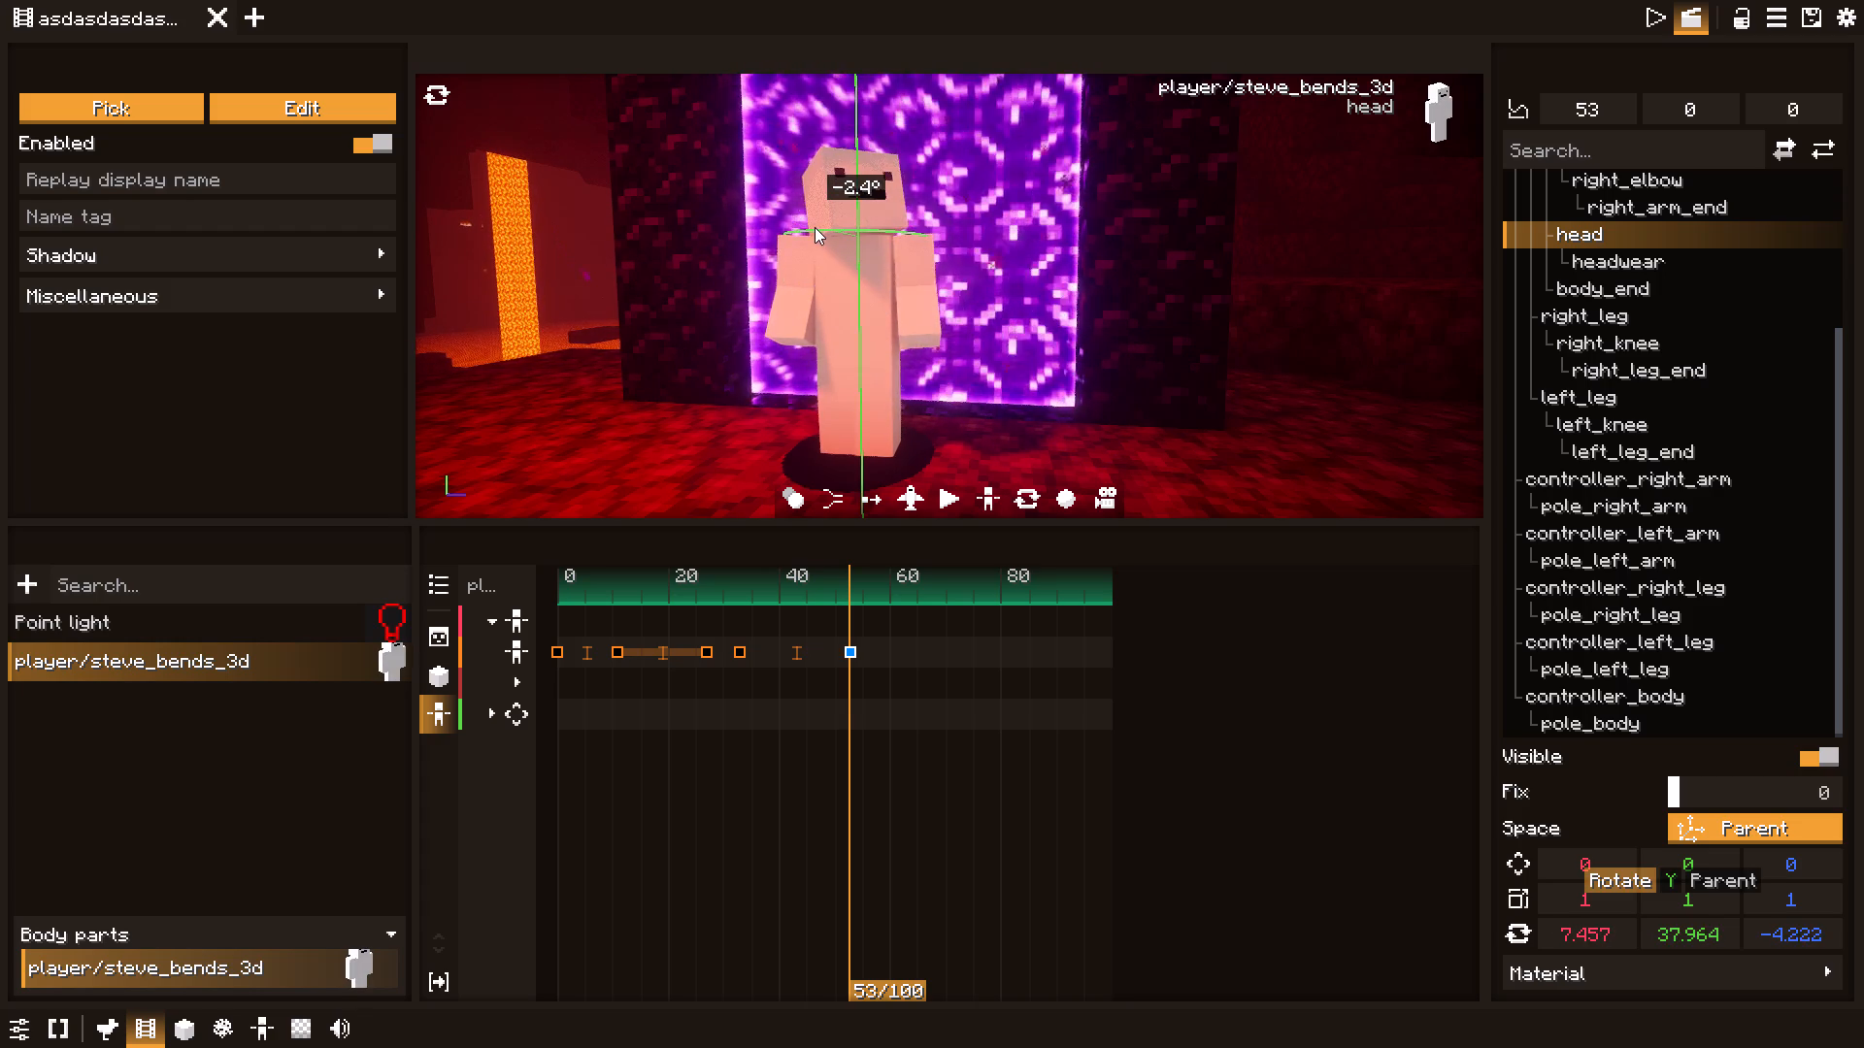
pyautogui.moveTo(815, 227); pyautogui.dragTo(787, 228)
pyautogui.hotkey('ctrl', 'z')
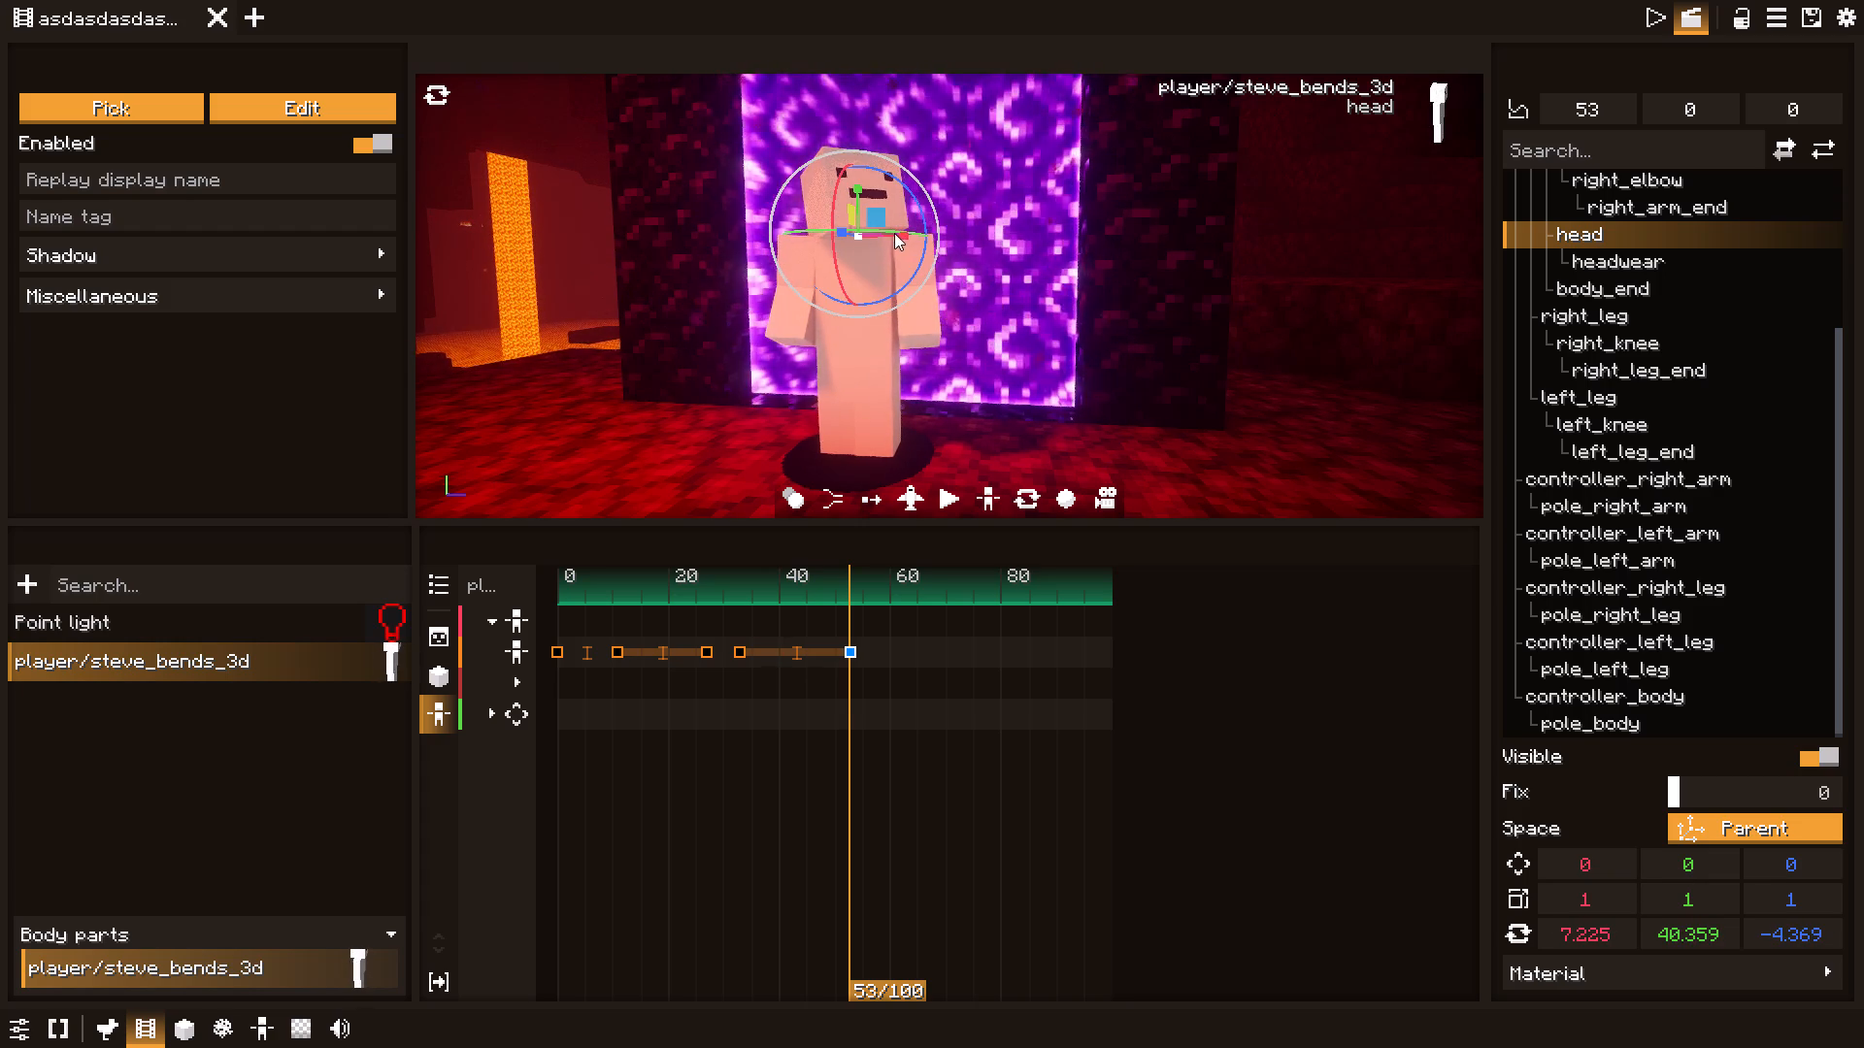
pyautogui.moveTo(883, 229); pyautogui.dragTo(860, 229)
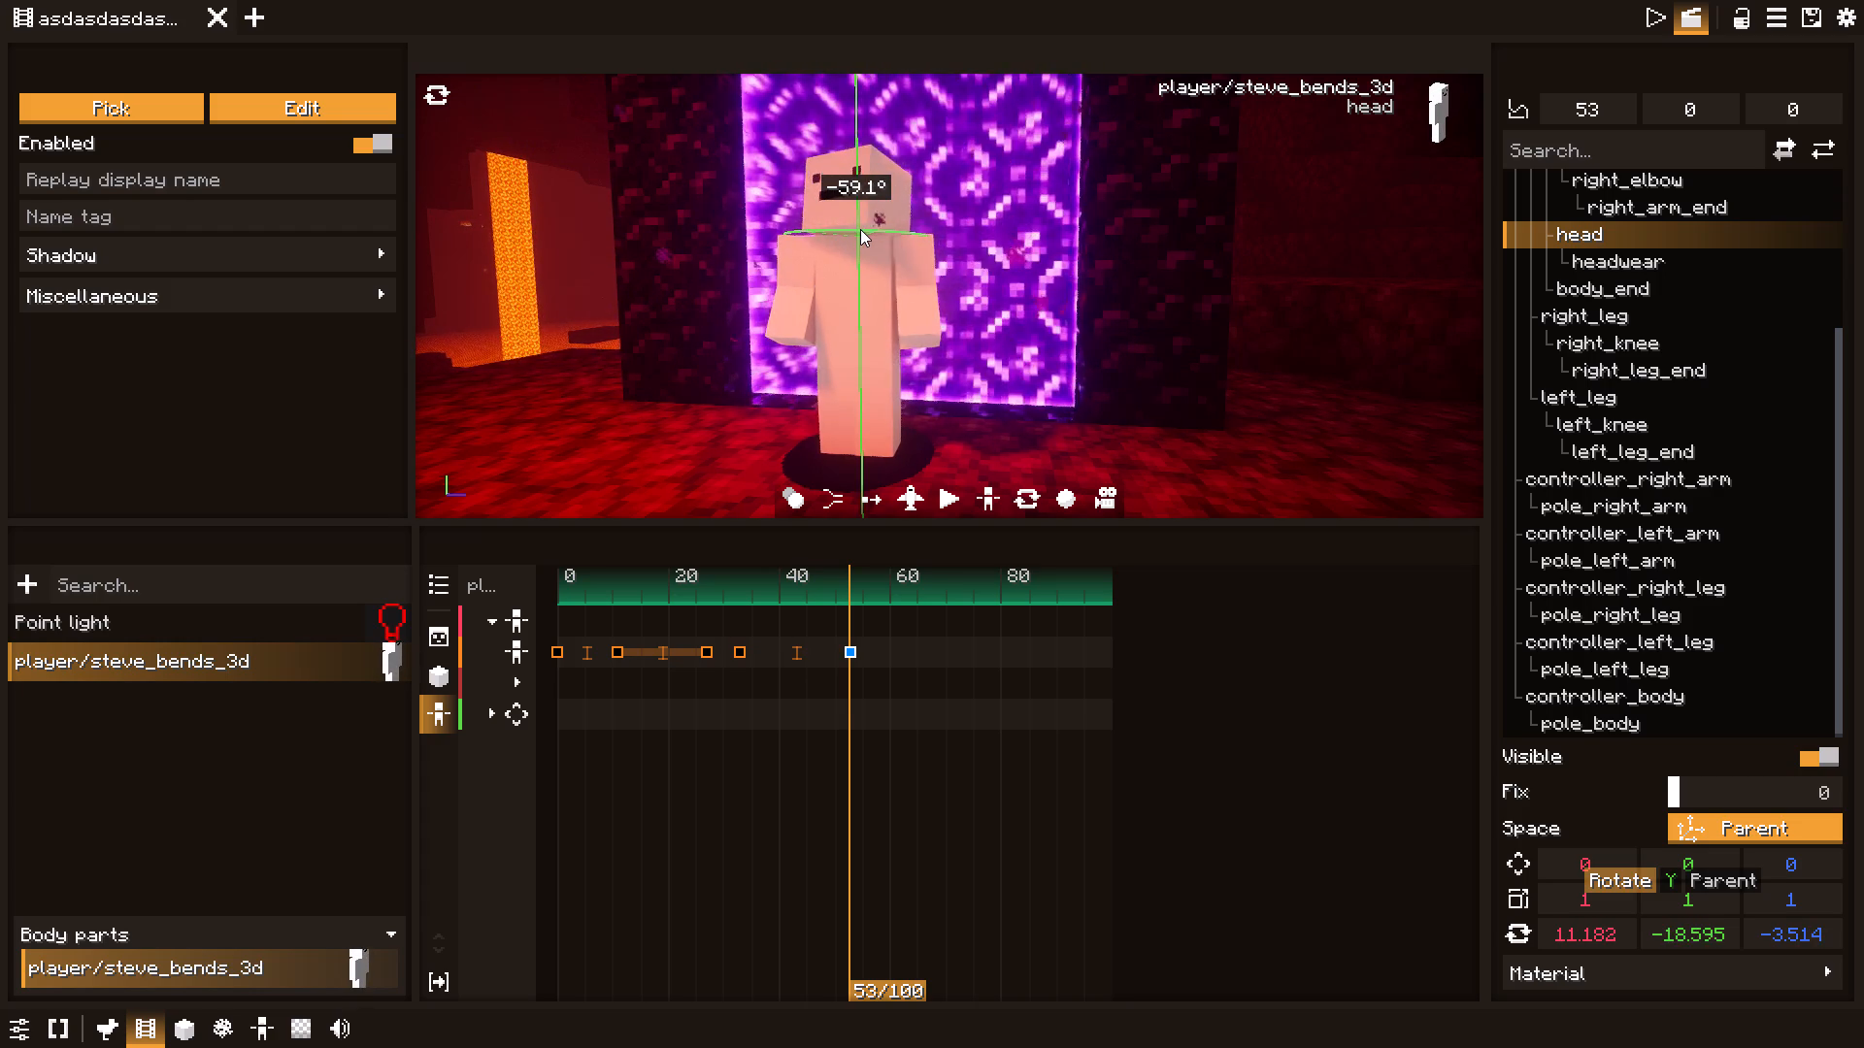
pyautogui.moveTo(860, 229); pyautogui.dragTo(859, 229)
# Rotate the left leg in the tick 53 pose to about 12° on the X axis.
pyautogui.click(887, 329)
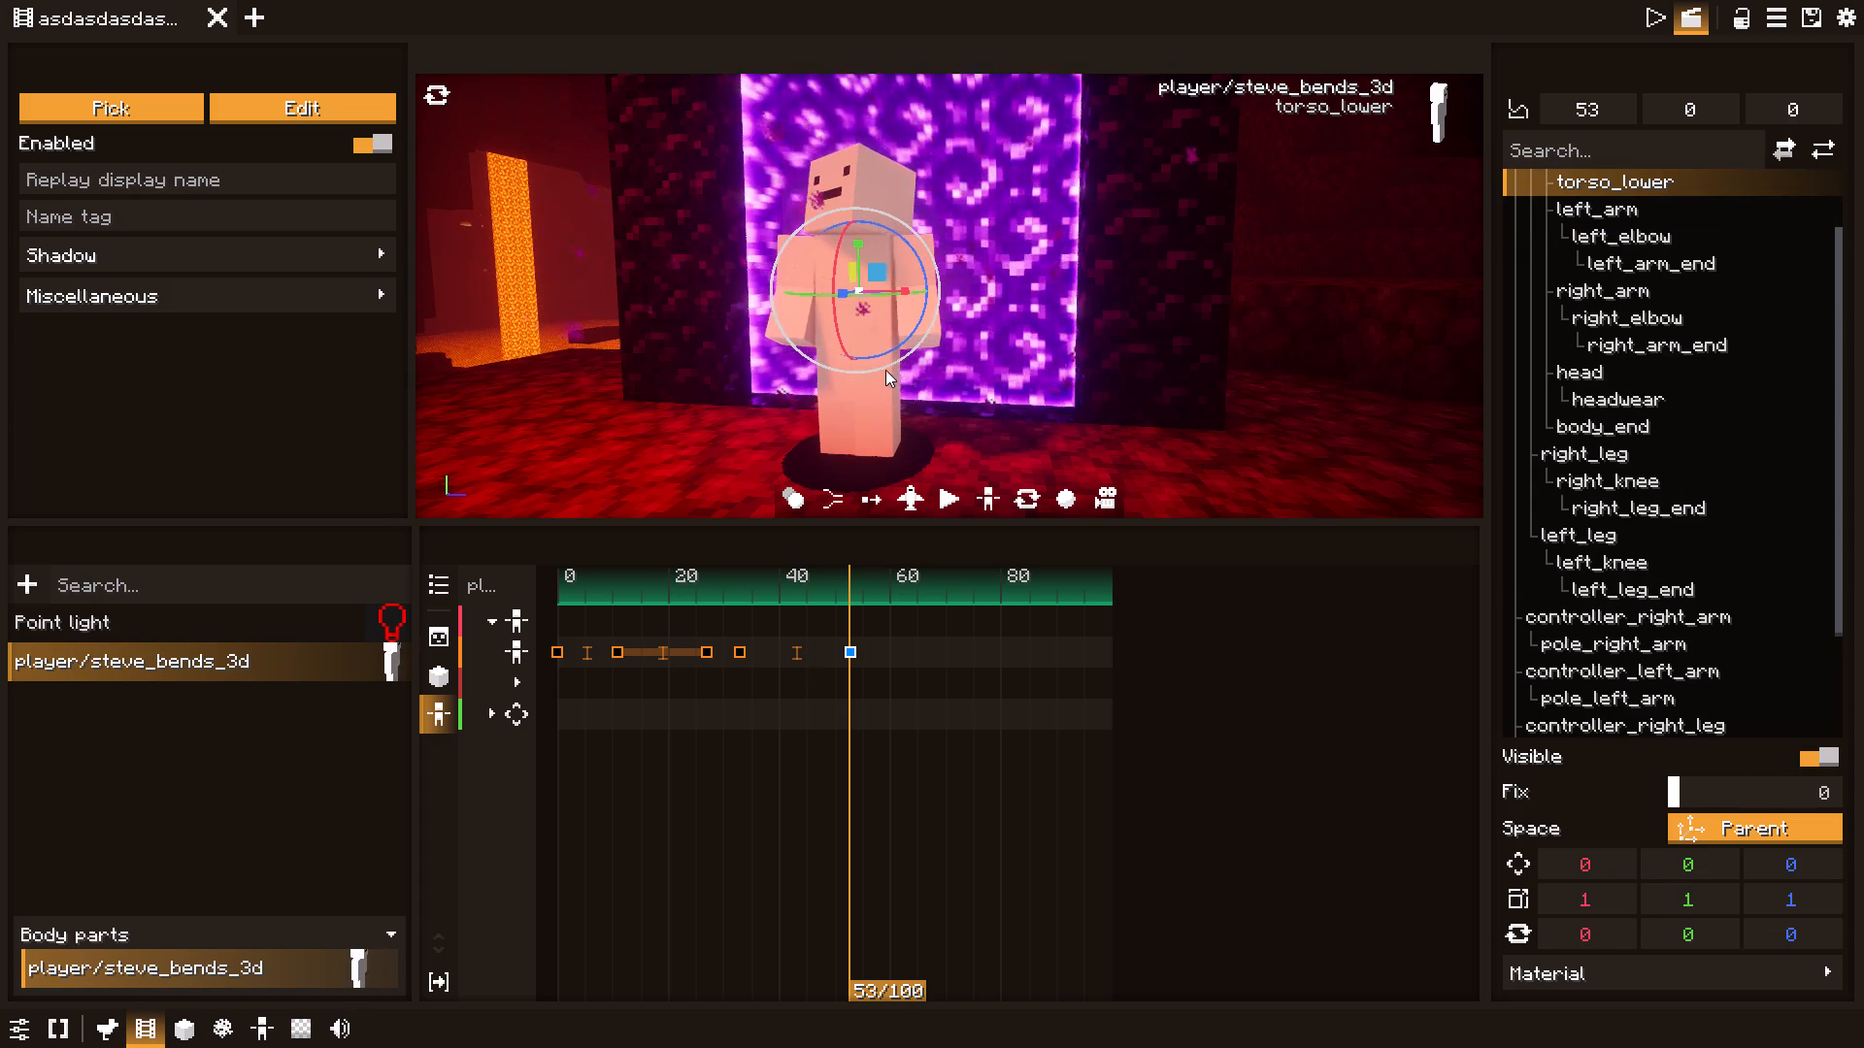
pyautogui.click(886, 398)
pyautogui.moveTo(857, 382); pyautogui.dragTo(856, 380)
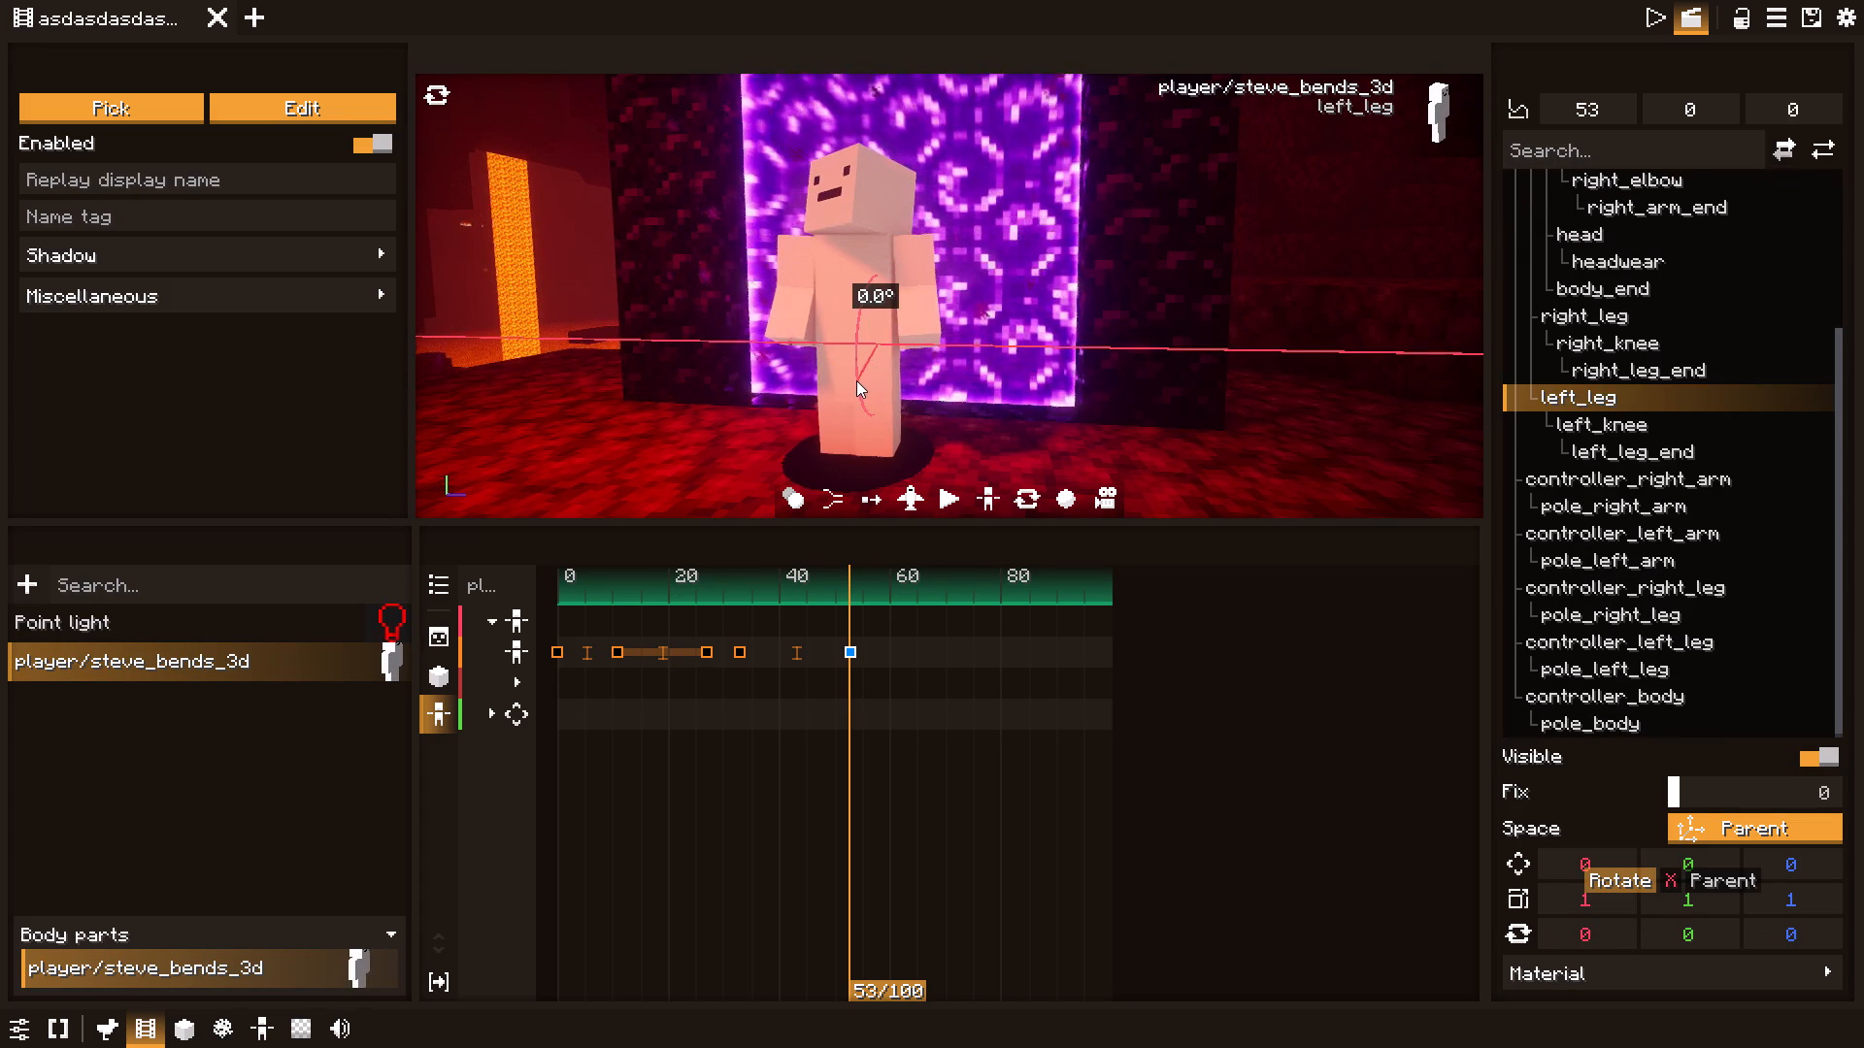
pyautogui.moveTo(856, 380); pyautogui.dragTo(857, 369)
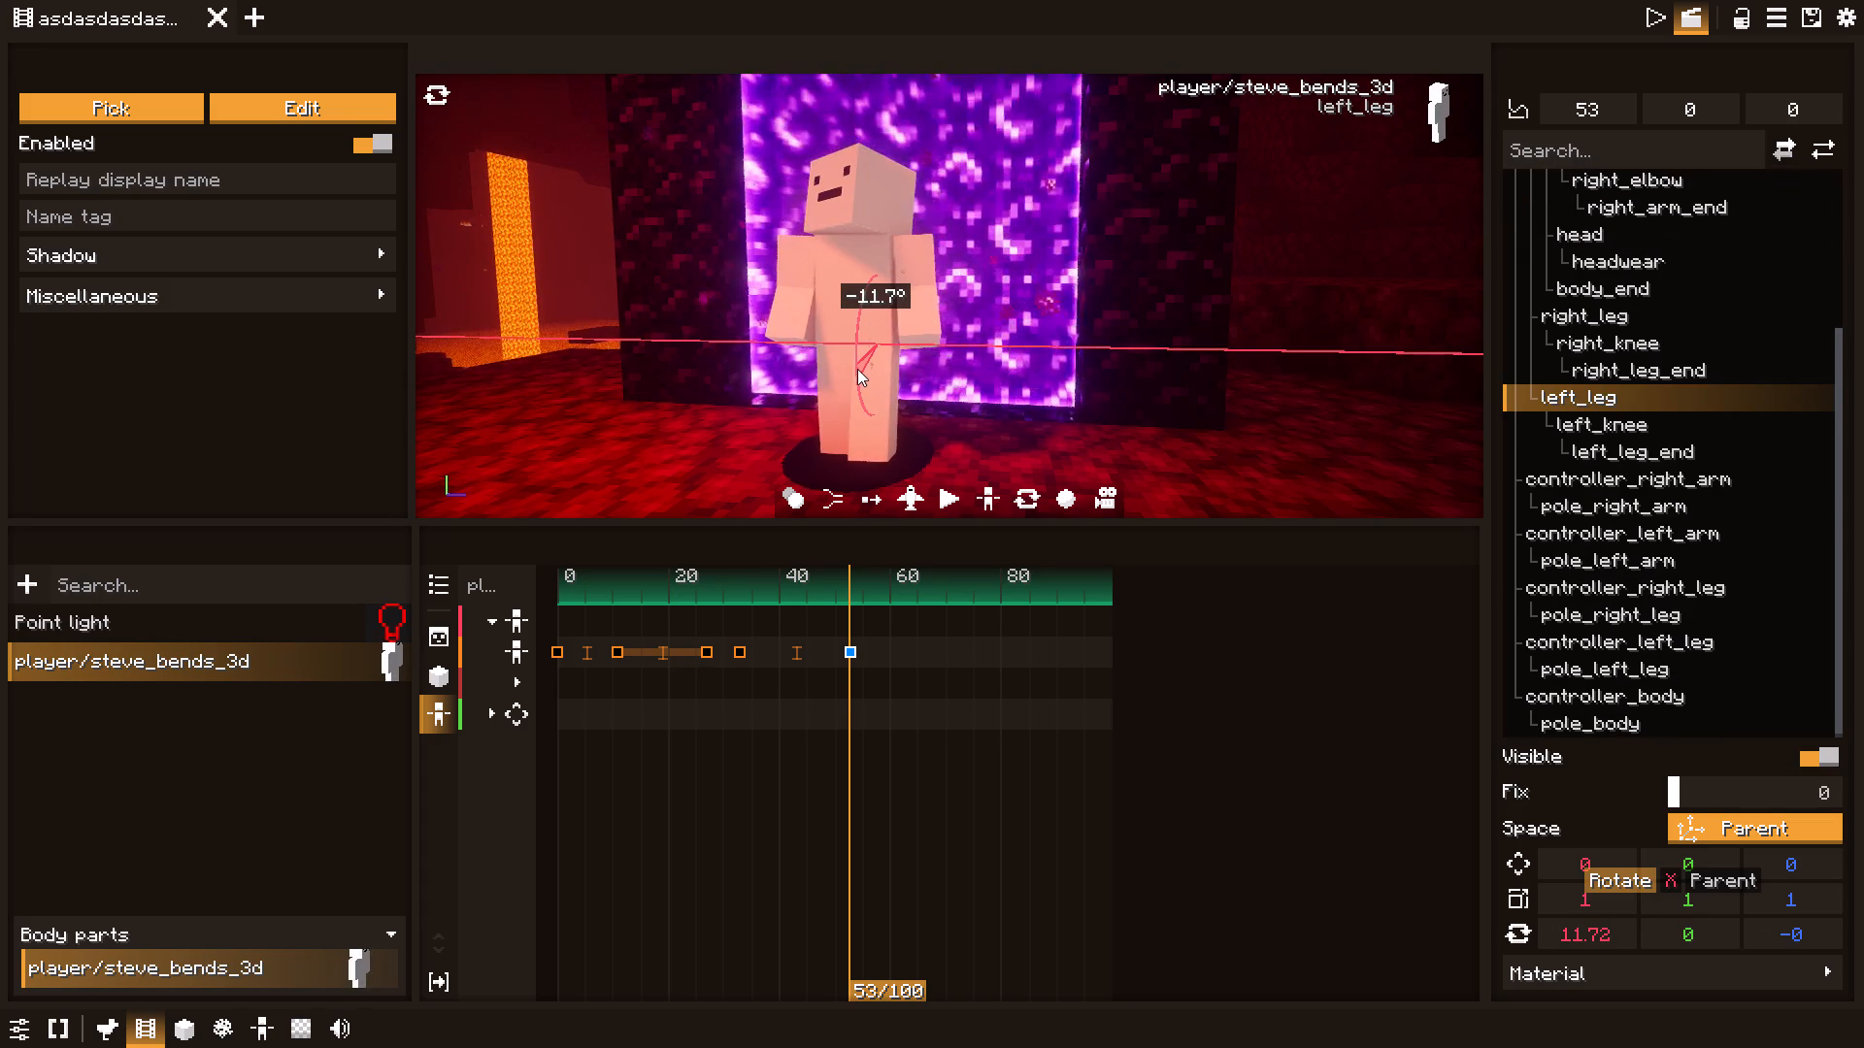
pyautogui.moveTo(857, 369); pyautogui.dragTo(857, 370)
# Replay the scene from about tick 22 to check the motion into the tick 53 pose.
pyautogui.moveTo(811, 583); pyautogui.dragTo(681, 574)
pyautogui.press('space')
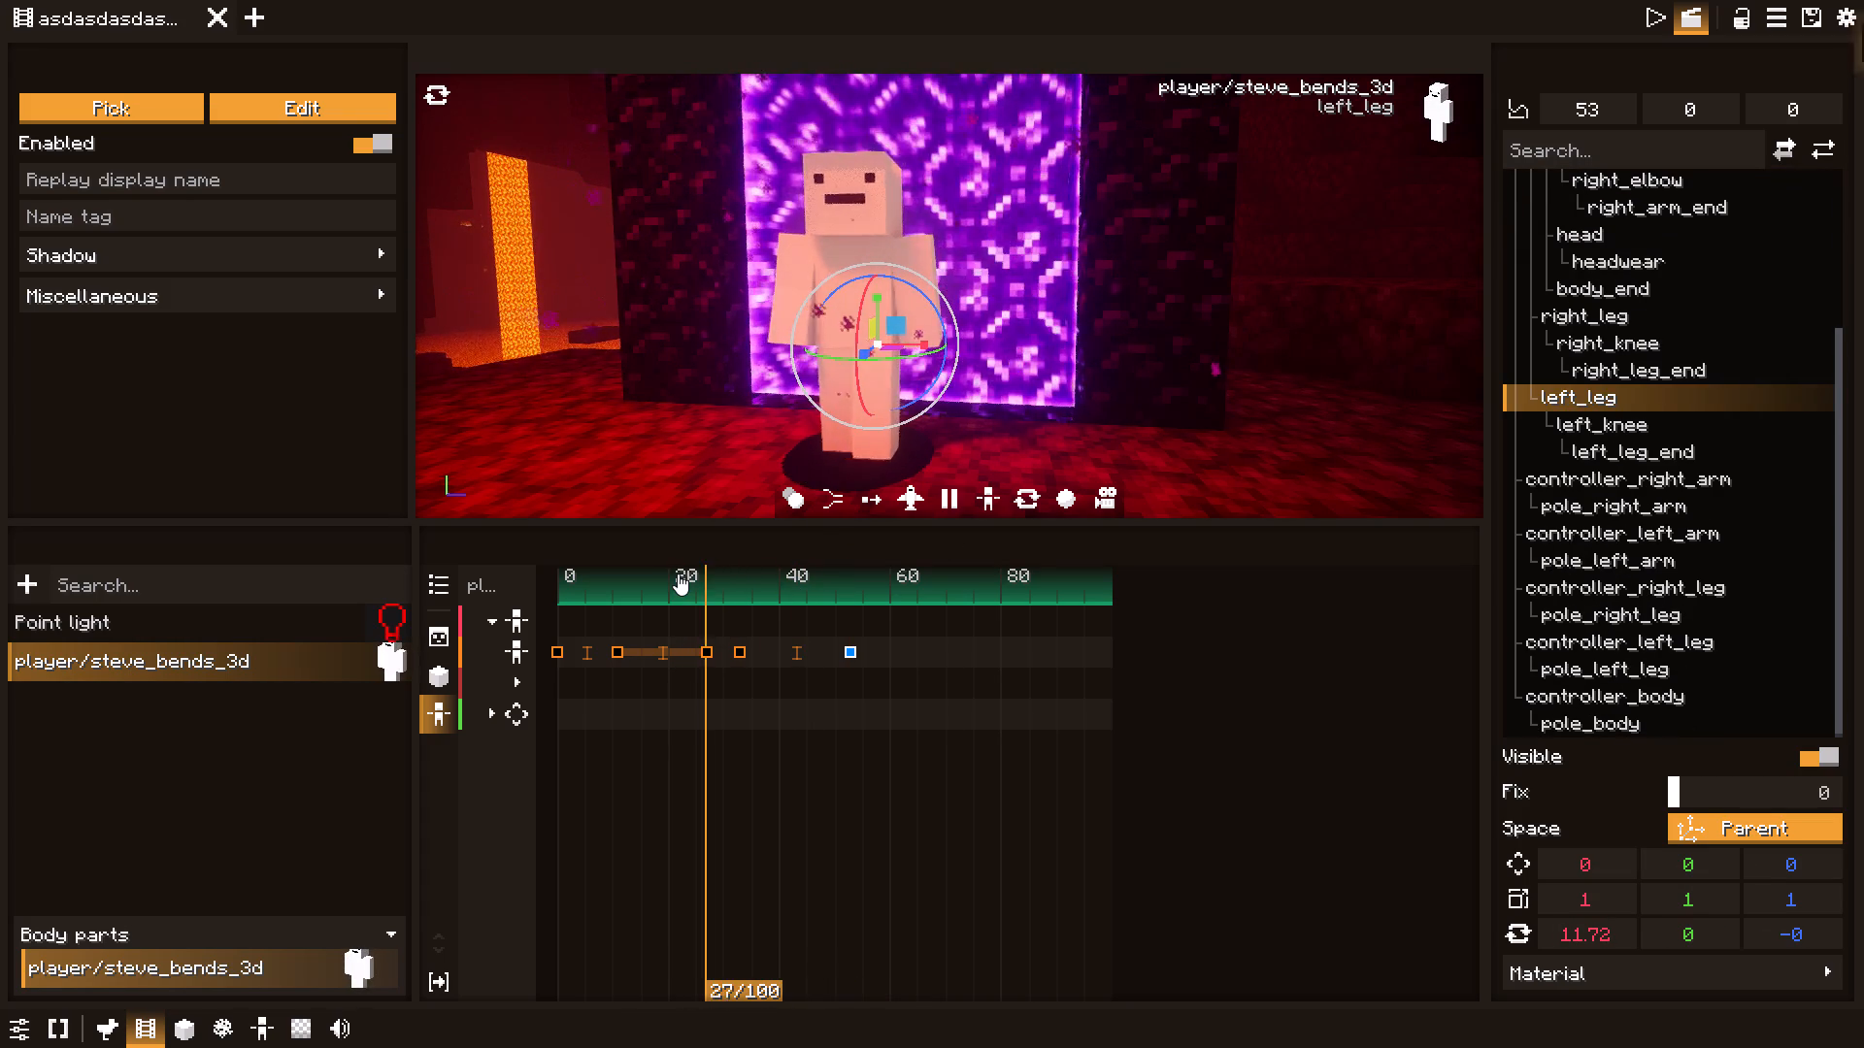
pyautogui.press('space')
pyautogui.press('space')
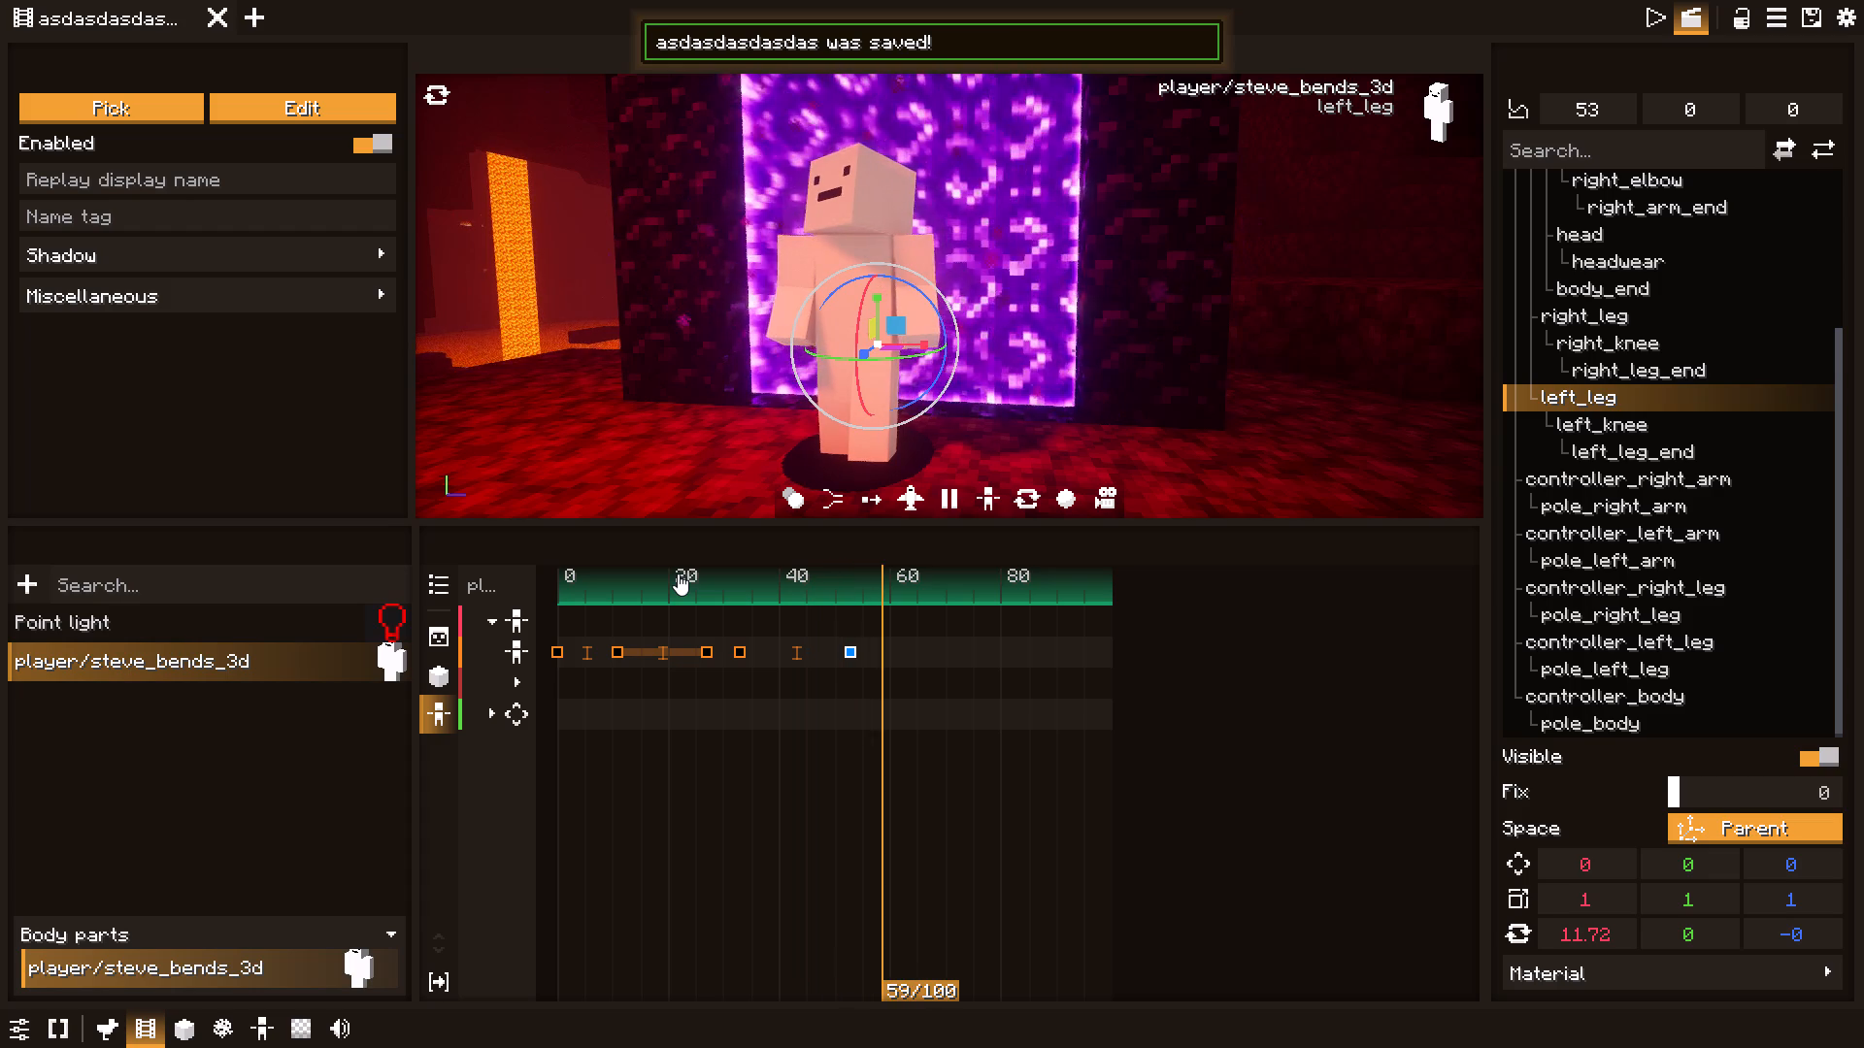
pyautogui.press('space')
pyautogui.press('space')
pyautogui.press('space')
# Turn the head in the tick 53 pose back toward the front, to about 1° on the Y axis.
pyautogui.click(848, 211)
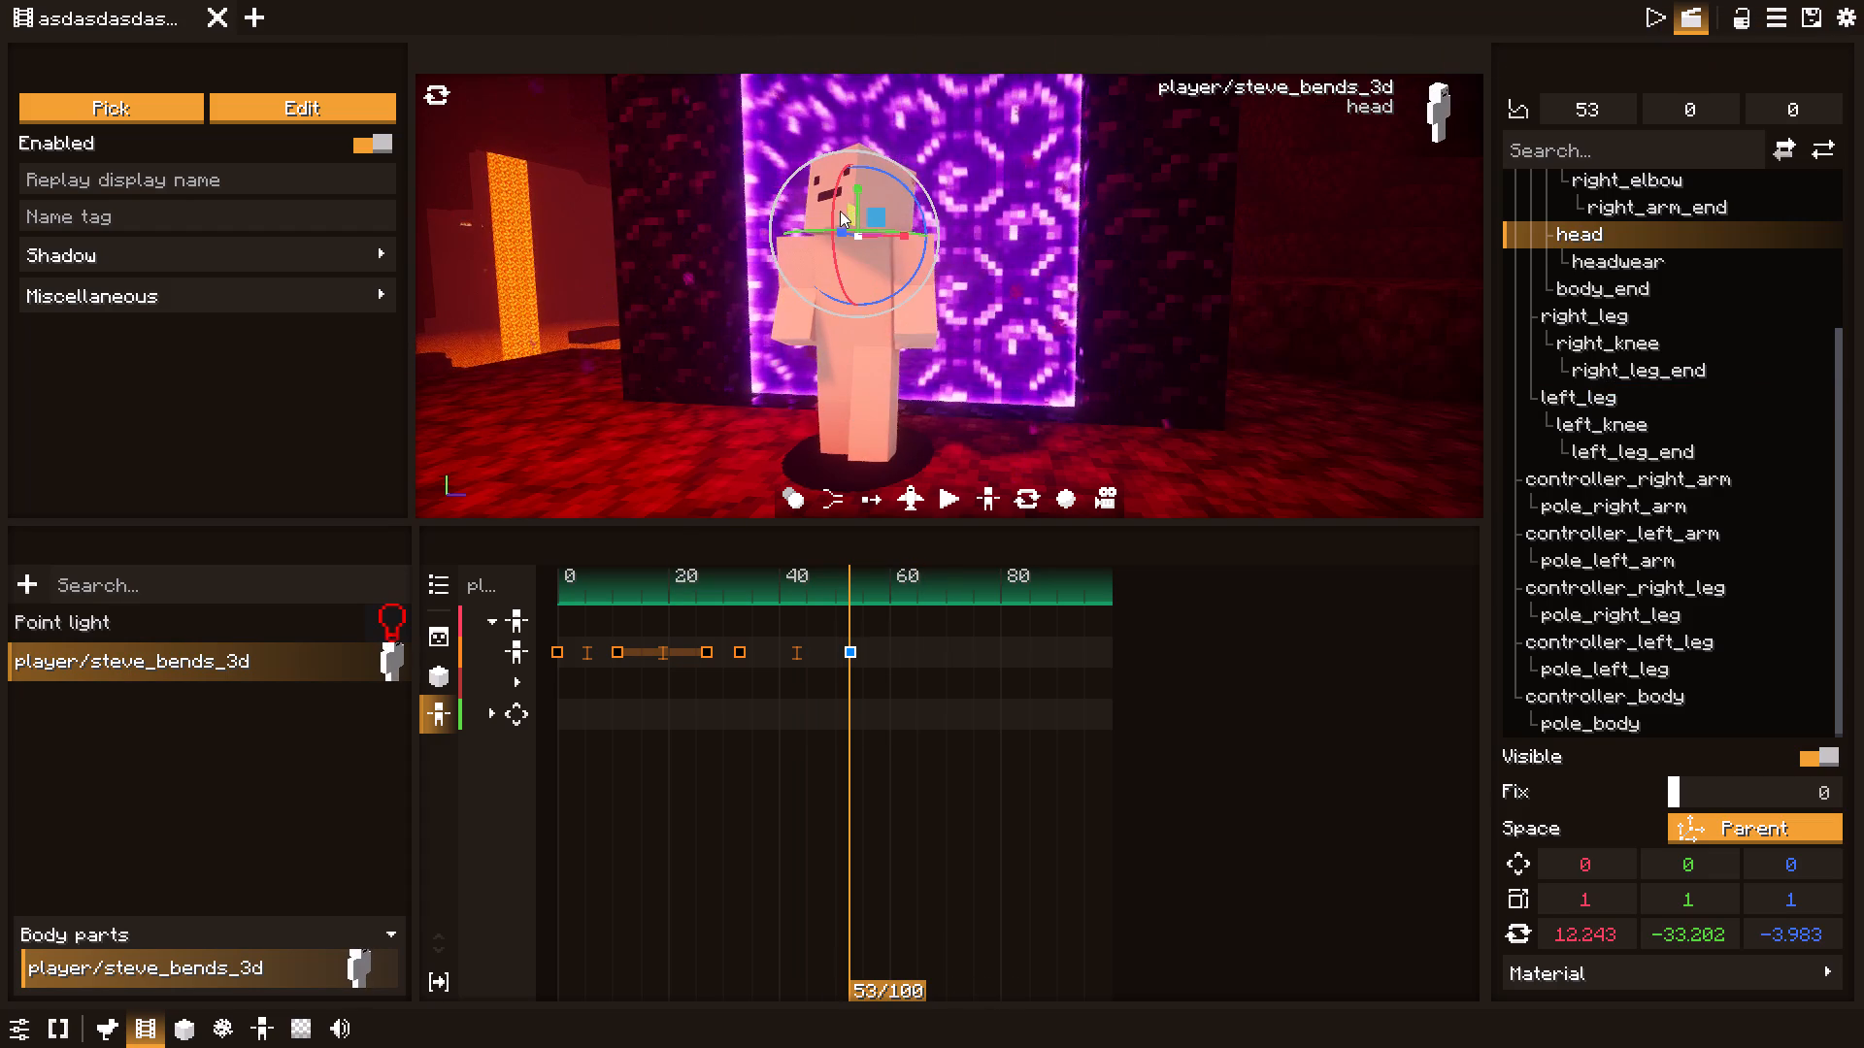
pyautogui.moveTo(798, 231); pyautogui.dragTo(855, 230)
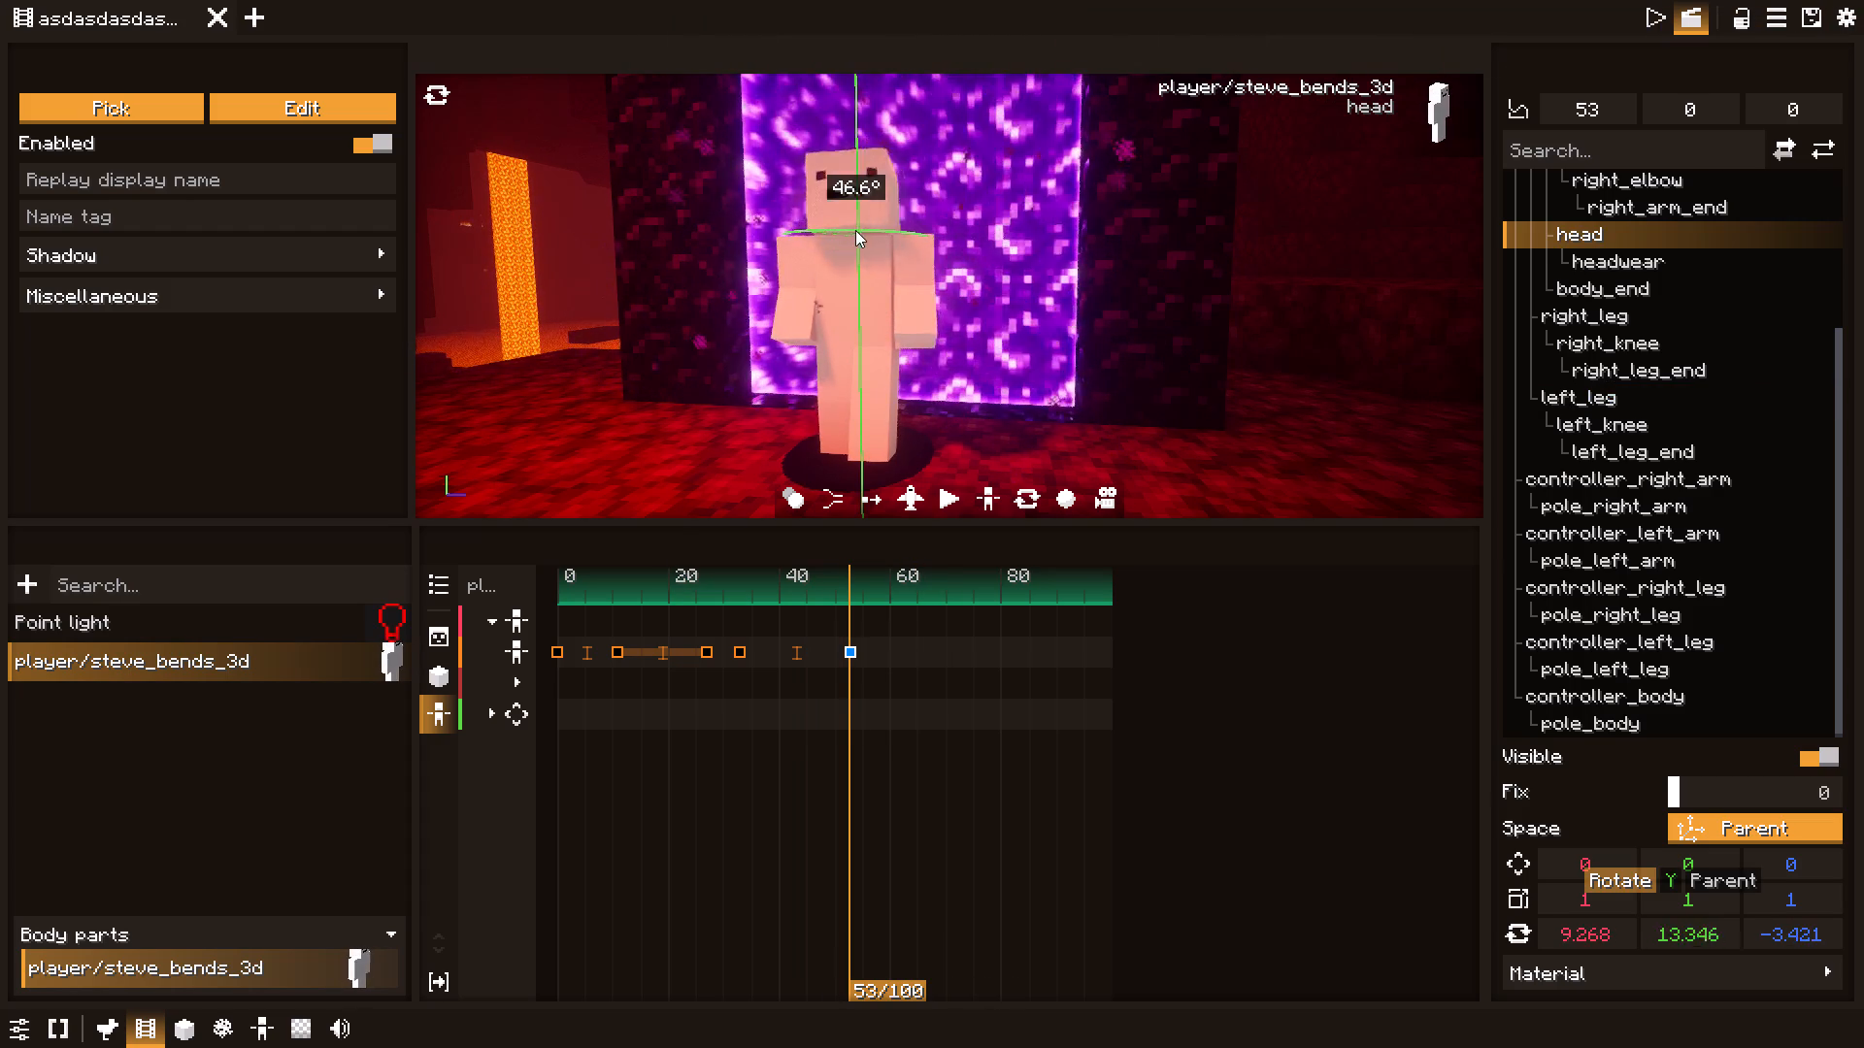
pyautogui.moveTo(855, 230); pyautogui.dragTo(857, 235)
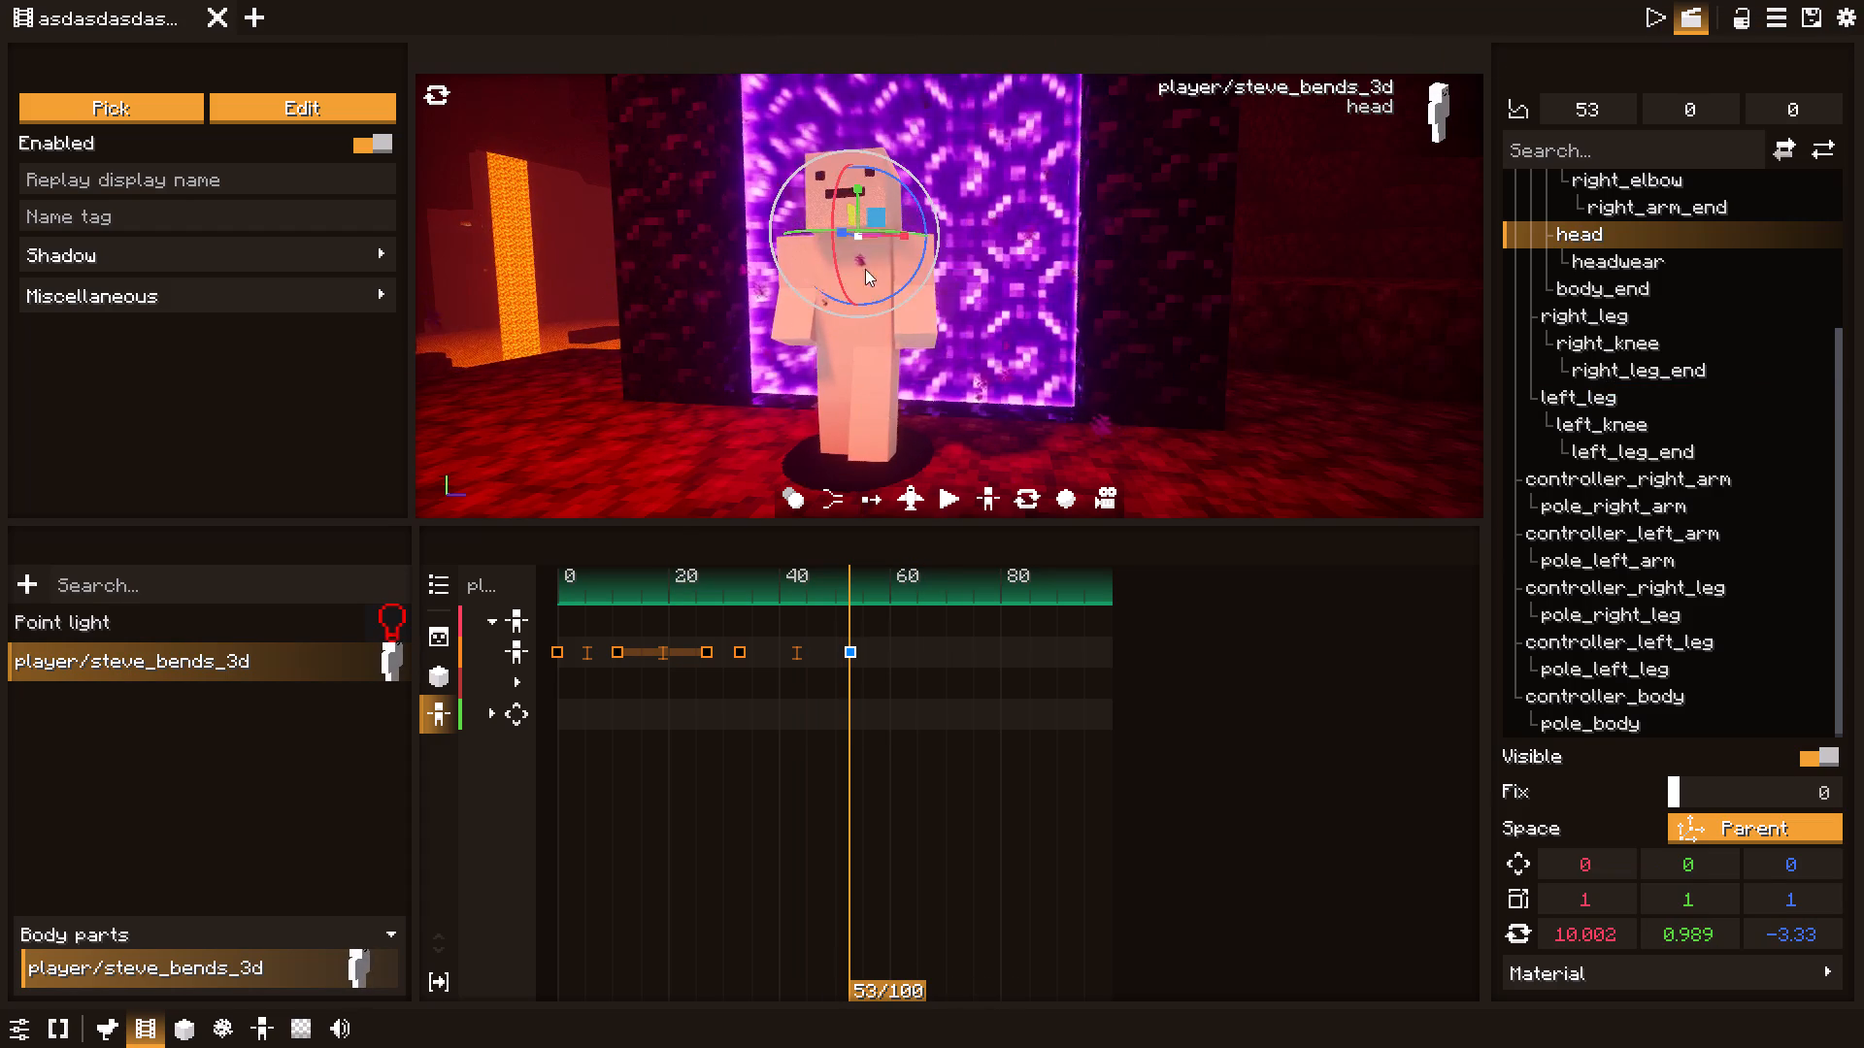
# Straighten the left elbow in the tick 53 pose to a rotation of about 1, 0, 5 degrees, working from a side view.
pyautogui.click(926, 323)
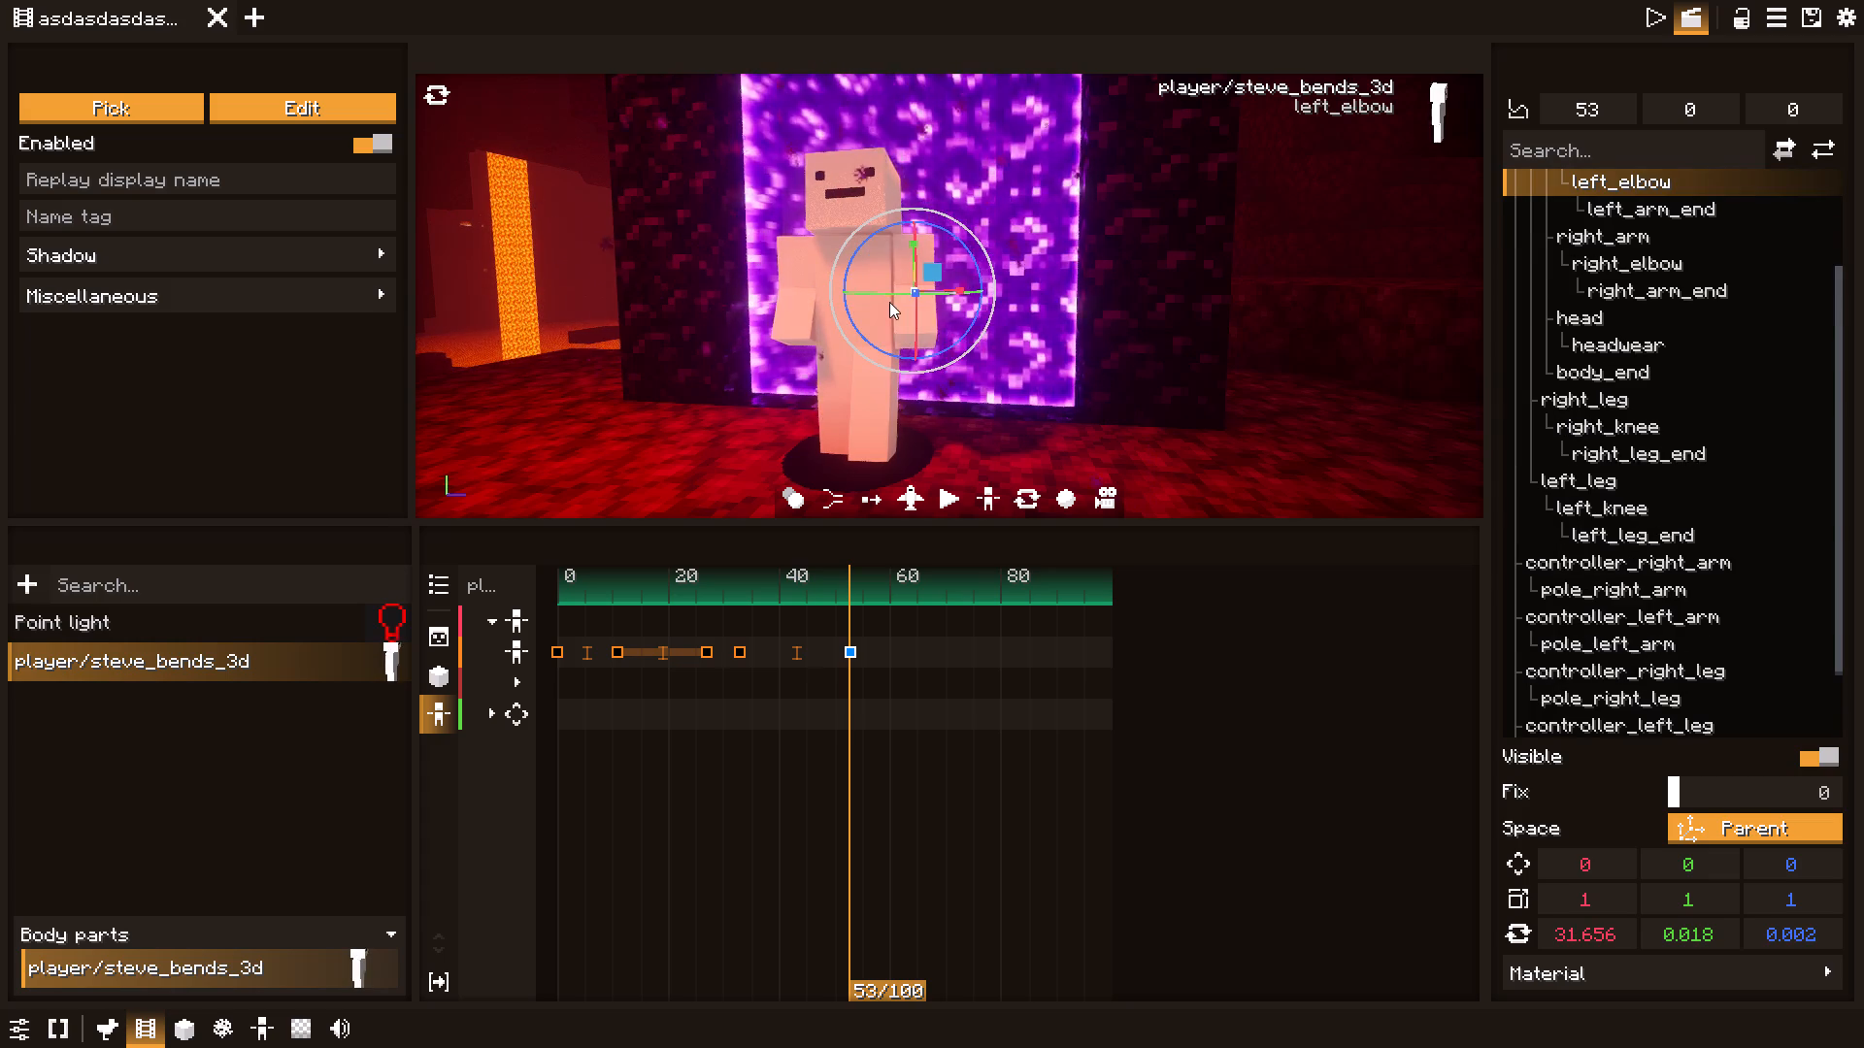
pyautogui.moveTo(917, 323); pyautogui.dragTo(918, 346)
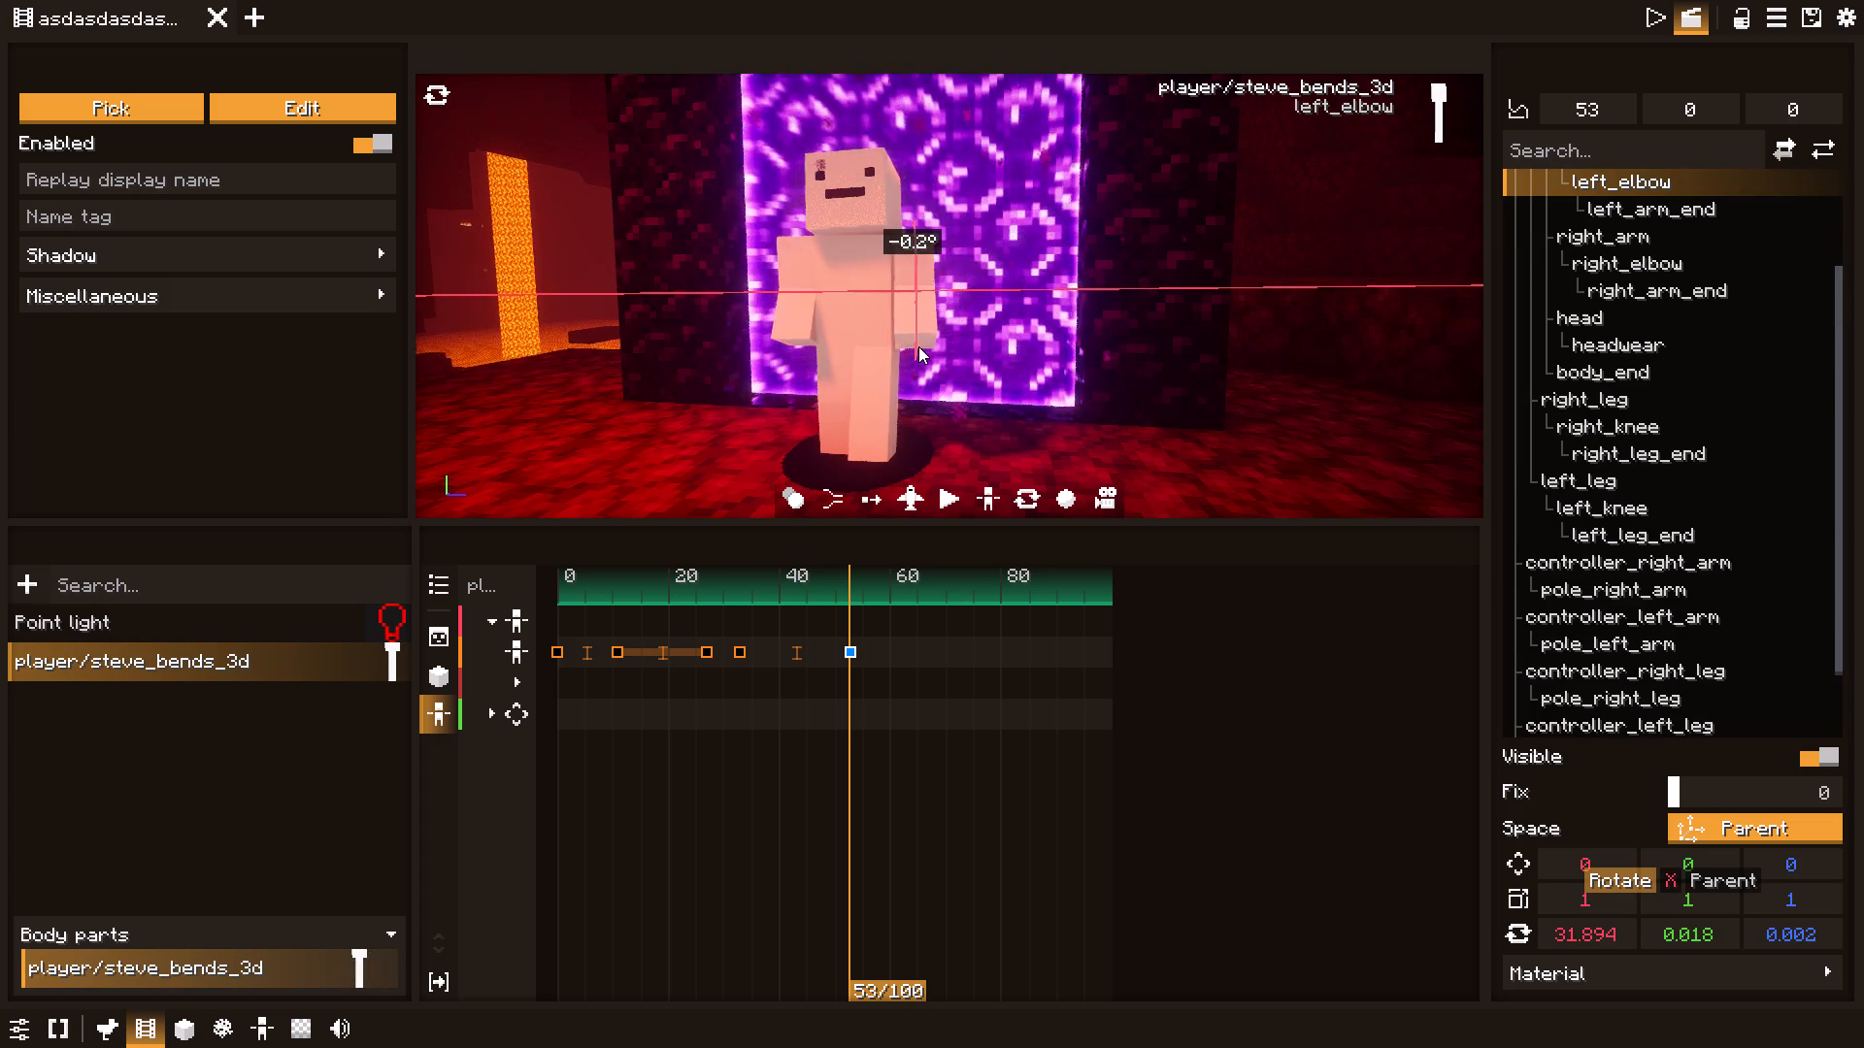
pyautogui.moveTo(918, 346); pyautogui.dragTo(919, 346)
pyautogui.moveTo(1122, 358); pyautogui.dragTo(1014, 368)
pyautogui.click(909, 489)
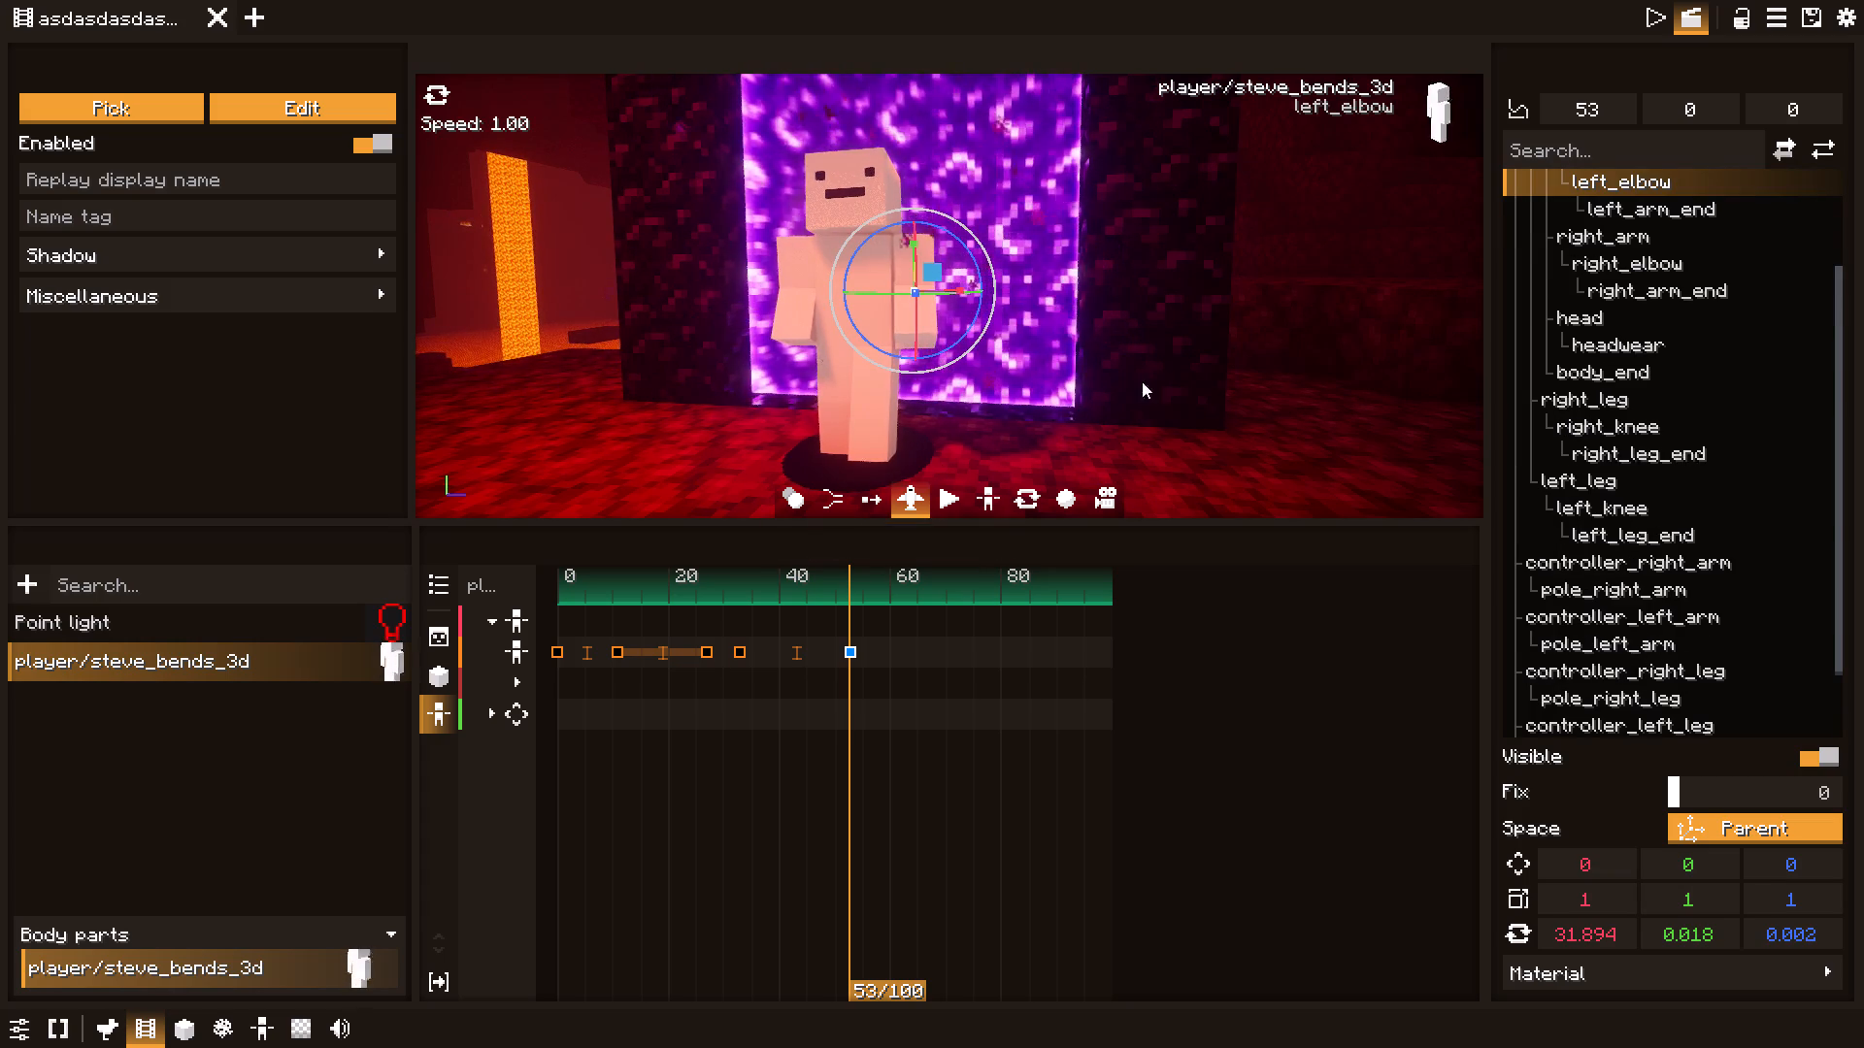
pyautogui.moveTo(1171, 371); pyautogui.dragTo(709, 356)
pyautogui.press('d')
pyautogui.press('w')
pyautogui.click(903, 487)
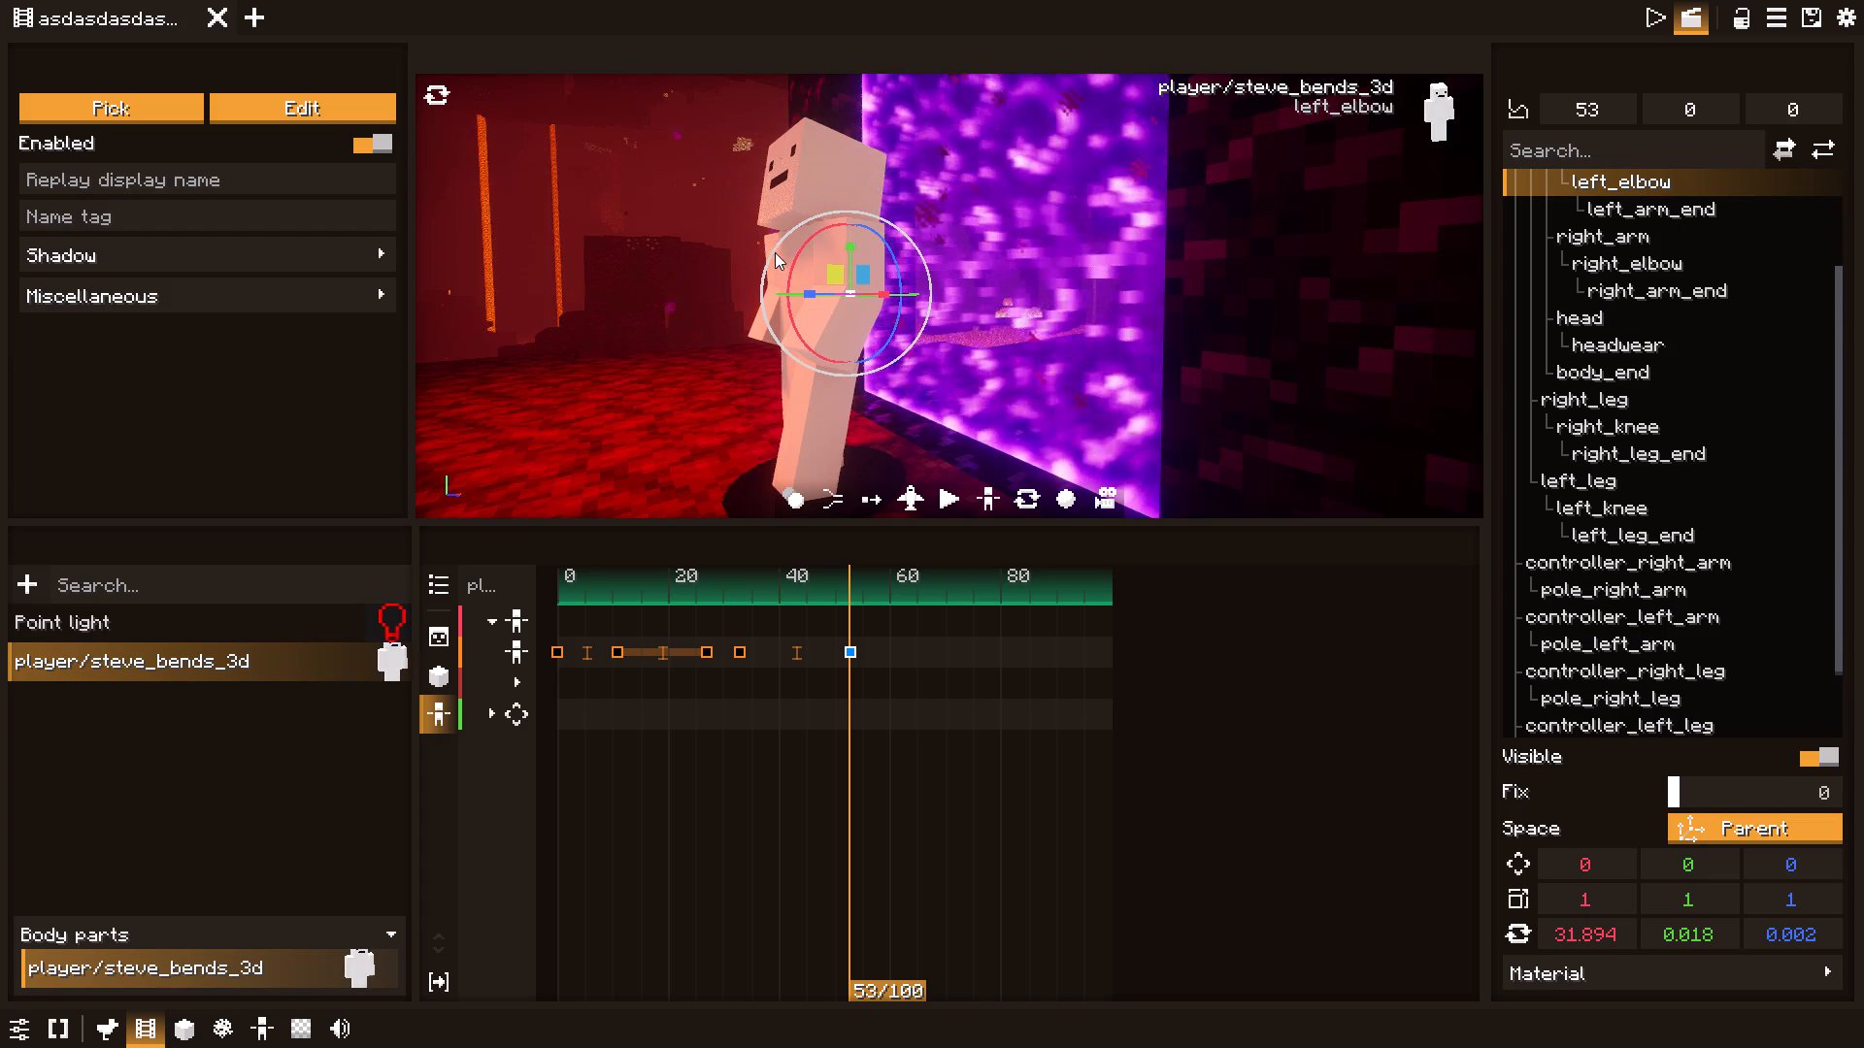
pyautogui.moveTo(795, 273); pyautogui.dragTo(793, 308)
pyautogui.moveTo(766, 249); pyautogui.dragTo(760, 250)
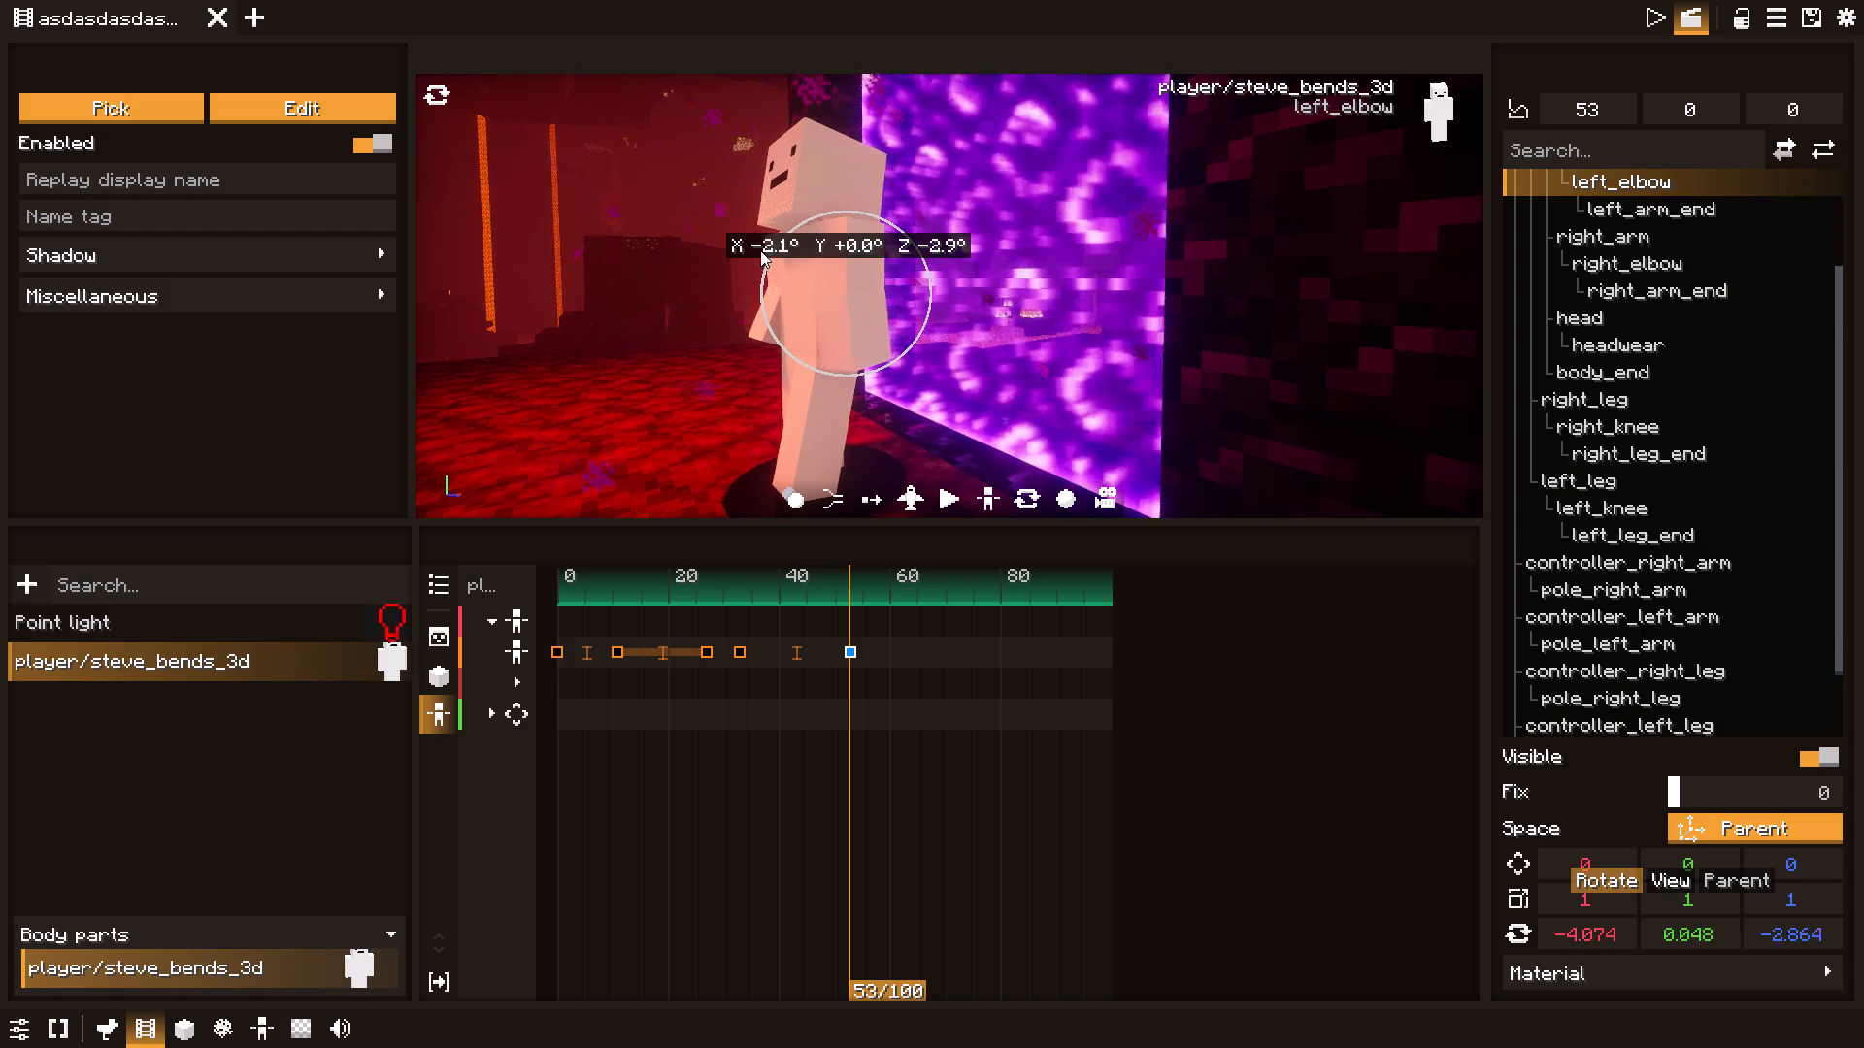
pyautogui.moveTo(760, 250); pyautogui.dragTo(766, 240)
# Swing the left arm backward in the tick 53 pose to a rotation of about -11, 11, -12 degrees.
pyautogui.click(865, 236)
pyautogui.click(863, 243)
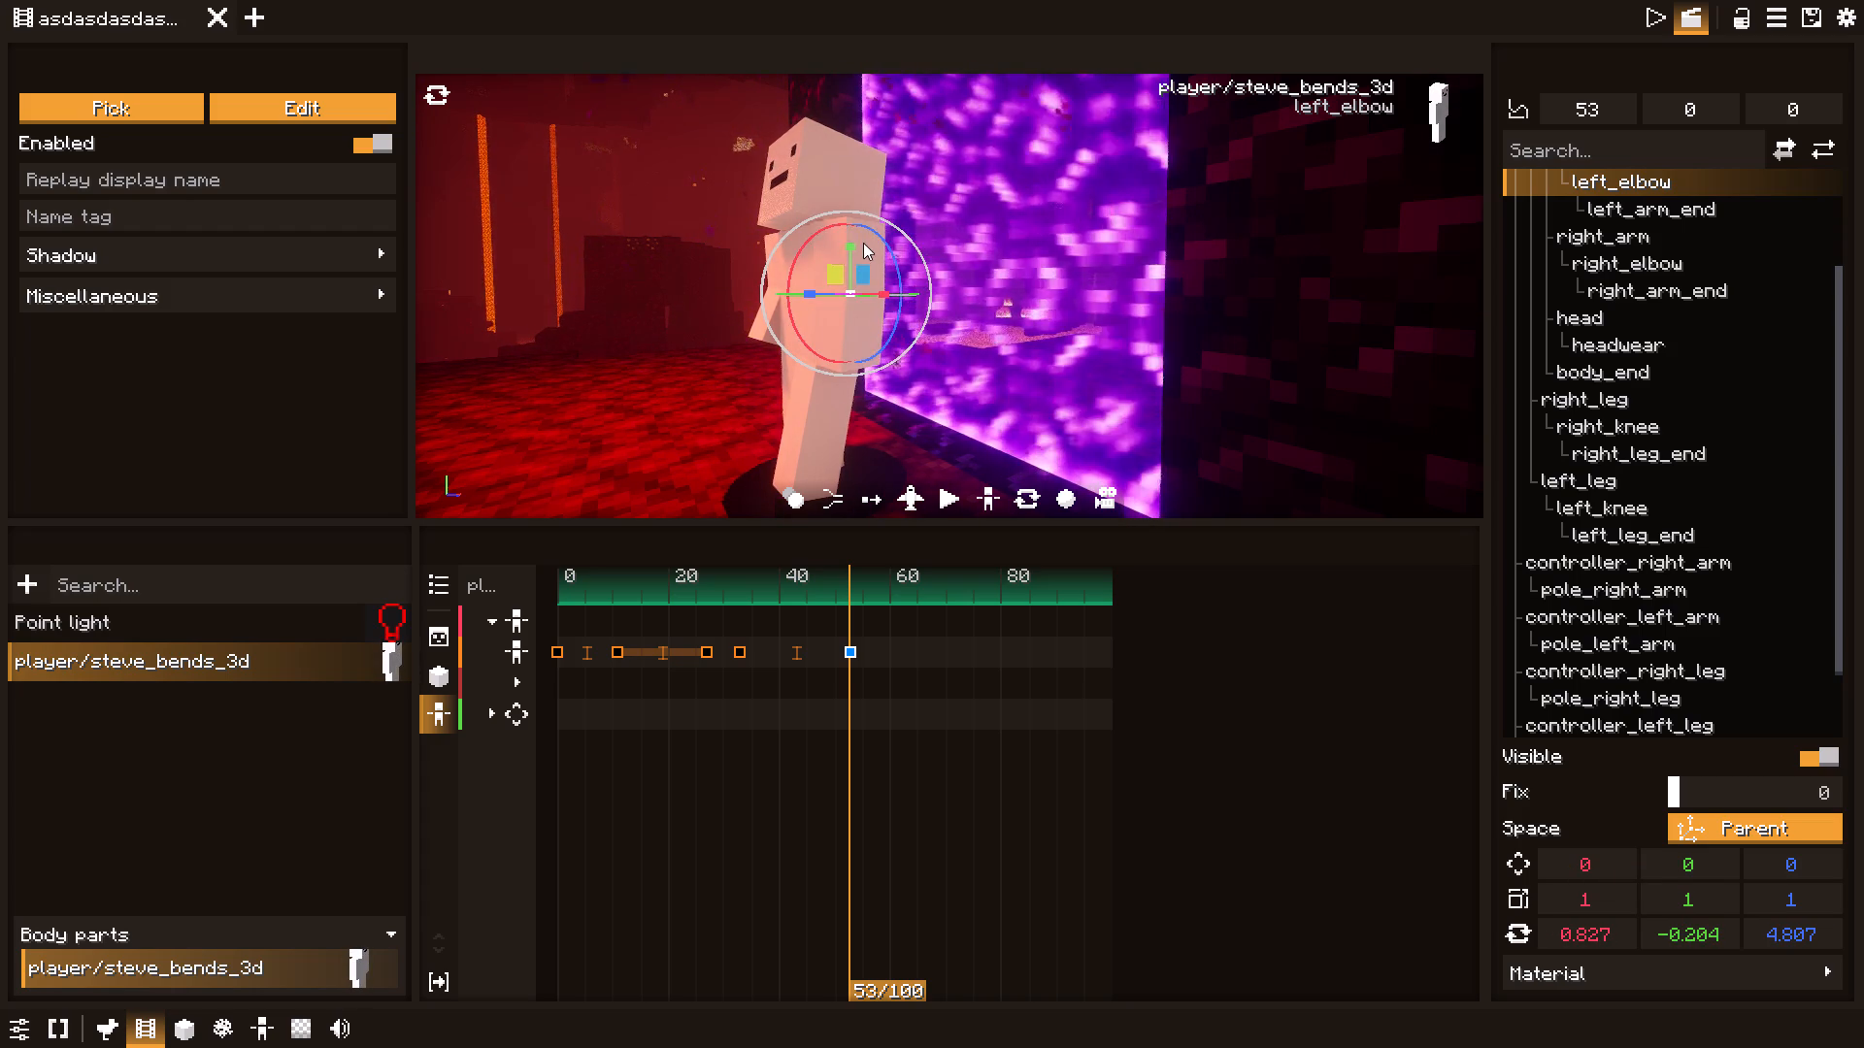
pyautogui.click(861, 238)
pyautogui.moveTo(758, 228); pyautogui.dragTo(758, 236)
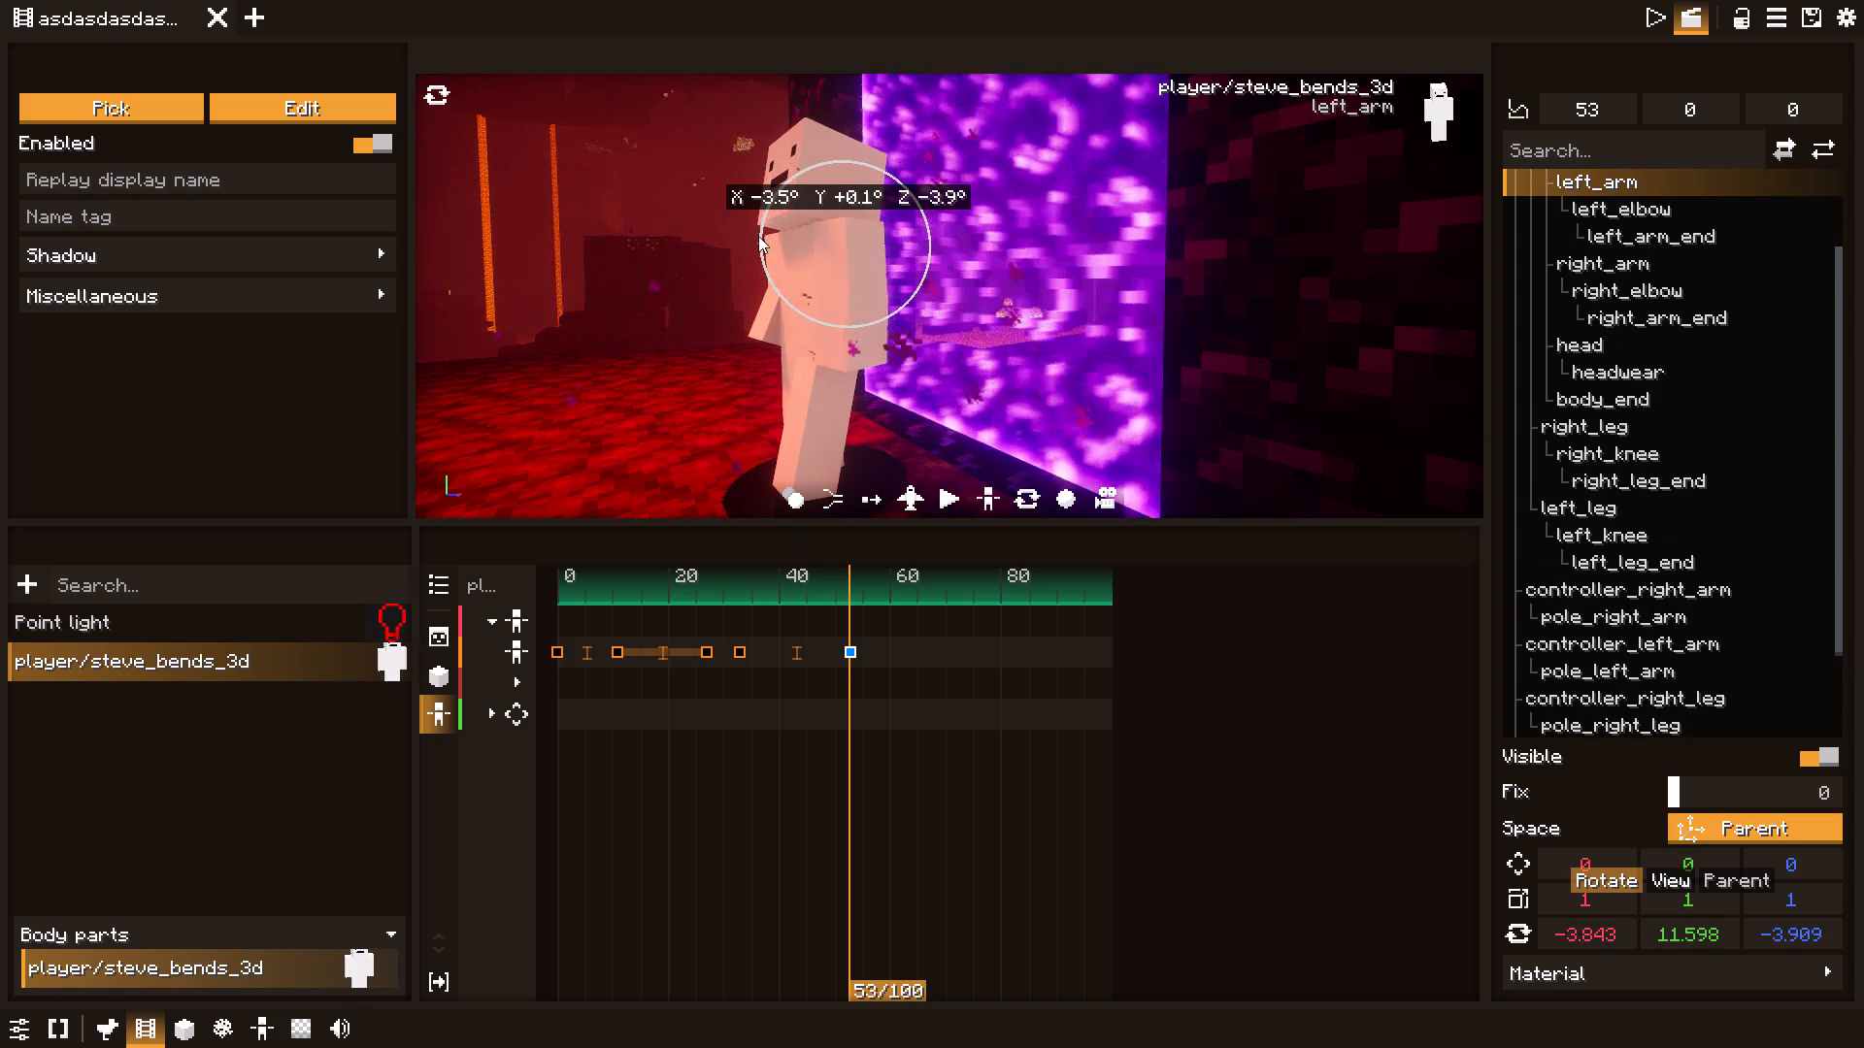
pyautogui.moveTo(758, 236); pyautogui.dragTo(768, 287)
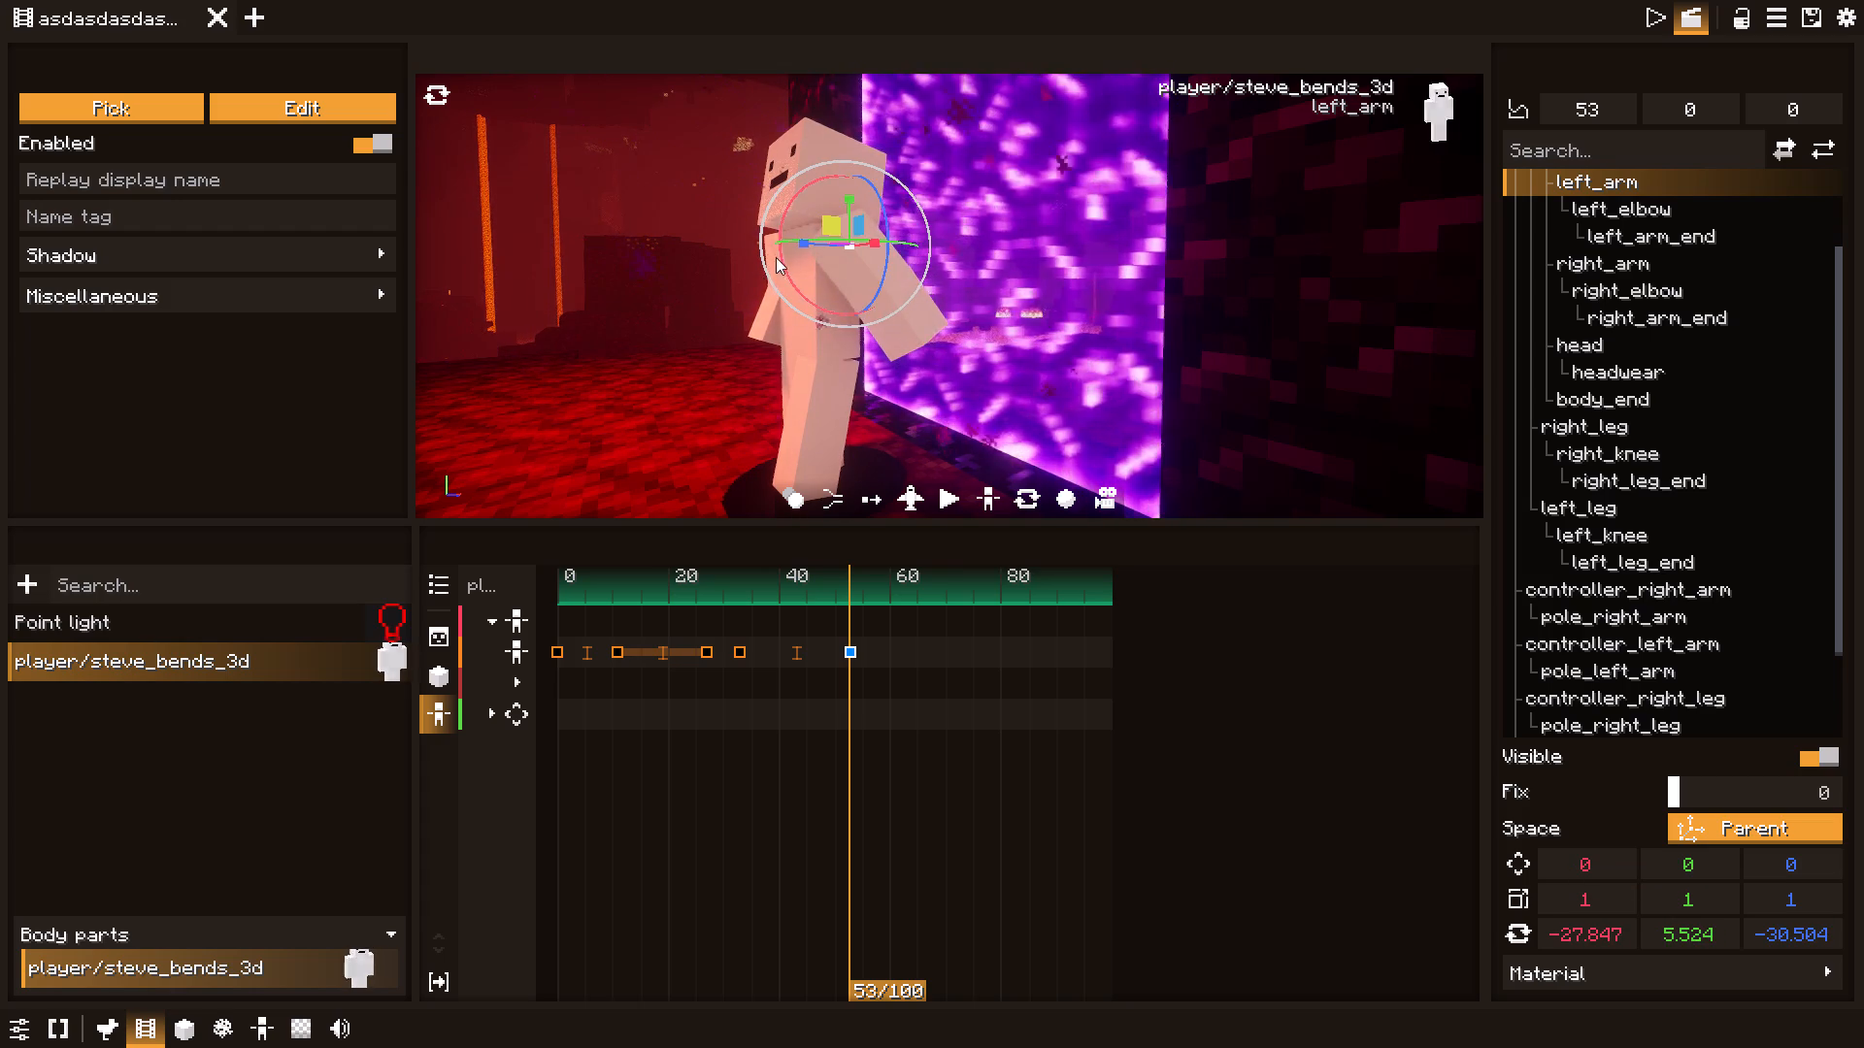
pyautogui.moveTo(756, 233); pyautogui.dragTo(776, 201)
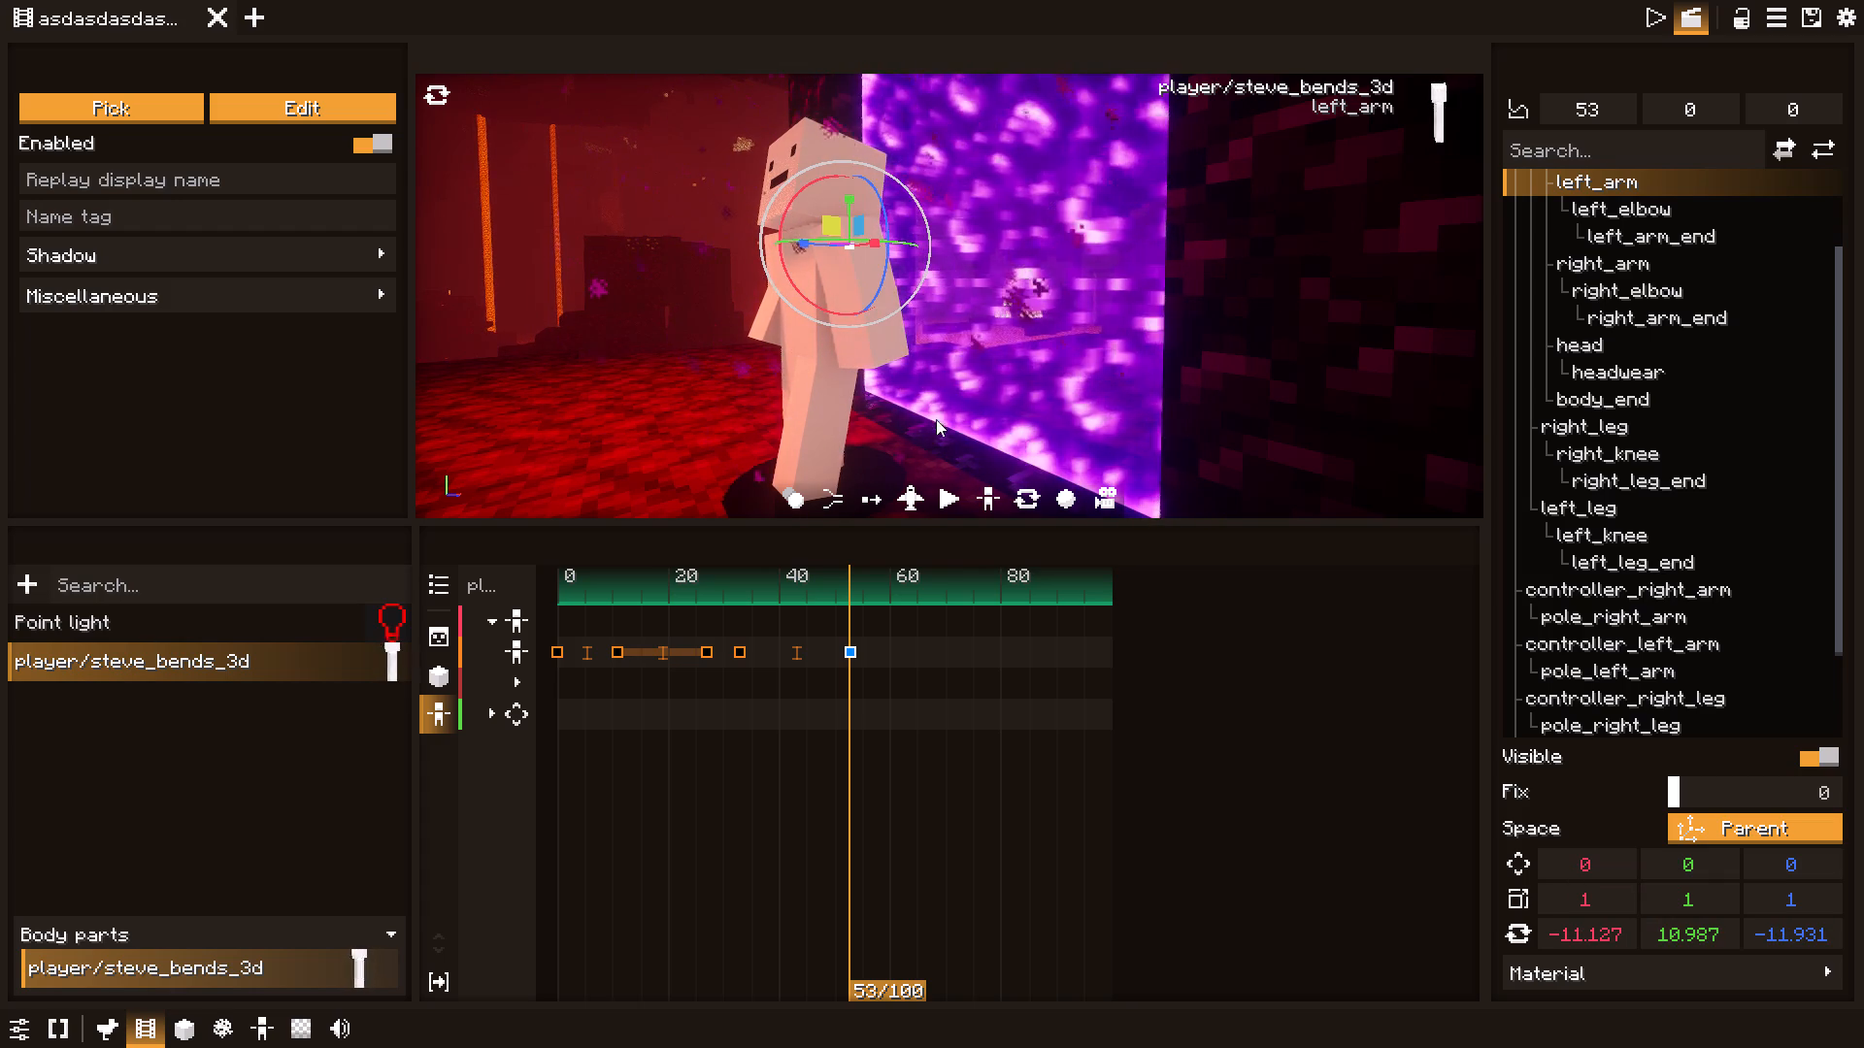
# Replay the scene from about tick 12 in a wider front view to check the motion into the tick 53 pose.
pyautogui.moveTo(938, 405); pyautogui.dragTo(980, 407)
pyautogui.click(914, 492)
pyautogui.moveTo(933, 456); pyautogui.dragTo(1259, 462)
pyautogui.press('a')
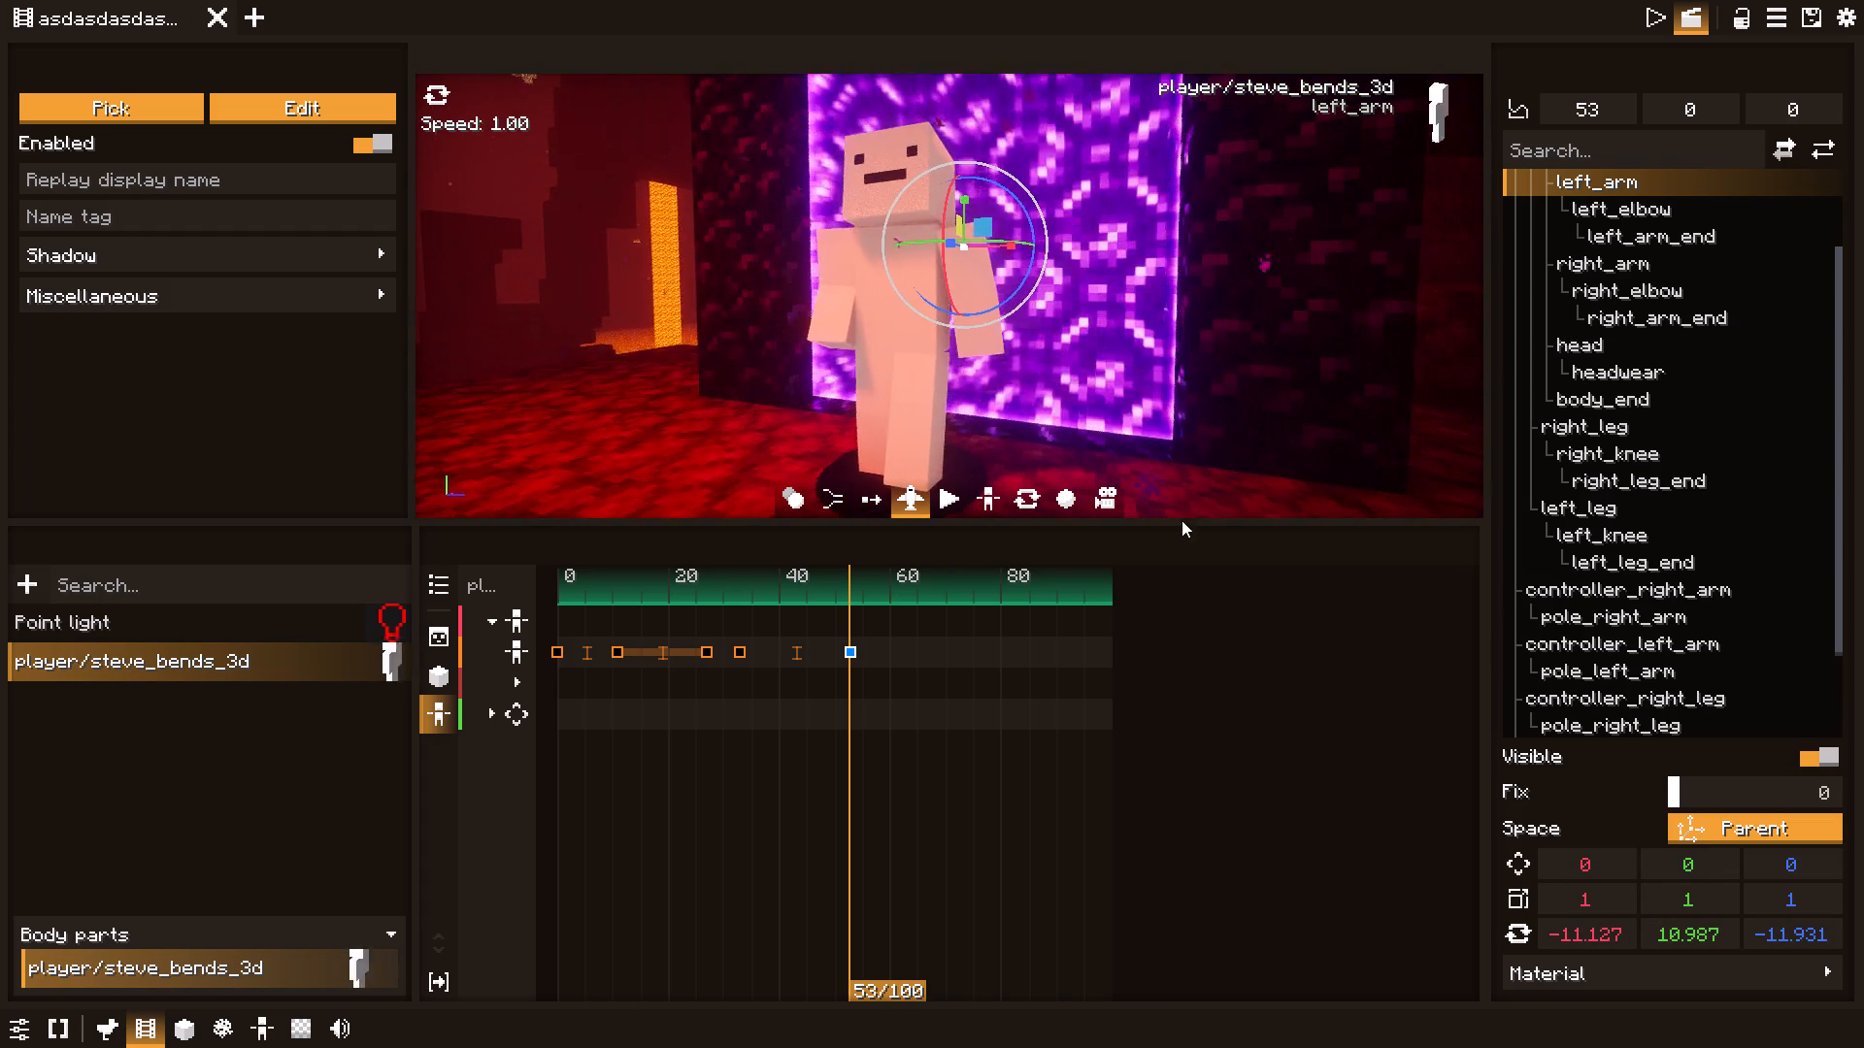
pyautogui.press('s')
pyautogui.moveTo(821, 577); pyautogui.dragTo(626, 574)
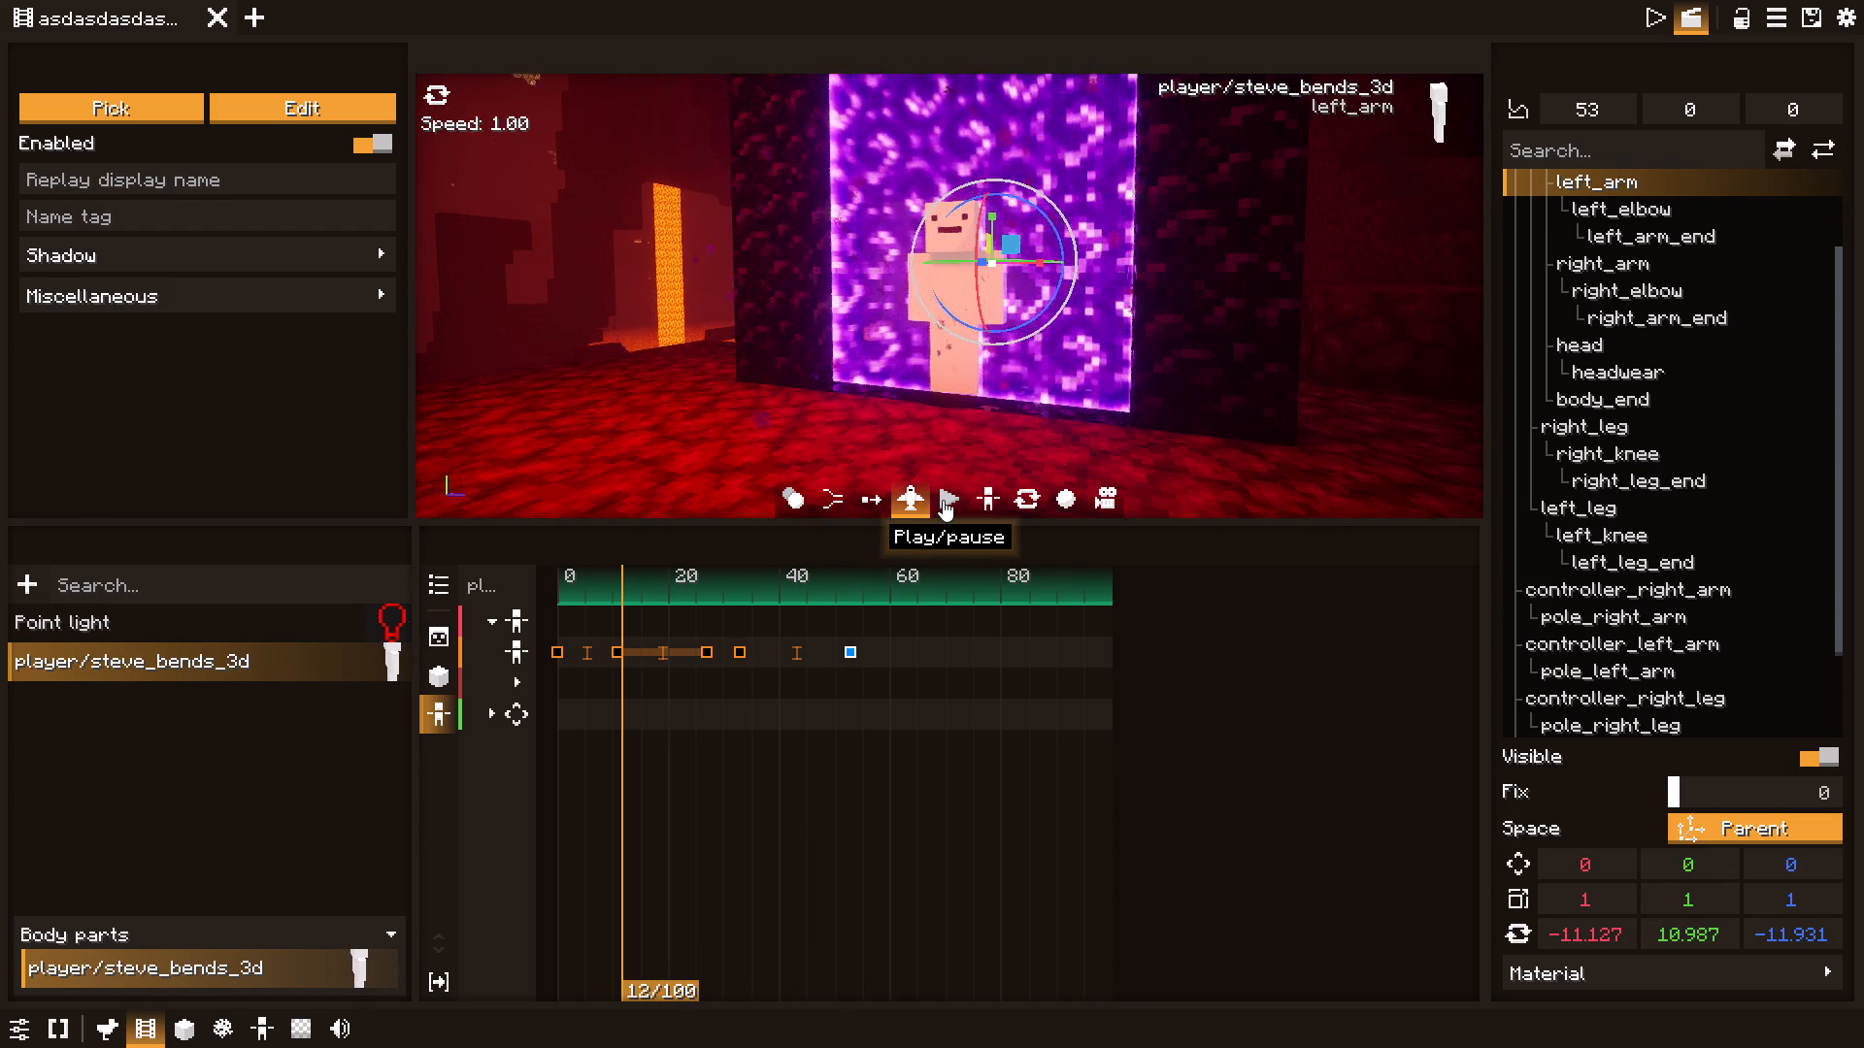
pyautogui.click(944, 500)
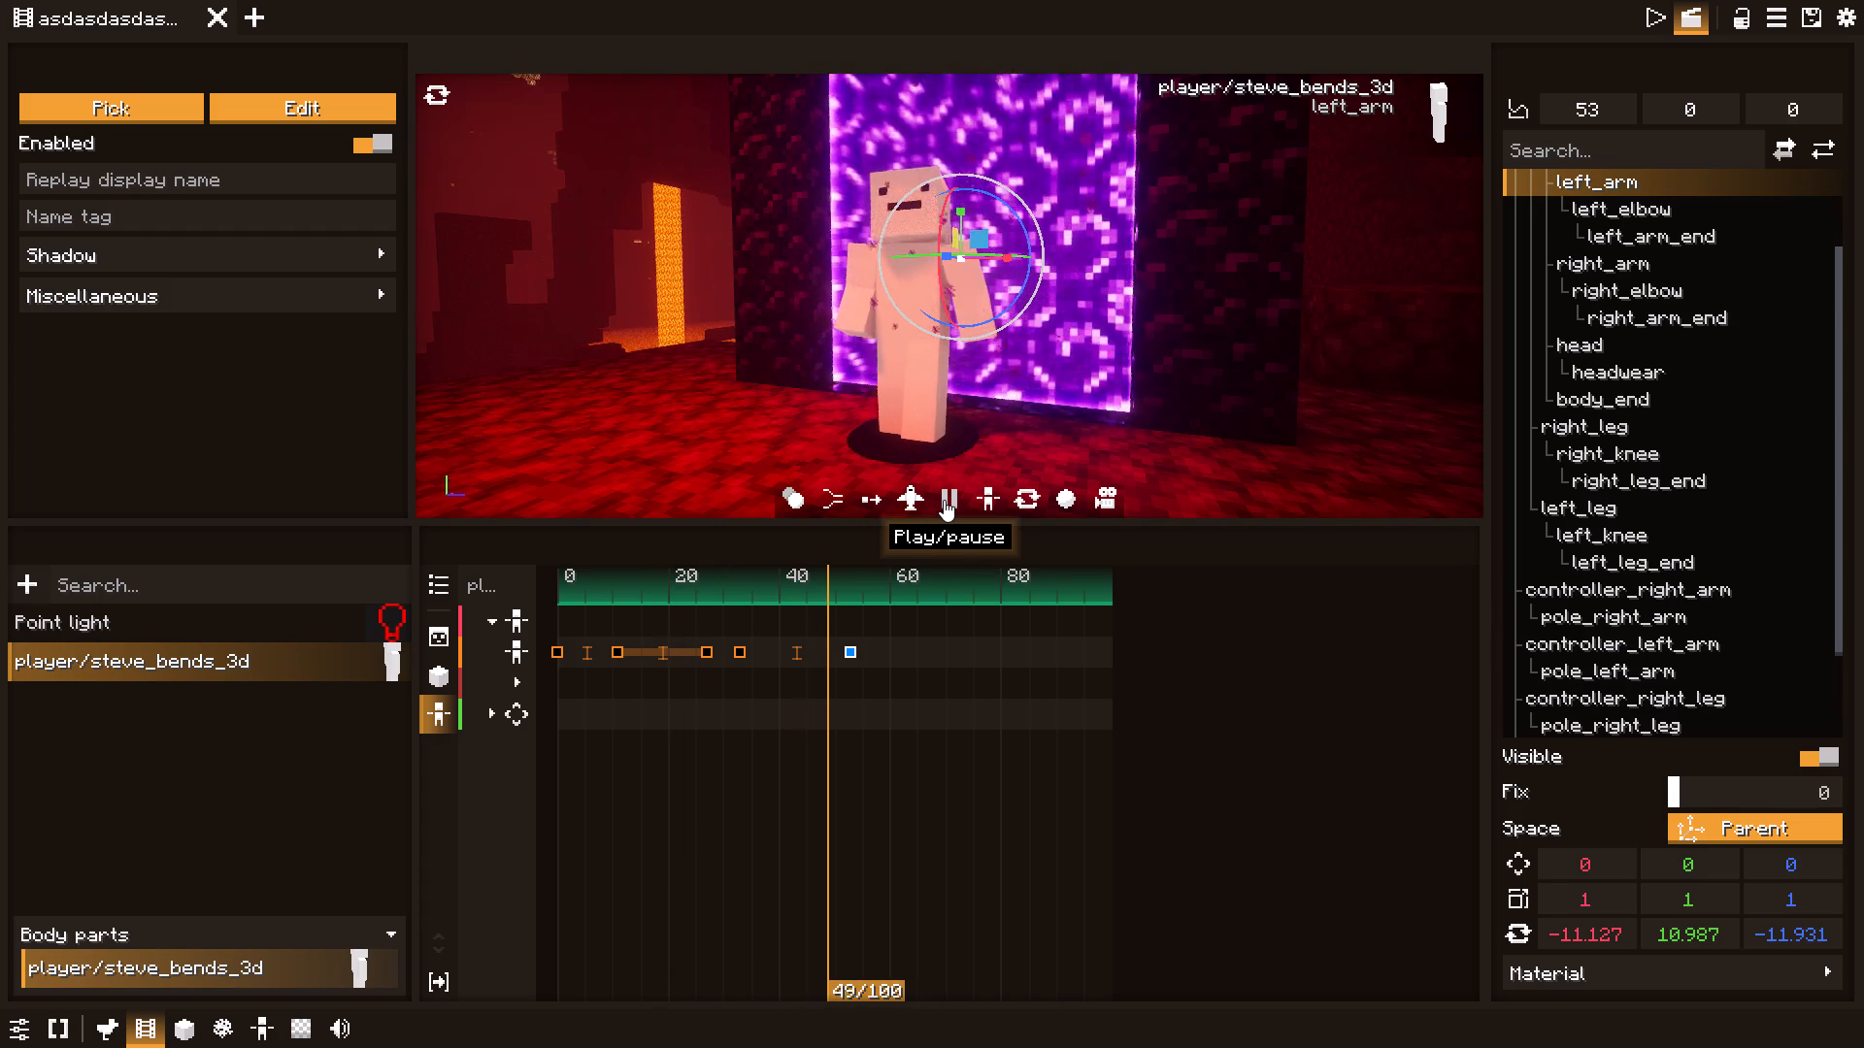
pyautogui.tripleClick(944, 500)
pyautogui.doubleClick(944, 500)
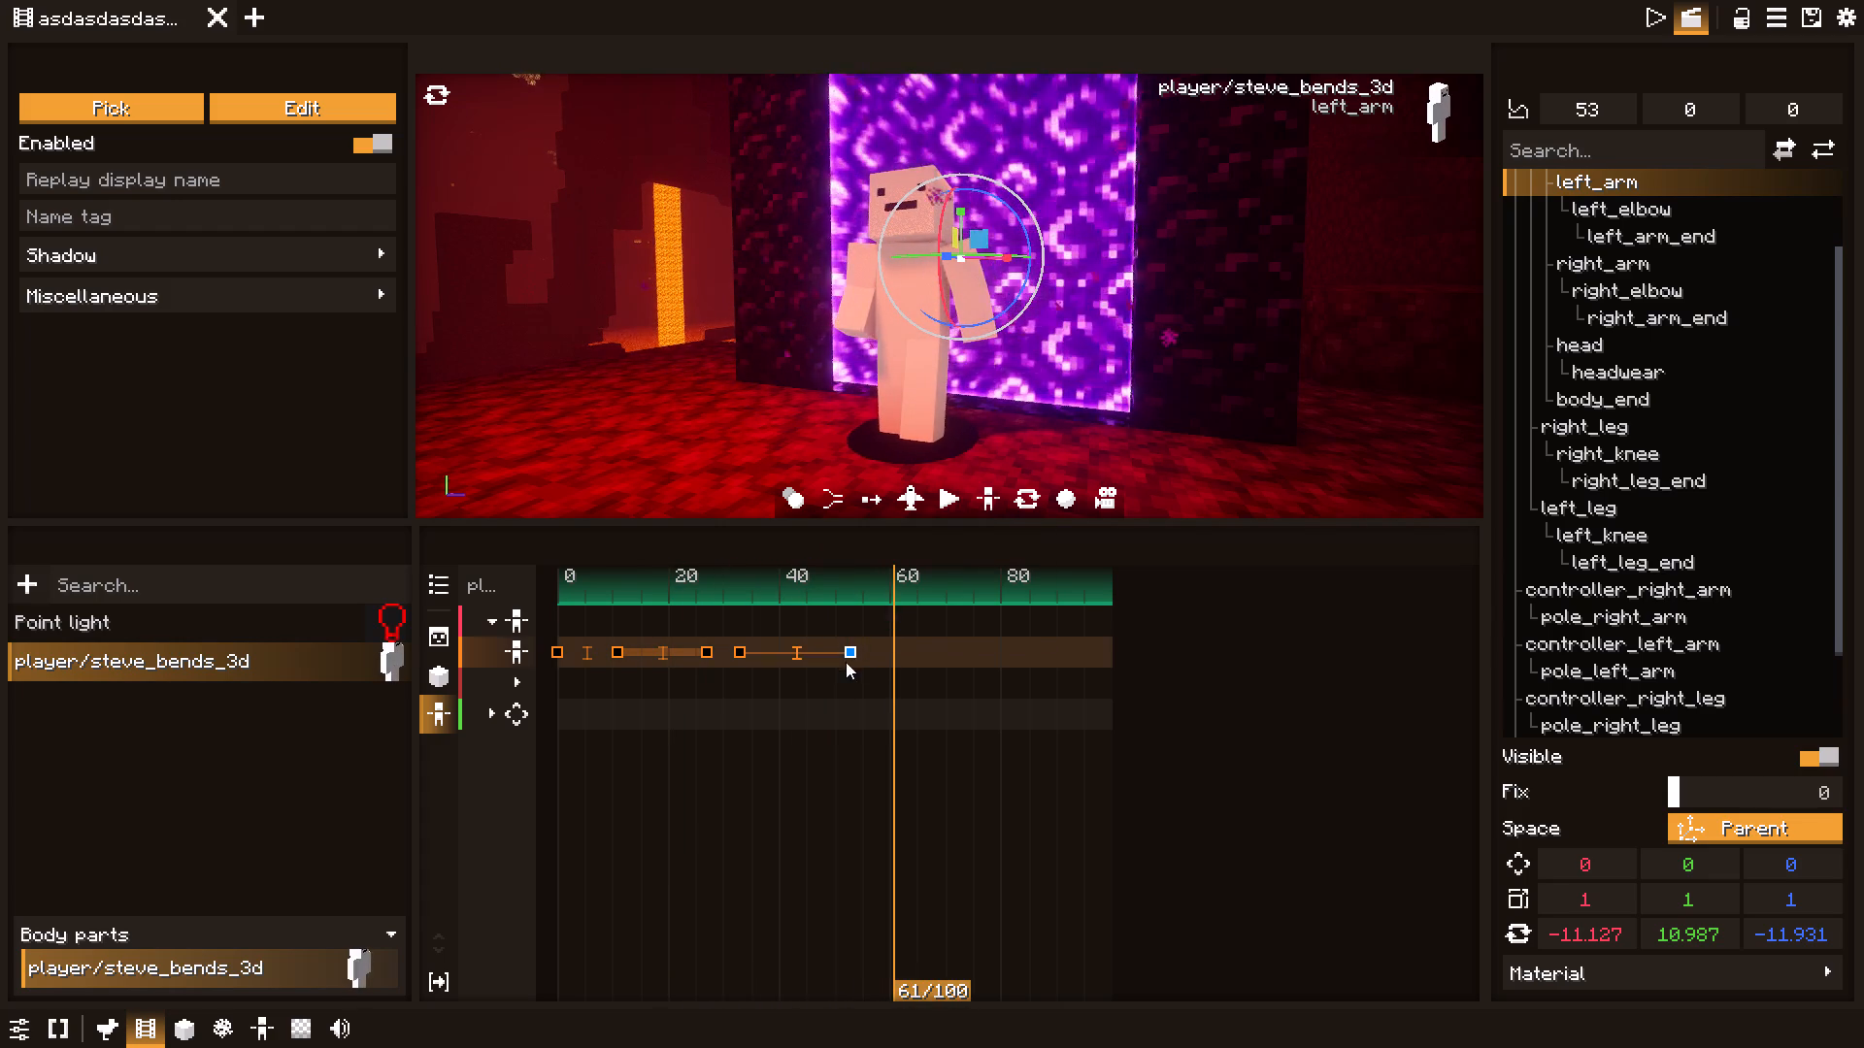
# Move the tick 53 pose keyframe to tick 44 and replay the motion from tick 27.
pyautogui.moveTo(848, 656); pyautogui.dragTo(796, 656)
pyautogui.moveTo(751, 586); pyautogui.dragTo(709, 584)
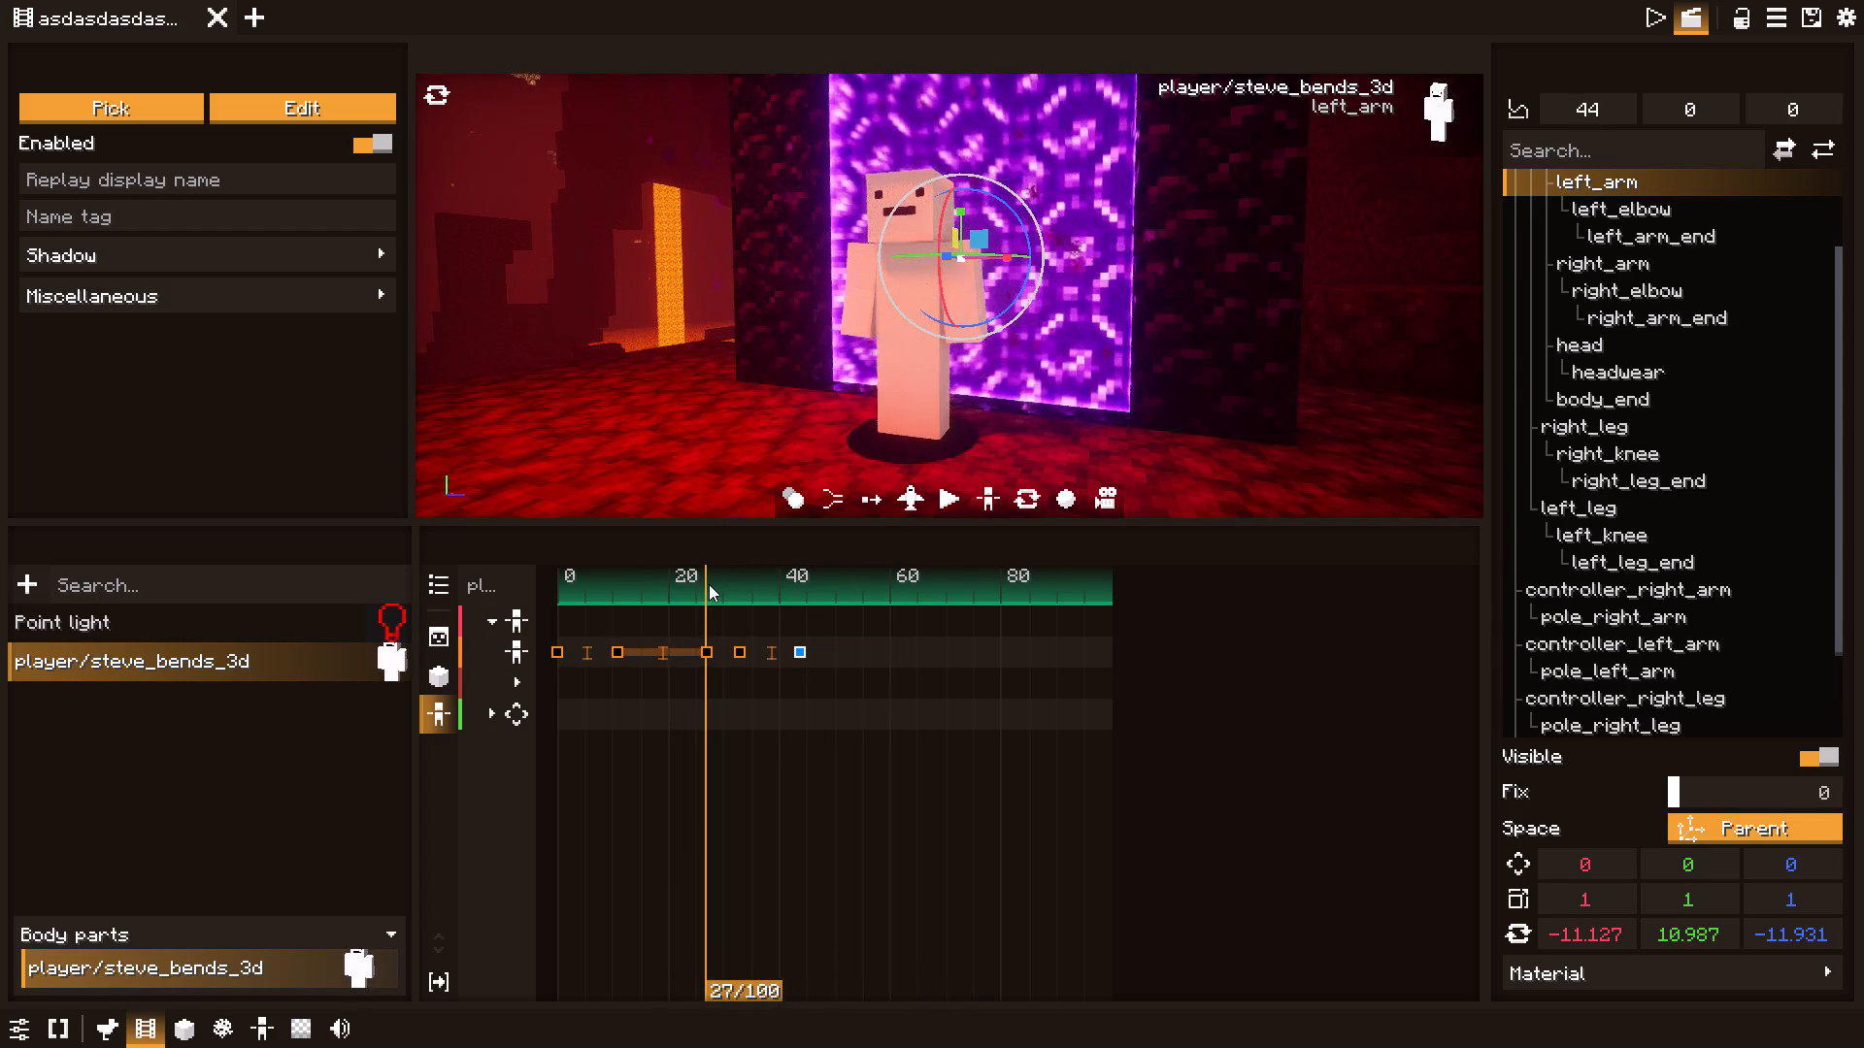
pyautogui.press('space')
pyautogui.press('space')
pyautogui.press('space')
pyautogui.press('space')
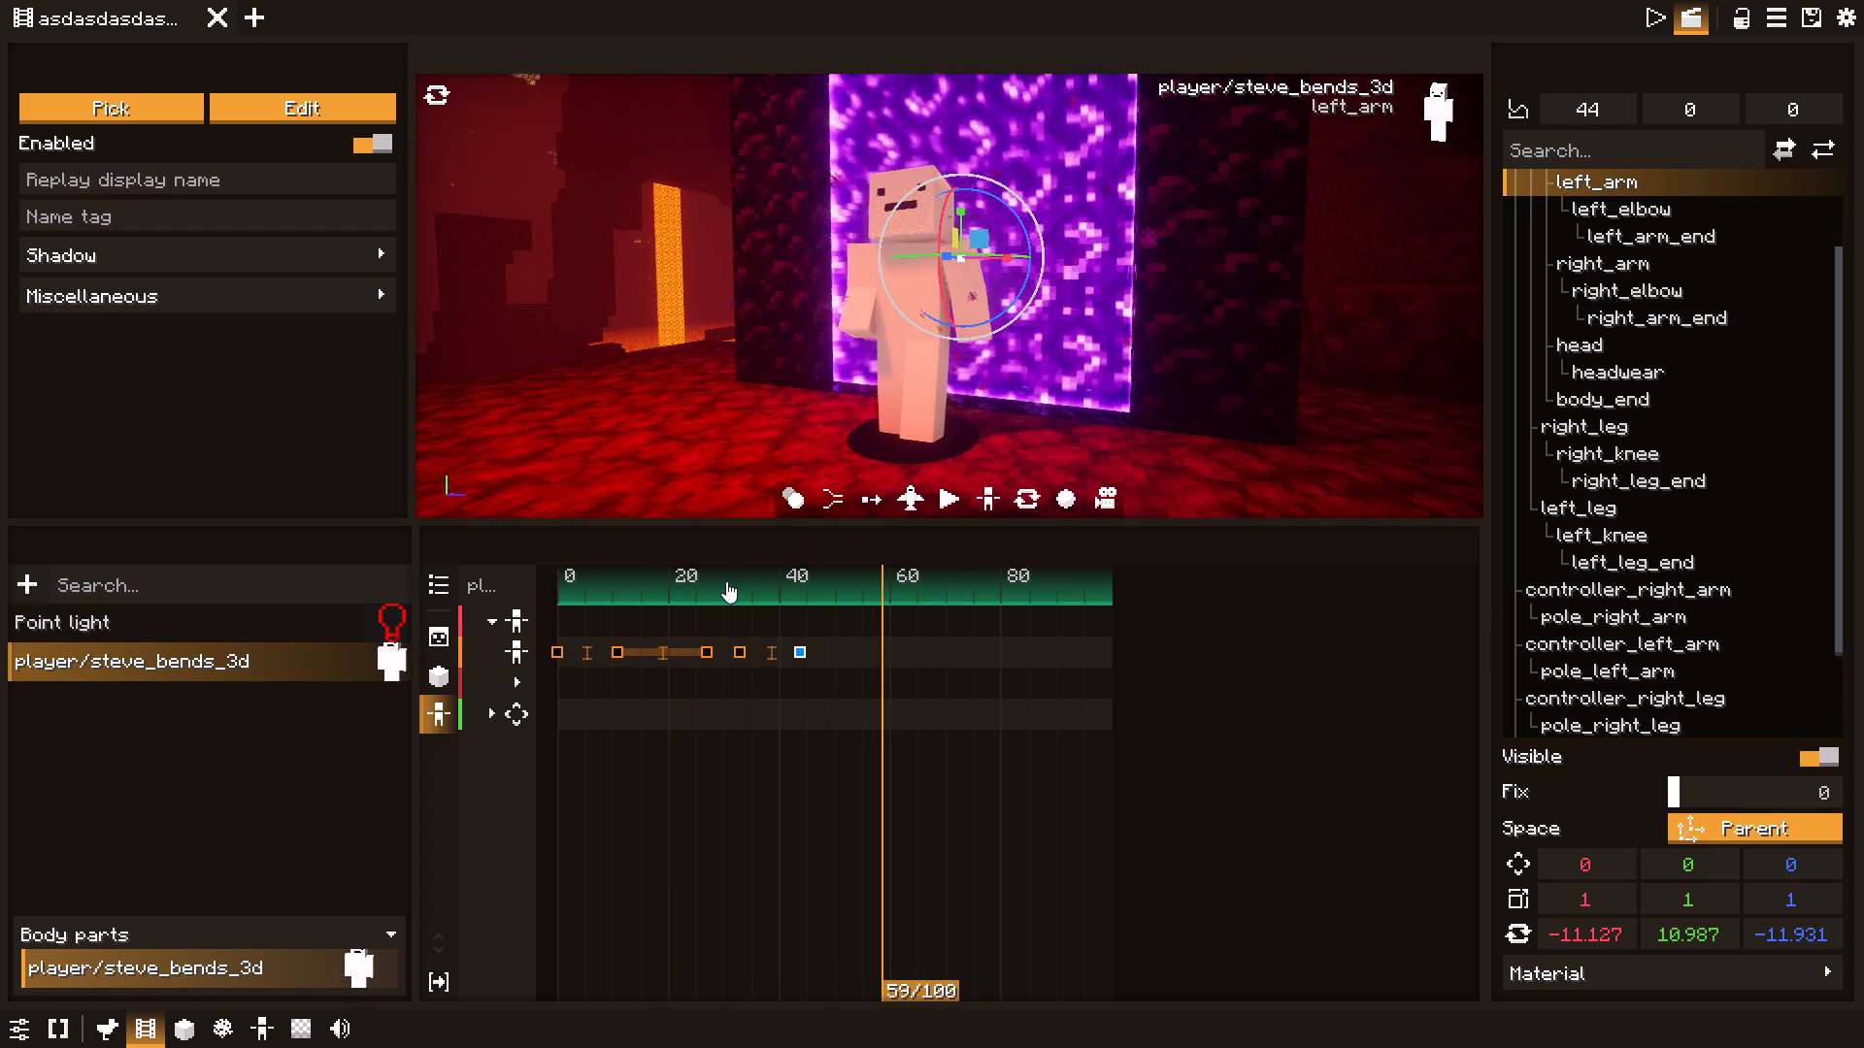
# Paste the copied pose keyframe on the pose track just before the tick 33 keyframe.
pyautogui.click(733, 648)
pyautogui.rightClick(733, 648)
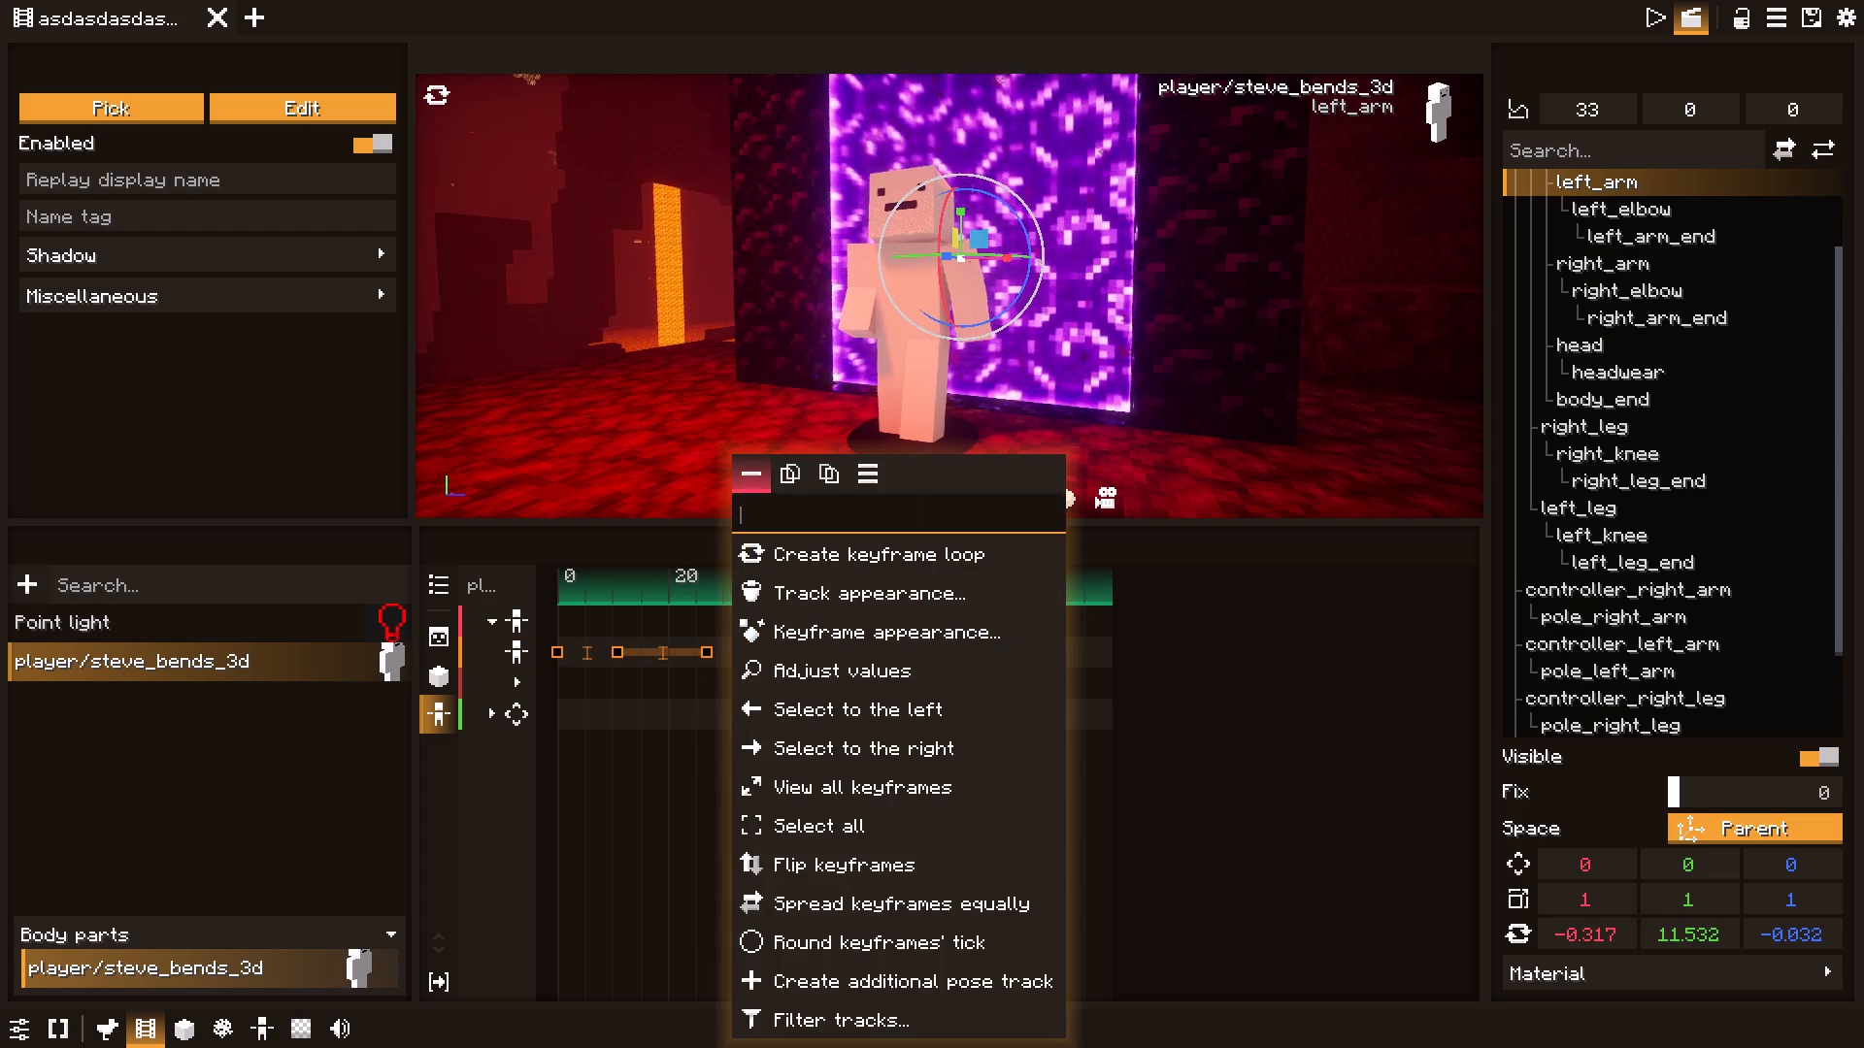
pyautogui.click(837, 473)
# Paste the copied pose keyframe on the pose track after the tick 44 keyframe and move it to tick 54.
pyautogui.click(874, 655)
pyautogui.rightClick(874, 655)
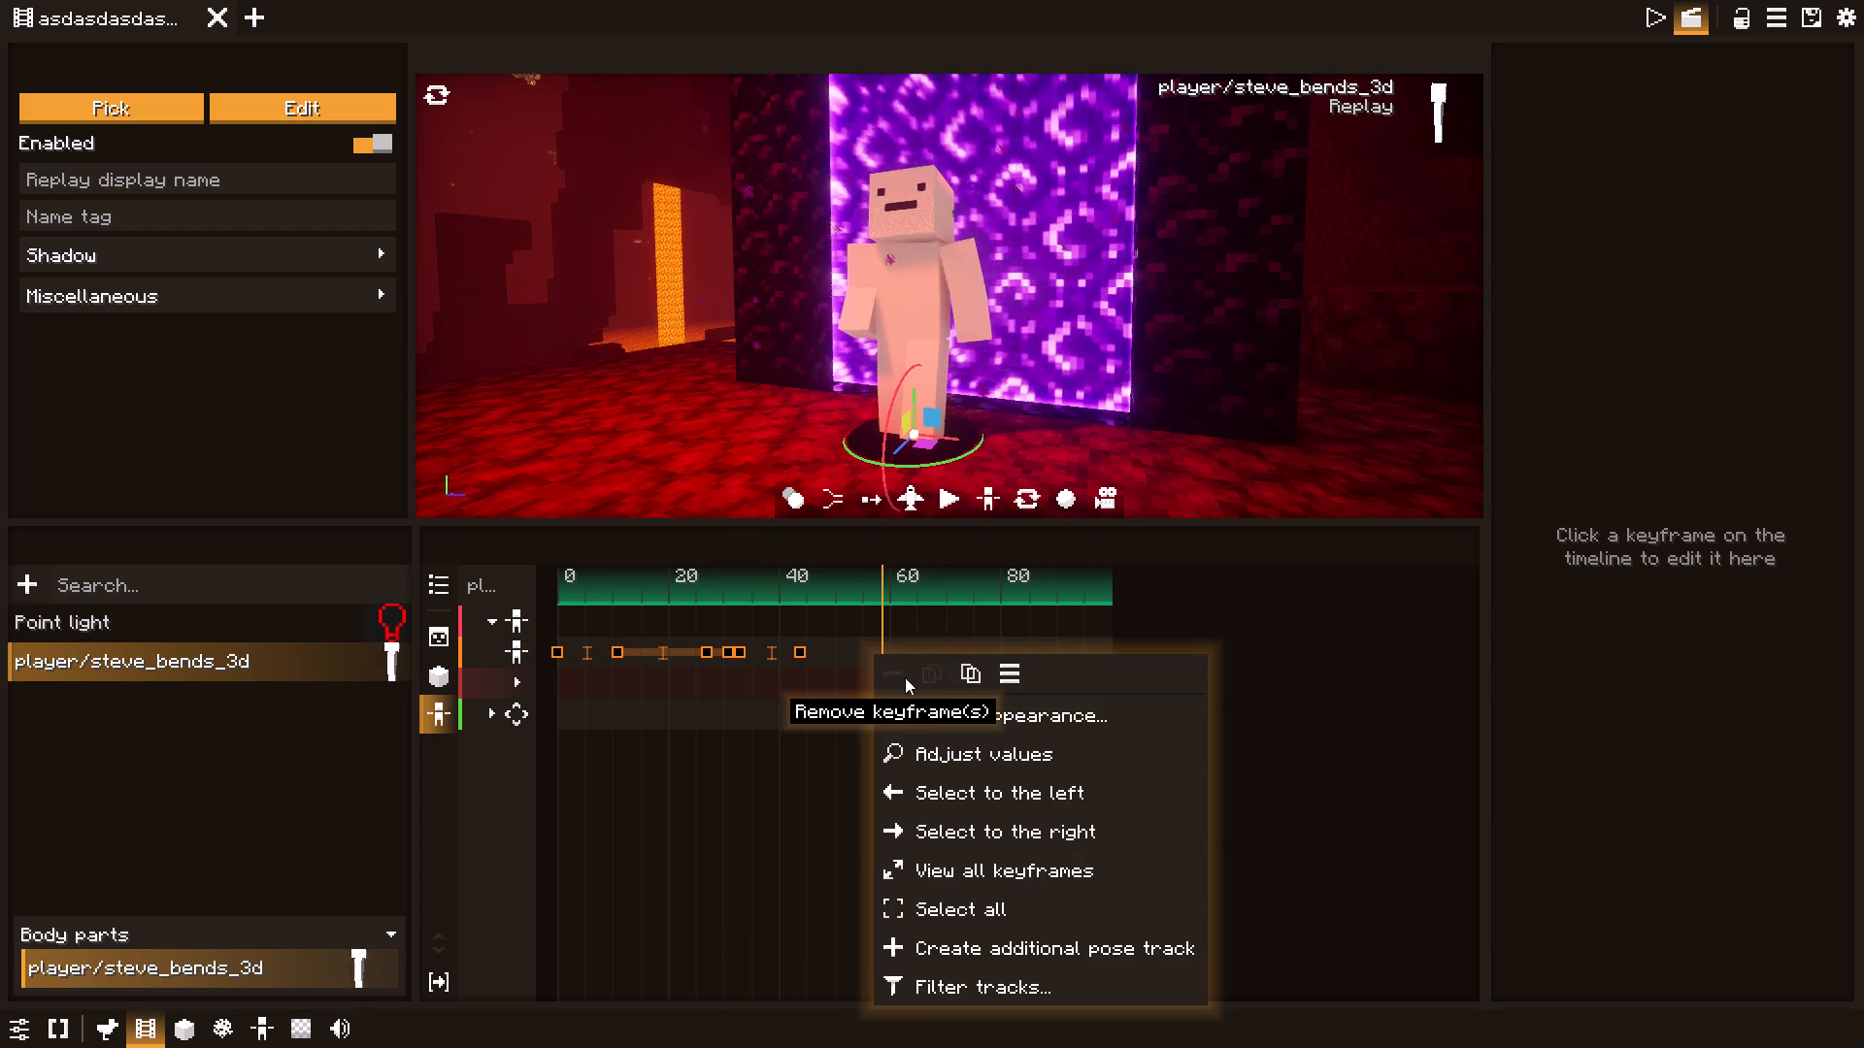
pyautogui.click(965, 674)
pyautogui.moveTo(870, 650); pyautogui.dragTo(848, 651)
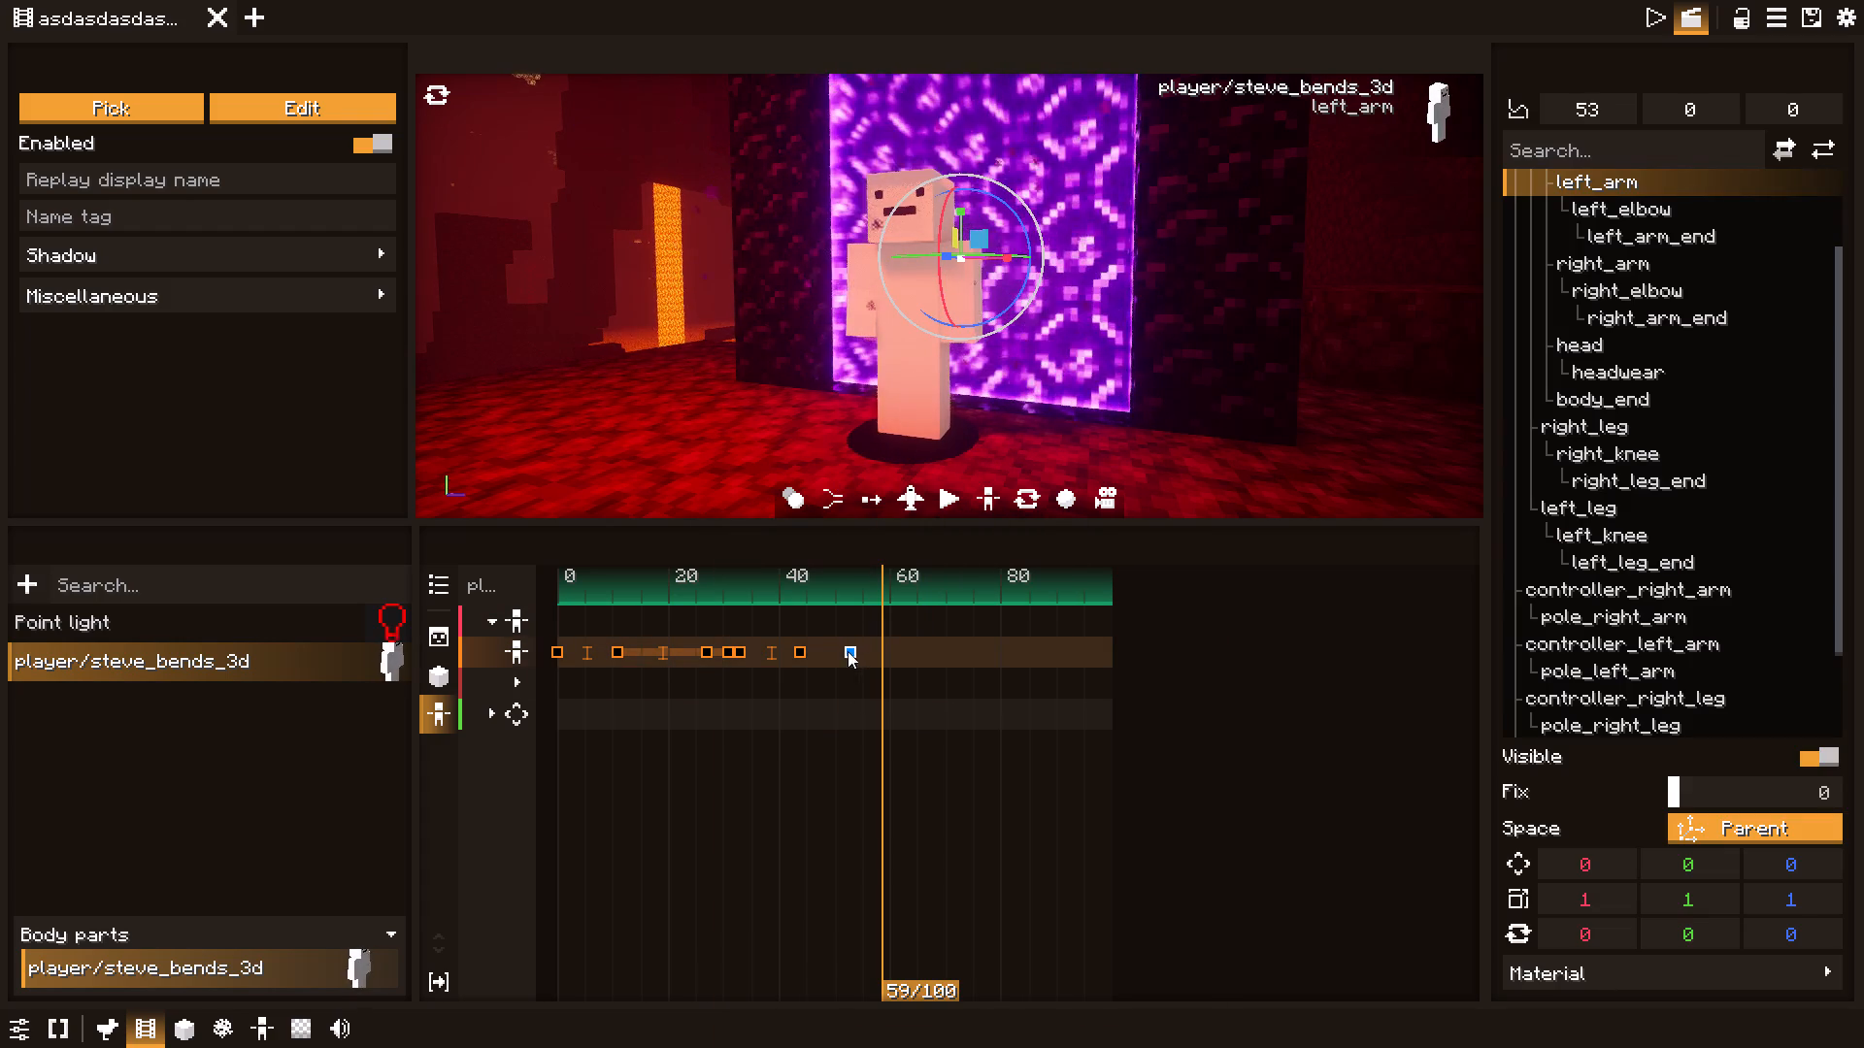
pyautogui.moveTo(848, 651); pyautogui.dragTo(850, 651)
# Replay the scene from about tick 24 and from the start to check the motion into the tick 54 pose.
pyautogui.moveTo(789, 589); pyautogui.dragTo(729, 587)
pyautogui.press('space')
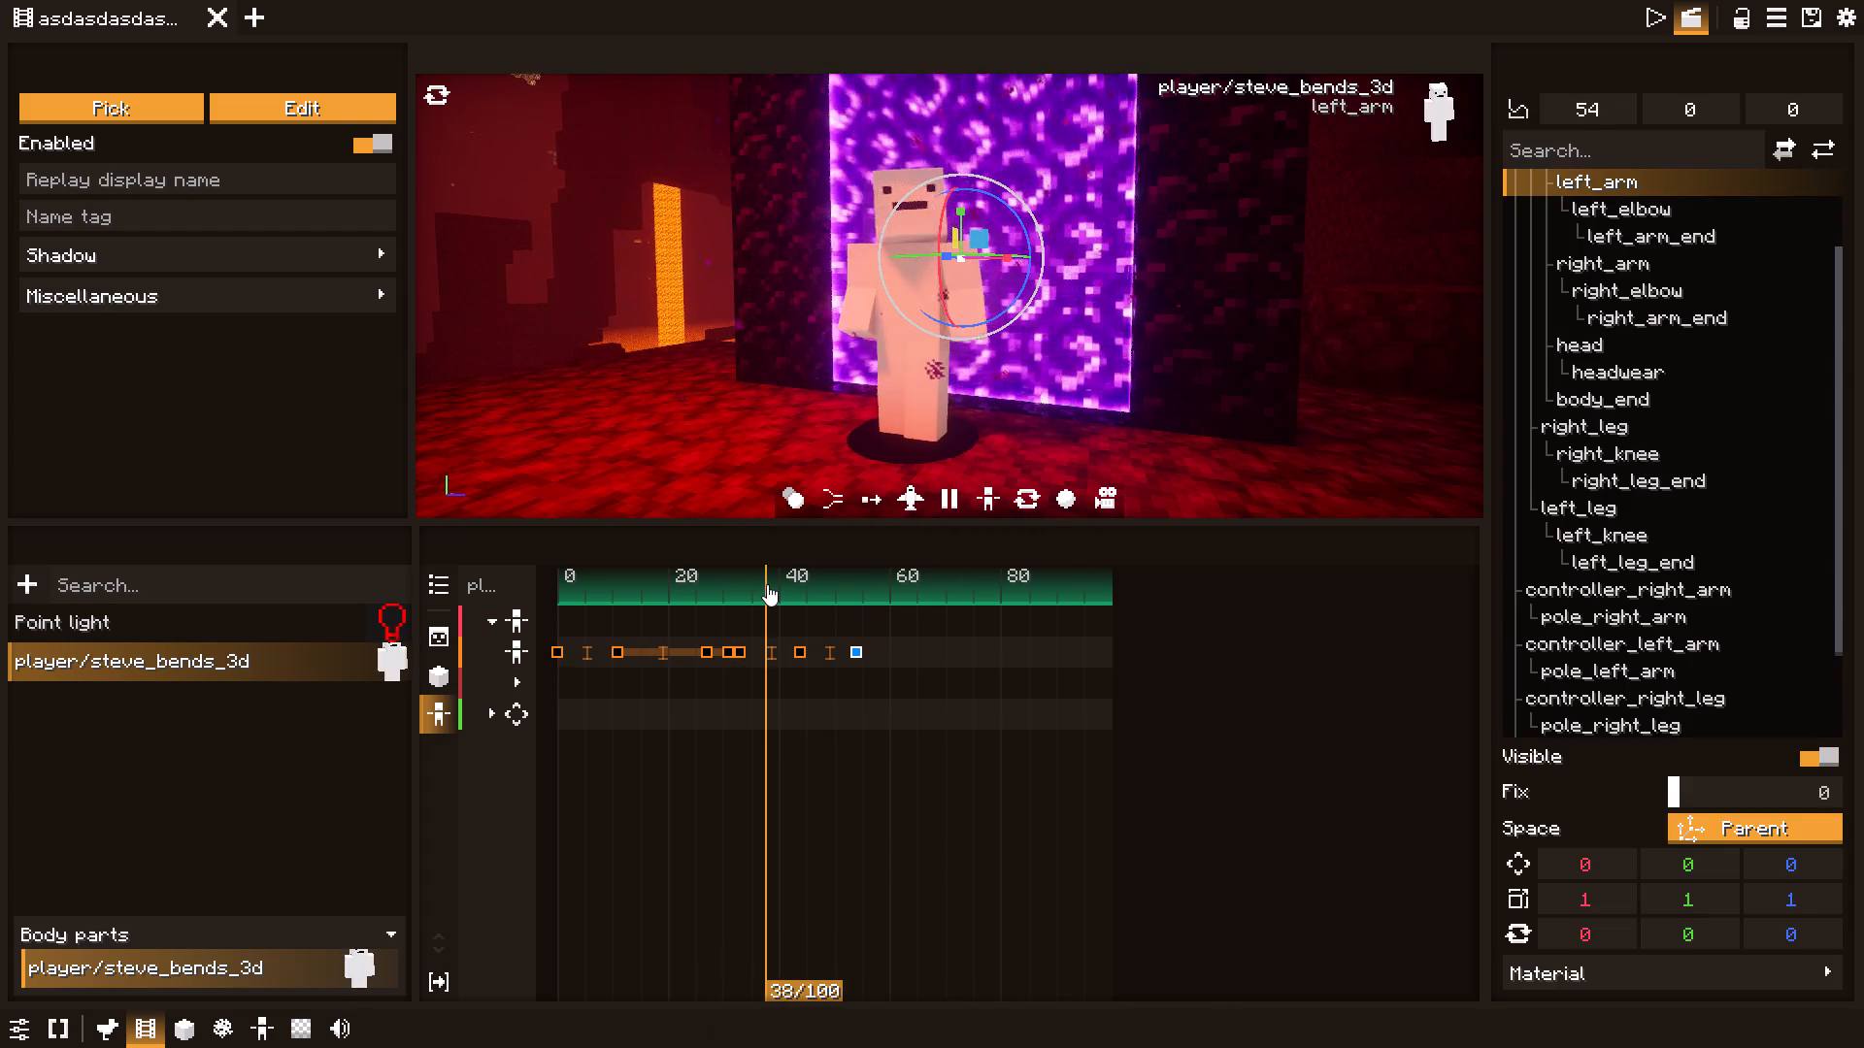
pyautogui.press('space')
pyautogui.moveTo(765, 579); pyautogui.dragTo(691, 585)
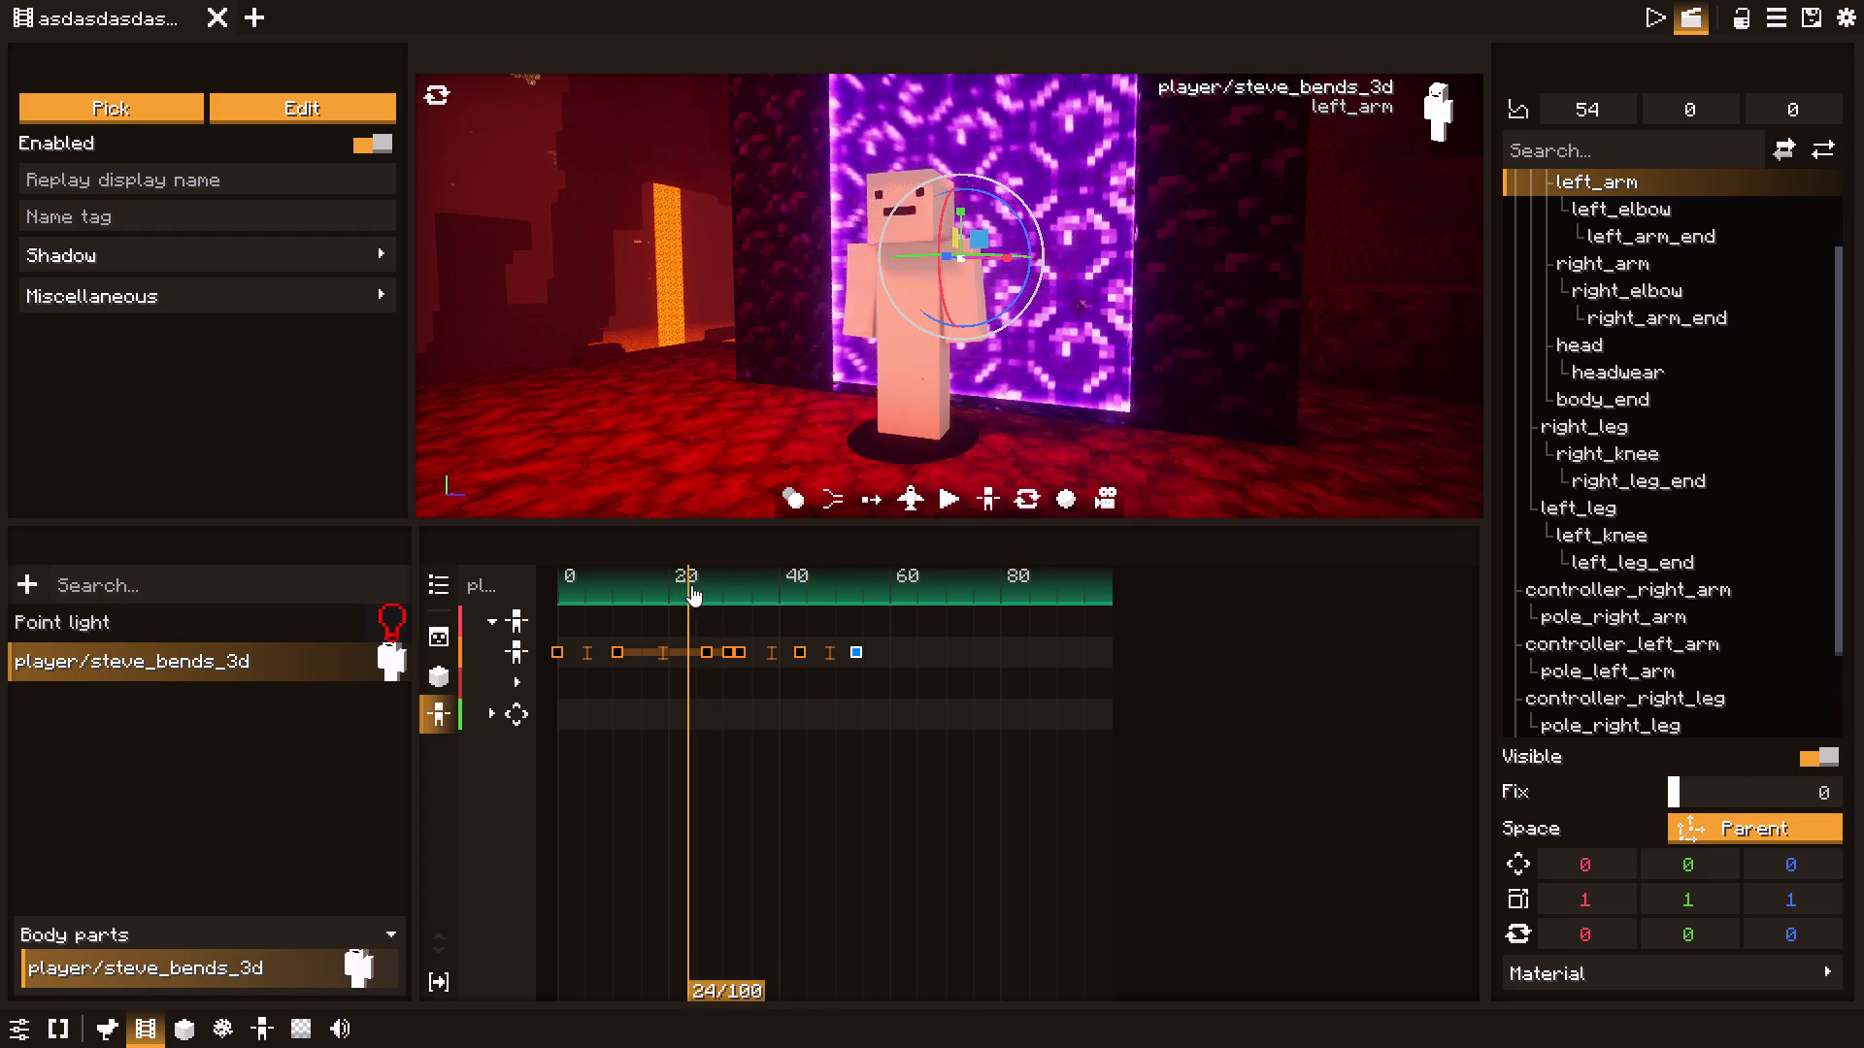
pyautogui.moveTo(691, 585); pyautogui.dragTo(690, 585)
pyautogui.press('space')
pyautogui.press('space')
pyautogui.press('space')
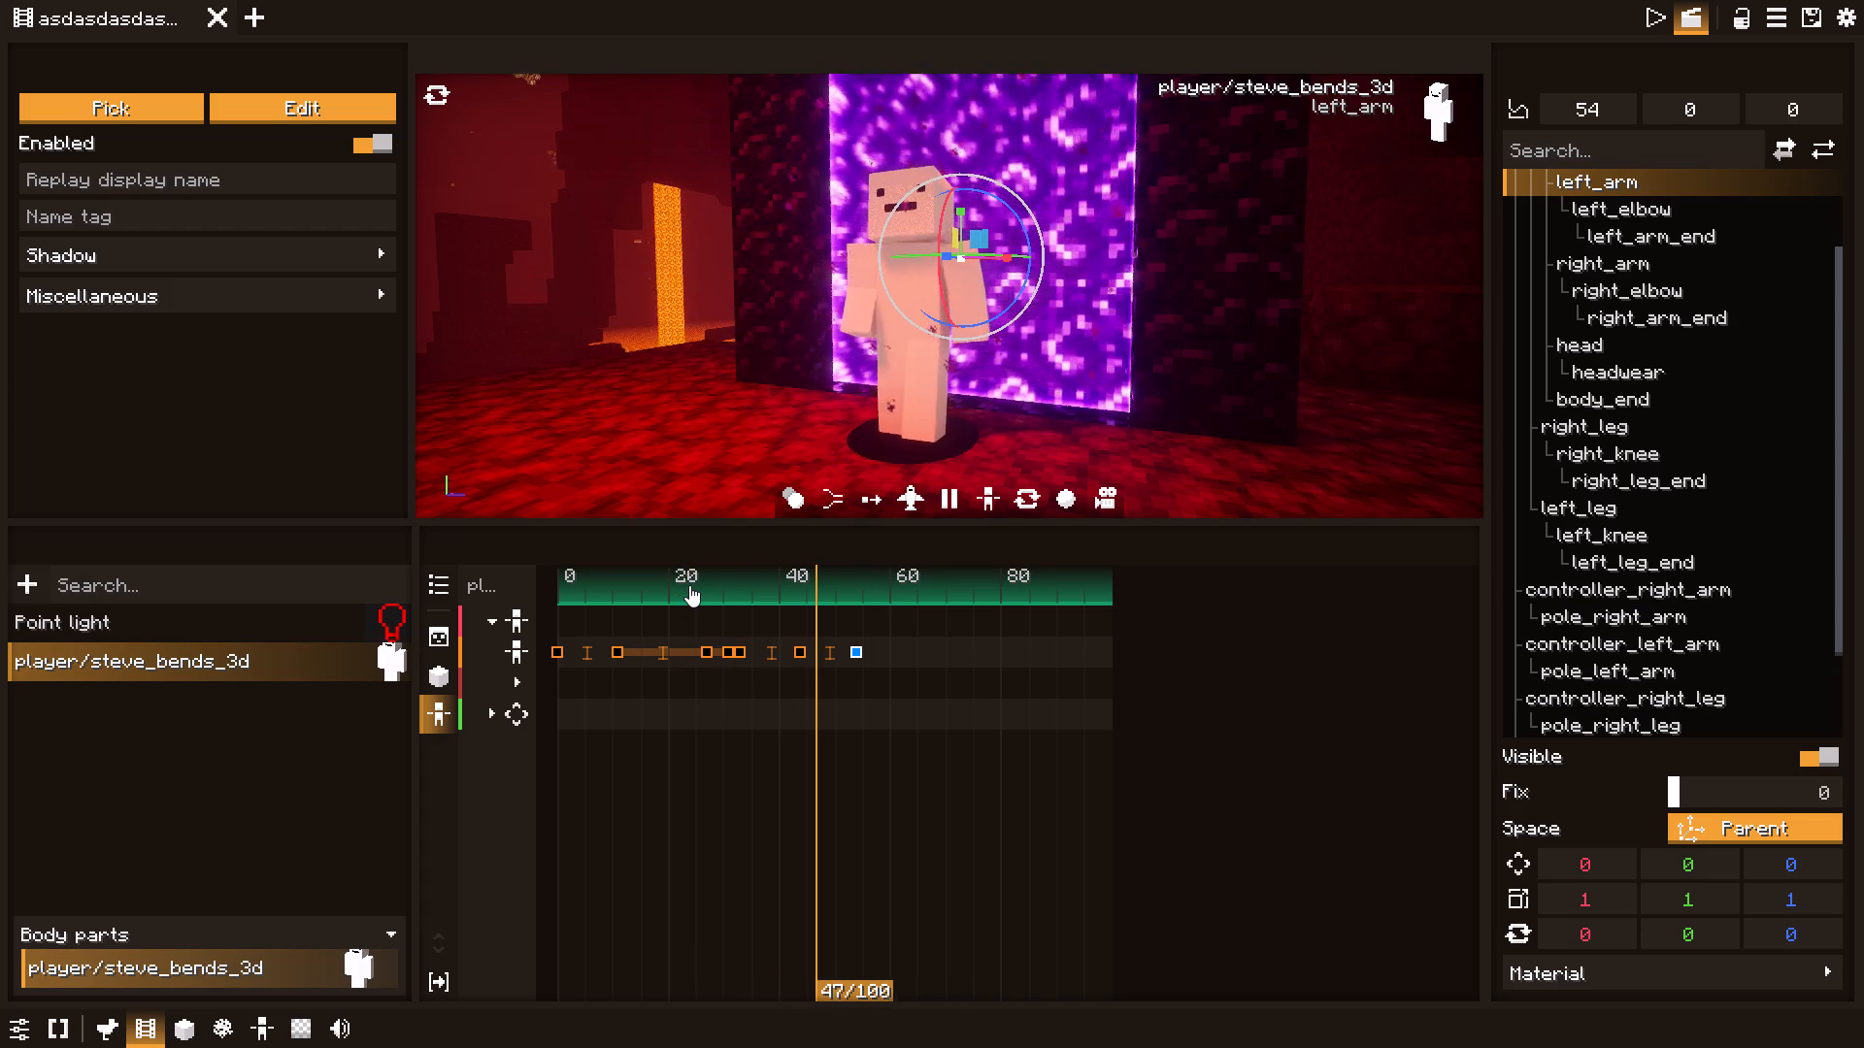
pyautogui.press('space')
pyautogui.press('space')
pyautogui.press('space')
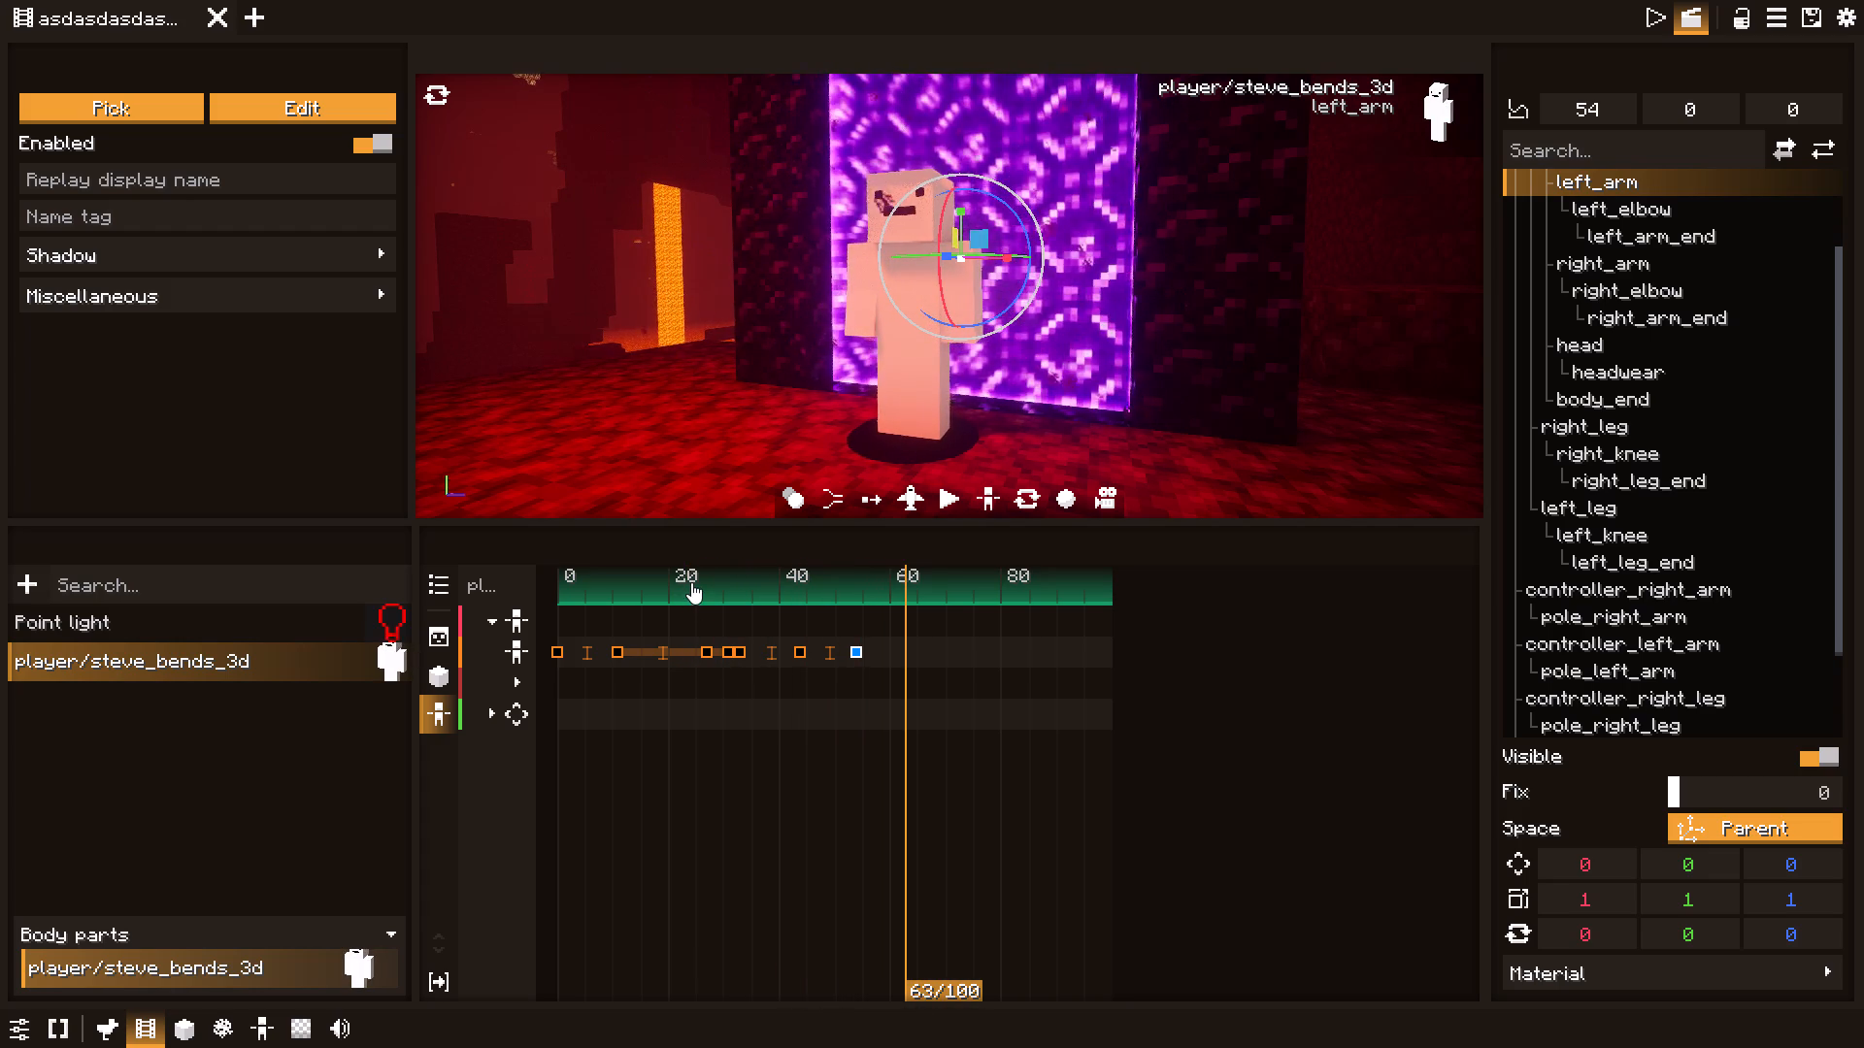
pyautogui.moveTo(691, 582); pyautogui.dragTo(559, 600)
pyautogui.press('space')
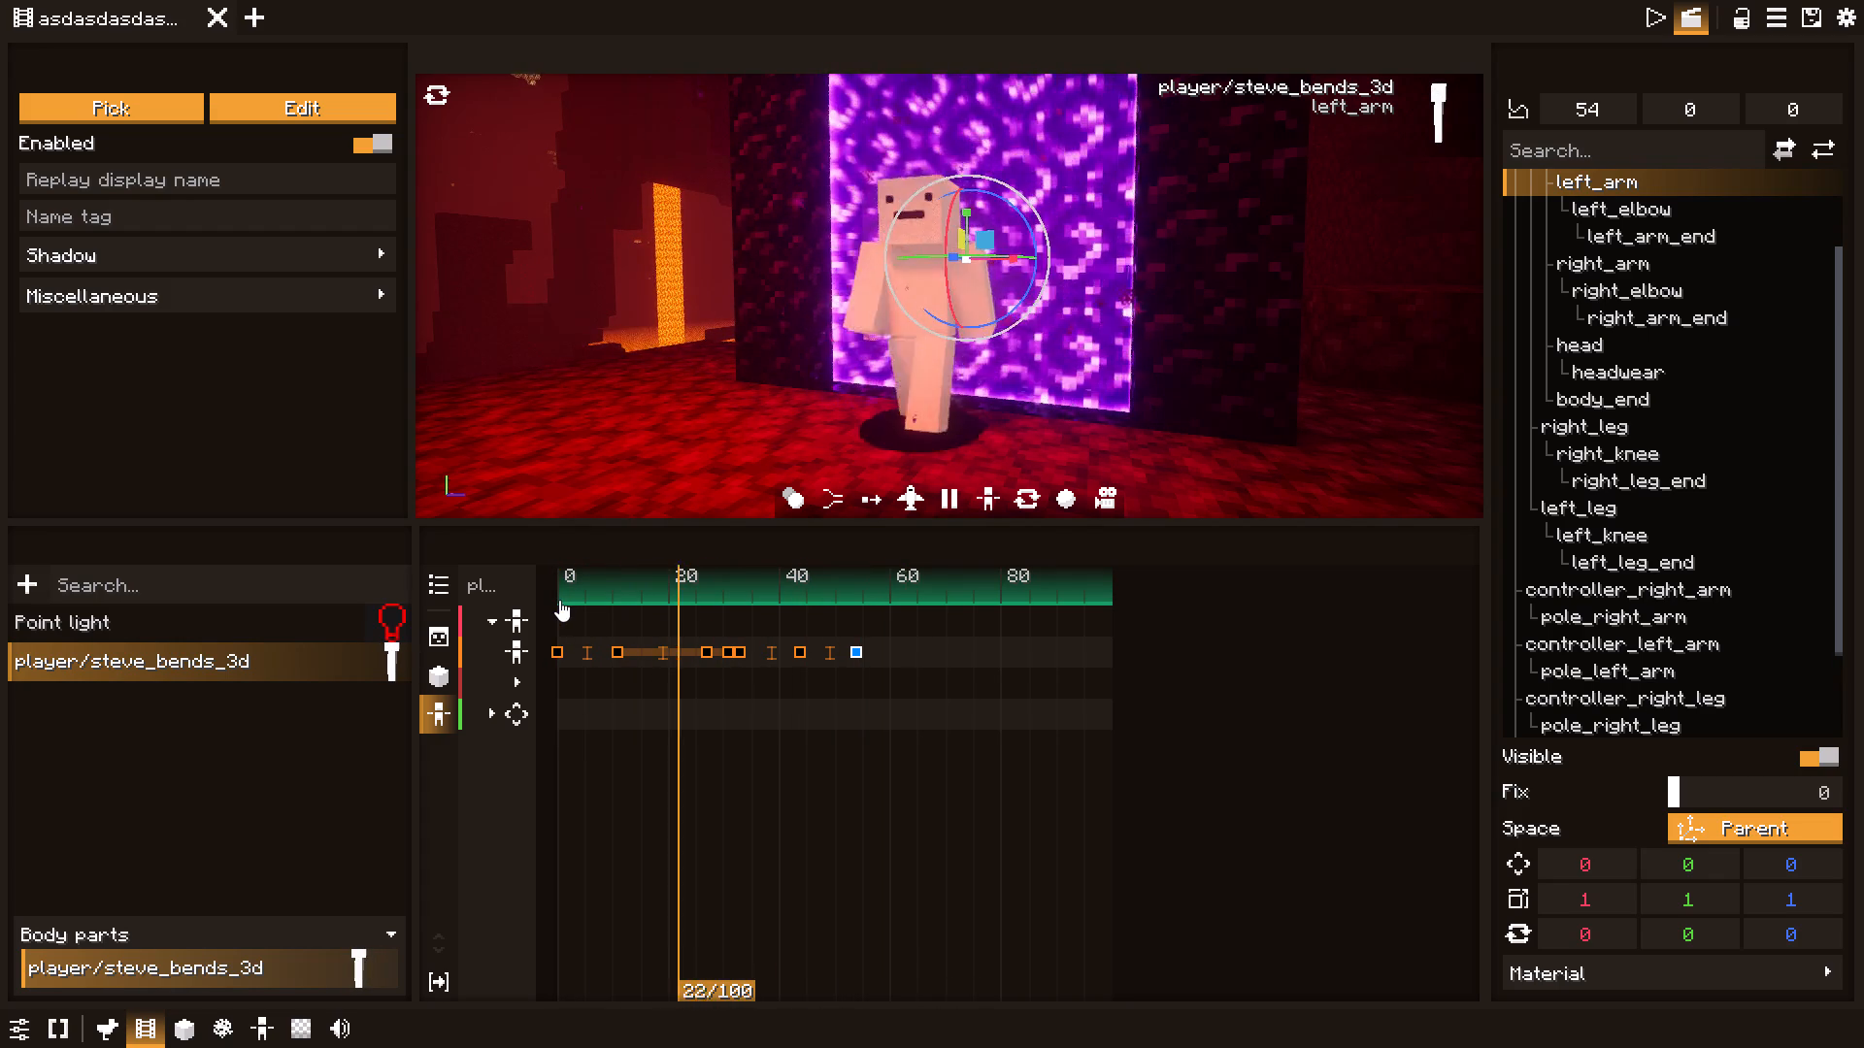
pyautogui.press('space')
pyautogui.moveTo(596, 604); pyautogui.dragTo(562, 610)
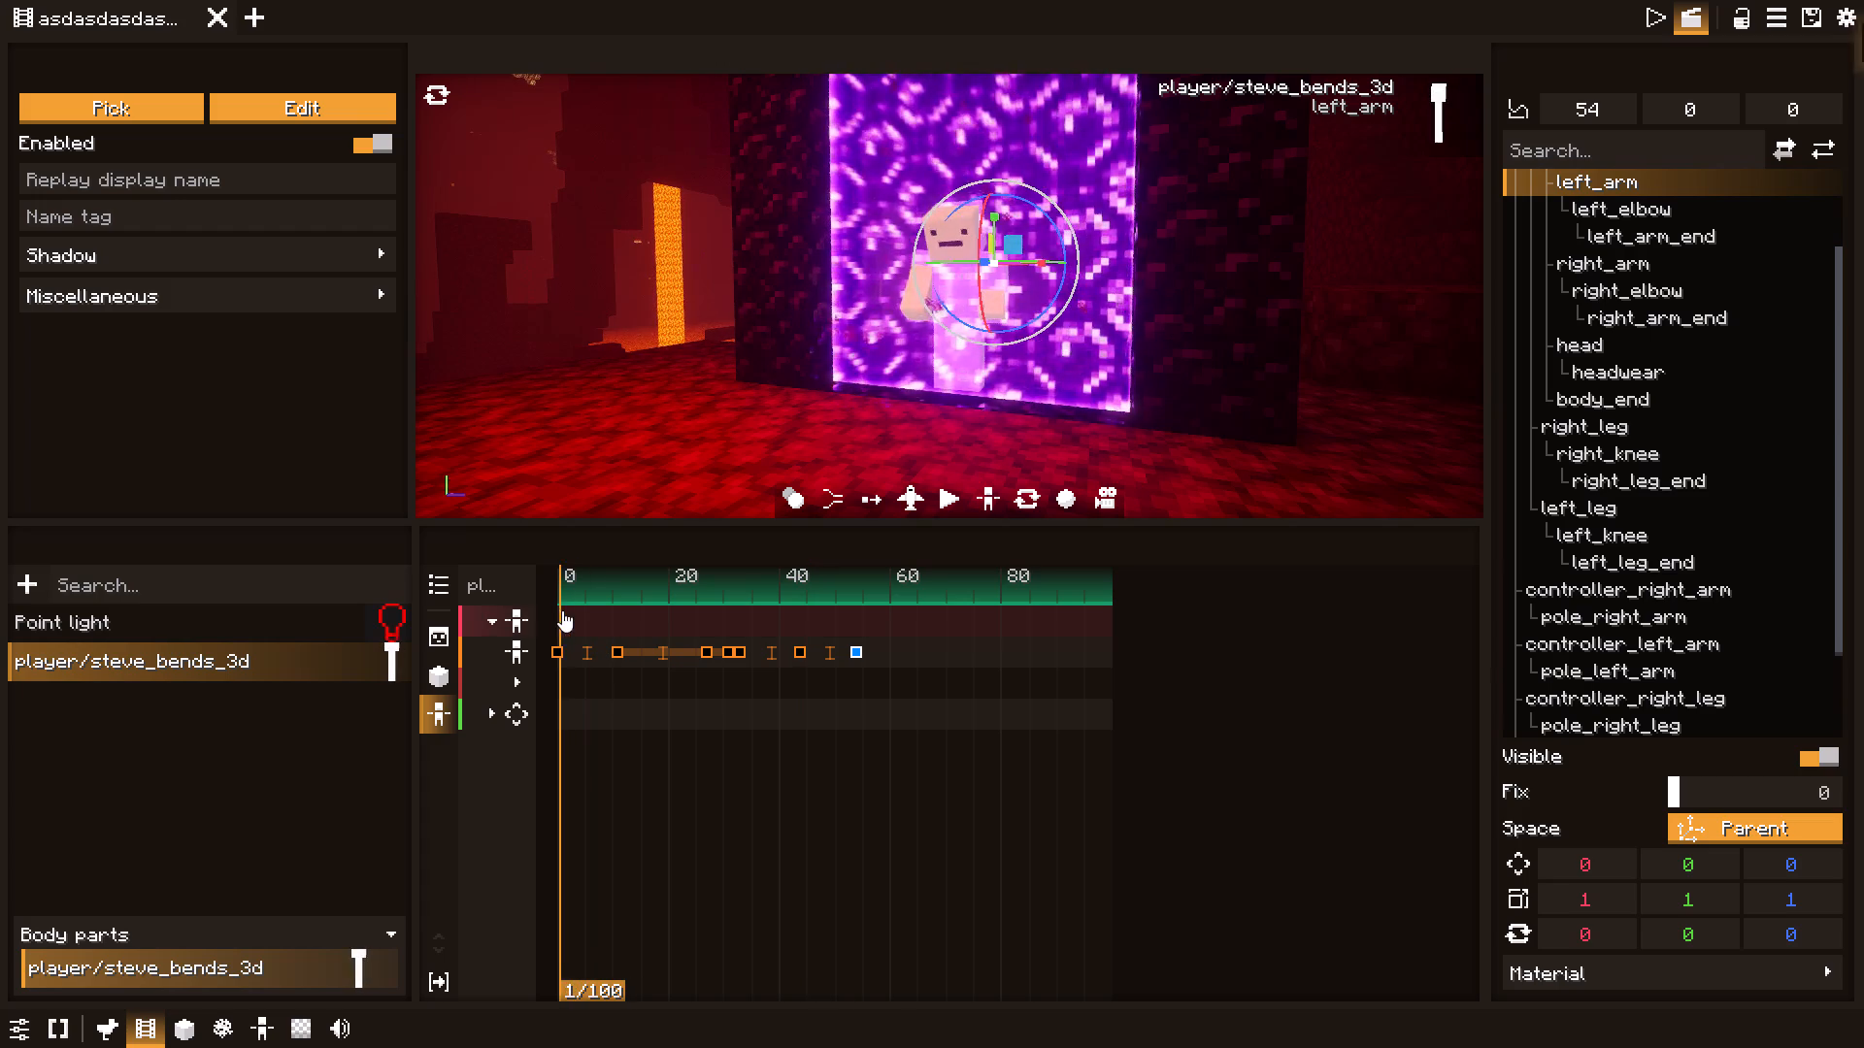
pyautogui.moveTo(562, 610); pyautogui.dragTo(576, 608)
# Move the tick 33 pose keyframe to tick 35 and replay the scene from tick 3.
pyautogui.moveTo(741, 656); pyautogui.dragTo(752, 655)
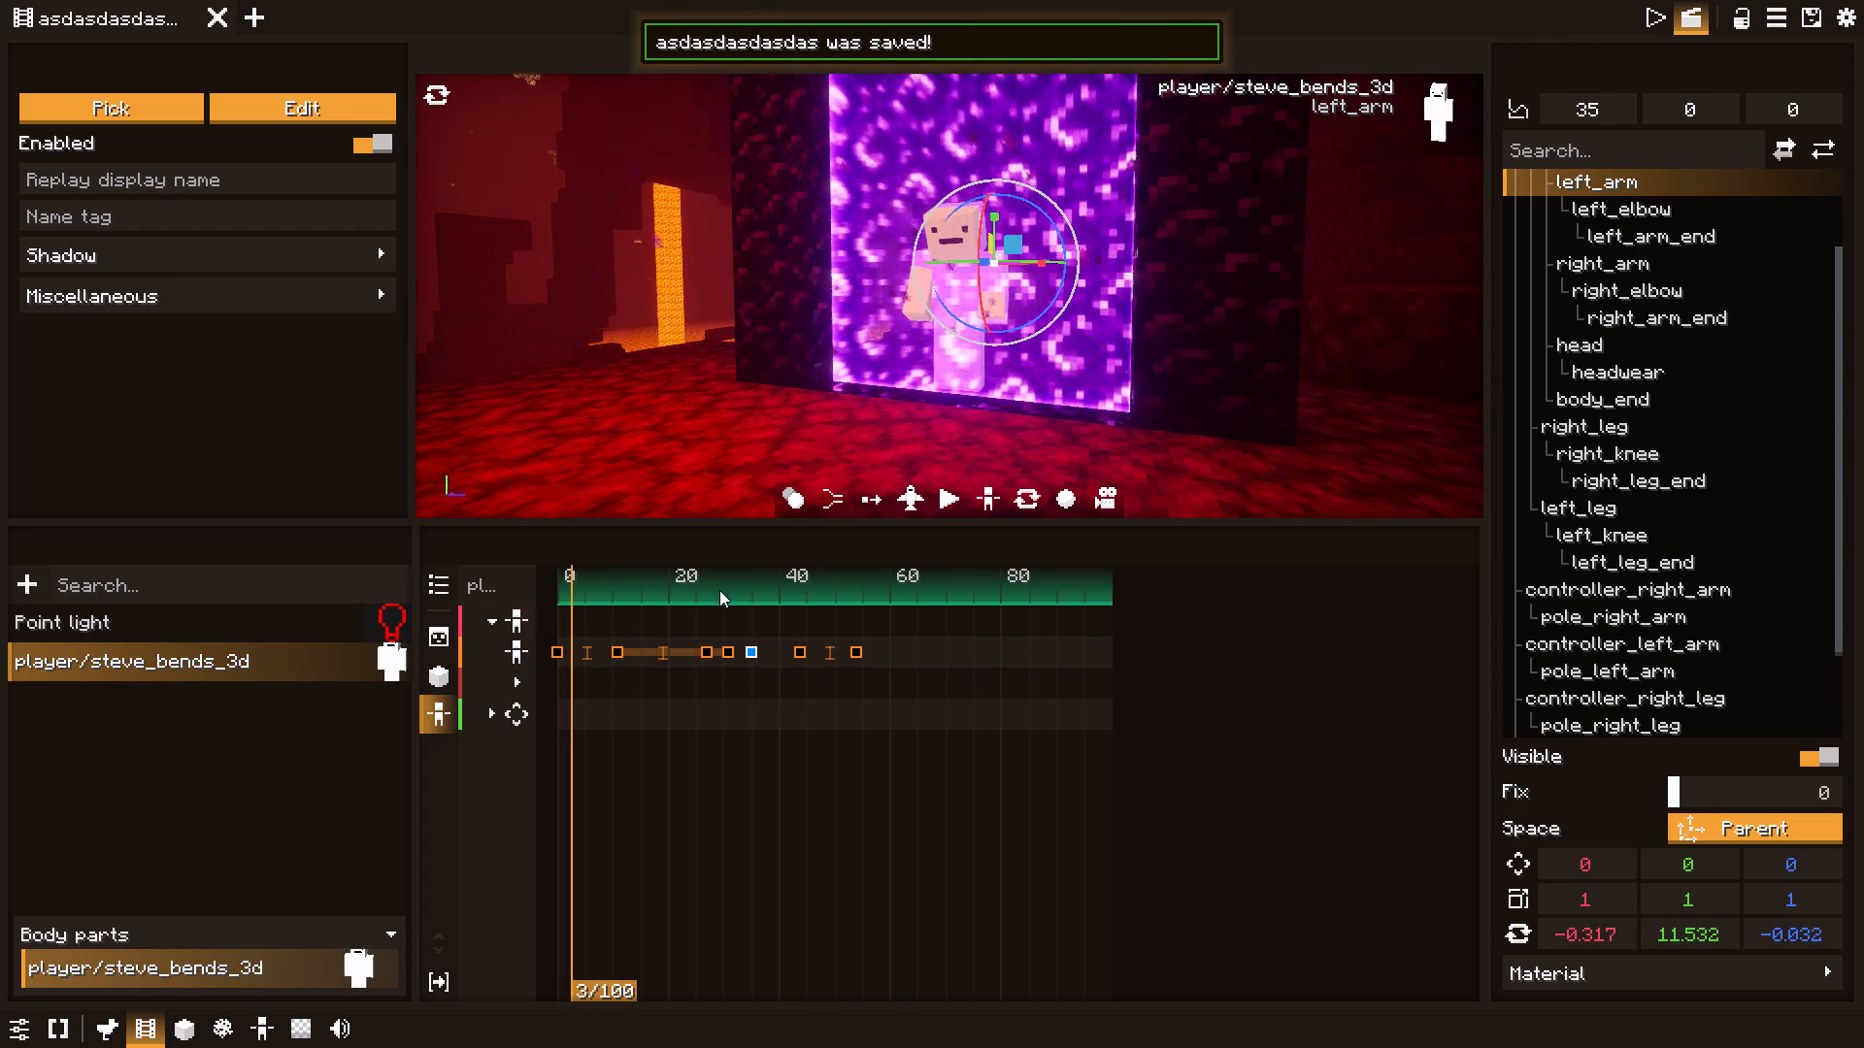
pyautogui.press('space')
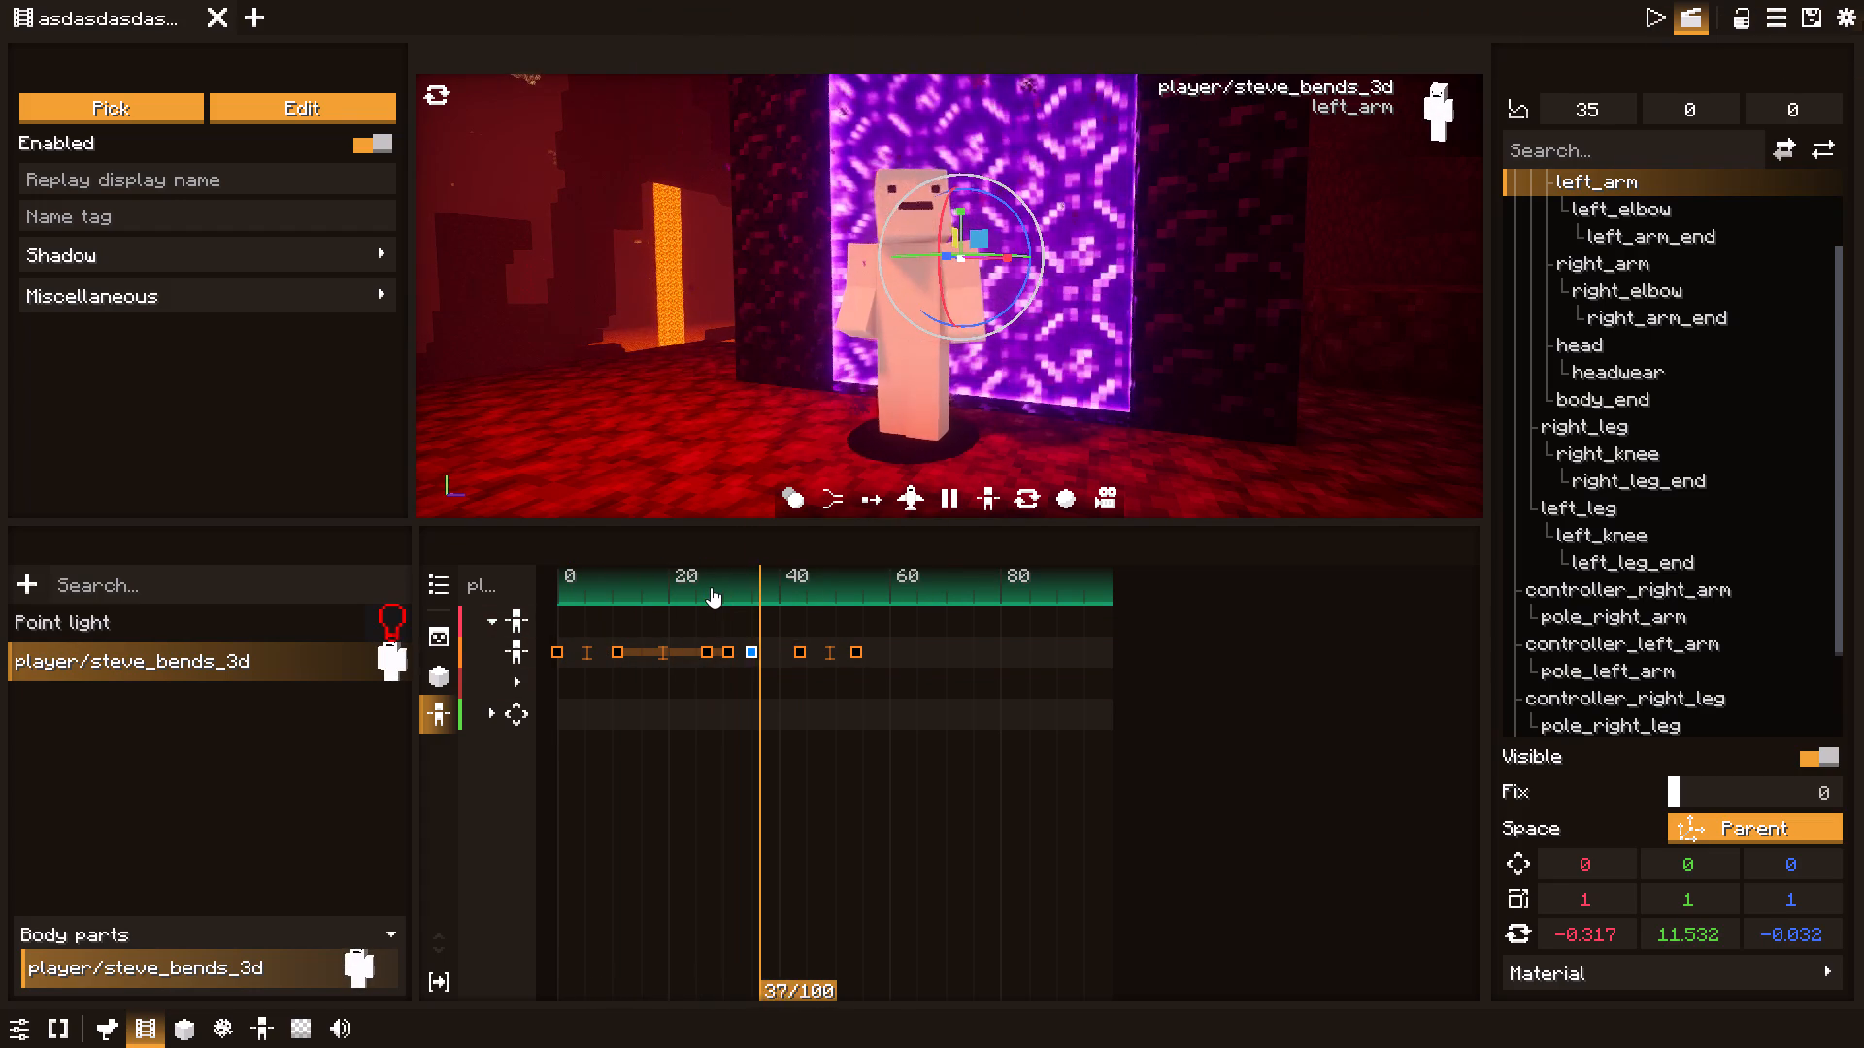
pyautogui.press('space')
pyautogui.press('space')
pyautogui.press('space')
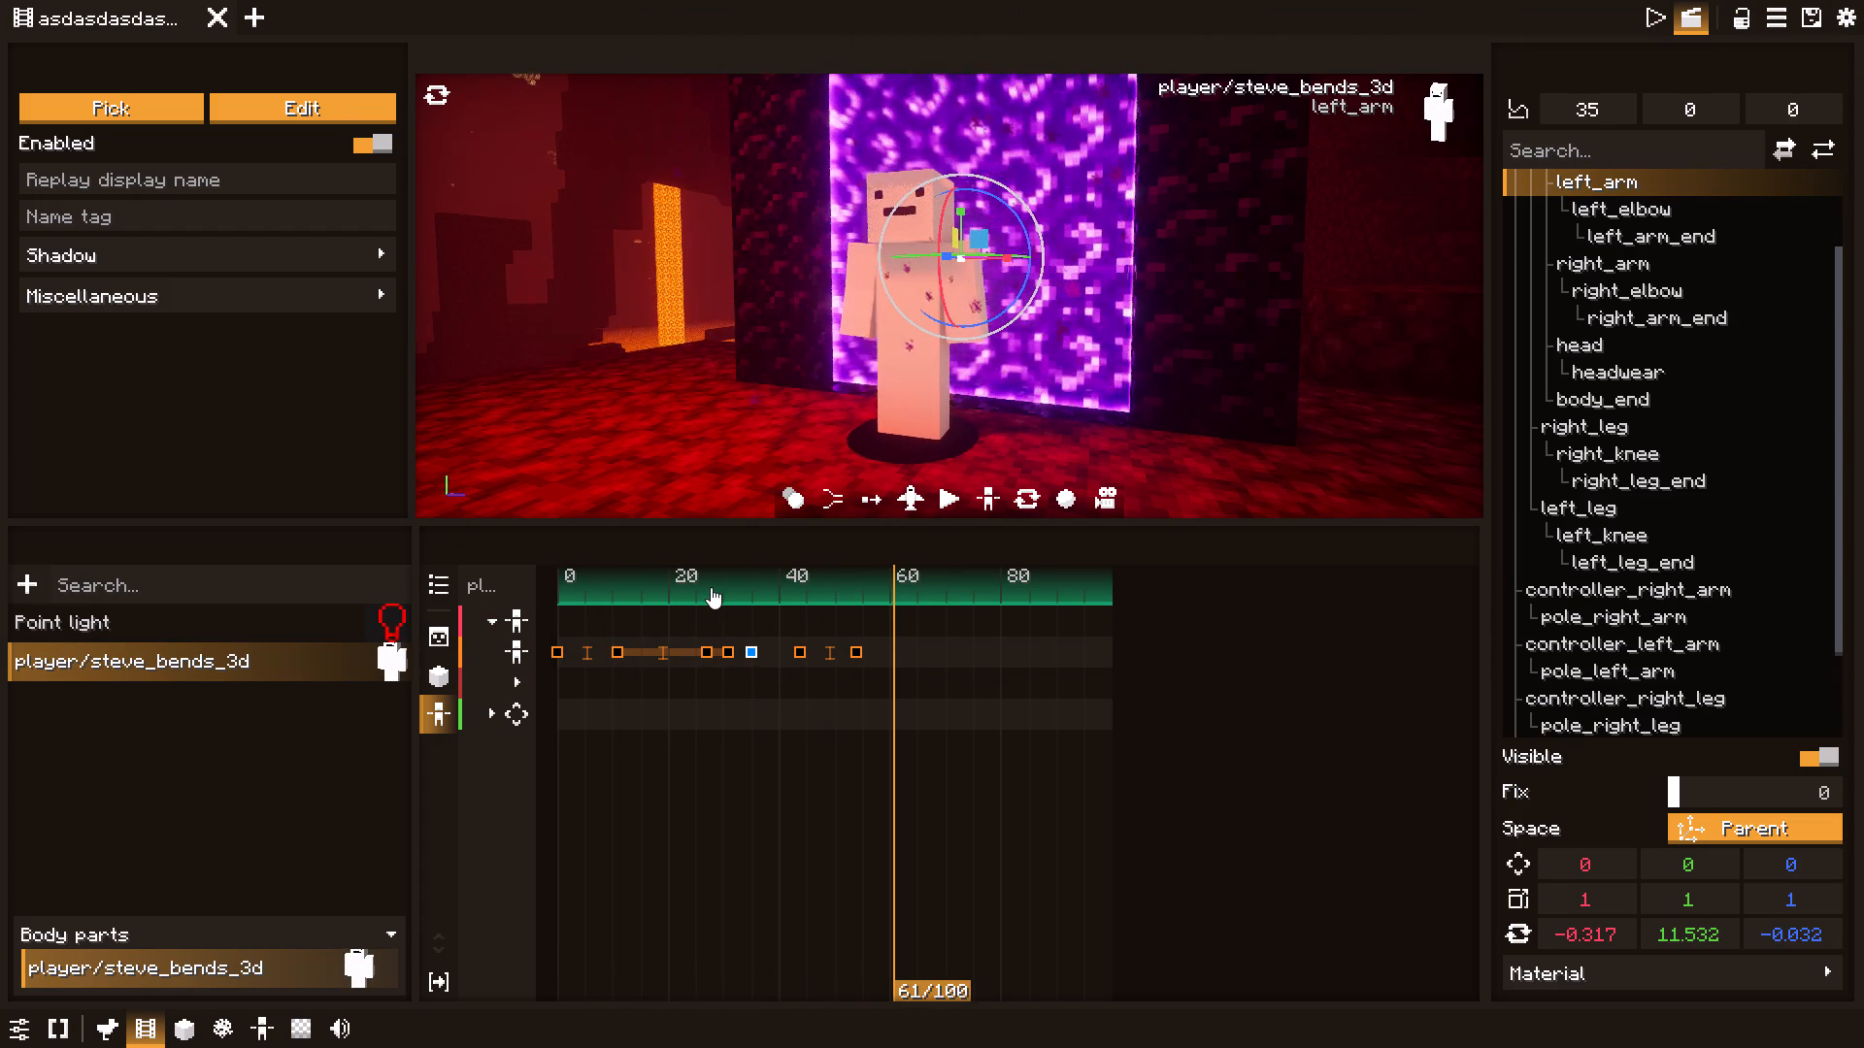
# Delete the pose keyframe at tick 31 and replay the motion from tick 29.
pyautogui.moveTo(706, 588); pyautogui.dragTo(731, 594)
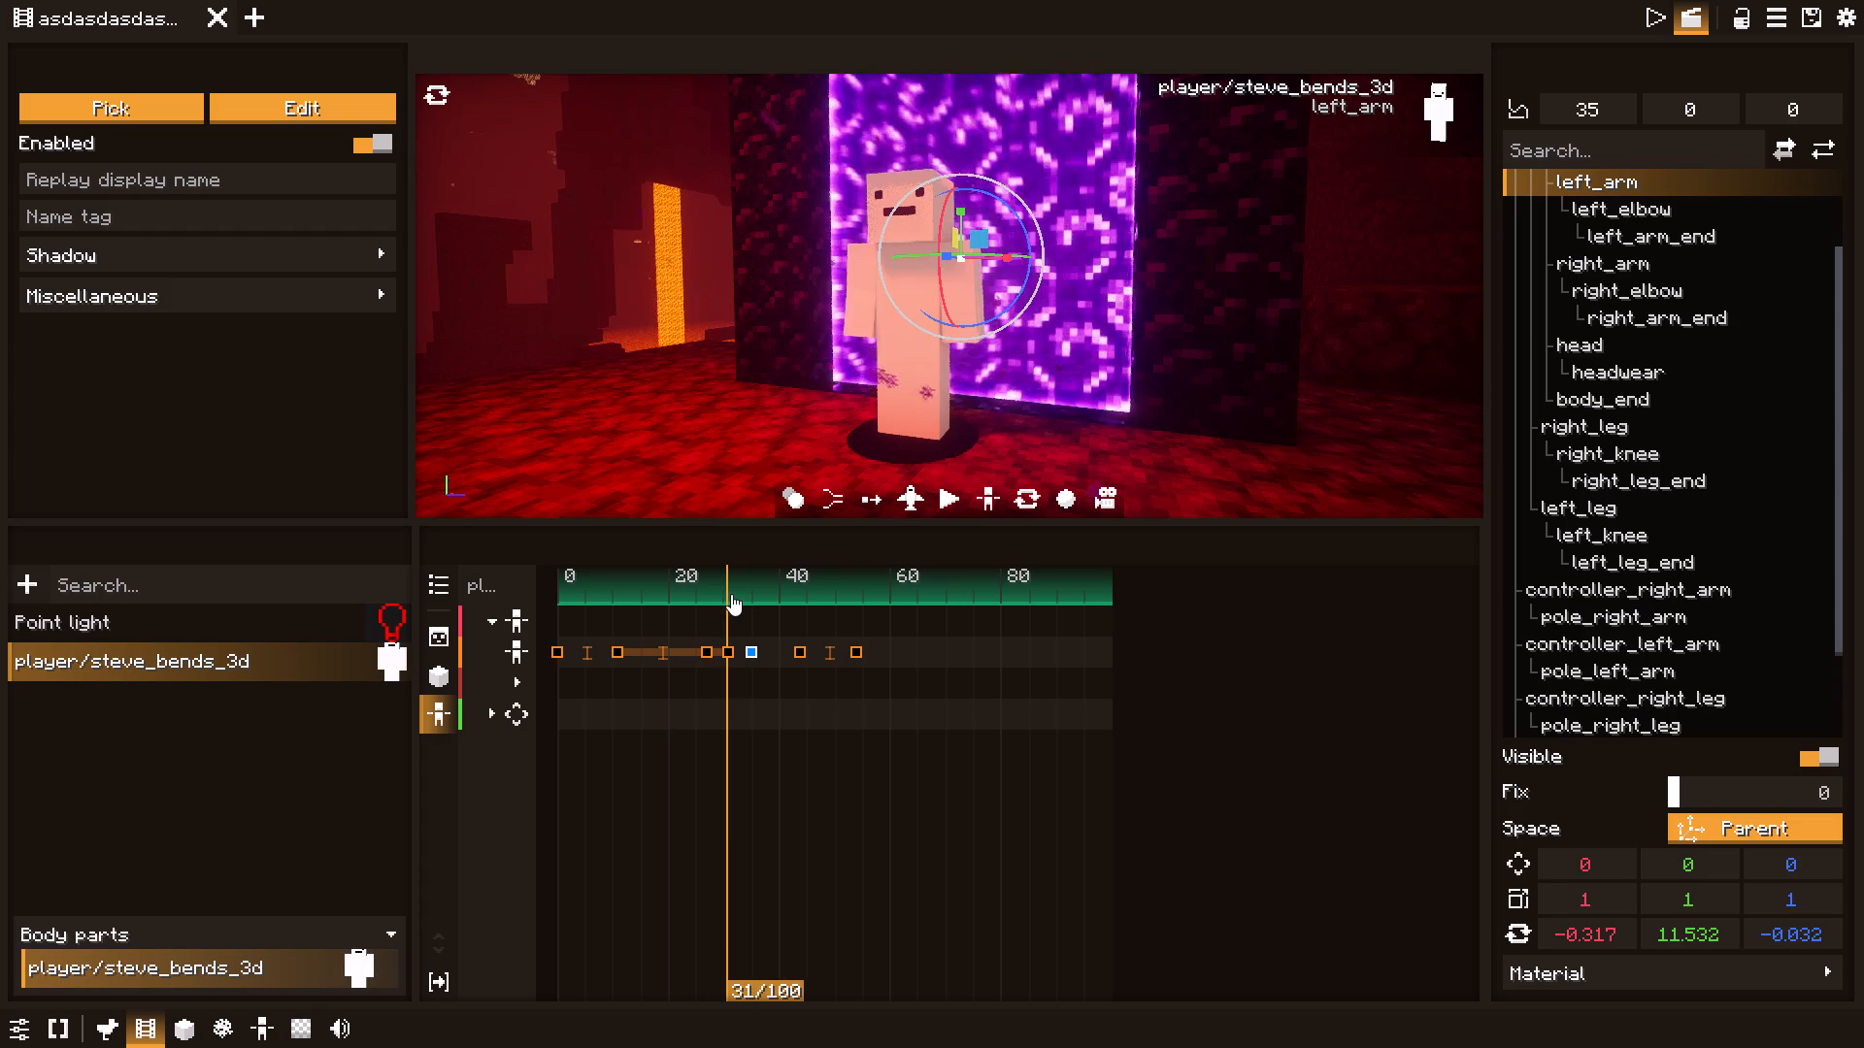
pyautogui.moveTo(731, 594); pyautogui.dragTo(721, 596)
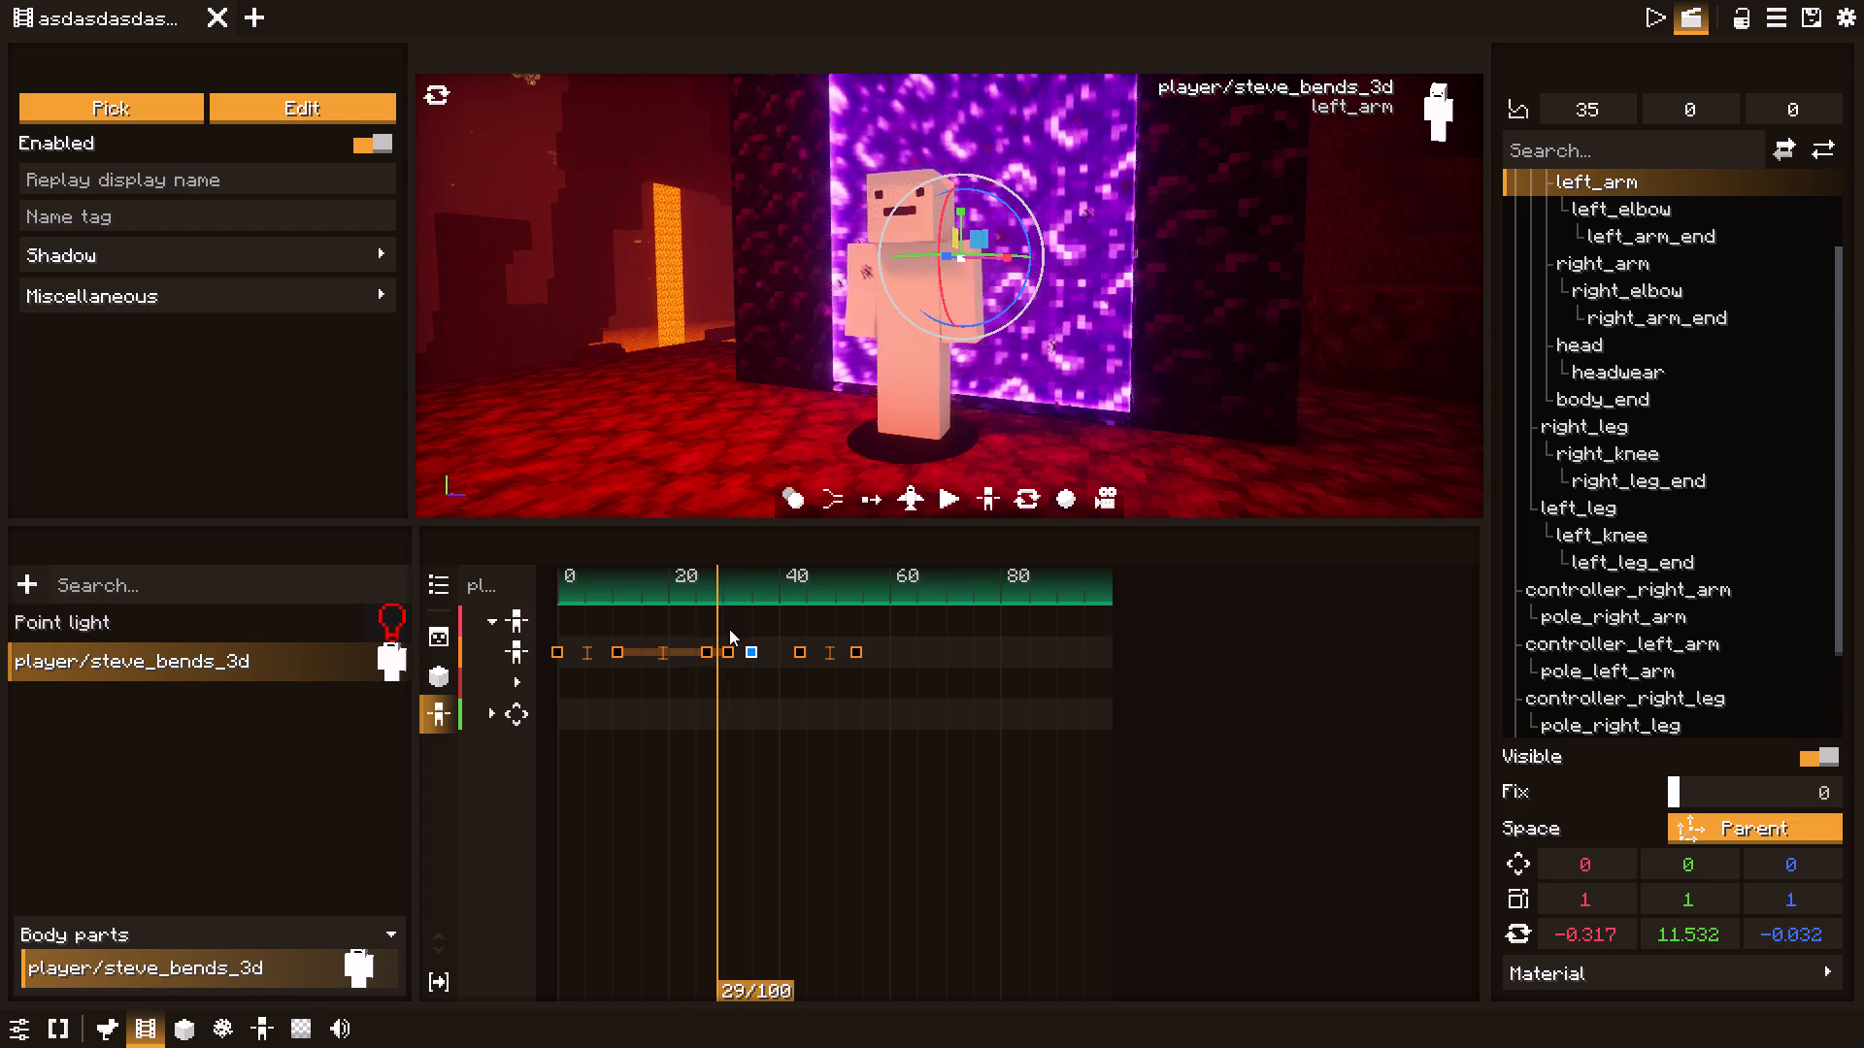
pyautogui.click(726, 653)
pyautogui.rightClick(726, 652)
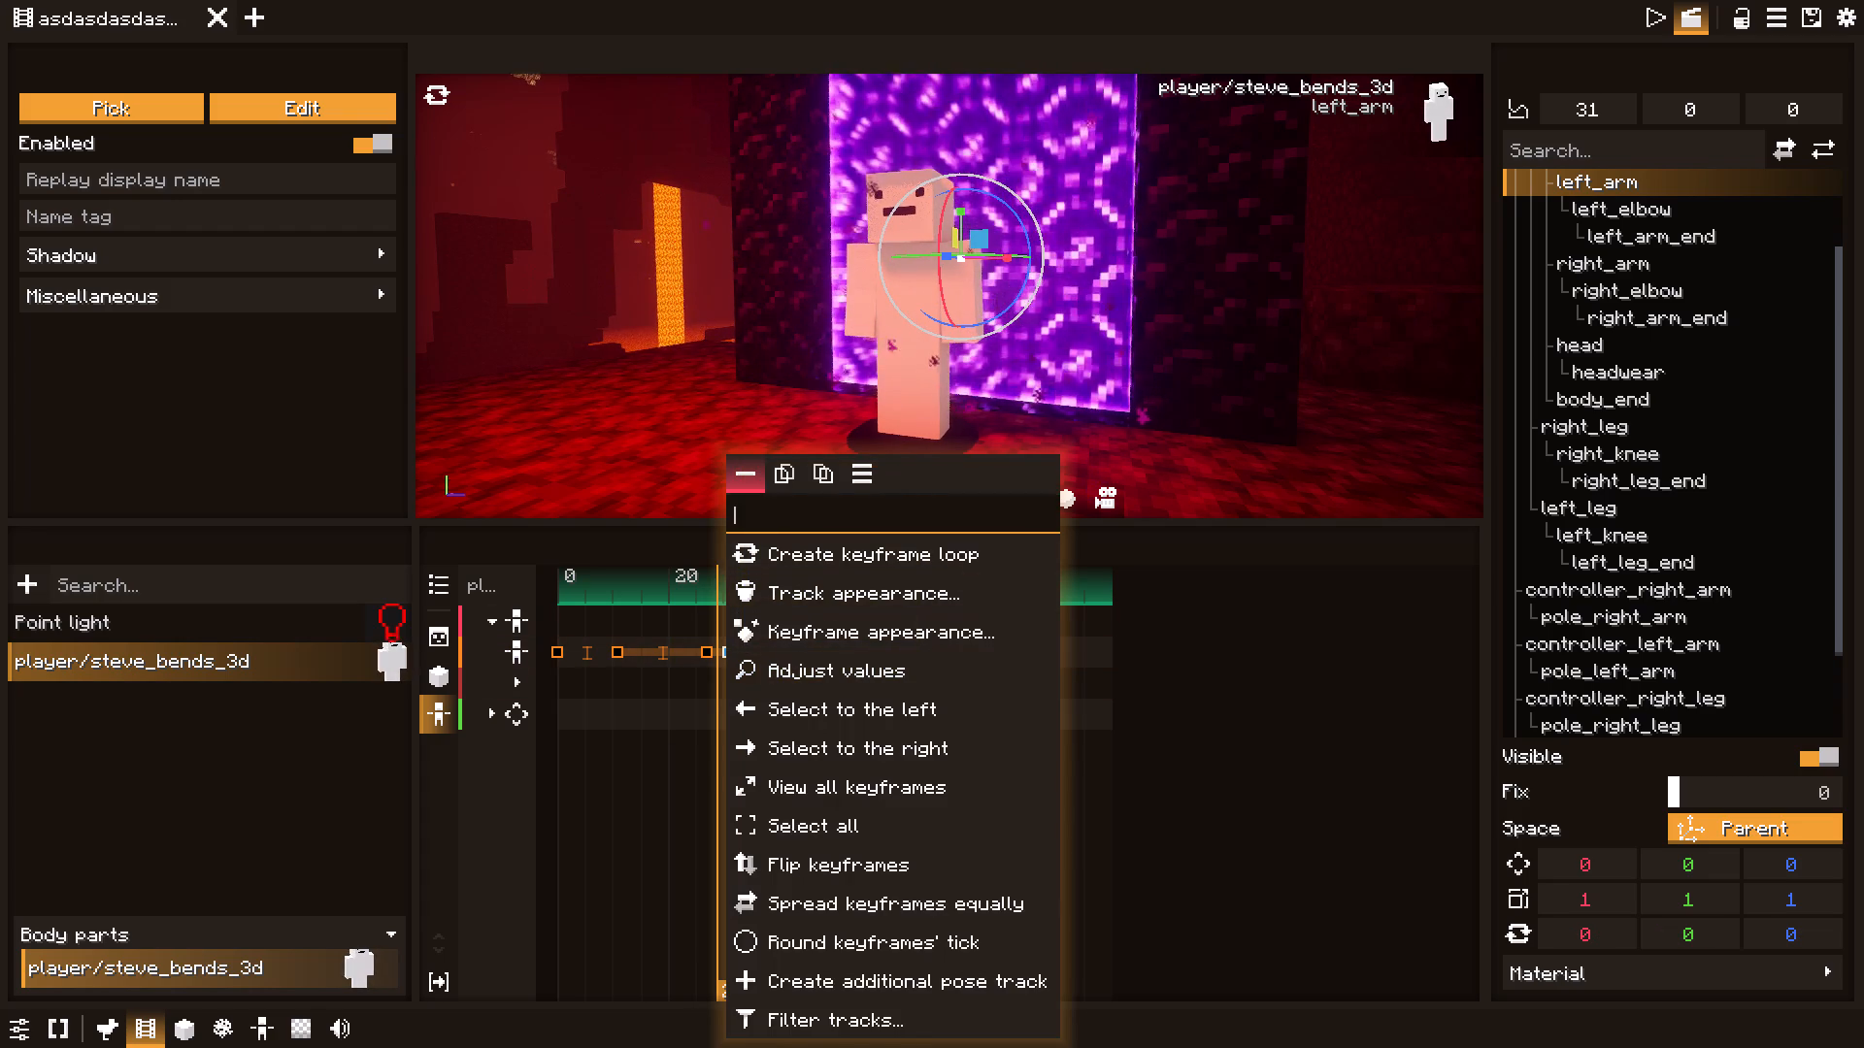
pyautogui.click(757, 477)
pyautogui.press('space')
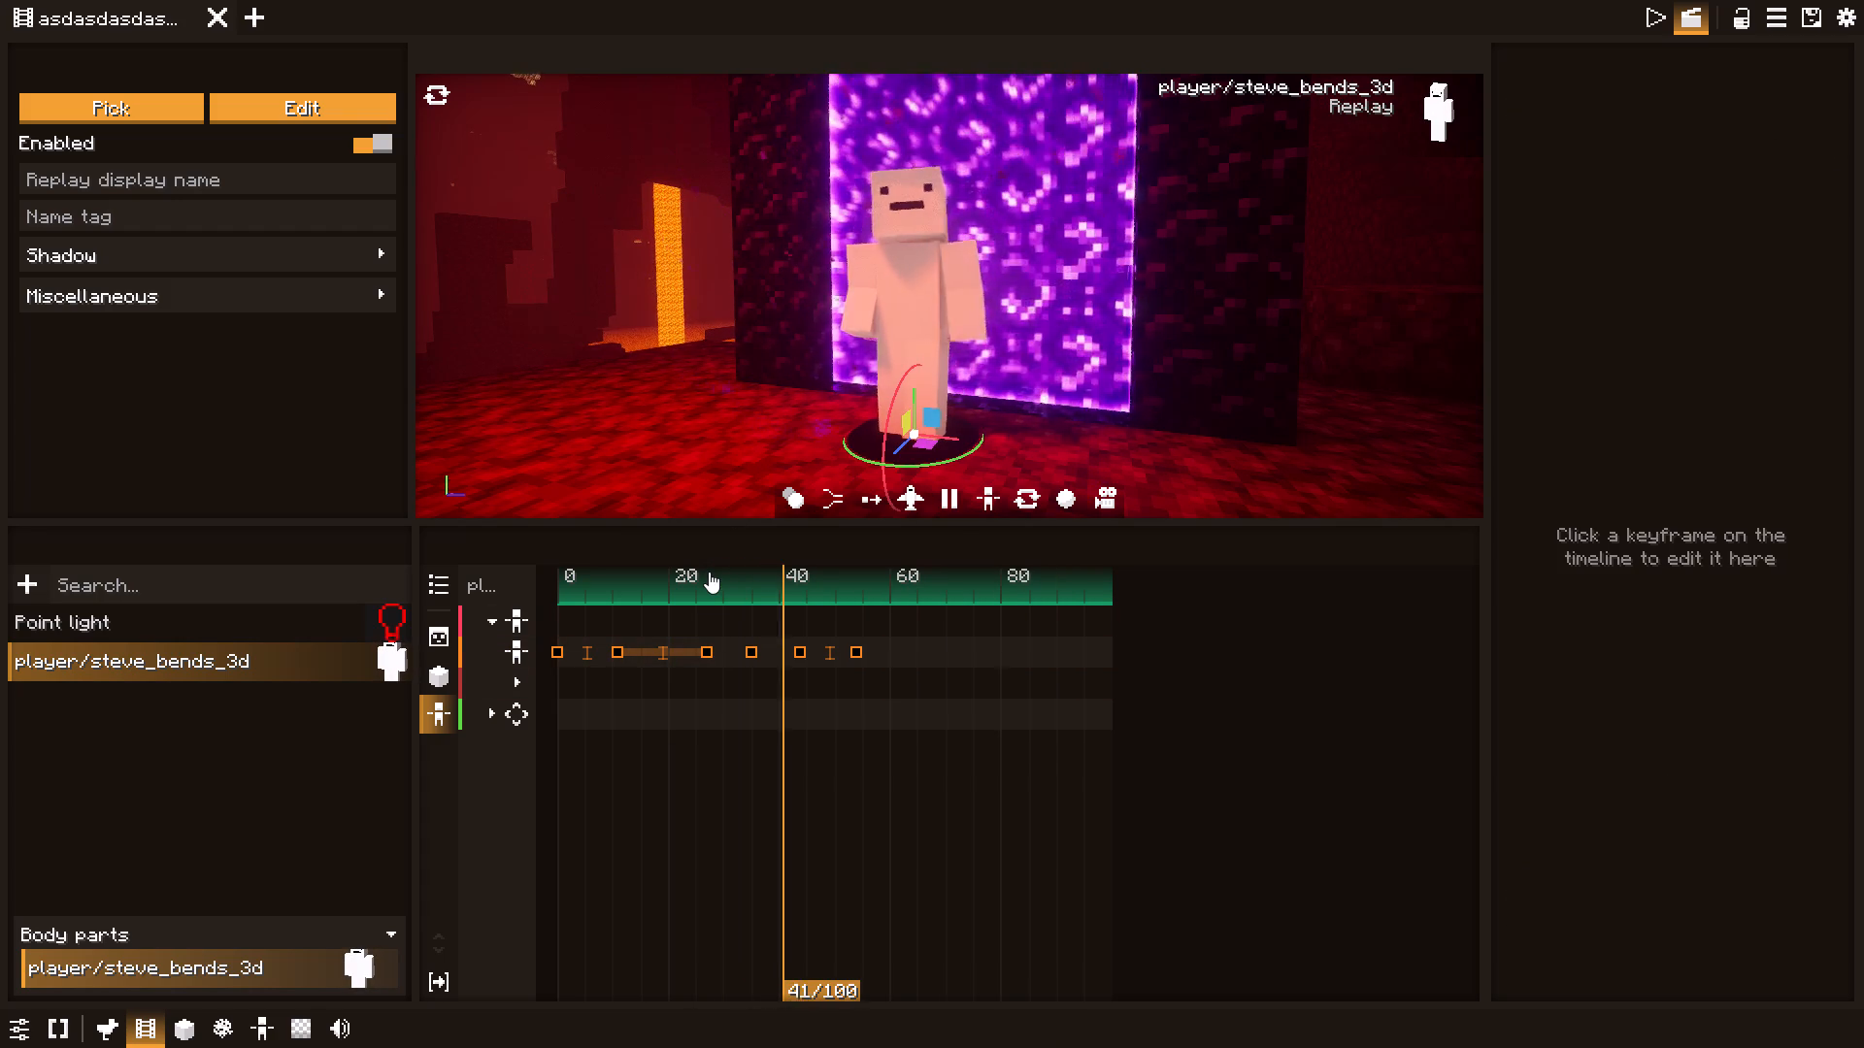
pyautogui.press('space')
pyautogui.press('space')
pyautogui.press('space')
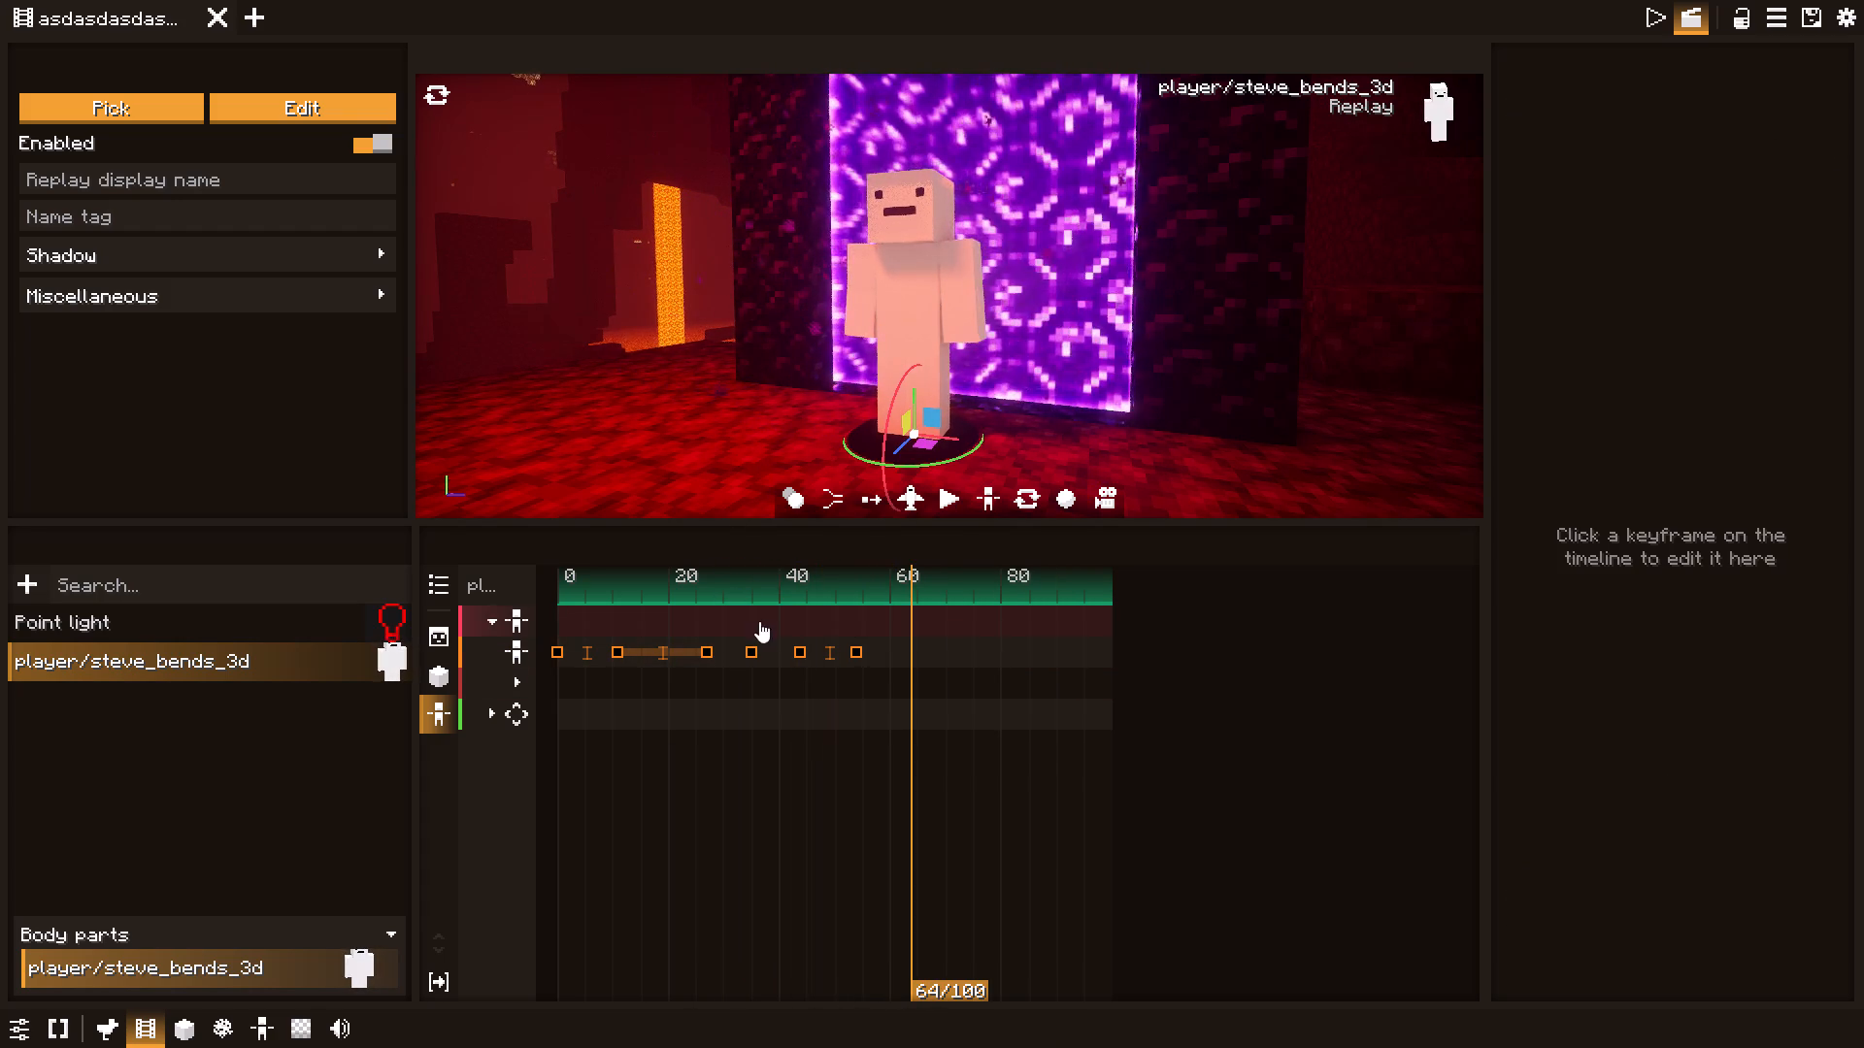
# Select the tick 27 pose keyframe and replay the scene from shortly before it and again from the start.
pyautogui.click(711, 643)
pyautogui.click(708, 650)
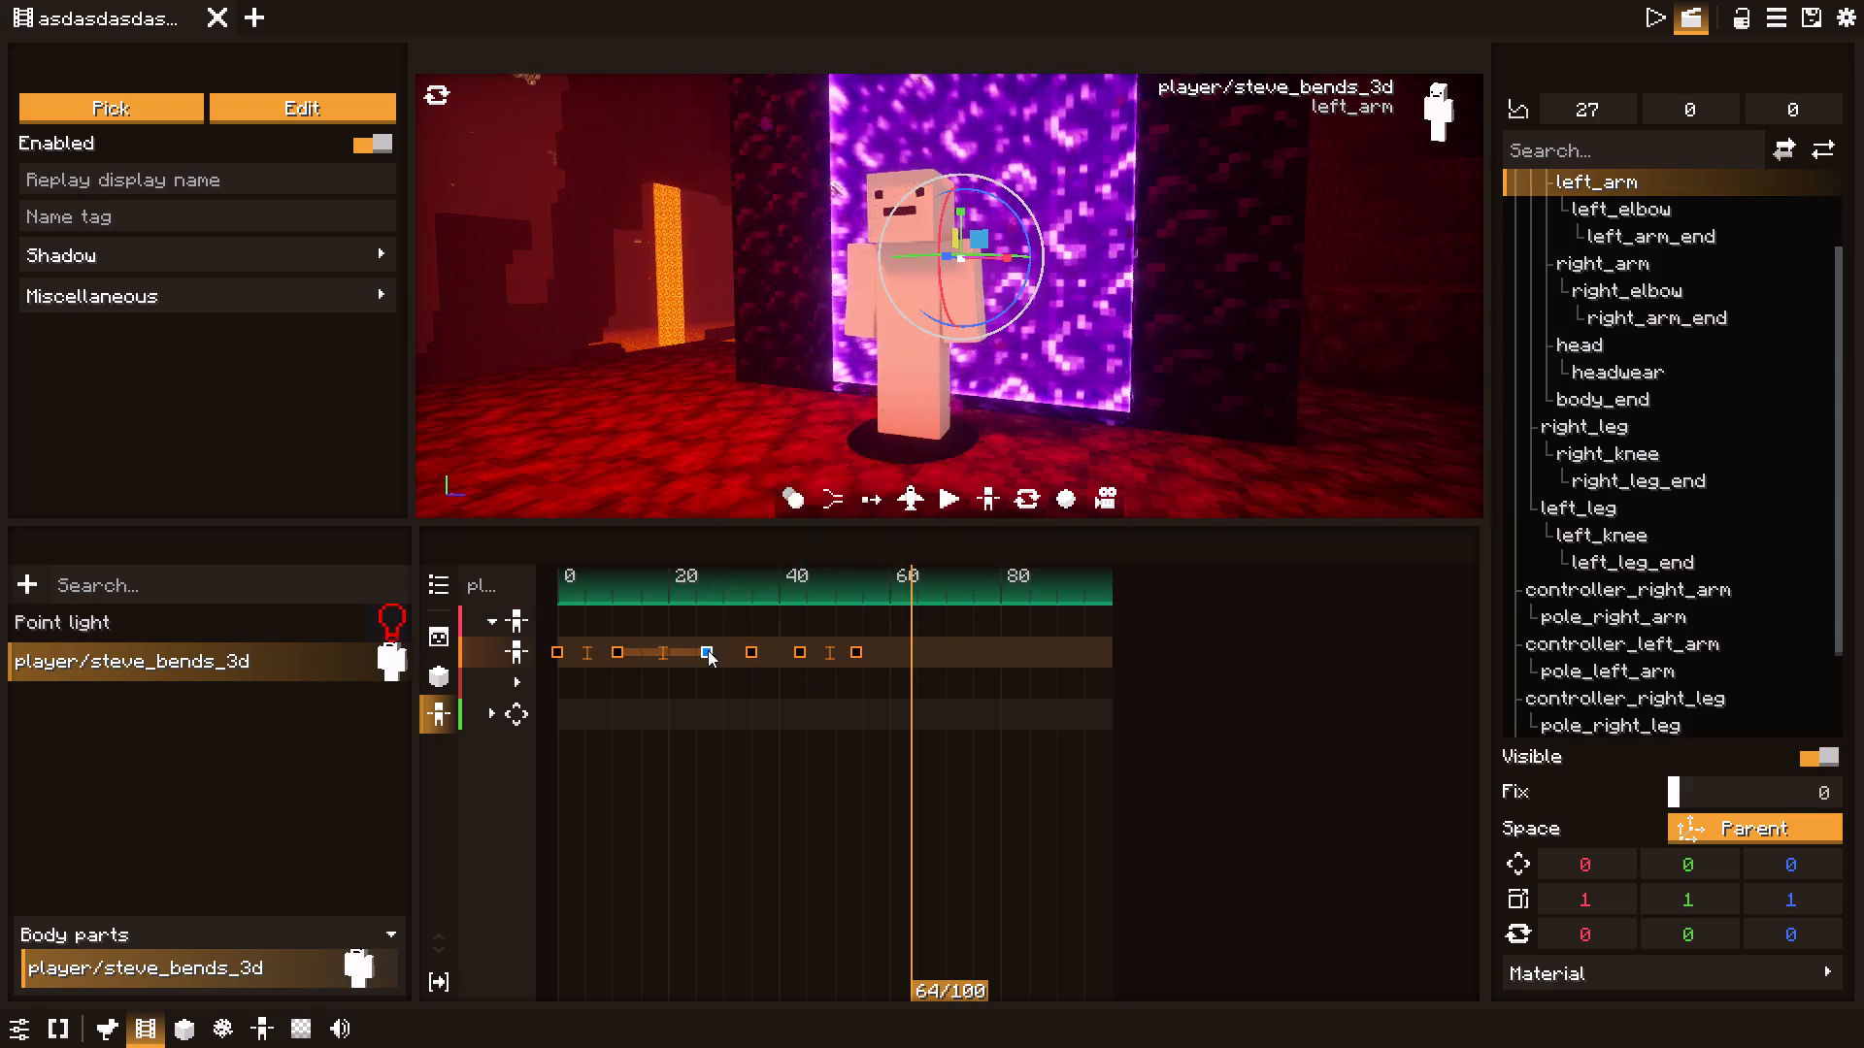
pyautogui.moveTo(700, 588); pyautogui.dragTo(675, 591)
pyautogui.press('space')
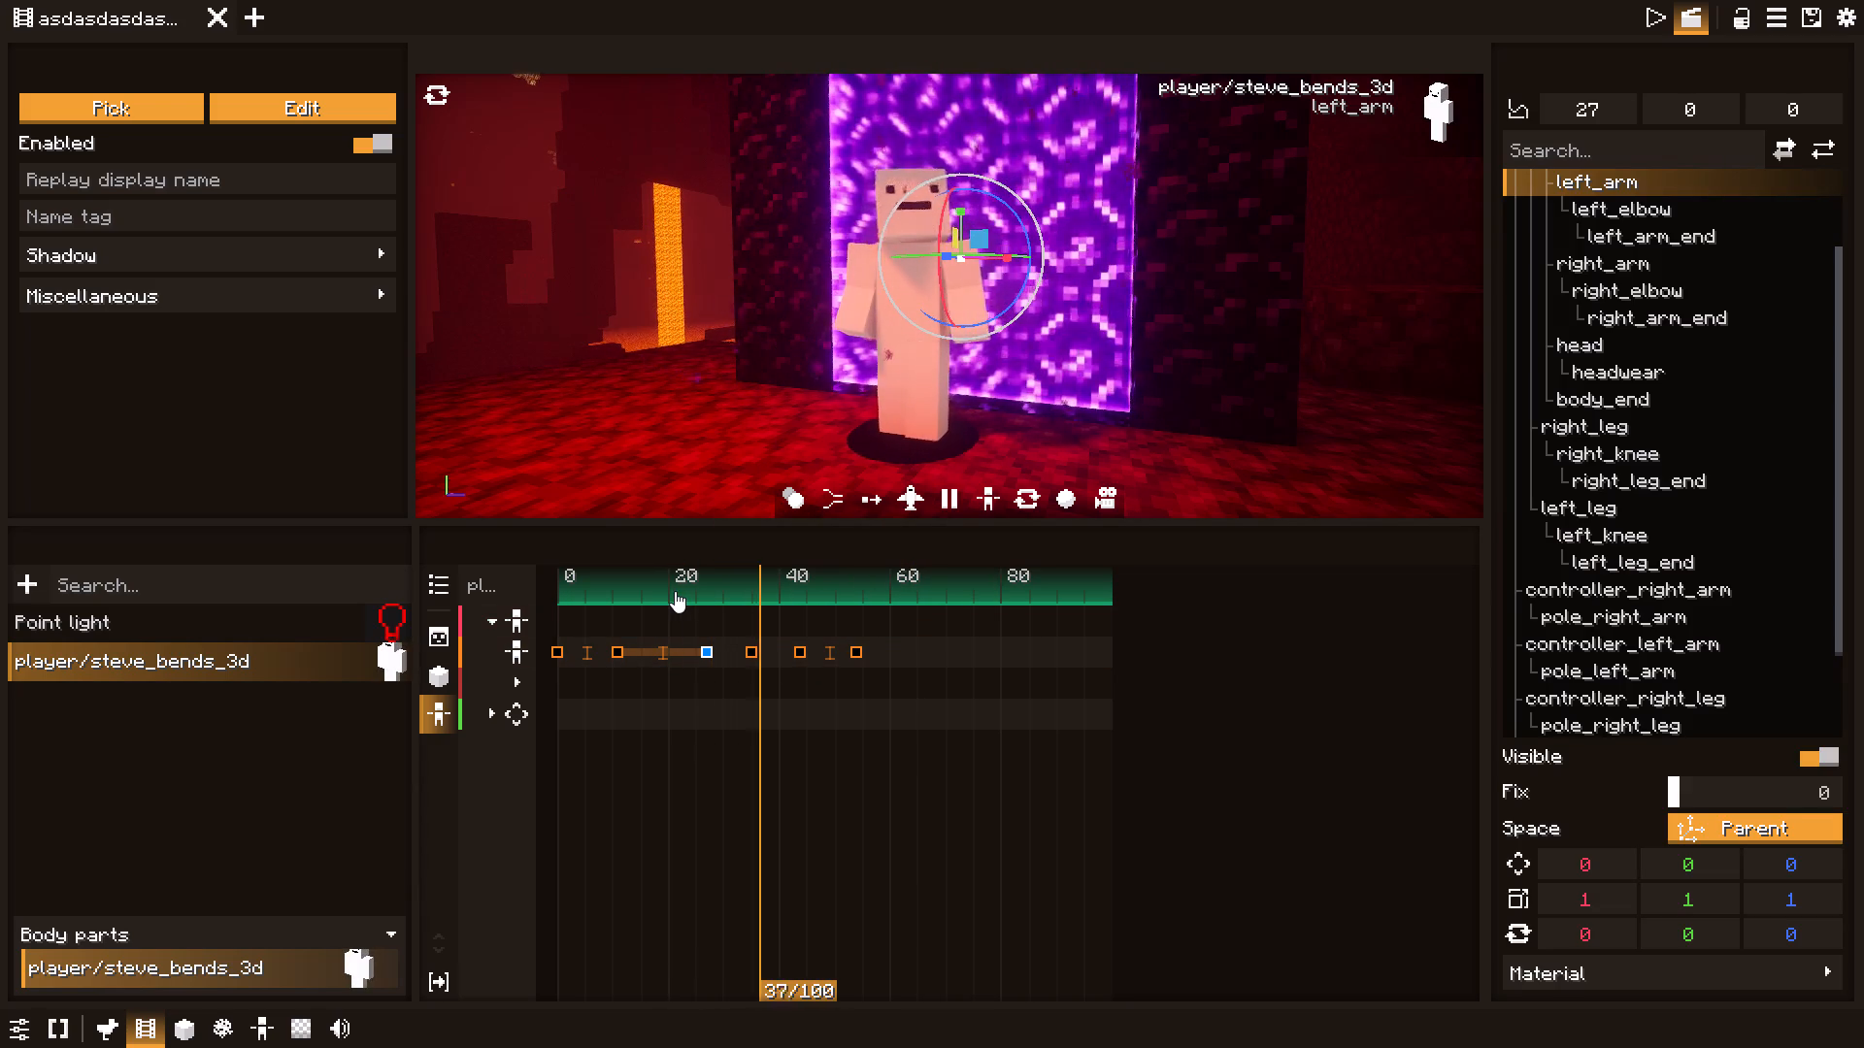
pyautogui.press('space')
pyautogui.press('space')
pyautogui.press('space')
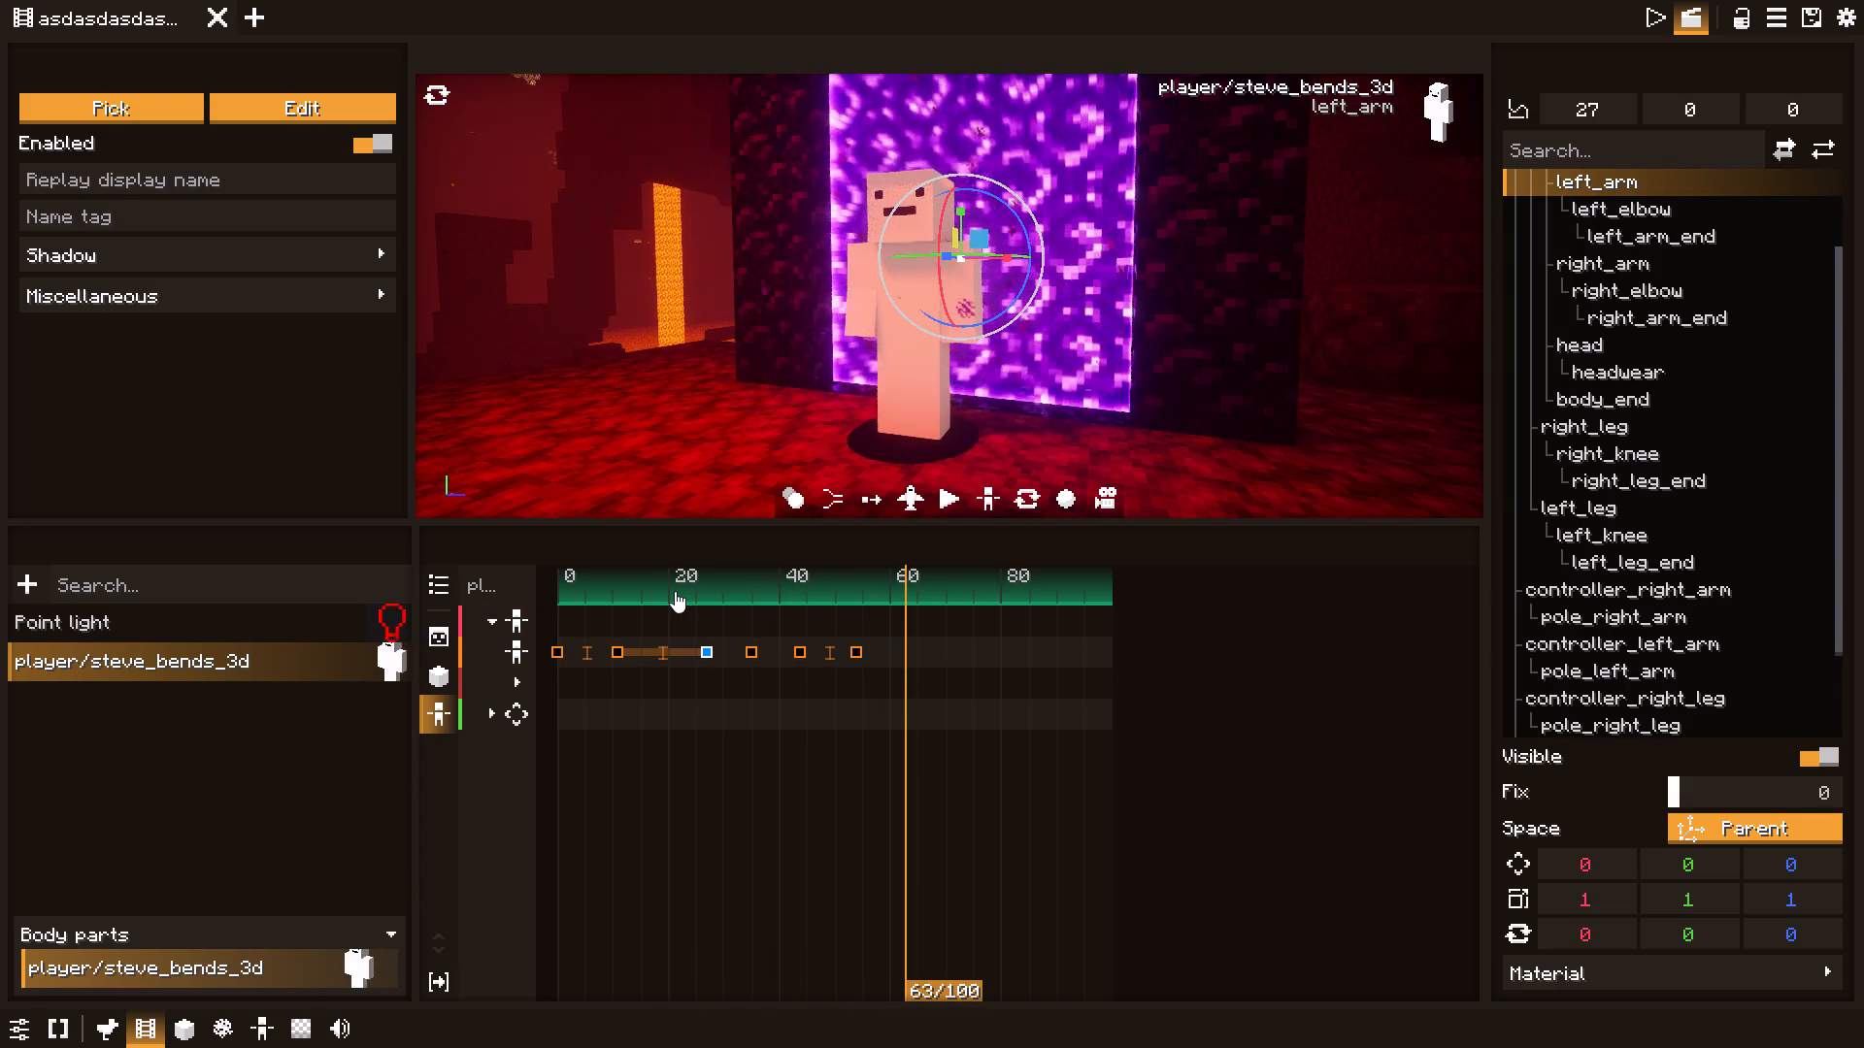
pyautogui.moveTo(675, 591); pyautogui.dragTo(554, 608)
pyautogui.press('space')
pyautogui.press('space')
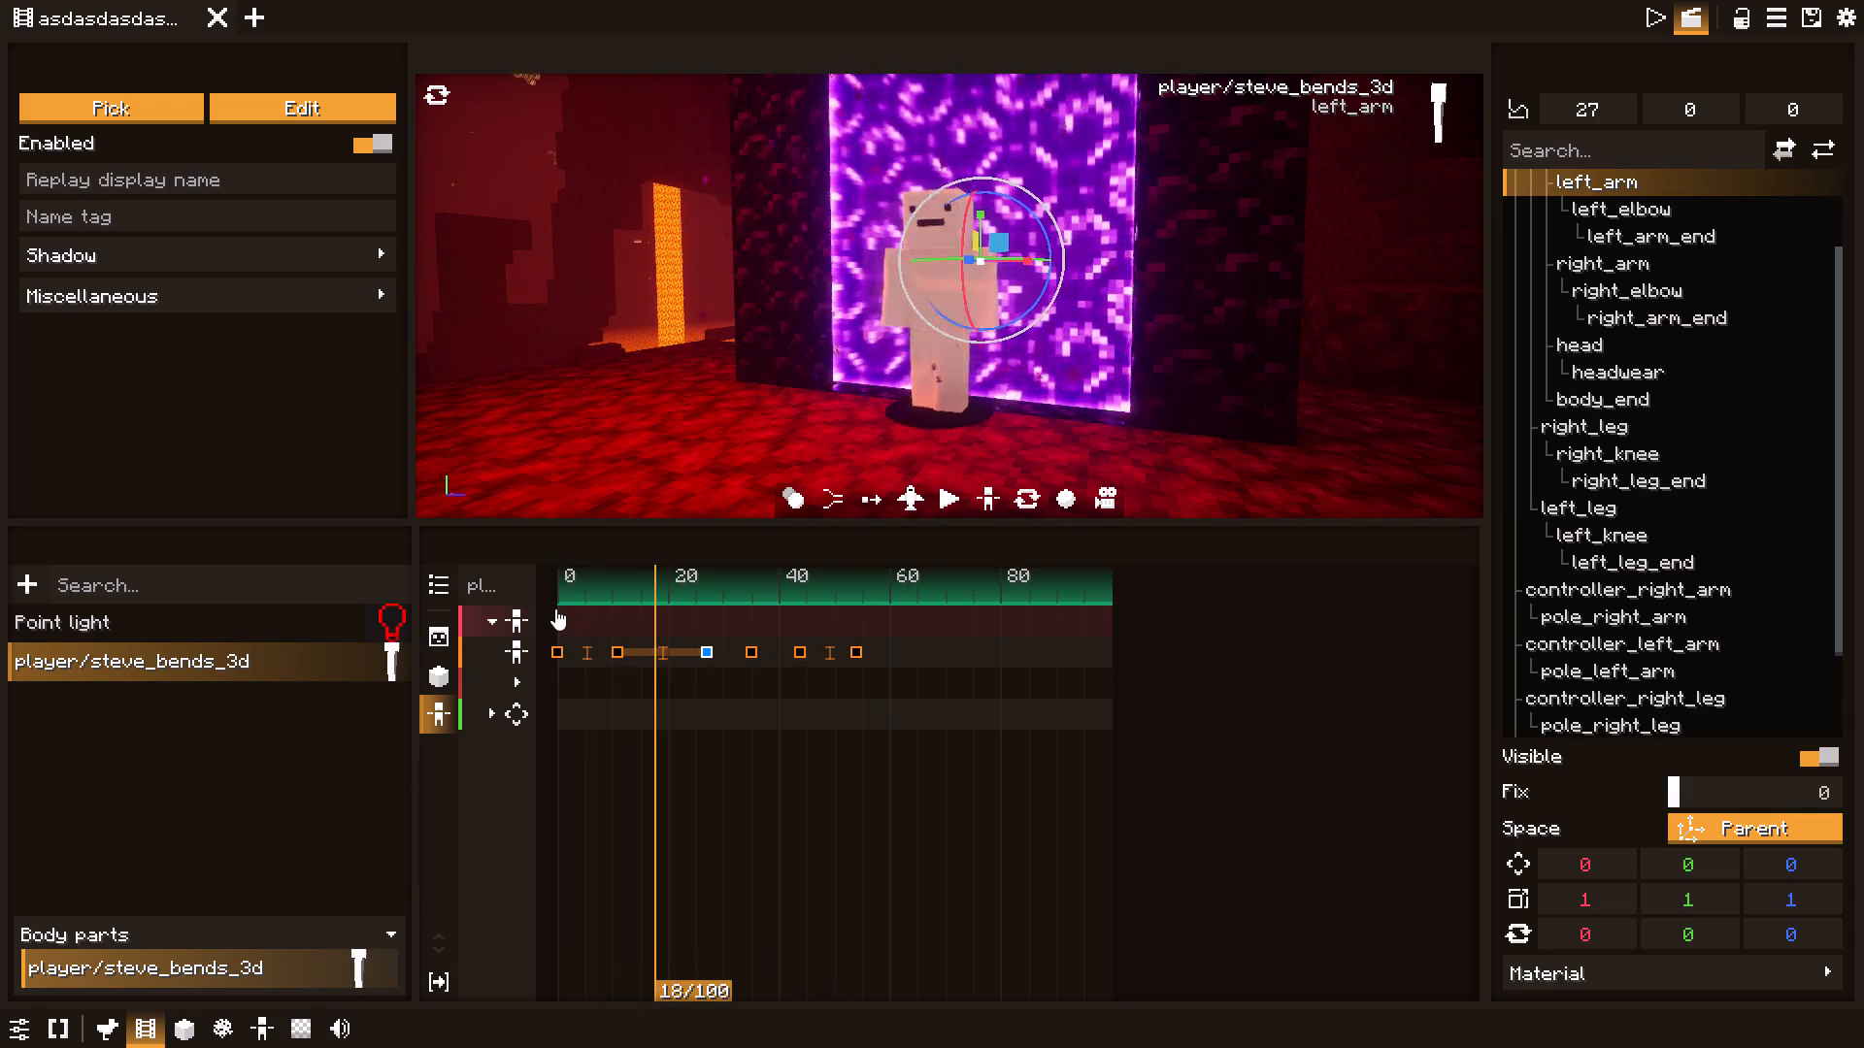
# Set the photon_v1.3b_IRLights_3 shader pack's profile to Ultra in the video settings, apply it and return to the game.
pyautogui.press('Escape')
pyautogui.press('Escape')
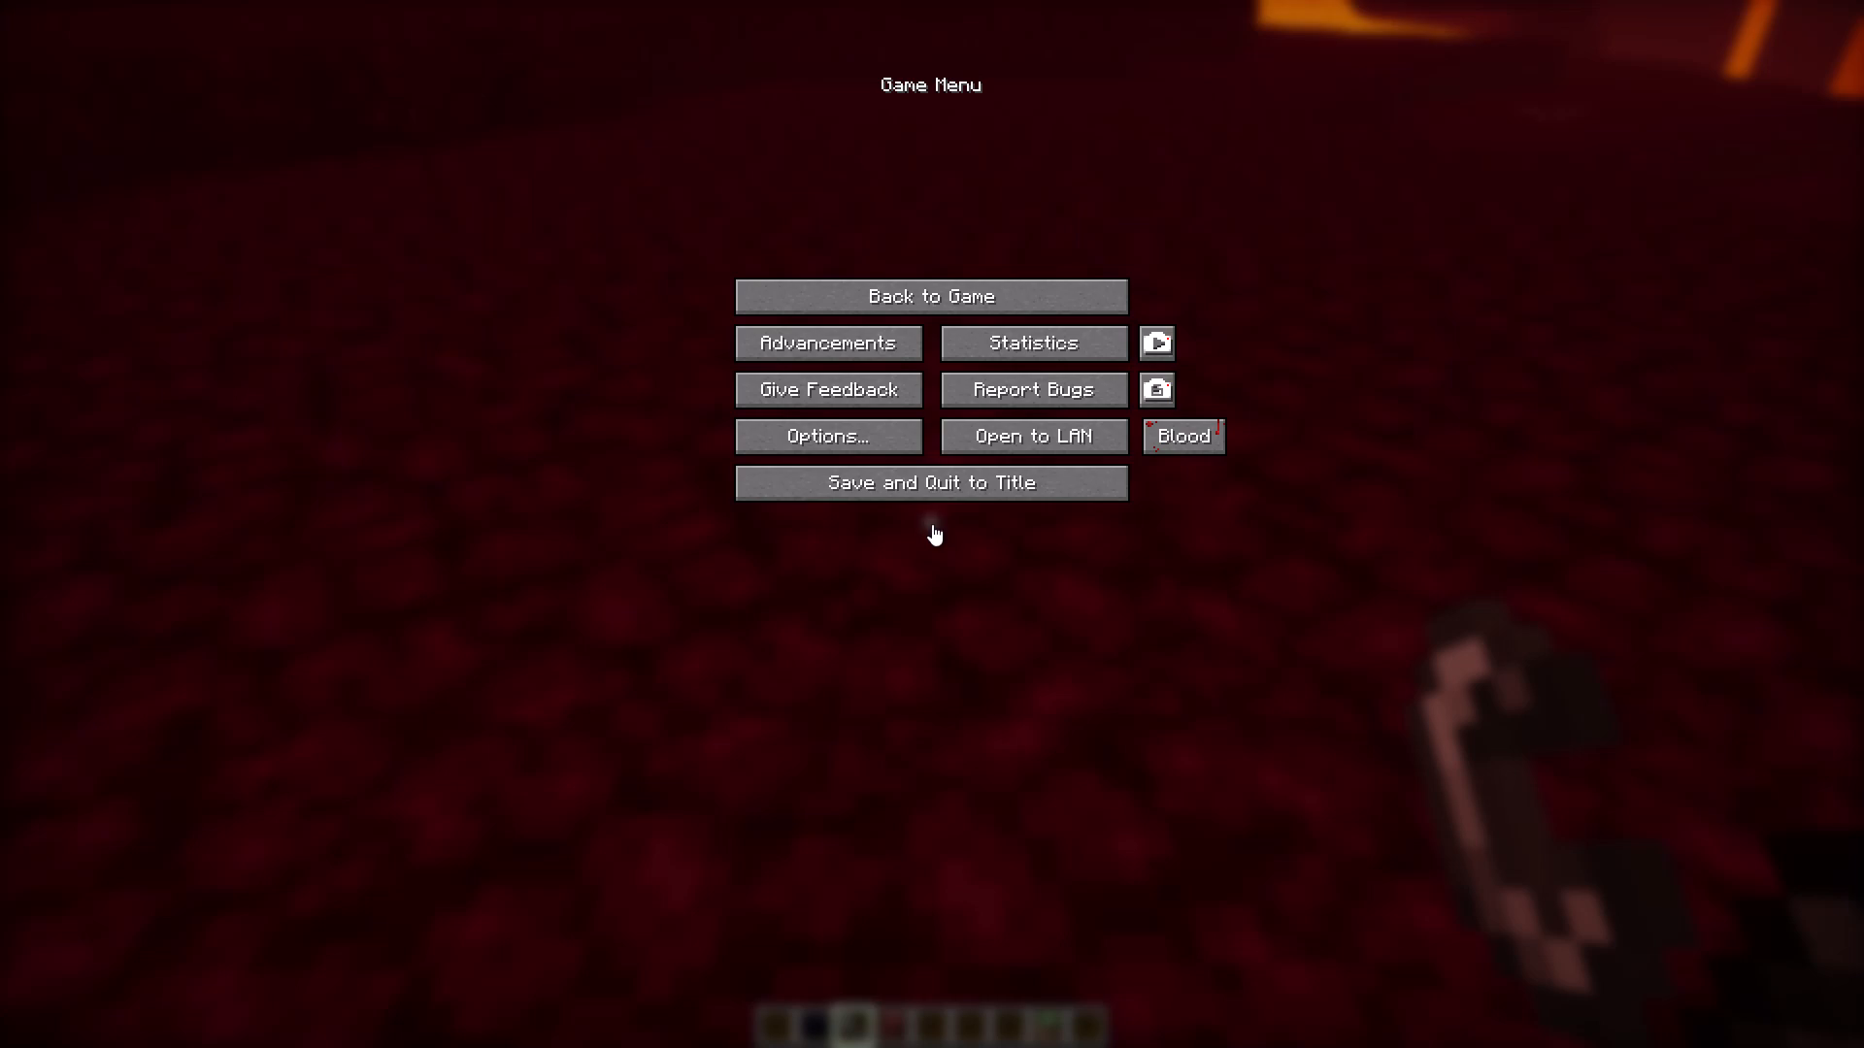
pyautogui.click(854, 424)
pyautogui.click(803, 241)
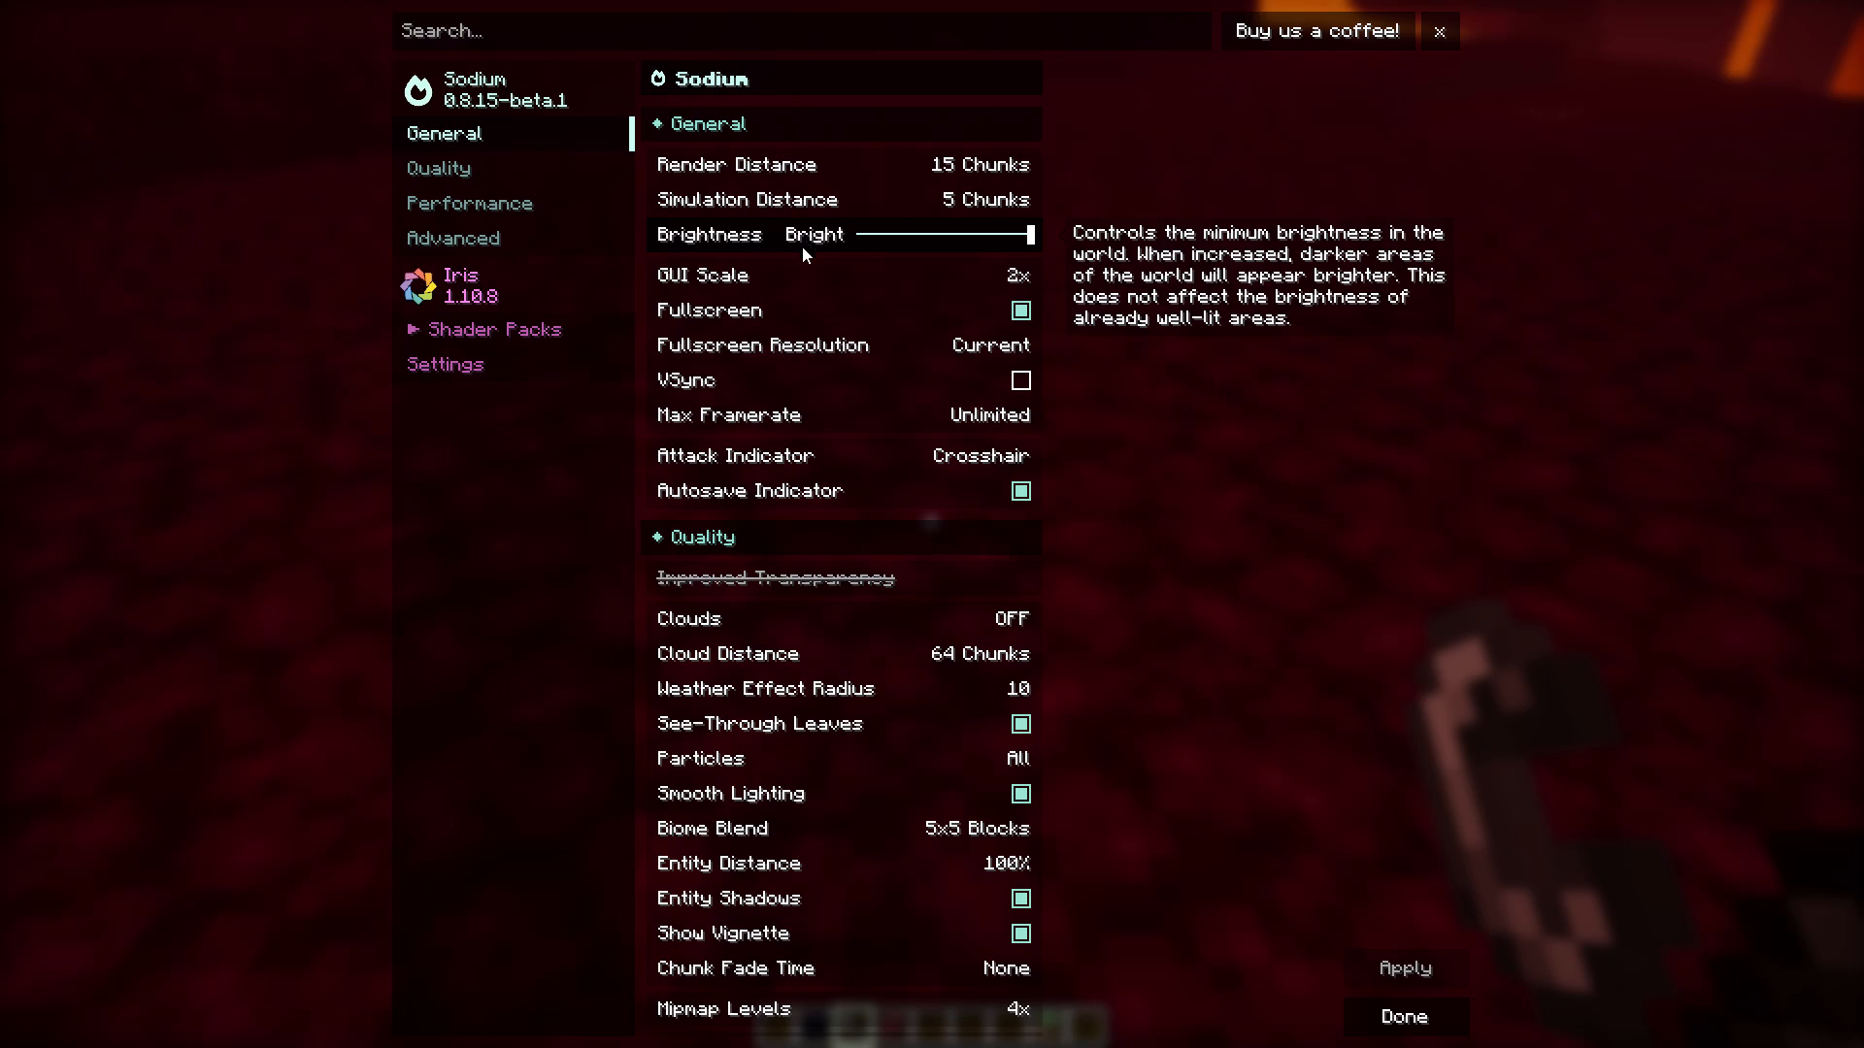
pyautogui.click(558, 324)
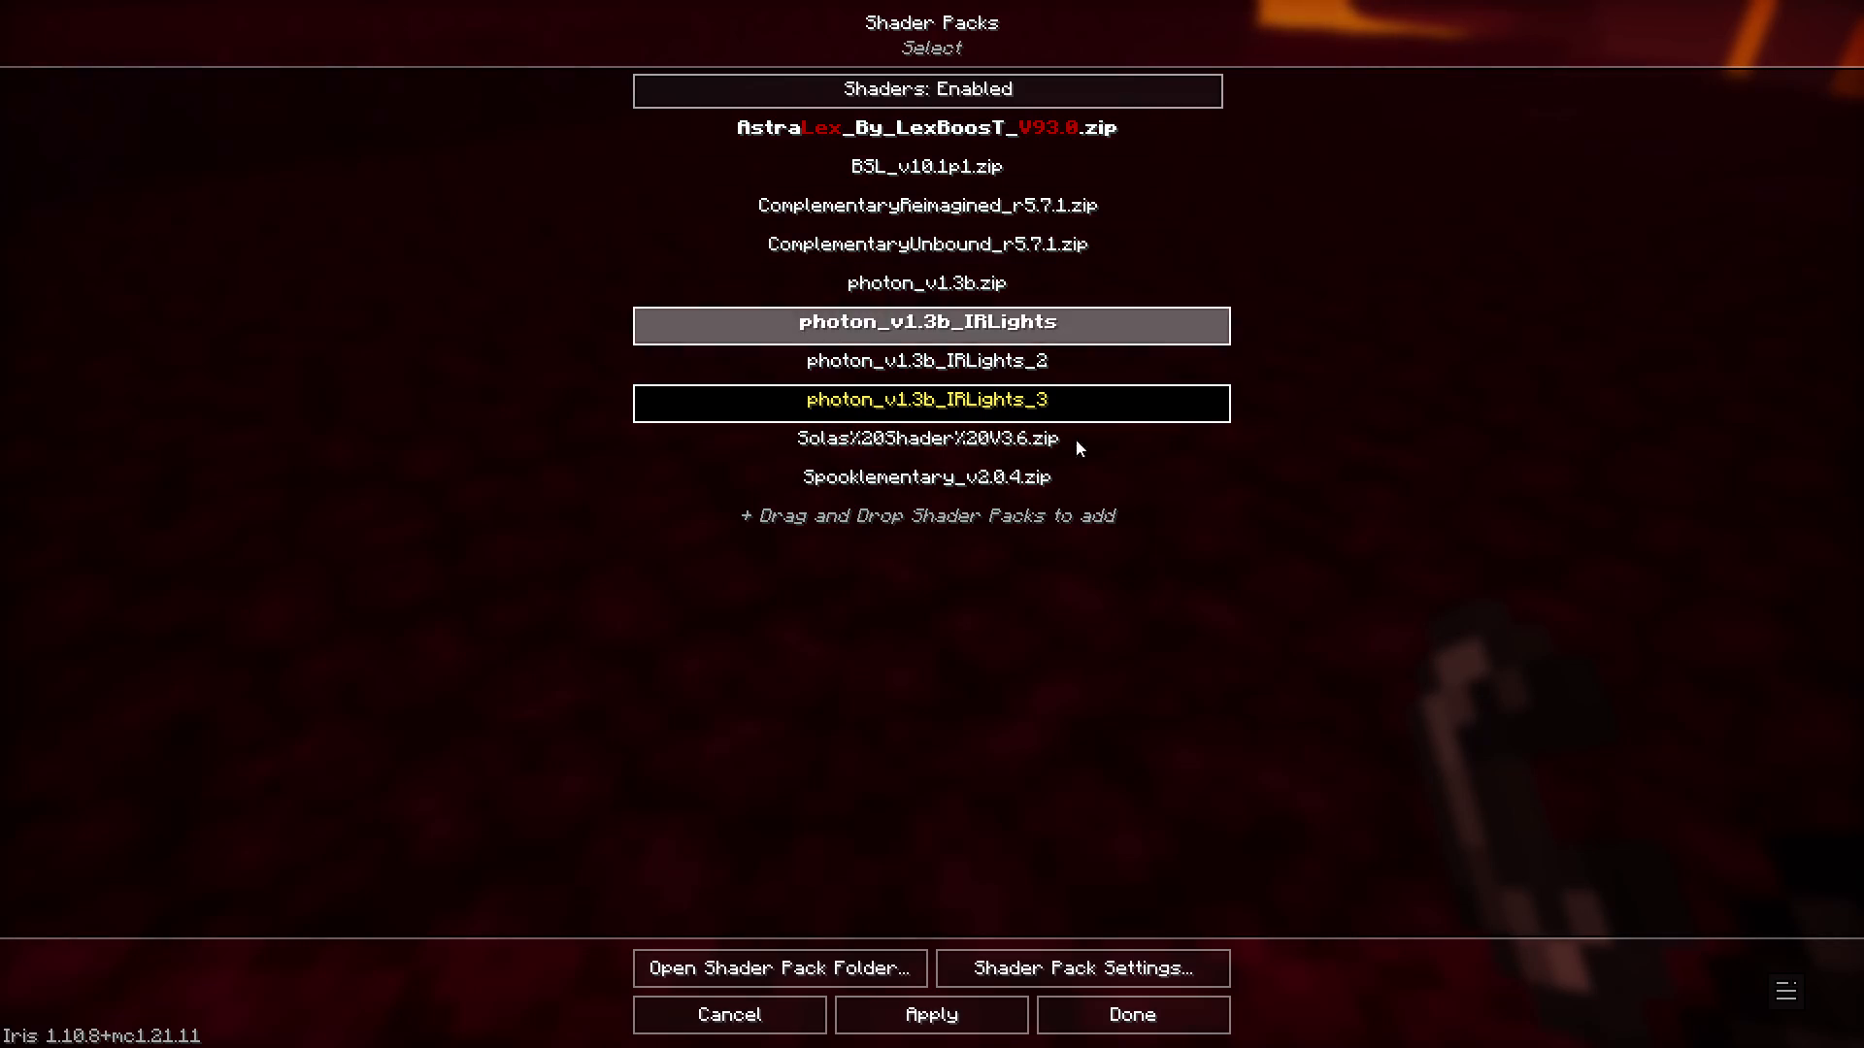
pyautogui.click(1017, 988)
pyautogui.click(1021, 966)
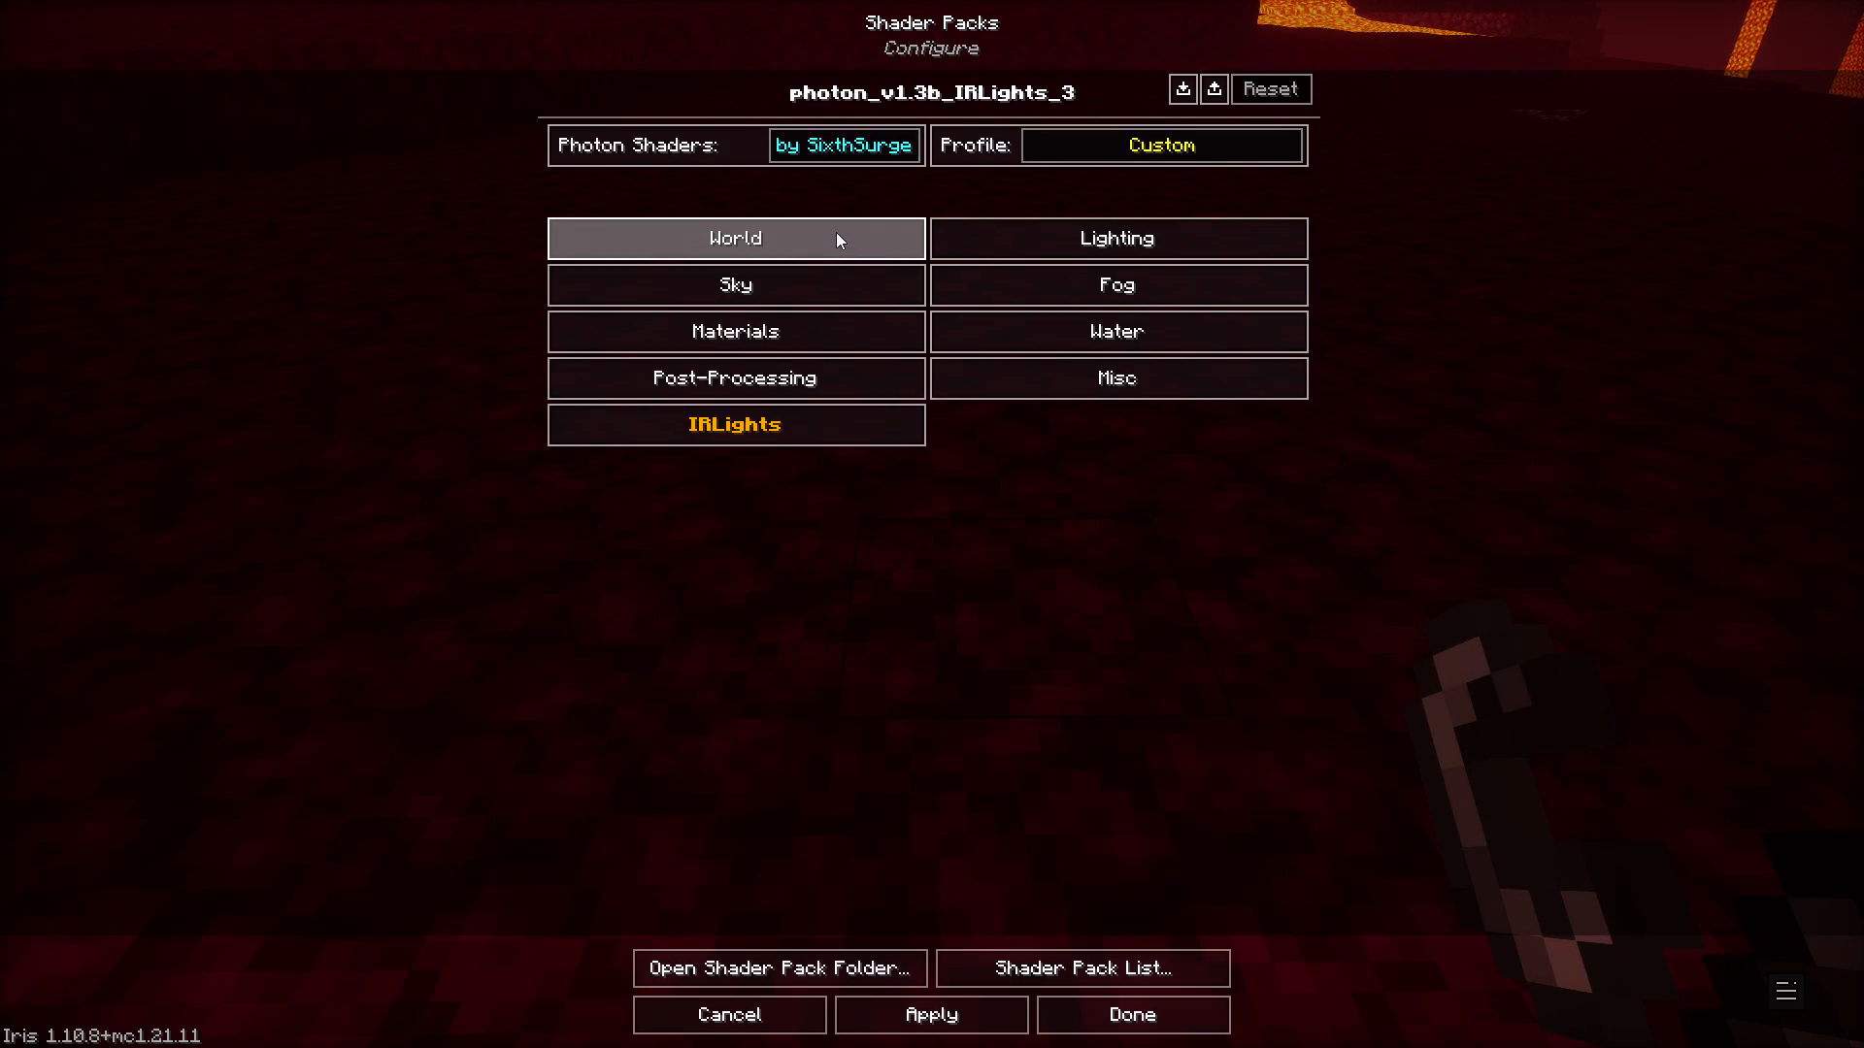
pyautogui.tripleClick(1062, 156)
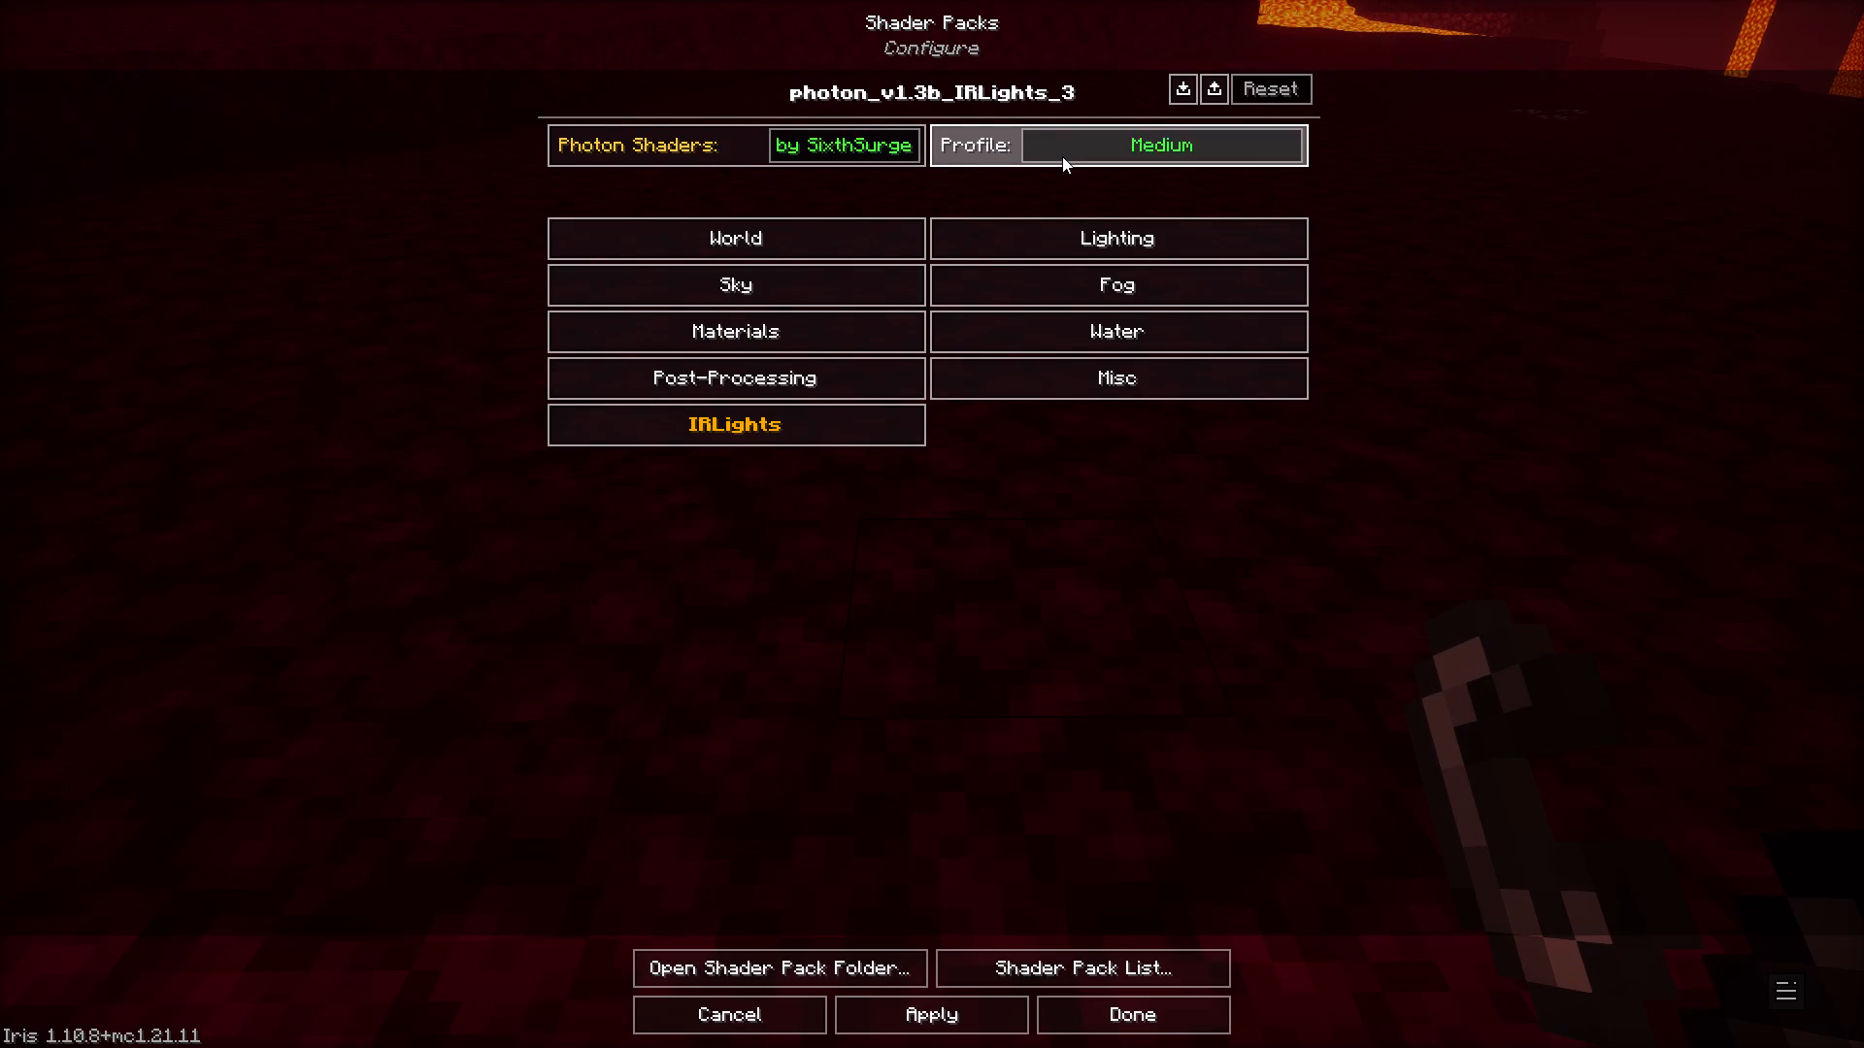
pyautogui.click(1062, 156)
pyautogui.tripleClick(1062, 156)
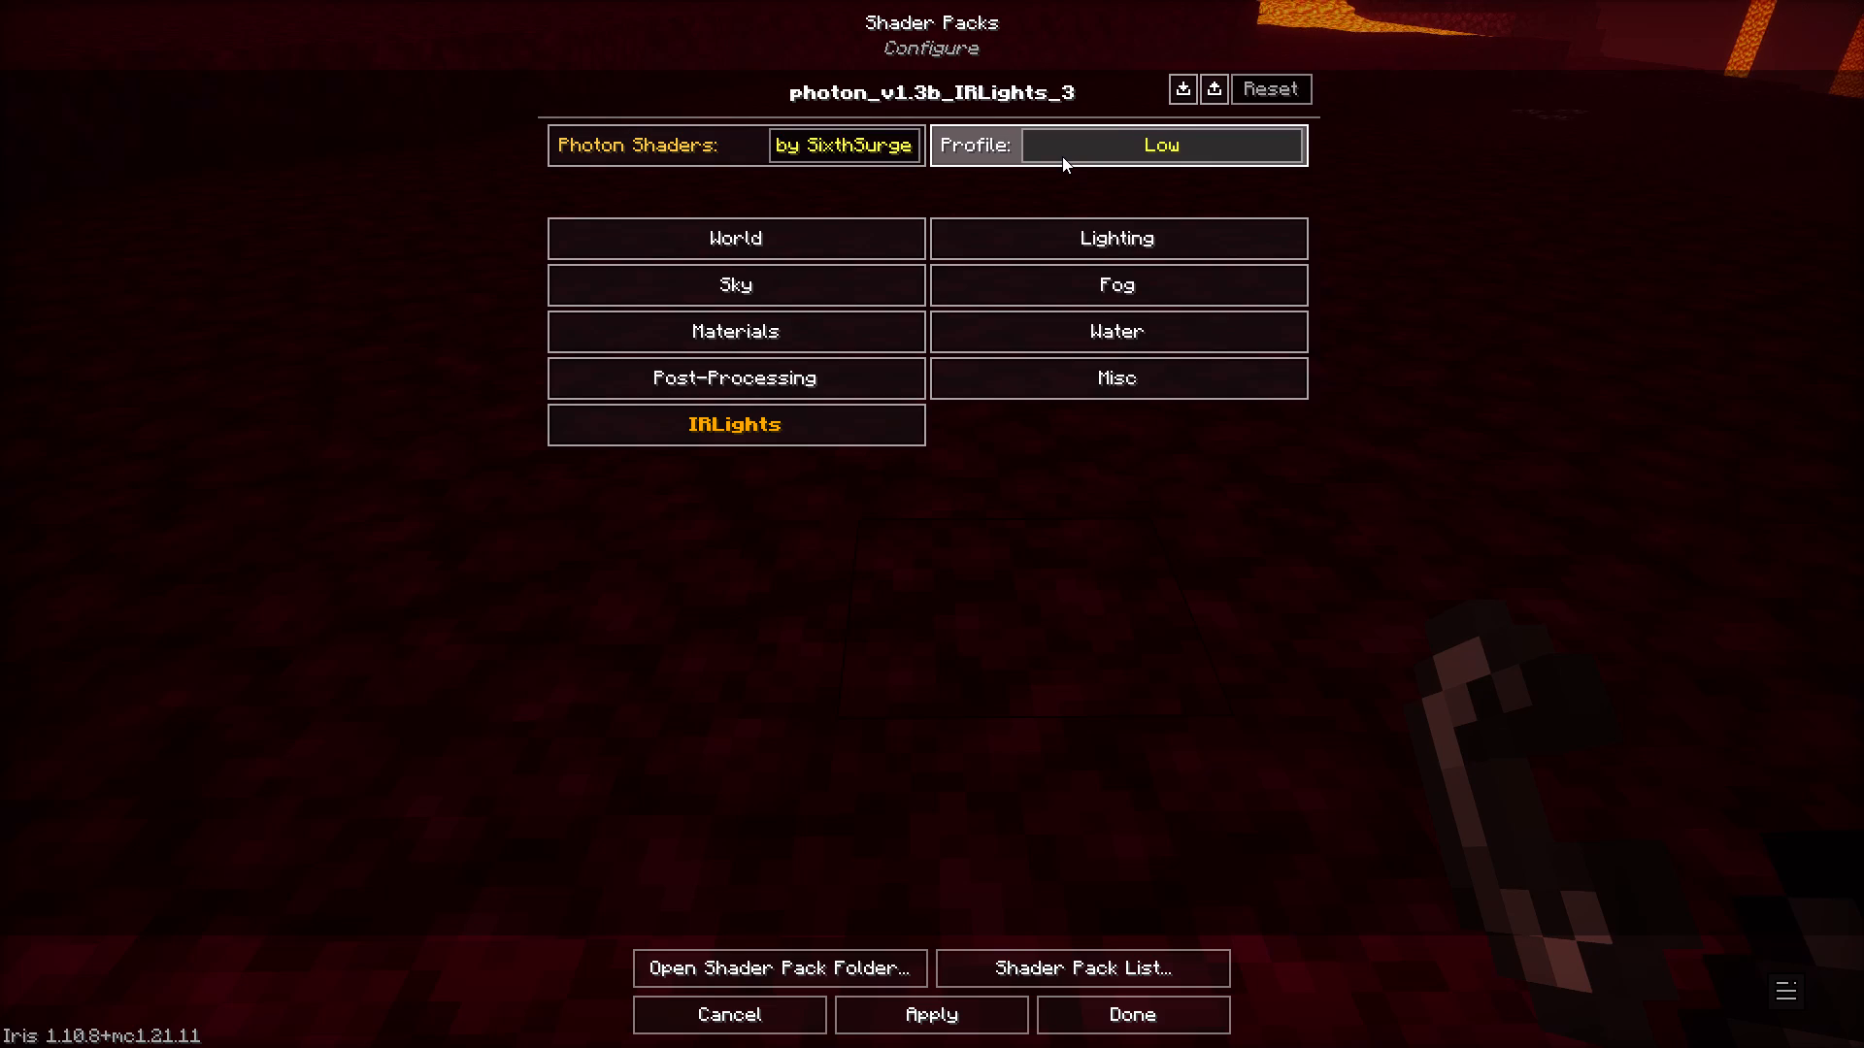
pyautogui.click(1062, 156)
pyautogui.click(1003, 1020)
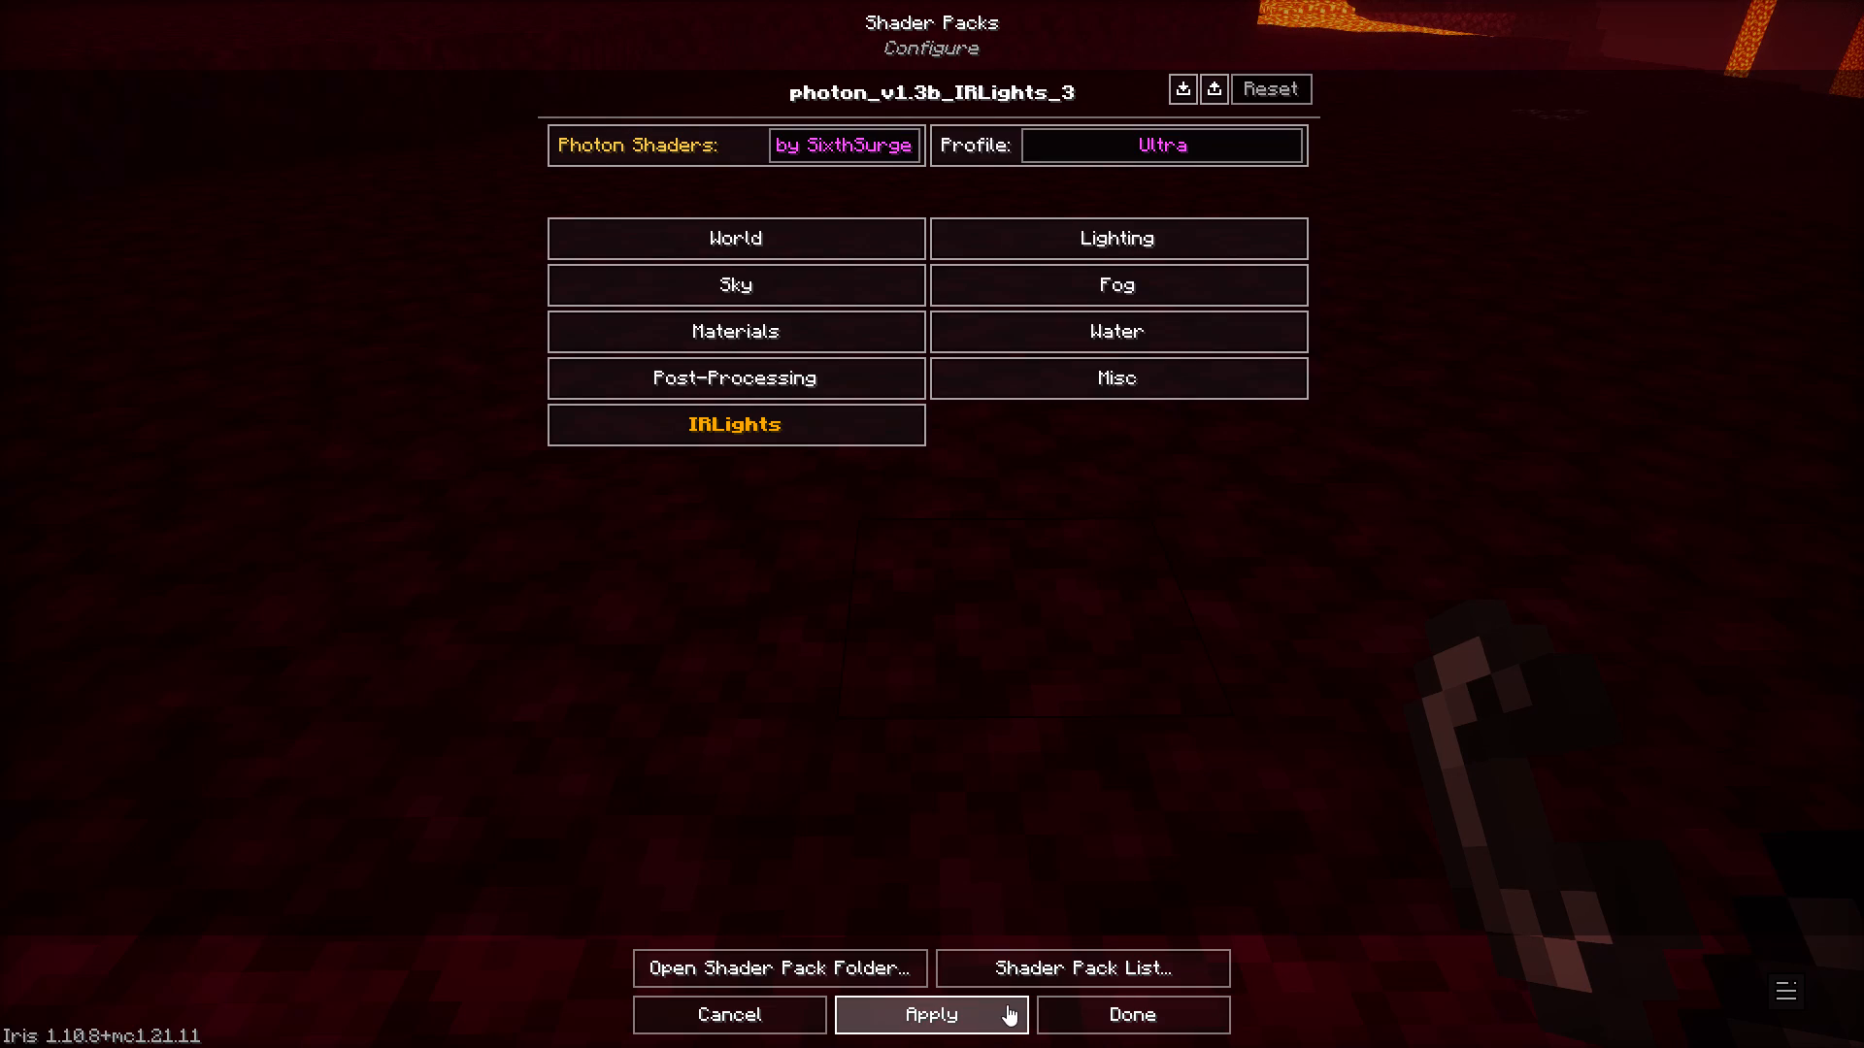
pyautogui.click(1110, 1022)
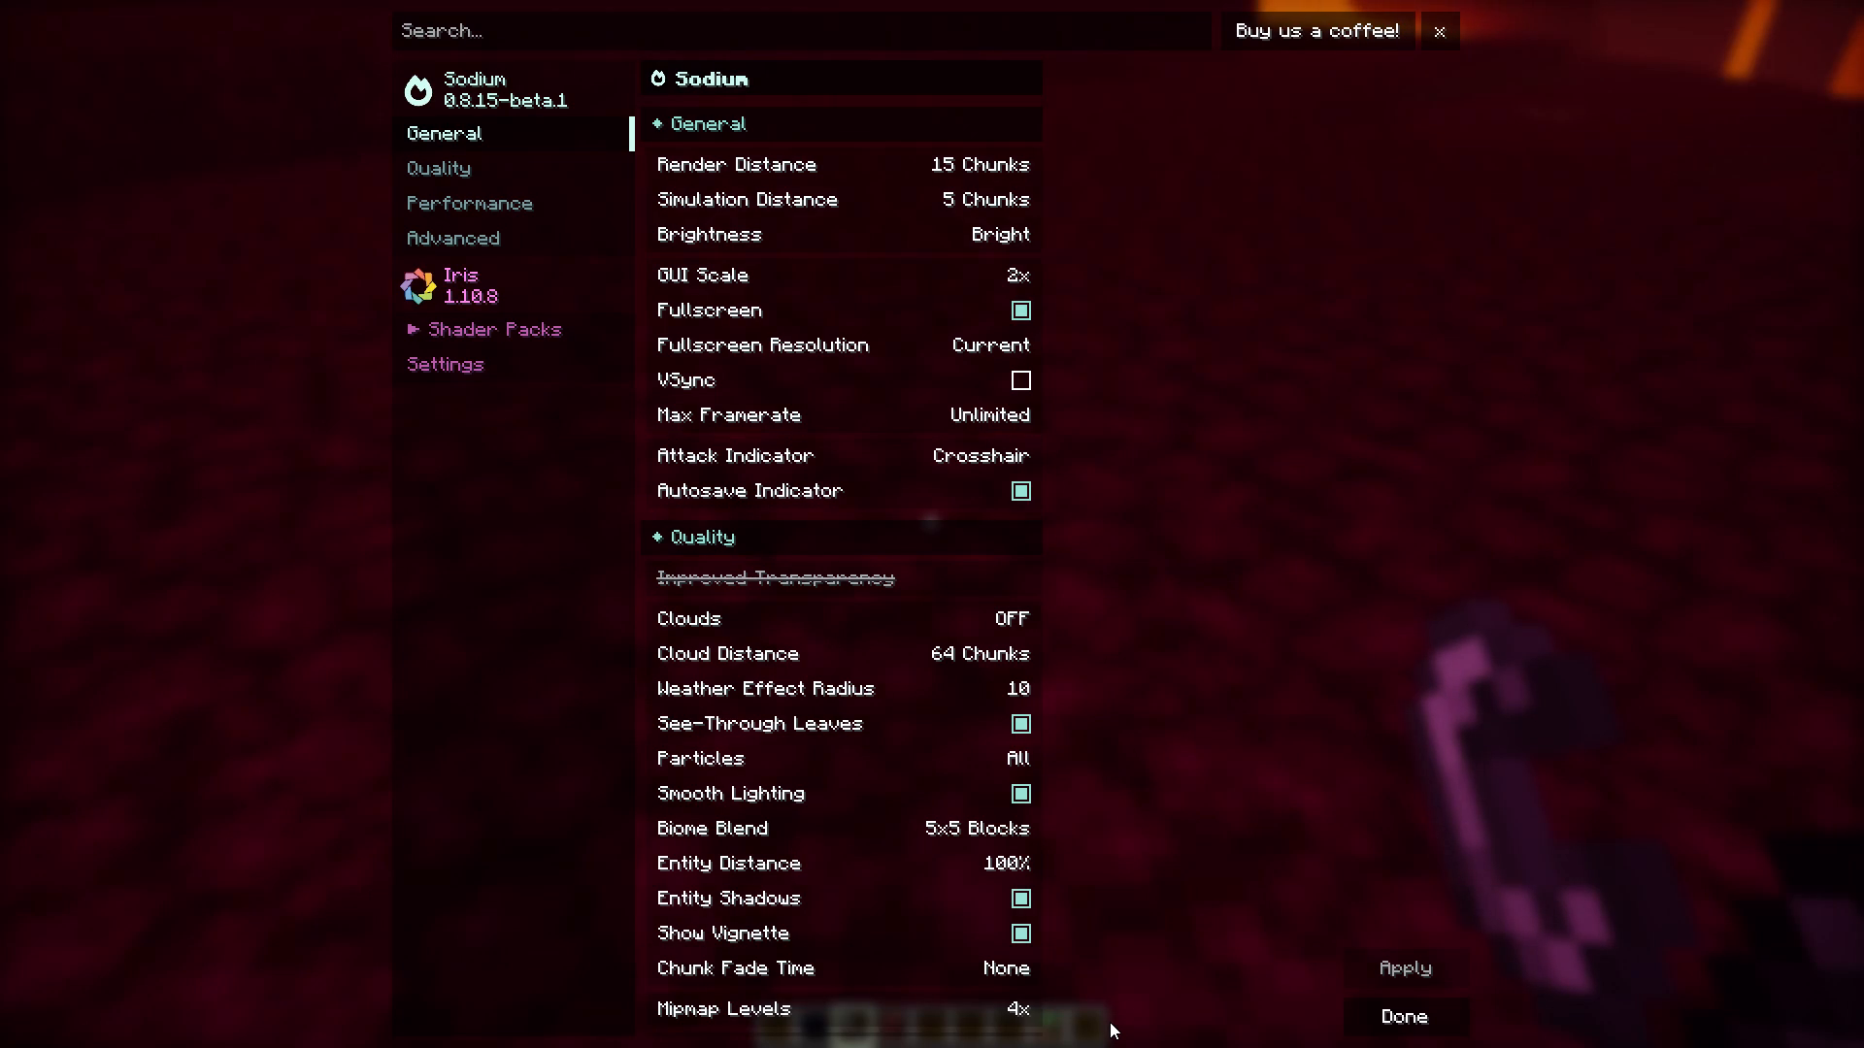
pyautogui.press('Escape')
pyautogui.press('Escape')
pyautogui.press('Escape')
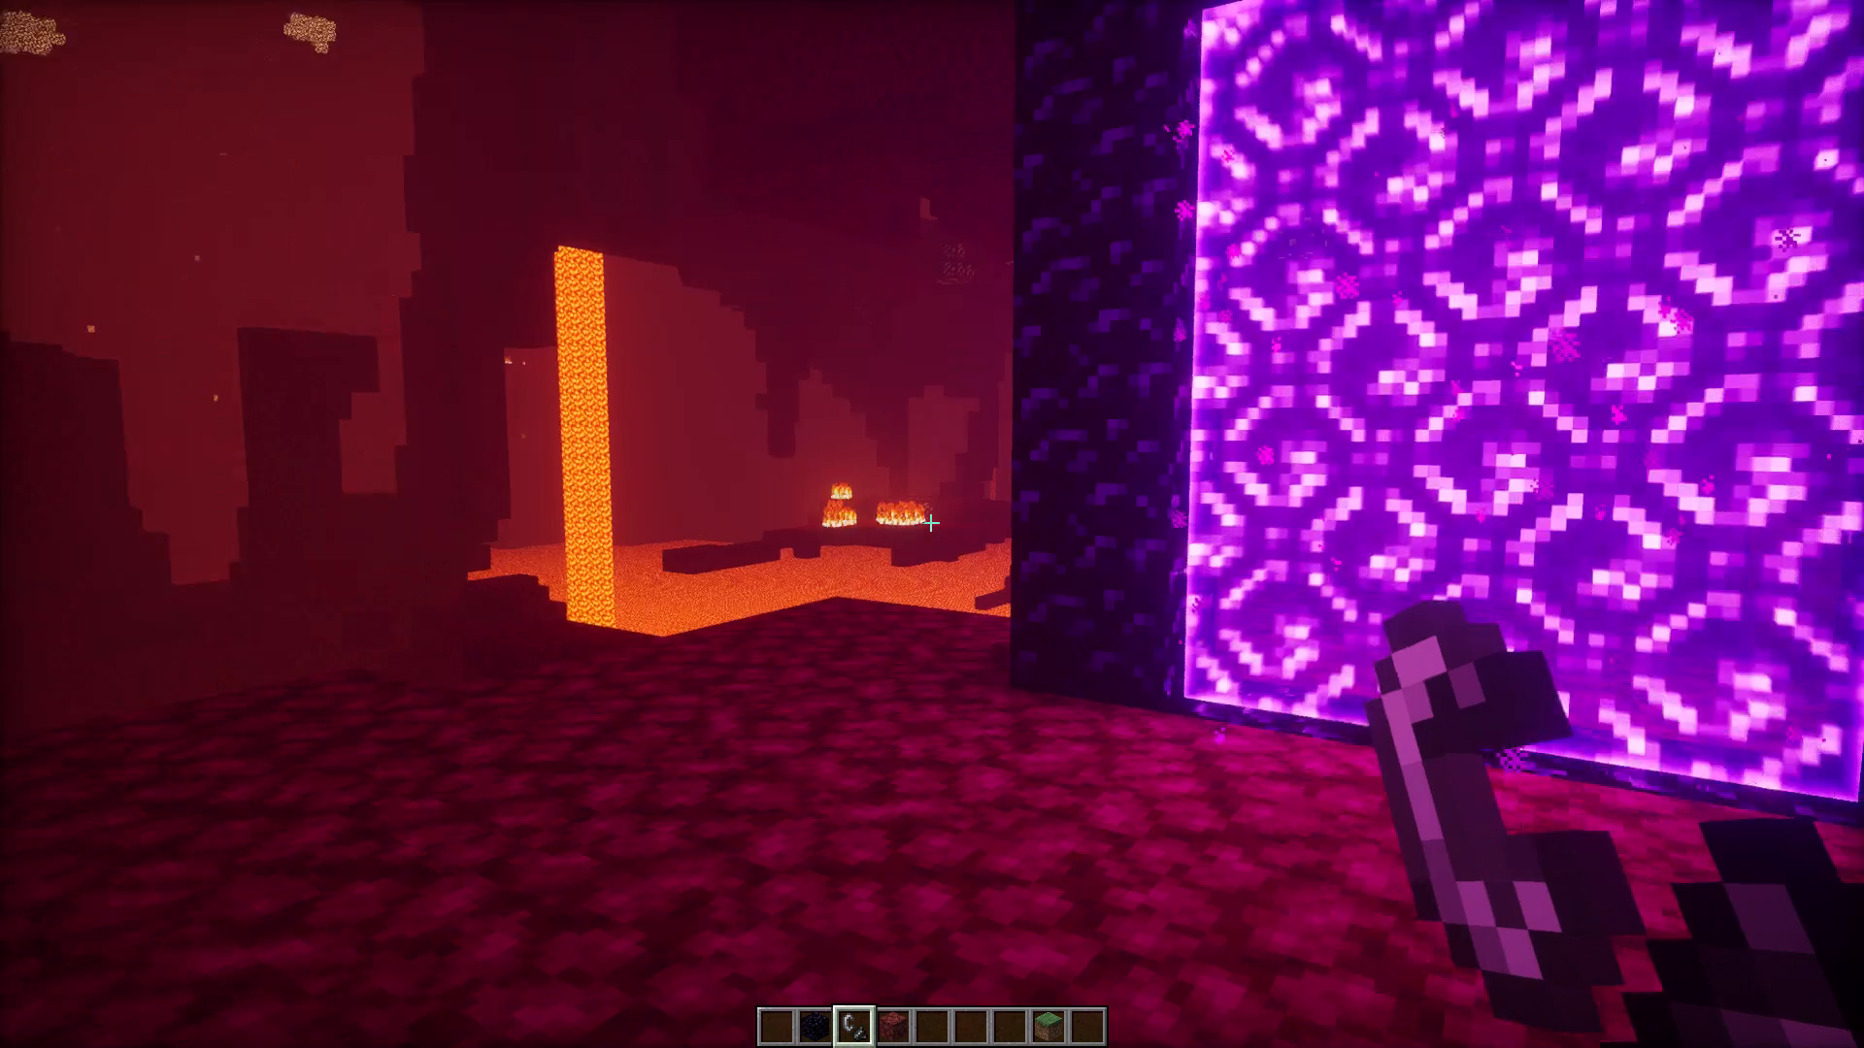
# Walk back from the nether portal to a wider viewpoint framing the whole portal with the lava fall beside it.
pyautogui.write('sd')
pyautogui.press('s')
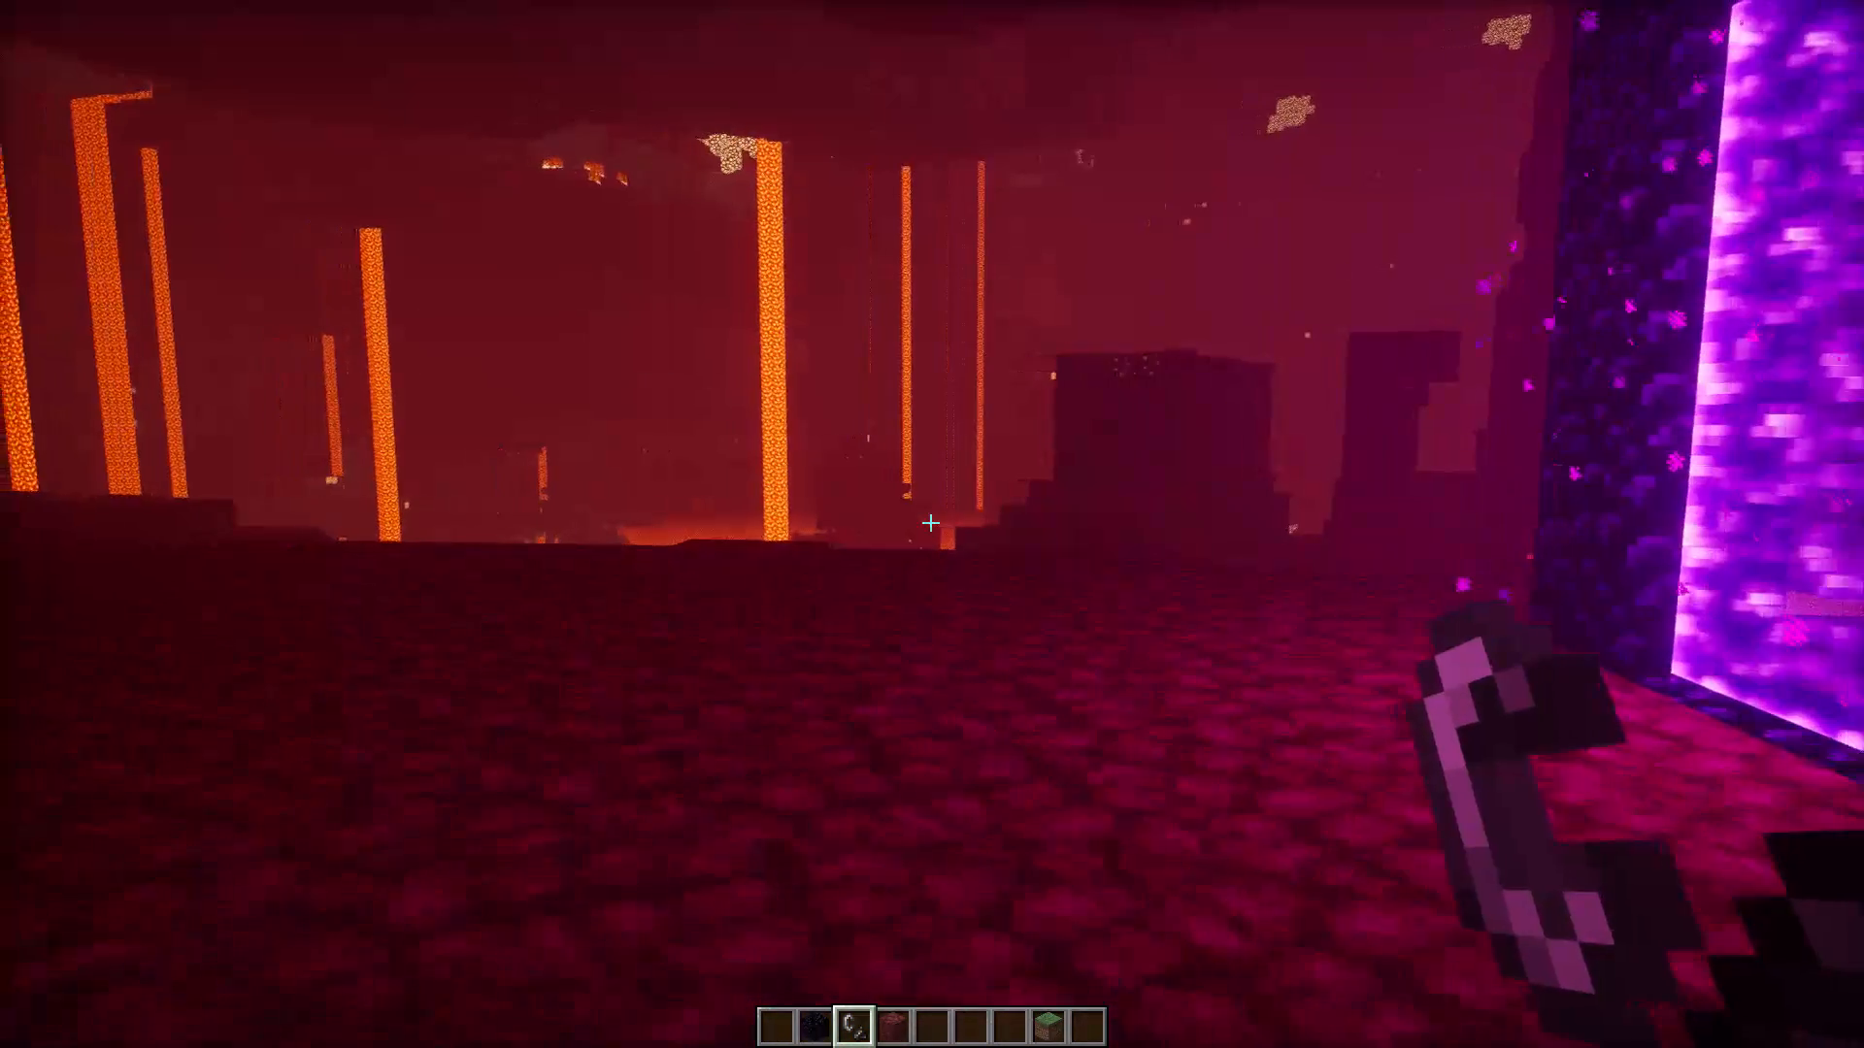
pyautogui.press('a')
pyautogui.press('s')
pyautogui.press('s')
pyautogui.press('s')
pyautogui.press('s')
pyautogui.press('w')
pyautogui.press('q')
pyautogui.press('space')
pyautogui.press('q')
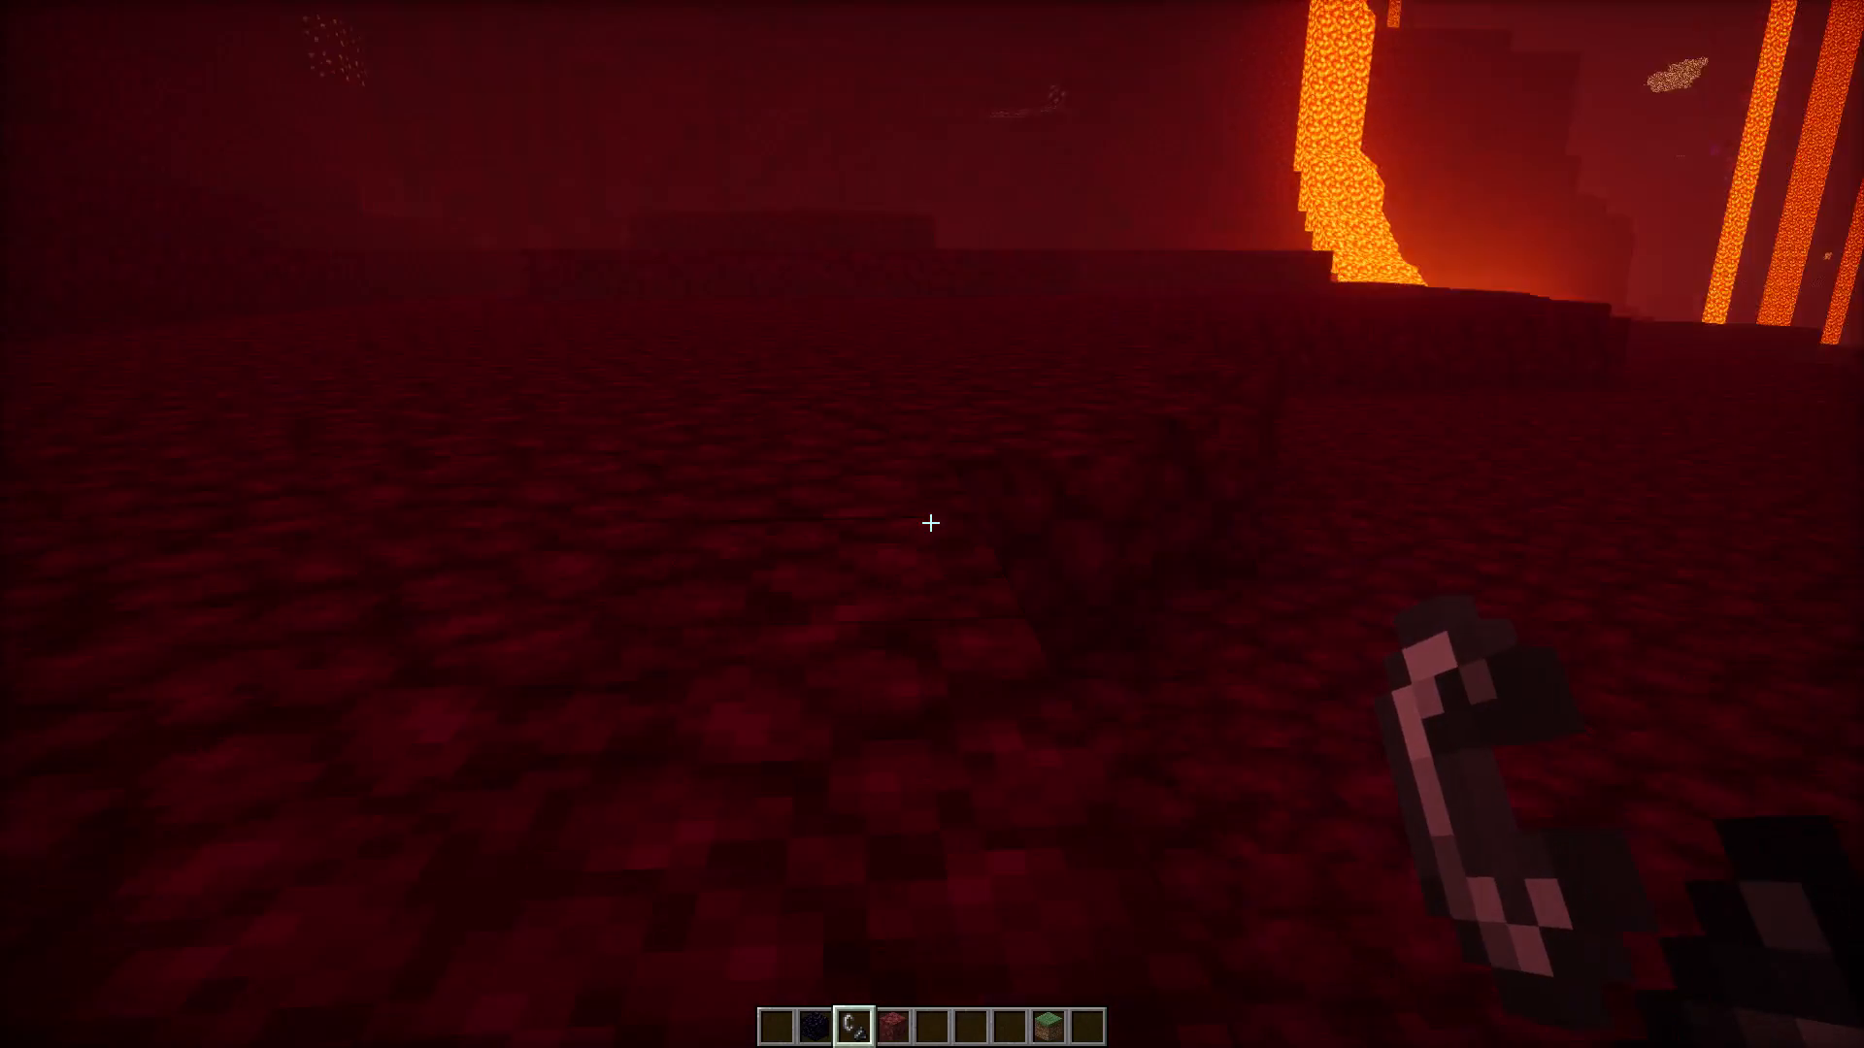
pyautogui.press('space')
pyautogui.press('q')
pyautogui.press('space')
pyautogui.press('q')
pyautogui.press('s')
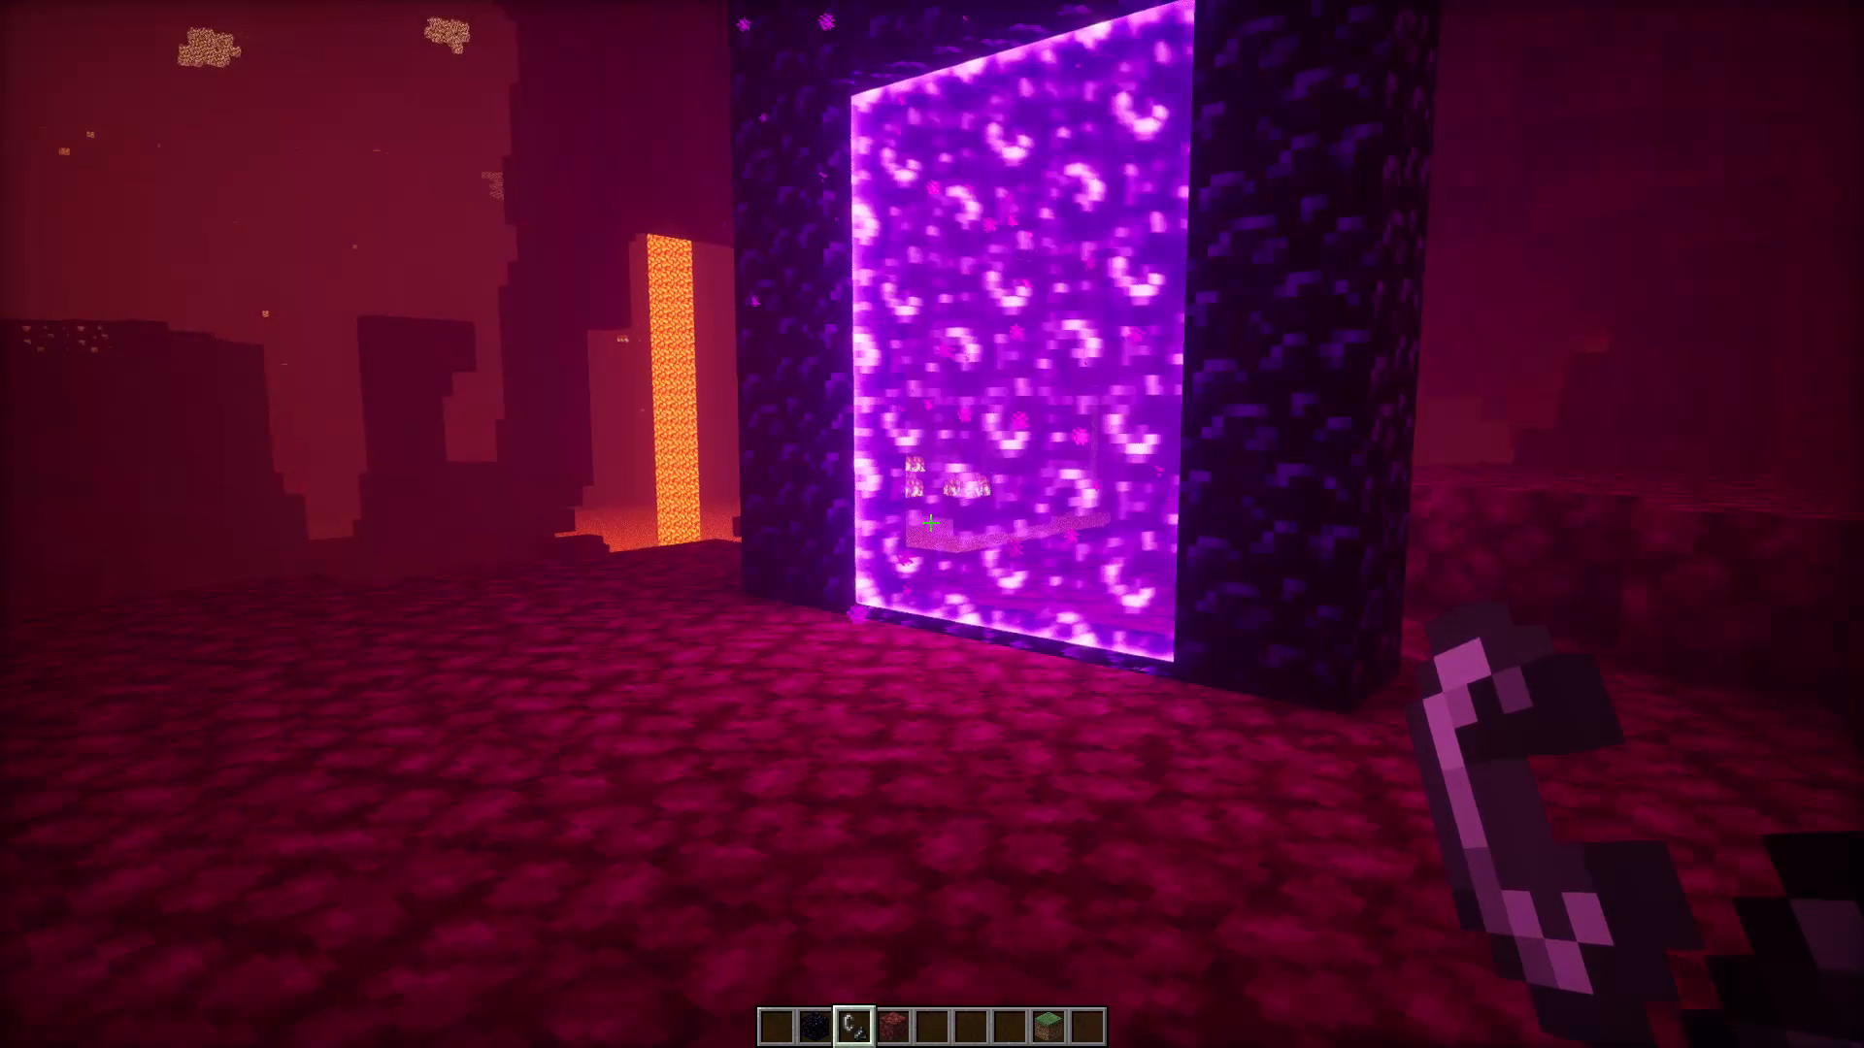
# Return to the film editor, rewind the scene to tick 0 and convert the Idle camera clip to a Keyframe clip.
pyautogui.press('0')
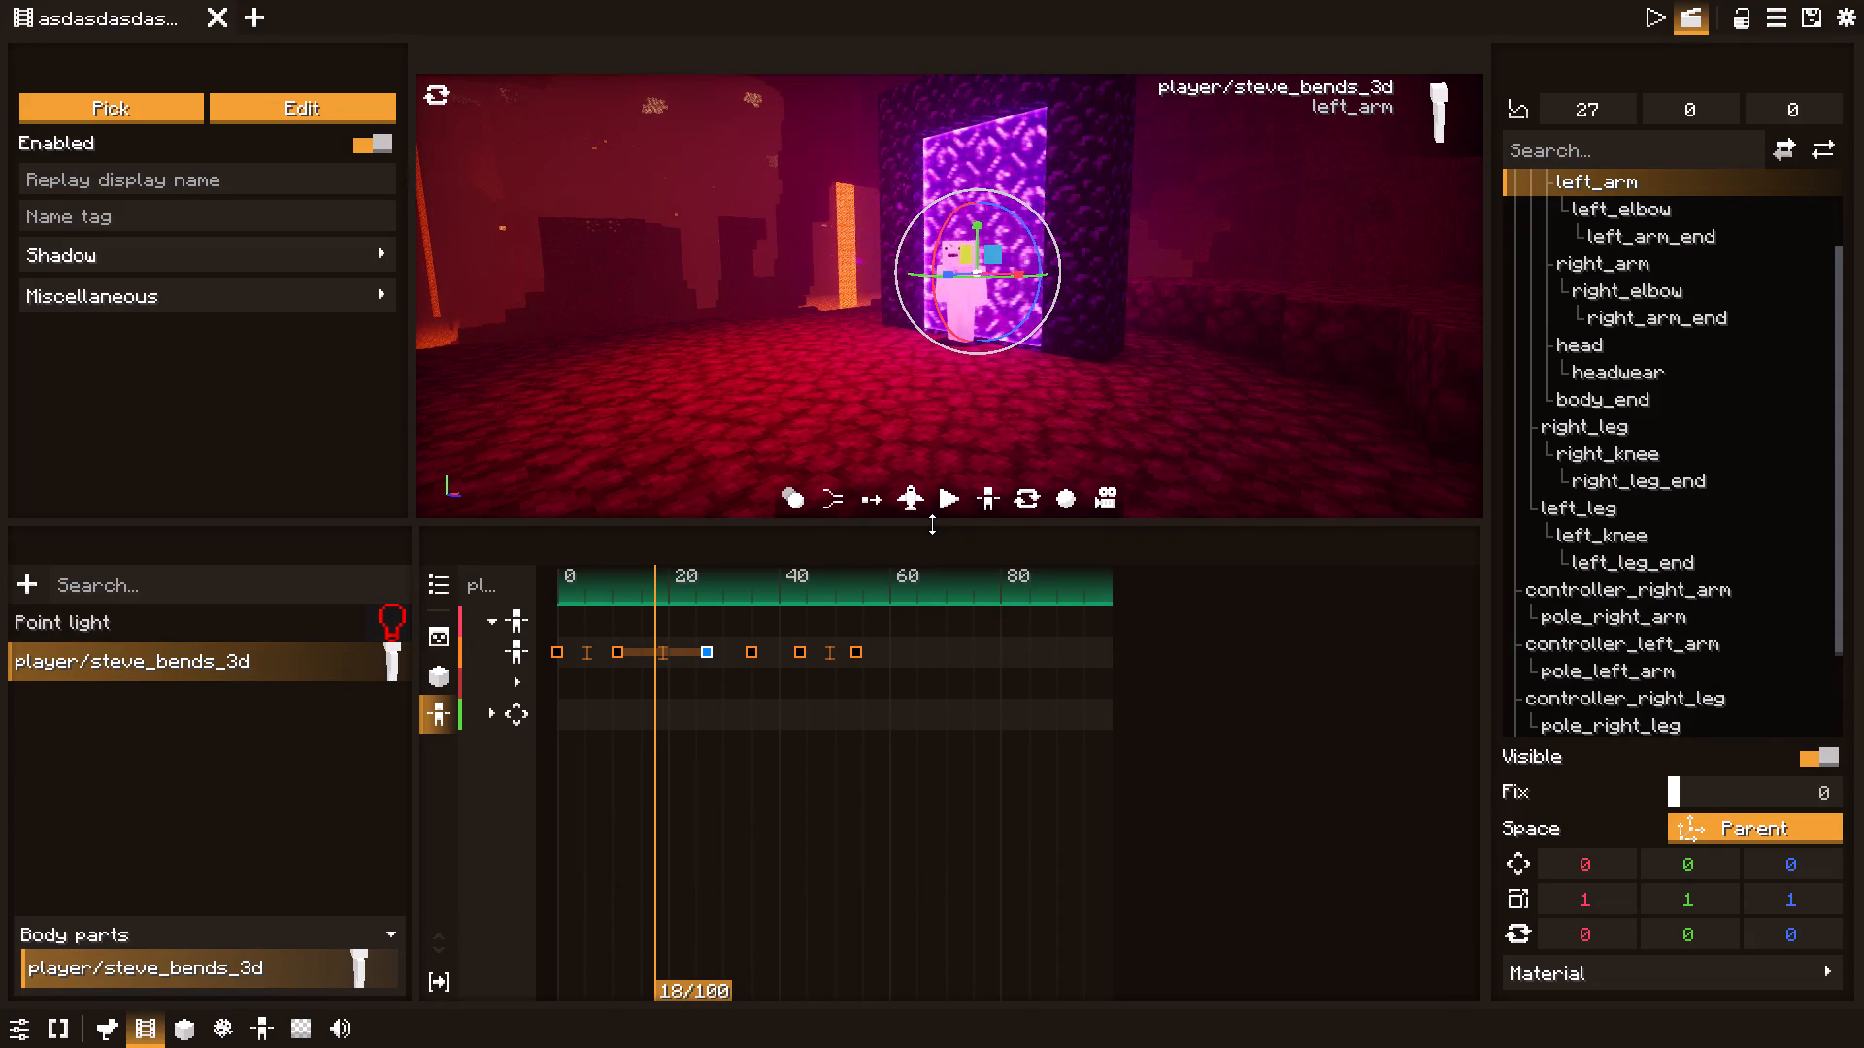
pyautogui.moveTo(595, 591); pyautogui.dragTo(548, 596)
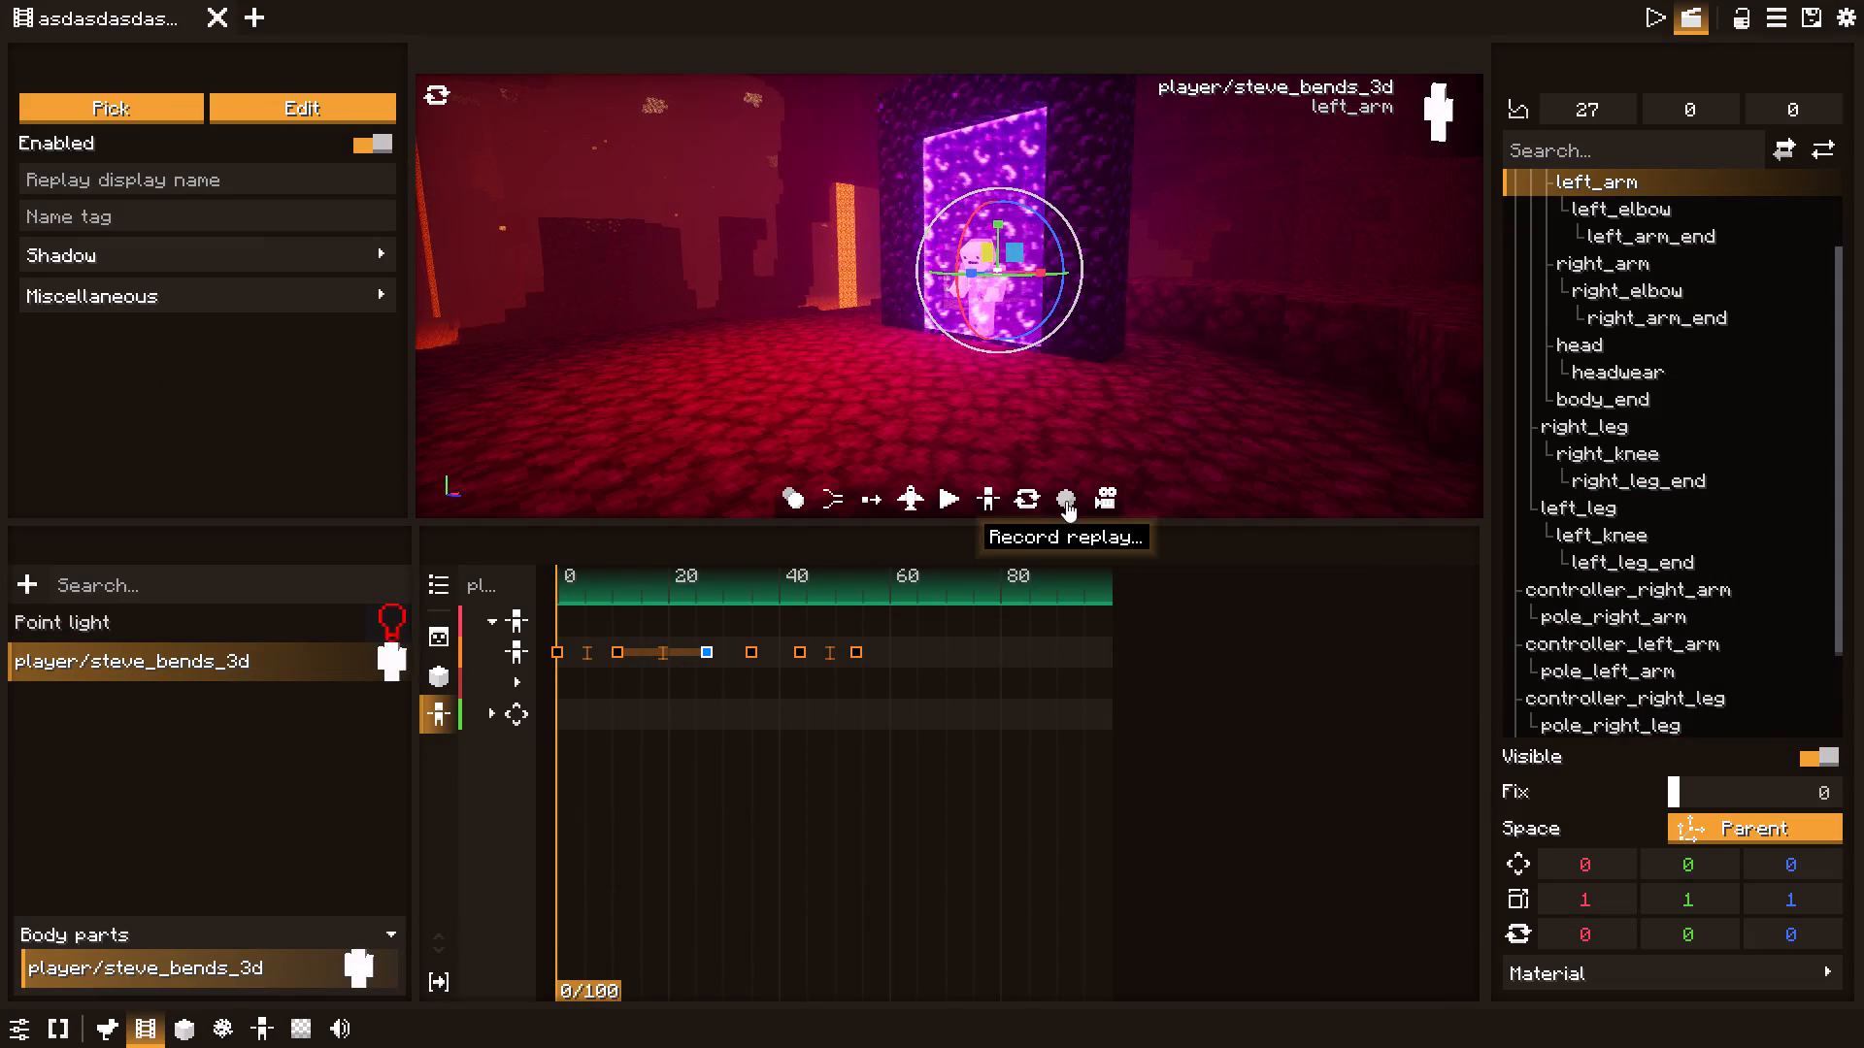
pyautogui.click(1650, 15)
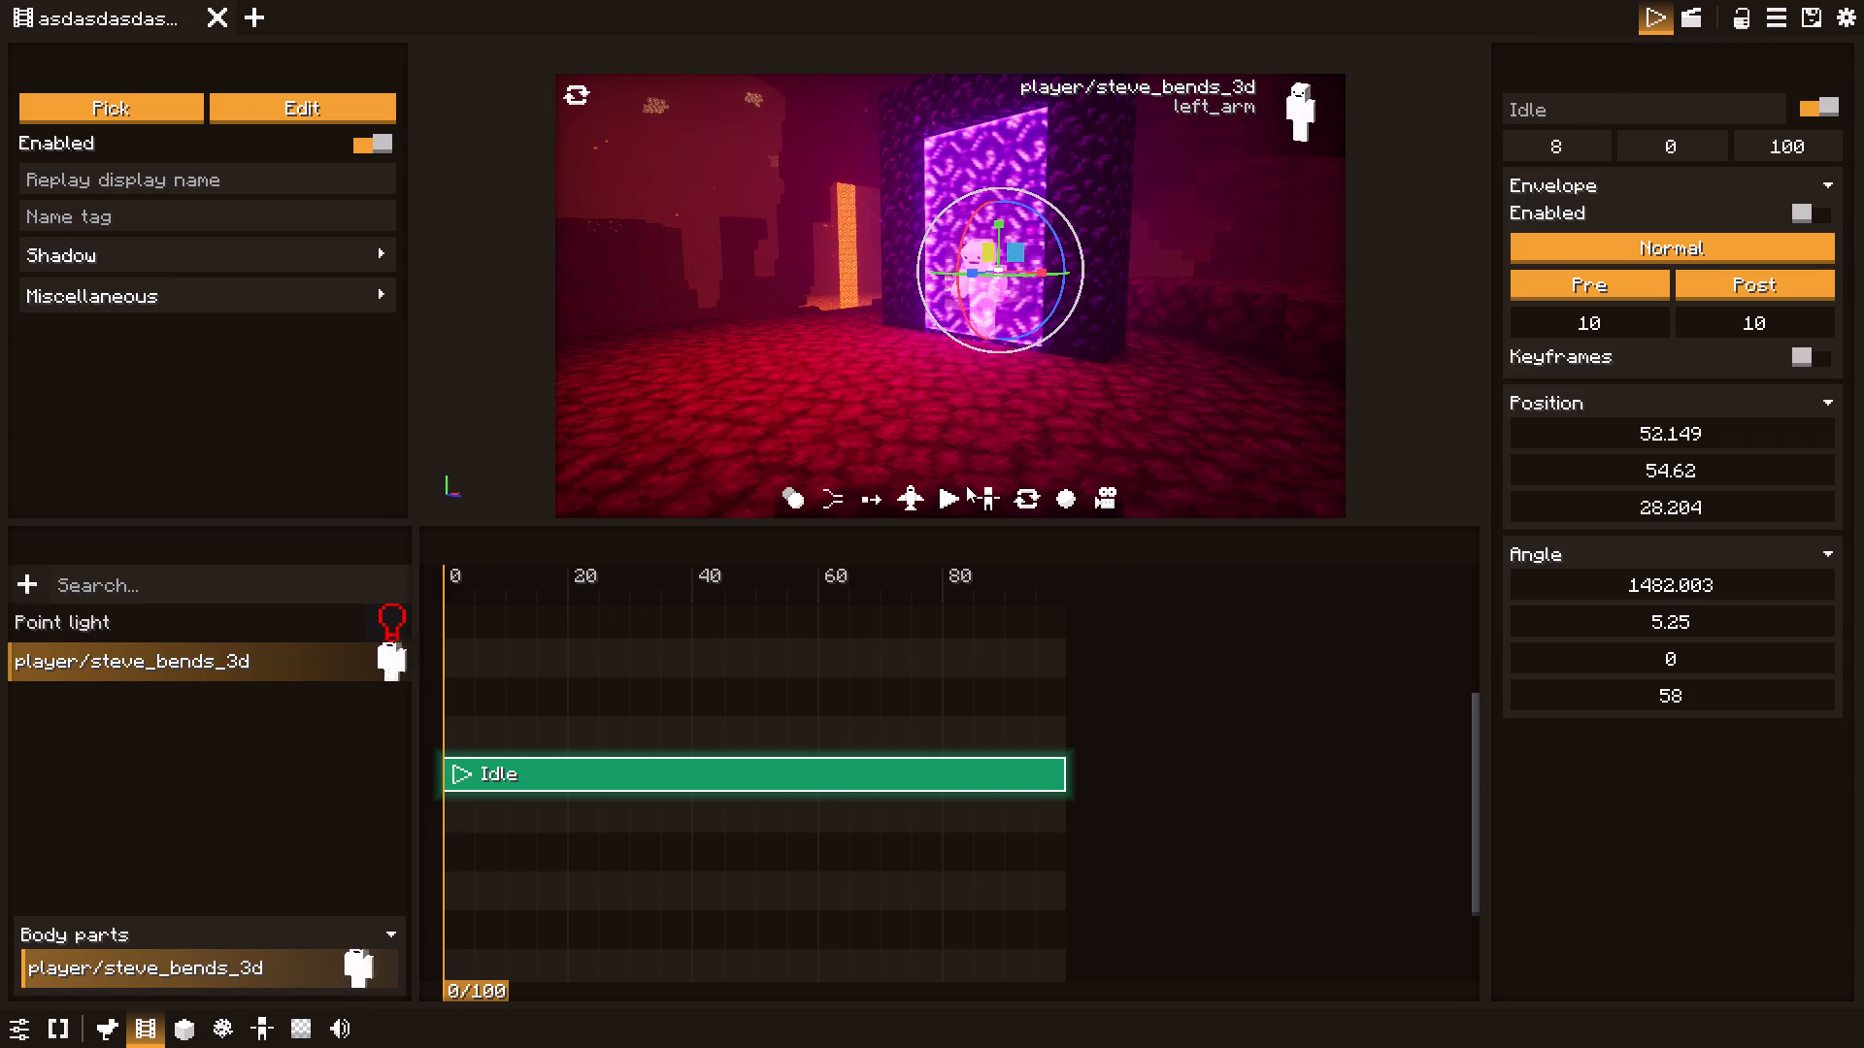
pyautogui.rightClick(727, 748)
pyautogui.click(691, 766)
pyautogui.rightClick(691, 766)
pyautogui.click(725, 833)
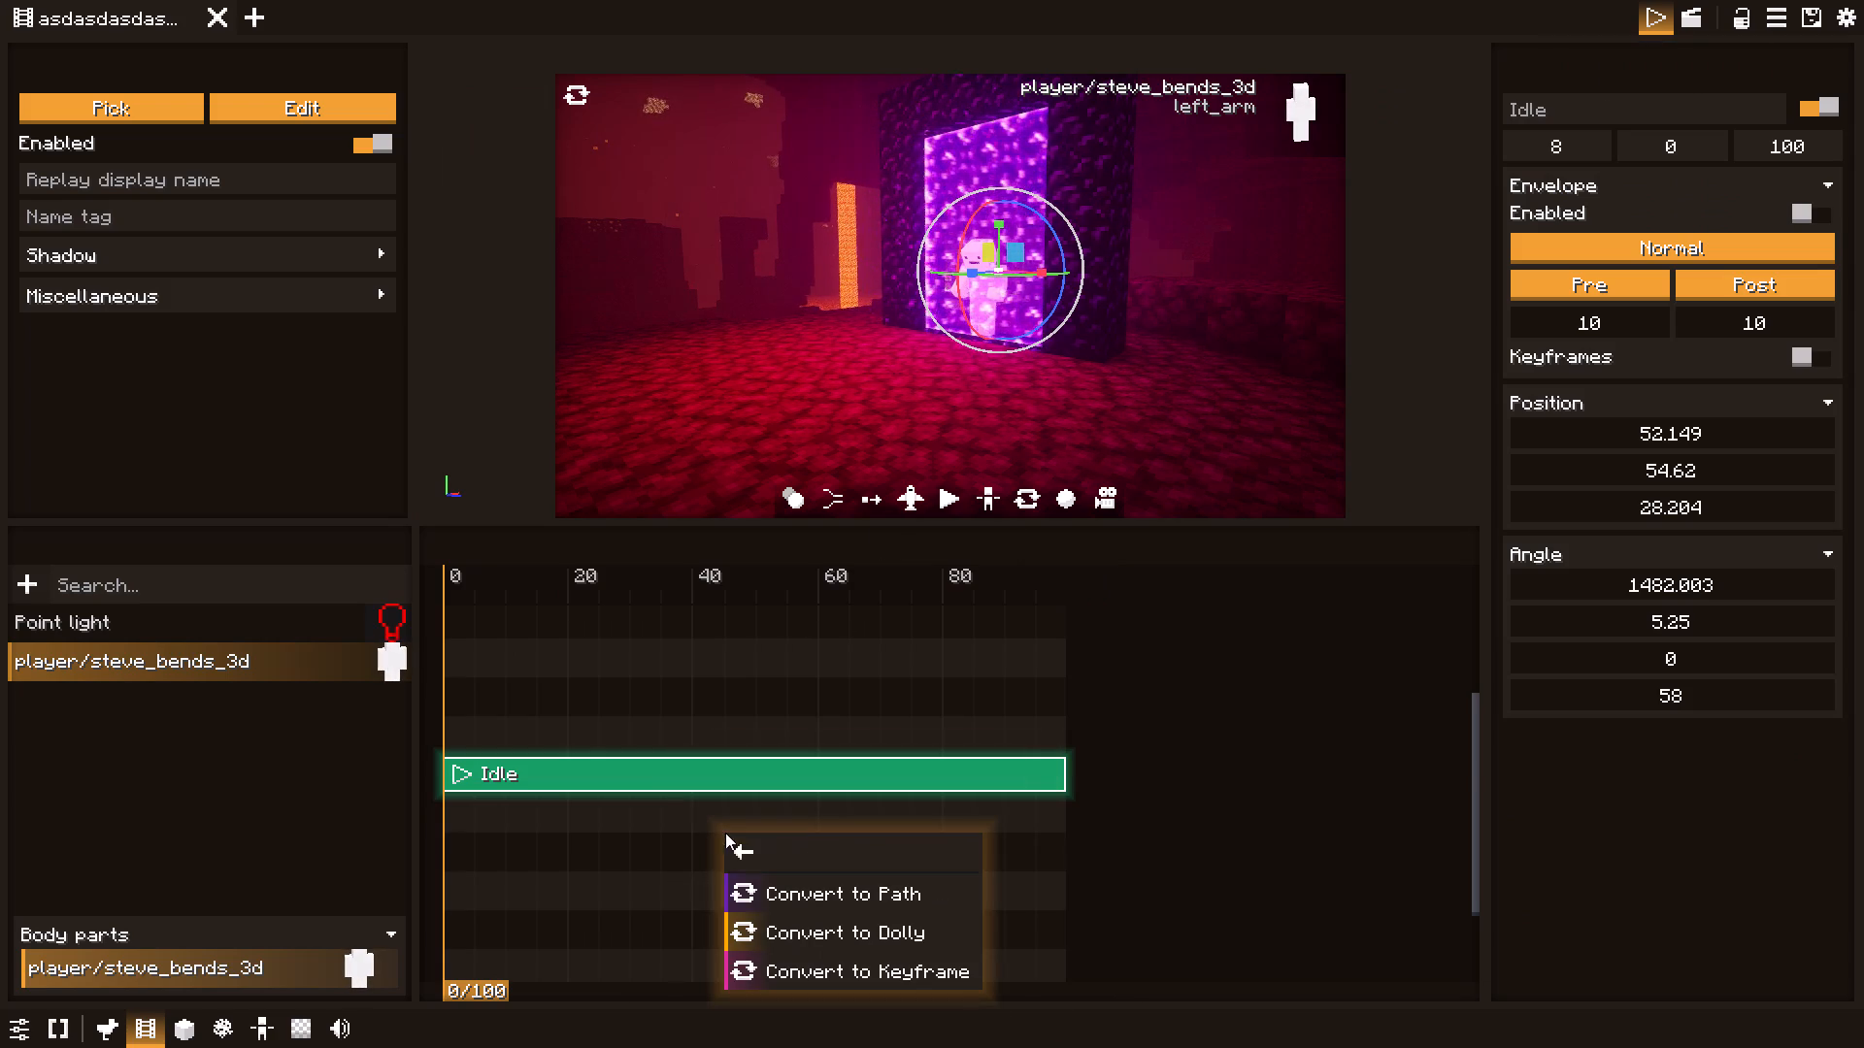
pyautogui.click(773, 974)
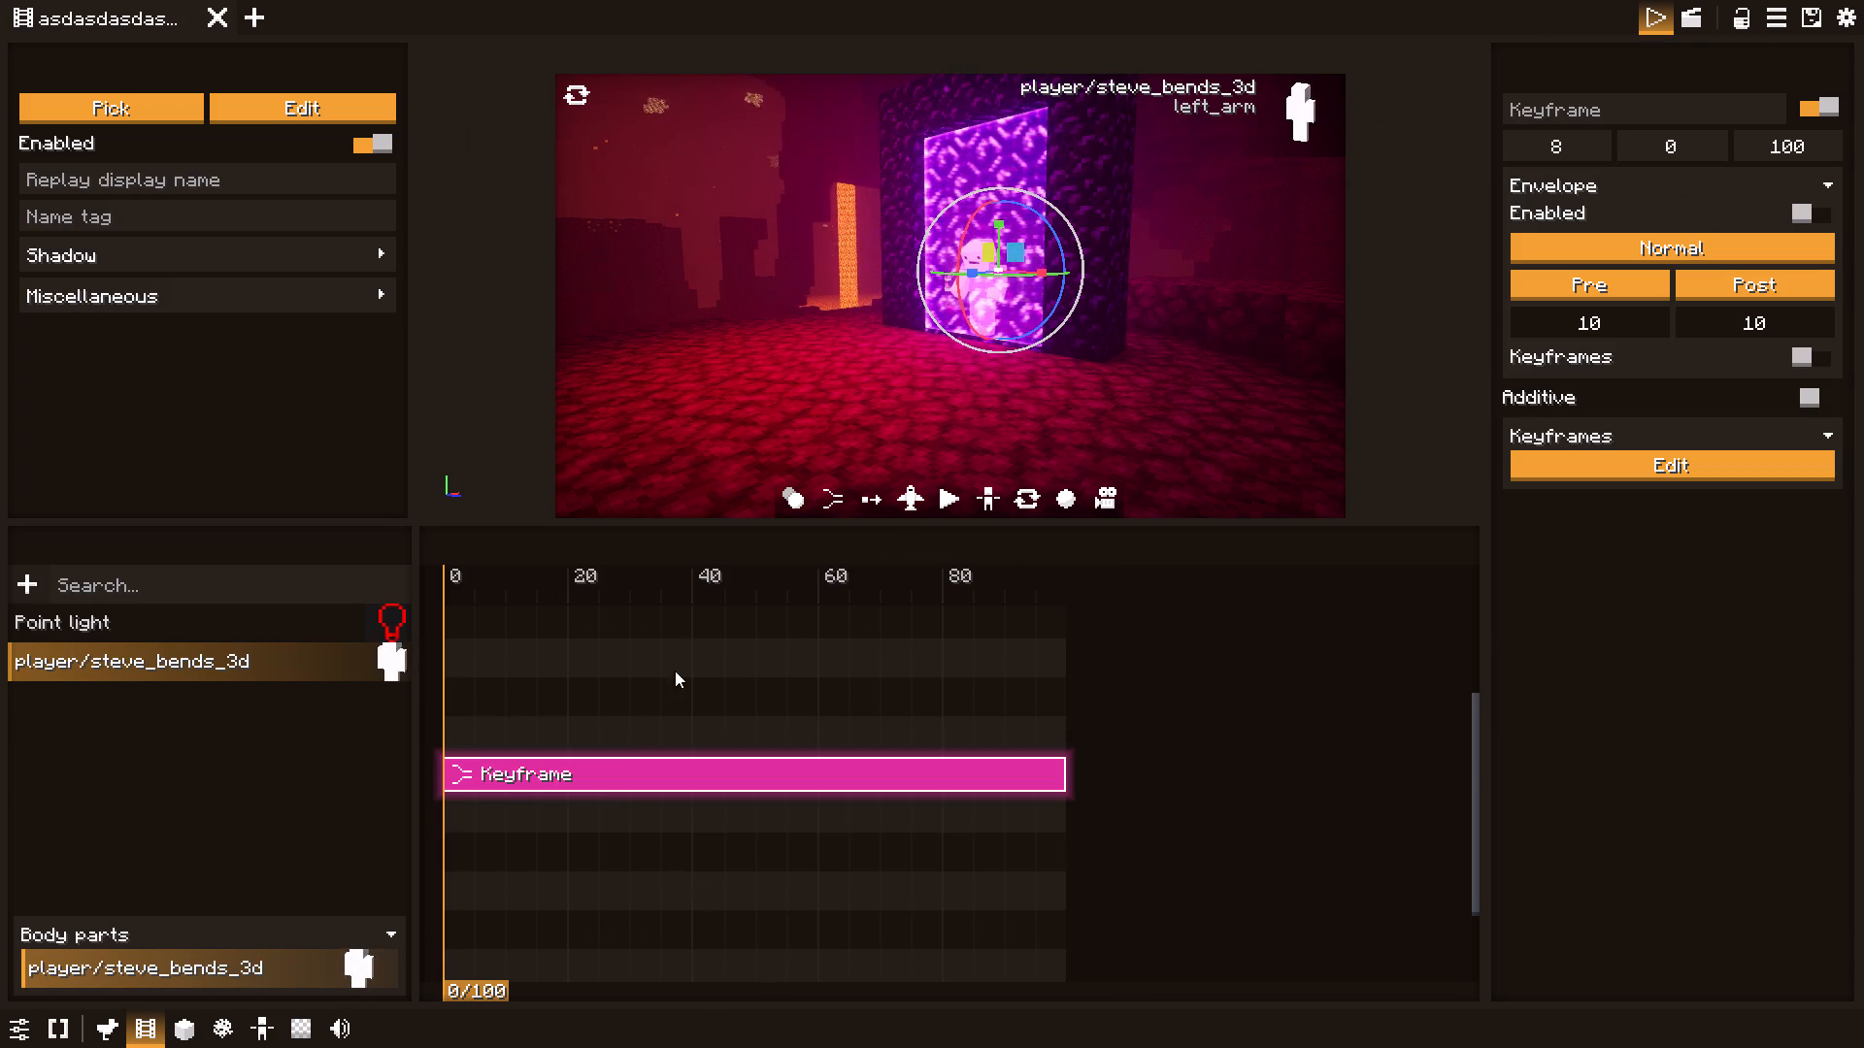
pyautogui.moveTo(450, 590); pyautogui.dragTo(420, 590)
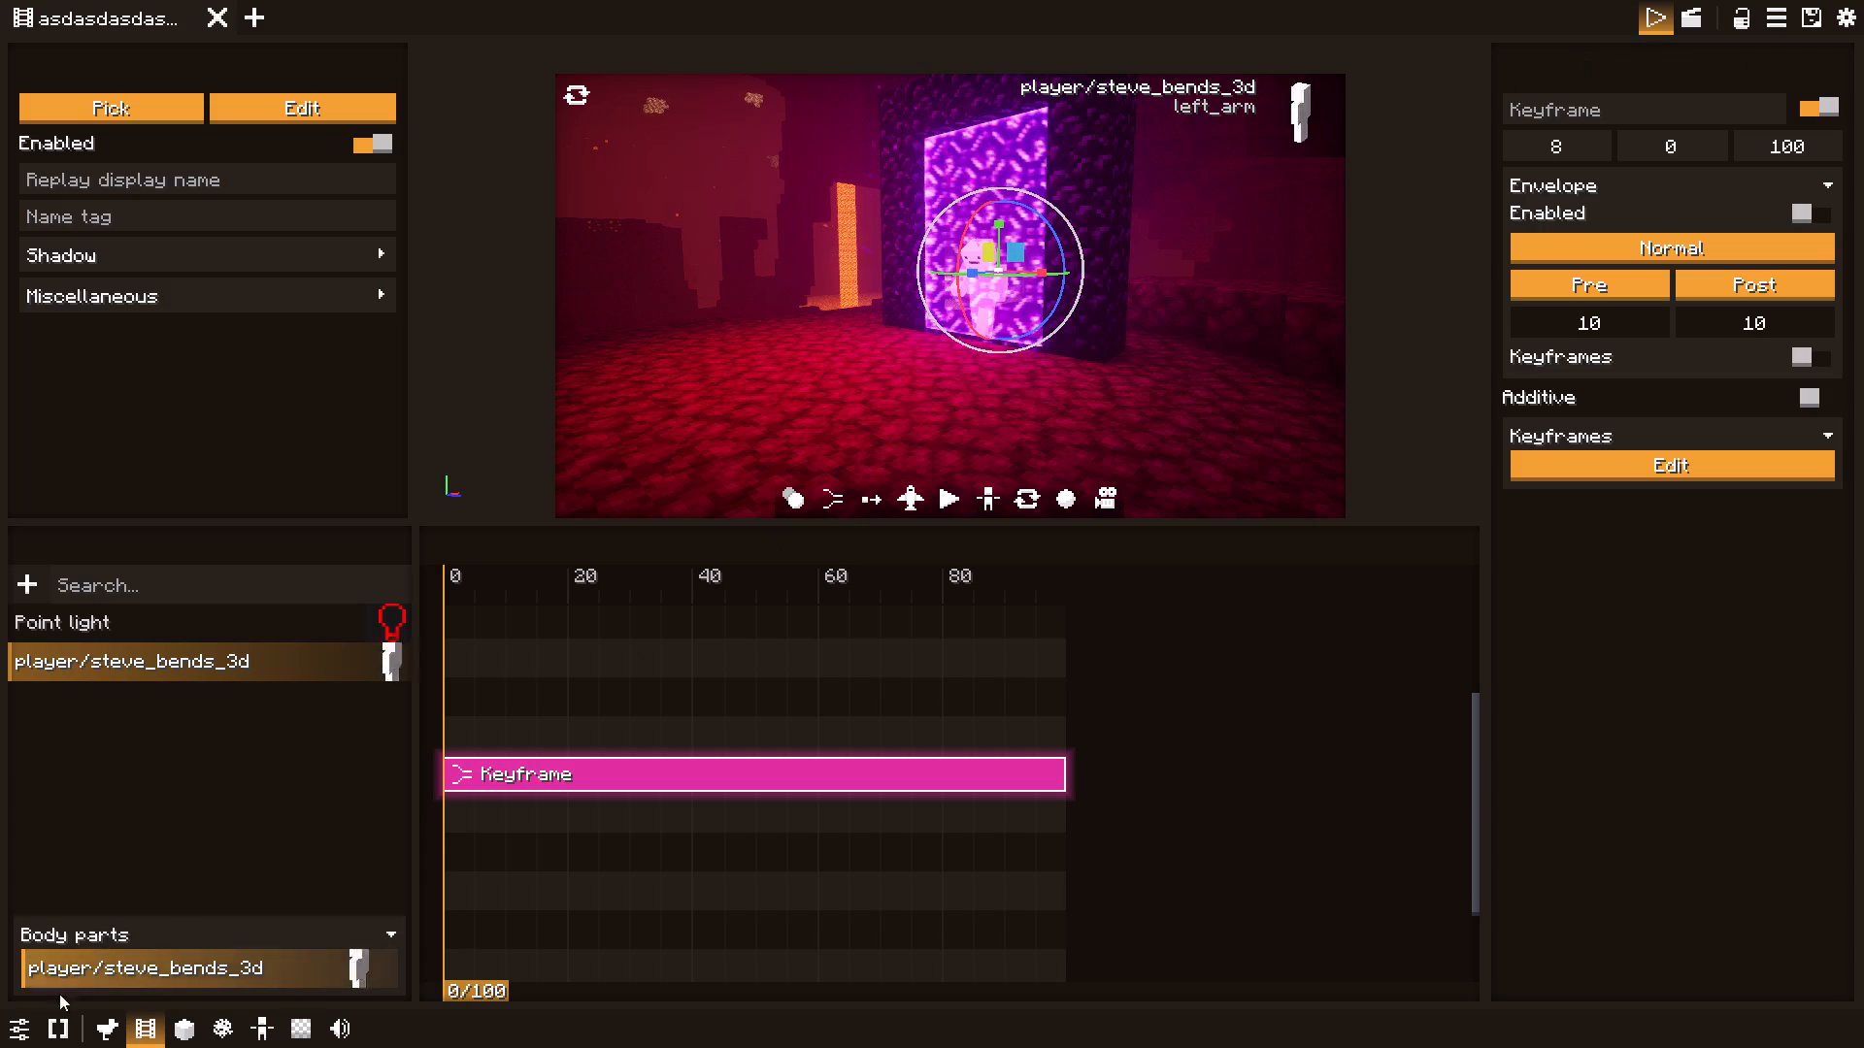
# Set the exported video's width to 1080 in the video recording settings.
pyautogui.click(23, 1027)
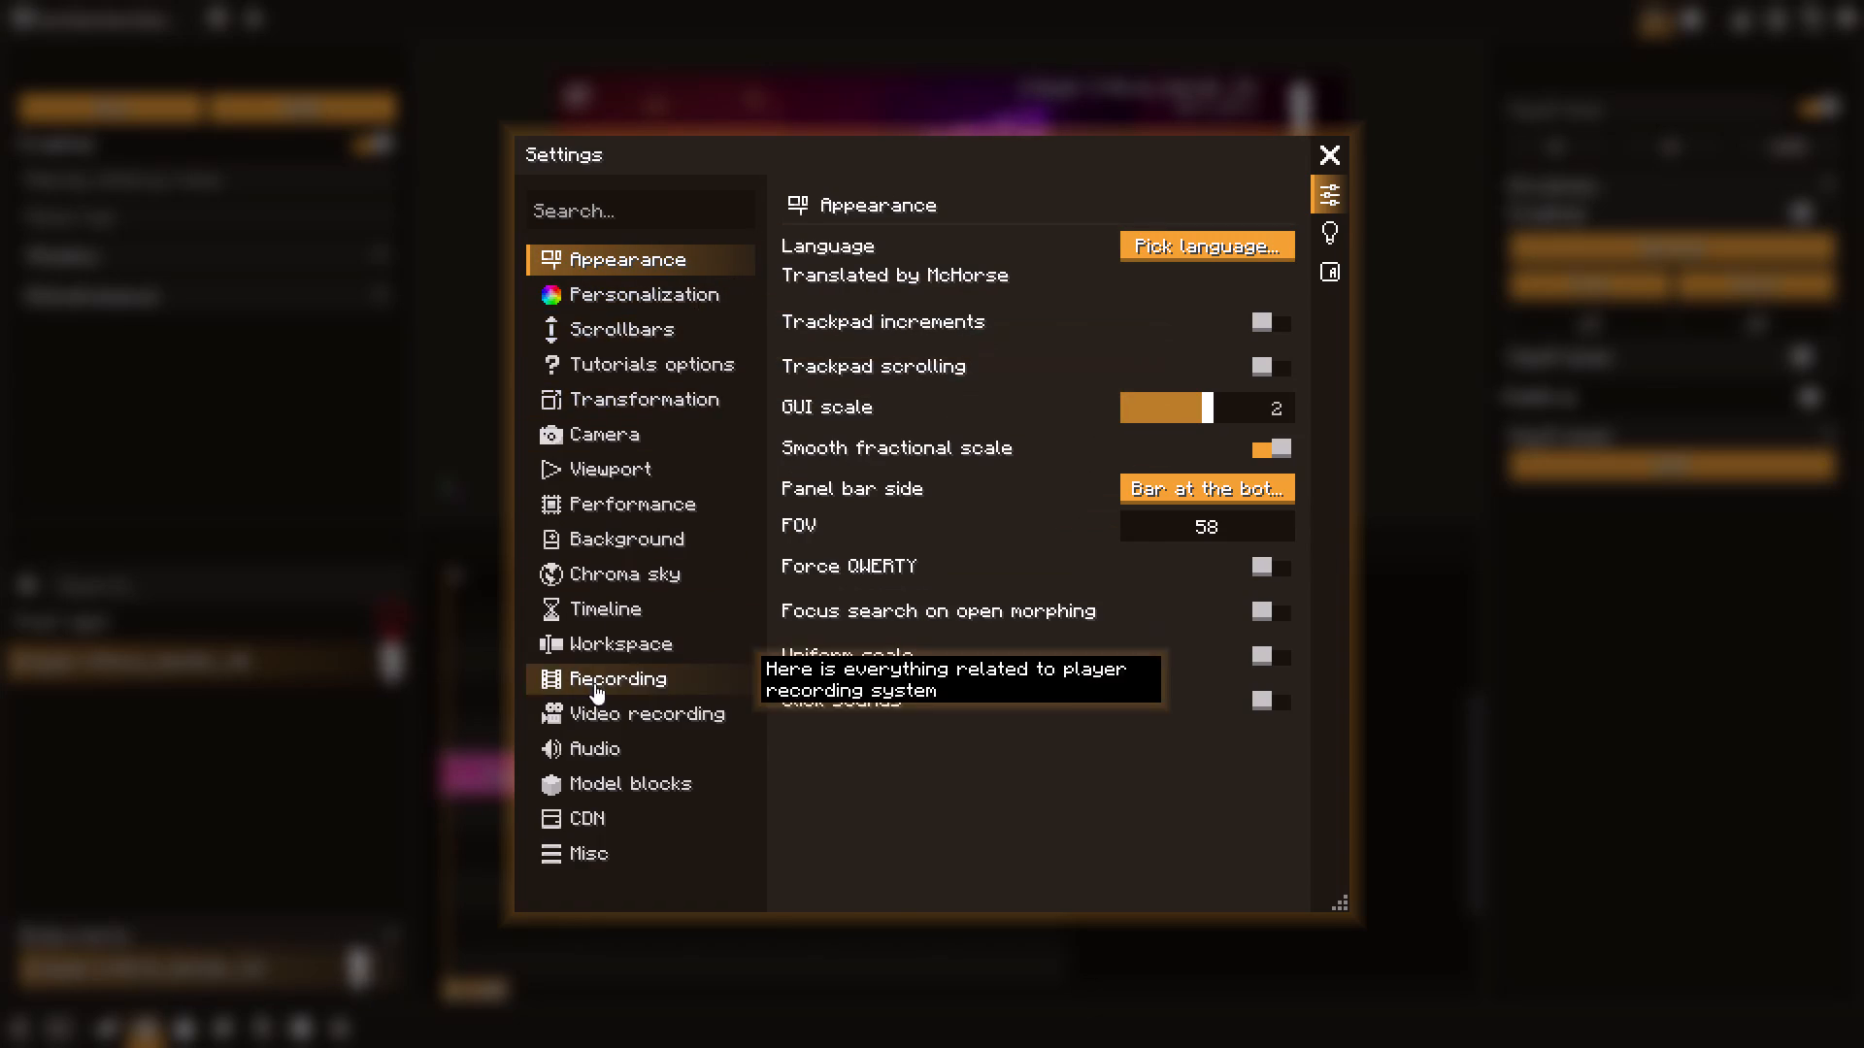
pyautogui.click(607, 708)
pyautogui.doubleClick(937, 235)
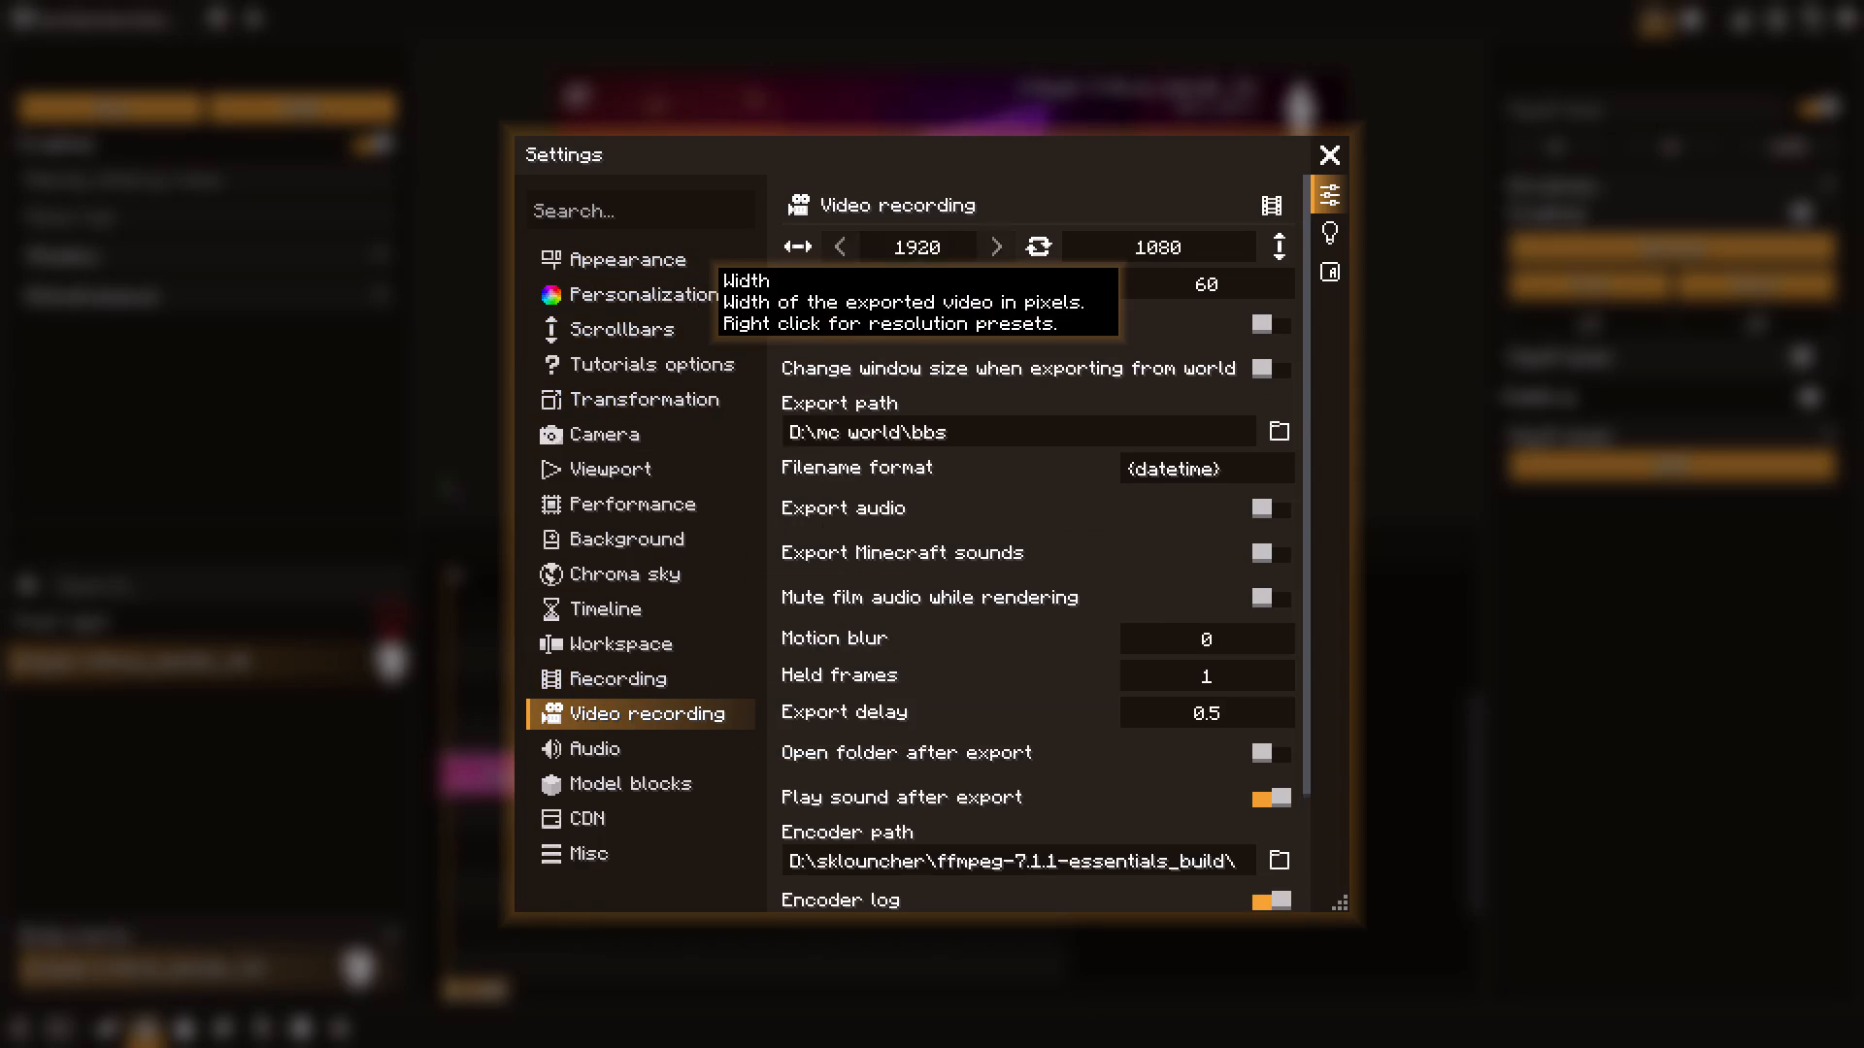
pyautogui.press('BackSpace')
pyautogui.press('BackSpace')
pyautogui.press('BackSpace')
pyautogui.press('BackSpace')
pyautogui.press('BackSpace')
pyautogui.press('BackSpace')
pyautogui.press('BackSpace')
pyautogui.press('BackSpace')
pyautogui.press('BackSpace')
pyautogui.press('BackSpace')
pyautogui.write('1080')
# Set the exported video's height to 1920 and close the settings.
pyautogui.doubleClick(1190, 247)
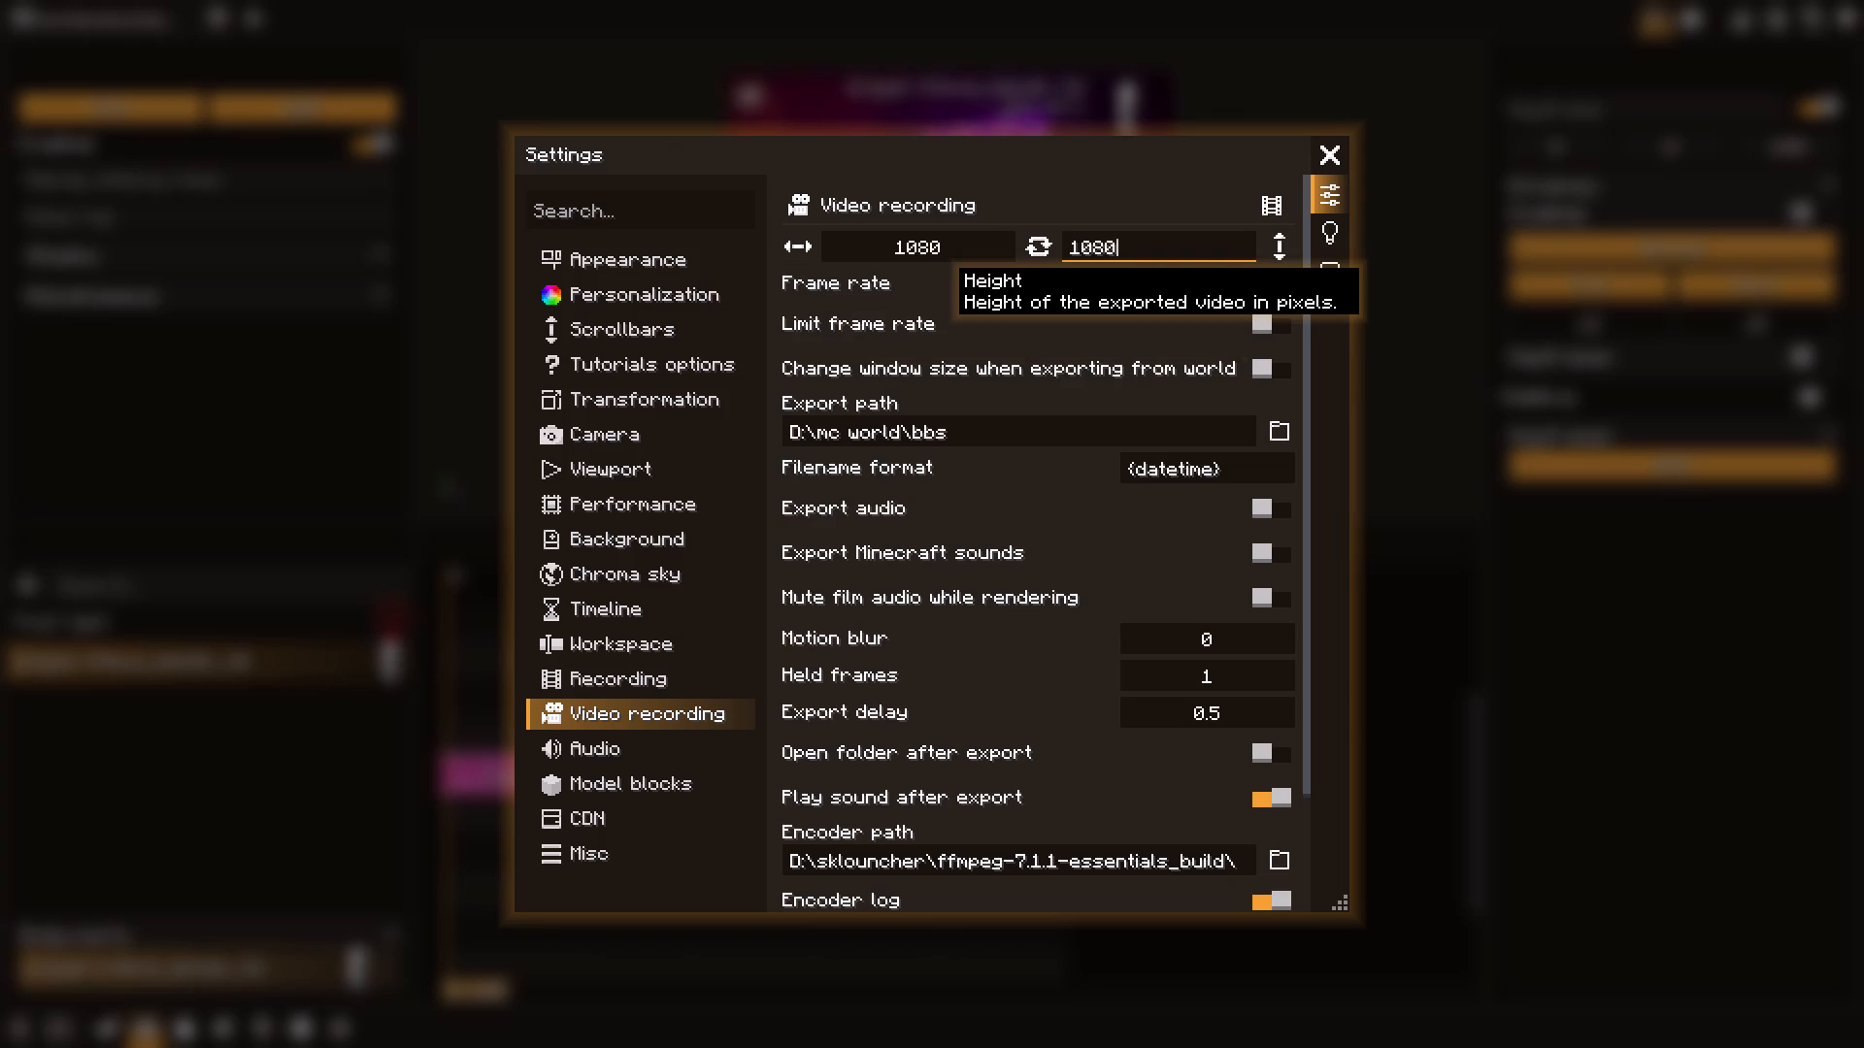
pyautogui.press('BackSpace')
pyautogui.press('BackSpace')
pyautogui.press('BackSpace')
pyautogui.press('BackSpace')
pyautogui.press('BackSpace')
pyautogui.press('1')
pyautogui.press('0')
pyautogui.write('20')
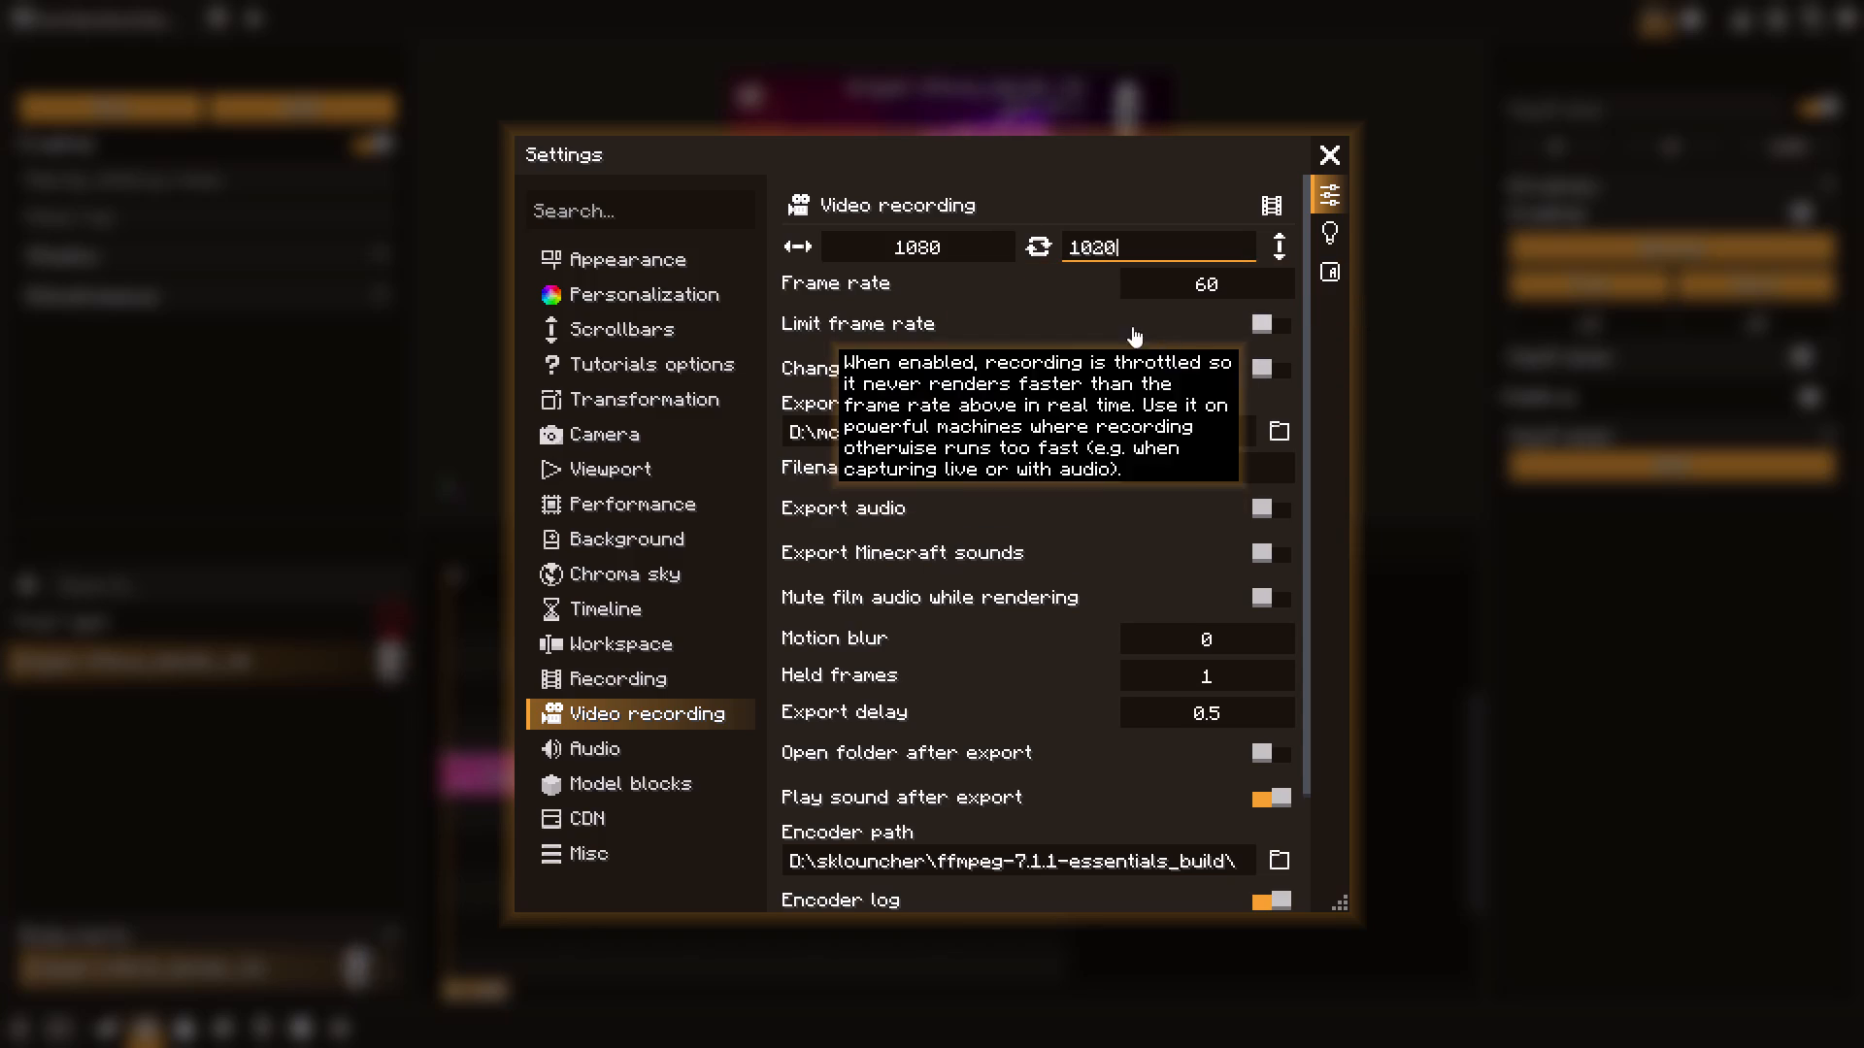
pyautogui.click(1095, 253)
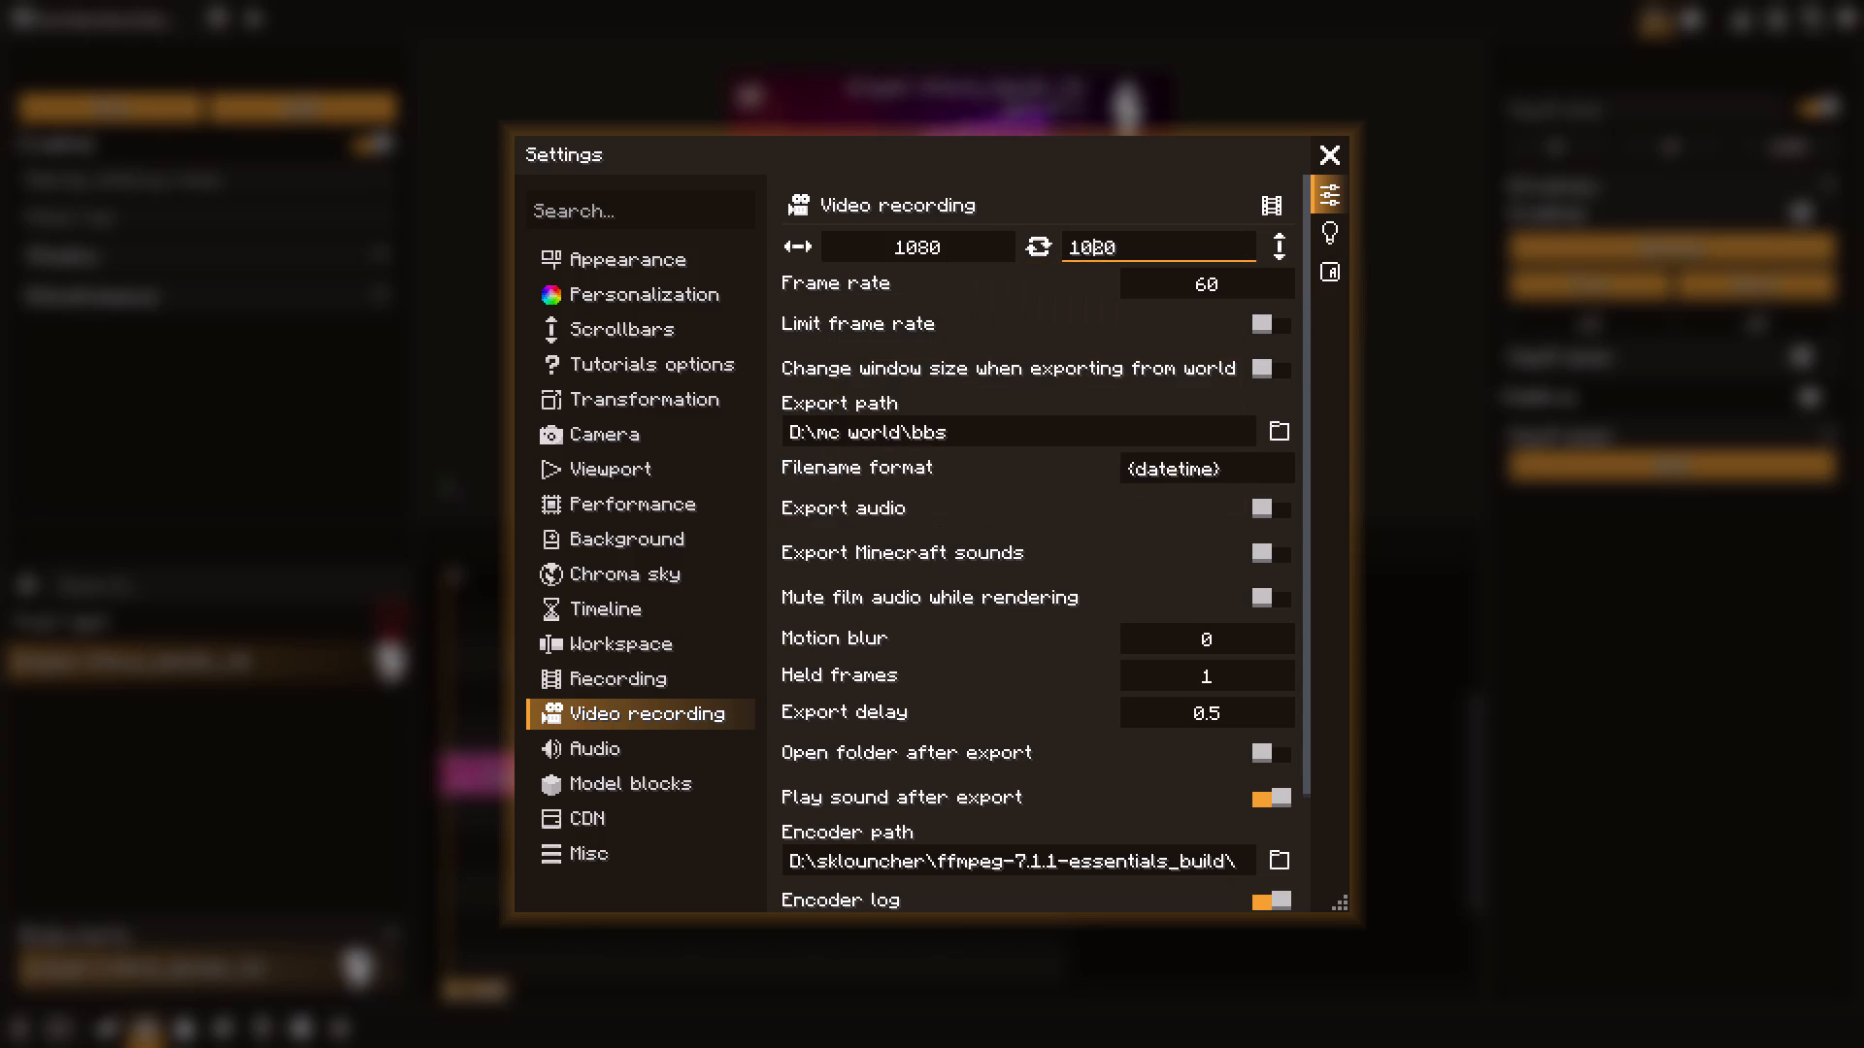
pyautogui.press('BackSpace')
pyautogui.press('9')
pyautogui.click(1441, 581)
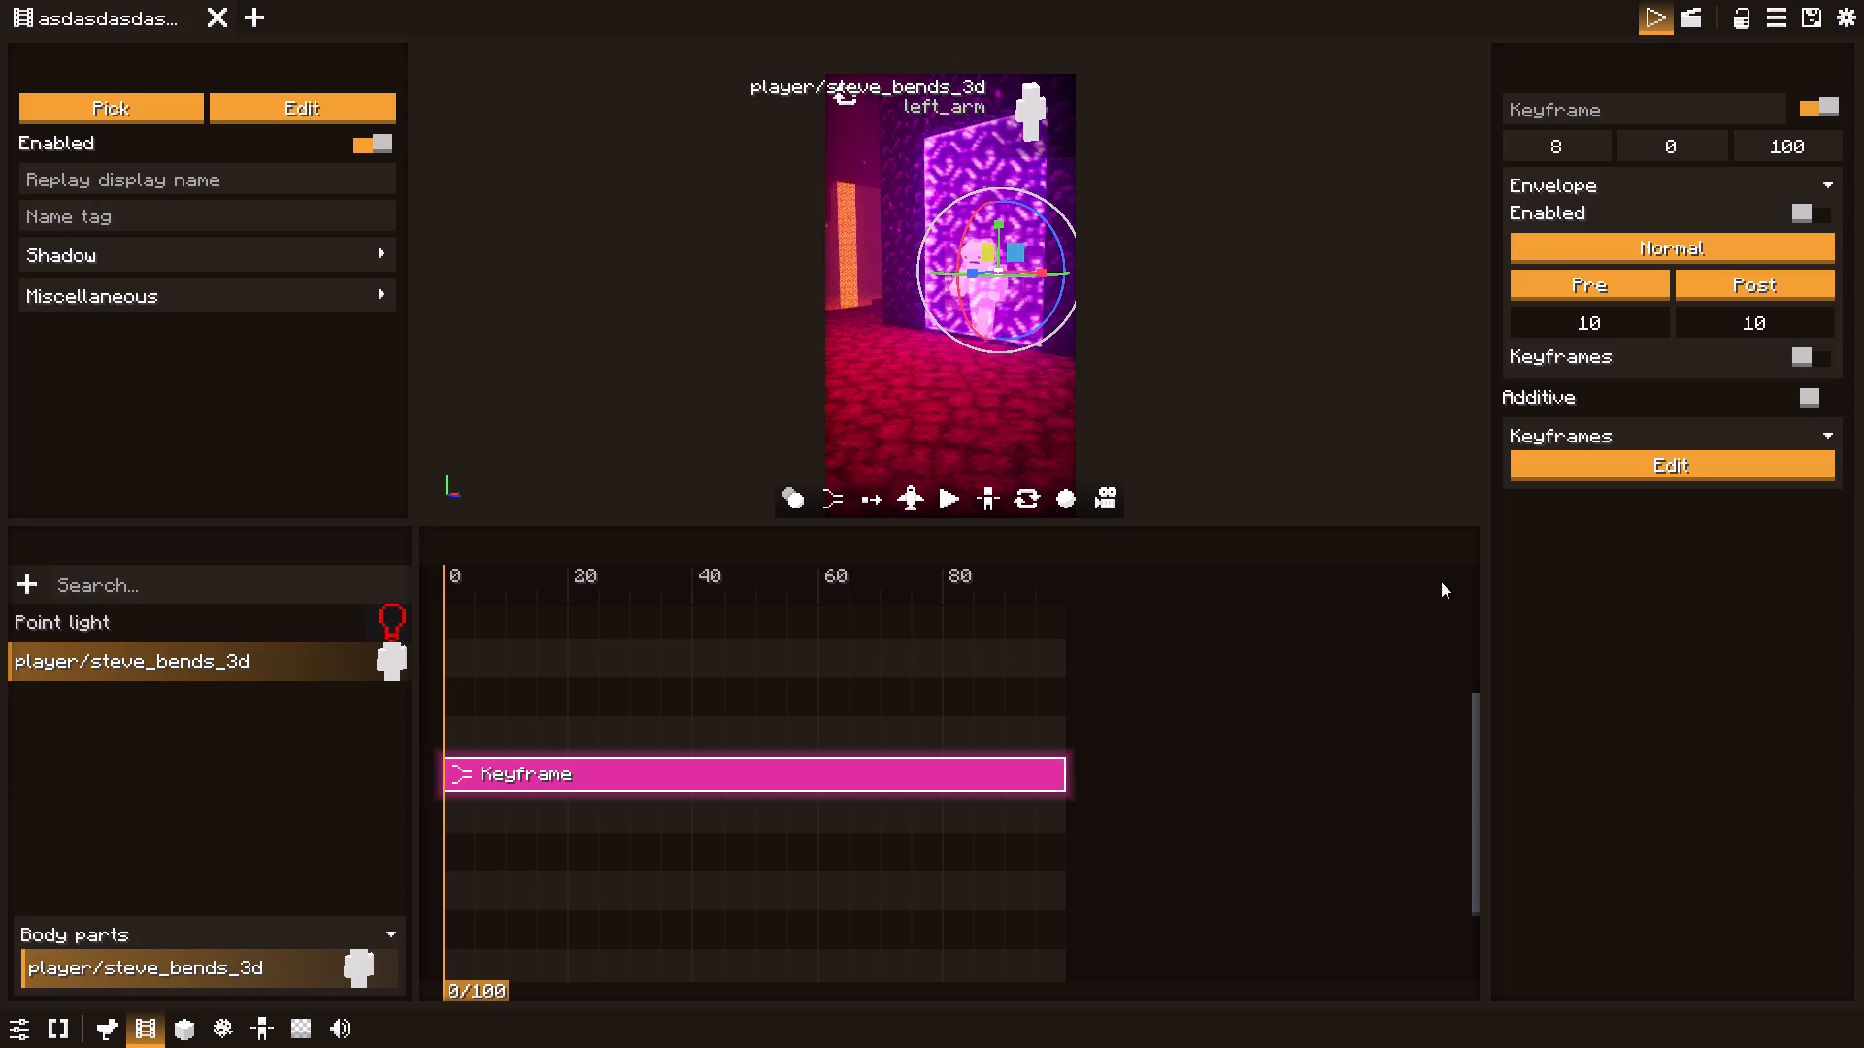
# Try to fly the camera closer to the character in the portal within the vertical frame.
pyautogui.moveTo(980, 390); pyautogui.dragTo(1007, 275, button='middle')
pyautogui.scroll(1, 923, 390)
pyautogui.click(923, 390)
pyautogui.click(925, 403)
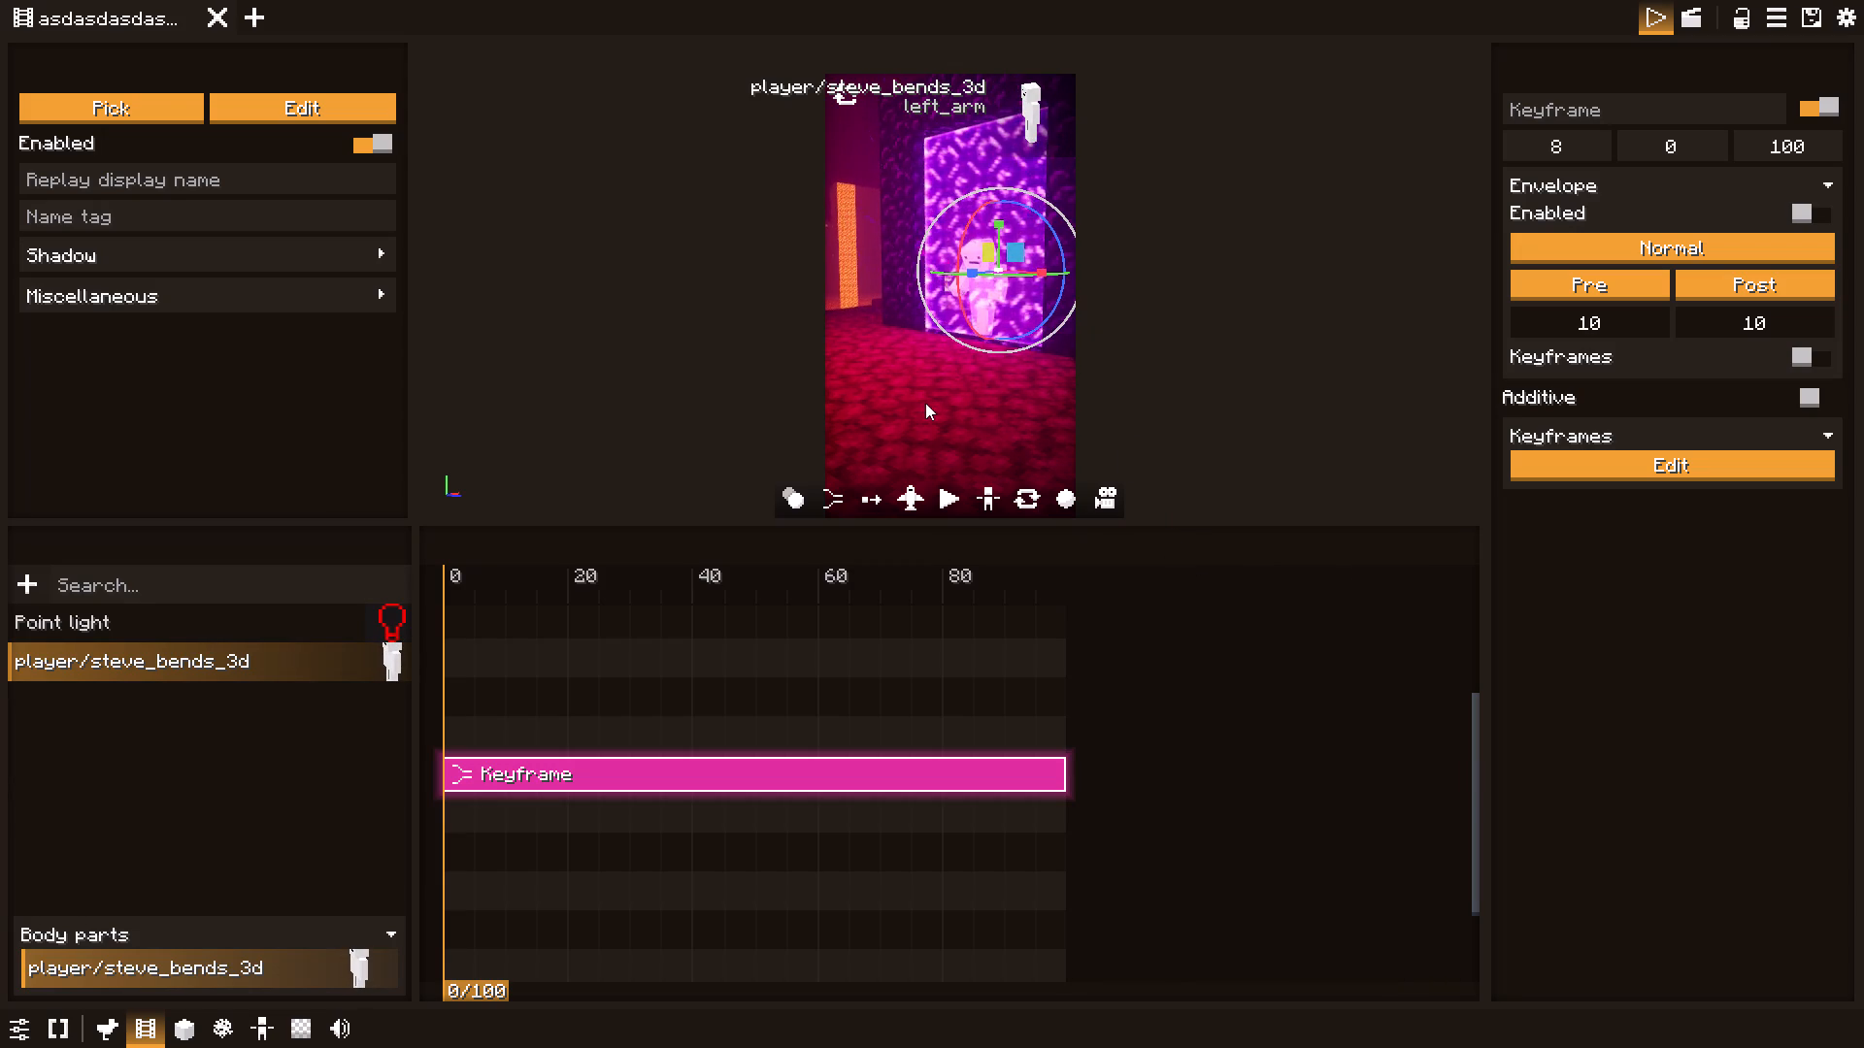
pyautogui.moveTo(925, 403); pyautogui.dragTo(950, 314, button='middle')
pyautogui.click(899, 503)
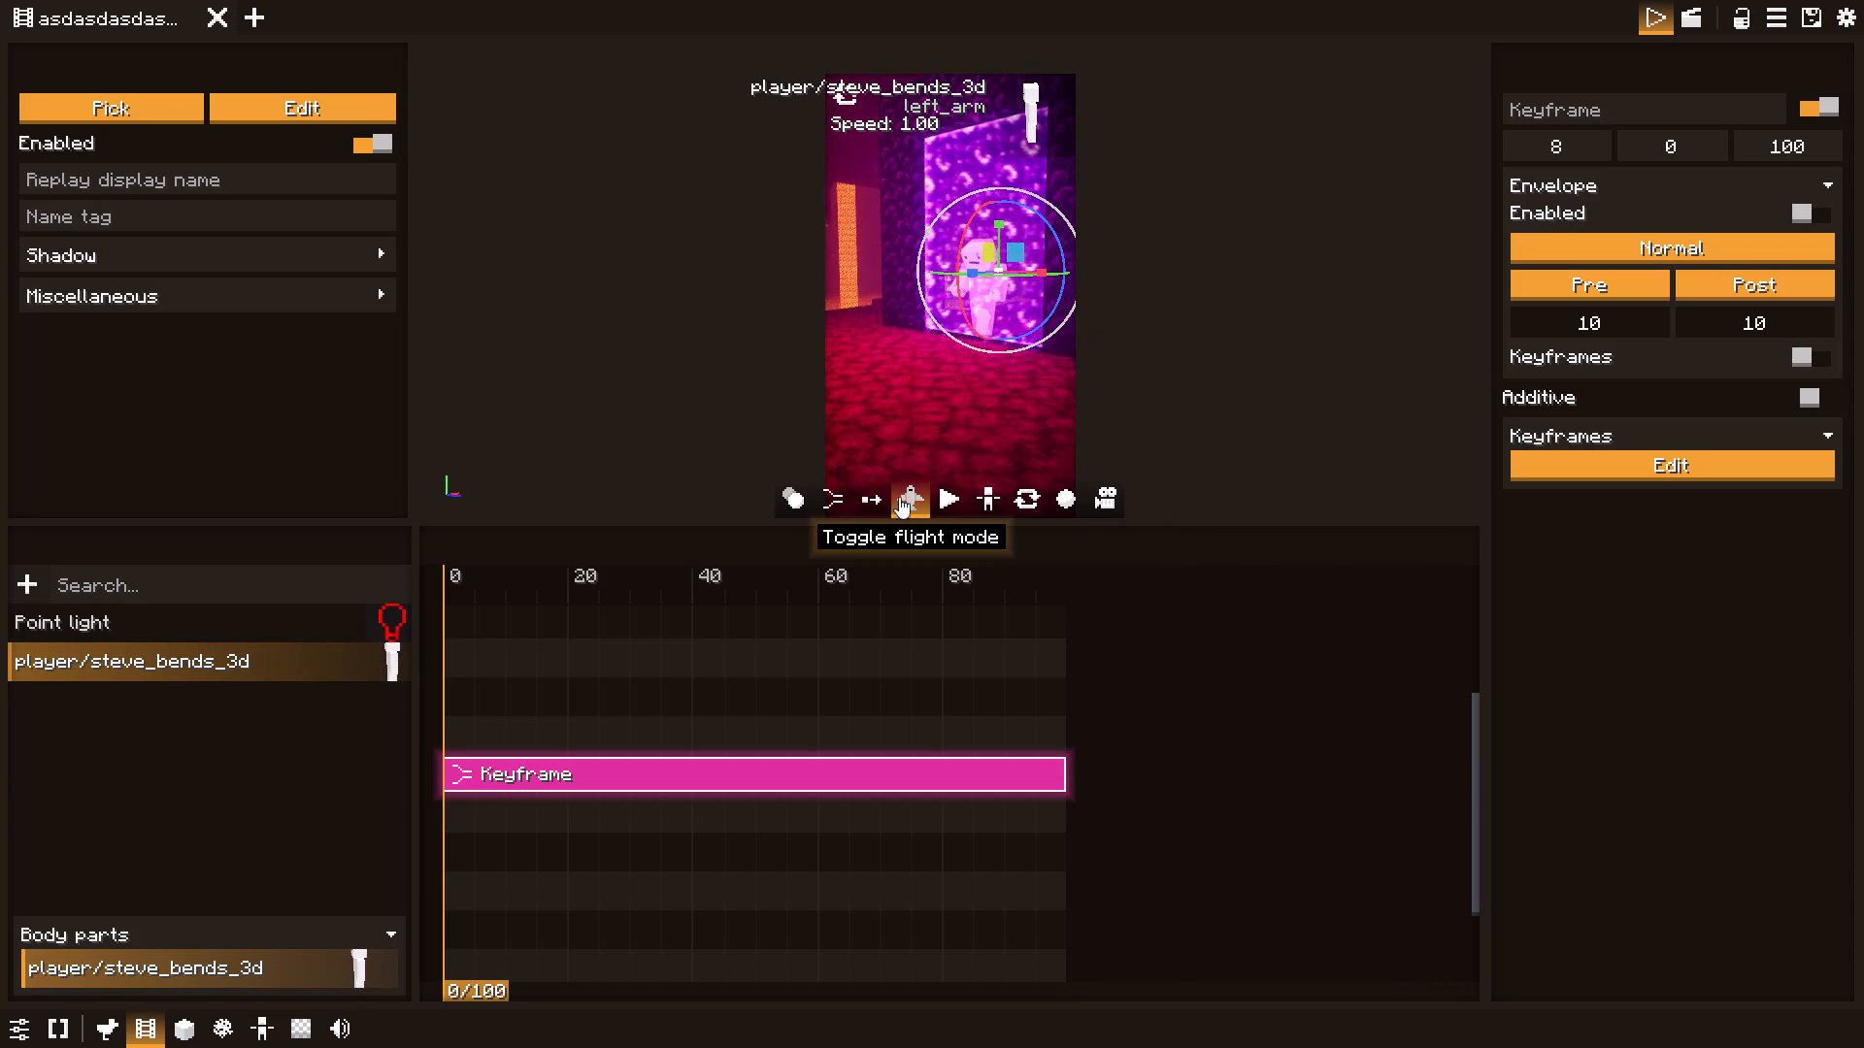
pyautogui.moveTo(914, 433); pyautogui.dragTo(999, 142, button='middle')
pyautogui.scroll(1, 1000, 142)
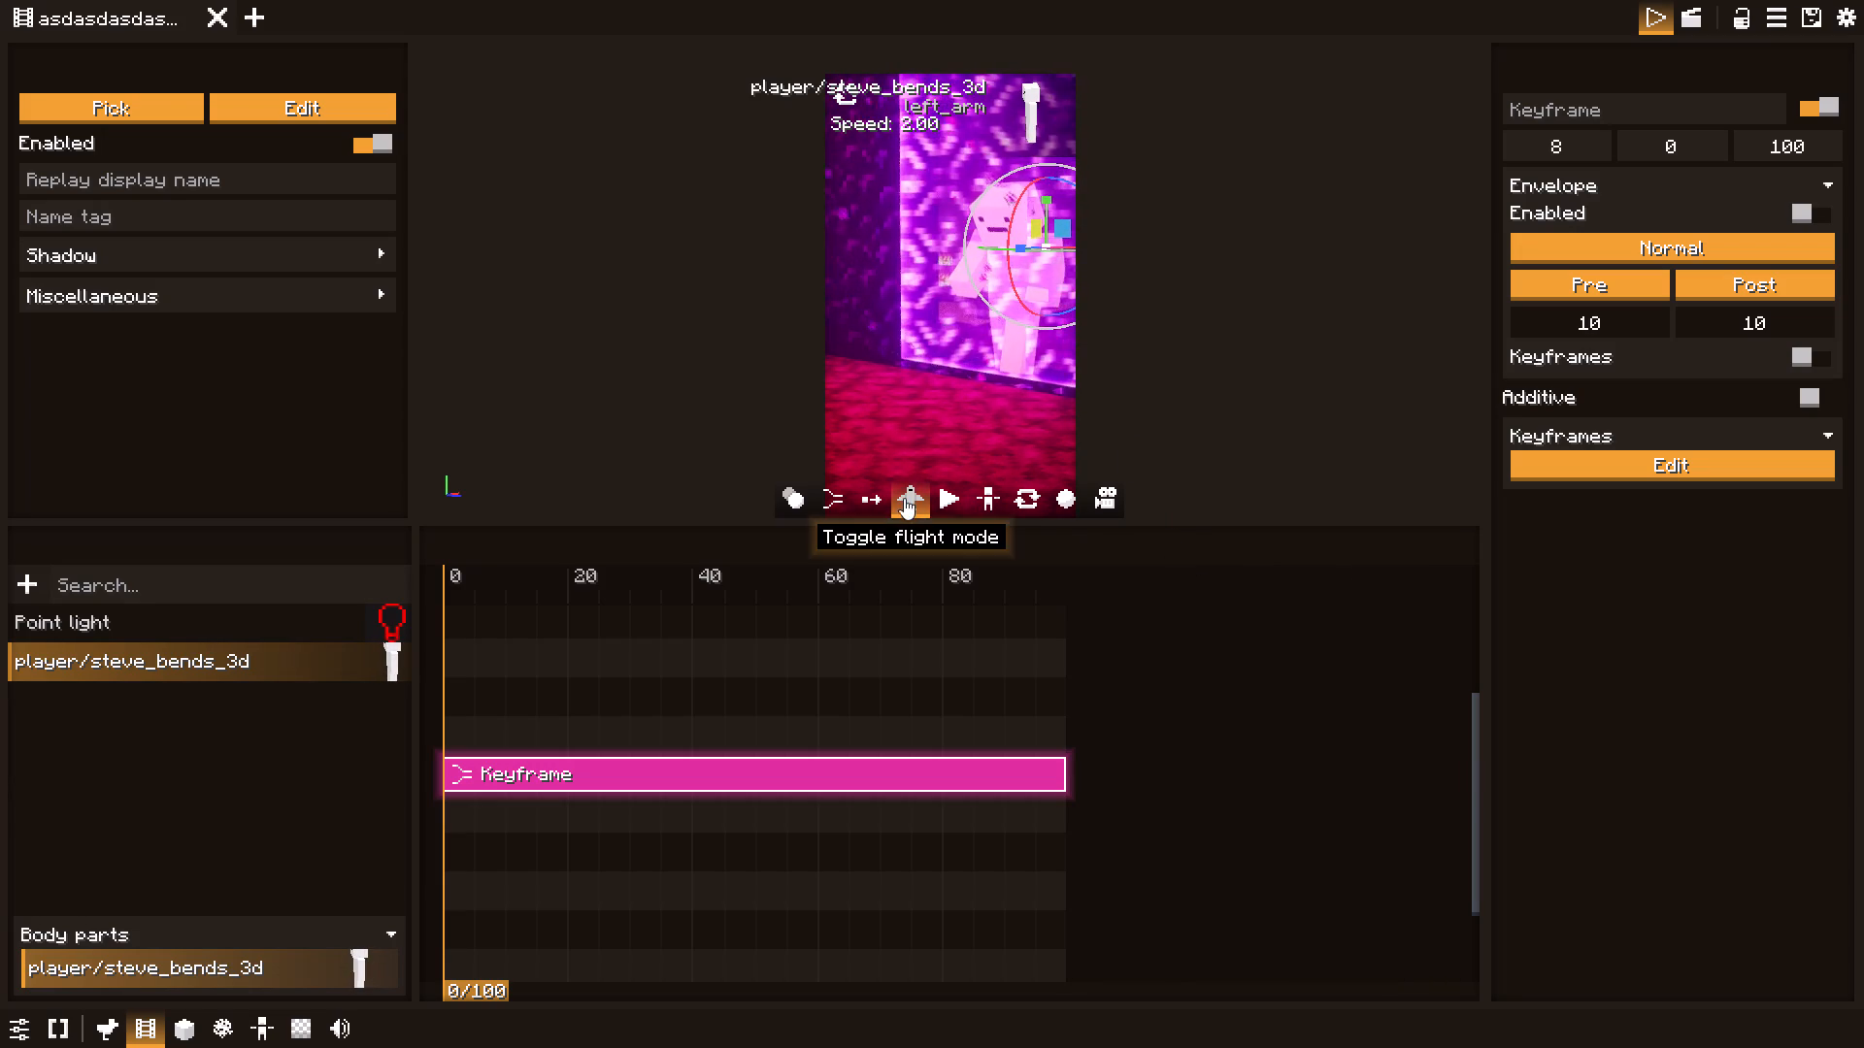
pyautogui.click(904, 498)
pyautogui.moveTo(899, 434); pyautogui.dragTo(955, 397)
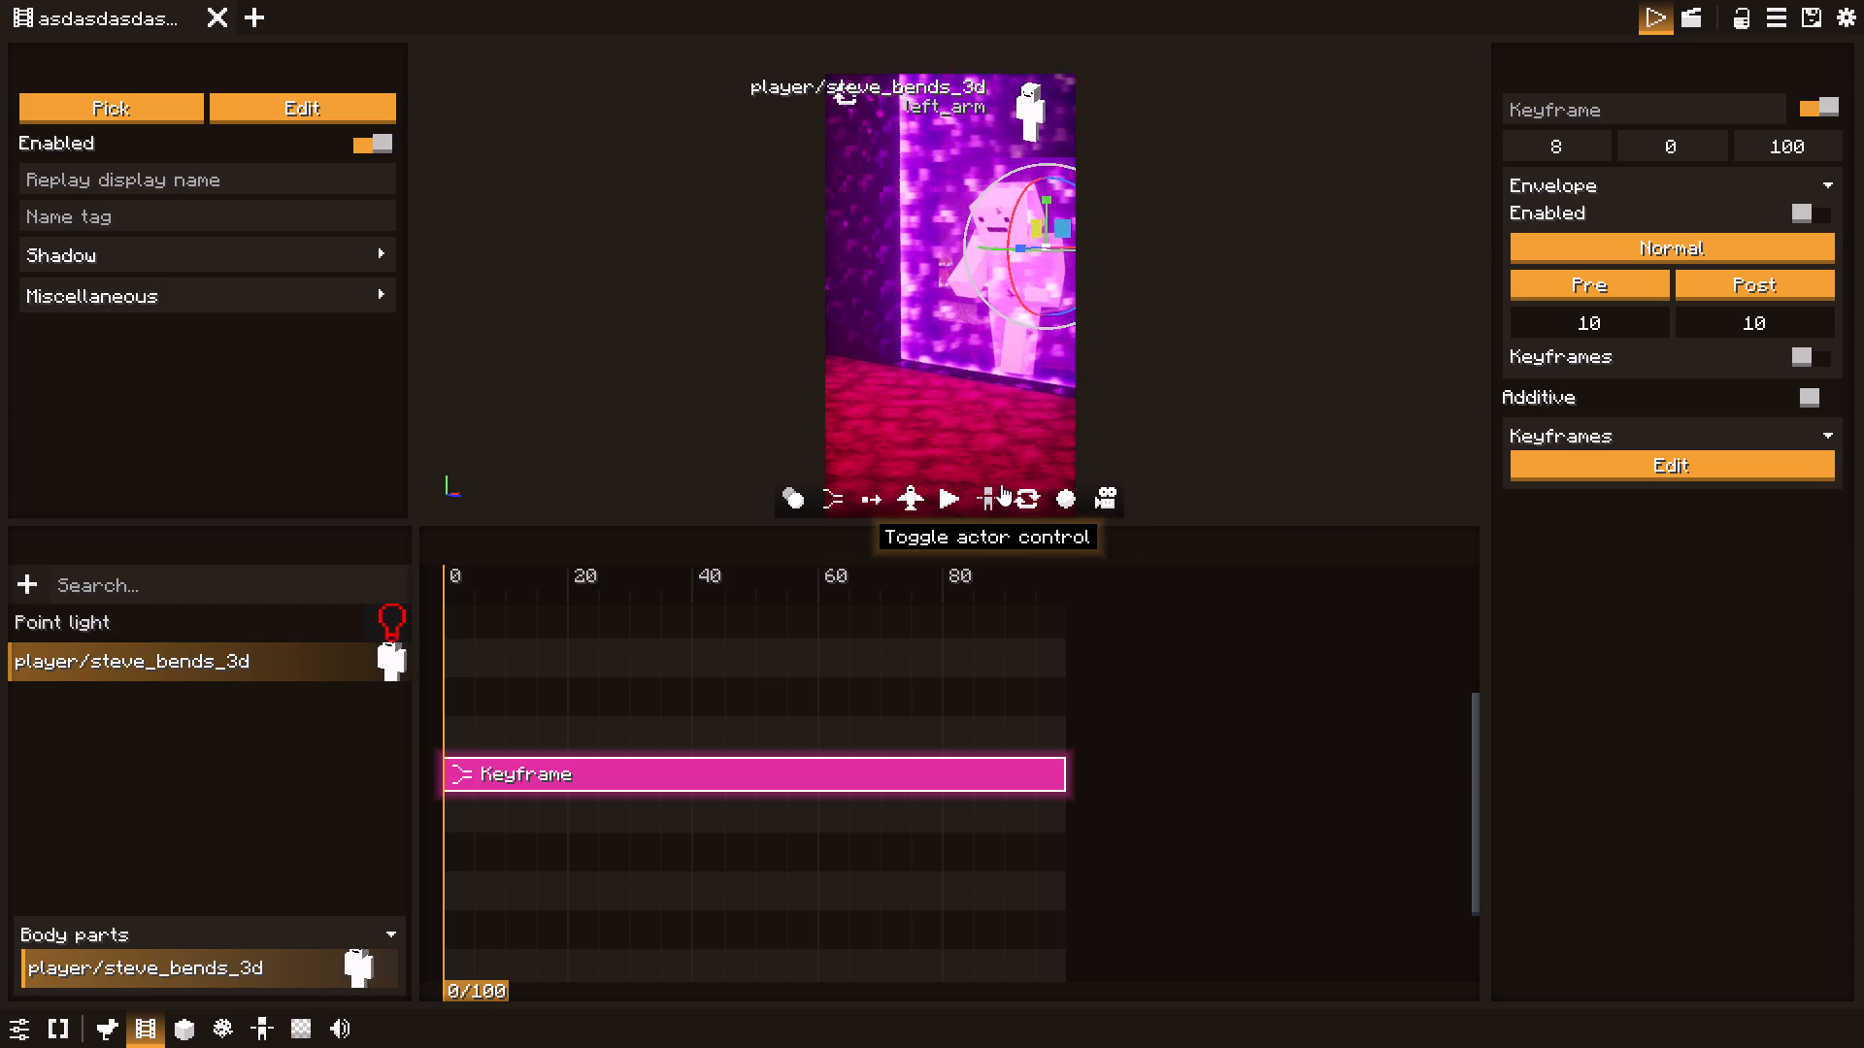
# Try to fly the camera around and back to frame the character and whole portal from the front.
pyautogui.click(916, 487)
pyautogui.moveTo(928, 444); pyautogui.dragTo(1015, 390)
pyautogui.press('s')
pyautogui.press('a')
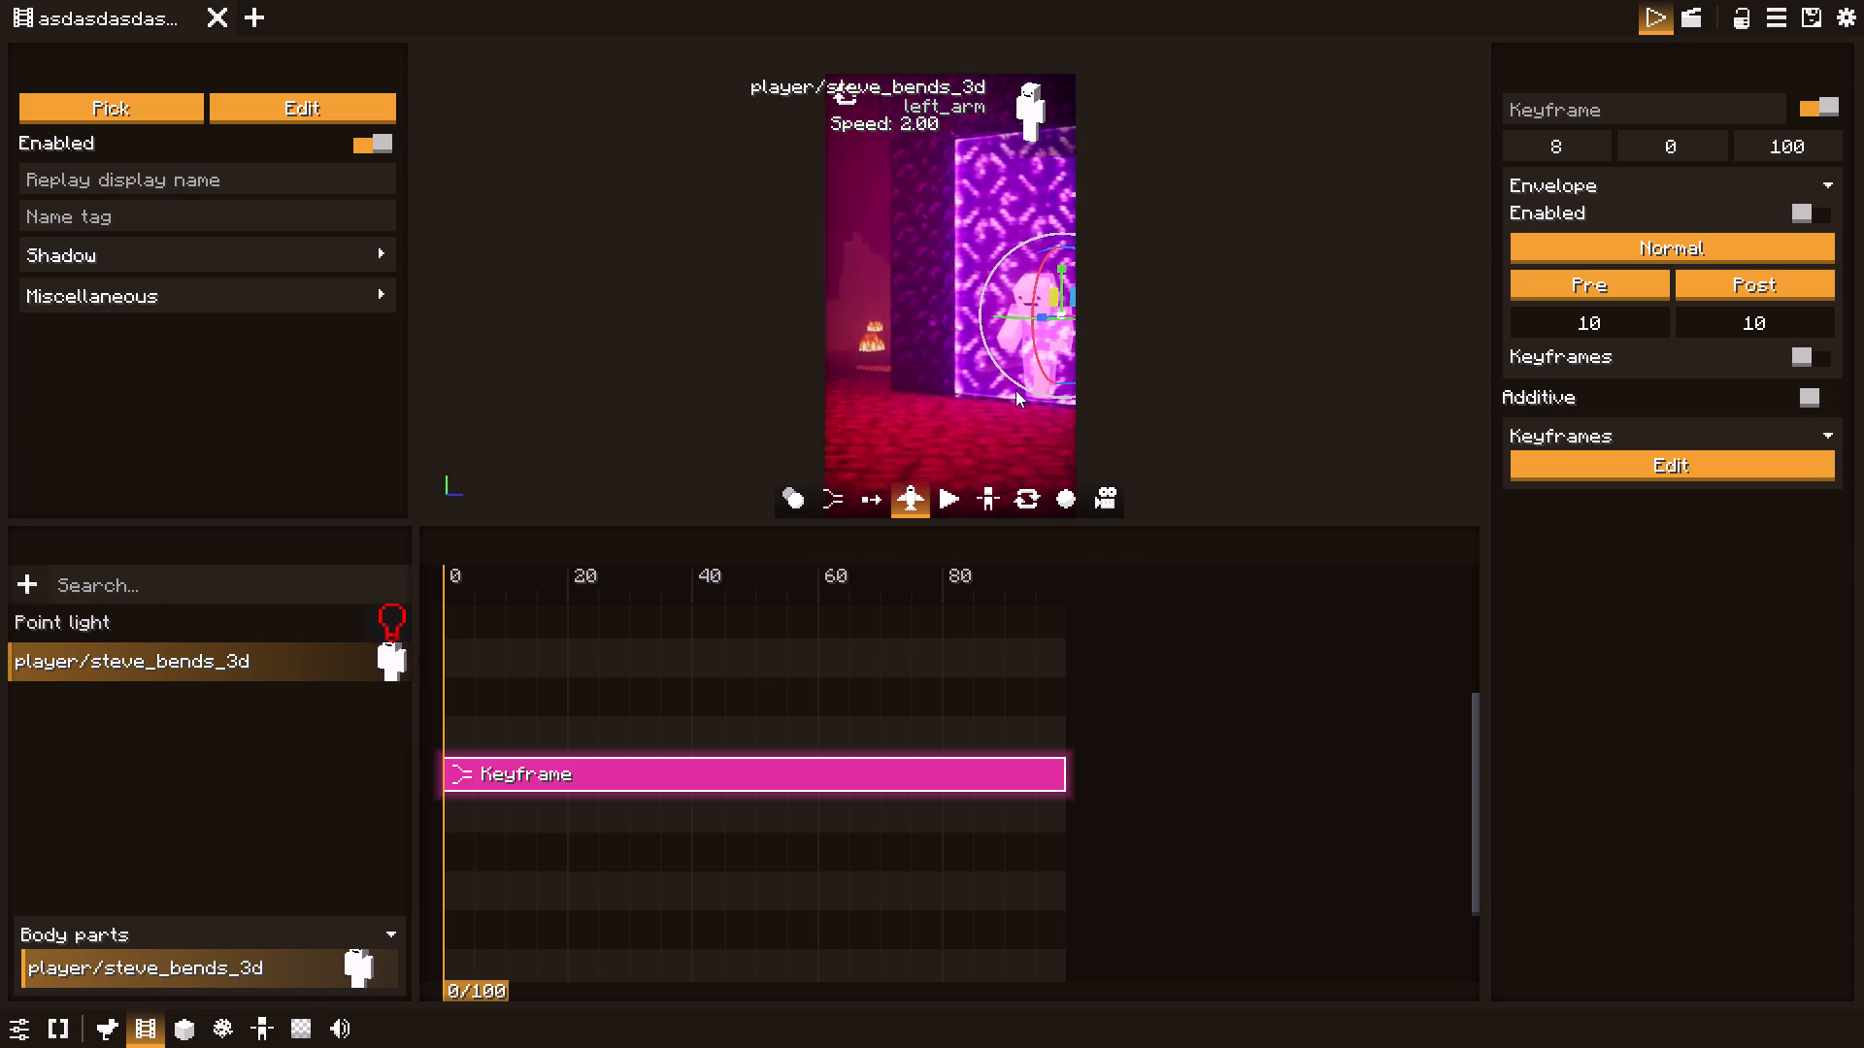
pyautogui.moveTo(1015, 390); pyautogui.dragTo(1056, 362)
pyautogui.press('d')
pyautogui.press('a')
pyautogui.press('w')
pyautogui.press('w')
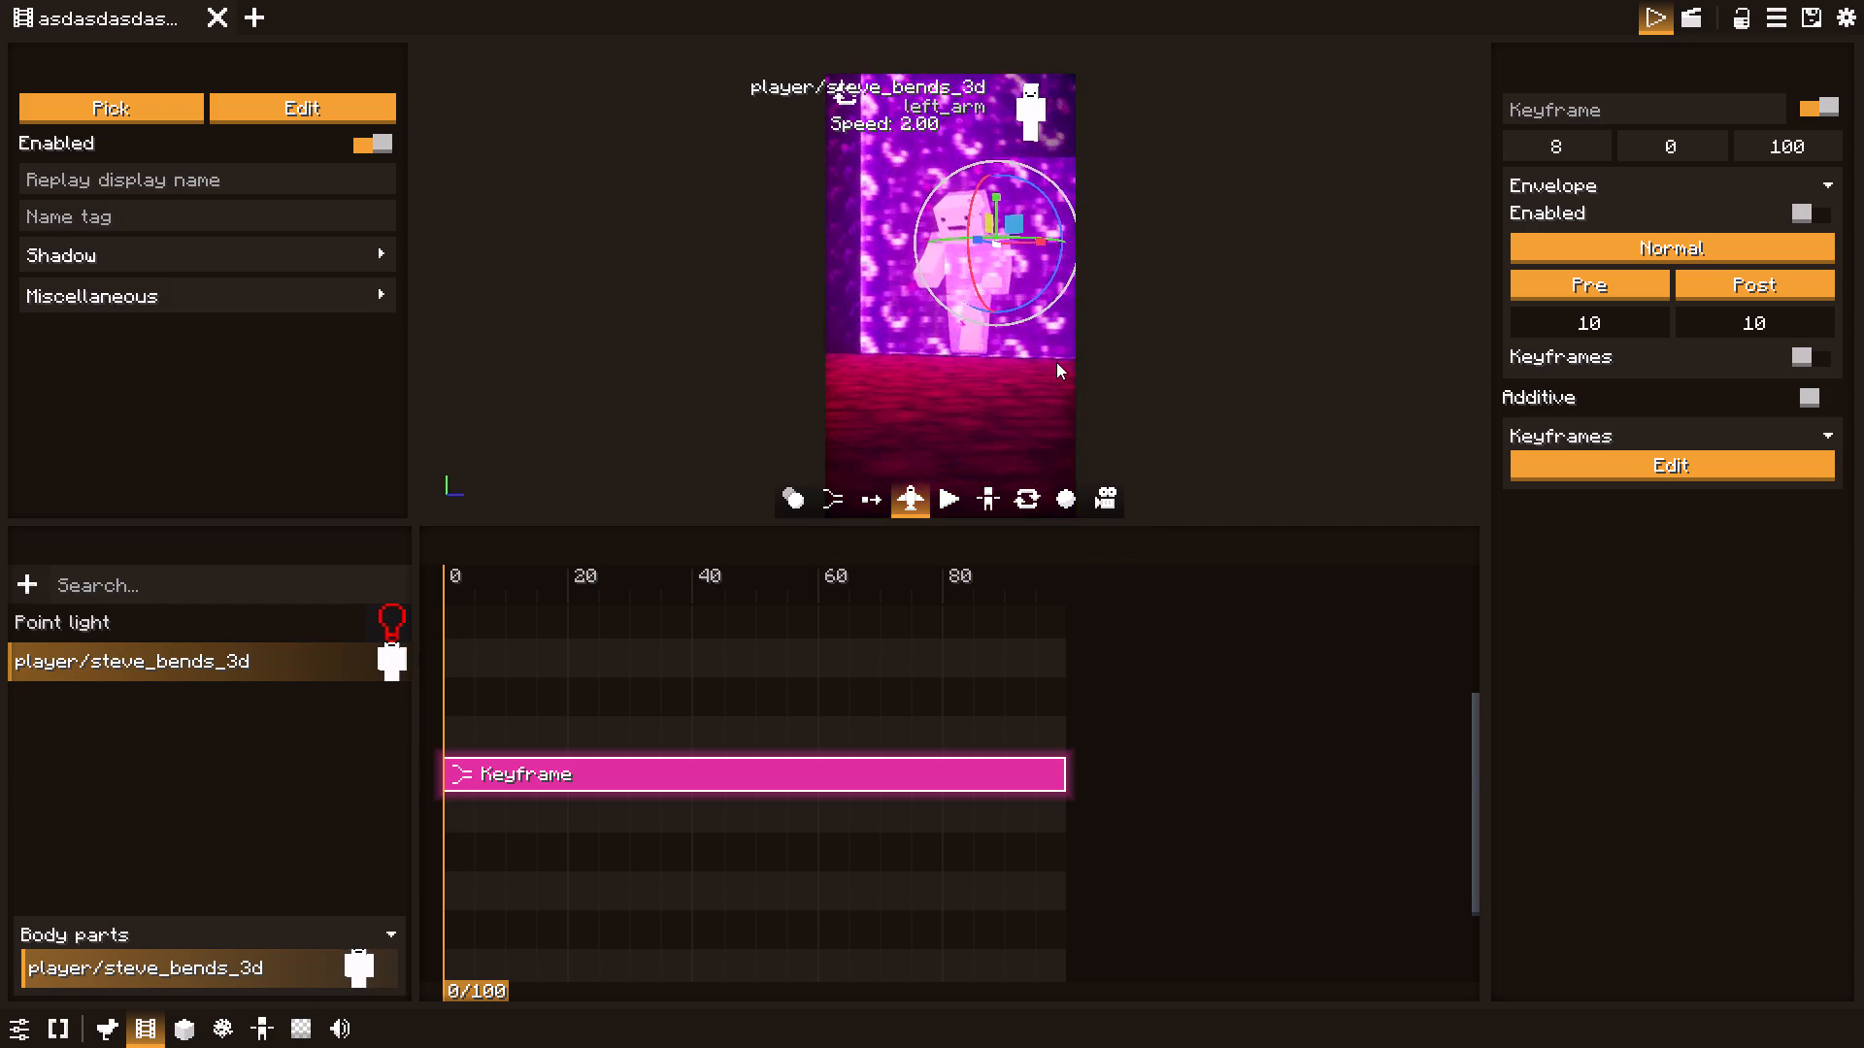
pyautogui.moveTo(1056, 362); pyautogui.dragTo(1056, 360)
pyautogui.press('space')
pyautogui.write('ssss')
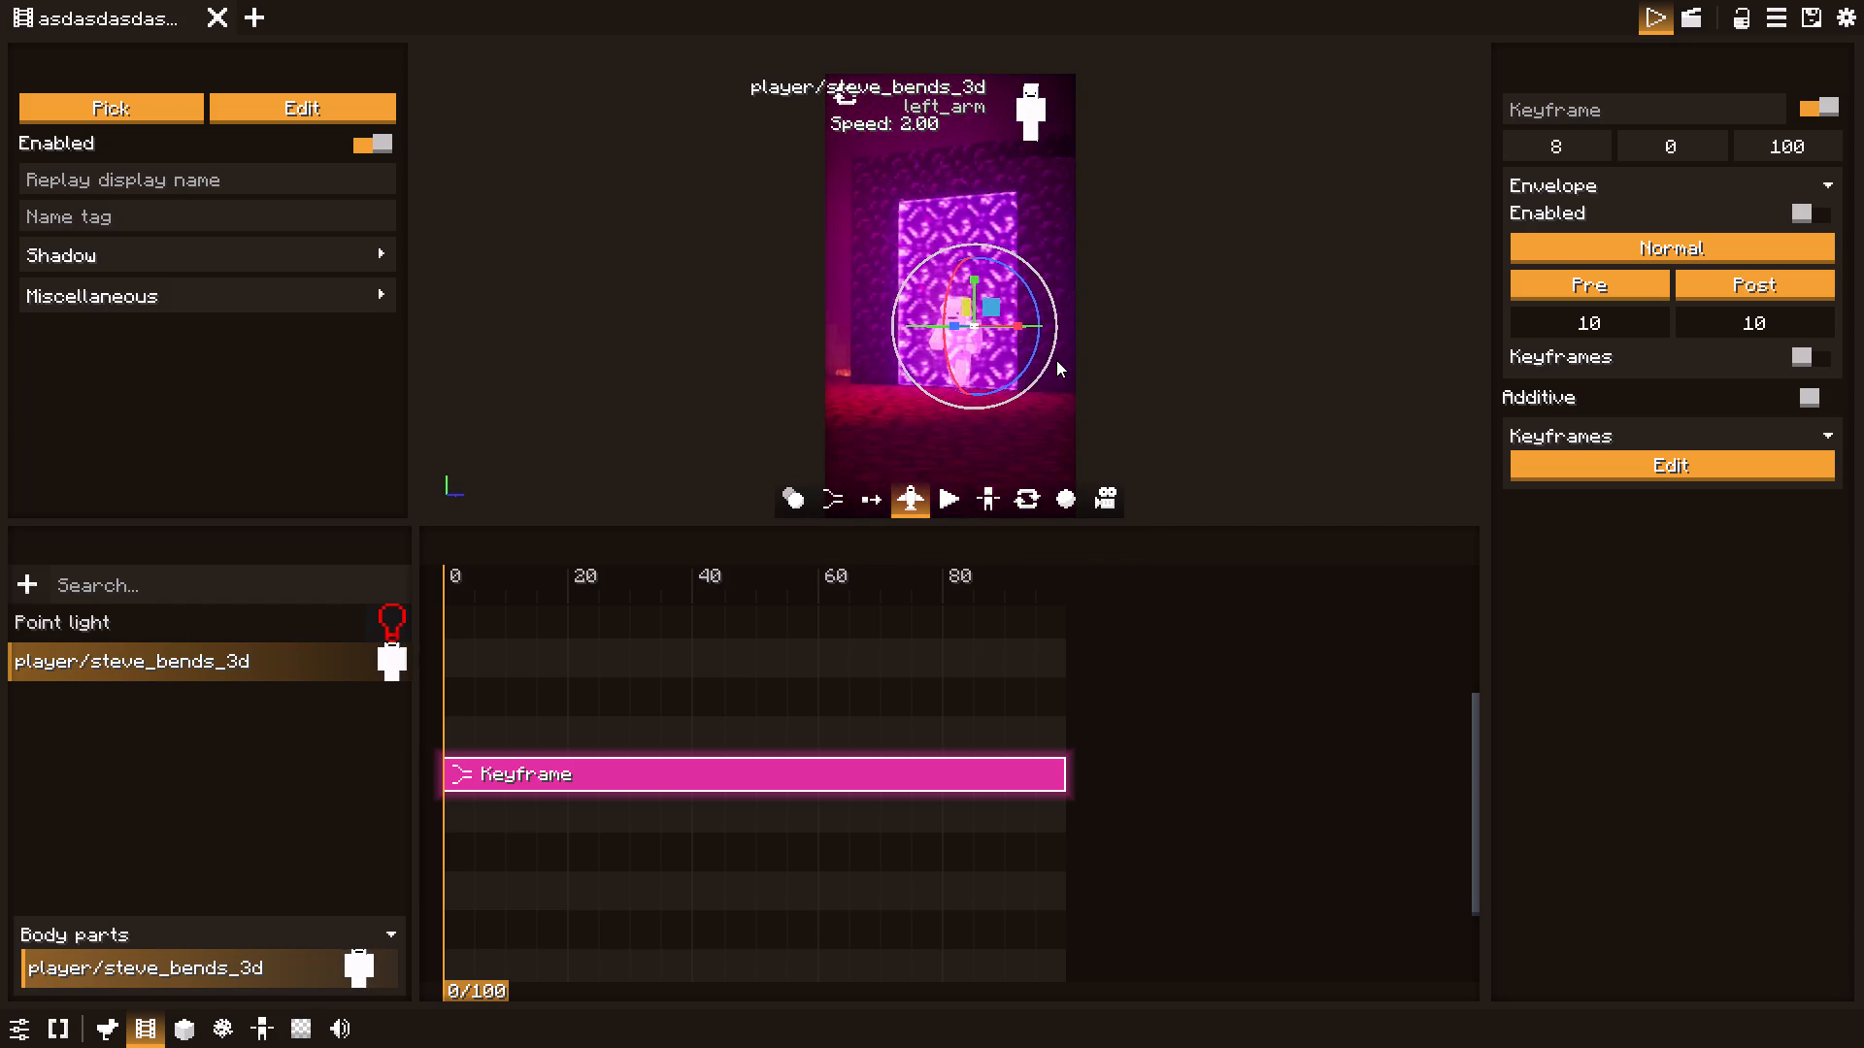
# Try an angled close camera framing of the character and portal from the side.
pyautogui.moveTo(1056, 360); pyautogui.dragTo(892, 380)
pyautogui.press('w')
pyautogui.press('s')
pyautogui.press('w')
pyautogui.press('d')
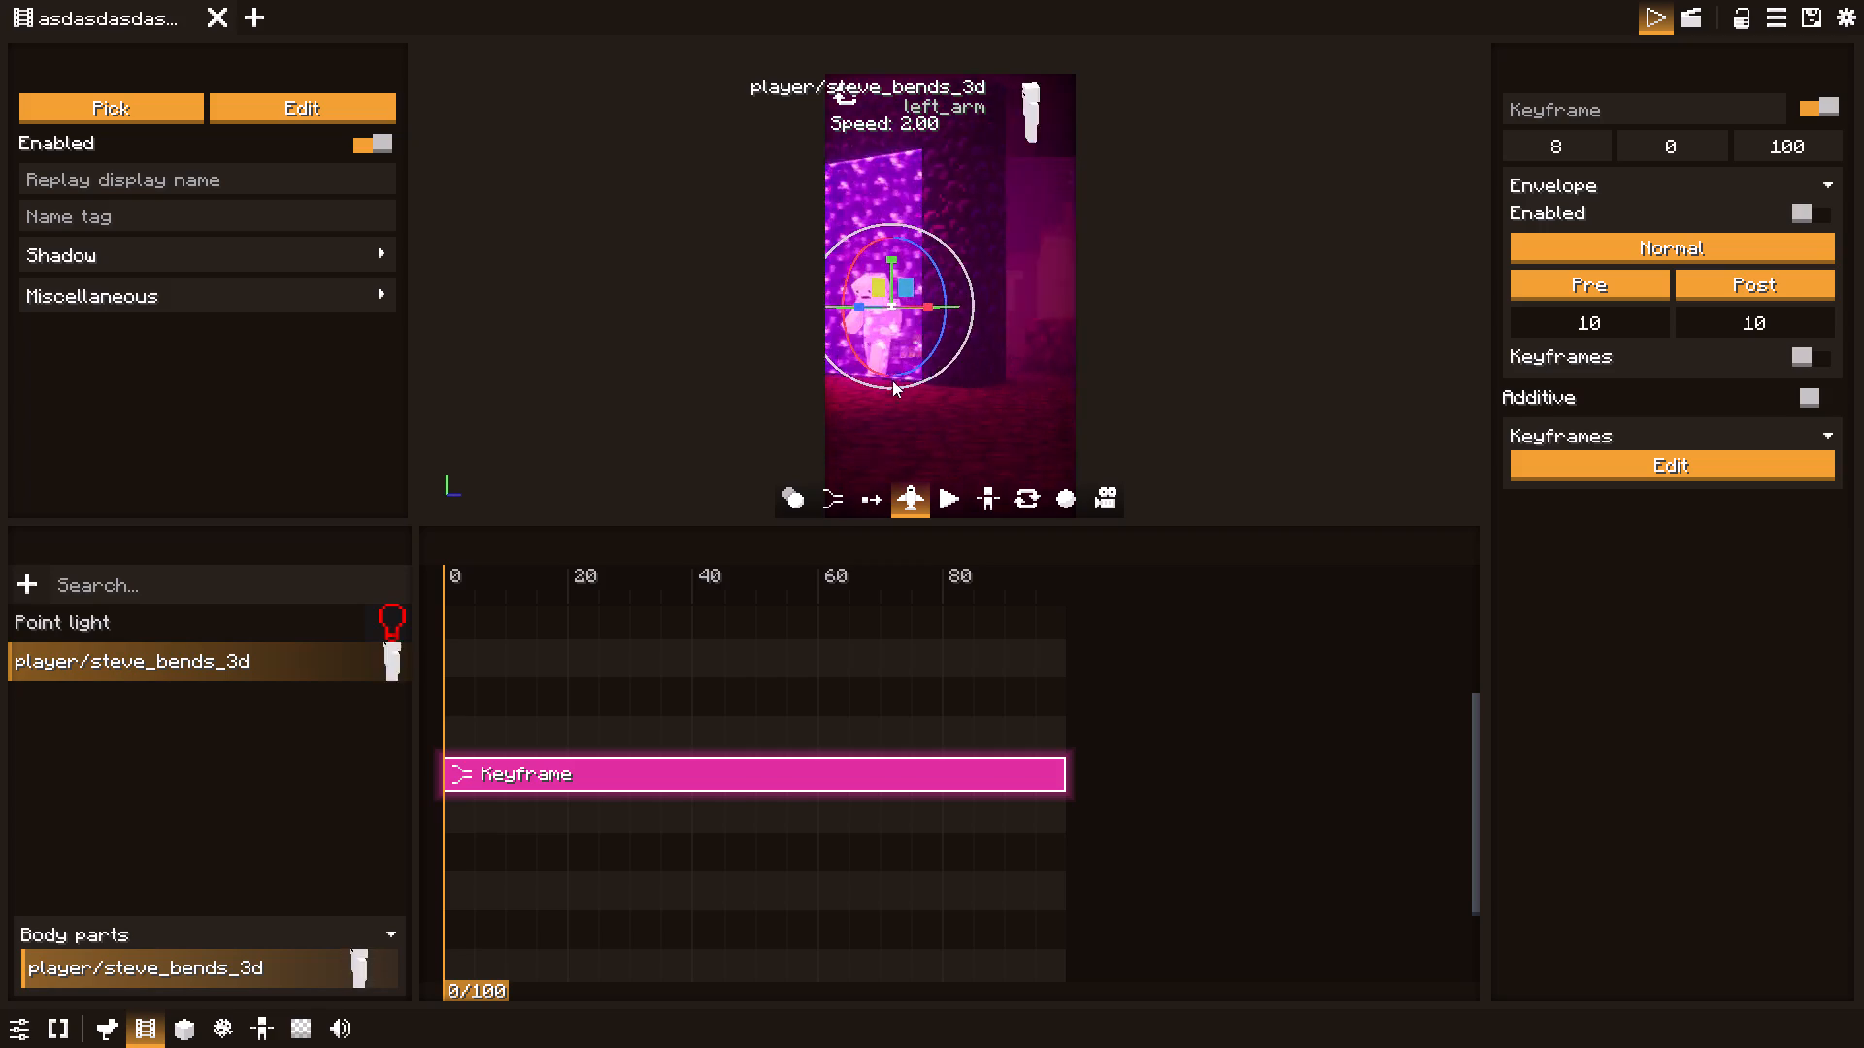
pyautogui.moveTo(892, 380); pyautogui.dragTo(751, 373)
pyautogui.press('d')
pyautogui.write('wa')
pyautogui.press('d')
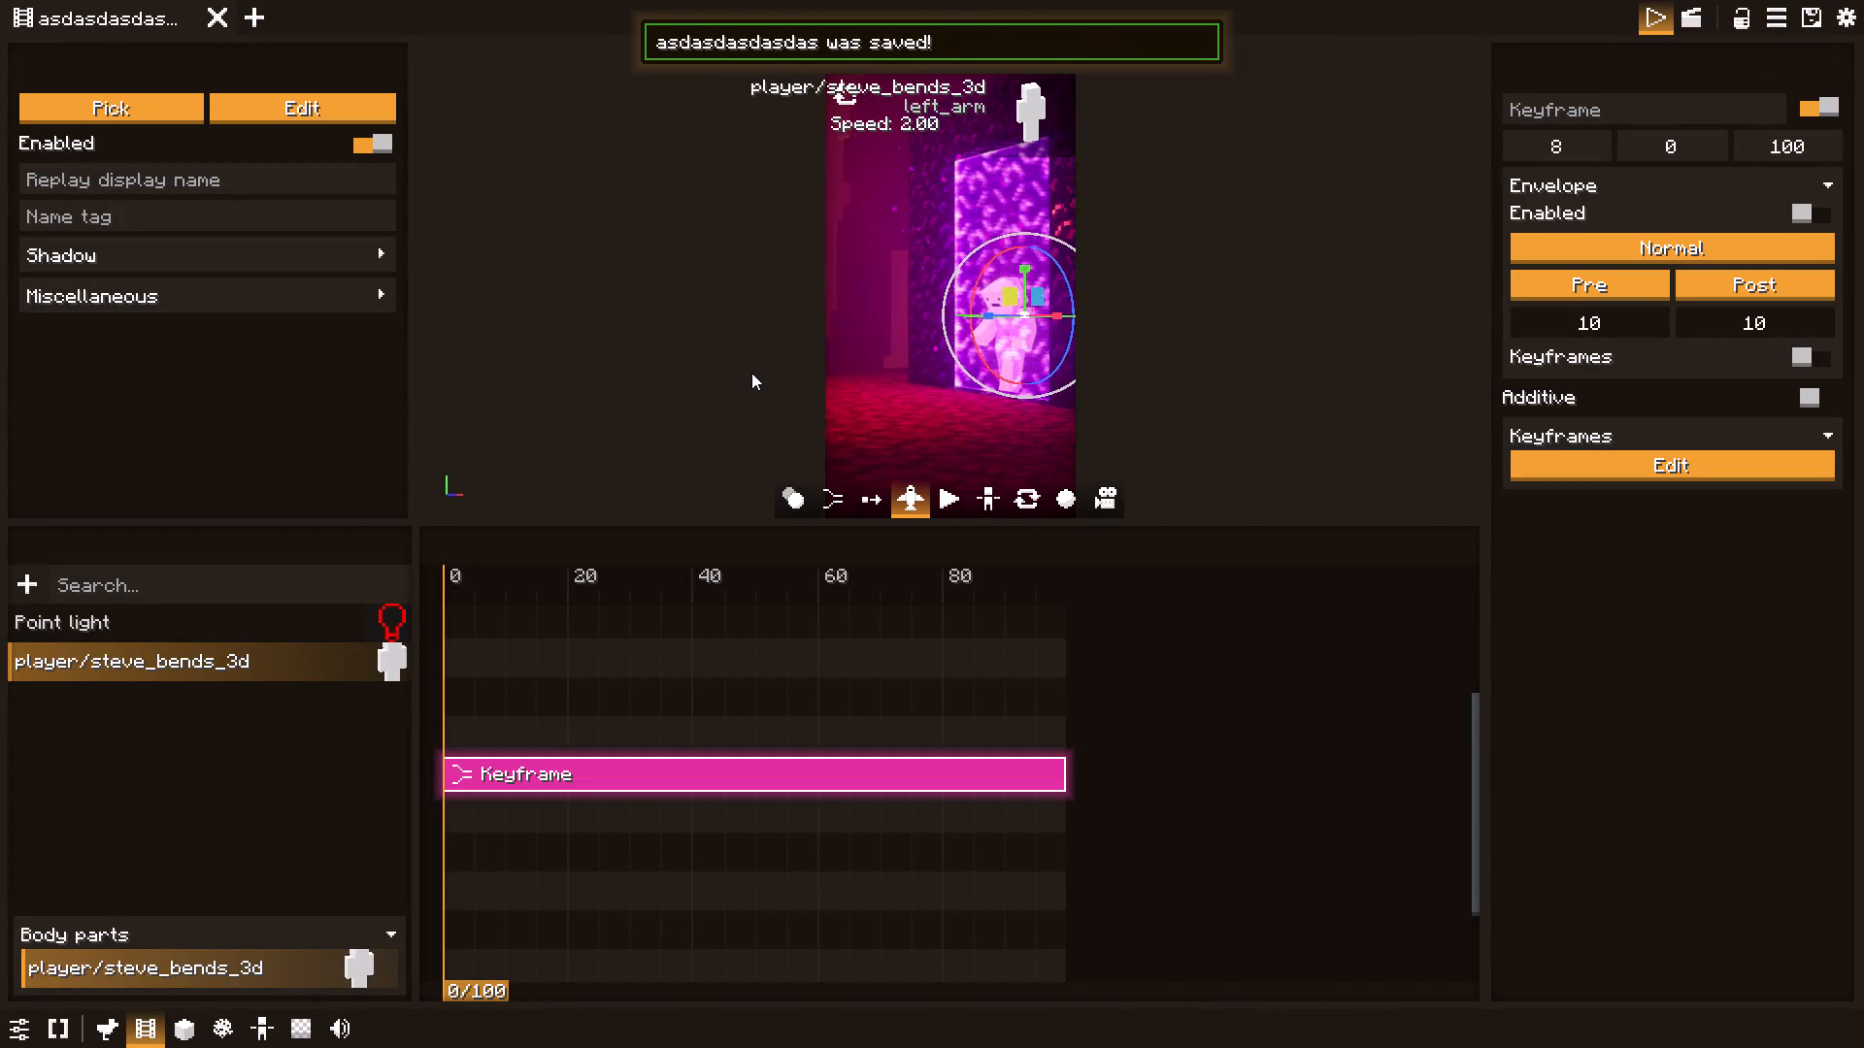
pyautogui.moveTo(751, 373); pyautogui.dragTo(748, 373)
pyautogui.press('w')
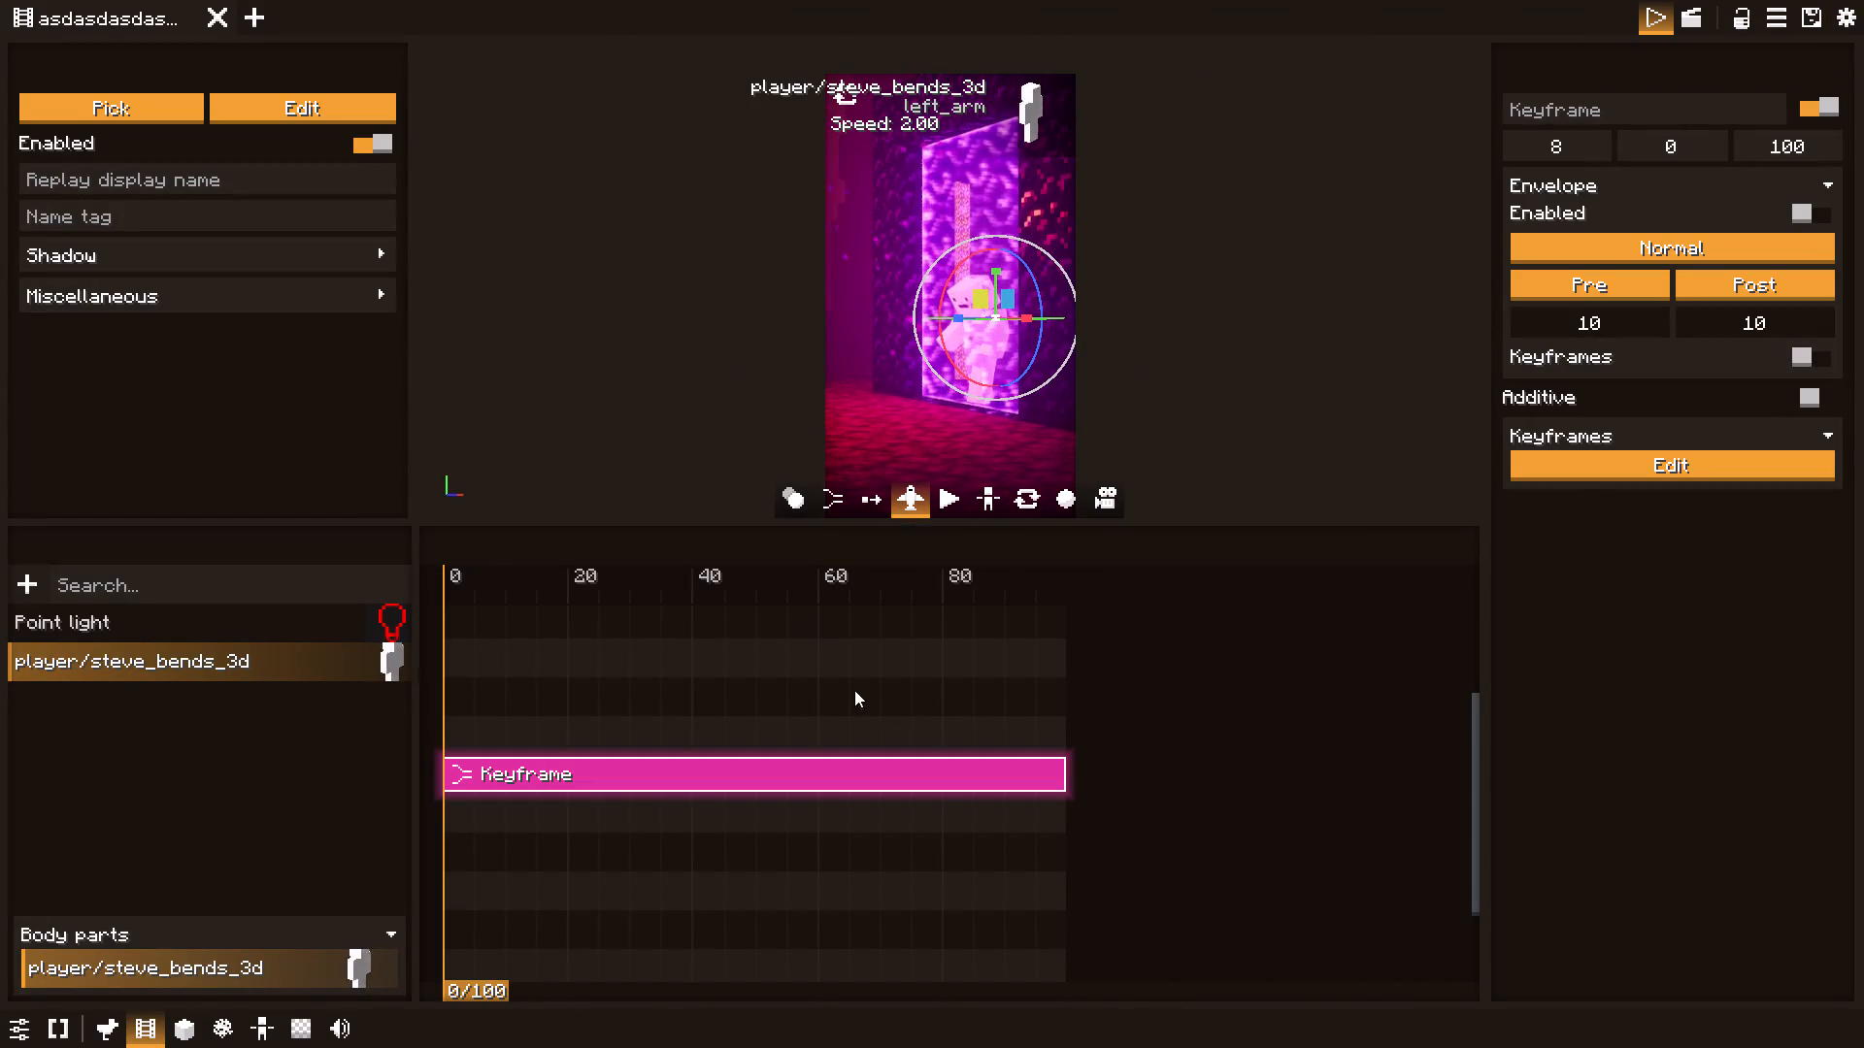
# Open the camera clip's keyframes for editing, switch the viewport from orbit to camera mode and play the start of the scene.
pyautogui.click(1578, 468)
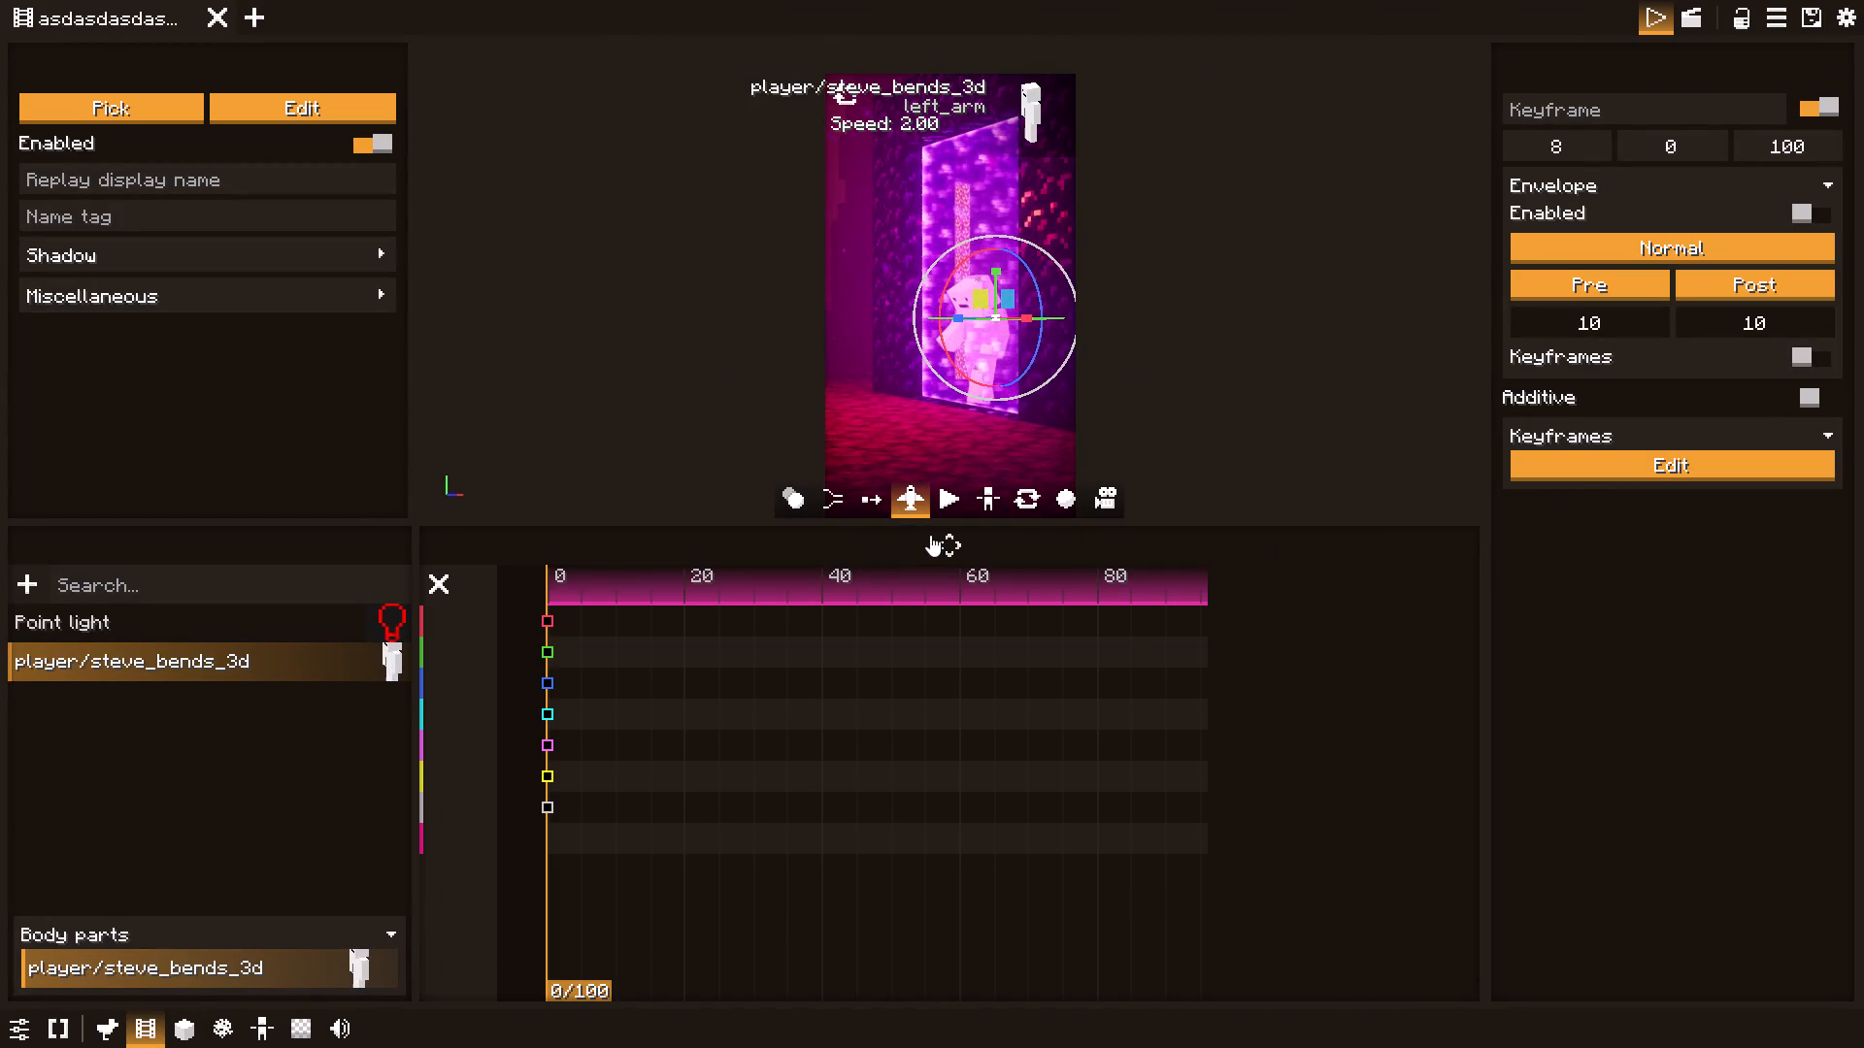
pyautogui.click(1025, 482)
pyautogui.click(1061, 496)
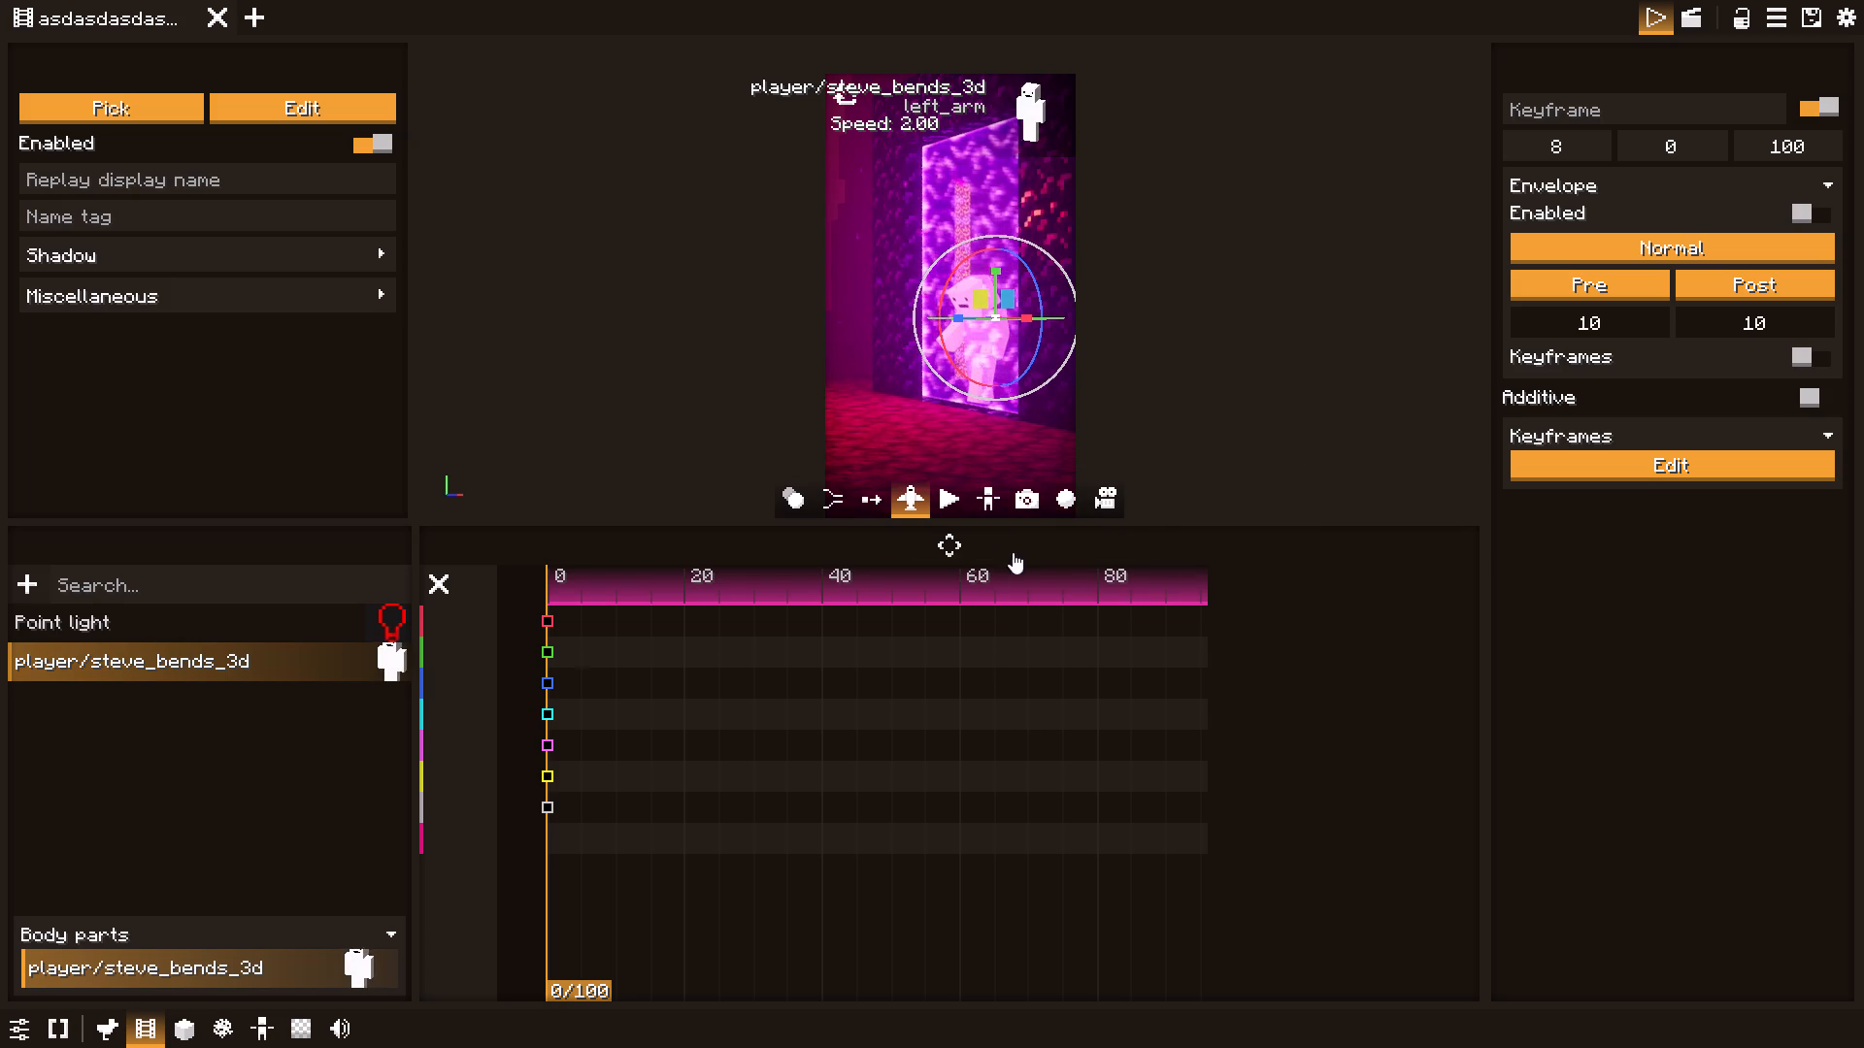
pyautogui.click(948, 505)
pyautogui.click(948, 505)
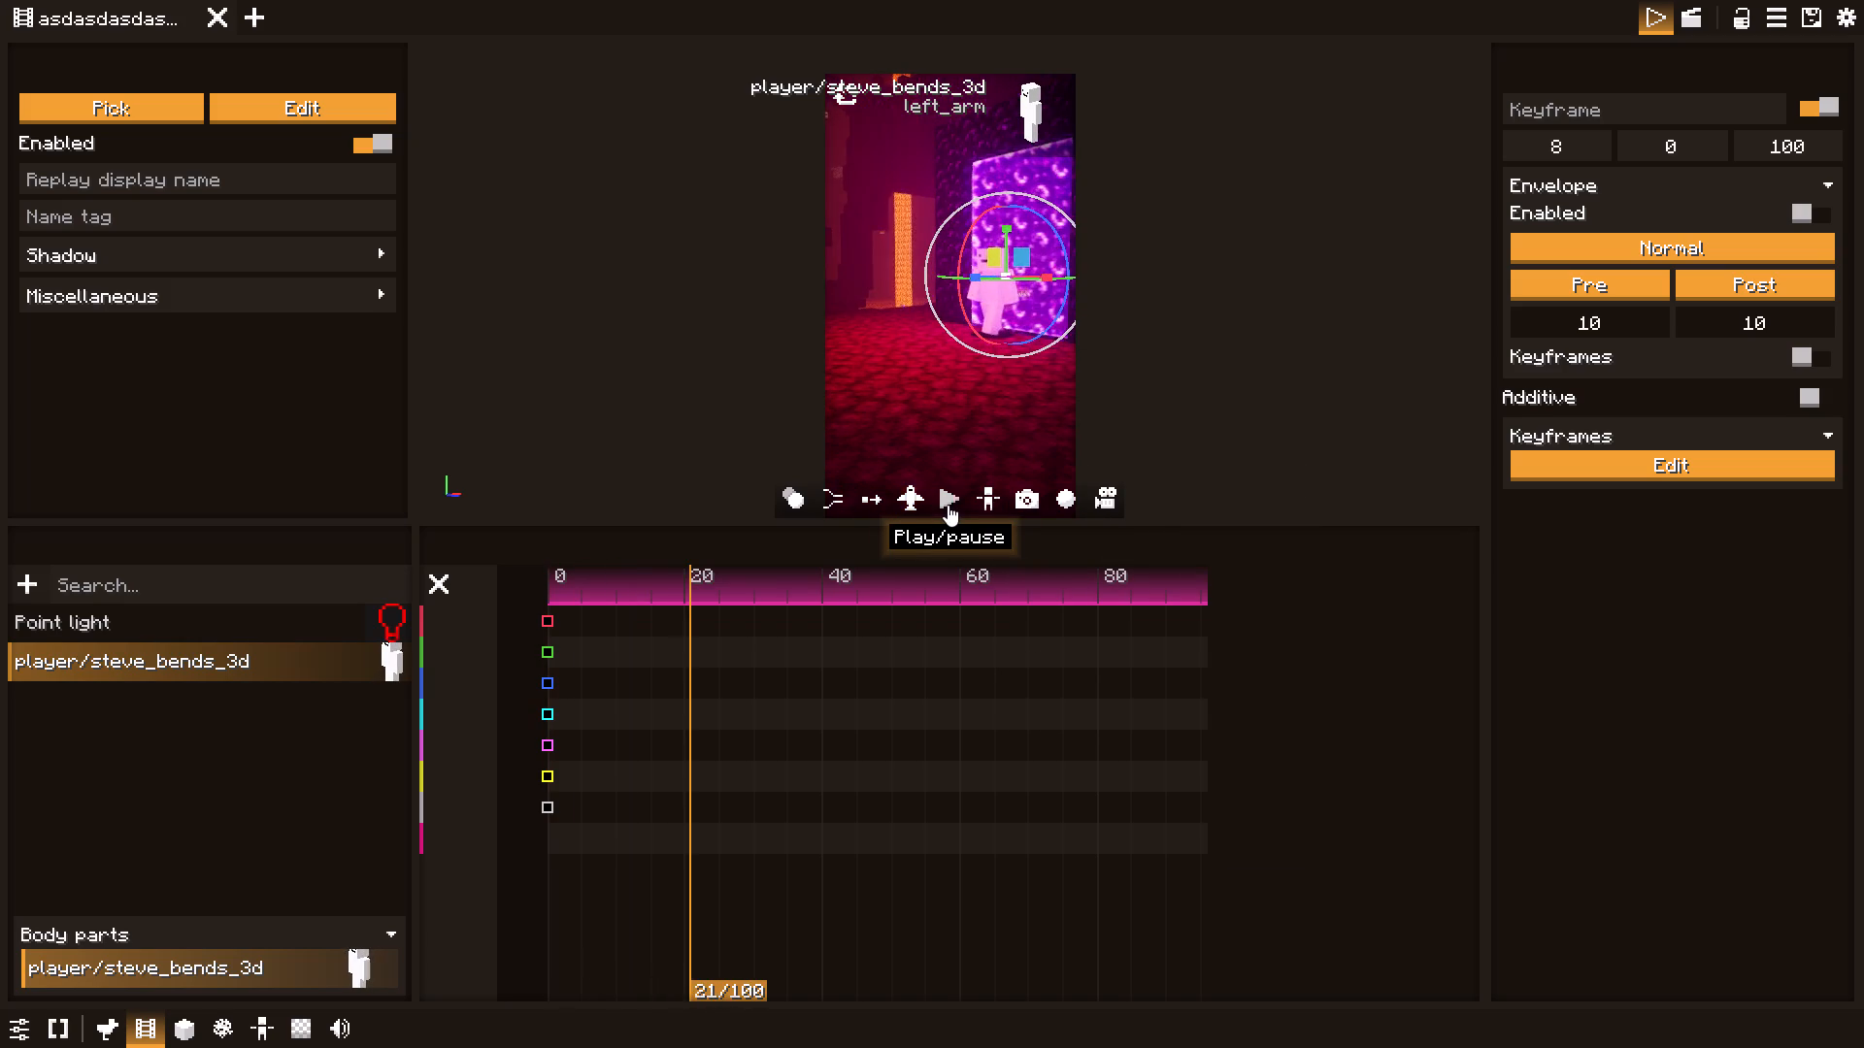
# Rewind to the start and delete all seven camera channel keyframes there.
pyautogui.moveTo(680, 591); pyautogui.dragTo(545, 584)
pyautogui.moveTo(564, 624); pyautogui.dragTo(549, 755)
pyautogui.keyDown('shift'); pyautogui.moveTo(560, 619); pyautogui.dragTo(535, 816); pyautogui.keyUp('shift')
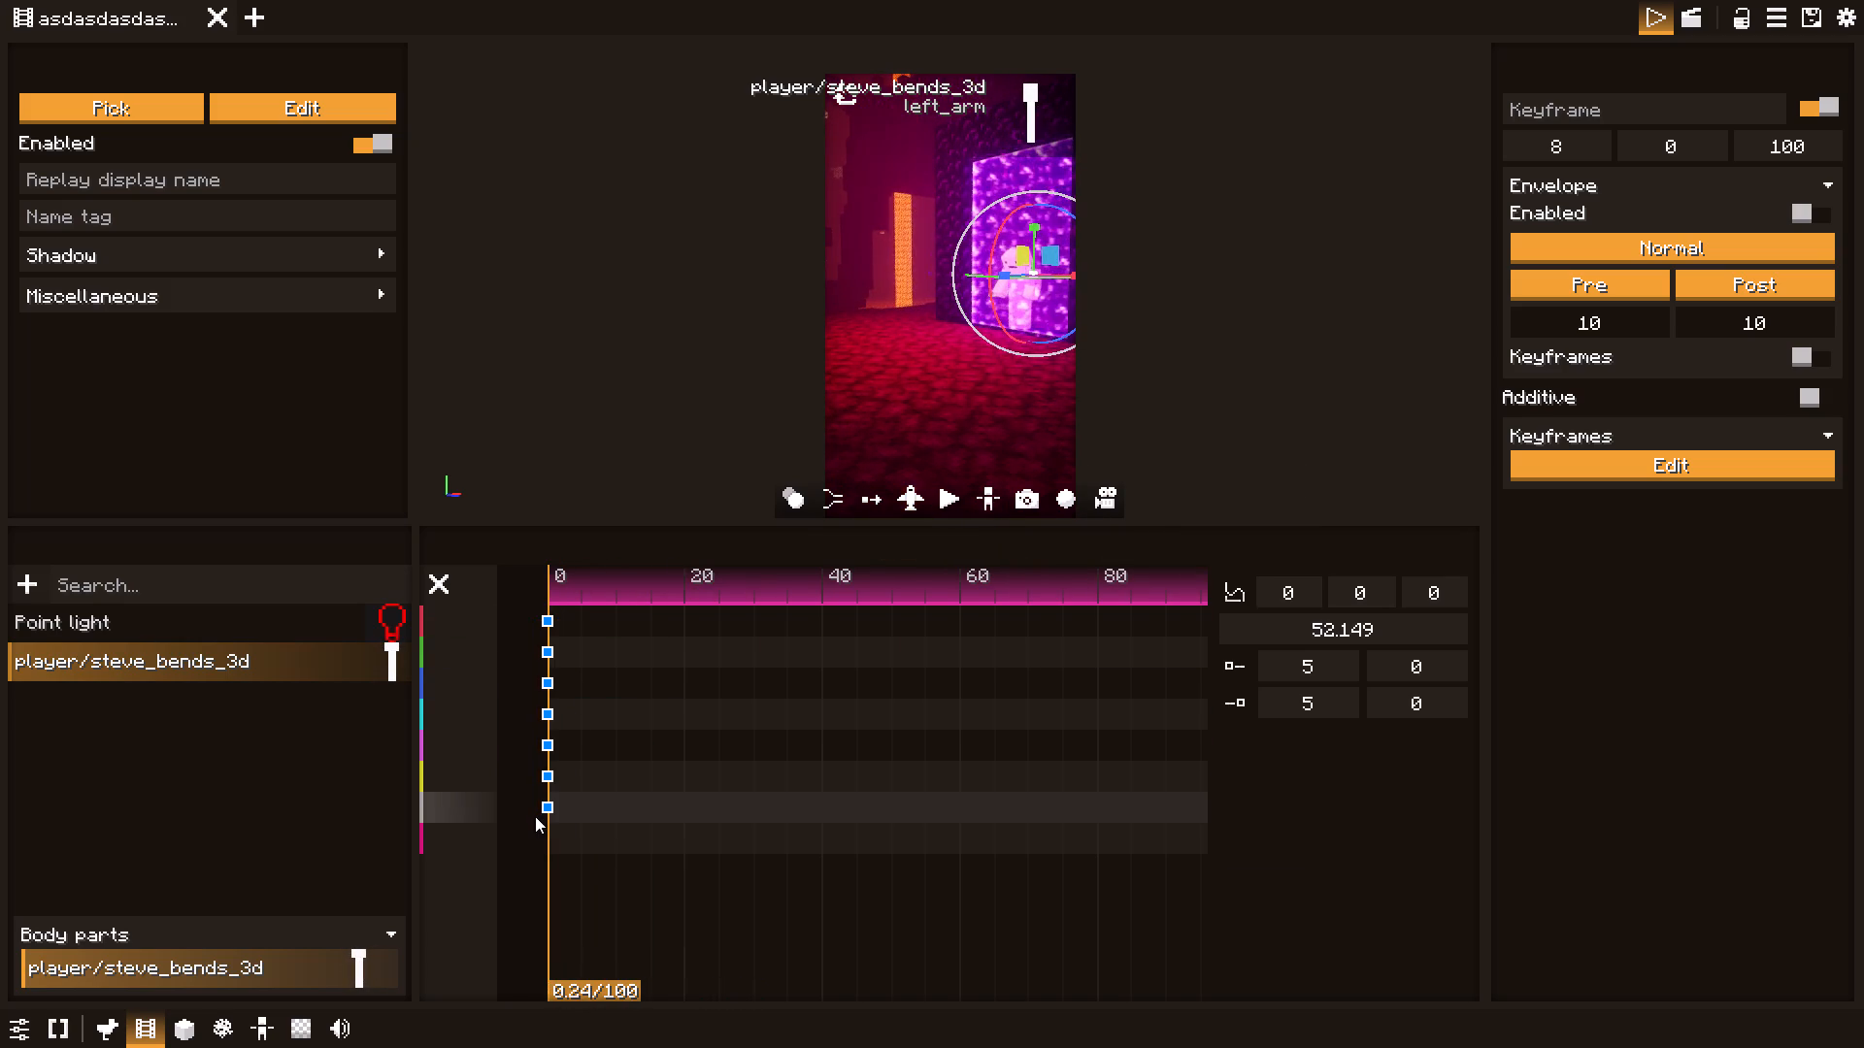
pyautogui.press('Delete')
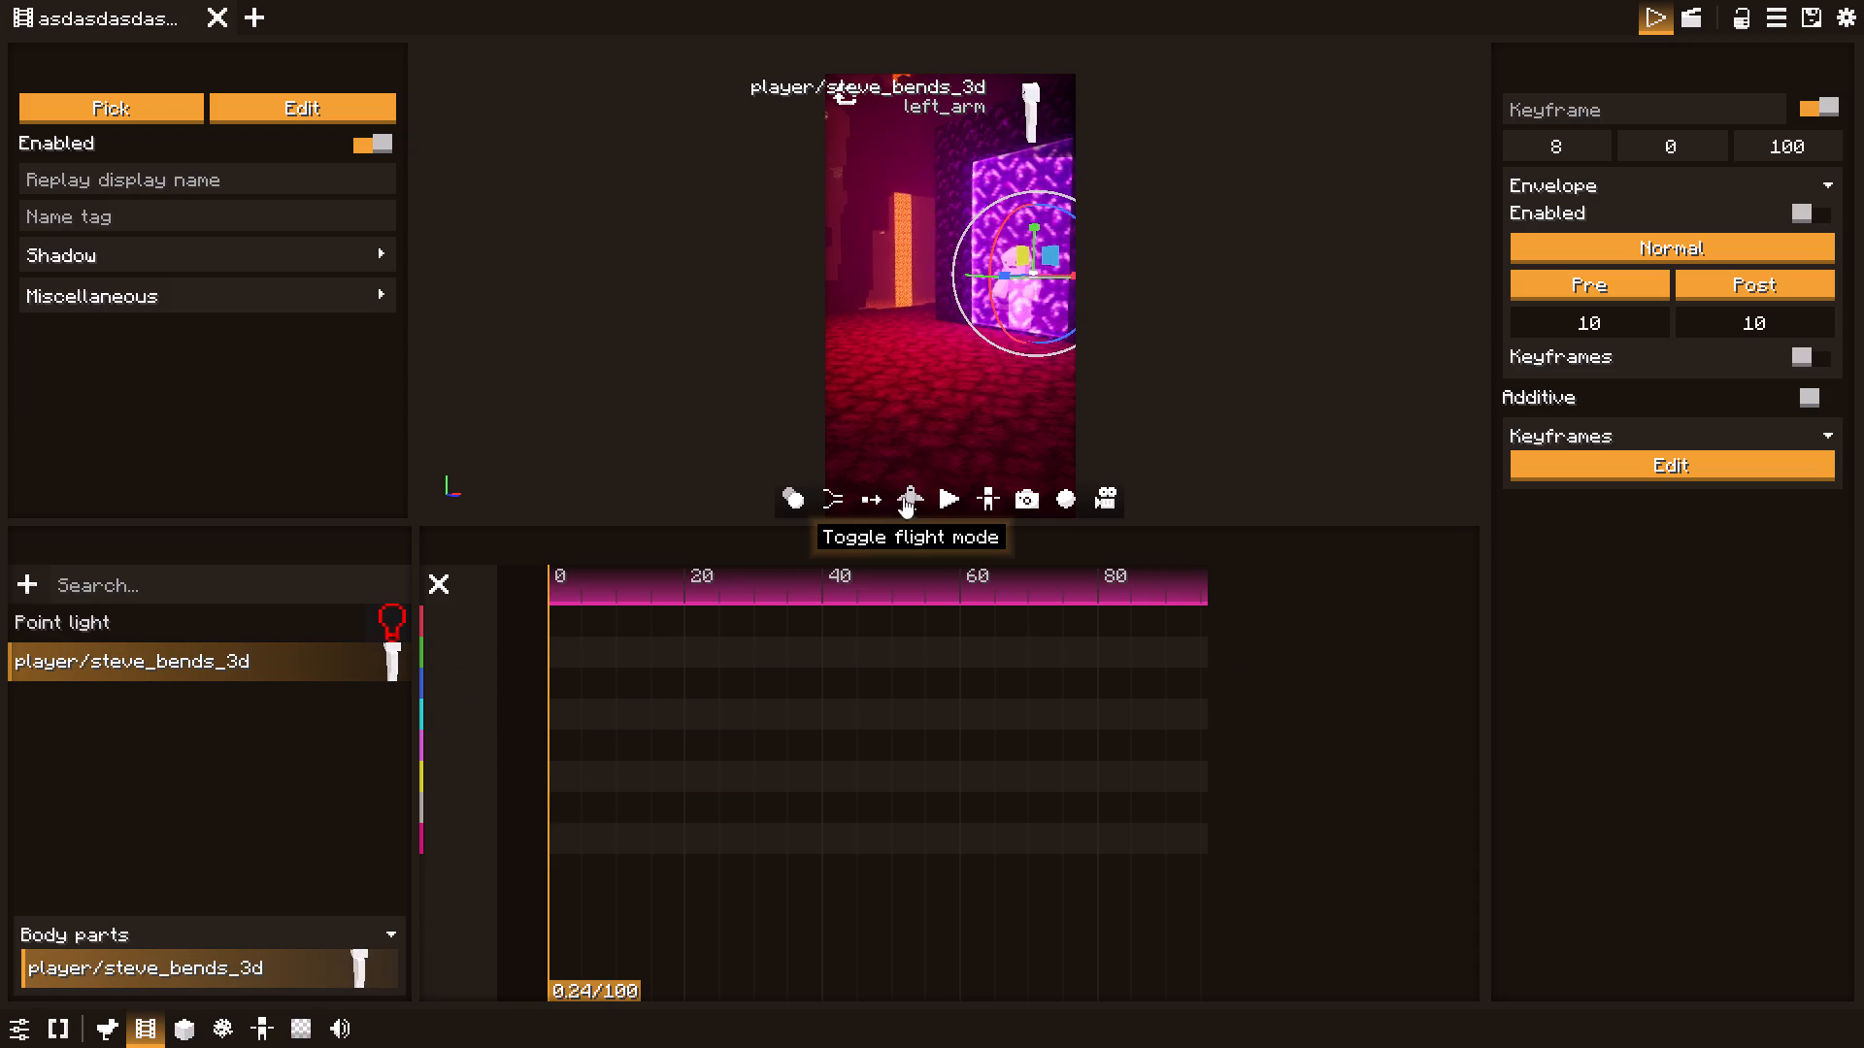
# Fly the camera close to the portal to keyframe an angled vertical framing of the character at the start of the clip.
pyautogui.click(903, 497)
pyautogui.moveTo(875, 439); pyautogui.dragTo(955, 416)
pyautogui.moveTo(968, 408); pyautogui.dragTo(997, 221, button='middle')
pyautogui.moveTo(964, 359); pyautogui.dragTo(976, 303)
pyautogui.press('space')
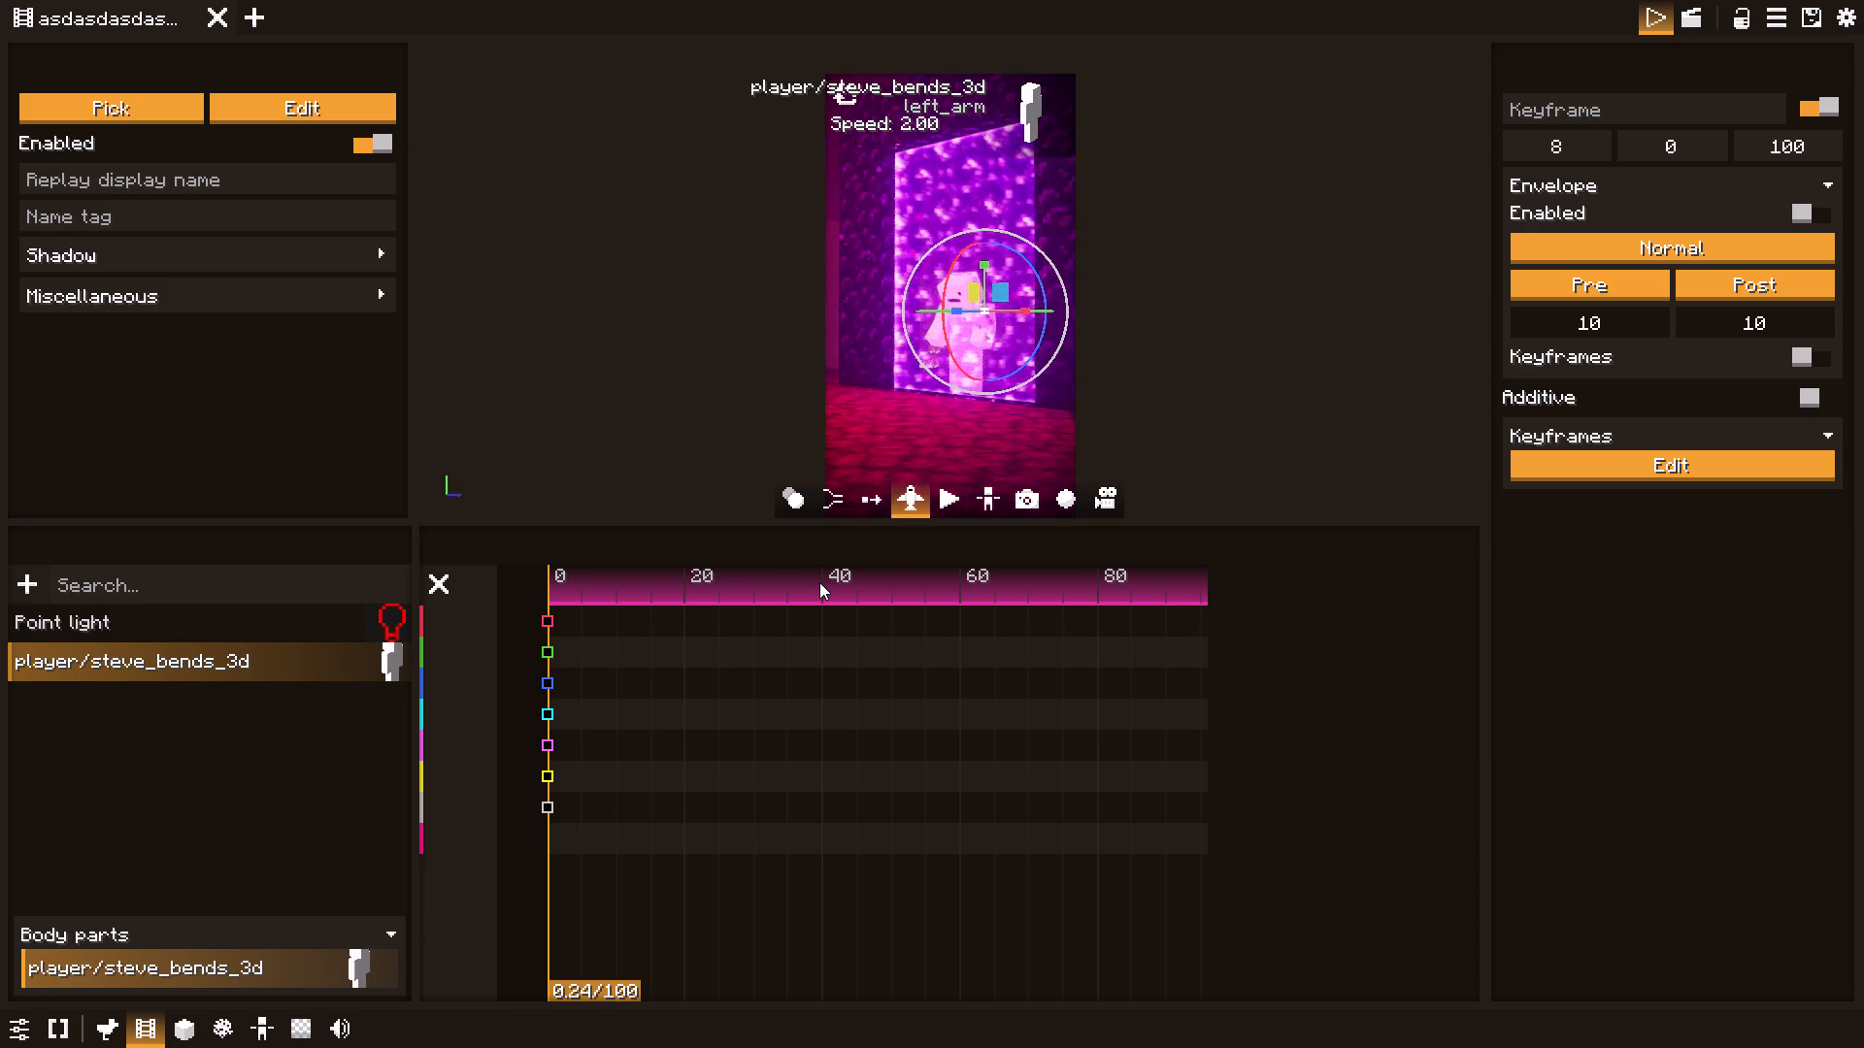
pyautogui.click(915, 509)
pyautogui.click(913, 497)
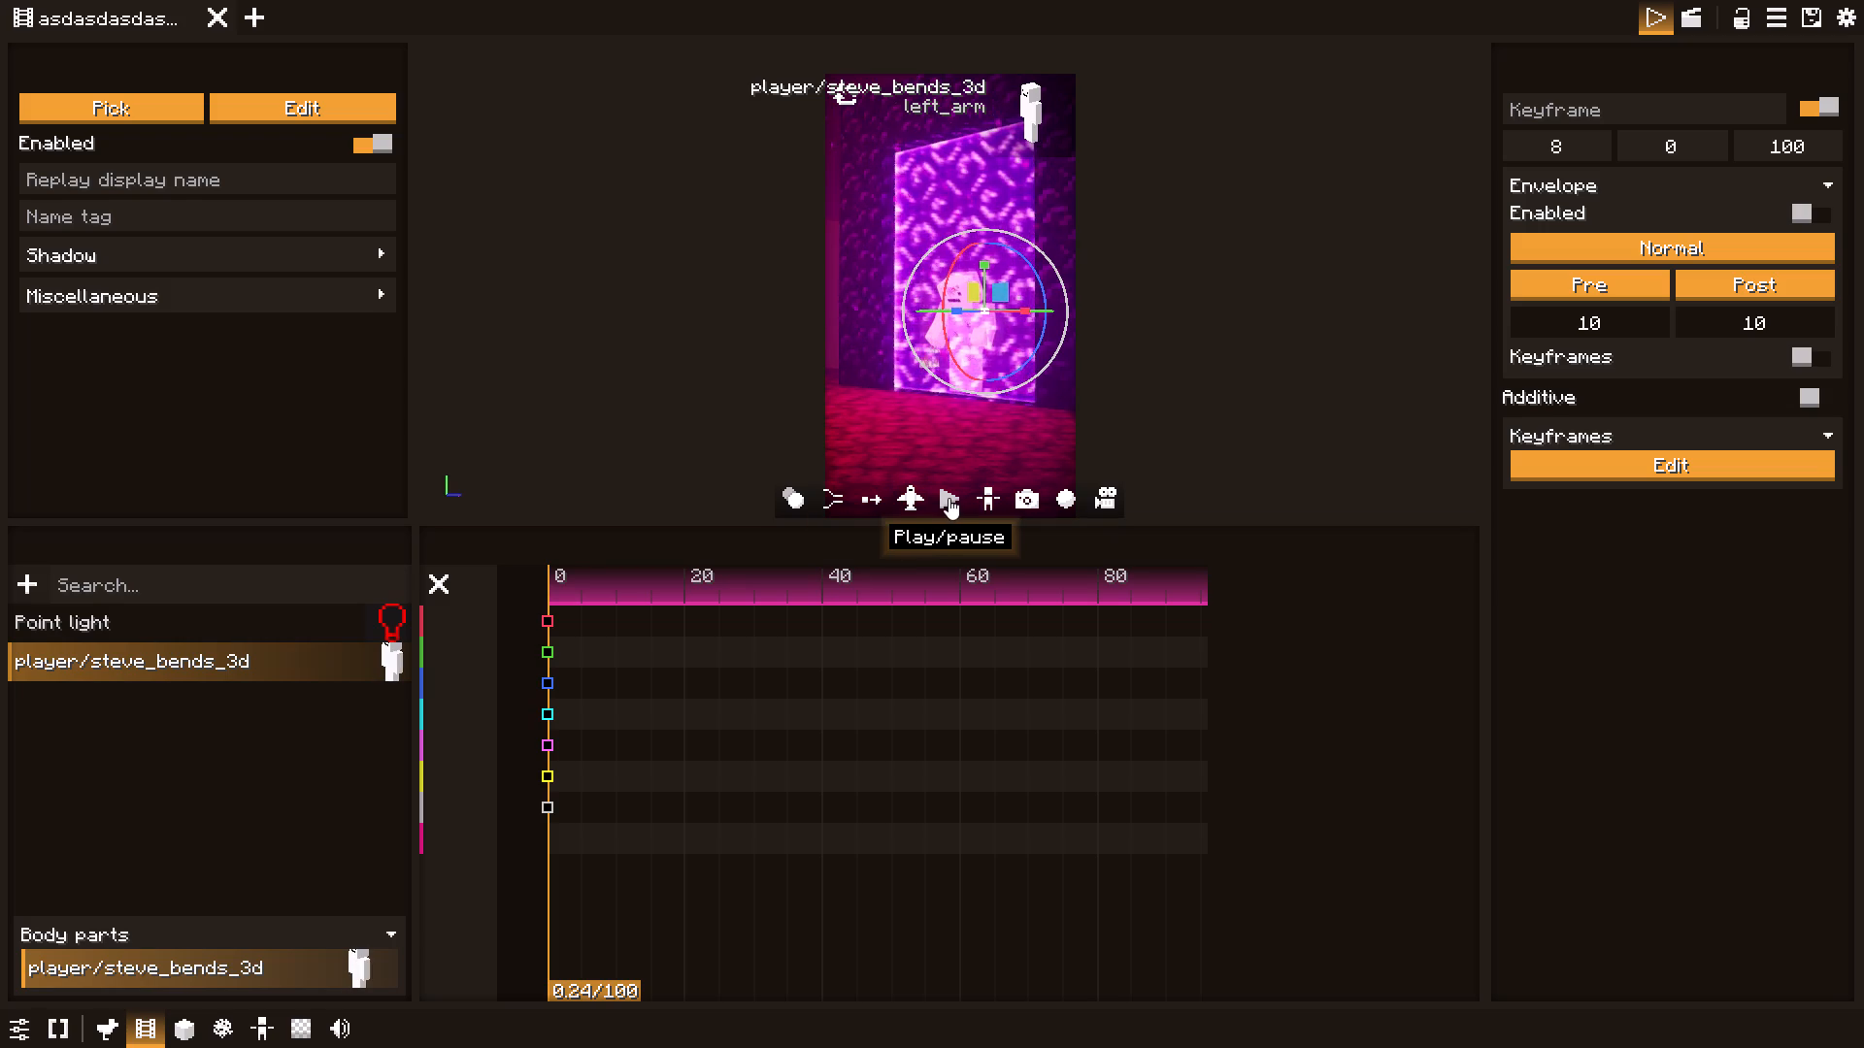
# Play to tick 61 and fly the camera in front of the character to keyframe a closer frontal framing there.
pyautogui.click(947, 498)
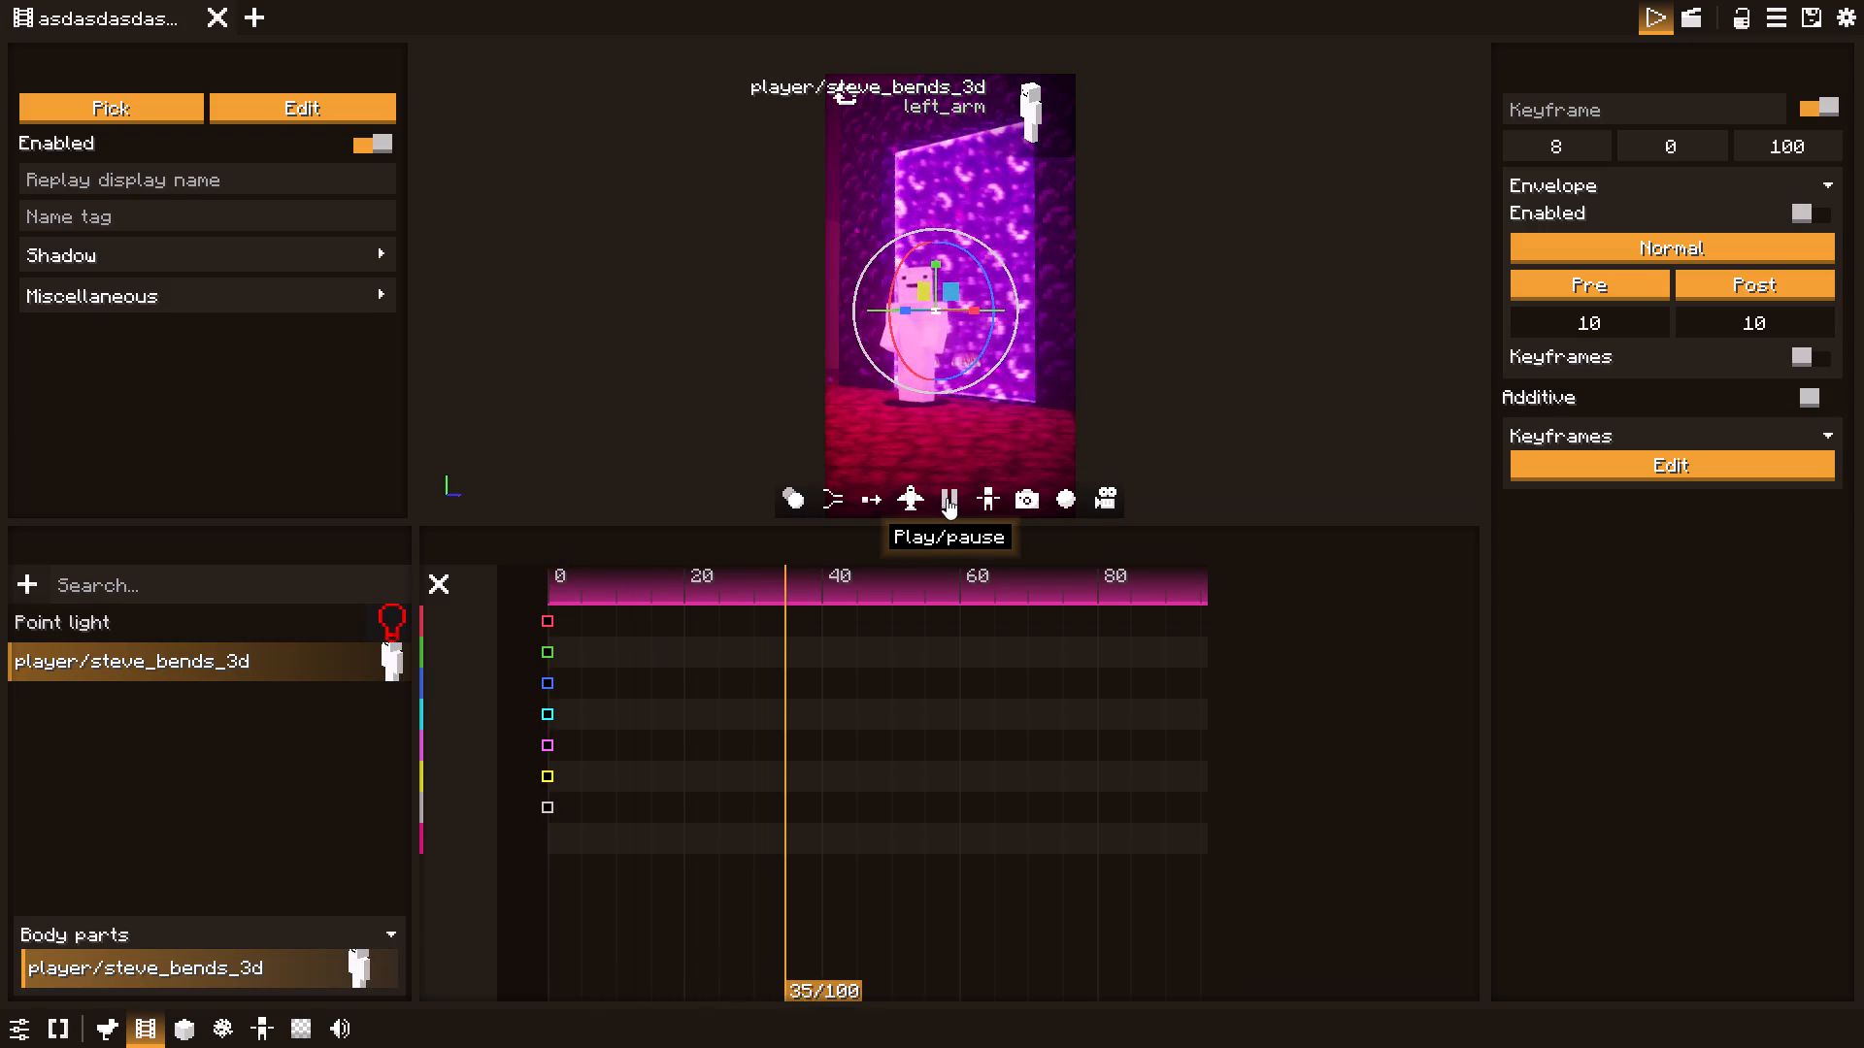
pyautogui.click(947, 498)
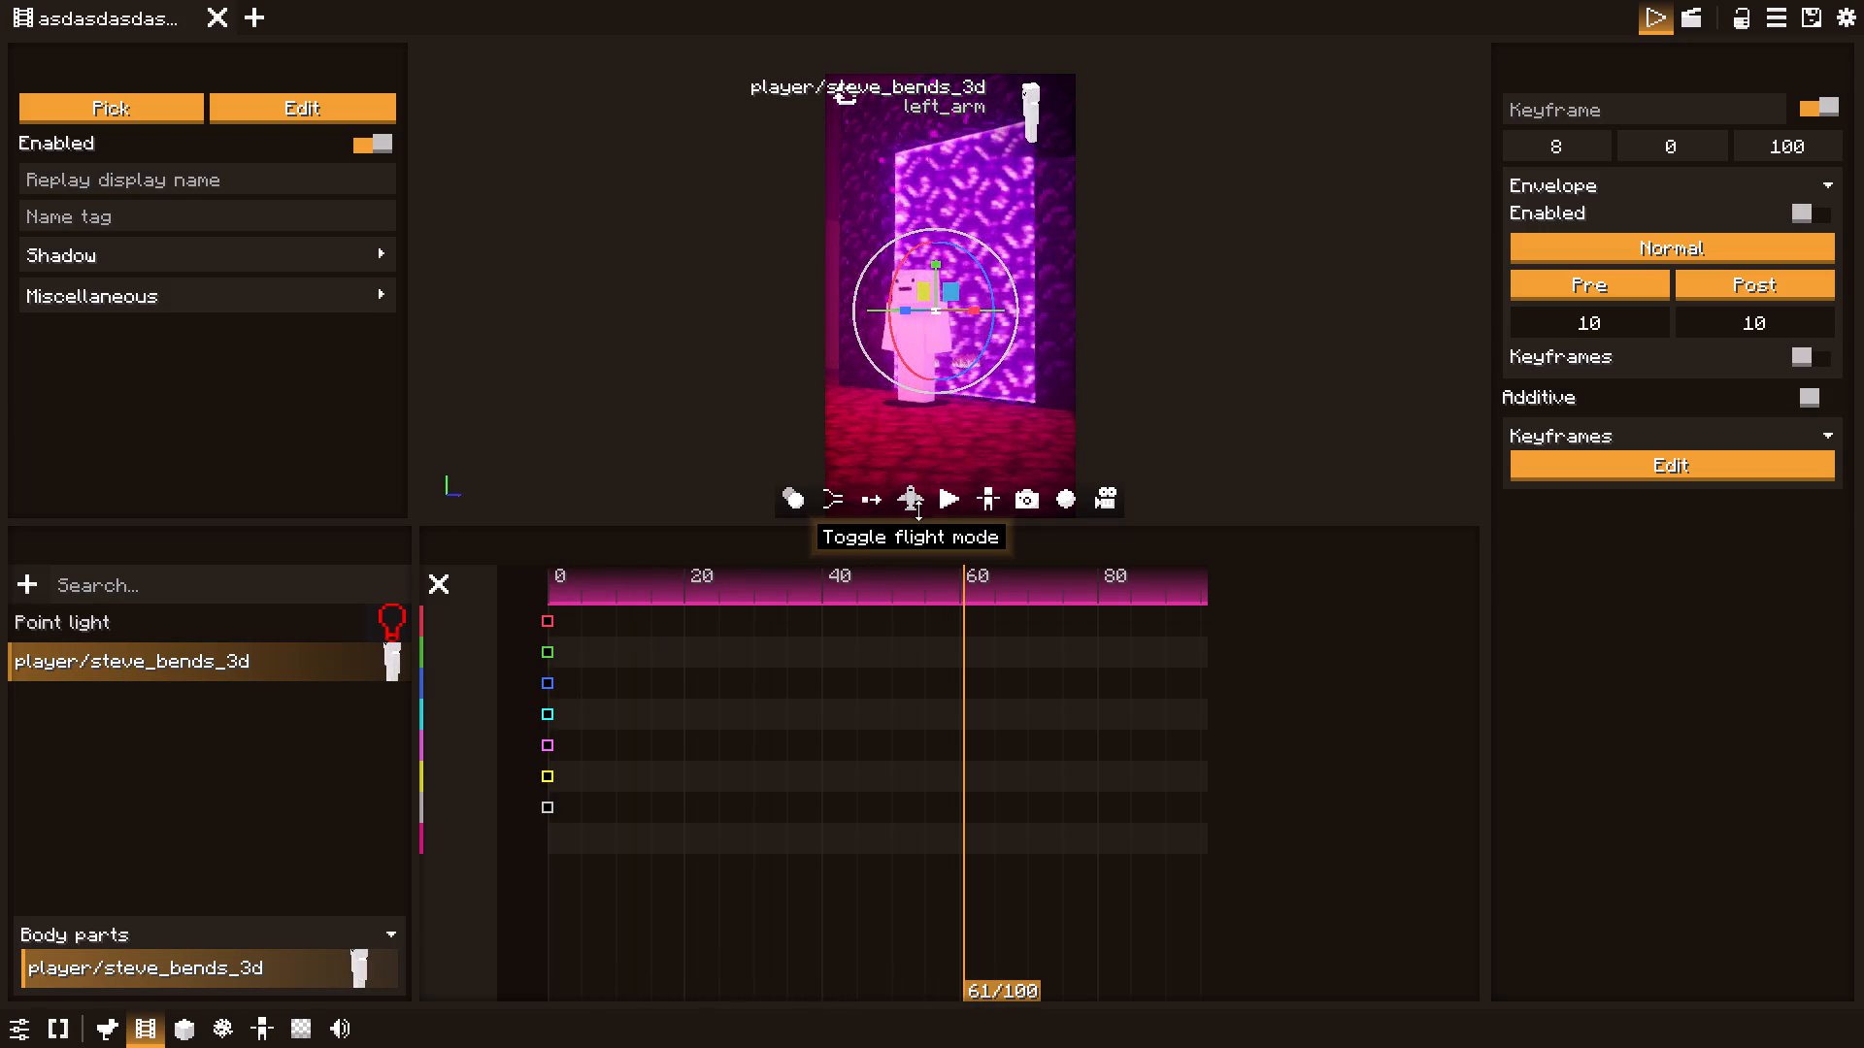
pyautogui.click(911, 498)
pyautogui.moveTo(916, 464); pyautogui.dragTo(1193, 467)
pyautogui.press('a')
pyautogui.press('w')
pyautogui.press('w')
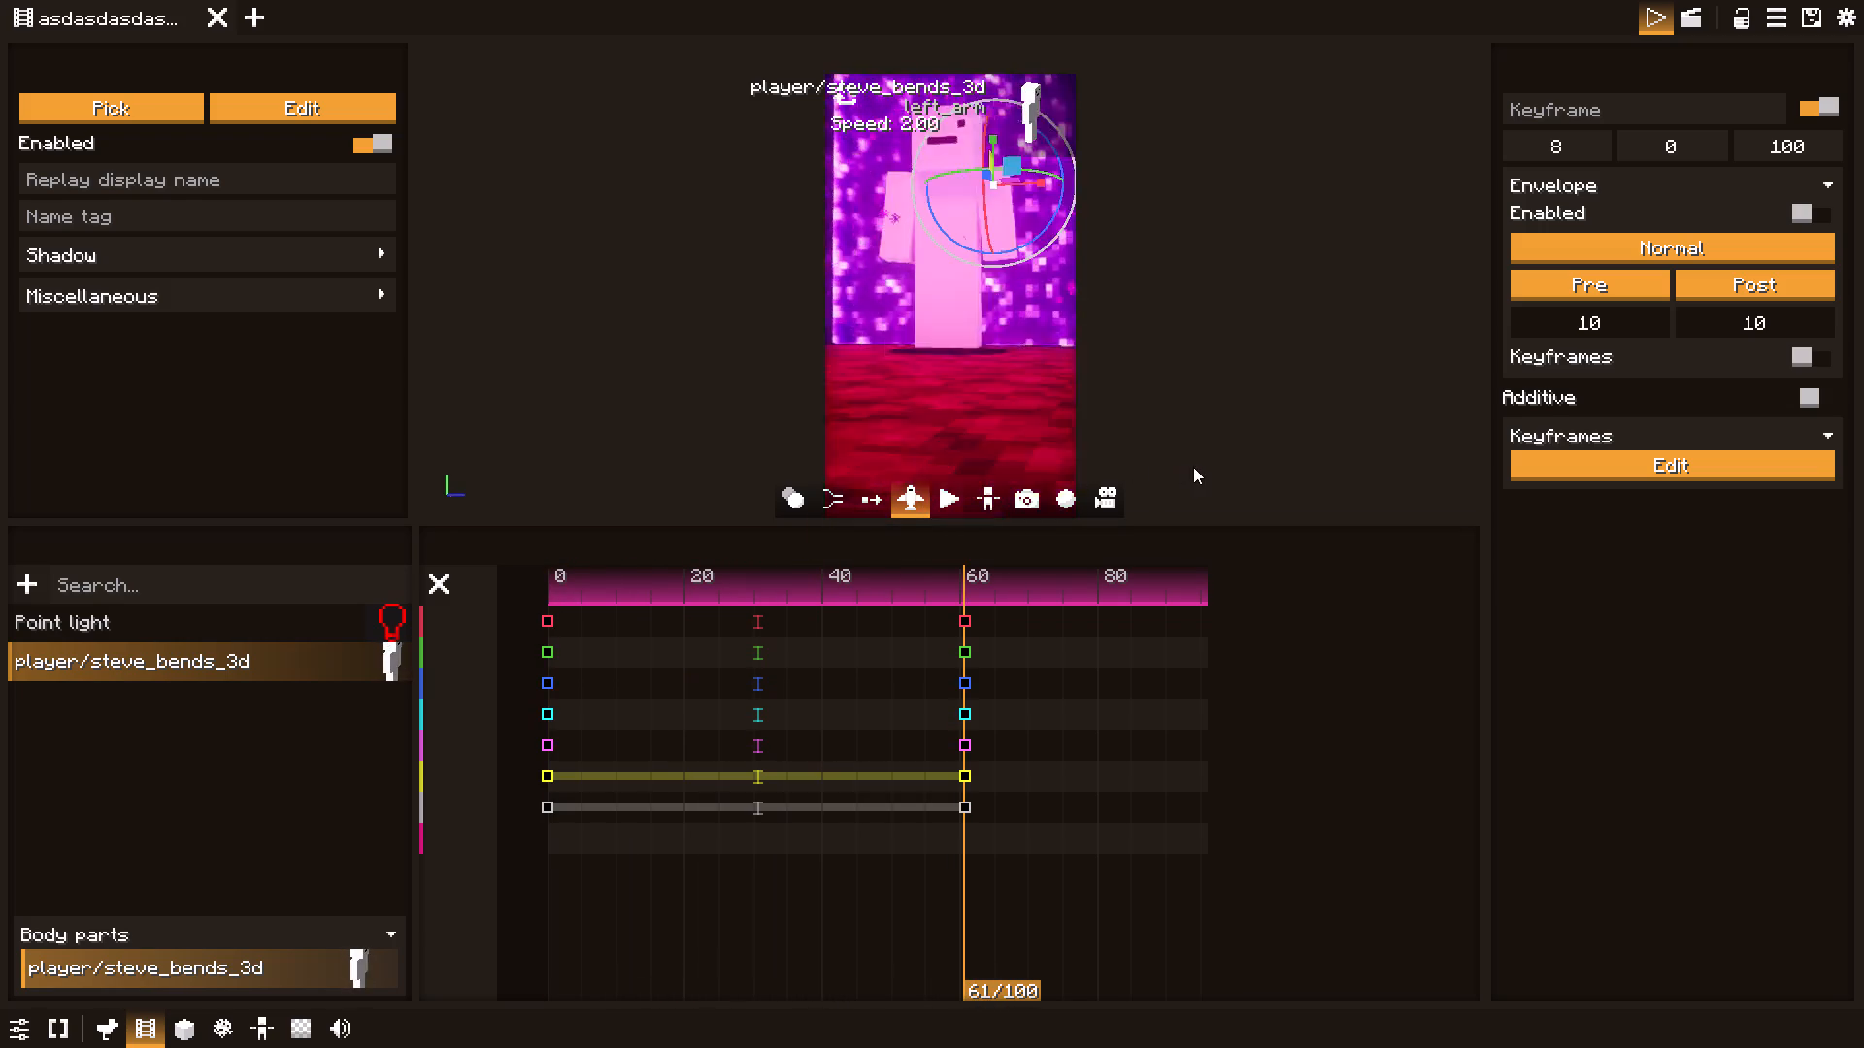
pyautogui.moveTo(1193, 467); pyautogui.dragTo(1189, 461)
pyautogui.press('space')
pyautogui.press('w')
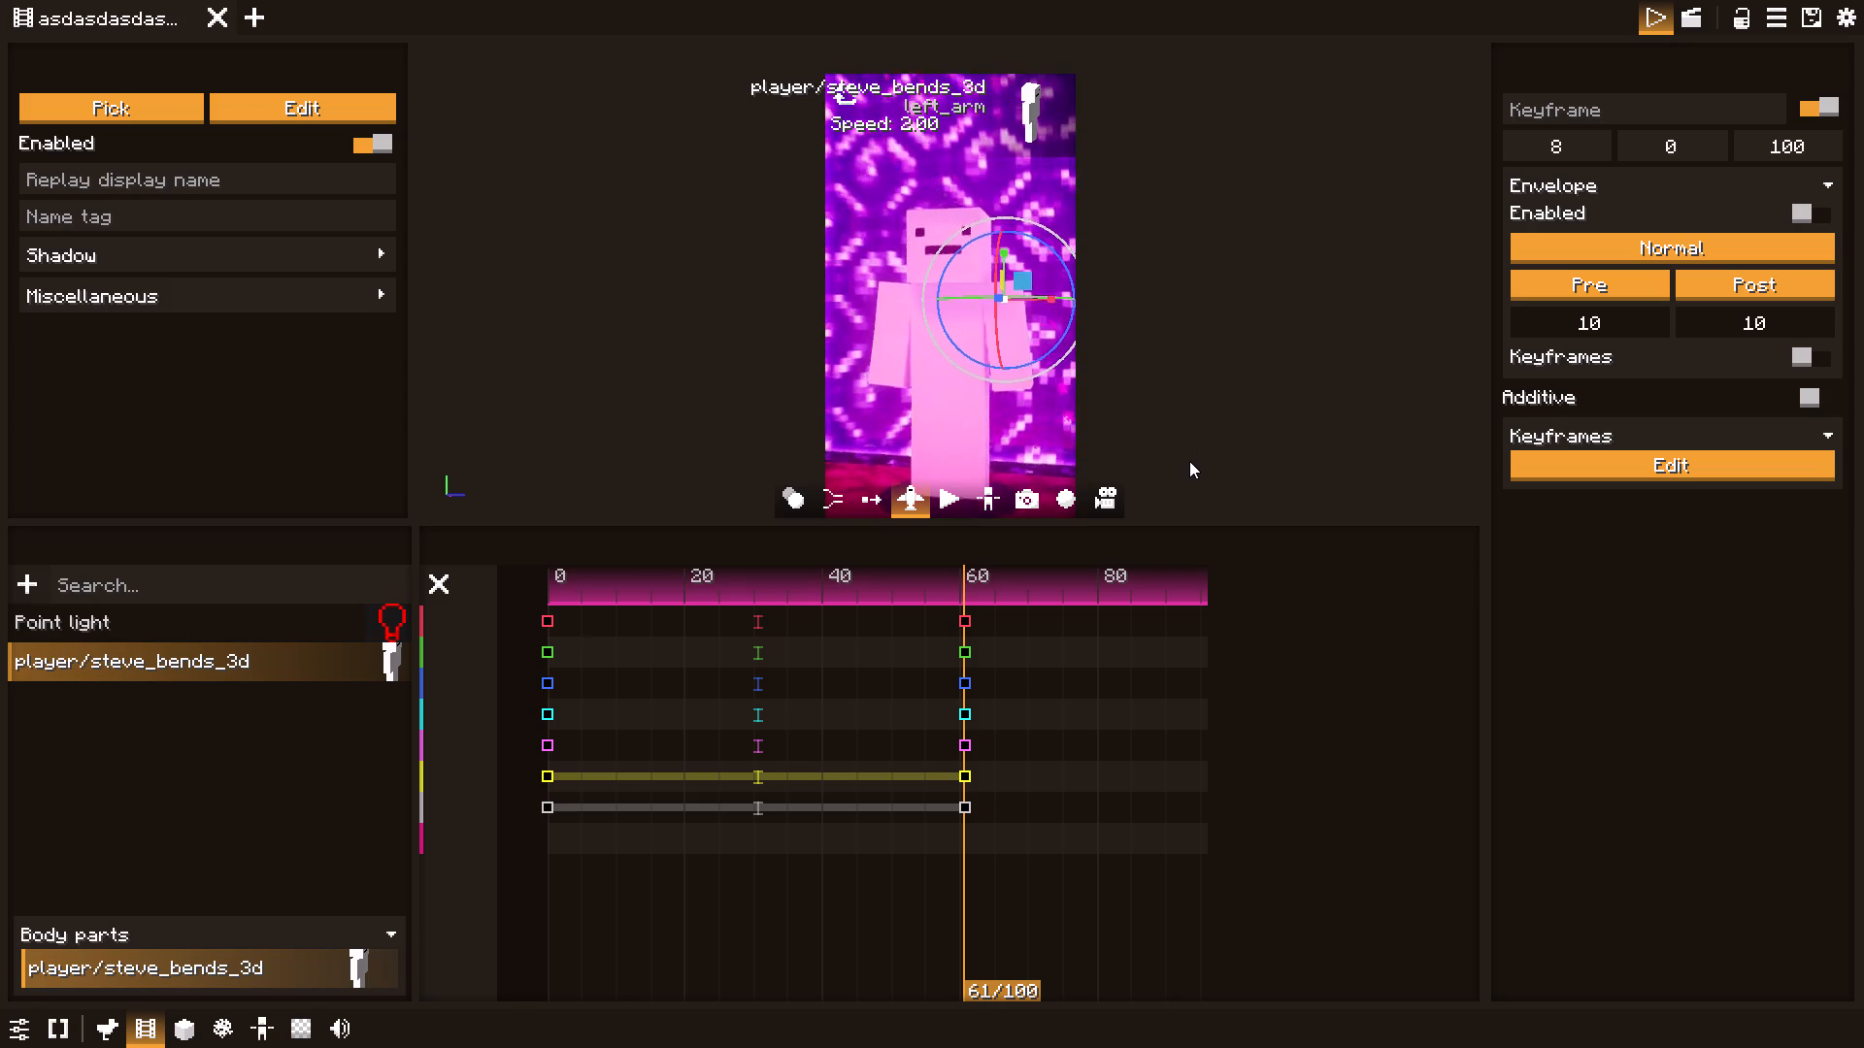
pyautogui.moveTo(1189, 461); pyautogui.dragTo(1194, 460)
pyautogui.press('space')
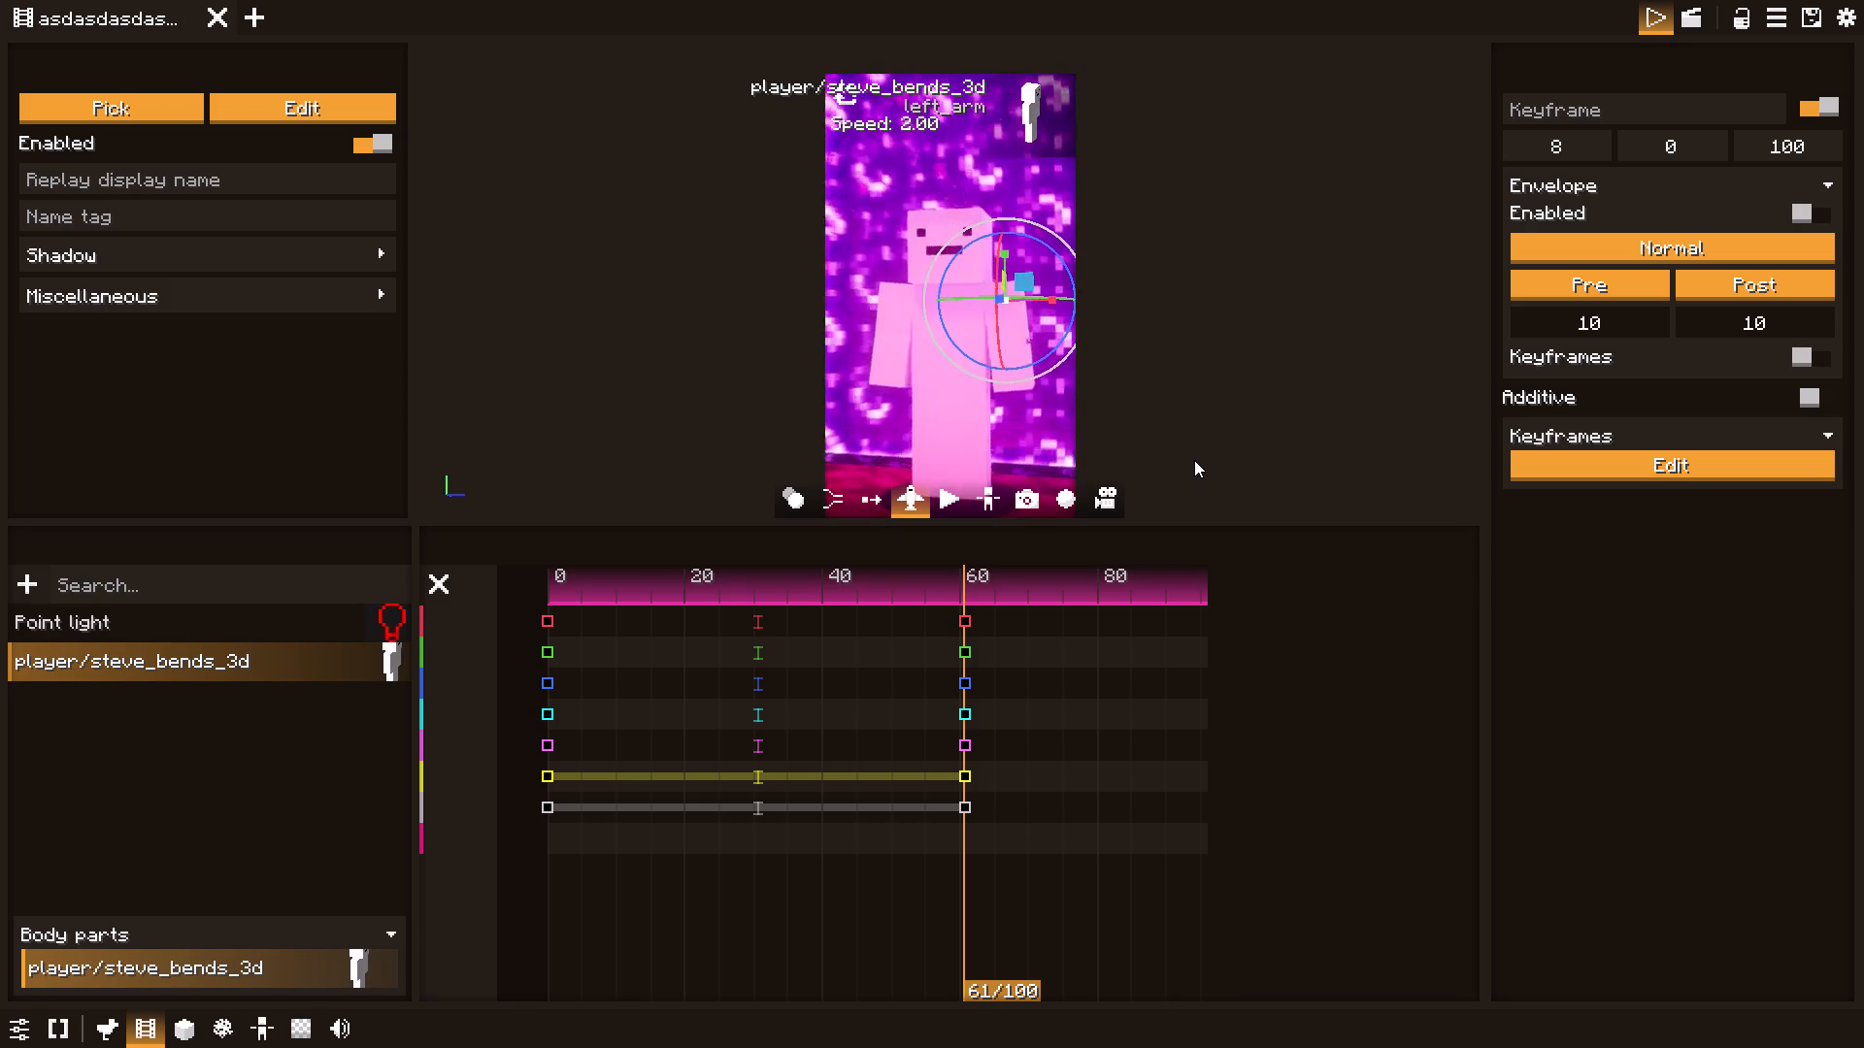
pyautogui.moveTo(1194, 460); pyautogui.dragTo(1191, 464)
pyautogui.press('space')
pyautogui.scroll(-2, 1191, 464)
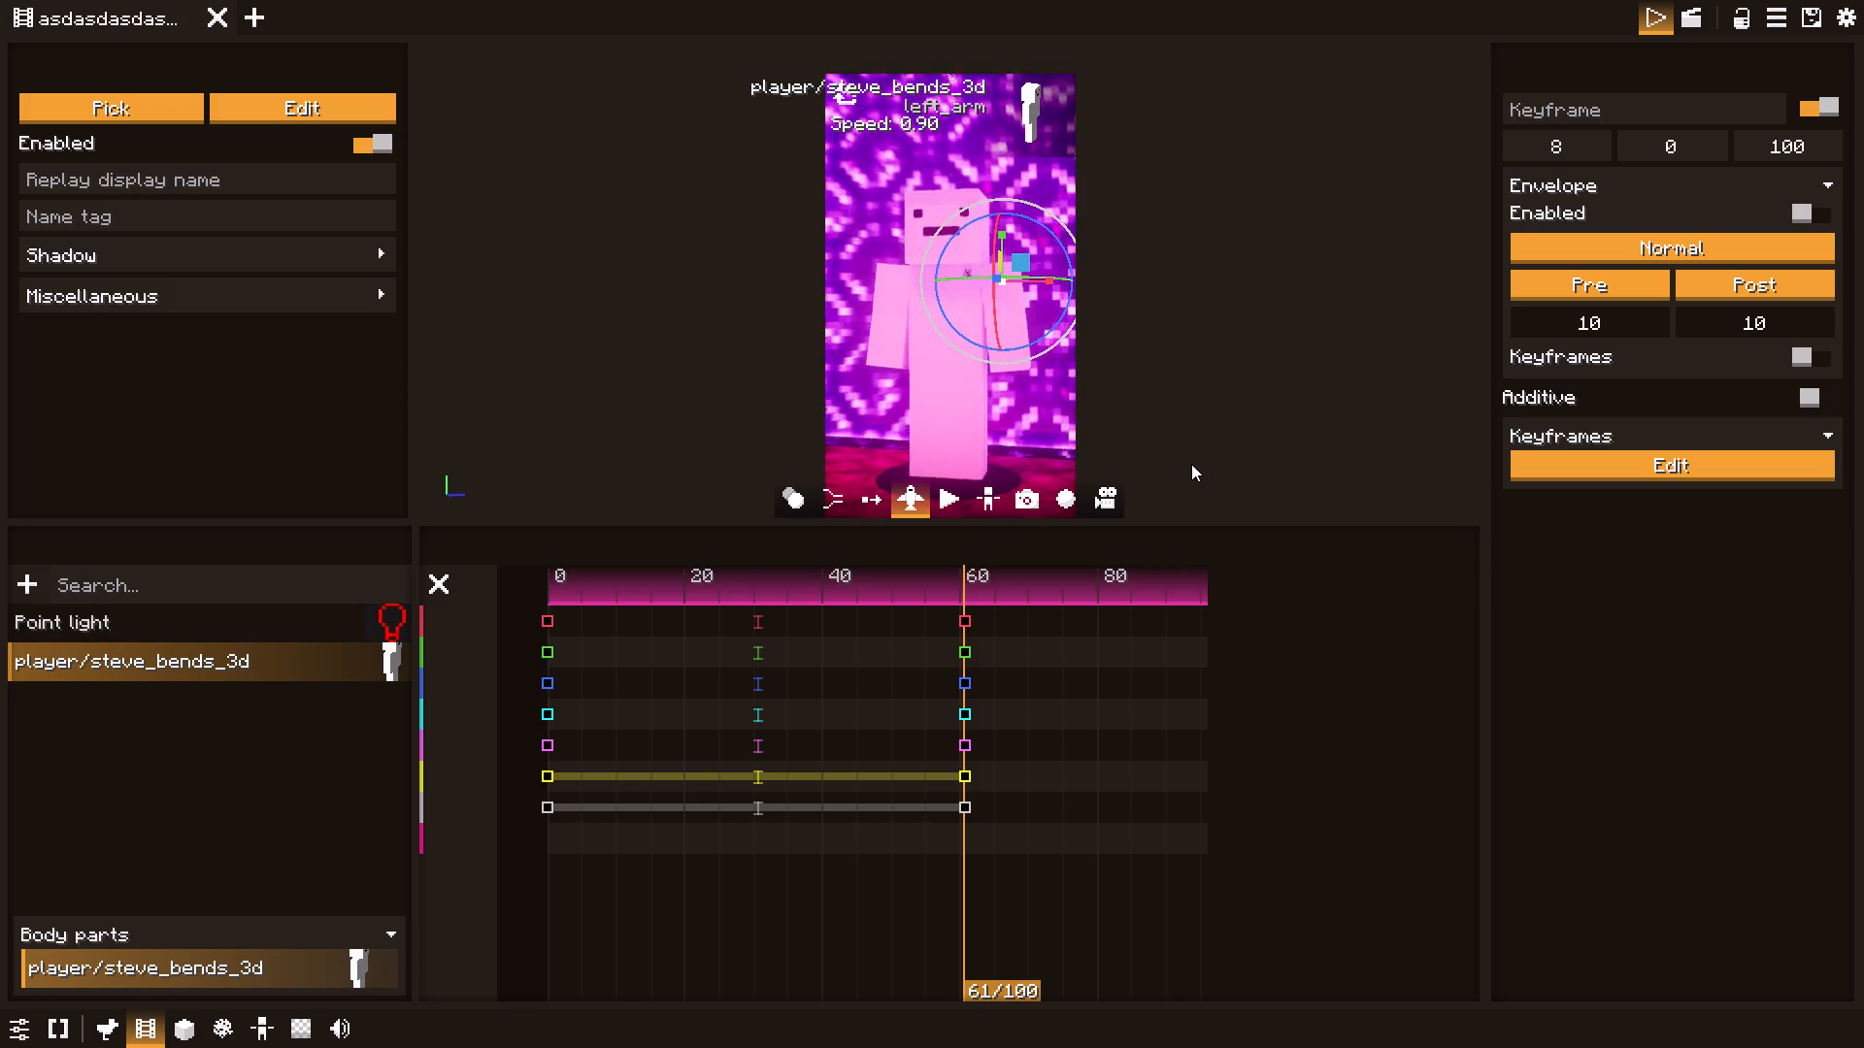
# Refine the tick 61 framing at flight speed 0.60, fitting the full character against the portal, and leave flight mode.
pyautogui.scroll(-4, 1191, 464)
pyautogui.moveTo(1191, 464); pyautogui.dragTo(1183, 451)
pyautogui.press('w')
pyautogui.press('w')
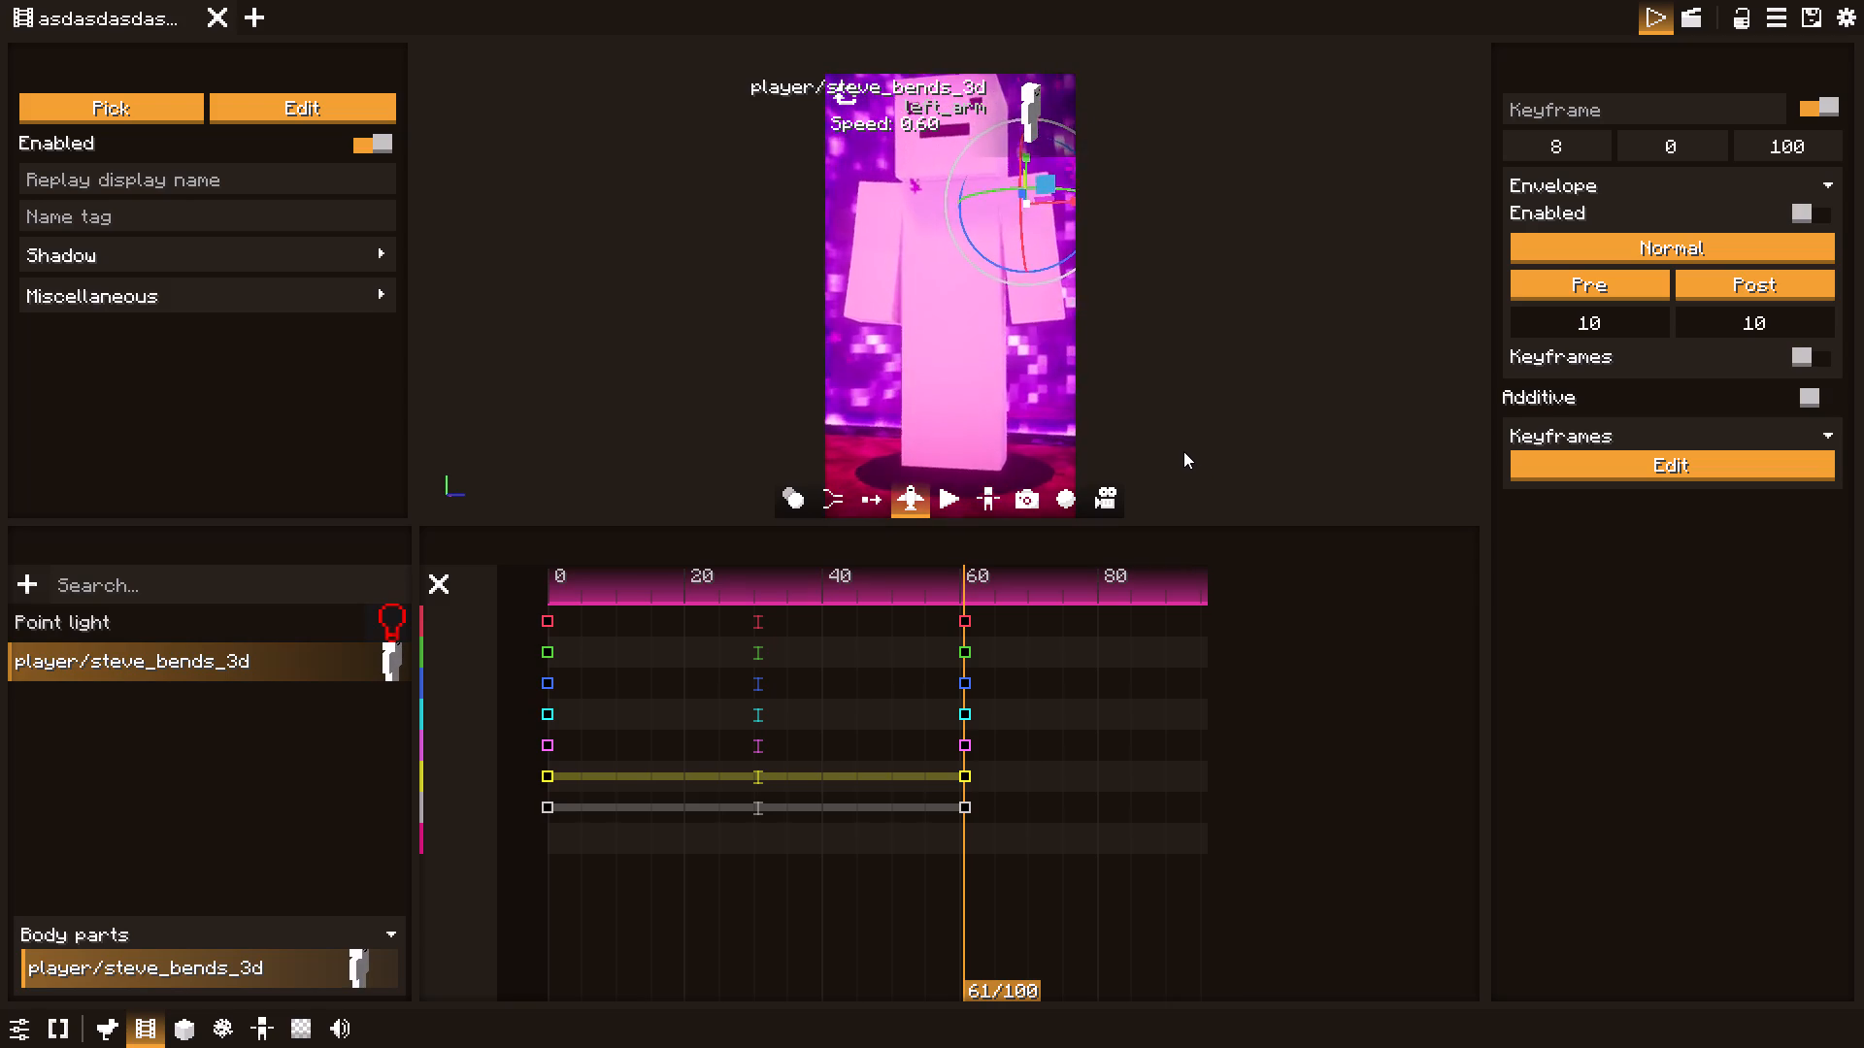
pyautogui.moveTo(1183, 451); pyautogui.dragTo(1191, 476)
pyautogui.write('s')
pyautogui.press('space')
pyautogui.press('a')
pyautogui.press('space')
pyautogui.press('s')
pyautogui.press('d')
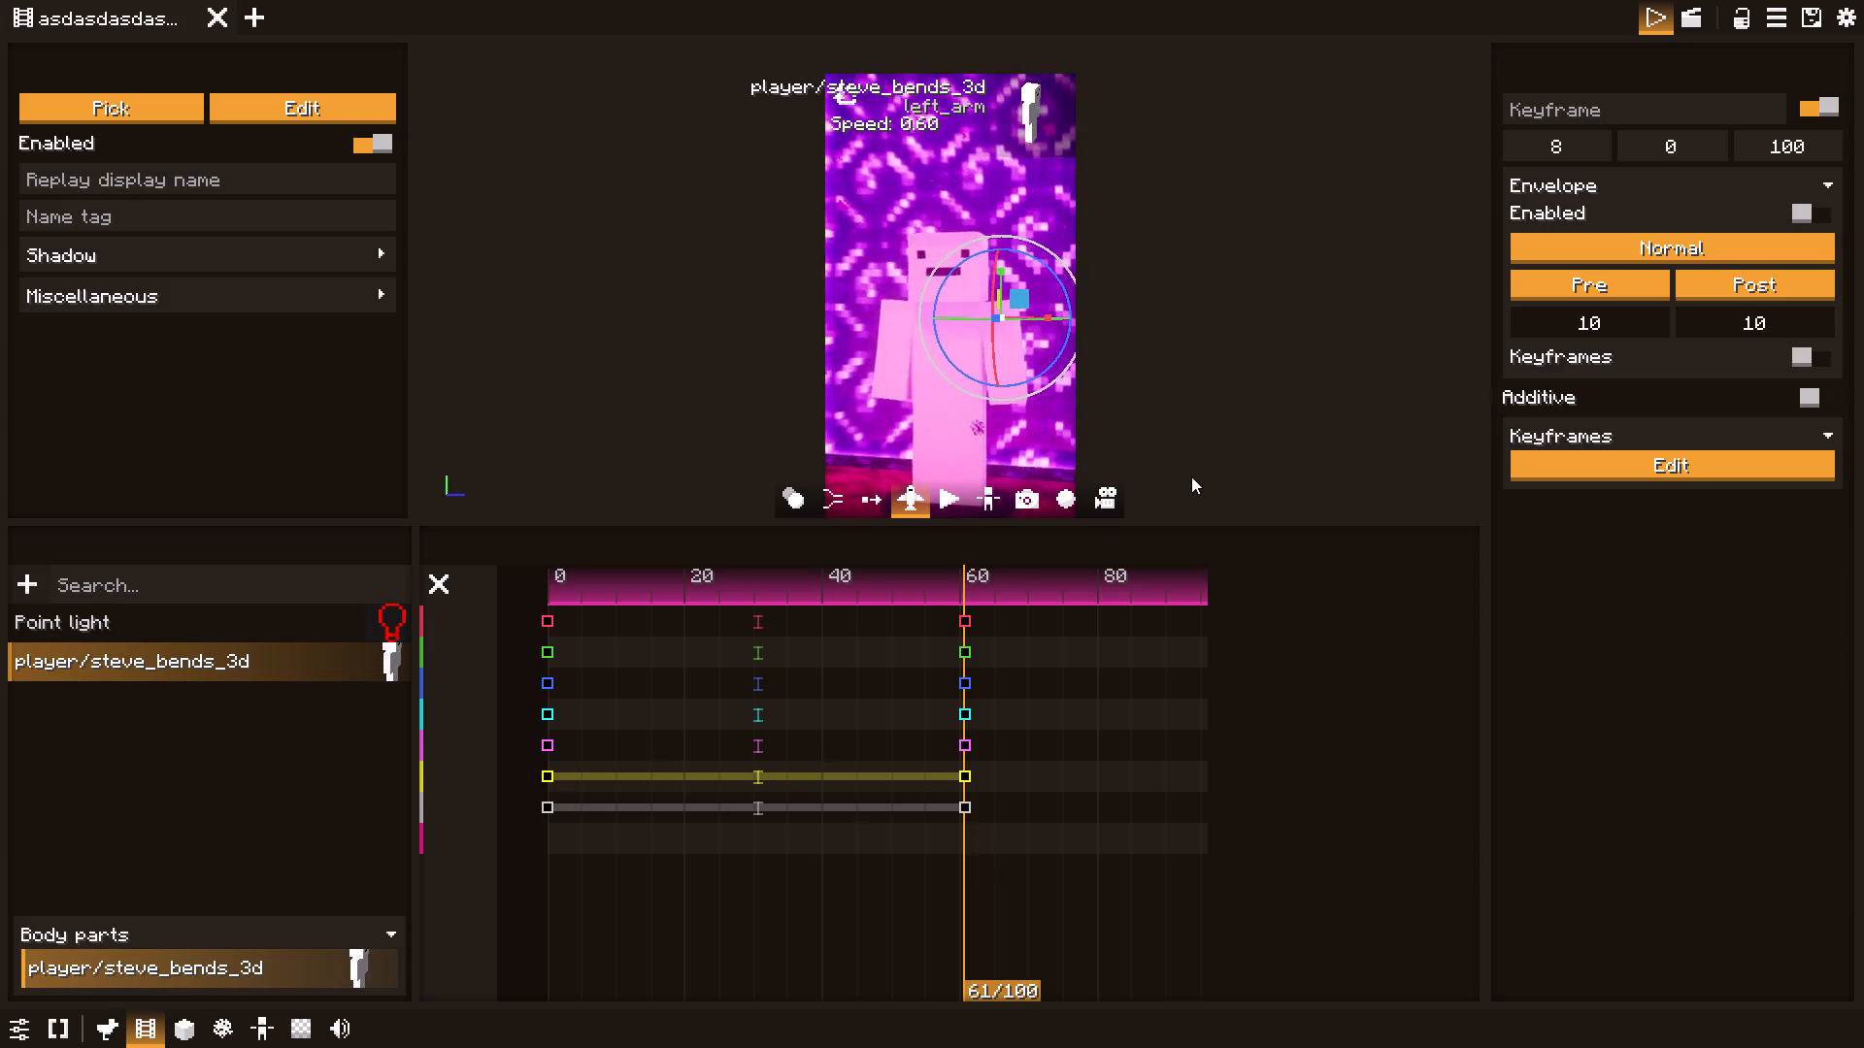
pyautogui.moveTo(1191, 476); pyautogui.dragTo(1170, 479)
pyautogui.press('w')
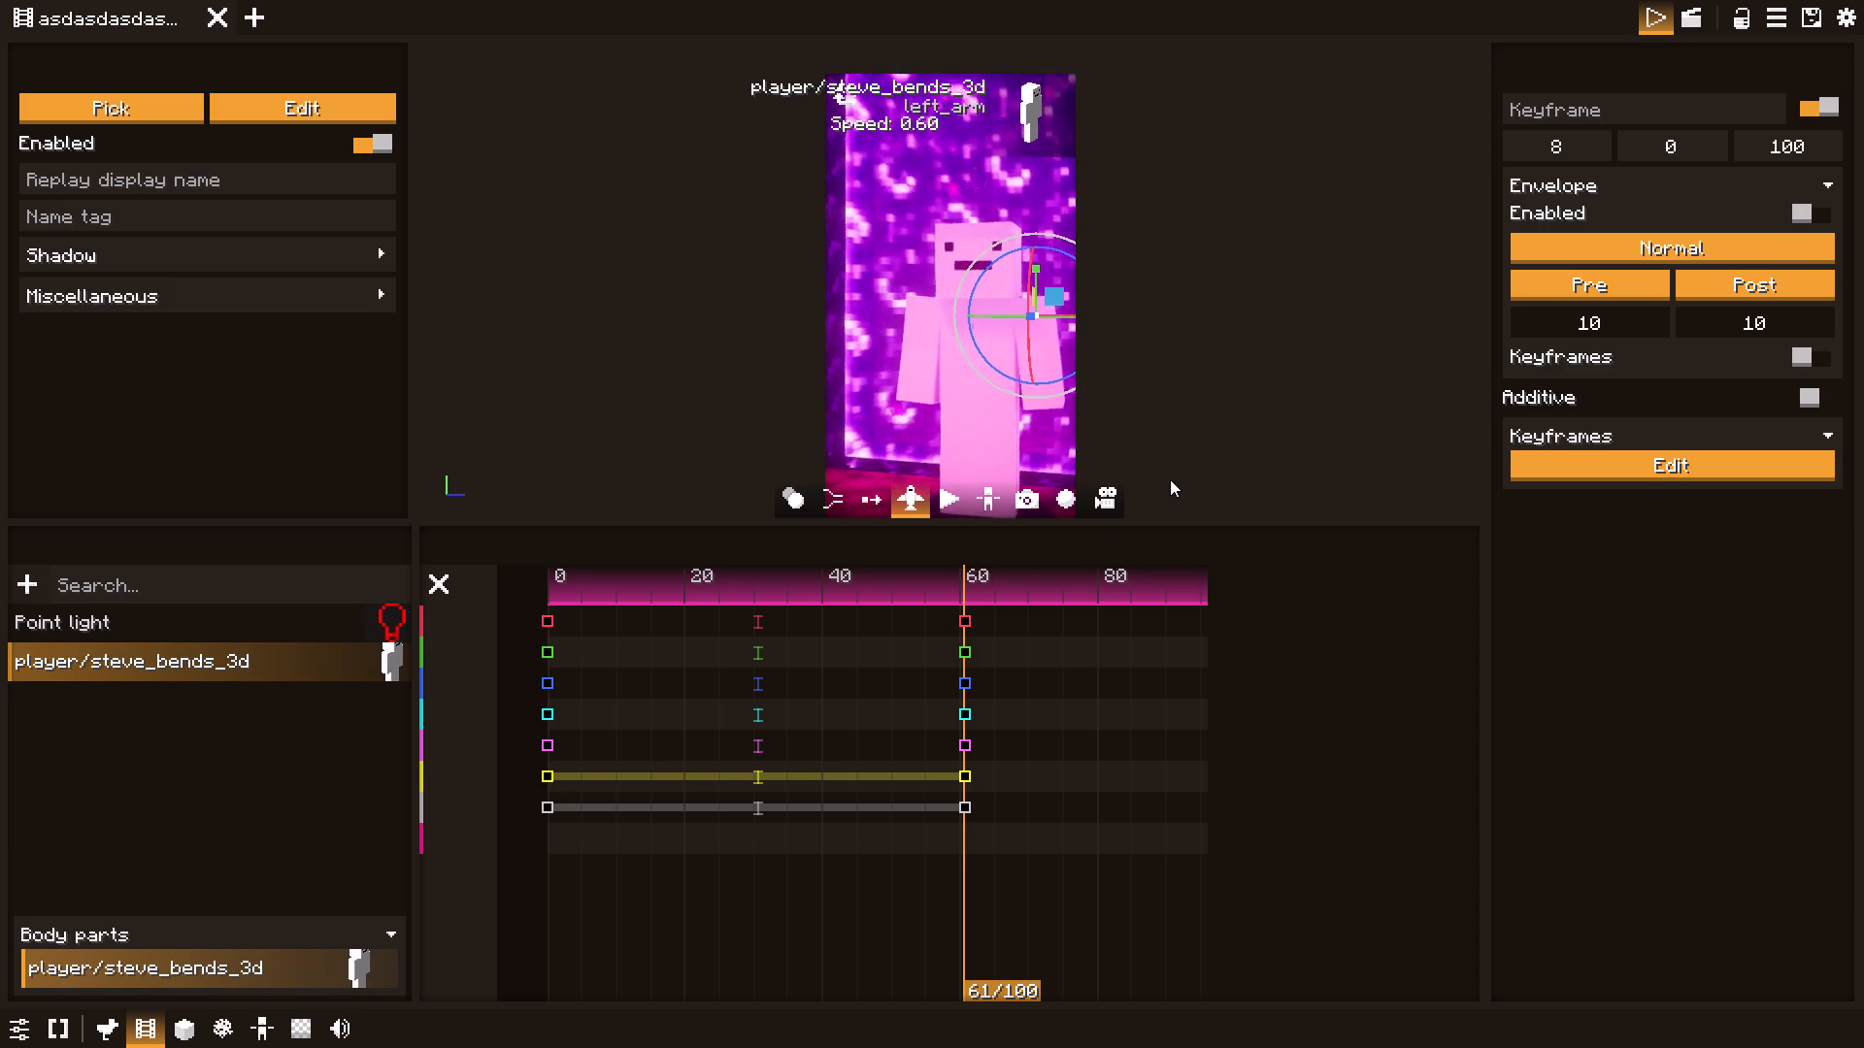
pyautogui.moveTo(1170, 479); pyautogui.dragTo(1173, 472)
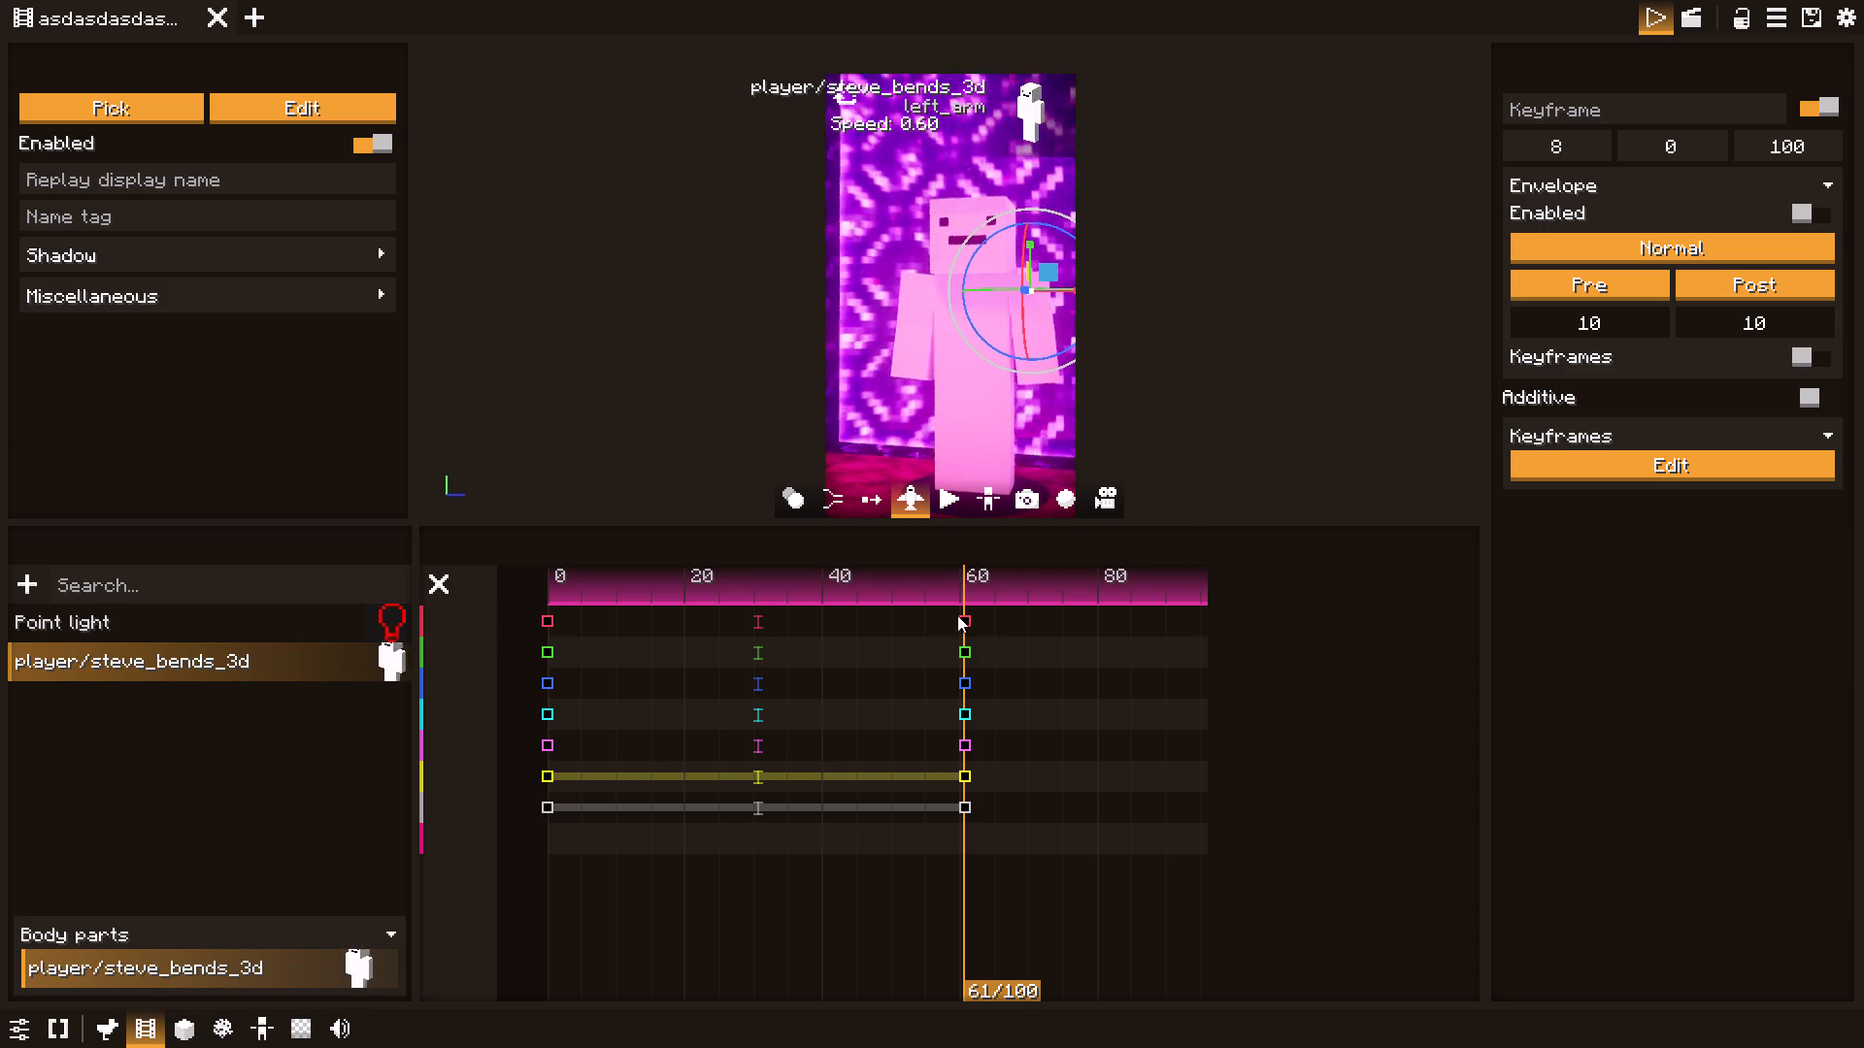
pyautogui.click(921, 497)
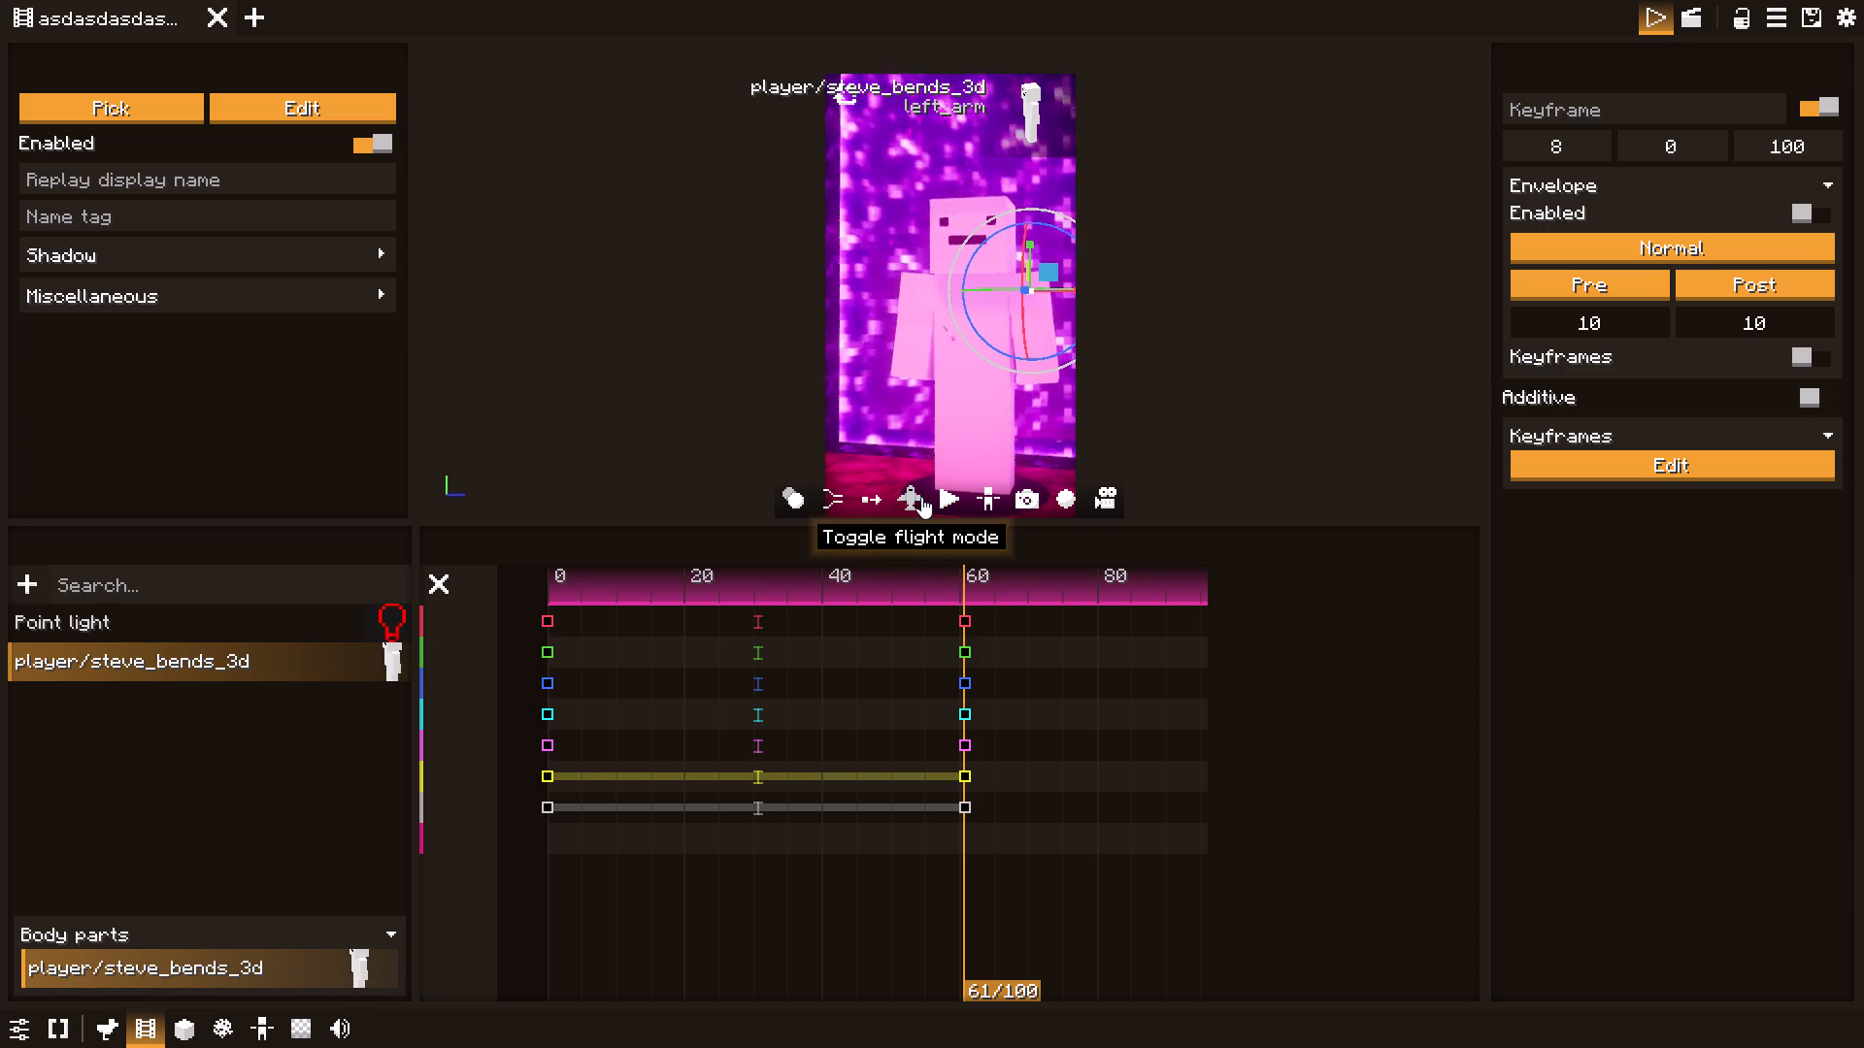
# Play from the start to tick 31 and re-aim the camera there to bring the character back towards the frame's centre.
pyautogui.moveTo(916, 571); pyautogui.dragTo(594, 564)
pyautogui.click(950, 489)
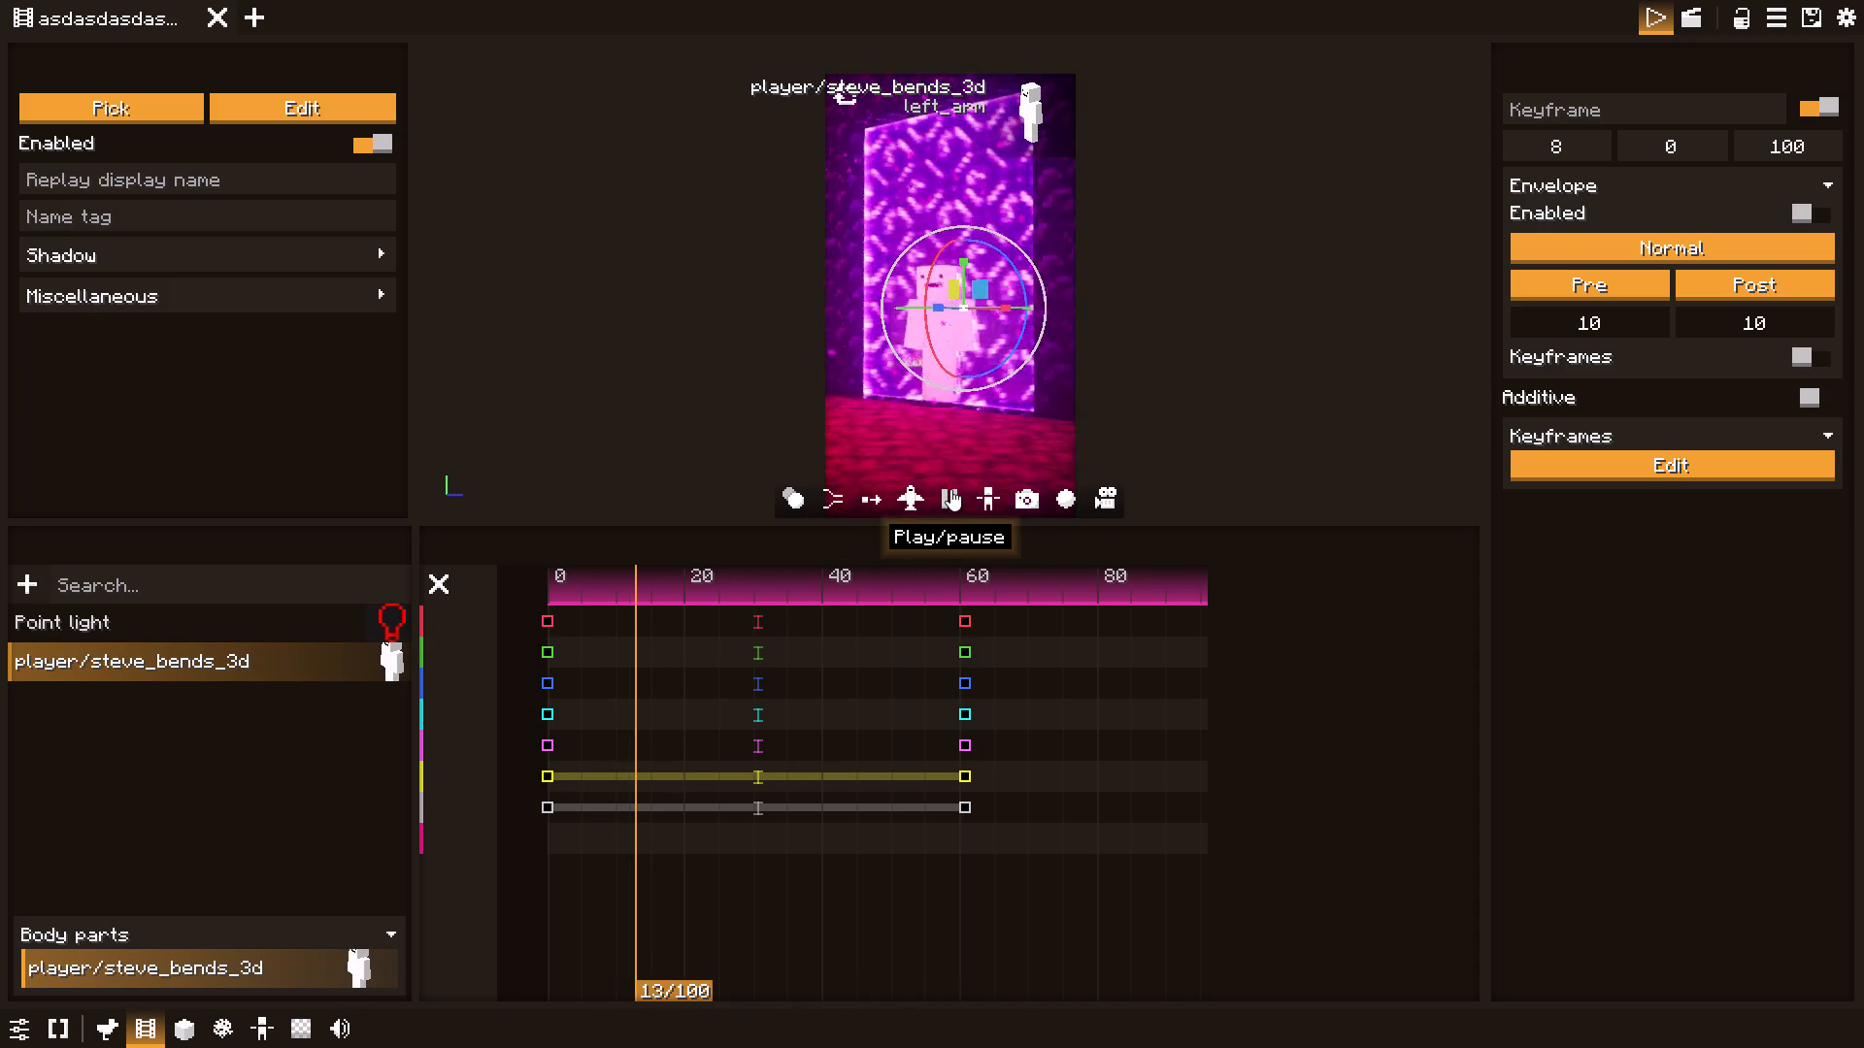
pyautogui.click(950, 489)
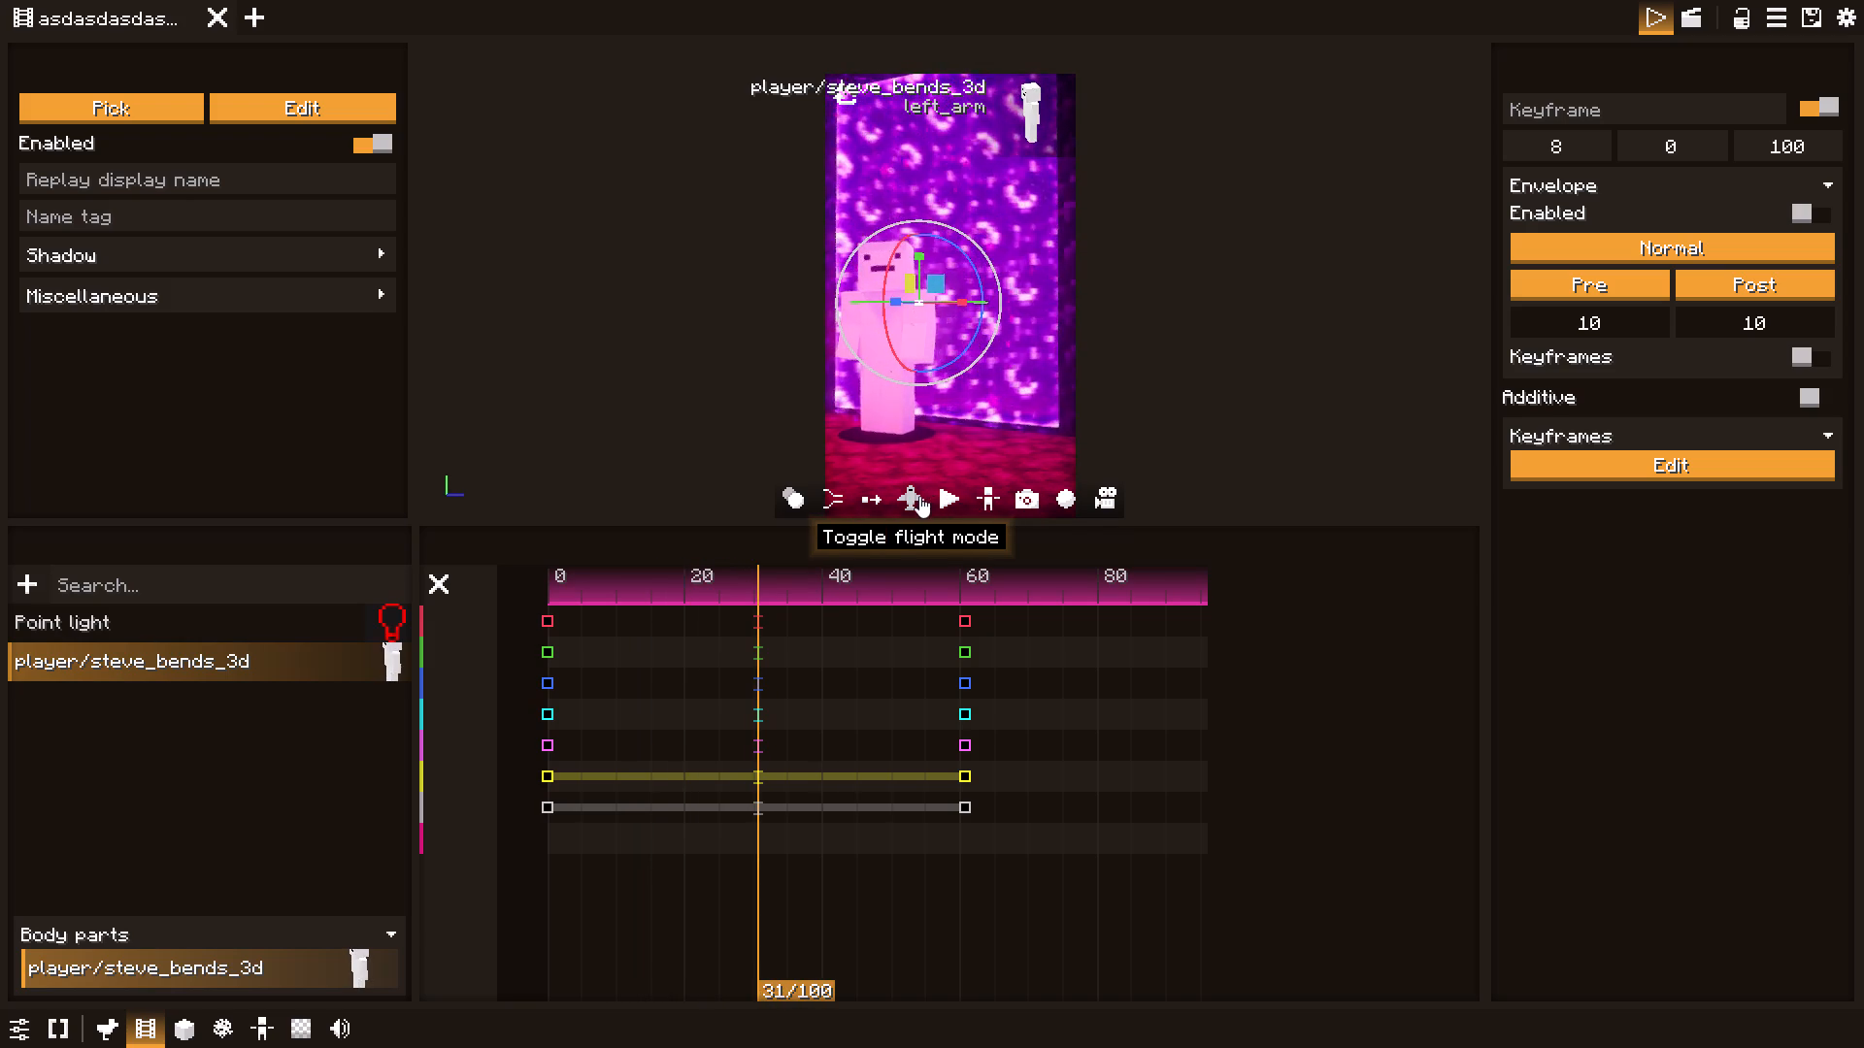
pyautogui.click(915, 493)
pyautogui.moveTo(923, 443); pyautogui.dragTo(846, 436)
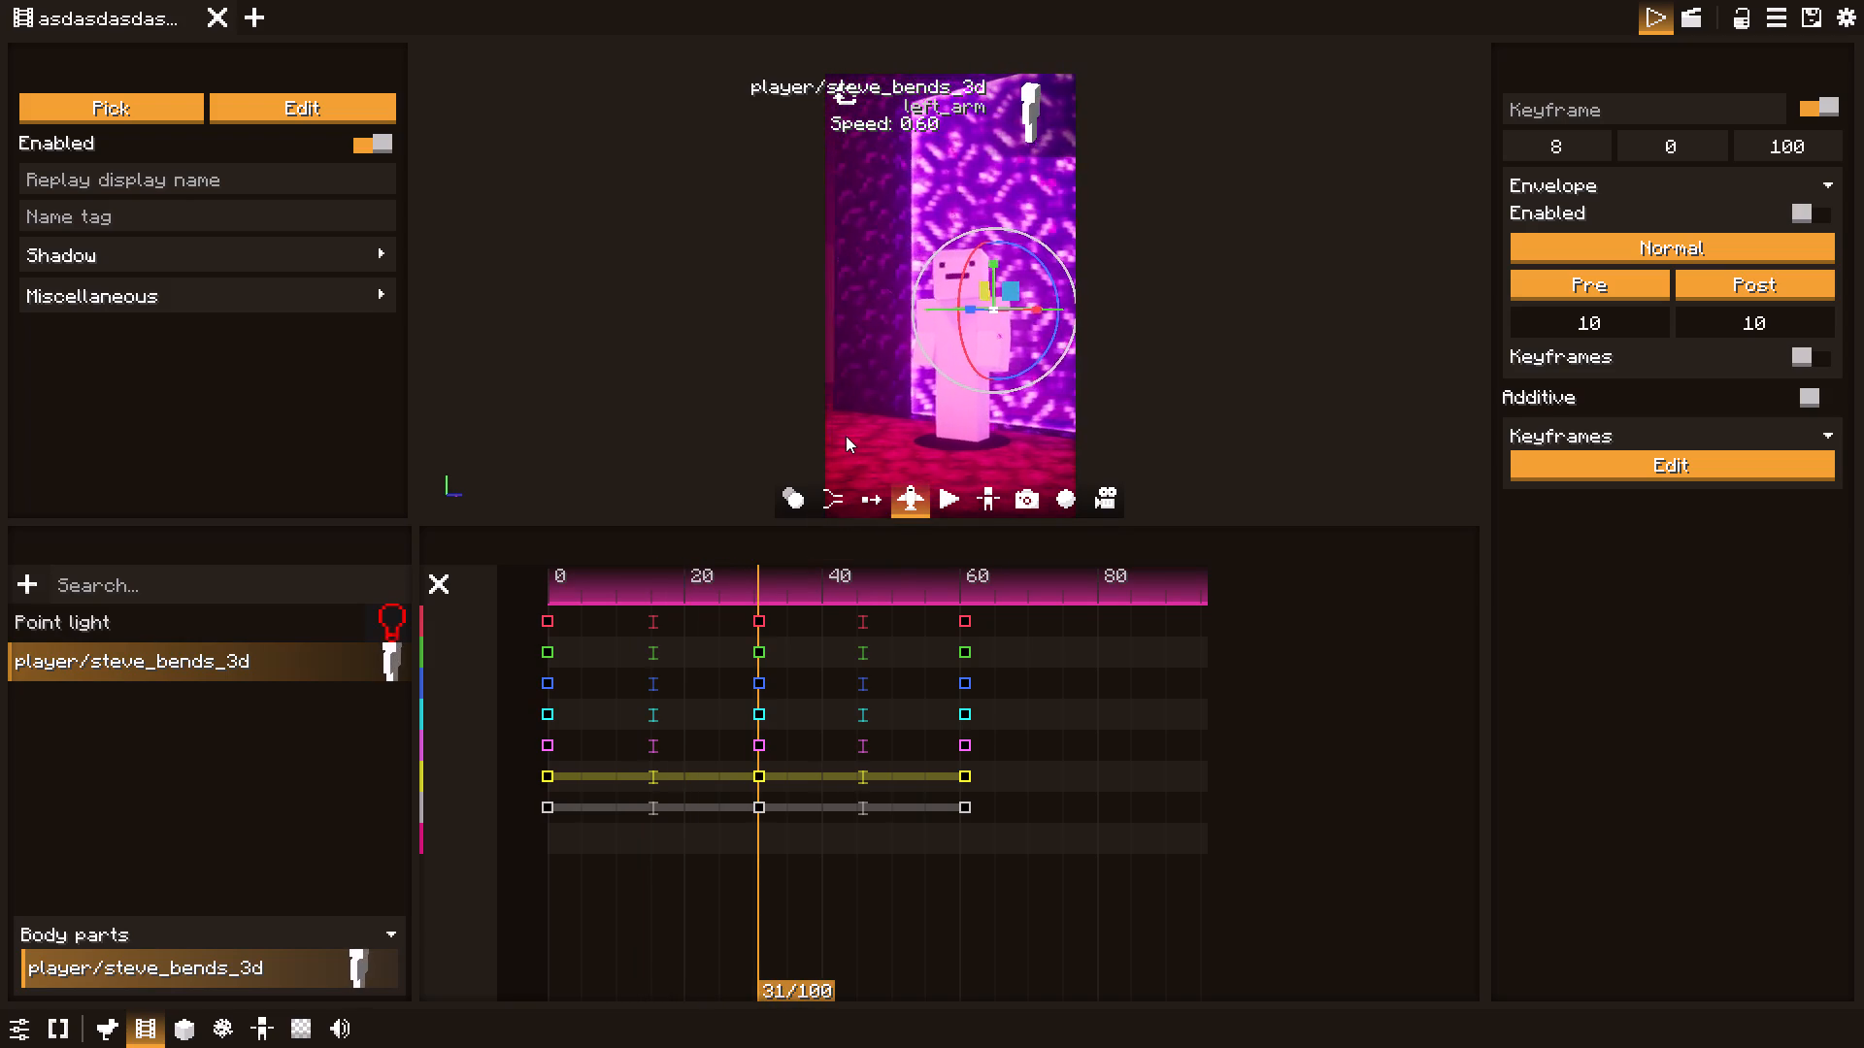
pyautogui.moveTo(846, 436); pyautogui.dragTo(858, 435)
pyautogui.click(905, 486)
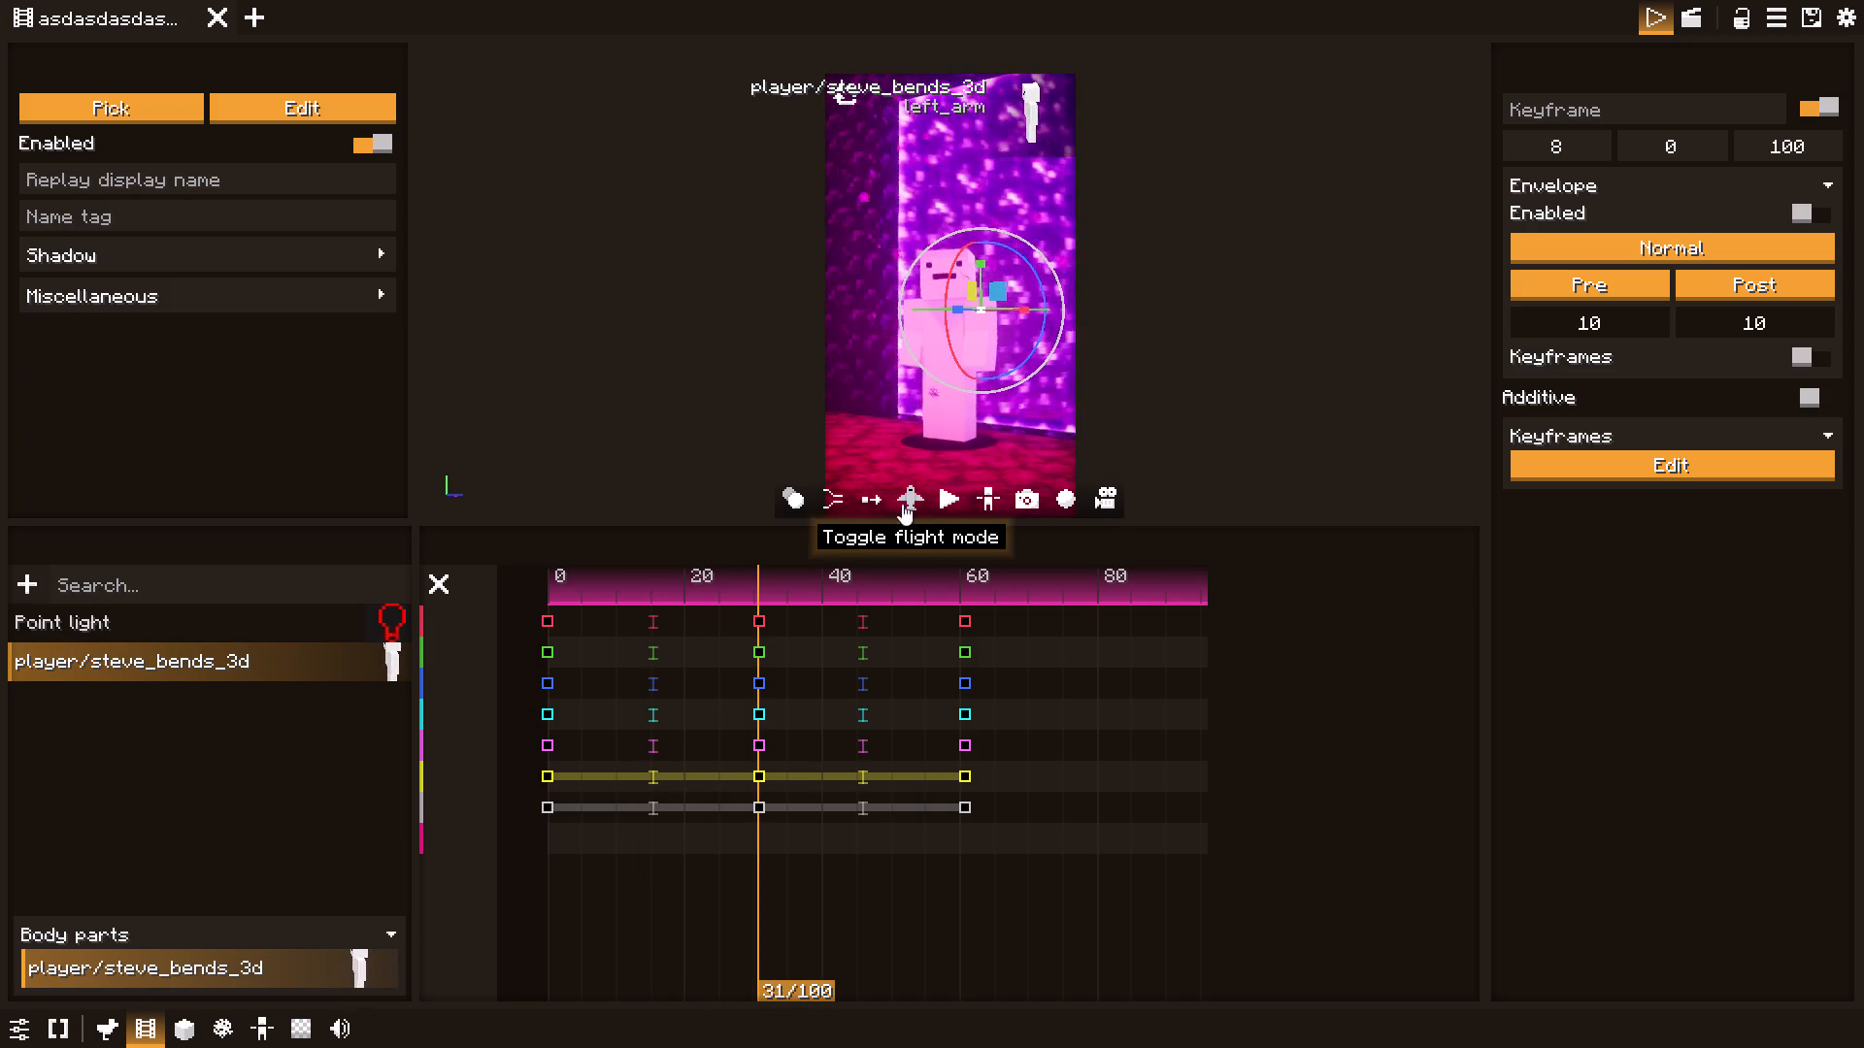
# Play the camera move from the start to check its motion through the keyframes.
pyautogui.moveTo(841, 573); pyautogui.dragTo(561, 561)
pyautogui.click(949, 505)
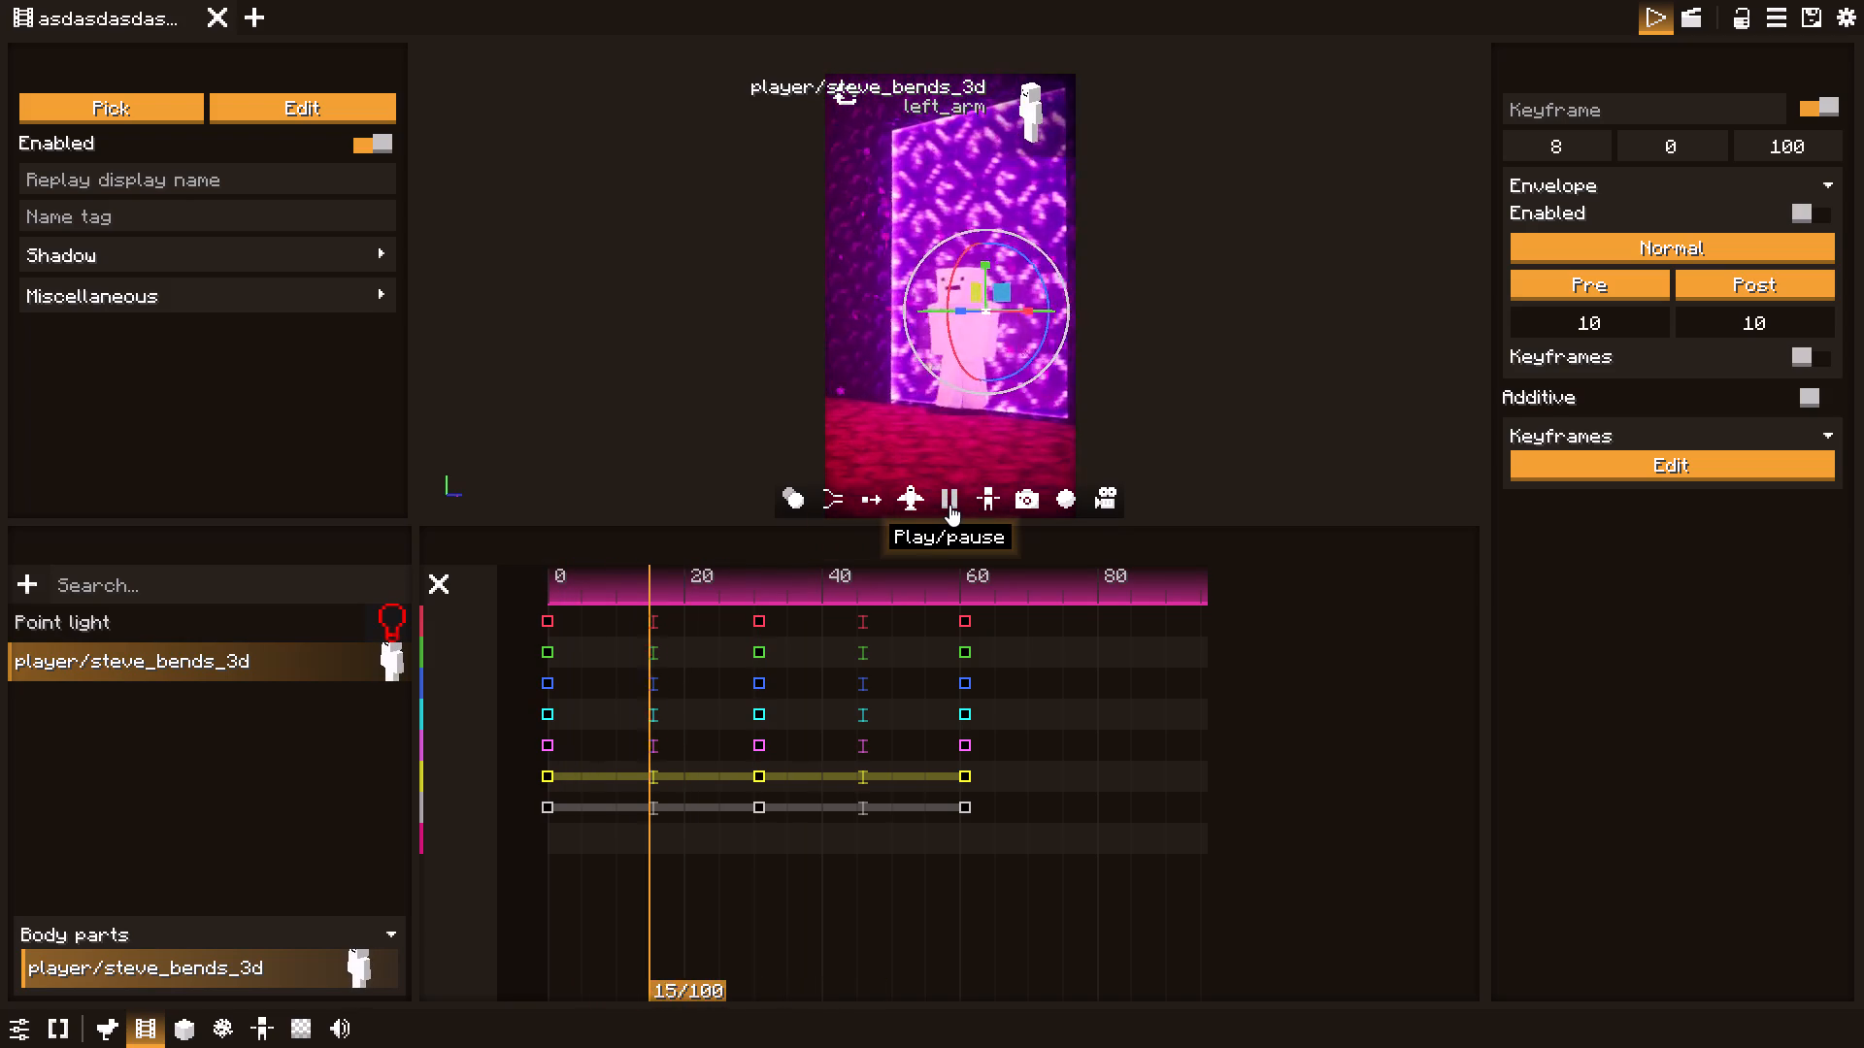
pyautogui.doubleClick(949, 505)
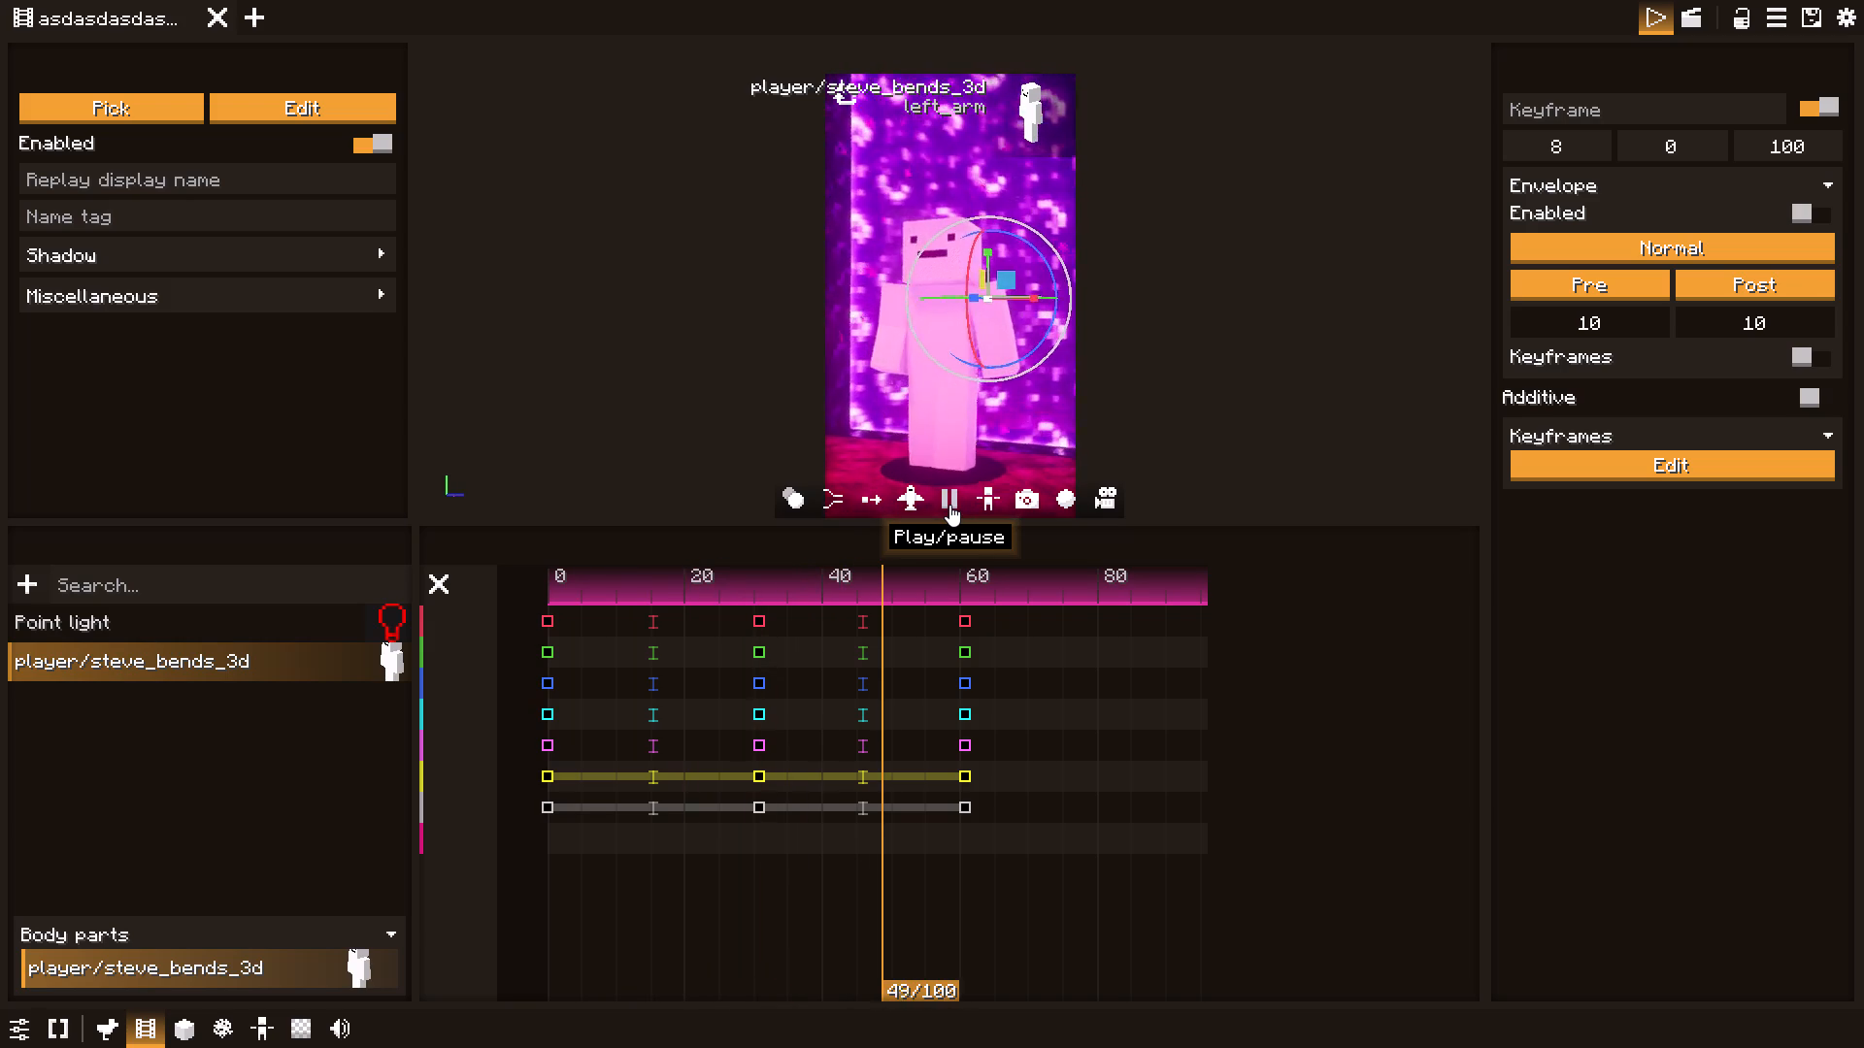
pyautogui.click(949, 505)
pyautogui.doubleClick(949, 505)
pyautogui.doubleClick(949, 505)
pyautogui.doubleClick(949, 505)
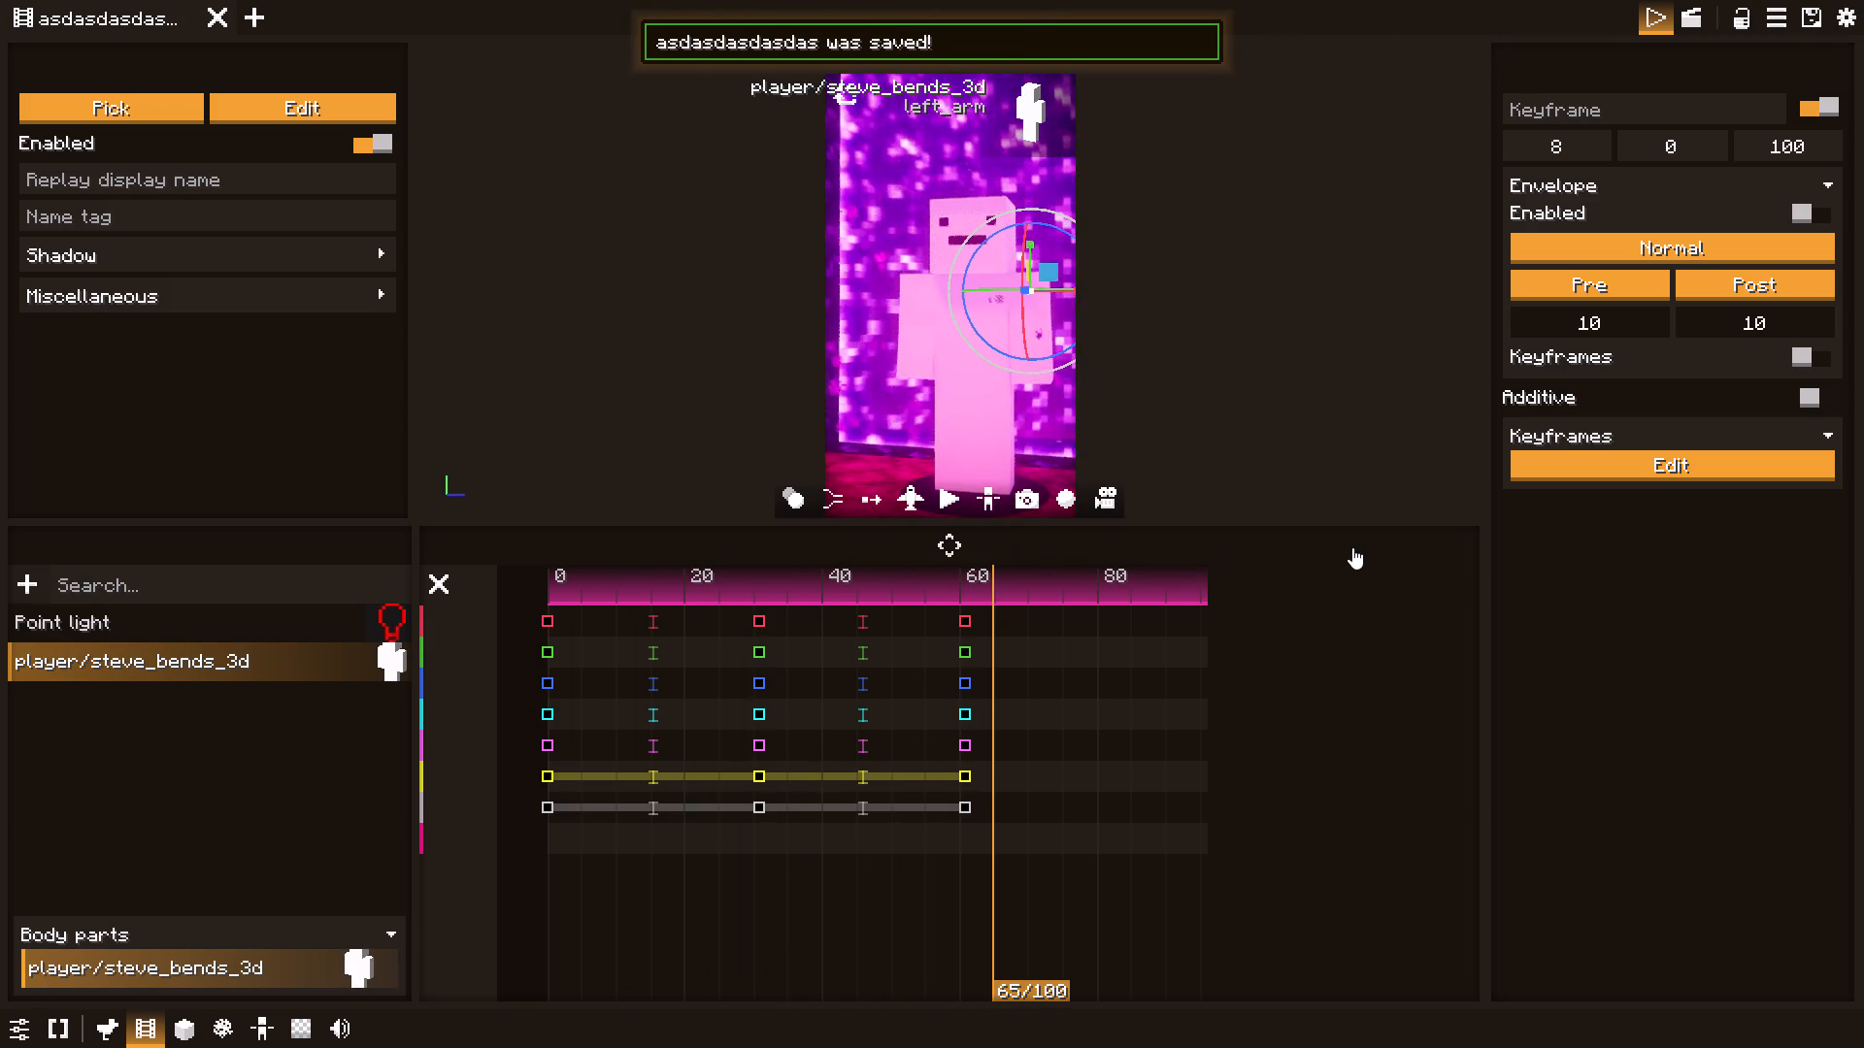
# Leave the camera keyframe editor, mark the range from the start to tick 67 and record a video of it.
pyautogui.click(1615, 475)
pyautogui.click(1584, 476)
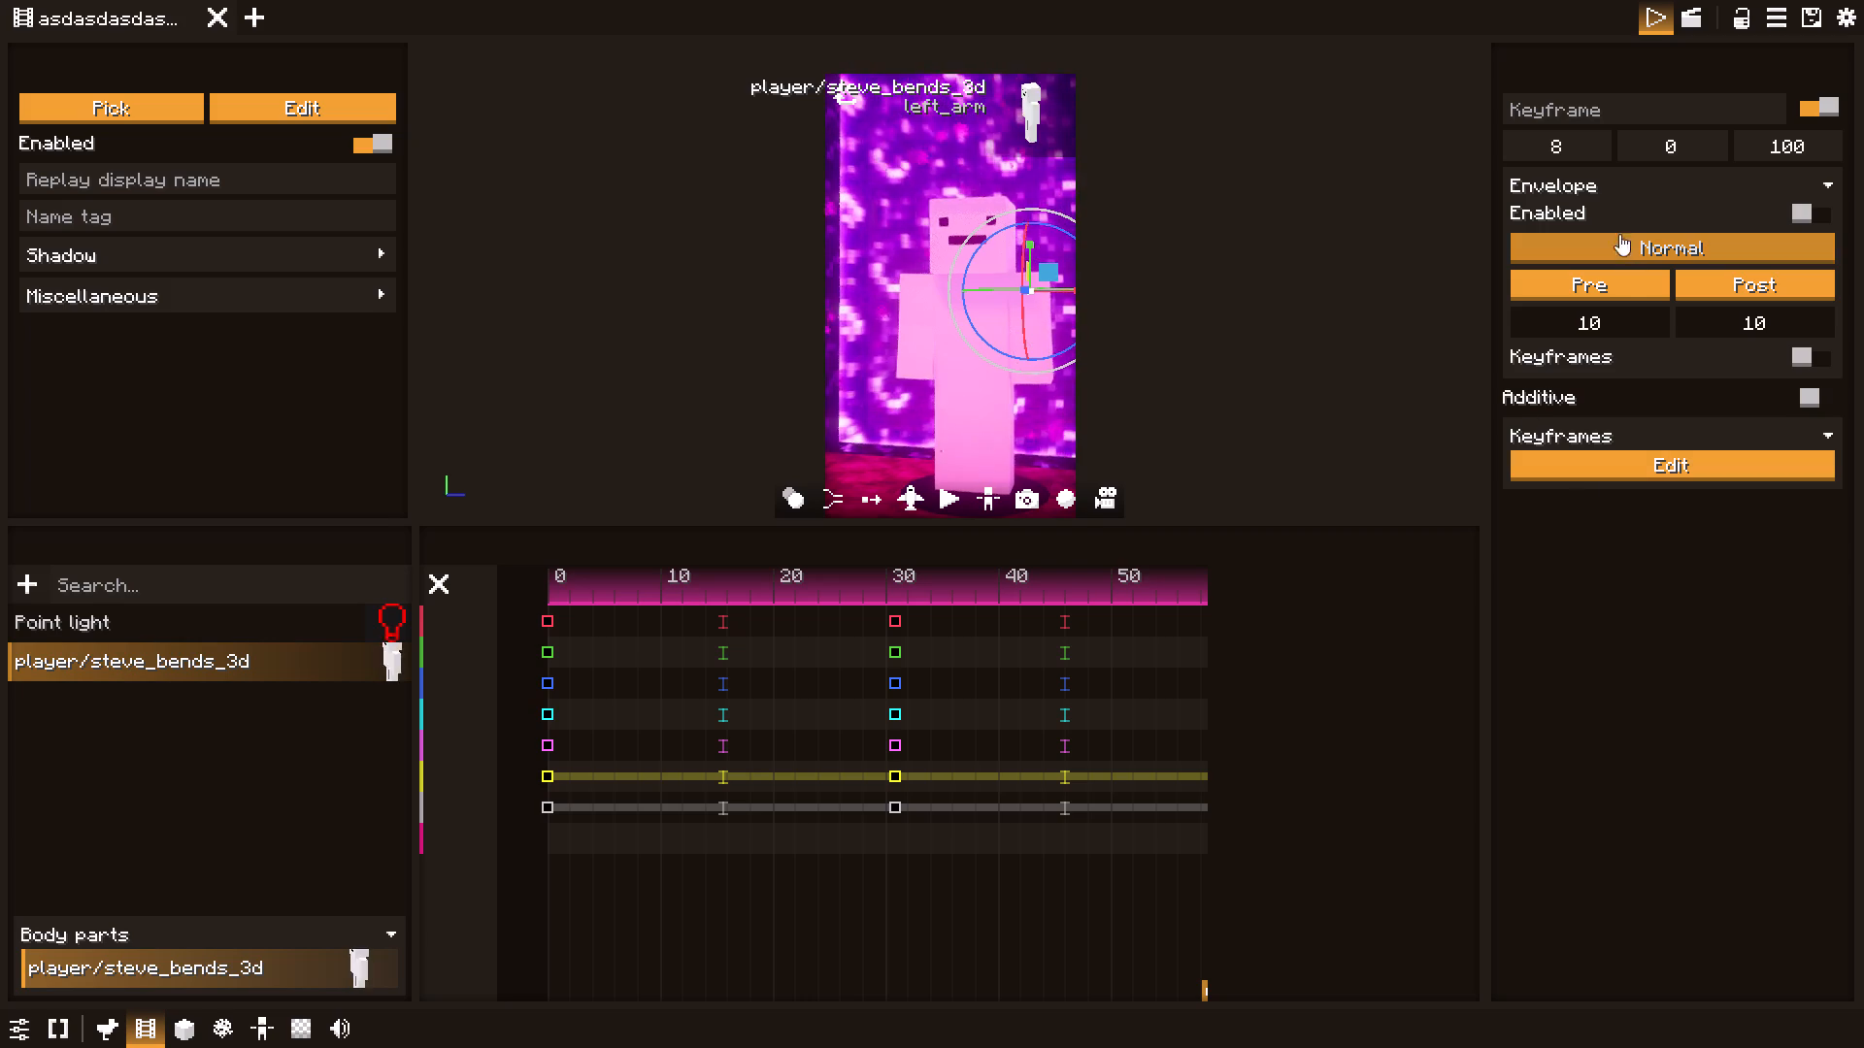
pyautogui.click(1644, 17)
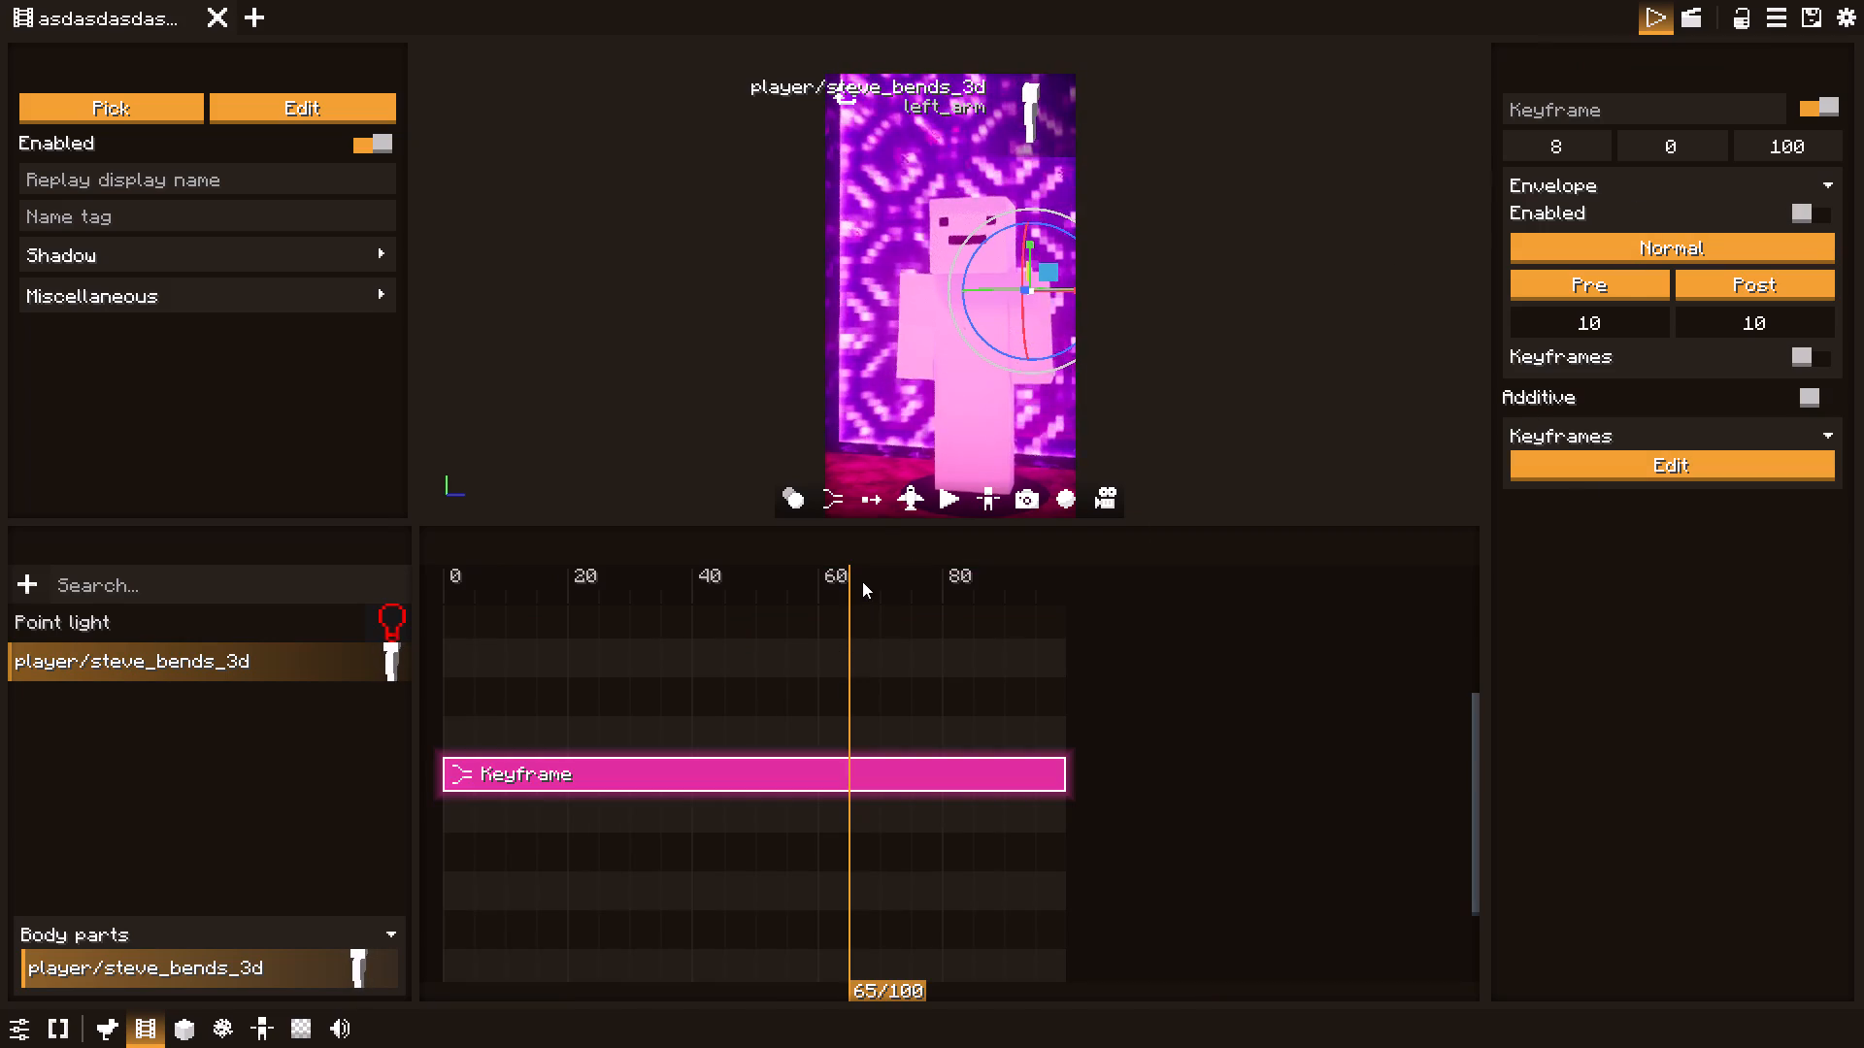
pyautogui.keyDown('alt'); pyautogui.moveTo(862, 580); pyautogui.dragTo(404, 617); pyautogui.keyUp('alt')
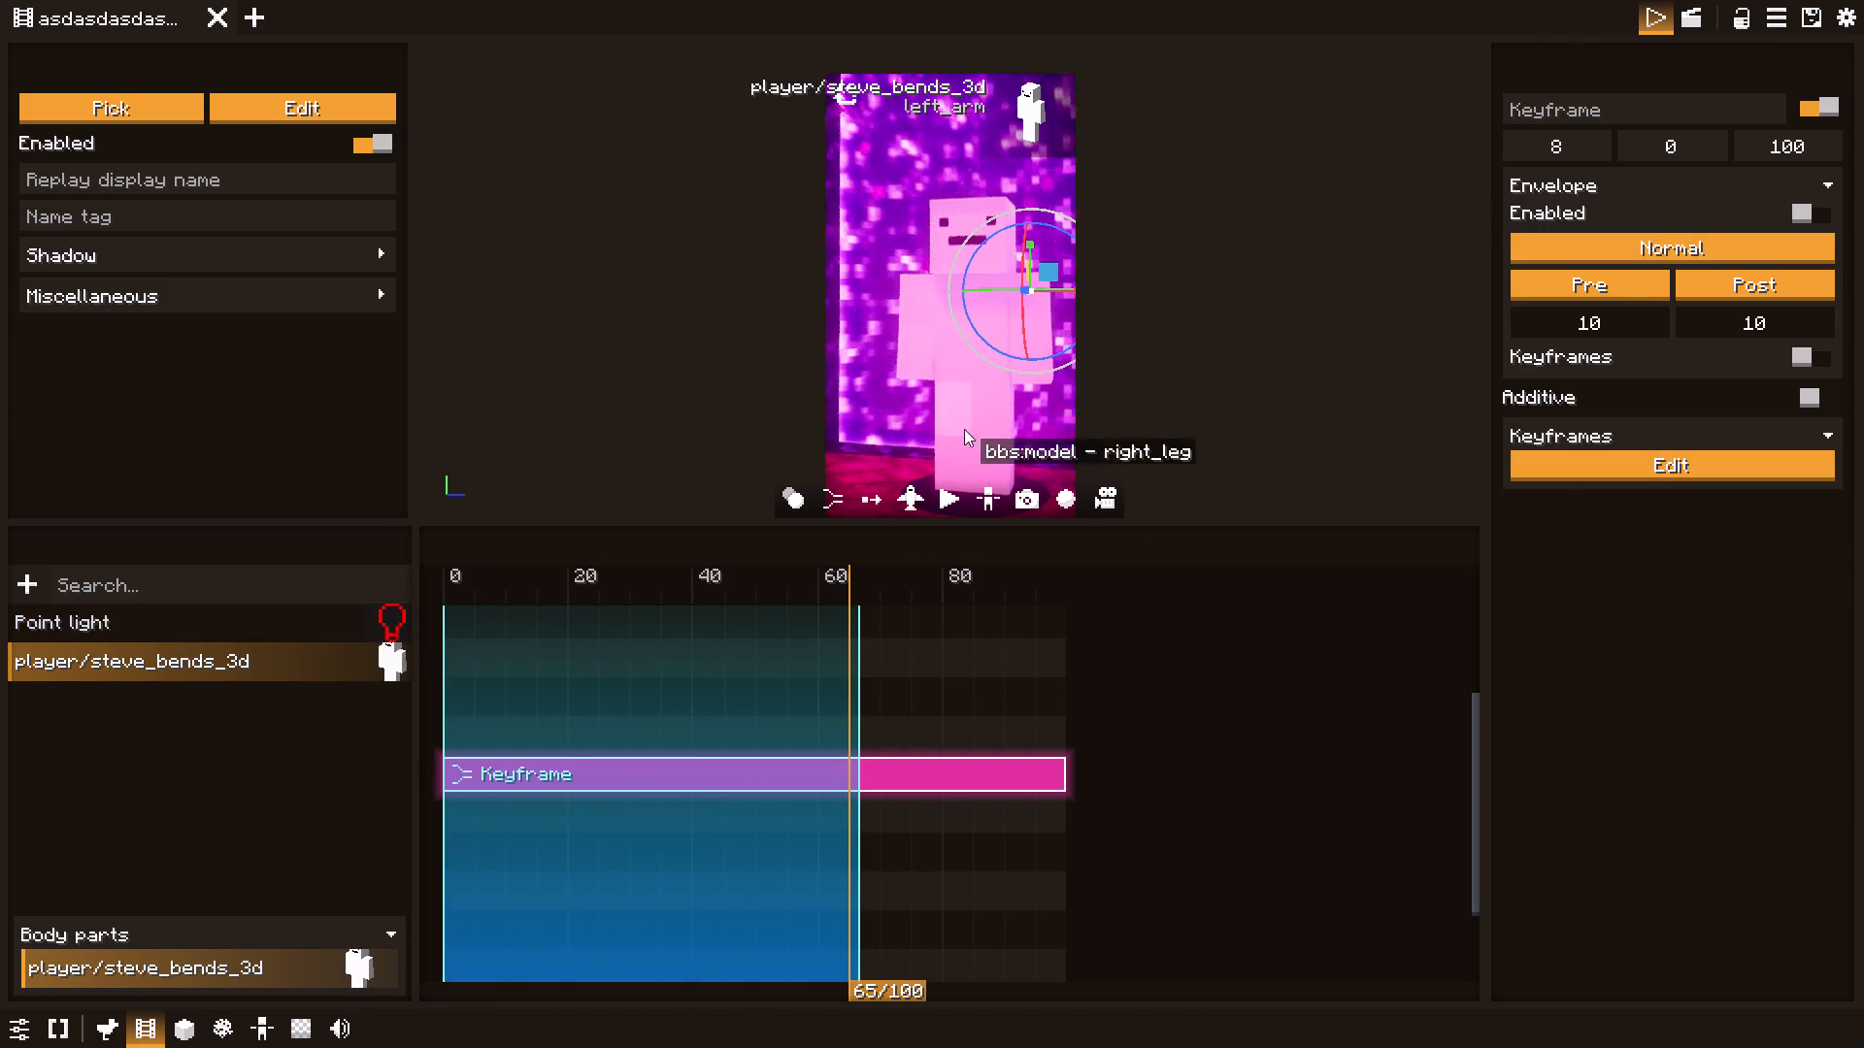
pyautogui.click(1102, 483)
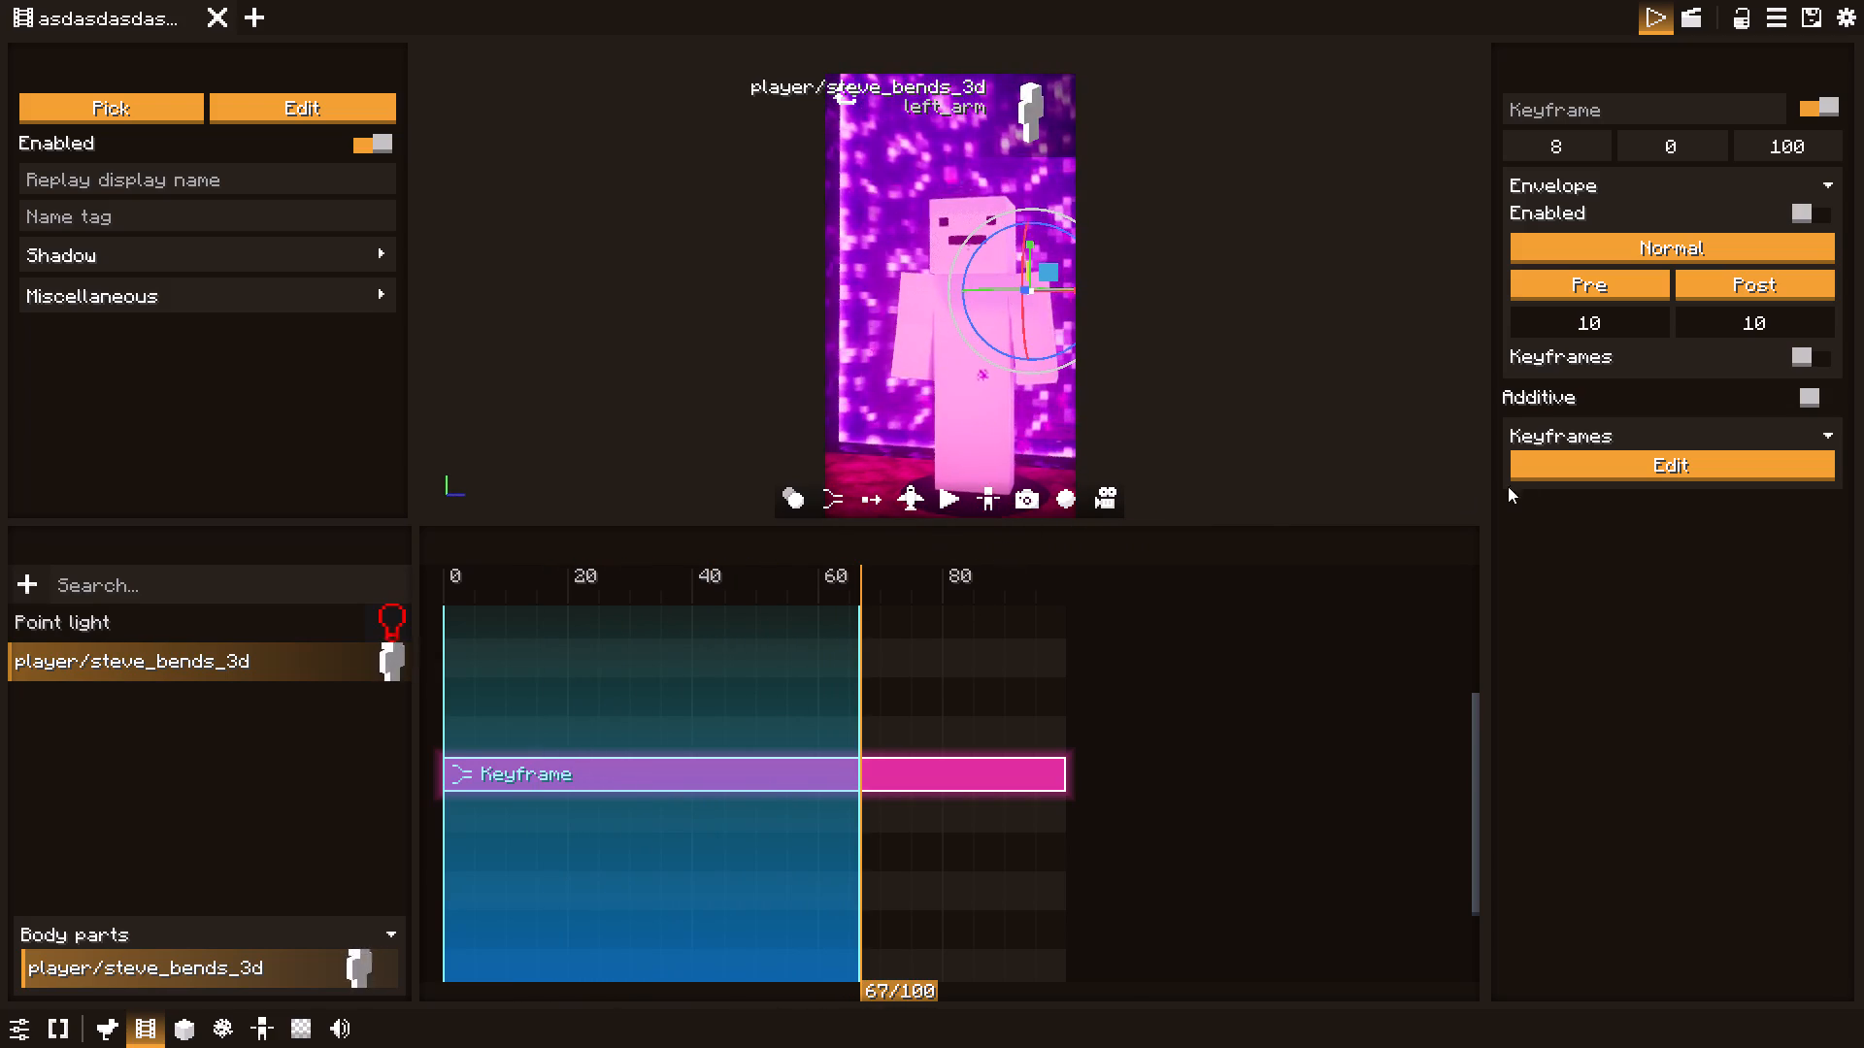
# Reopen the camera clip's keyframes and delete all of them at the start, tick 31 and tick 61.
pyautogui.click(1557, 470)
pyautogui.scroll(-11, 1109, 649)
pyautogui.keyDown('shift'); pyautogui.moveTo(1175, 606); pyautogui.dragTo(1170, 736); pyautogui.keyUp('shift')
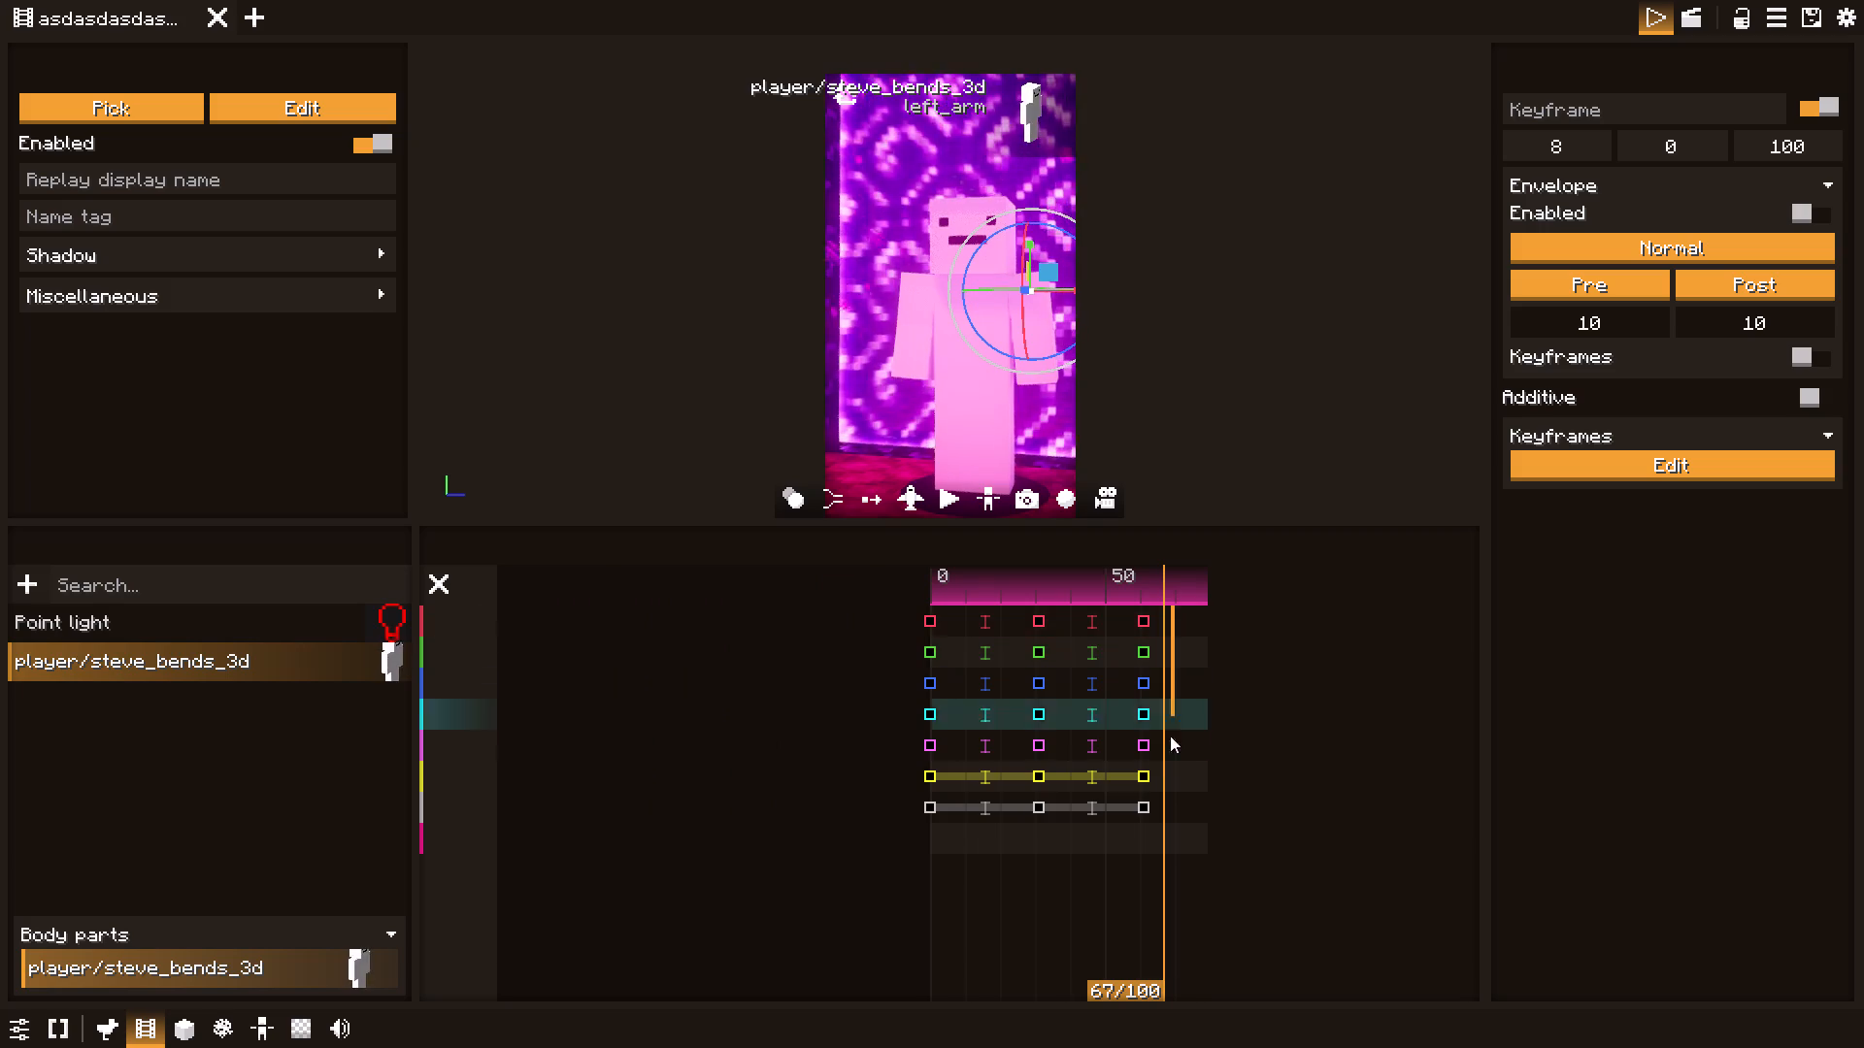
pyautogui.keyDown('shift'); pyautogui.moveTo(1170, 736); pyautogui.dragTo(900, 819); pyautogui.keyUp('shift')
pyautogui.press('Delete')
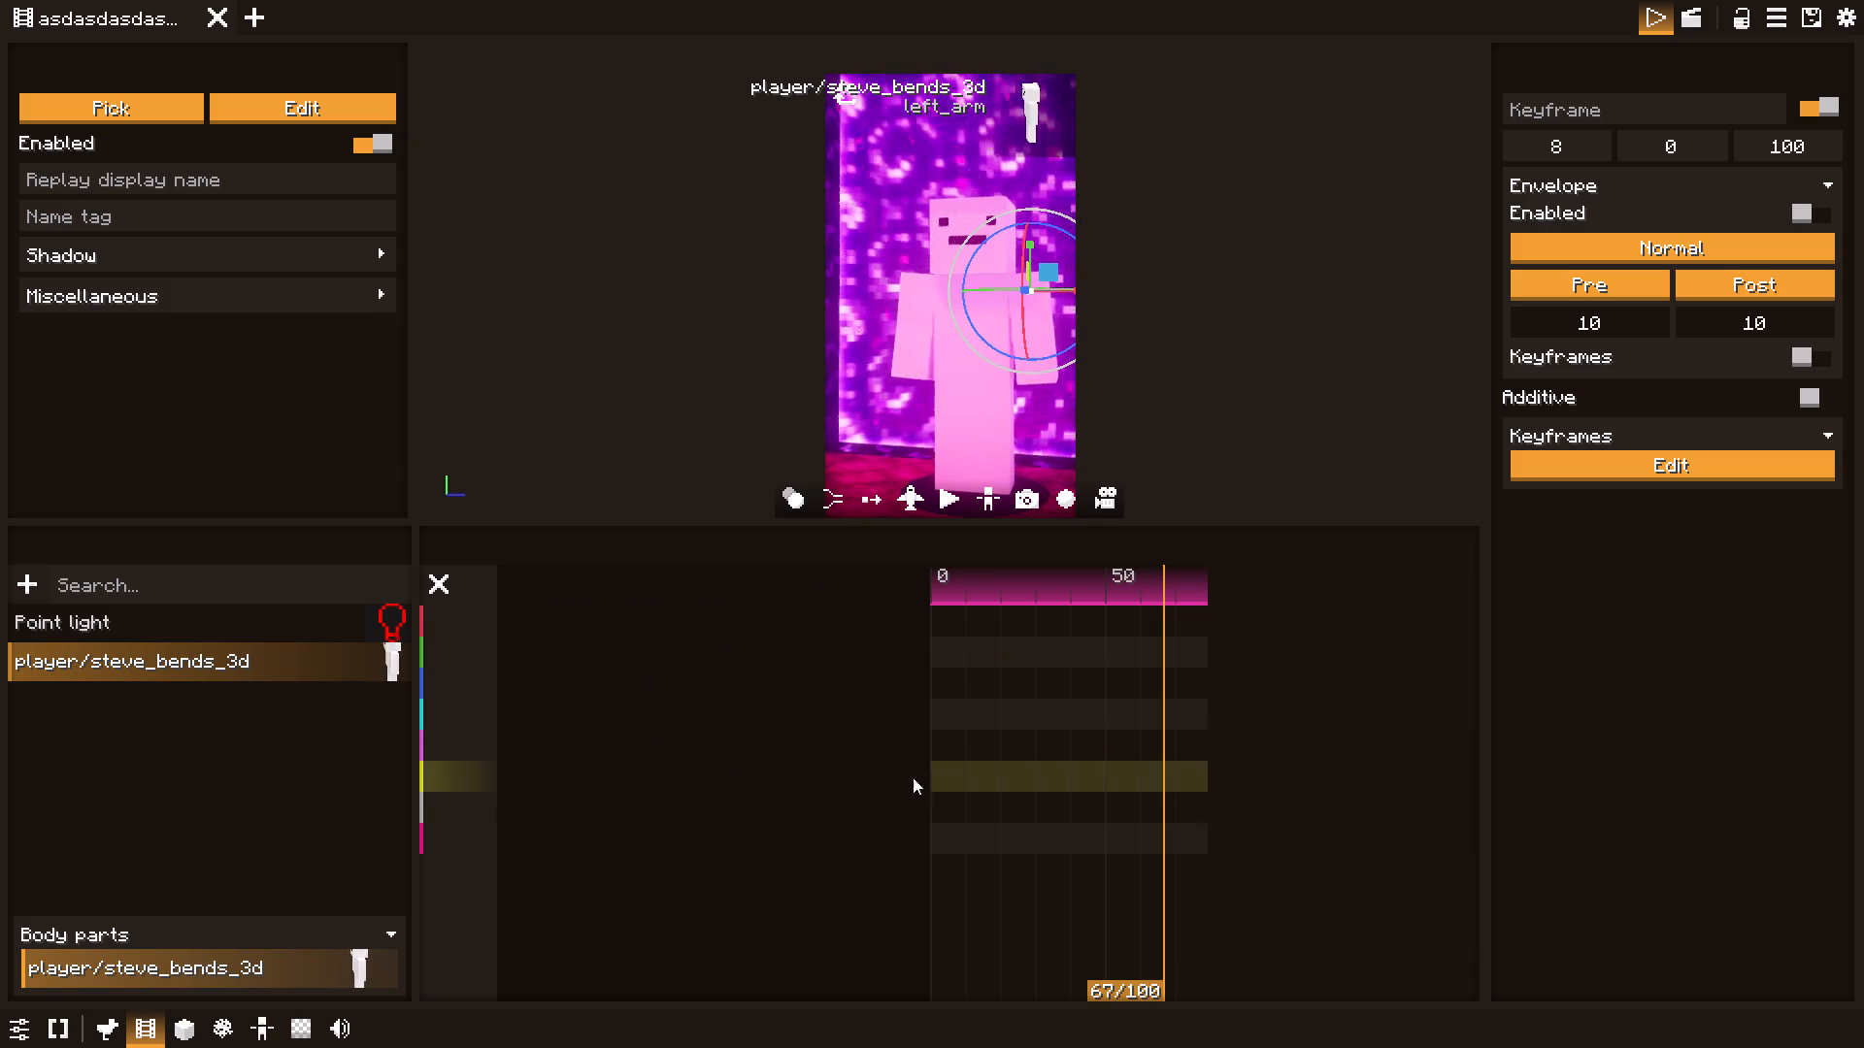
# Rewind to the start and fly the camera beside the portal in flight mode to create new start keyframes.
pyautogui.moveTo(1041, 597); pyautogui.dragTo(674, 602)
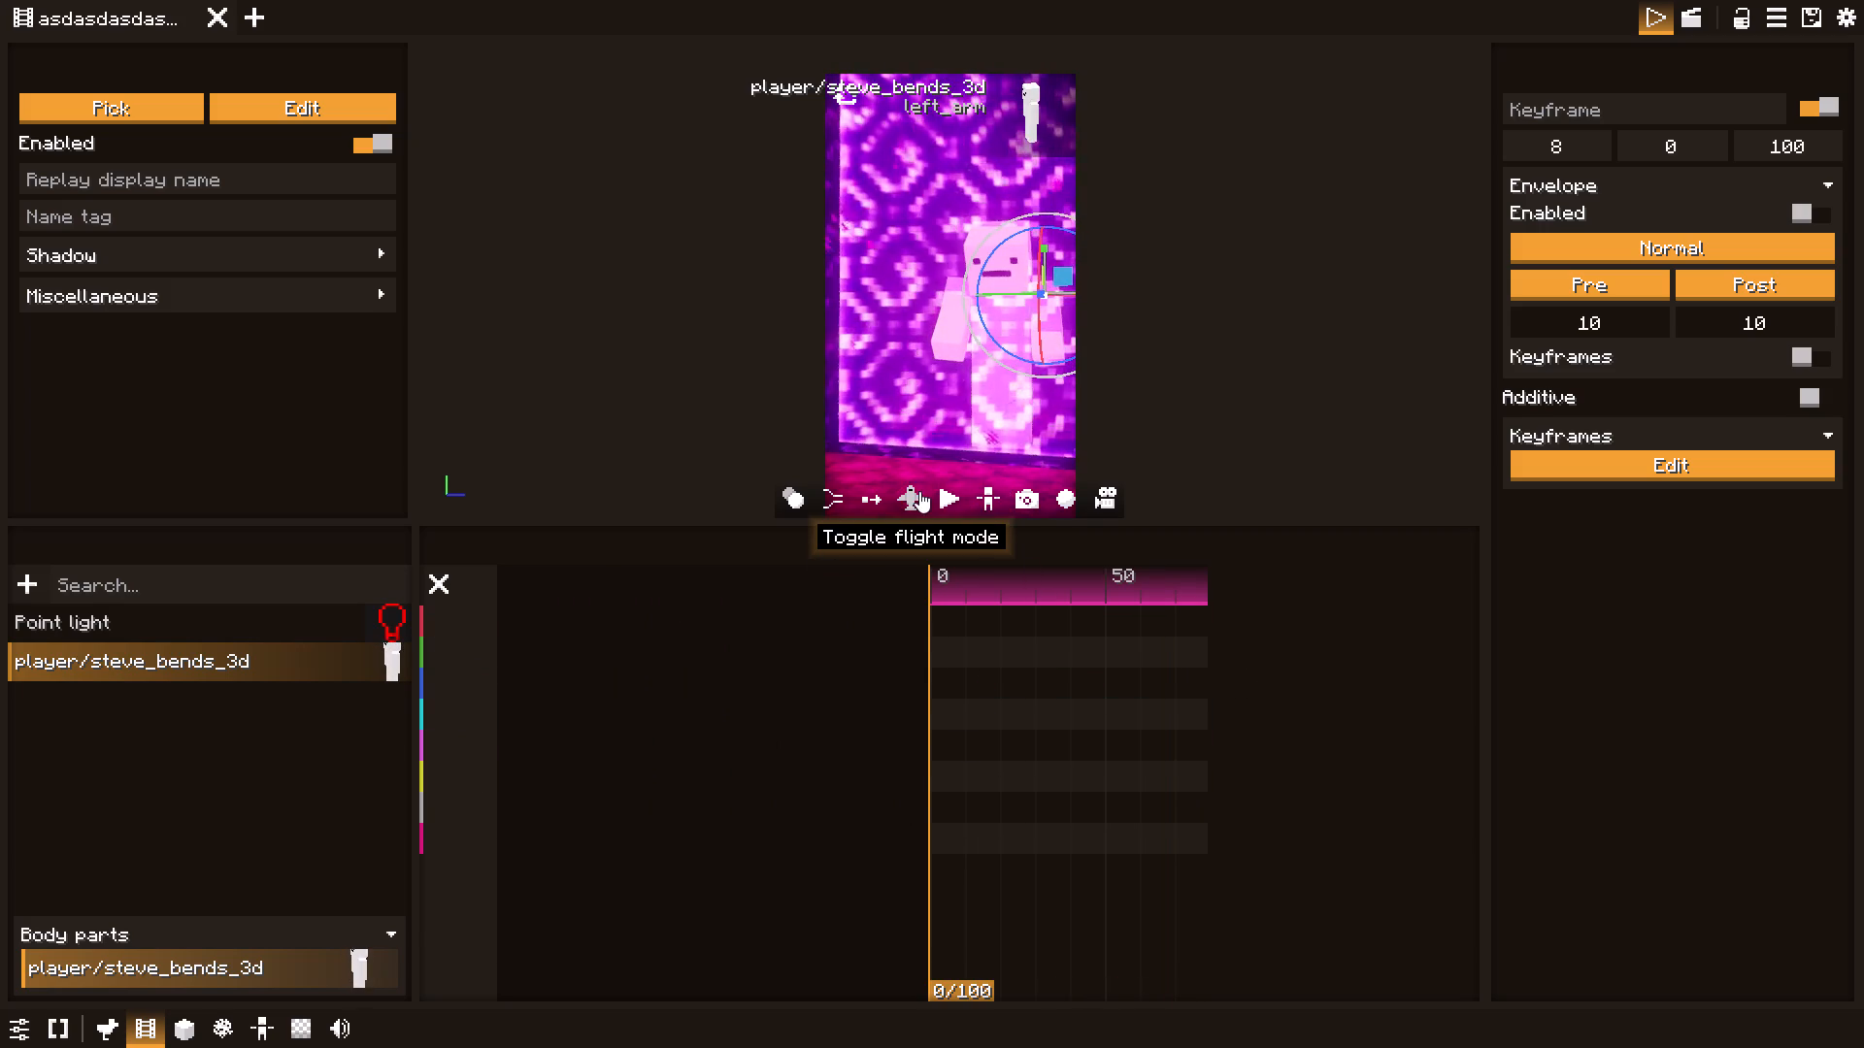
pyautogui.click(905, 494)
pyautogui.moveTo(1015, 439); pyautogui.dragTo(332, 442)
pyautogui.press('d')
pyautogui.press('w')
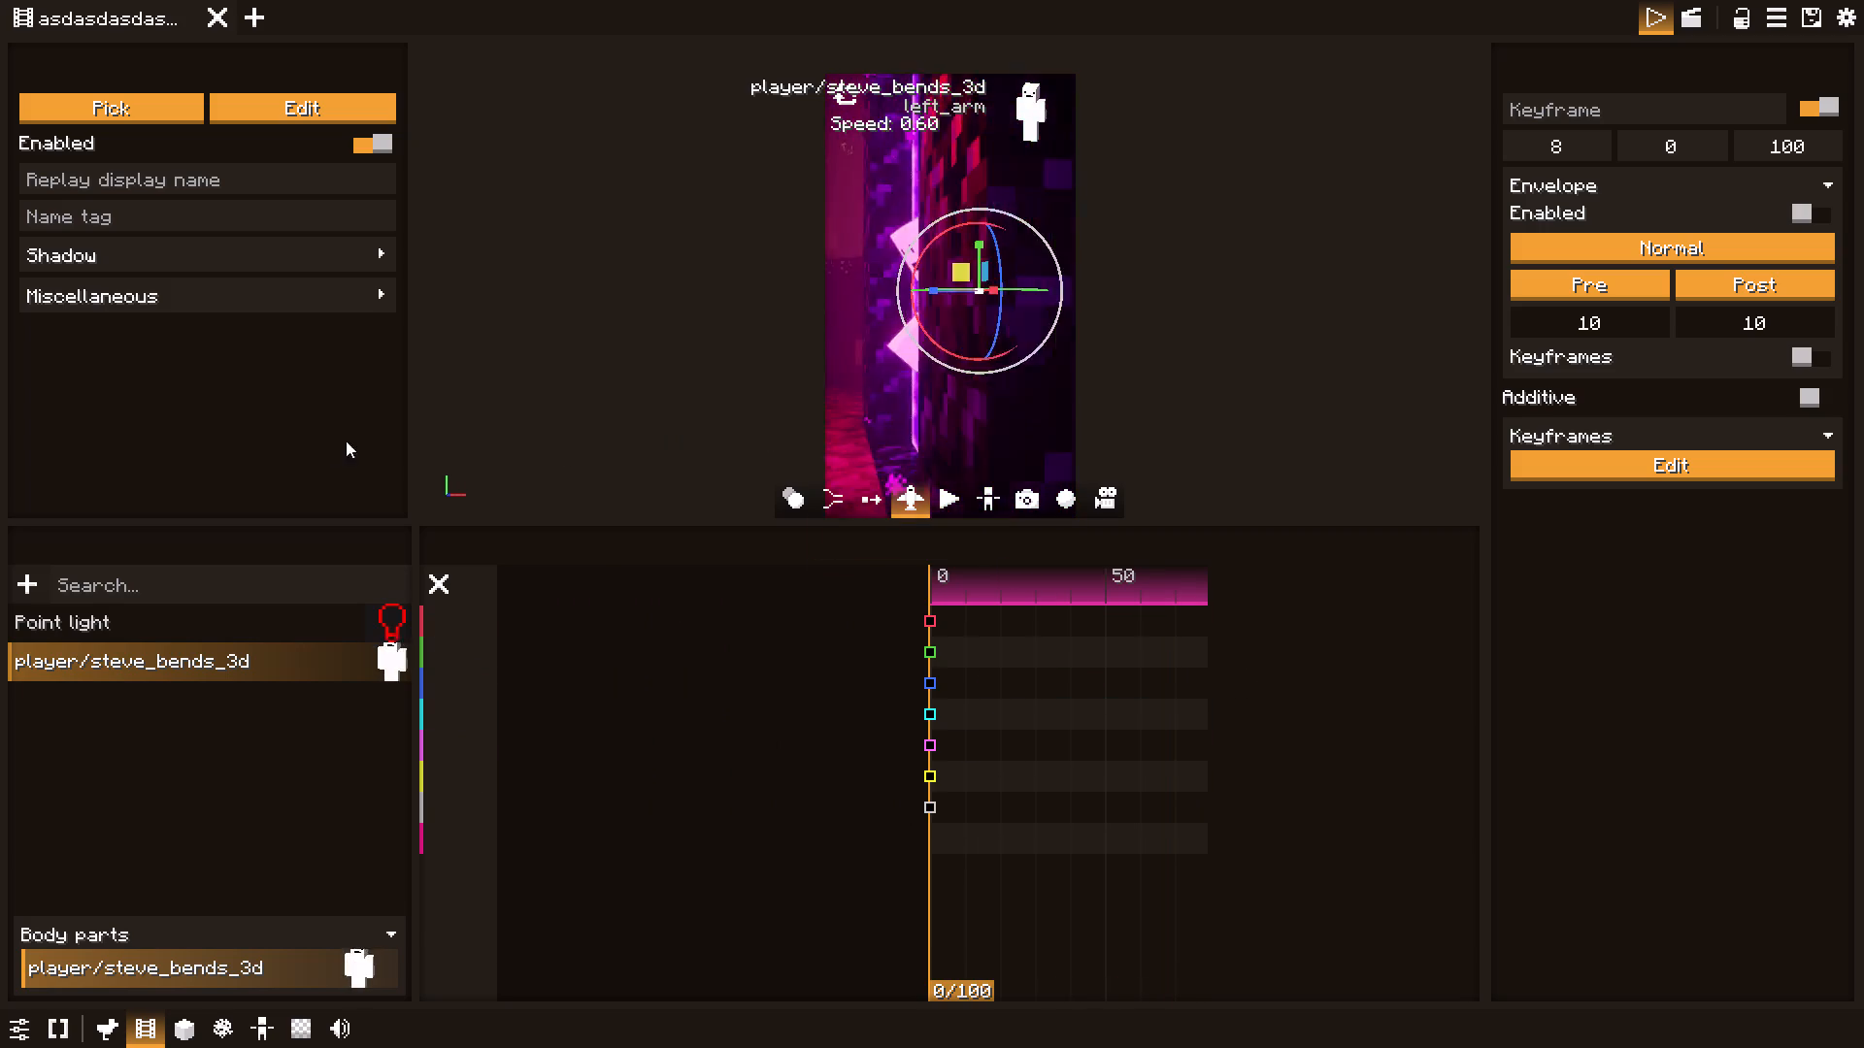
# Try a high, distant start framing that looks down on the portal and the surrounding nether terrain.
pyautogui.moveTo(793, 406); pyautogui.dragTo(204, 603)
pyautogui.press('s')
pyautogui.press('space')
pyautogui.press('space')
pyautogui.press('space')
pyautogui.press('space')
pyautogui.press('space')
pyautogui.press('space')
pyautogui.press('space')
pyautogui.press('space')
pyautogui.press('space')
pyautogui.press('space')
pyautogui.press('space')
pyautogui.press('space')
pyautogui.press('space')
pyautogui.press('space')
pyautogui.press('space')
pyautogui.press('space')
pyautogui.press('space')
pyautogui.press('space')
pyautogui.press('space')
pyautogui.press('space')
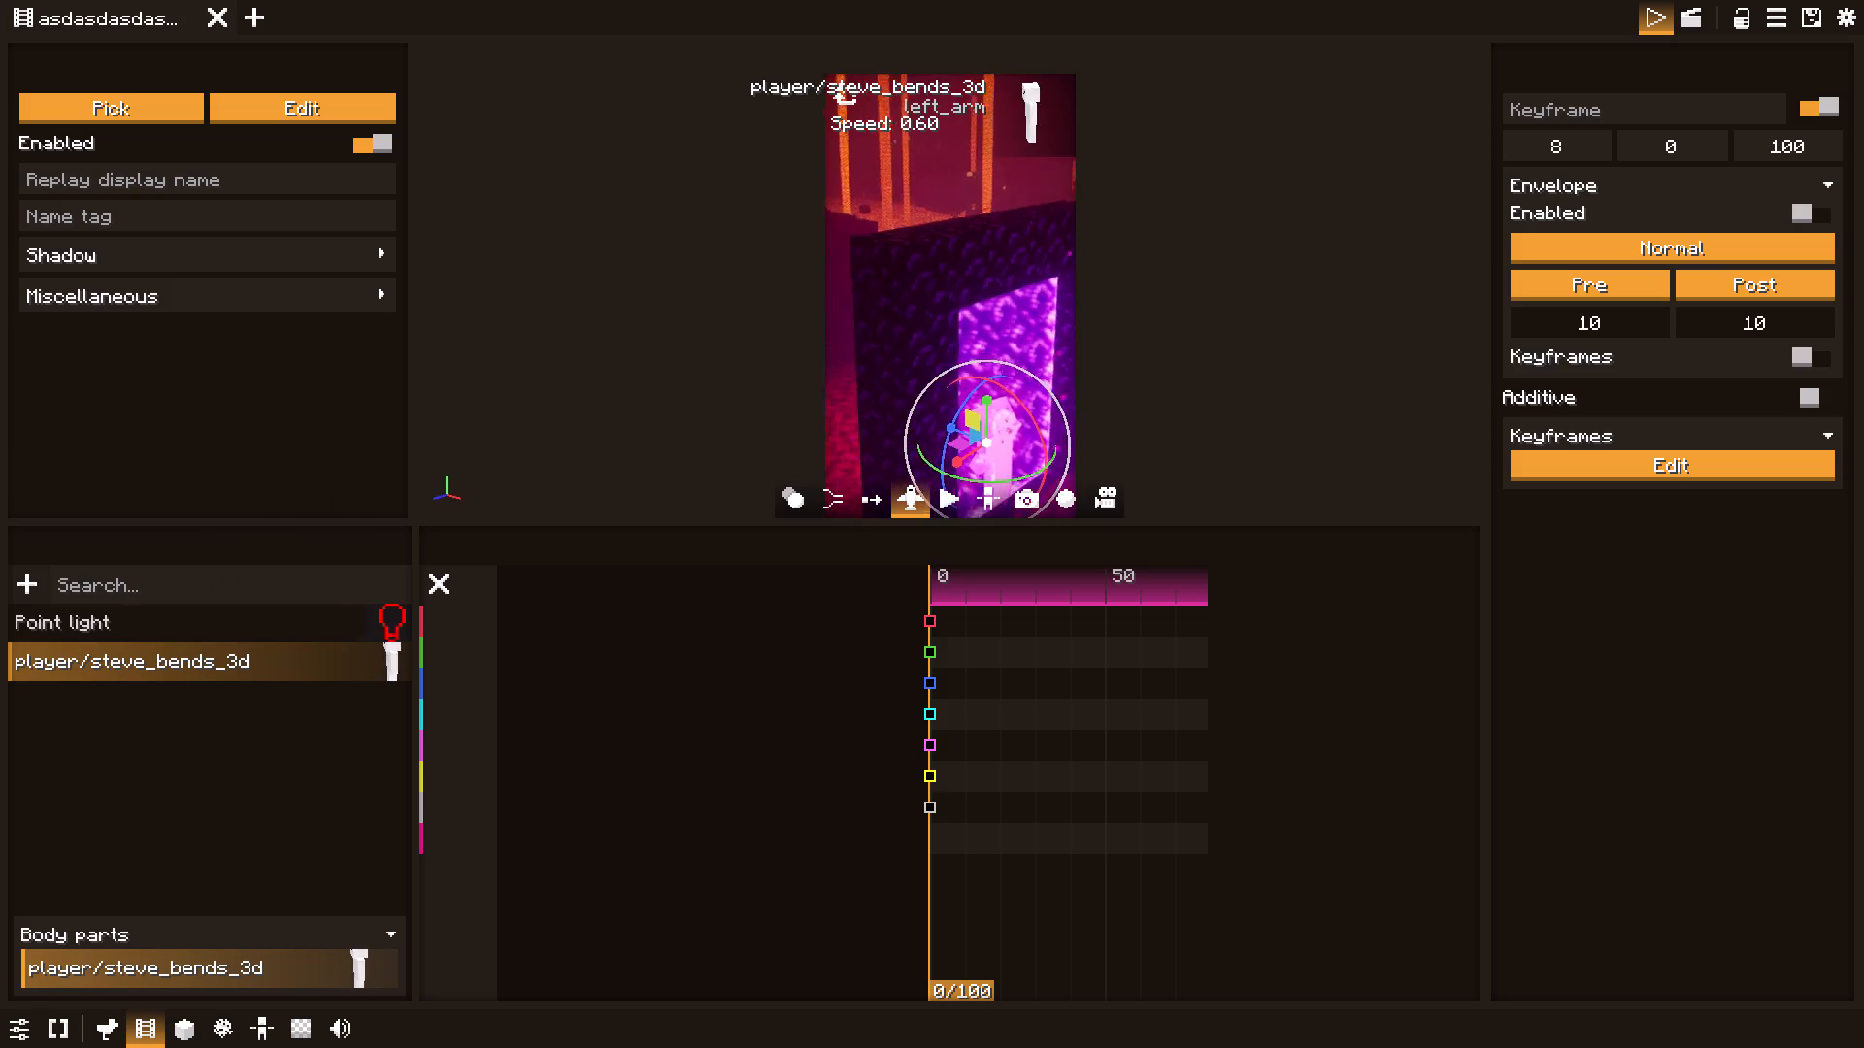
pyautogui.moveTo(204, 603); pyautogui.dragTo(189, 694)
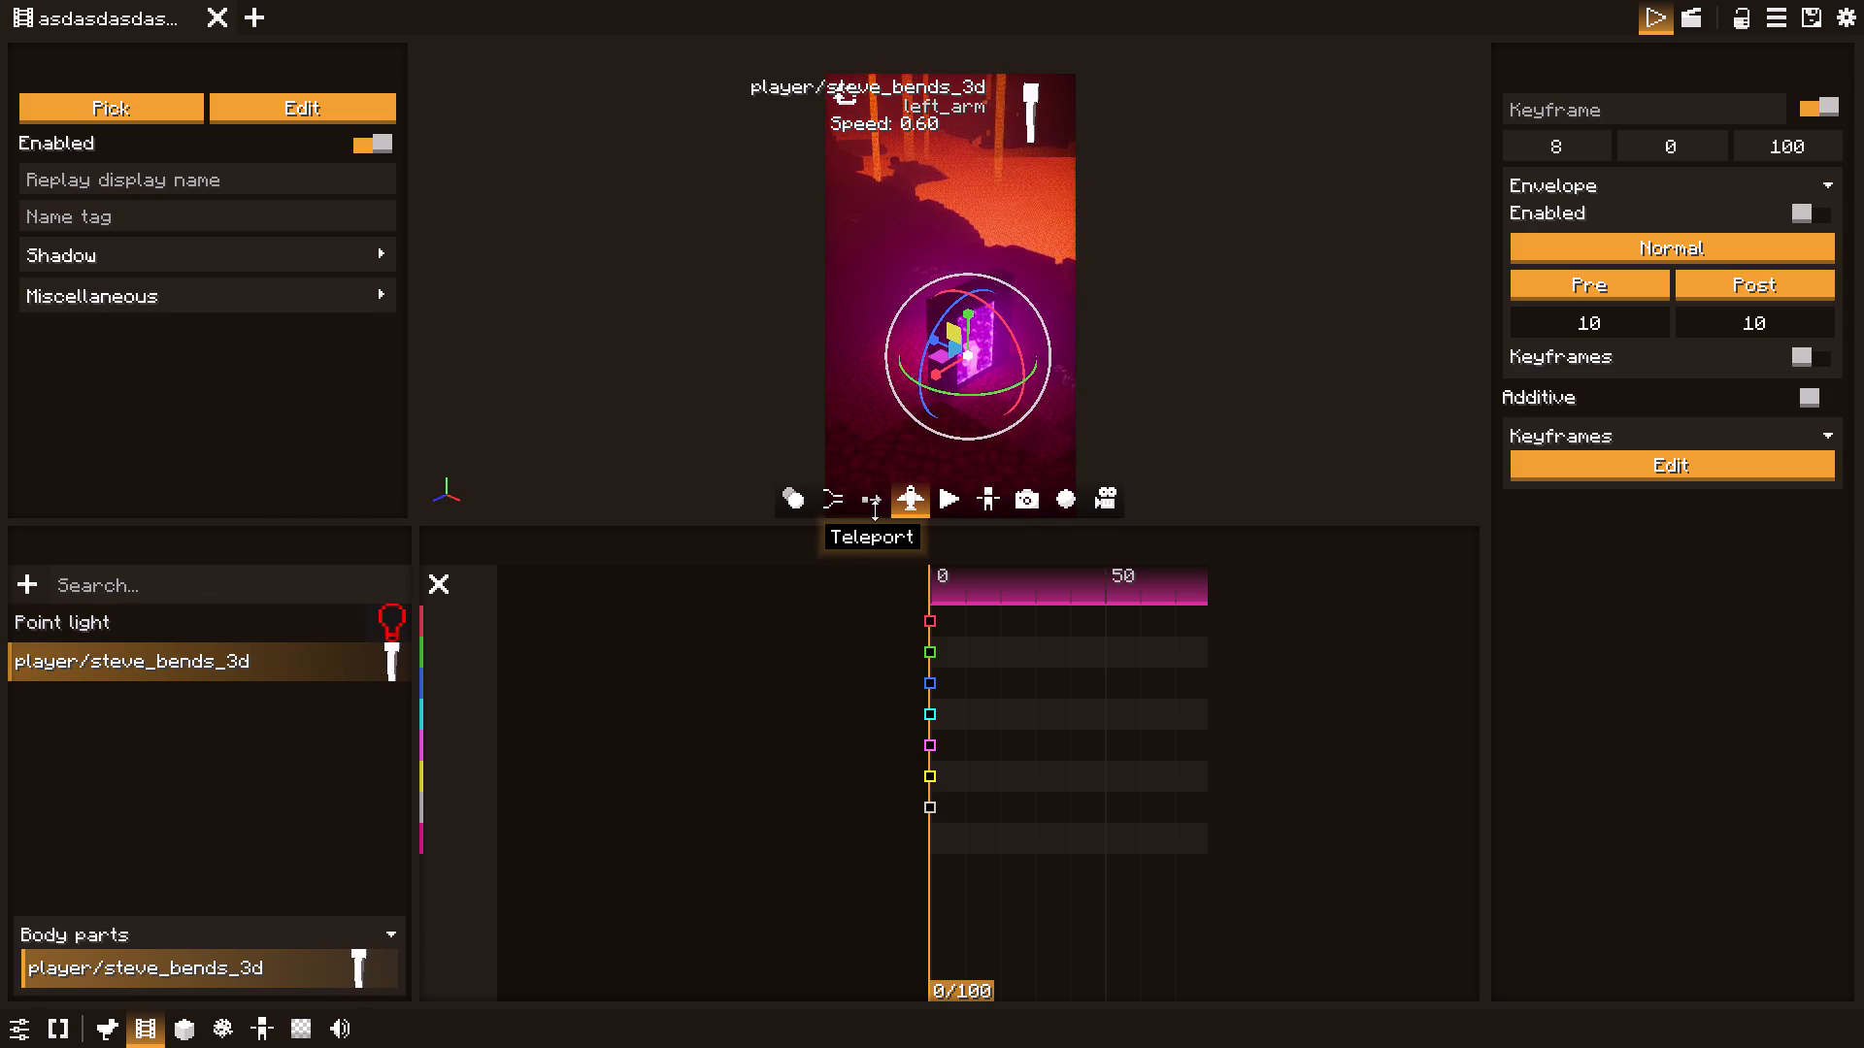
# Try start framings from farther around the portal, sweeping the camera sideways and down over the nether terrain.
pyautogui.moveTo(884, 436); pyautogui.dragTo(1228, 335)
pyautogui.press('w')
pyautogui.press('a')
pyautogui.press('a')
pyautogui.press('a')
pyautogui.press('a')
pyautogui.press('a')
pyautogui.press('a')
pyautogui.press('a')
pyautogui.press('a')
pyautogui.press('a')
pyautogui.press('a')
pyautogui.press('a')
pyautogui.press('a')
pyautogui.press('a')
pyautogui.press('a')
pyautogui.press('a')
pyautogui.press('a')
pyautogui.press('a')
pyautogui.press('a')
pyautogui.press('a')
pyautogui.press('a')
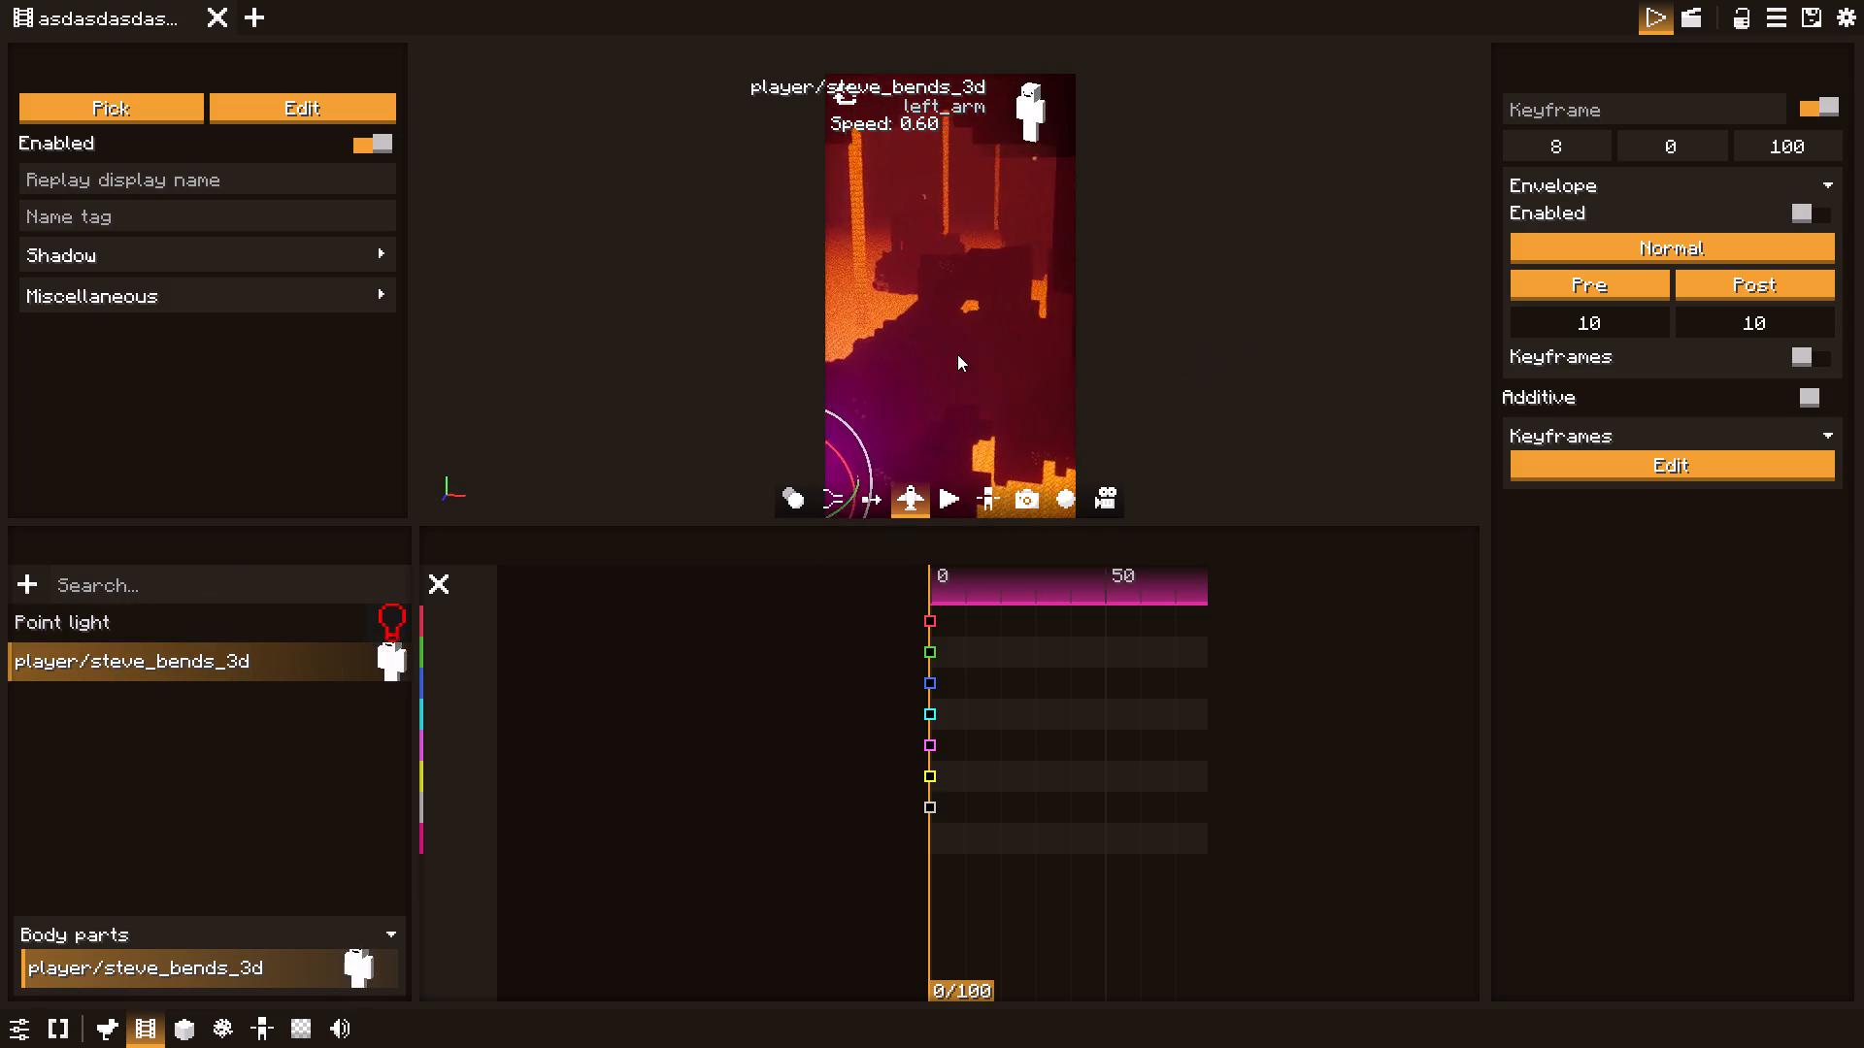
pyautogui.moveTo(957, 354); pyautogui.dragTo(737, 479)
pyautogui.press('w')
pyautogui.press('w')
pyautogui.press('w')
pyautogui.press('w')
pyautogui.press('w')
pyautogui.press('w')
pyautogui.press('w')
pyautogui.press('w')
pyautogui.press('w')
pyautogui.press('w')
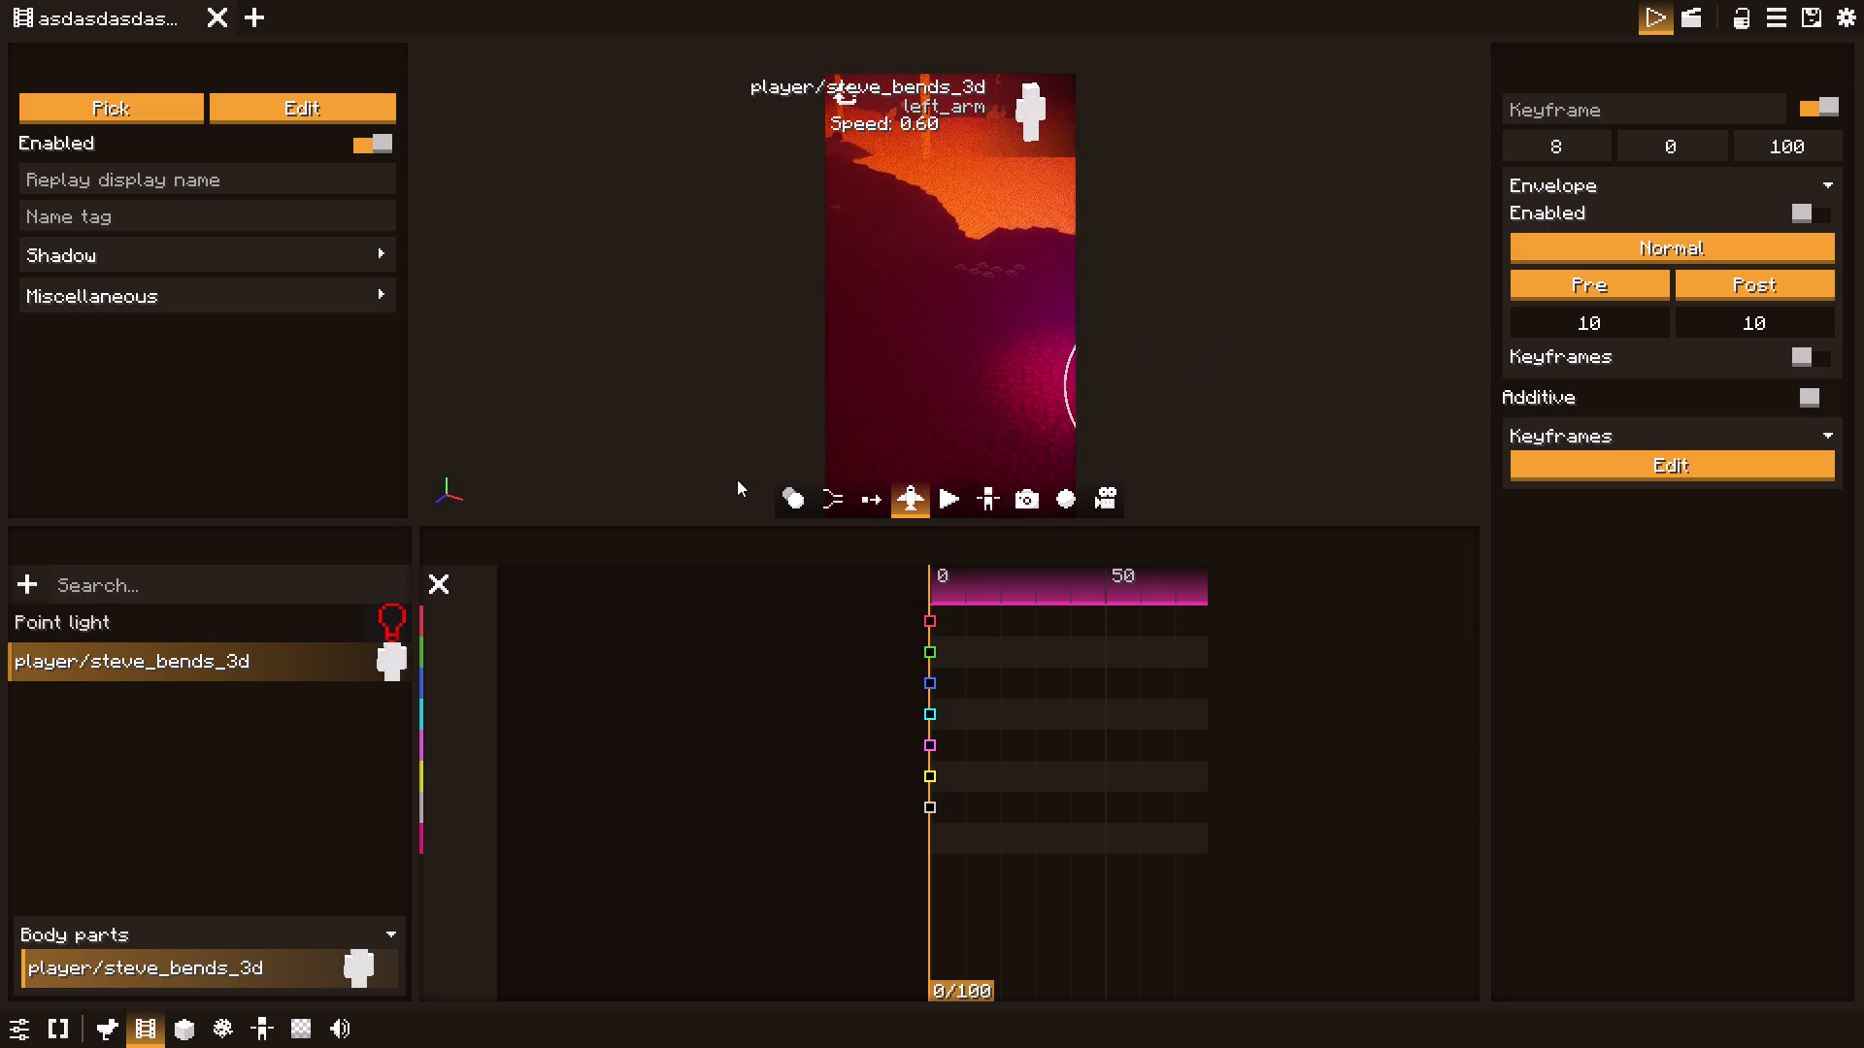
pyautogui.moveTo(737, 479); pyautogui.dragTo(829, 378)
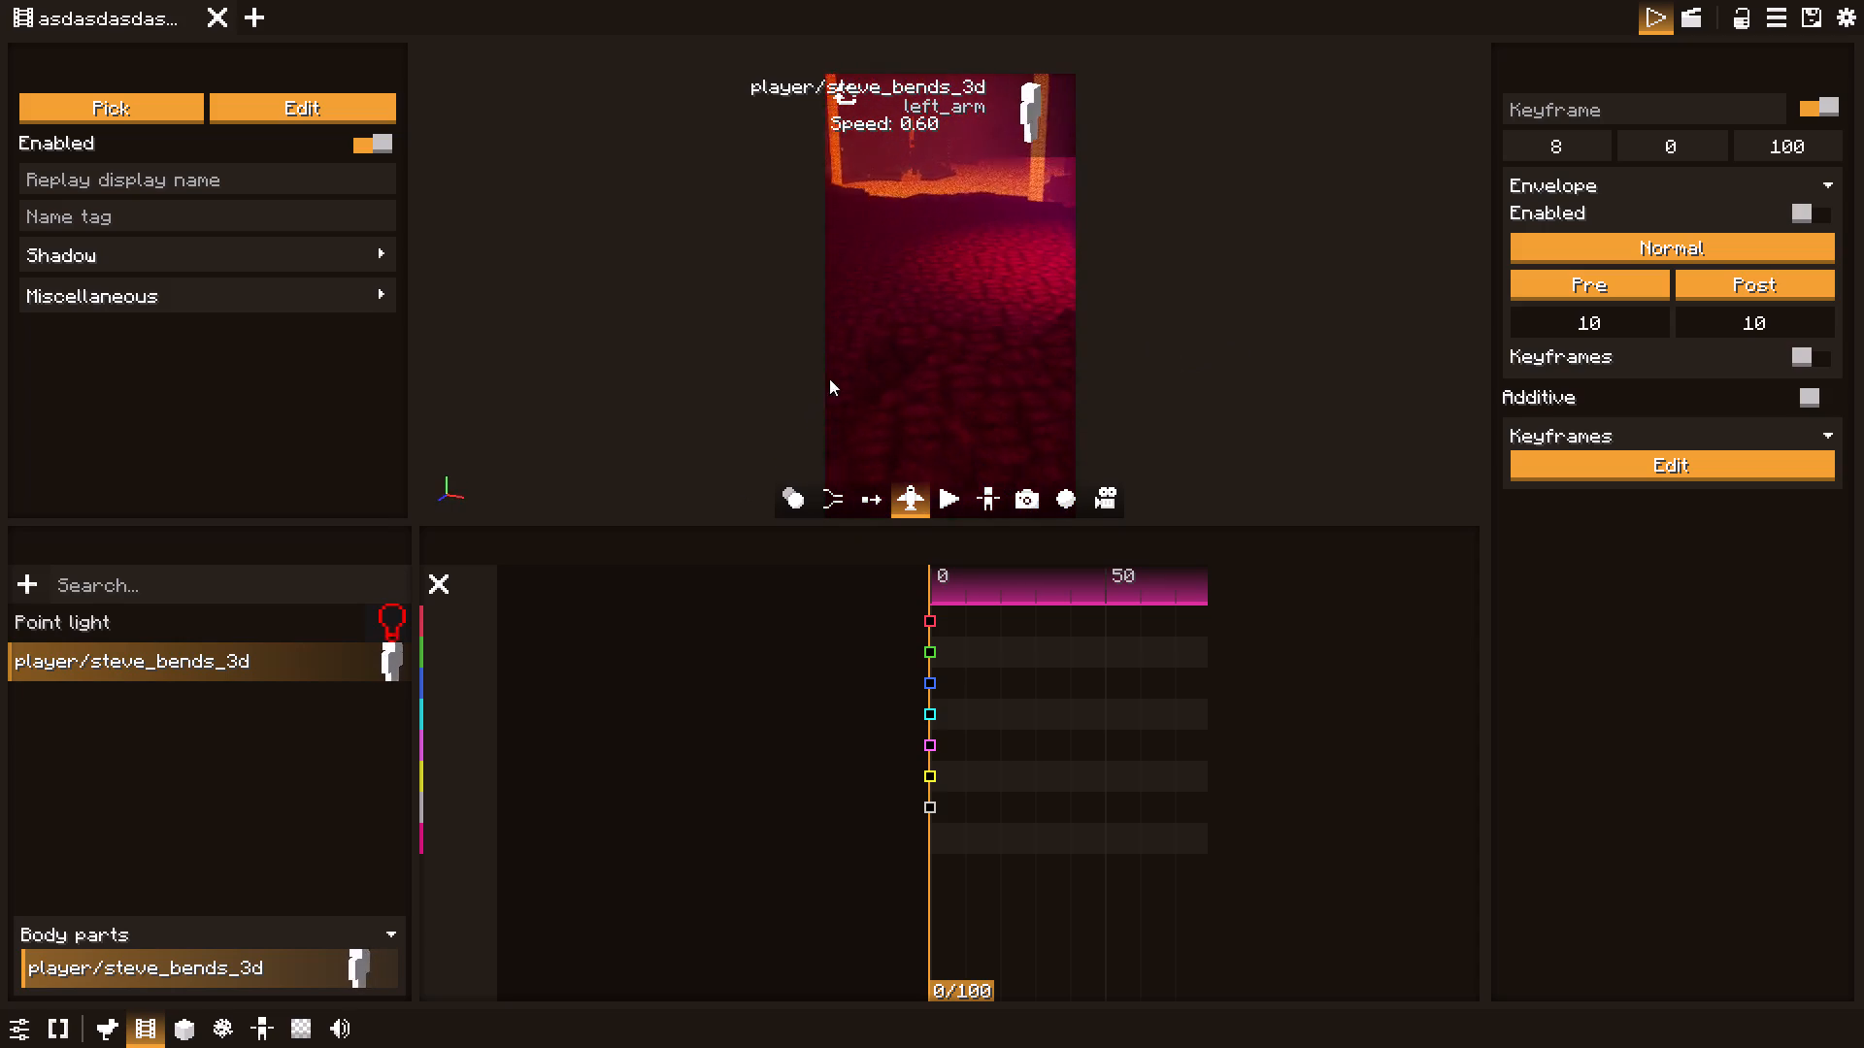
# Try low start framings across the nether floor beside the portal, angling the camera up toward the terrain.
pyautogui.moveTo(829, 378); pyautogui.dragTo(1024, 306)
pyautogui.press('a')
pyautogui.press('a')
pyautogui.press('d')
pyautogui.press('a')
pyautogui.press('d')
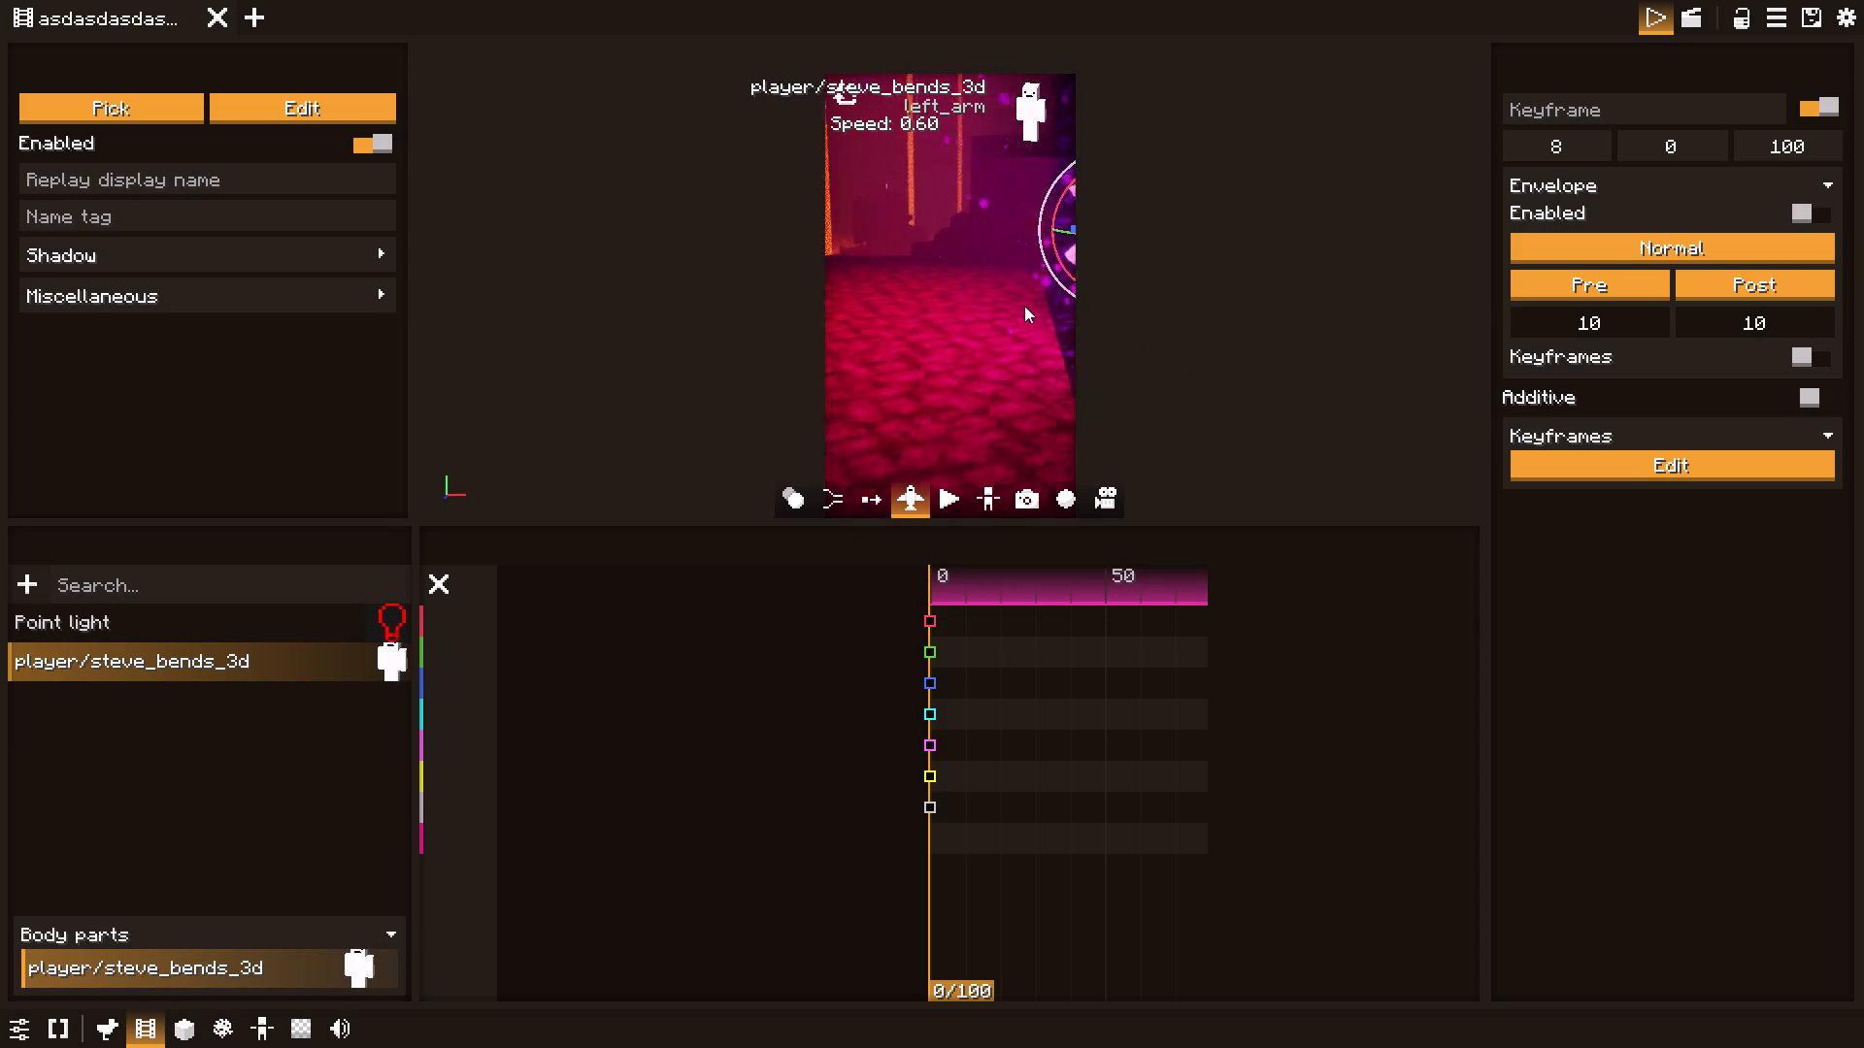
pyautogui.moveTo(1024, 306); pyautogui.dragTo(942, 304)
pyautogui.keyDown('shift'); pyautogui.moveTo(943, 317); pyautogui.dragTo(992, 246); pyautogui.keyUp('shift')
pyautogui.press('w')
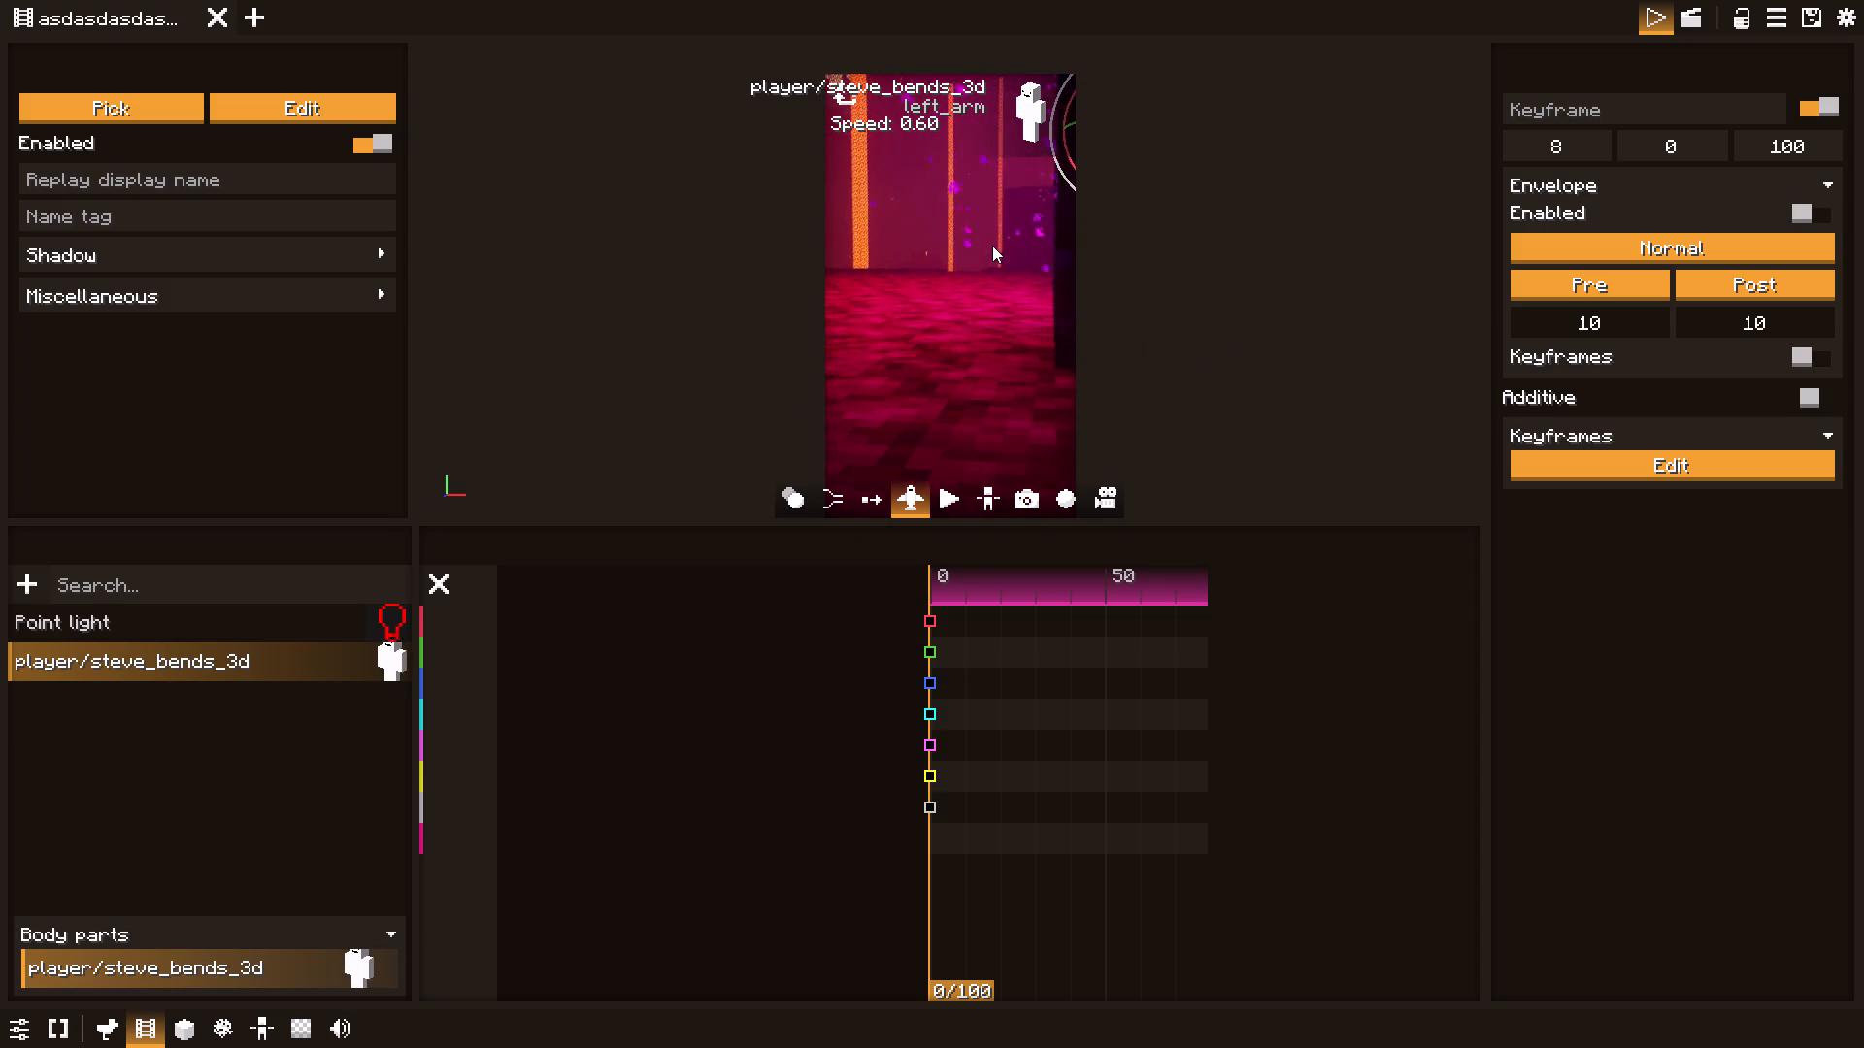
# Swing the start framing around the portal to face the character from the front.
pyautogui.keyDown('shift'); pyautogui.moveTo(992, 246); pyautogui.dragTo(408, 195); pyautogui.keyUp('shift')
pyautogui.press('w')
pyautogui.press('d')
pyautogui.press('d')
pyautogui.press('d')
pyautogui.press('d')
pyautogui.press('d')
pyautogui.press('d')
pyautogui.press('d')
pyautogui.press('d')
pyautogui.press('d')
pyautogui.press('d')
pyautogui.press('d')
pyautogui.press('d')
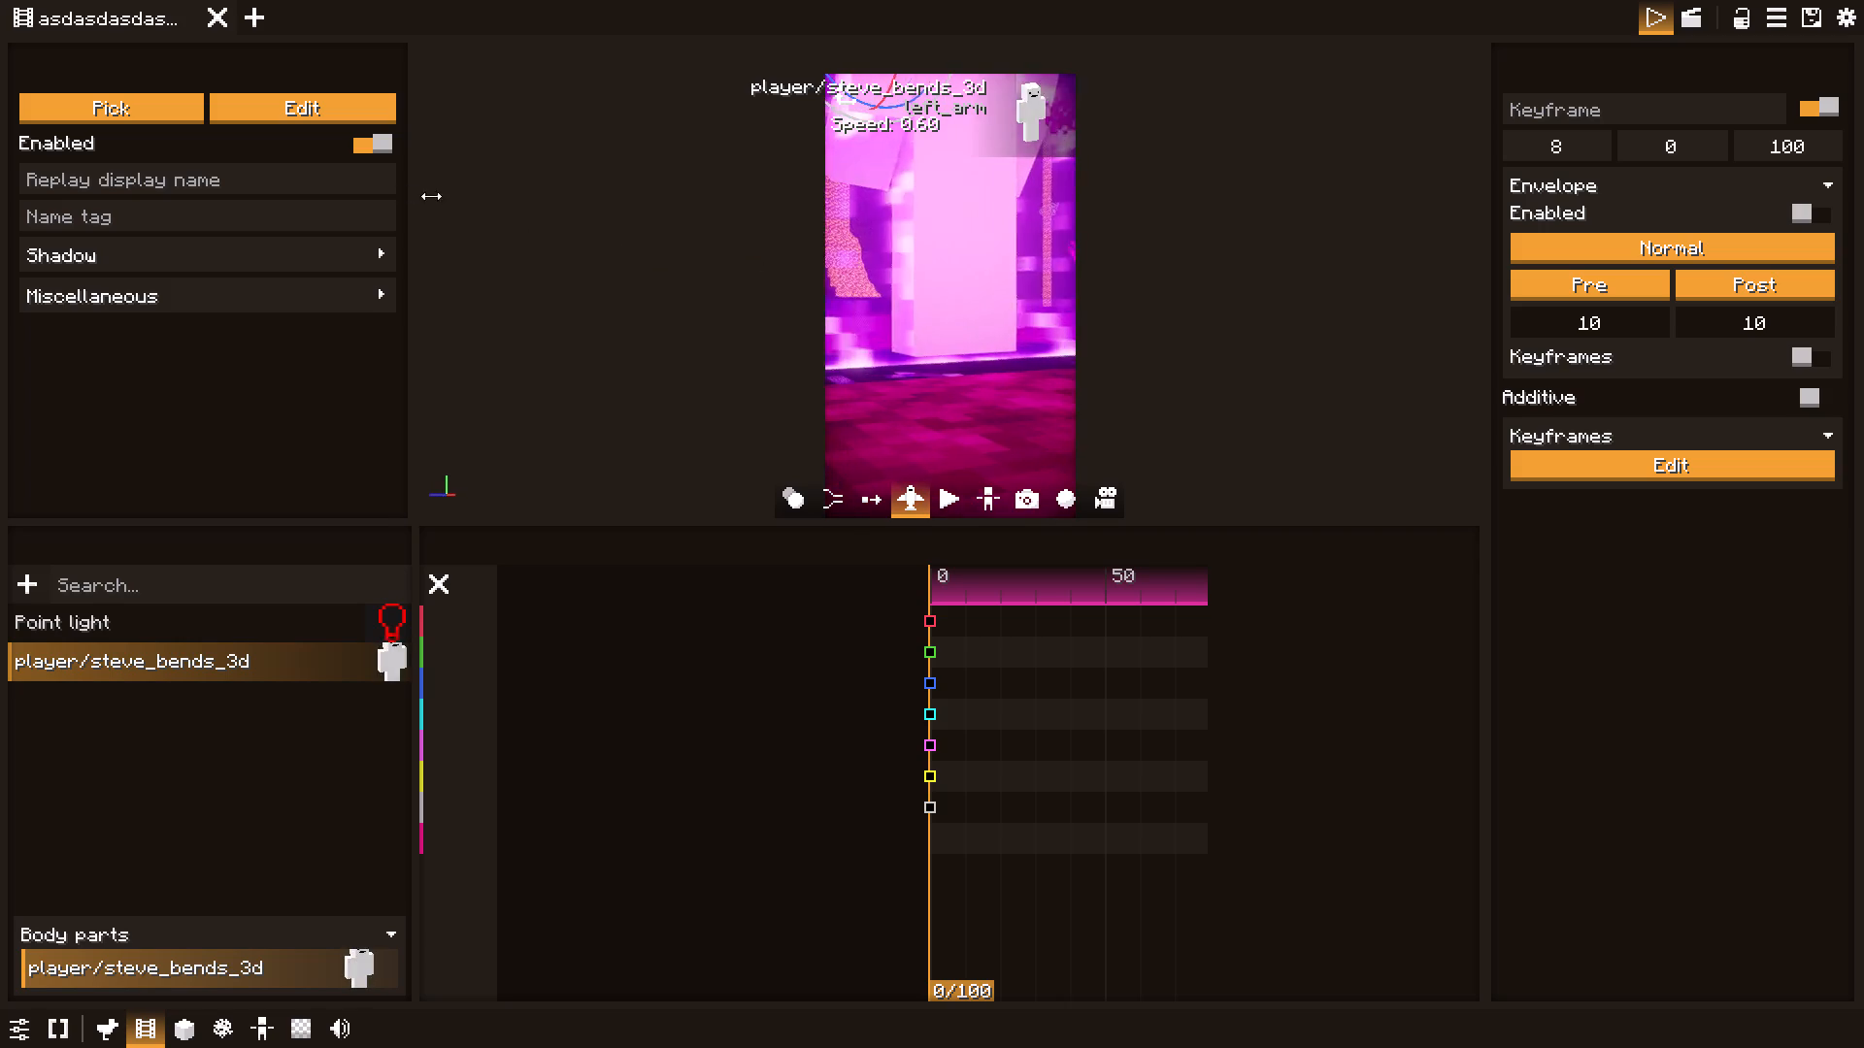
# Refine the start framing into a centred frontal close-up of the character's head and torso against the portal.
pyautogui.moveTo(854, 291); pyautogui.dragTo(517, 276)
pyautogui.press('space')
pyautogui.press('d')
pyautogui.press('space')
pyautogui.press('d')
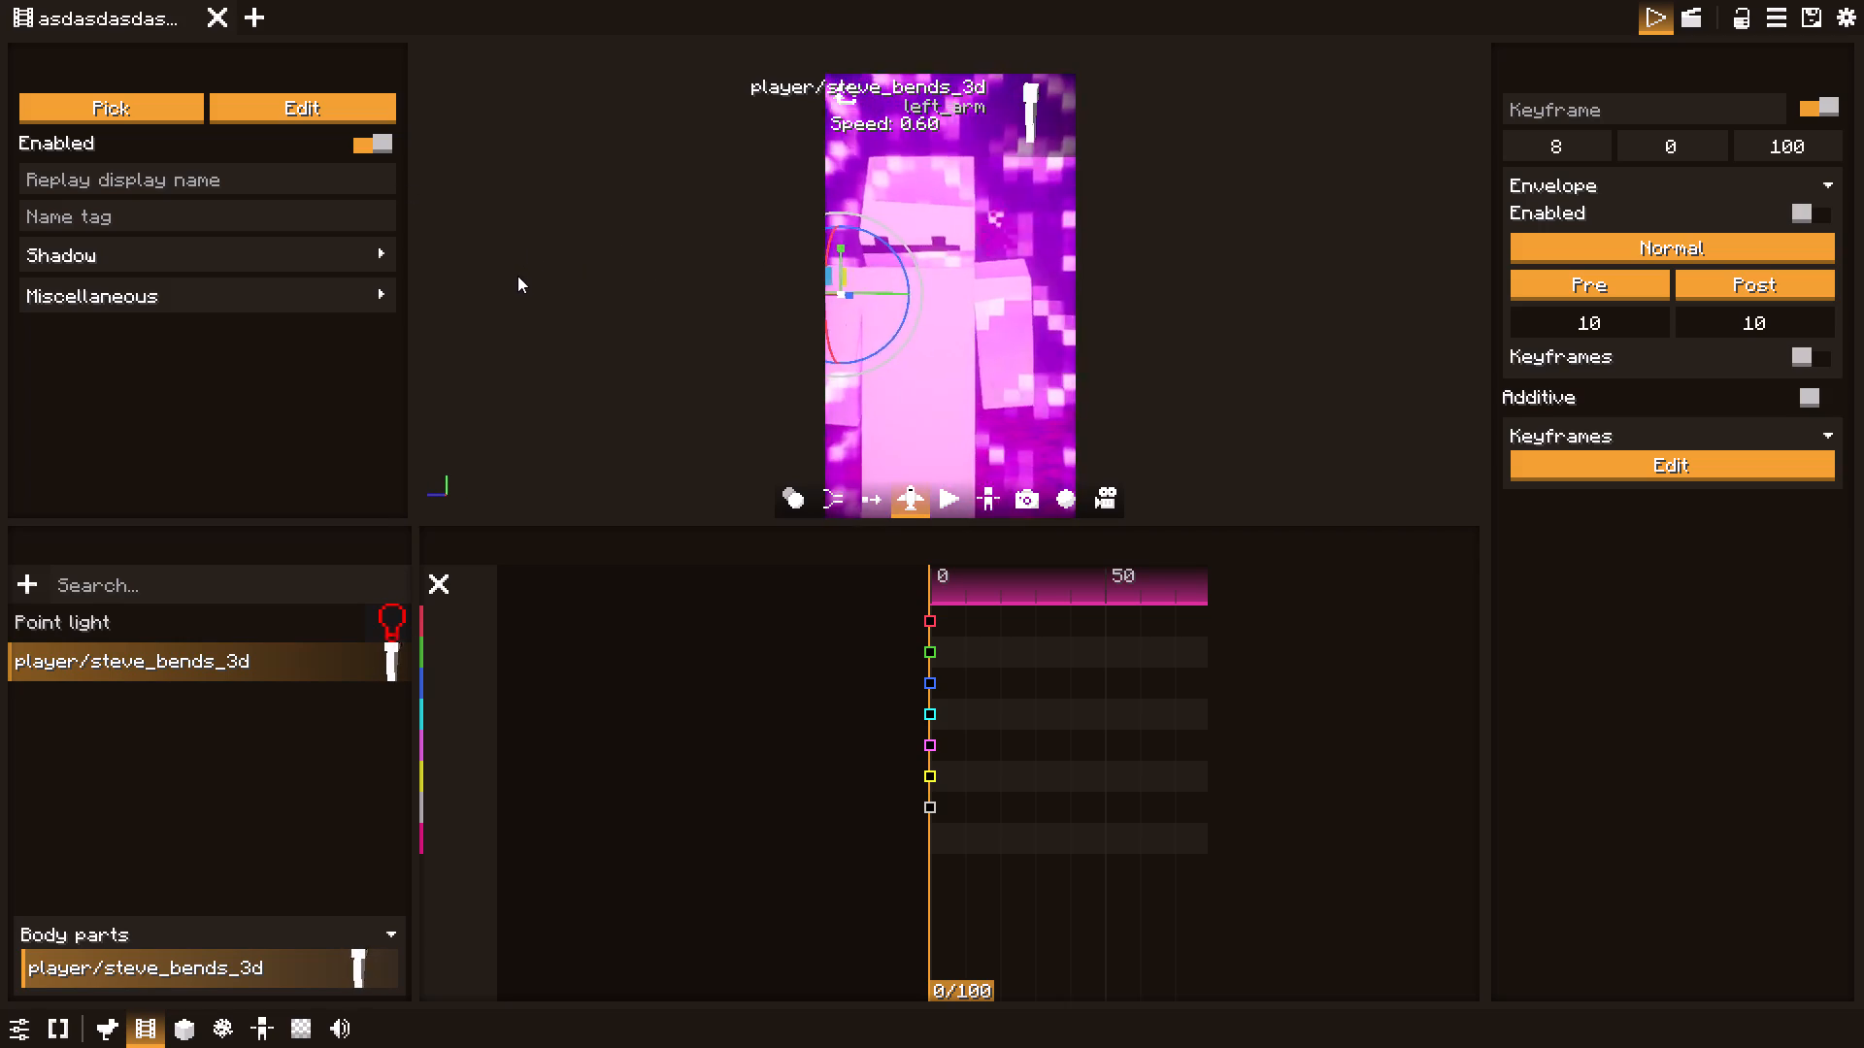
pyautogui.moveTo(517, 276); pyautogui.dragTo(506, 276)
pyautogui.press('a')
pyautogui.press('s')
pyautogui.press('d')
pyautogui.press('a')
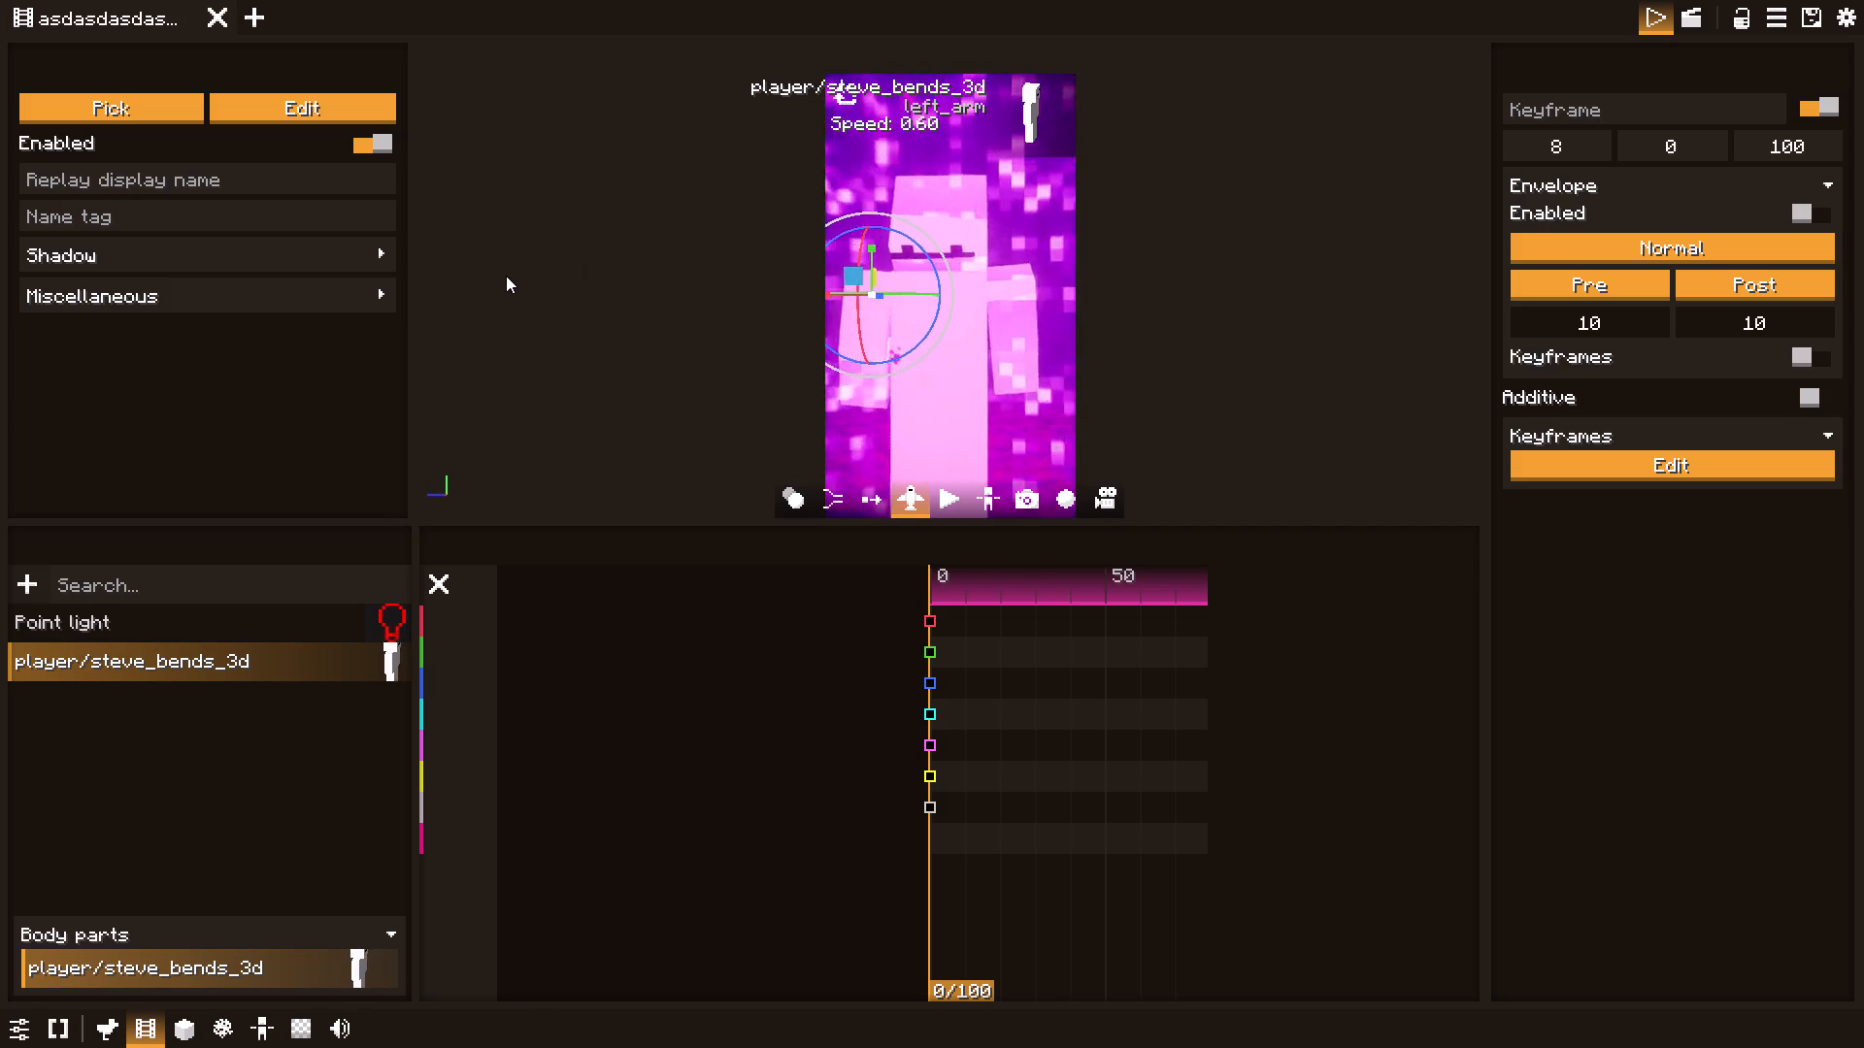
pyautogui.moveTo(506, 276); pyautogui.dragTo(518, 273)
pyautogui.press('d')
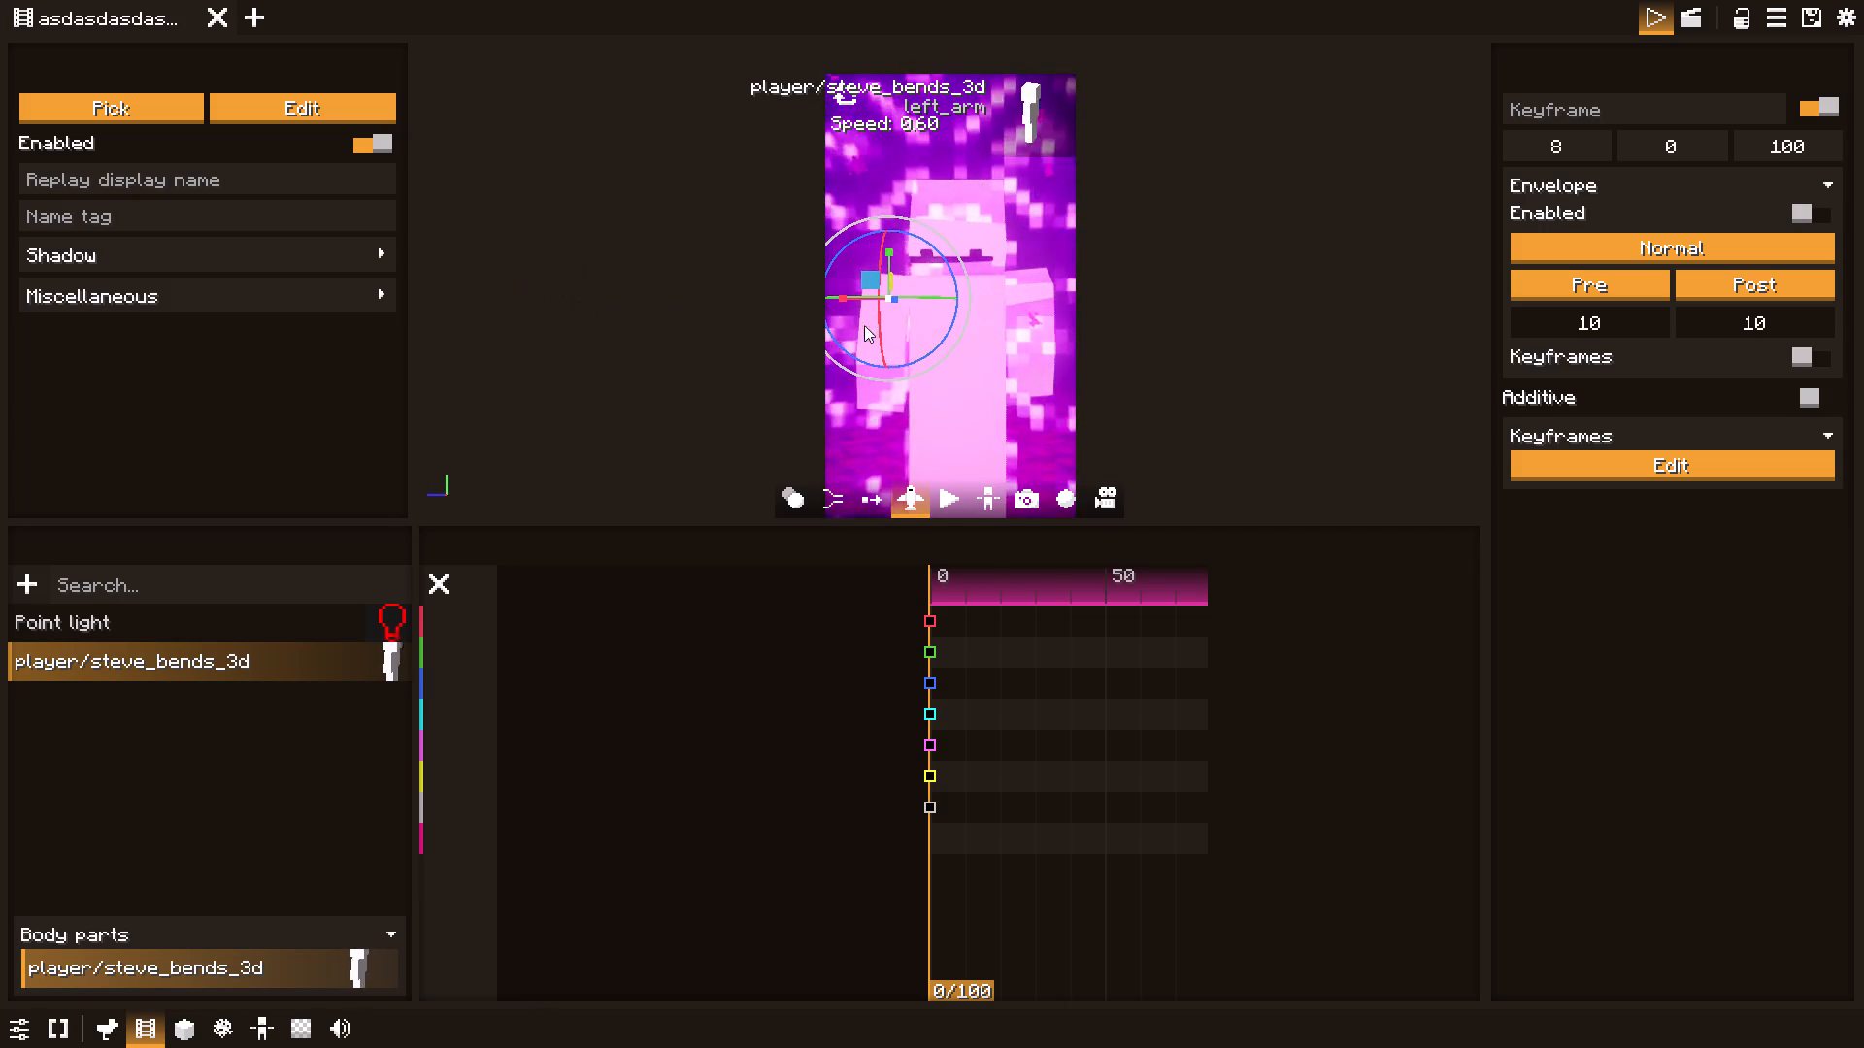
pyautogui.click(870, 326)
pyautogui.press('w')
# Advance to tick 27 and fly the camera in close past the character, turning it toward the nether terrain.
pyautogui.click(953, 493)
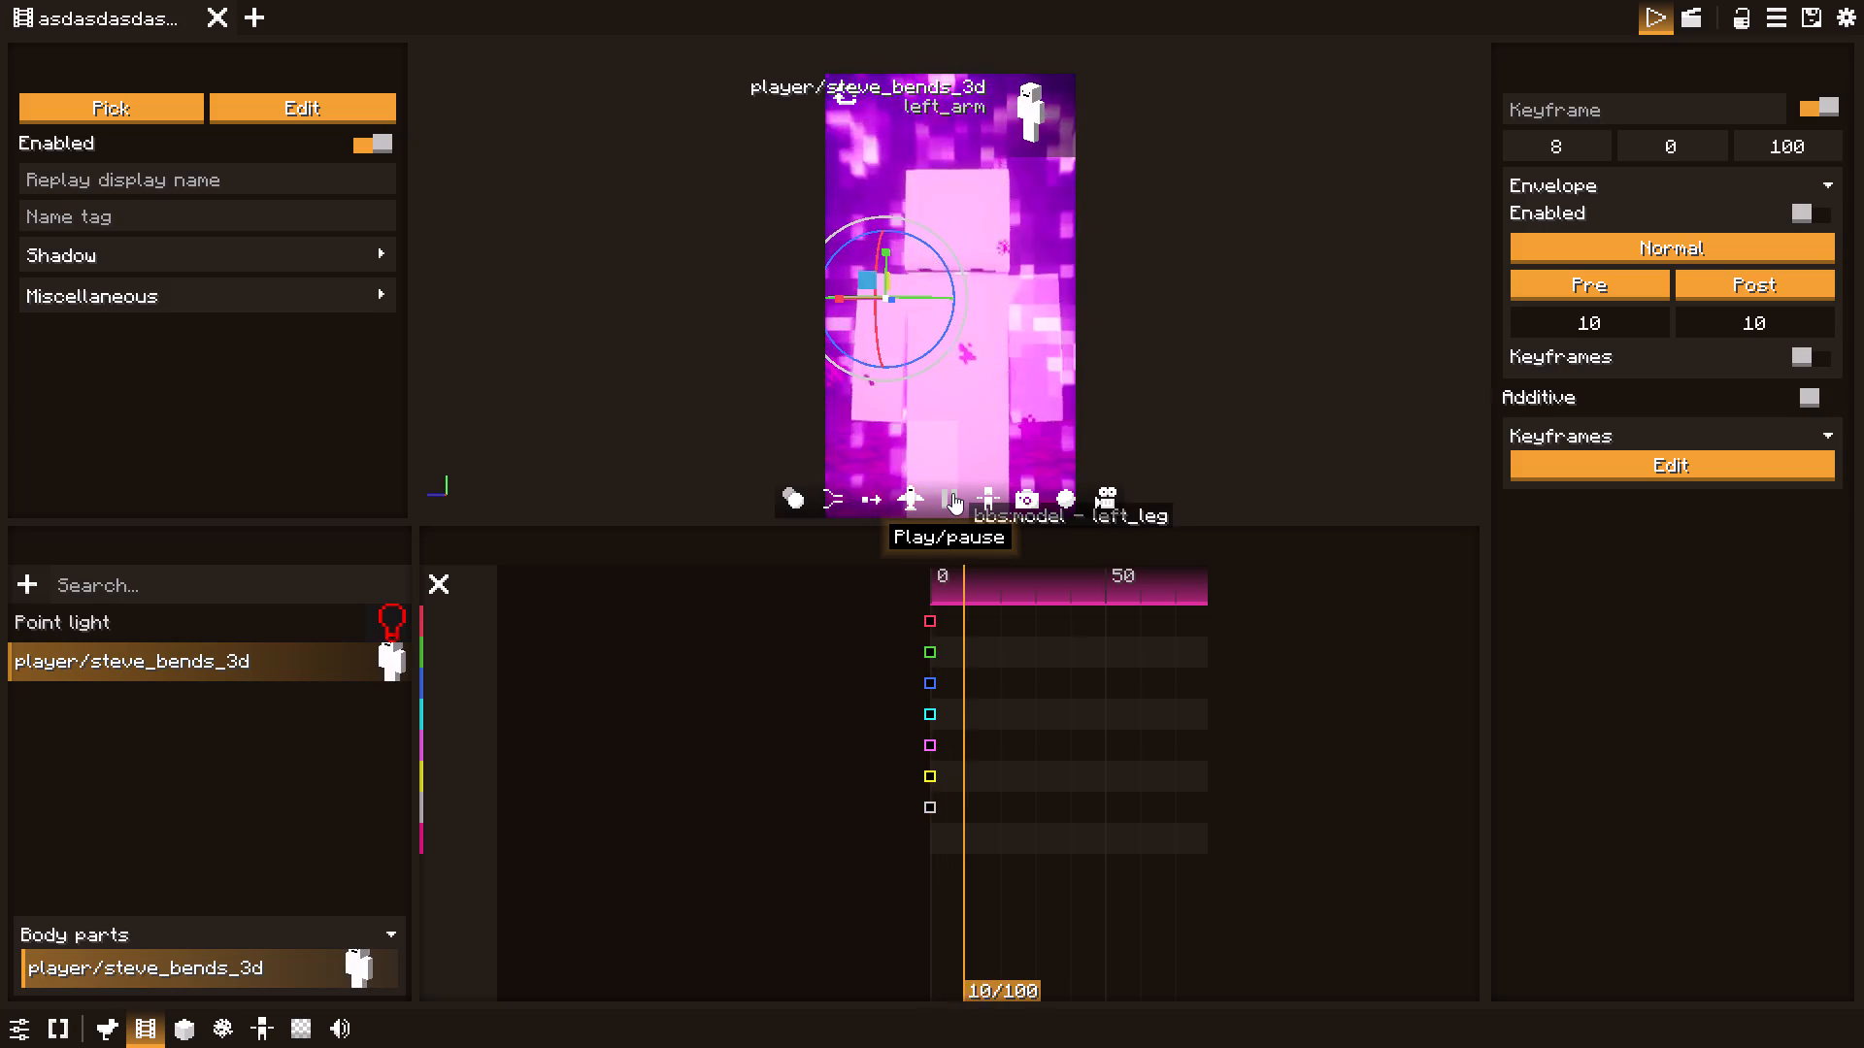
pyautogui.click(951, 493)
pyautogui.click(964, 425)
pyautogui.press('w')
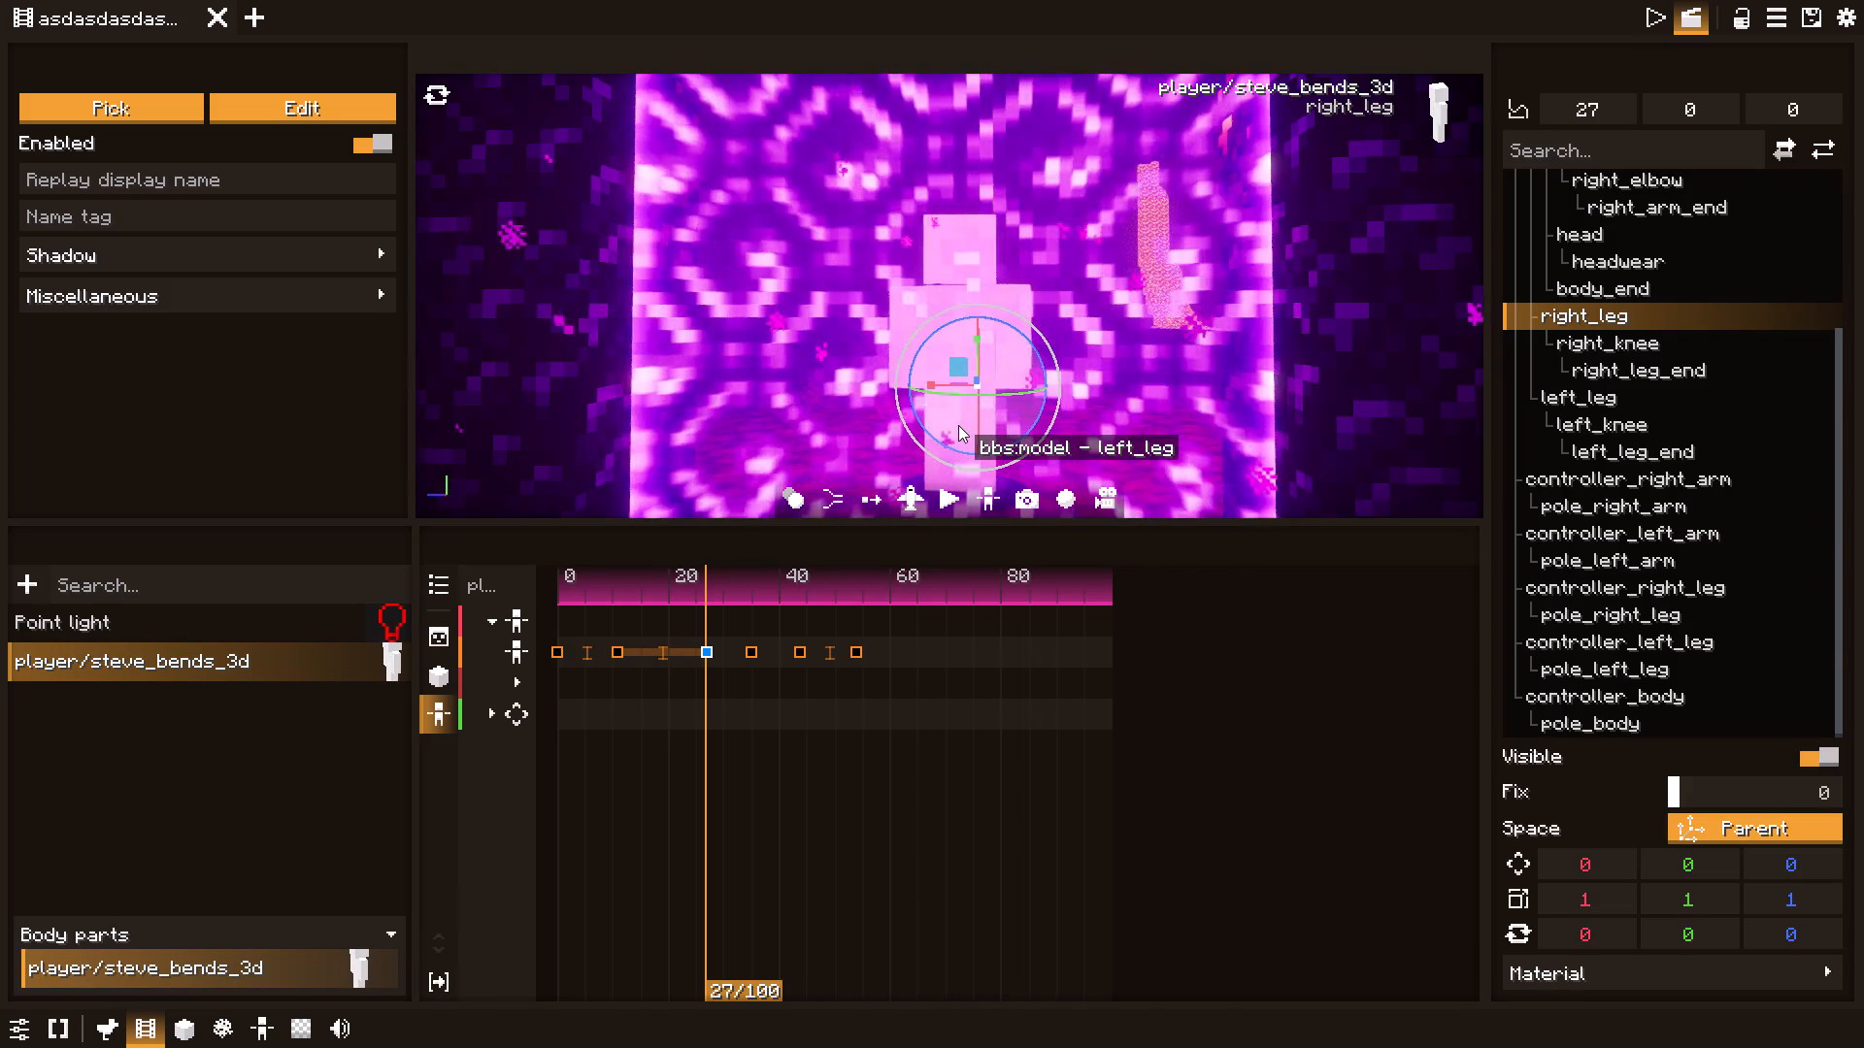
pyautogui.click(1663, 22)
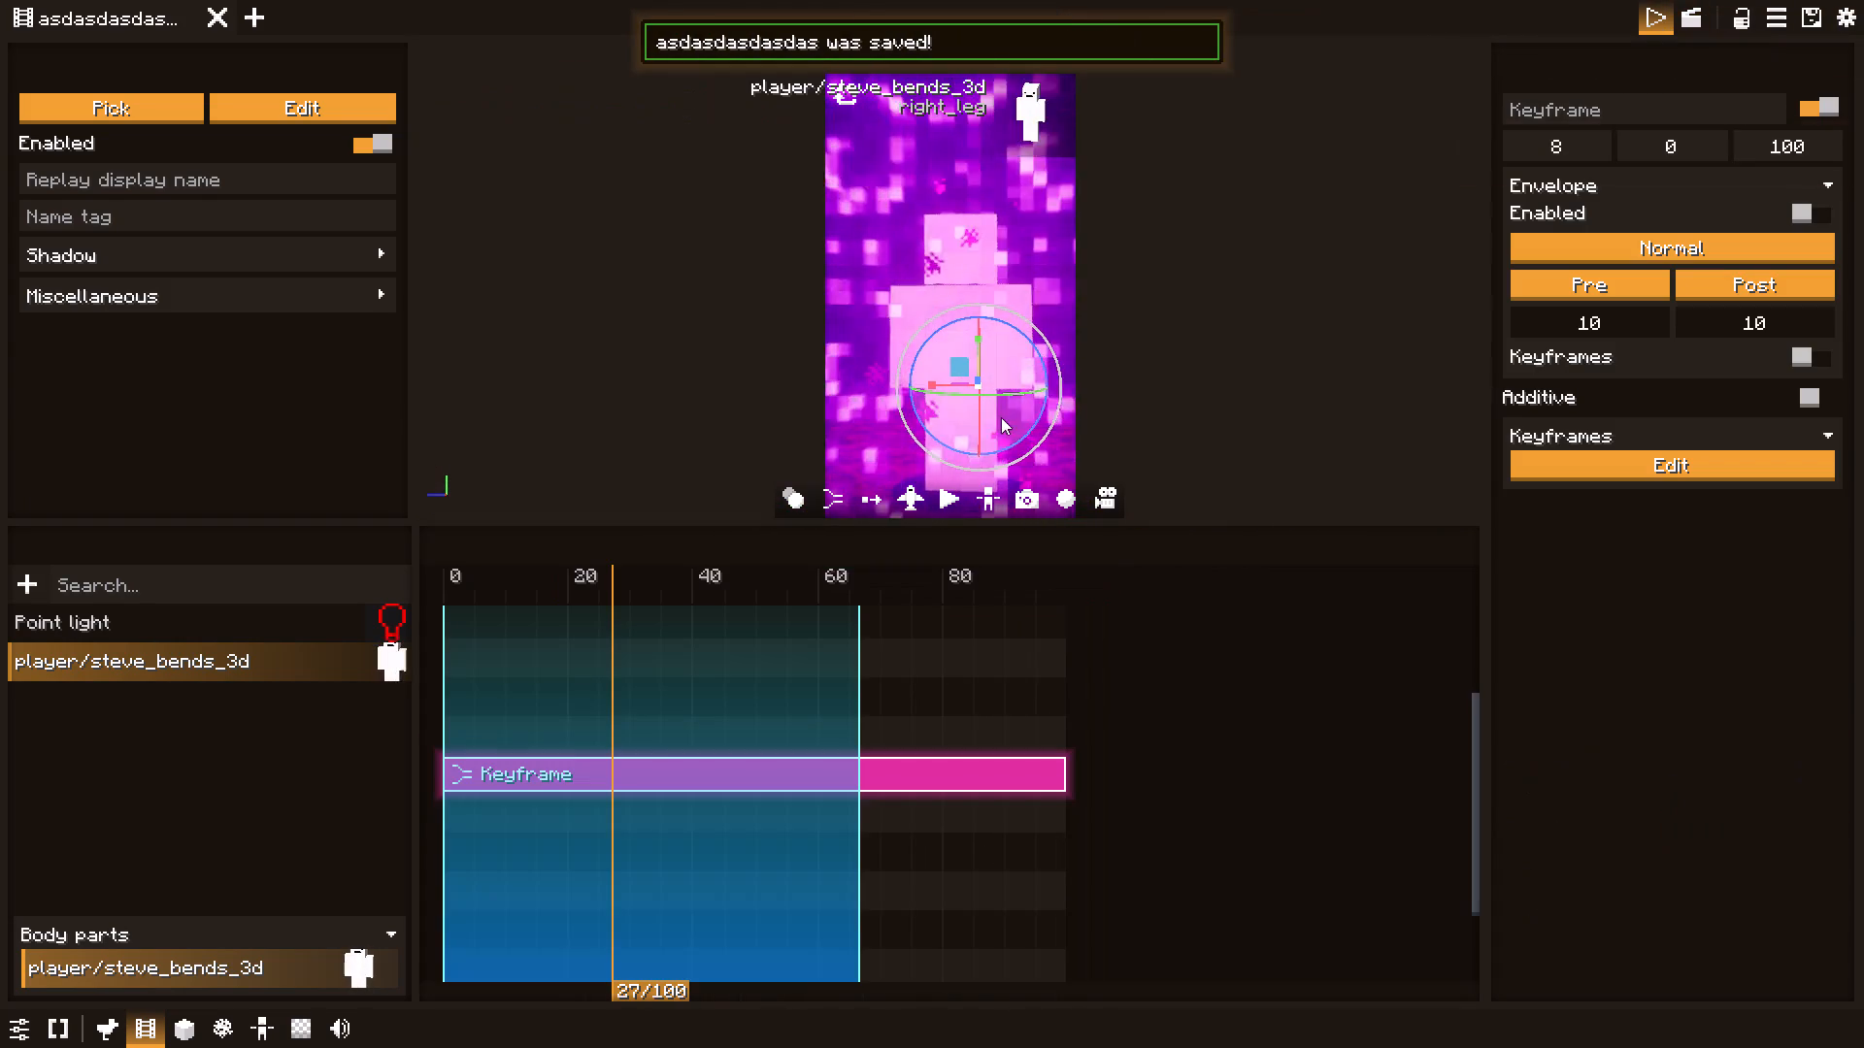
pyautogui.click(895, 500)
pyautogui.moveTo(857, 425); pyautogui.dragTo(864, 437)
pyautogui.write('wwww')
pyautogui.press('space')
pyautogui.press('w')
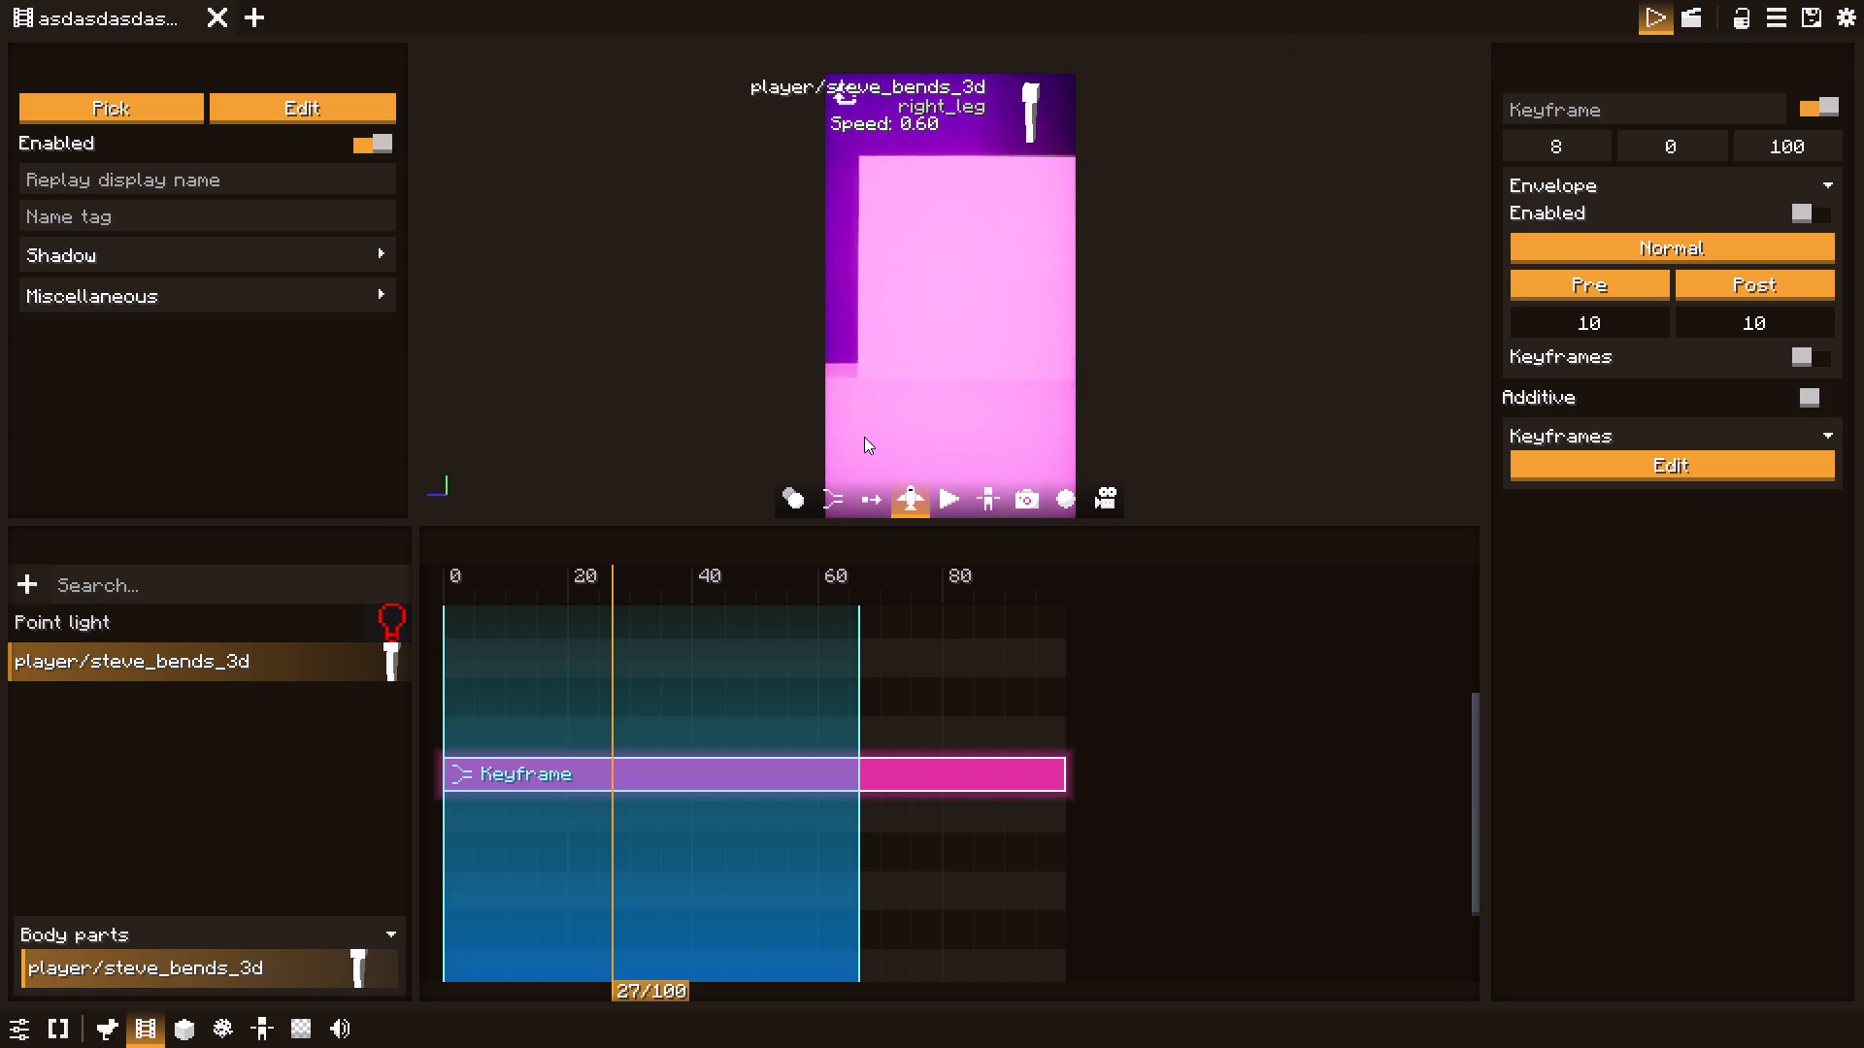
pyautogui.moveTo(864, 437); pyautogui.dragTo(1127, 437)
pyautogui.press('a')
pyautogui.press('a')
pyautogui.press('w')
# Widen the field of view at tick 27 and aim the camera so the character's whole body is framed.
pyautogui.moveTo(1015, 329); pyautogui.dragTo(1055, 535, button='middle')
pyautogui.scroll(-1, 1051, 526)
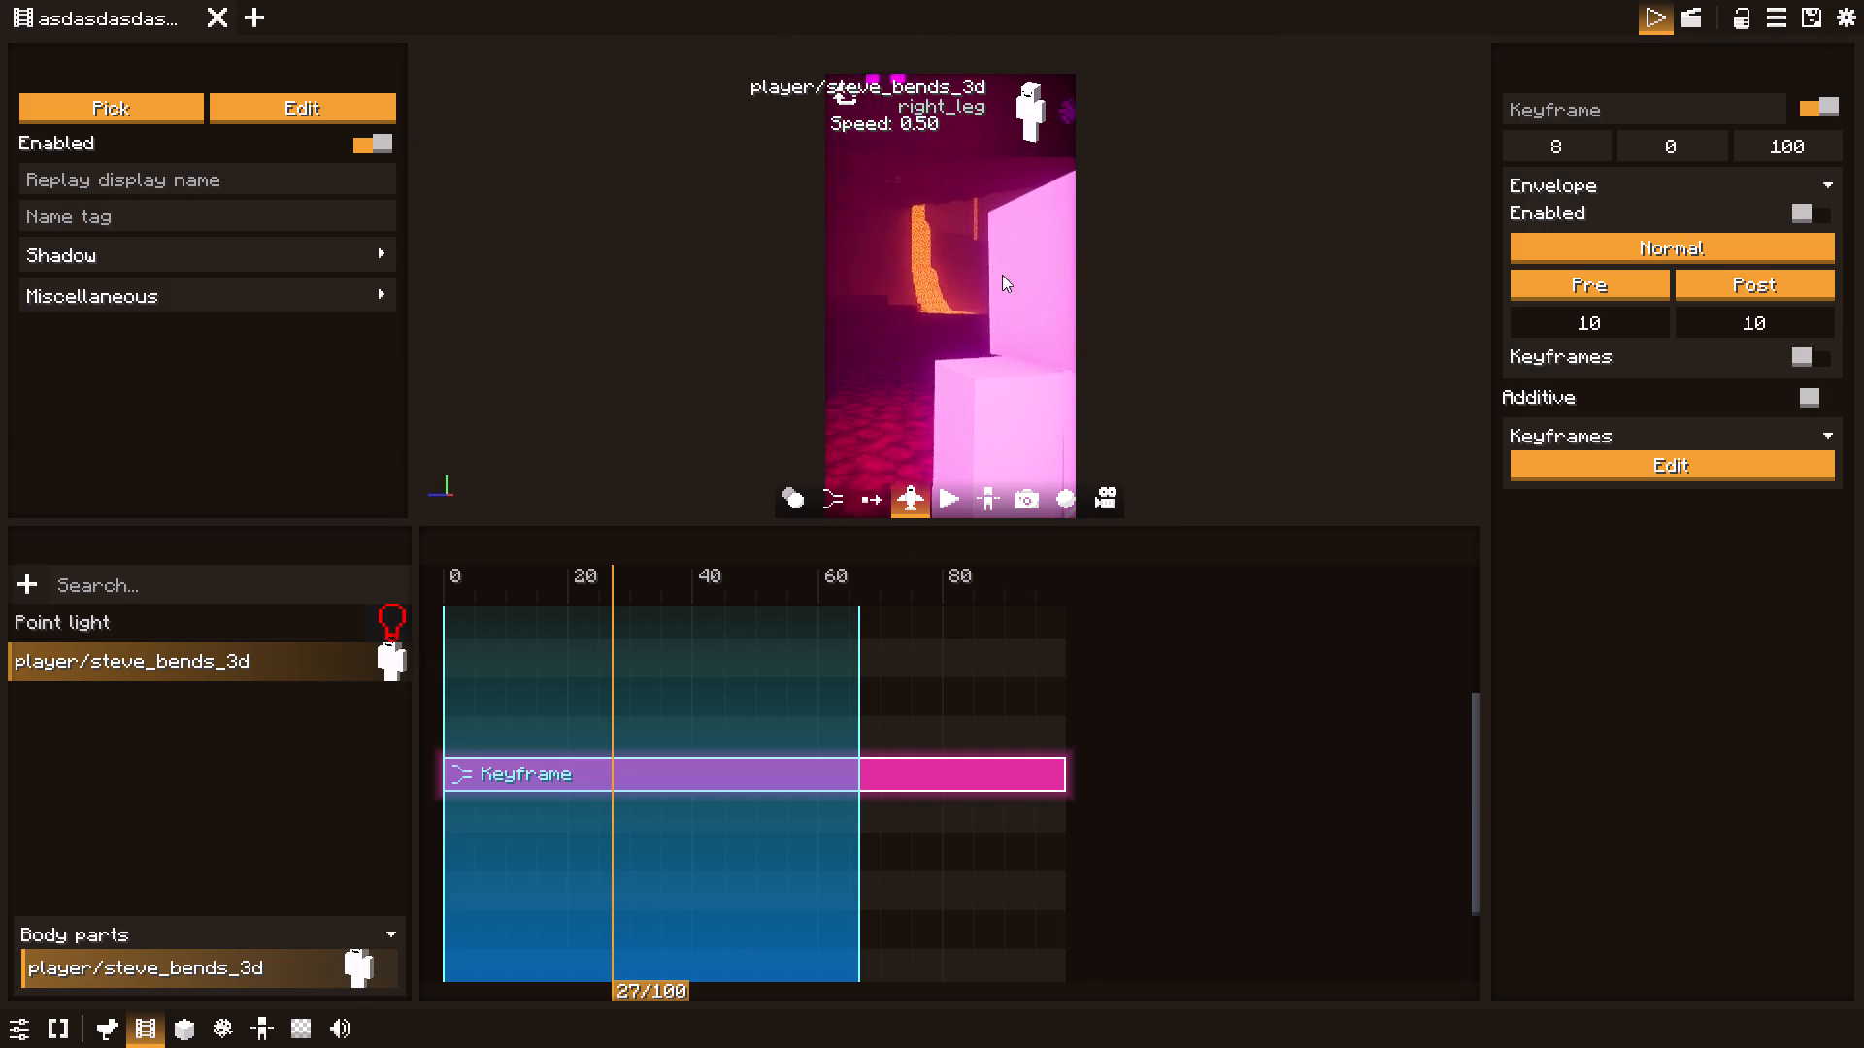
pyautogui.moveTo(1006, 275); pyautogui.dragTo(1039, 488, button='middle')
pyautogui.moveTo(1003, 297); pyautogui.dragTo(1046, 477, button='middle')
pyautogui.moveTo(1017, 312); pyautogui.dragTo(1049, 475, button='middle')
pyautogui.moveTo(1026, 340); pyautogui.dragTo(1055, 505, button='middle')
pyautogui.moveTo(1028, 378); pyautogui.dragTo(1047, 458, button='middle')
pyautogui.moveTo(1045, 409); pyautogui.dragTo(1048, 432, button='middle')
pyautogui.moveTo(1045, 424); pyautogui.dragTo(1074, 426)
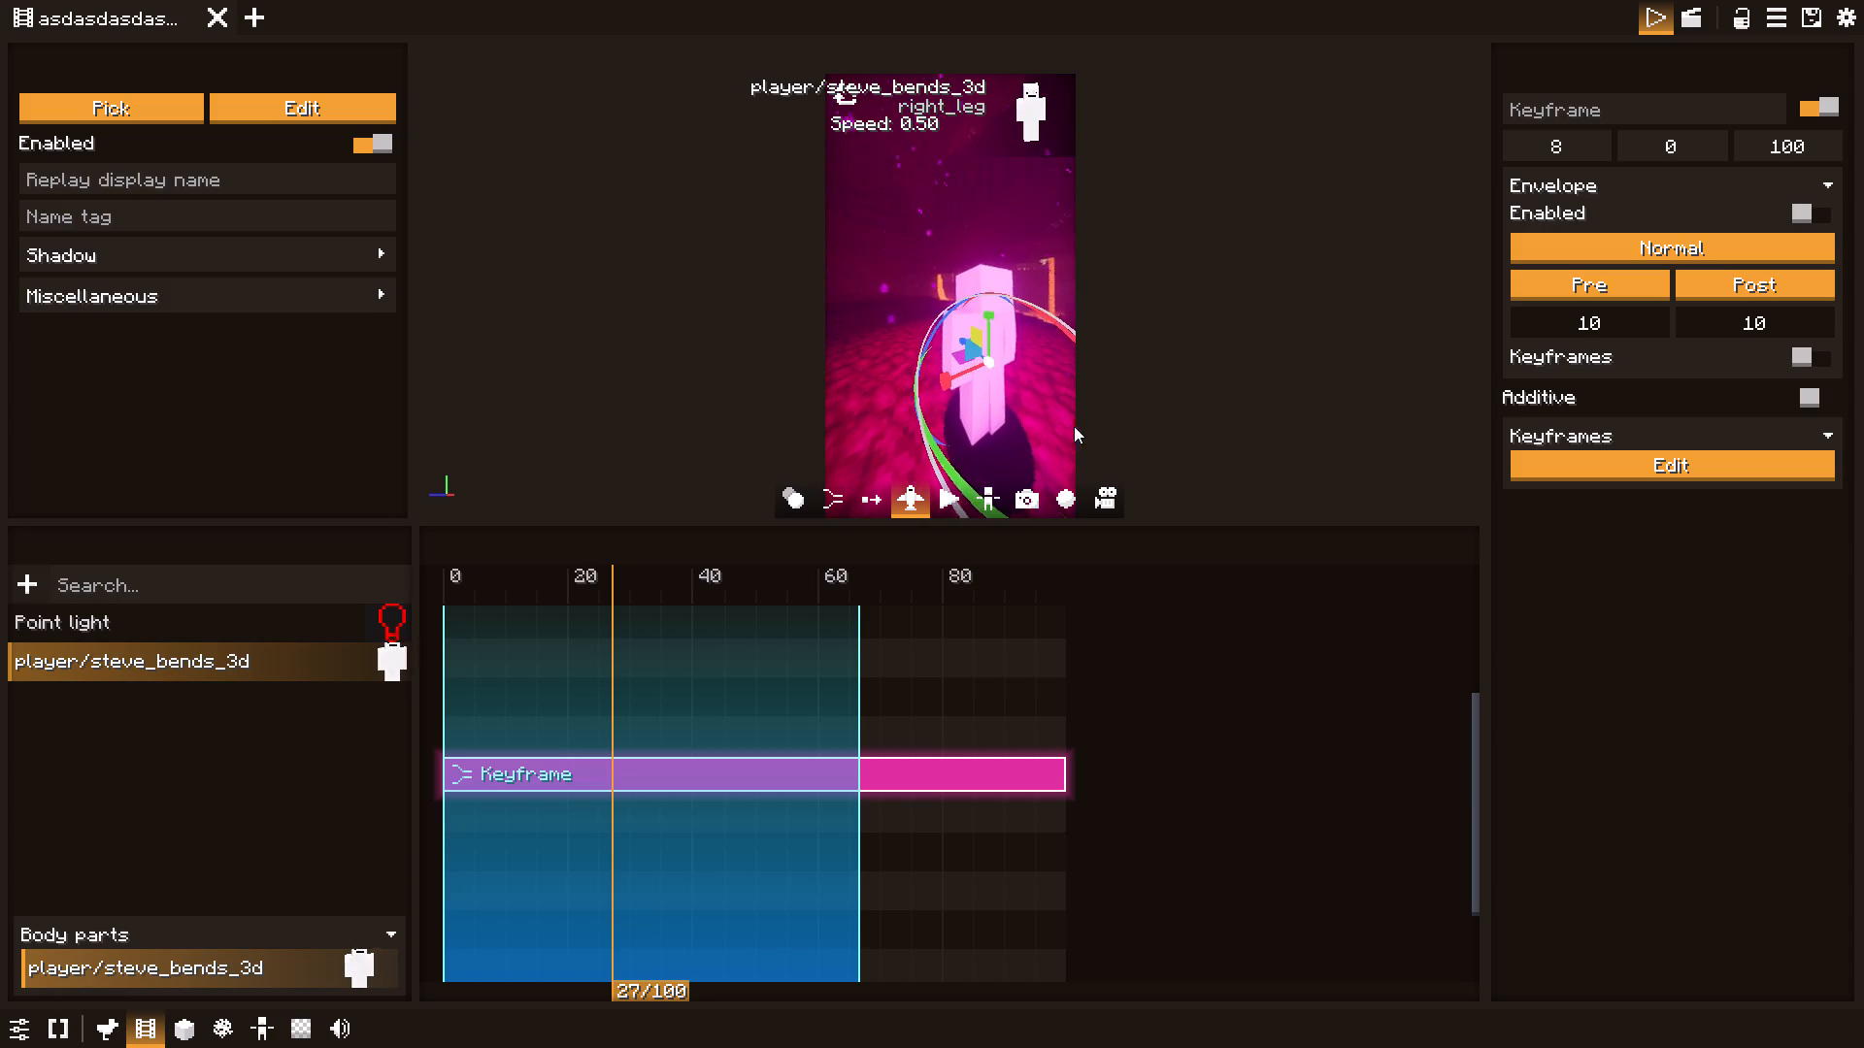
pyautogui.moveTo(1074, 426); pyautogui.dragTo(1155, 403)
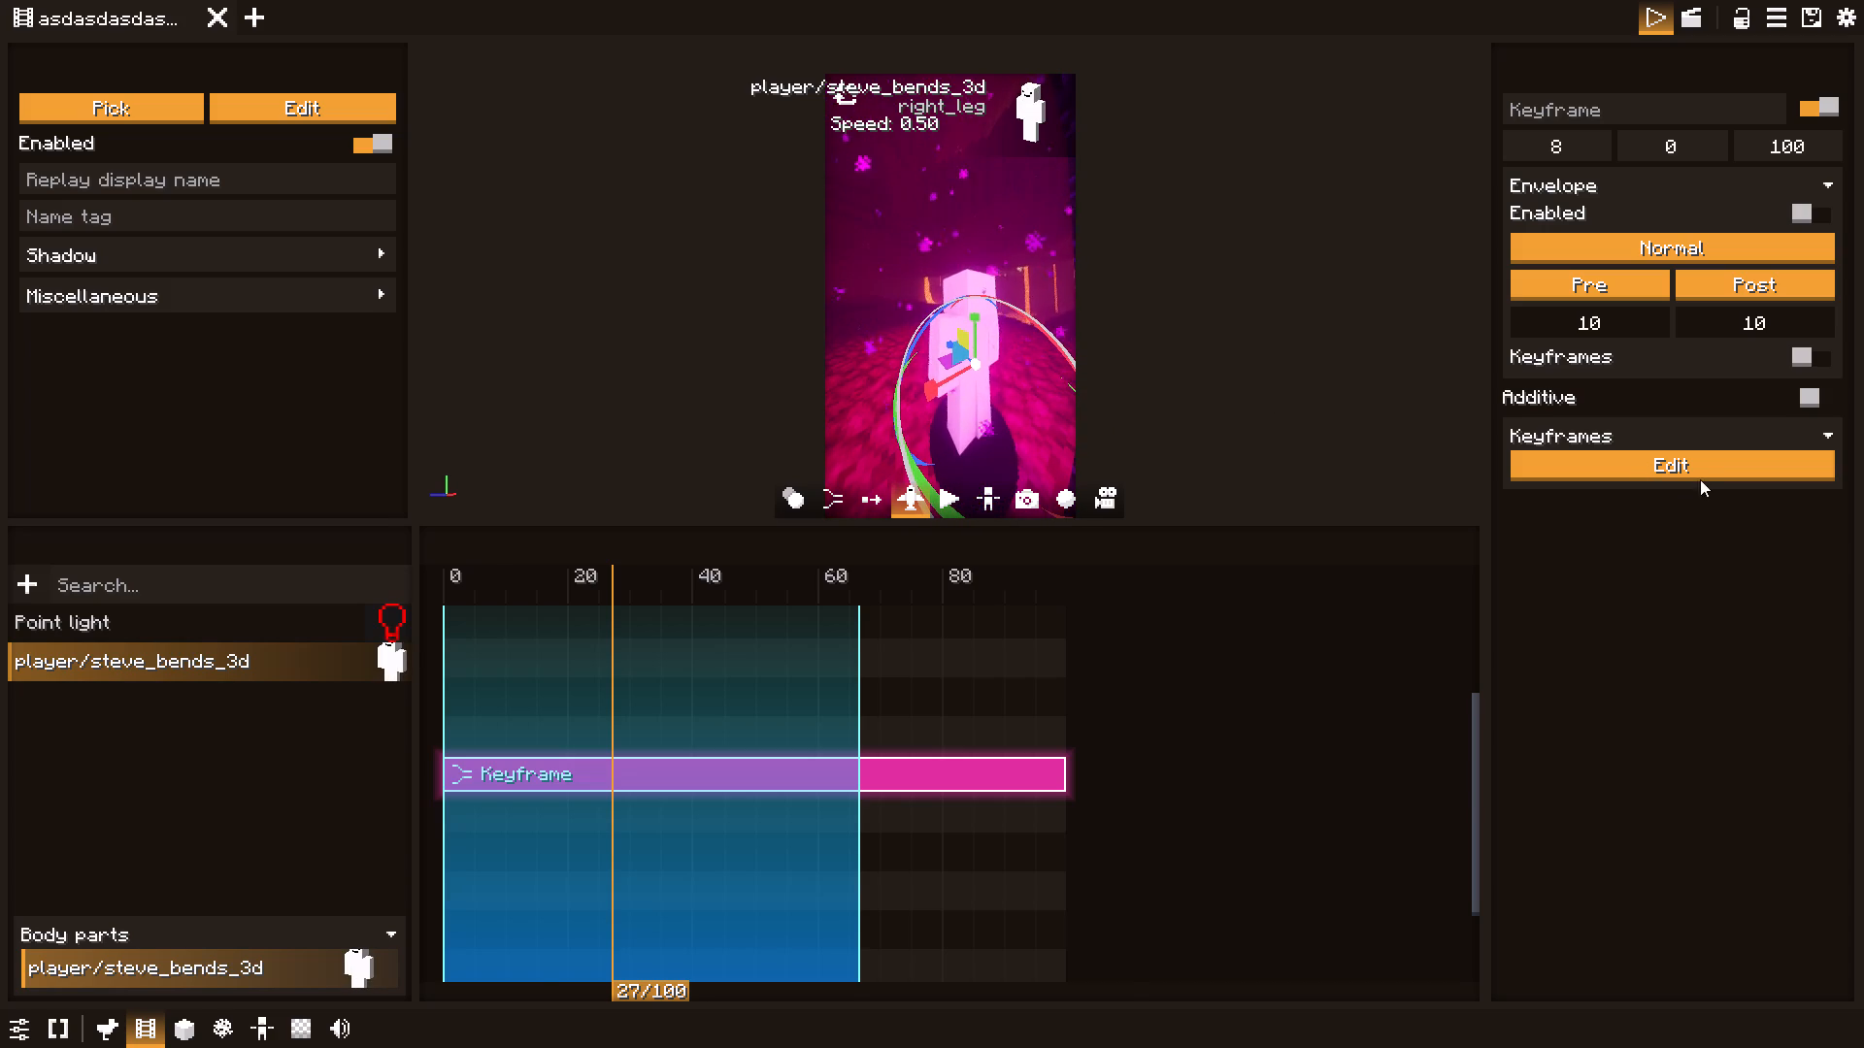
# Open the camera clip's keyframes and play the new camera move from the start, pausing at tick 55.
pyautogui.click(1697, 465)
pyautogui.scroll(-20, 926, 612)
pyautogui.scroll(-4, 926, 612)
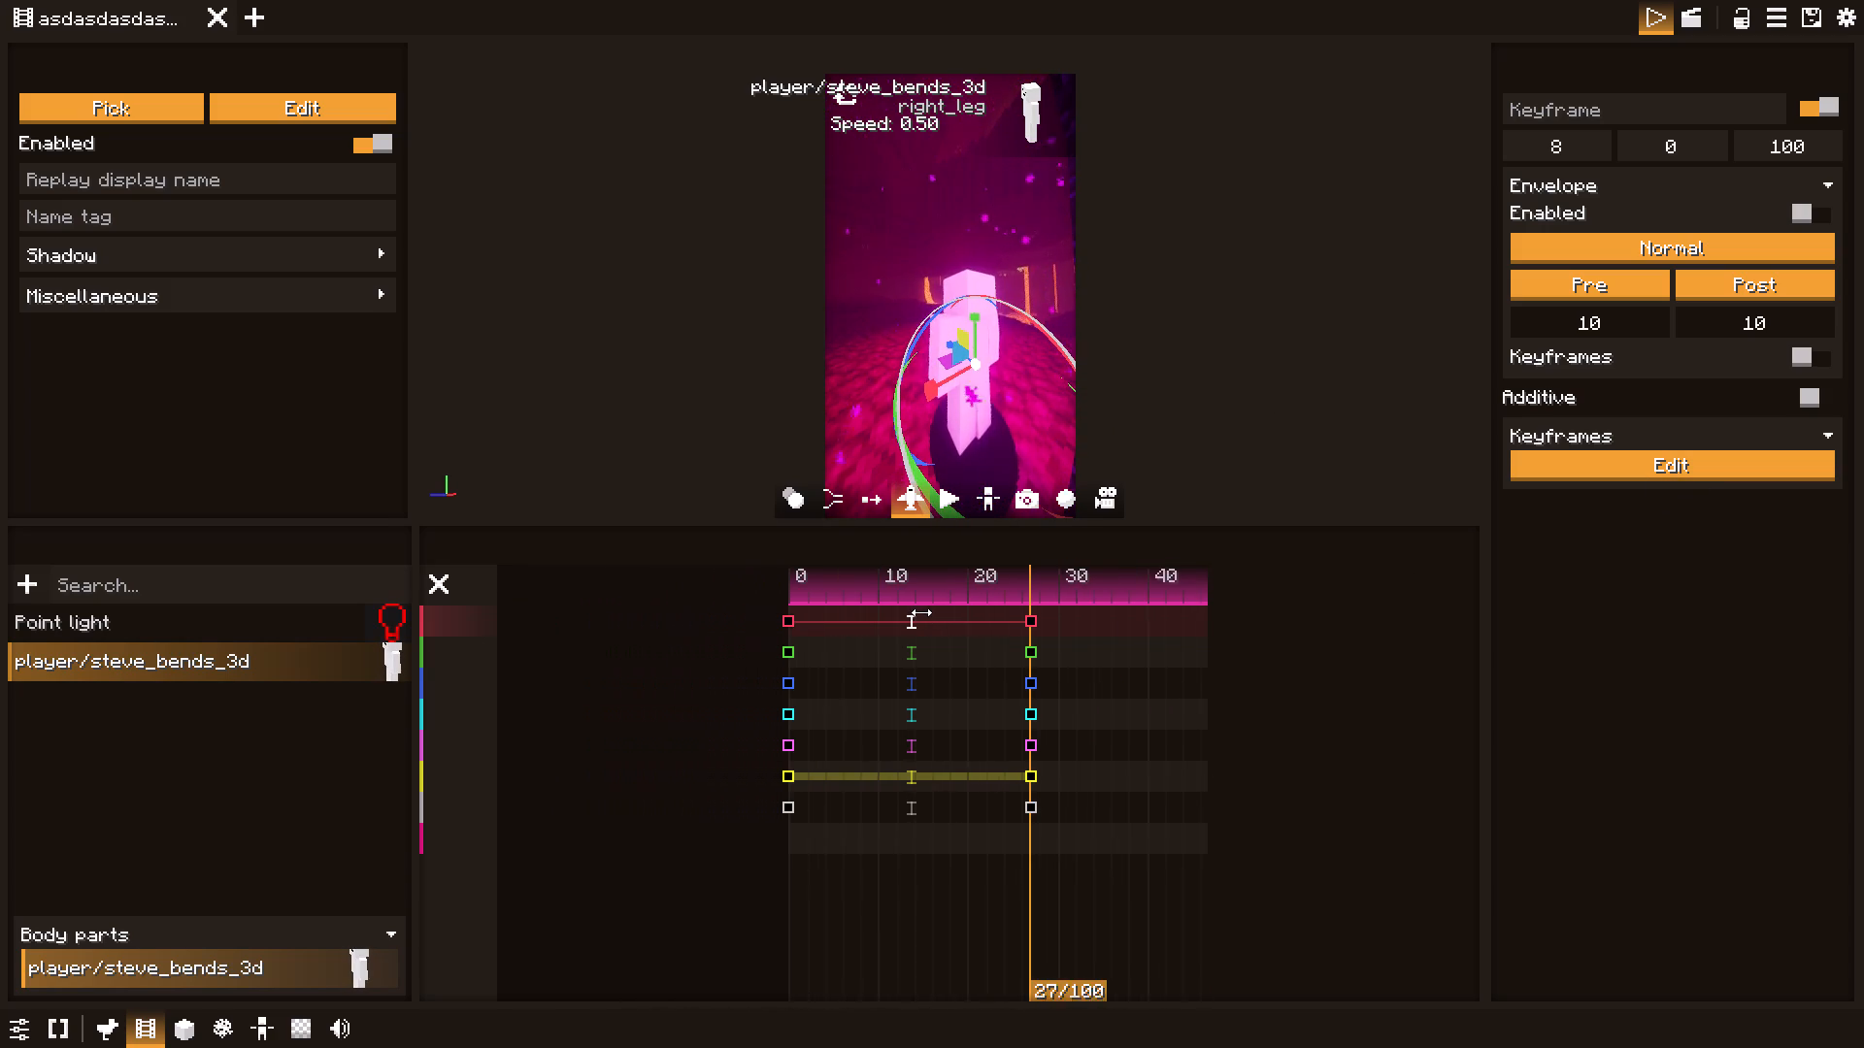
pyautogui.scroll(-5, 921, 612)
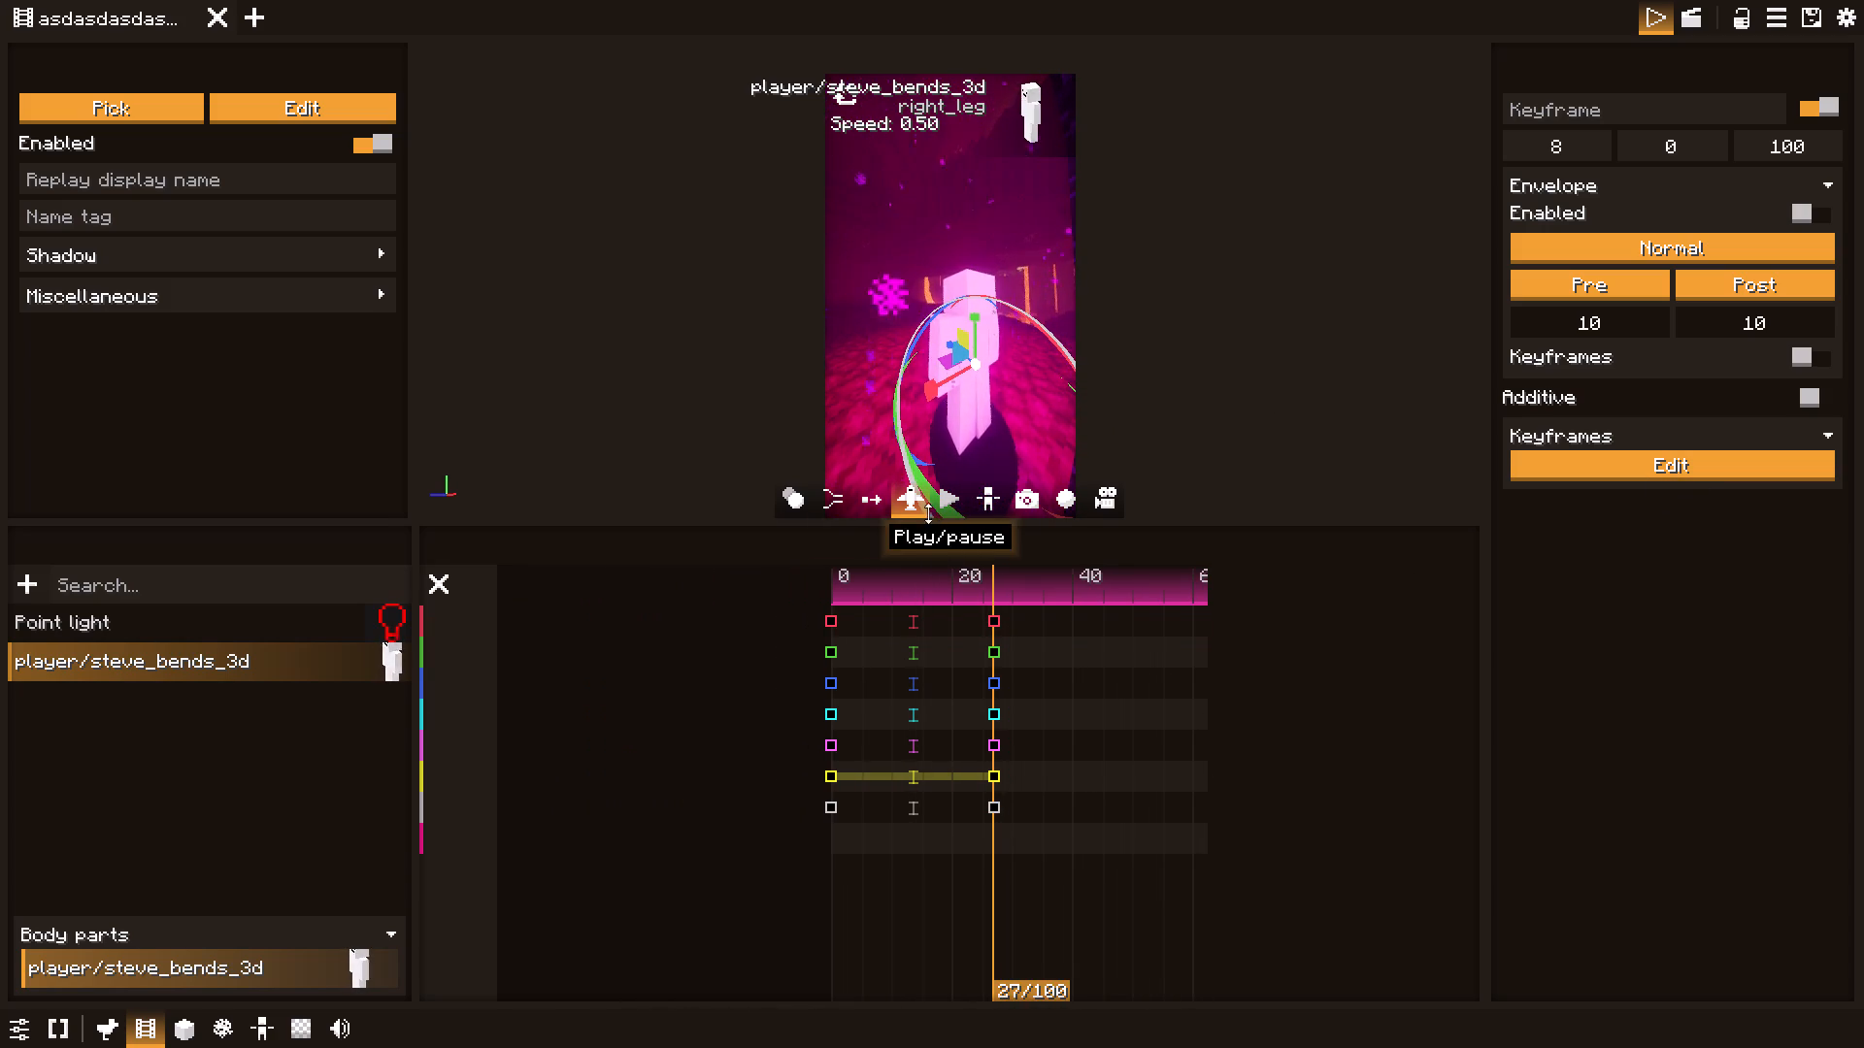
pyautogui.click(917, 502)
pyautogui.moveTo(923, 589); pyautogui.dragTo(812, 586)
pyautogui.click(943, 490)
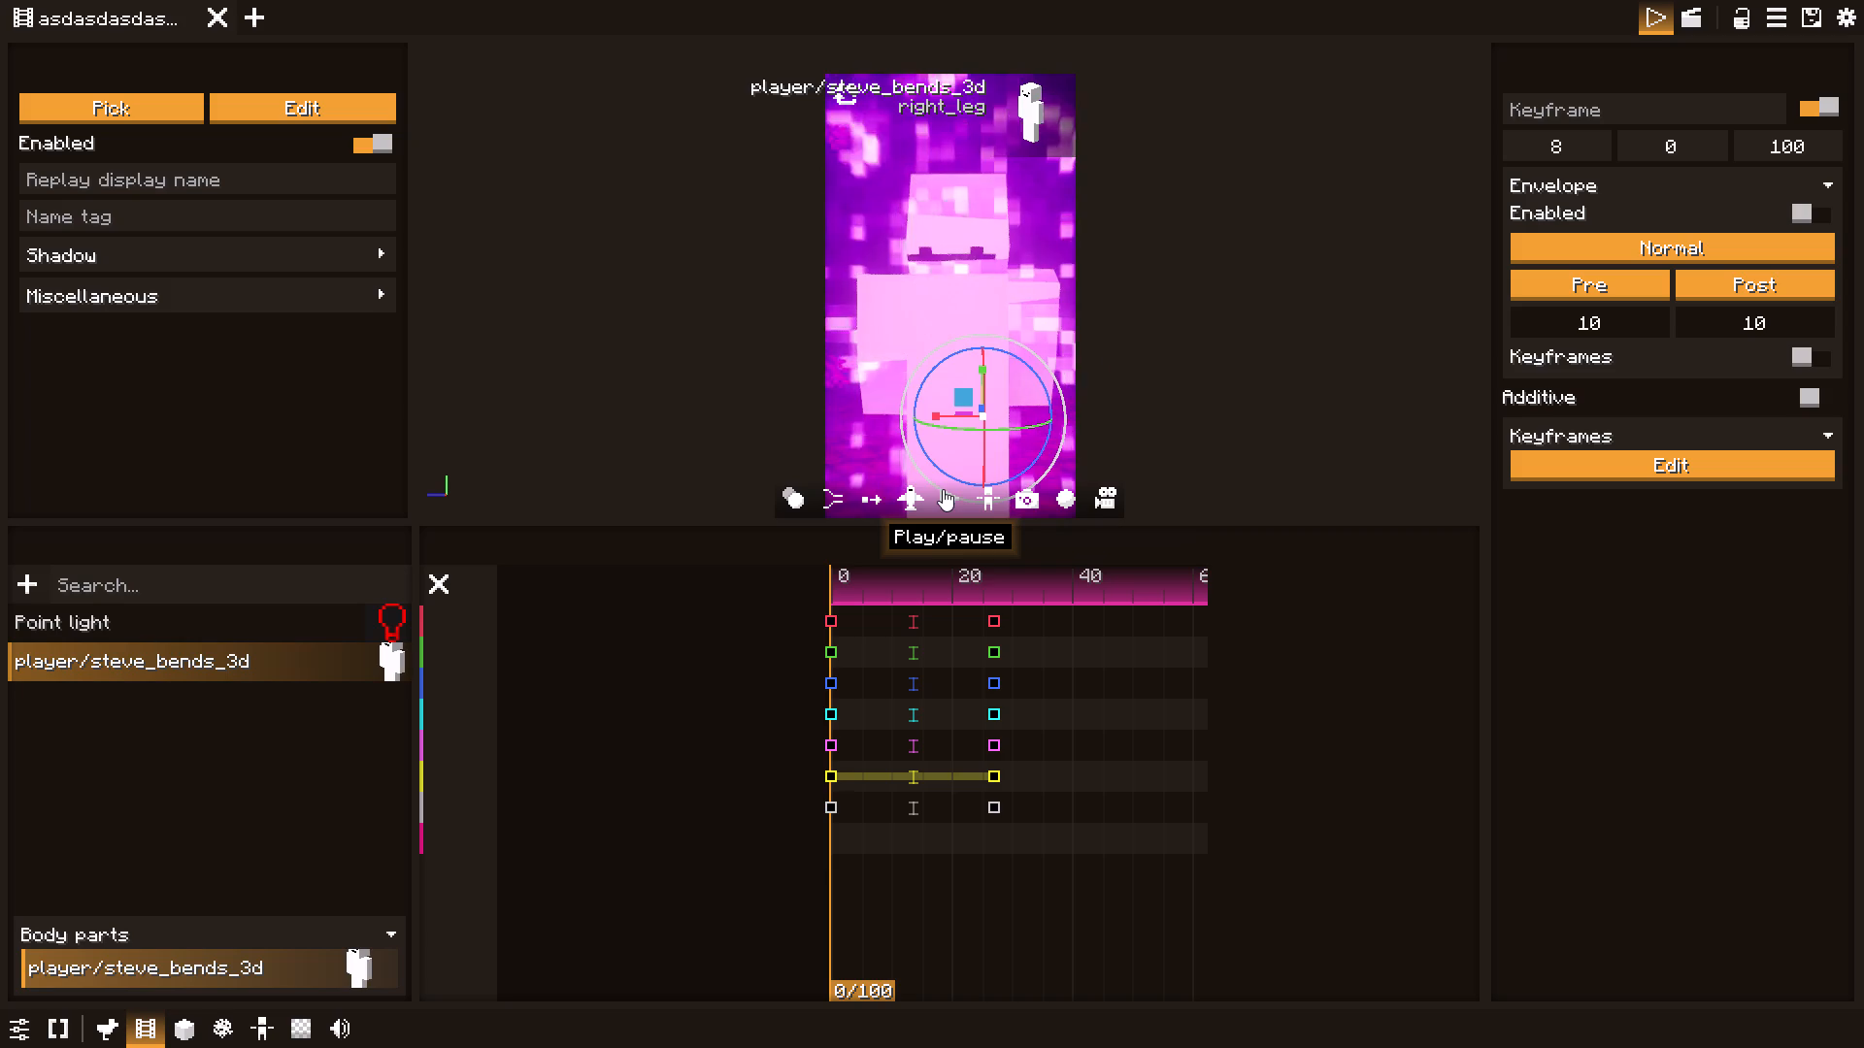
pyautogui.click(933, 495)
pyautogui.tripleClick(934, 495)
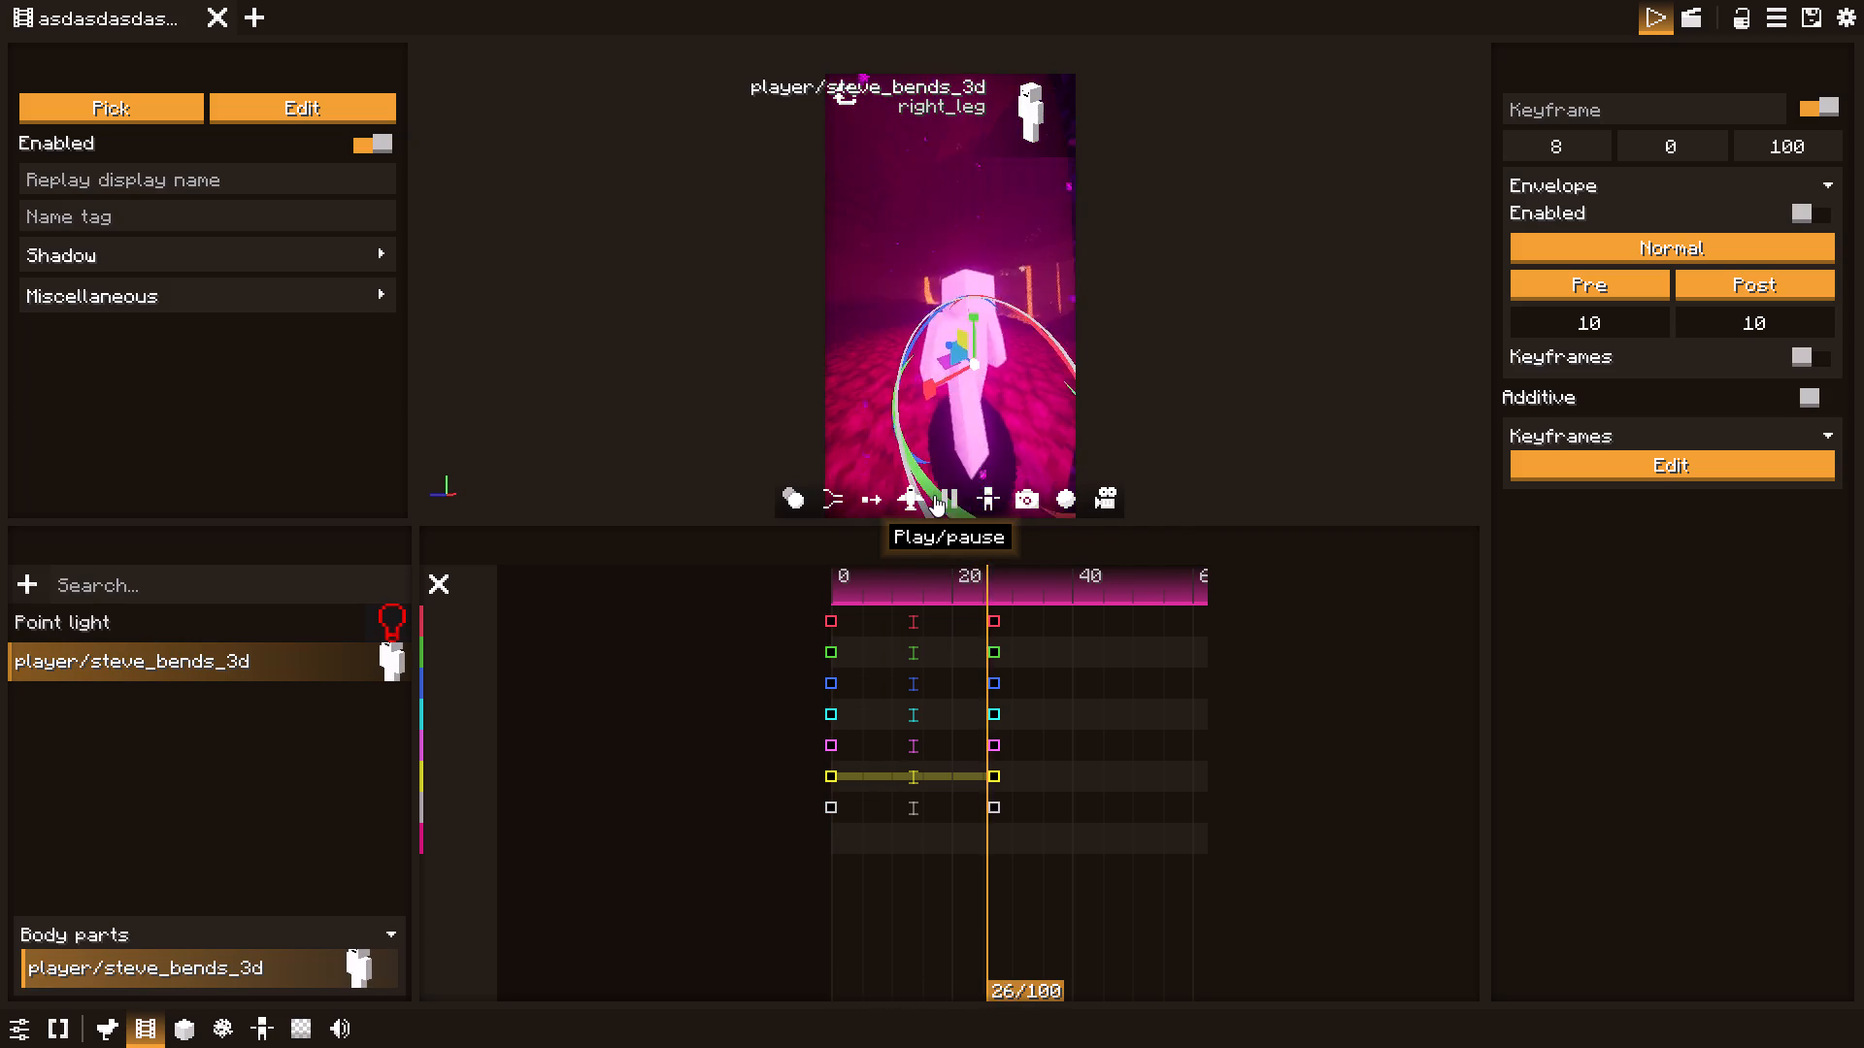
pyautogui.click(934, 495)
pyautogui.click(934, 495)
pyautogui.click(934, 495)
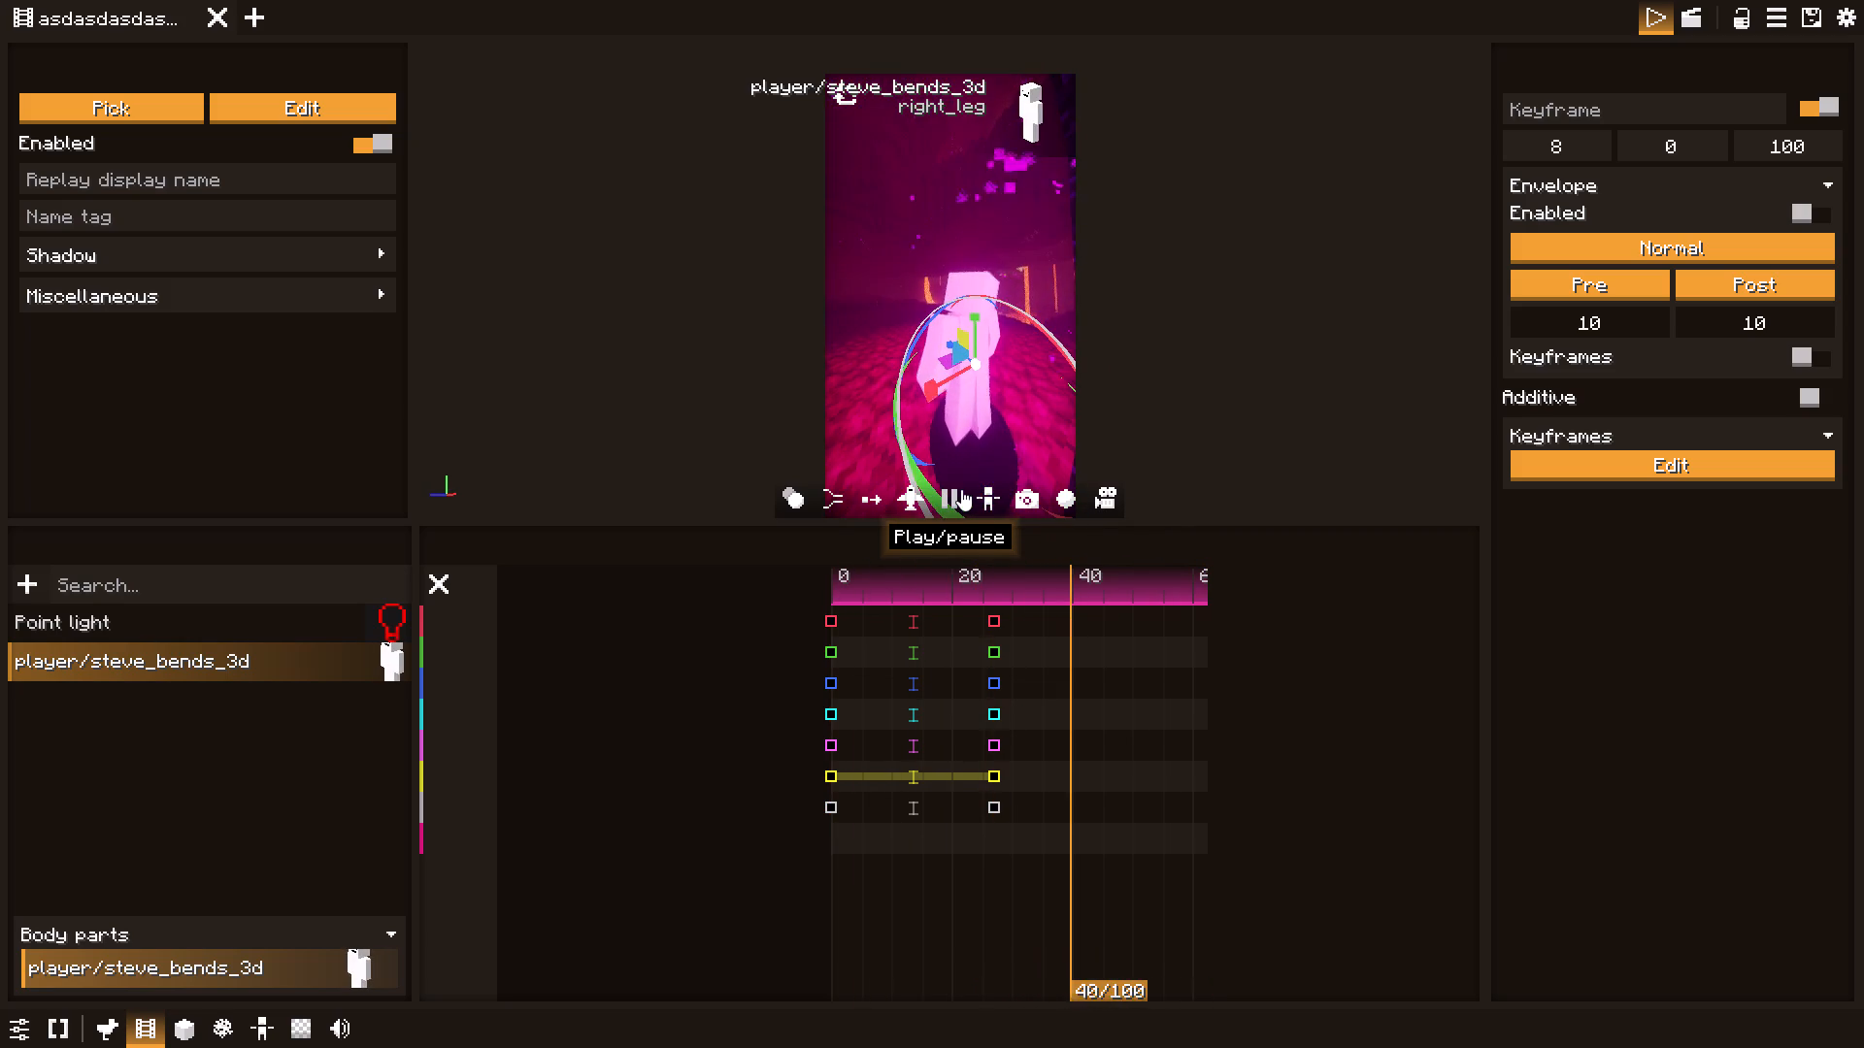
pyautogui.click(951, 492)
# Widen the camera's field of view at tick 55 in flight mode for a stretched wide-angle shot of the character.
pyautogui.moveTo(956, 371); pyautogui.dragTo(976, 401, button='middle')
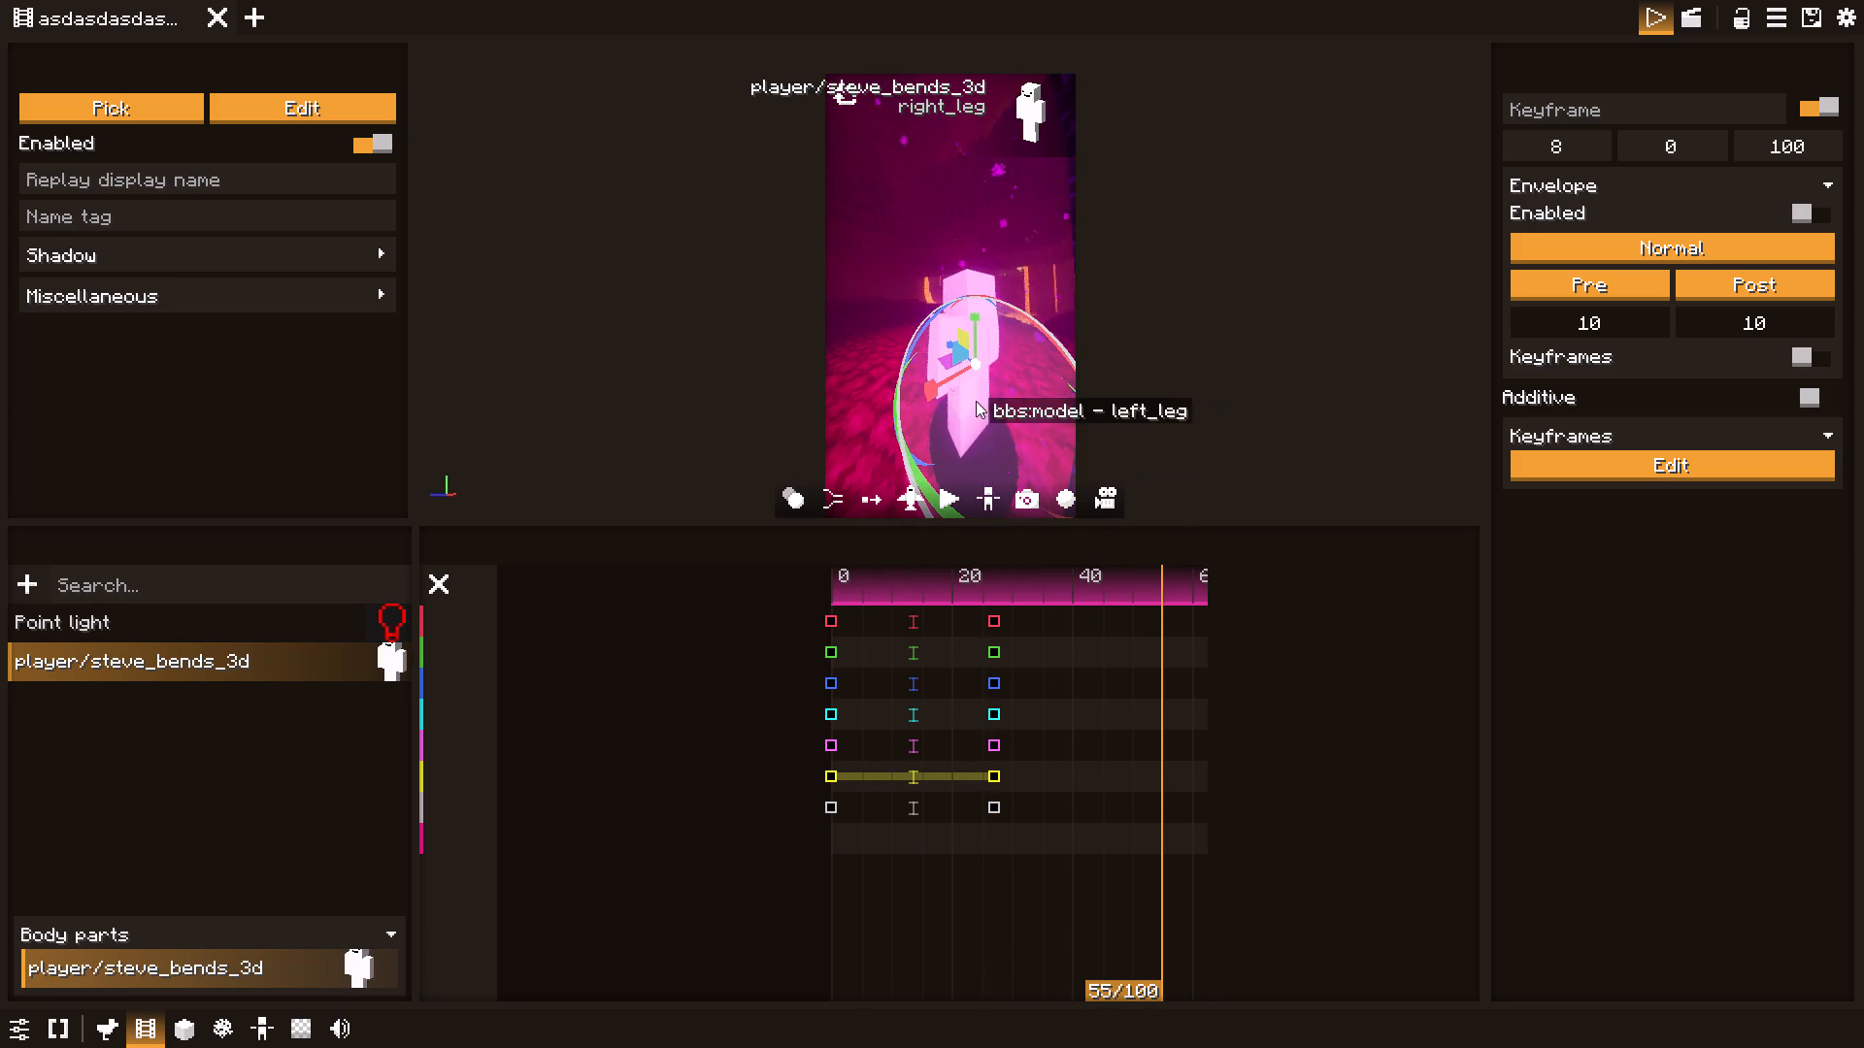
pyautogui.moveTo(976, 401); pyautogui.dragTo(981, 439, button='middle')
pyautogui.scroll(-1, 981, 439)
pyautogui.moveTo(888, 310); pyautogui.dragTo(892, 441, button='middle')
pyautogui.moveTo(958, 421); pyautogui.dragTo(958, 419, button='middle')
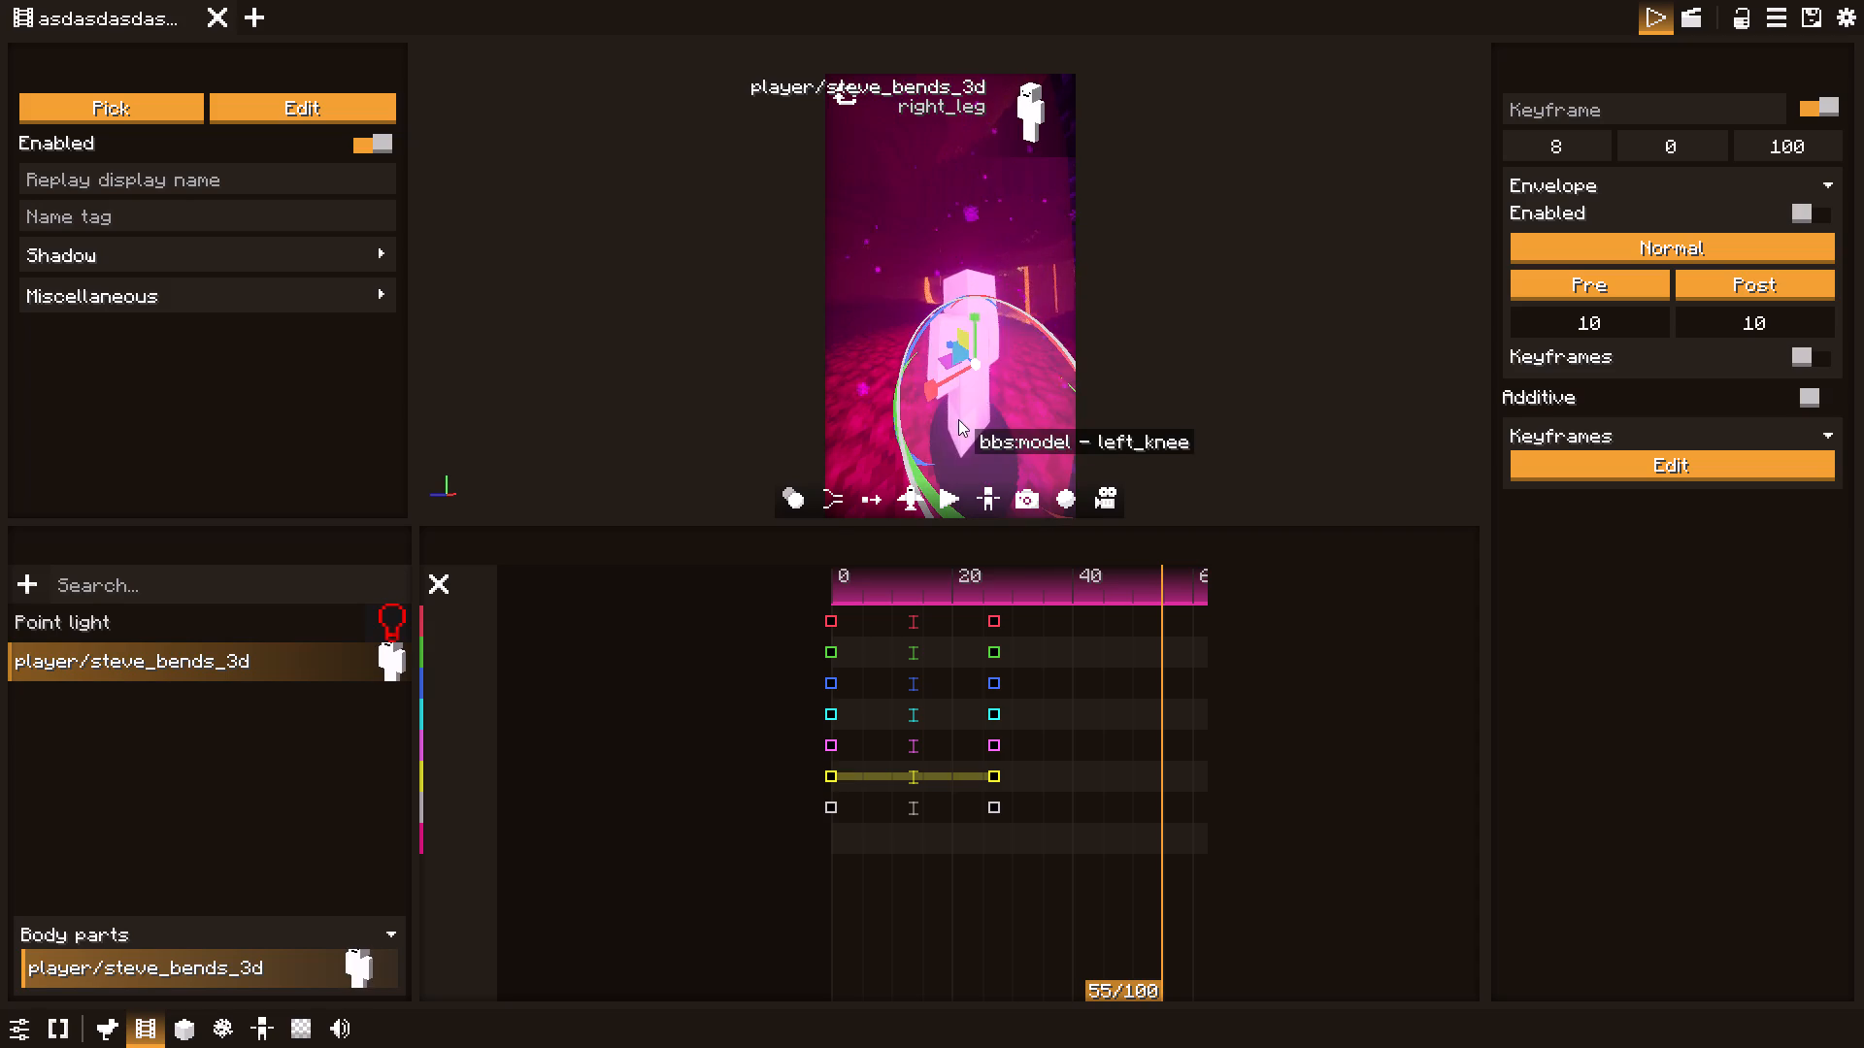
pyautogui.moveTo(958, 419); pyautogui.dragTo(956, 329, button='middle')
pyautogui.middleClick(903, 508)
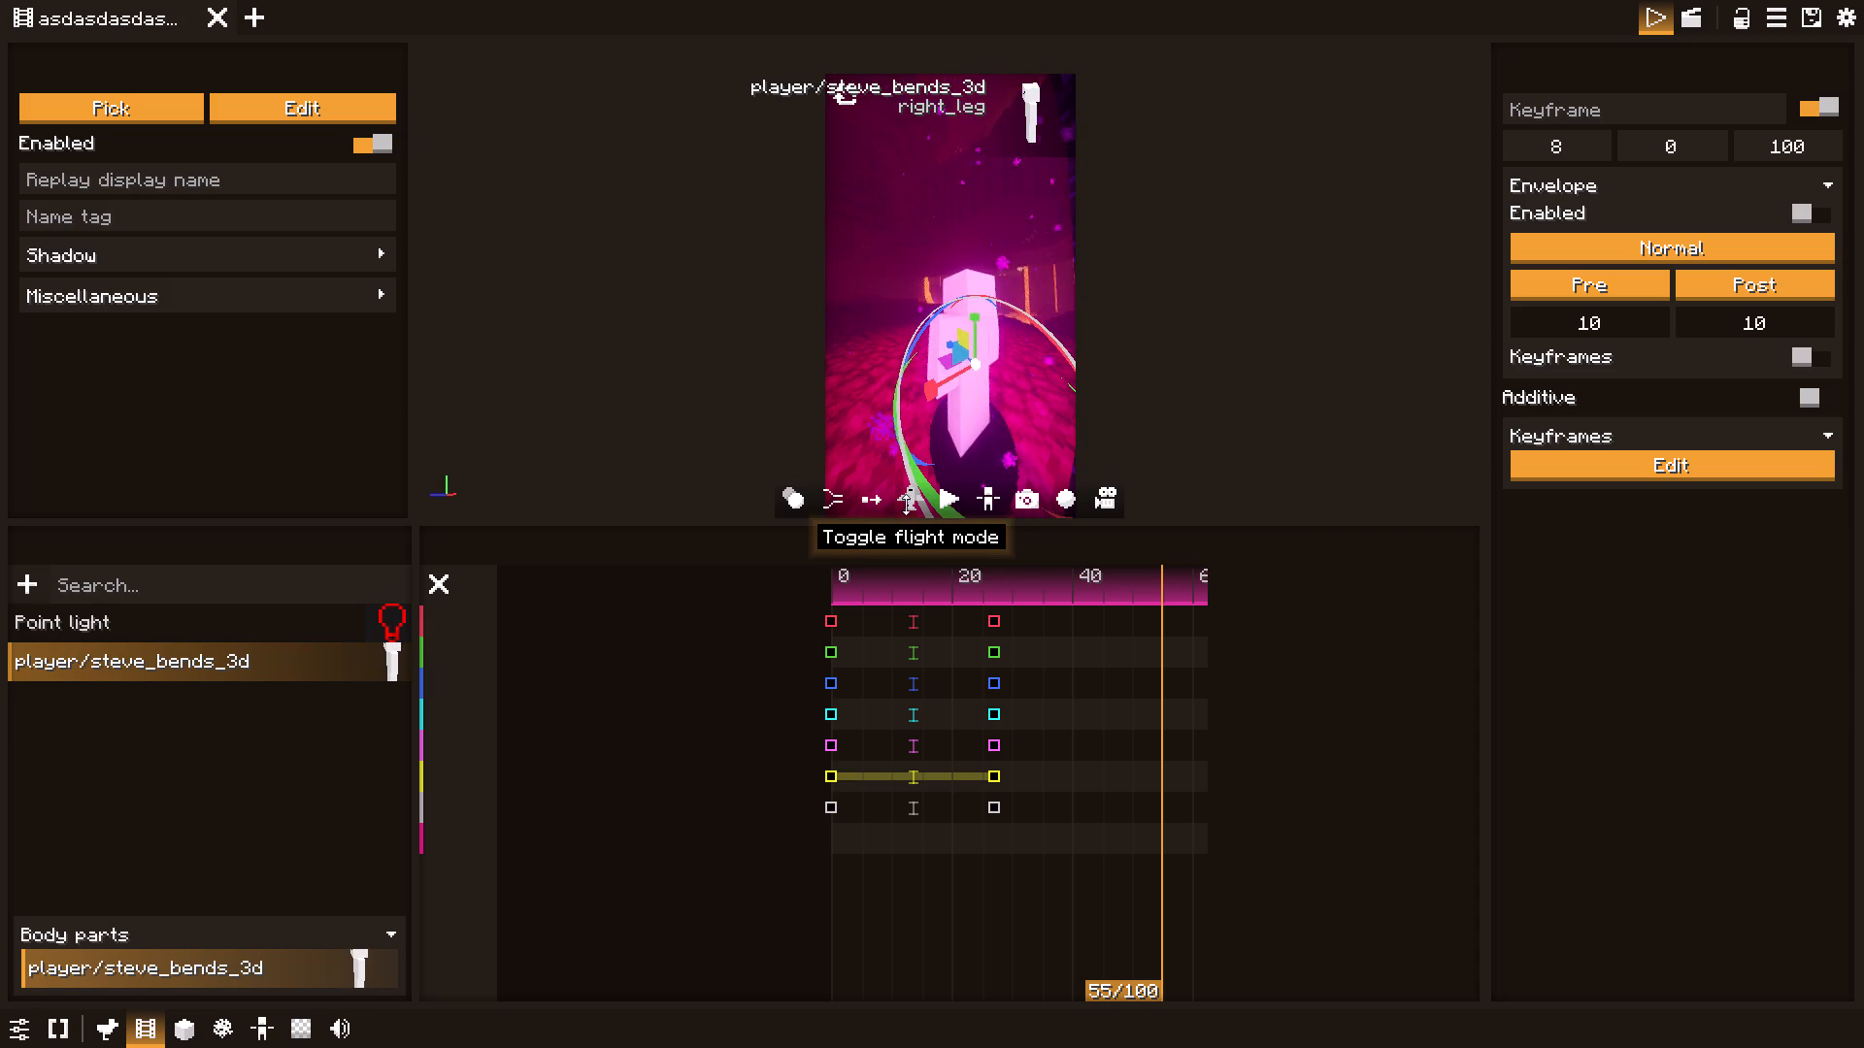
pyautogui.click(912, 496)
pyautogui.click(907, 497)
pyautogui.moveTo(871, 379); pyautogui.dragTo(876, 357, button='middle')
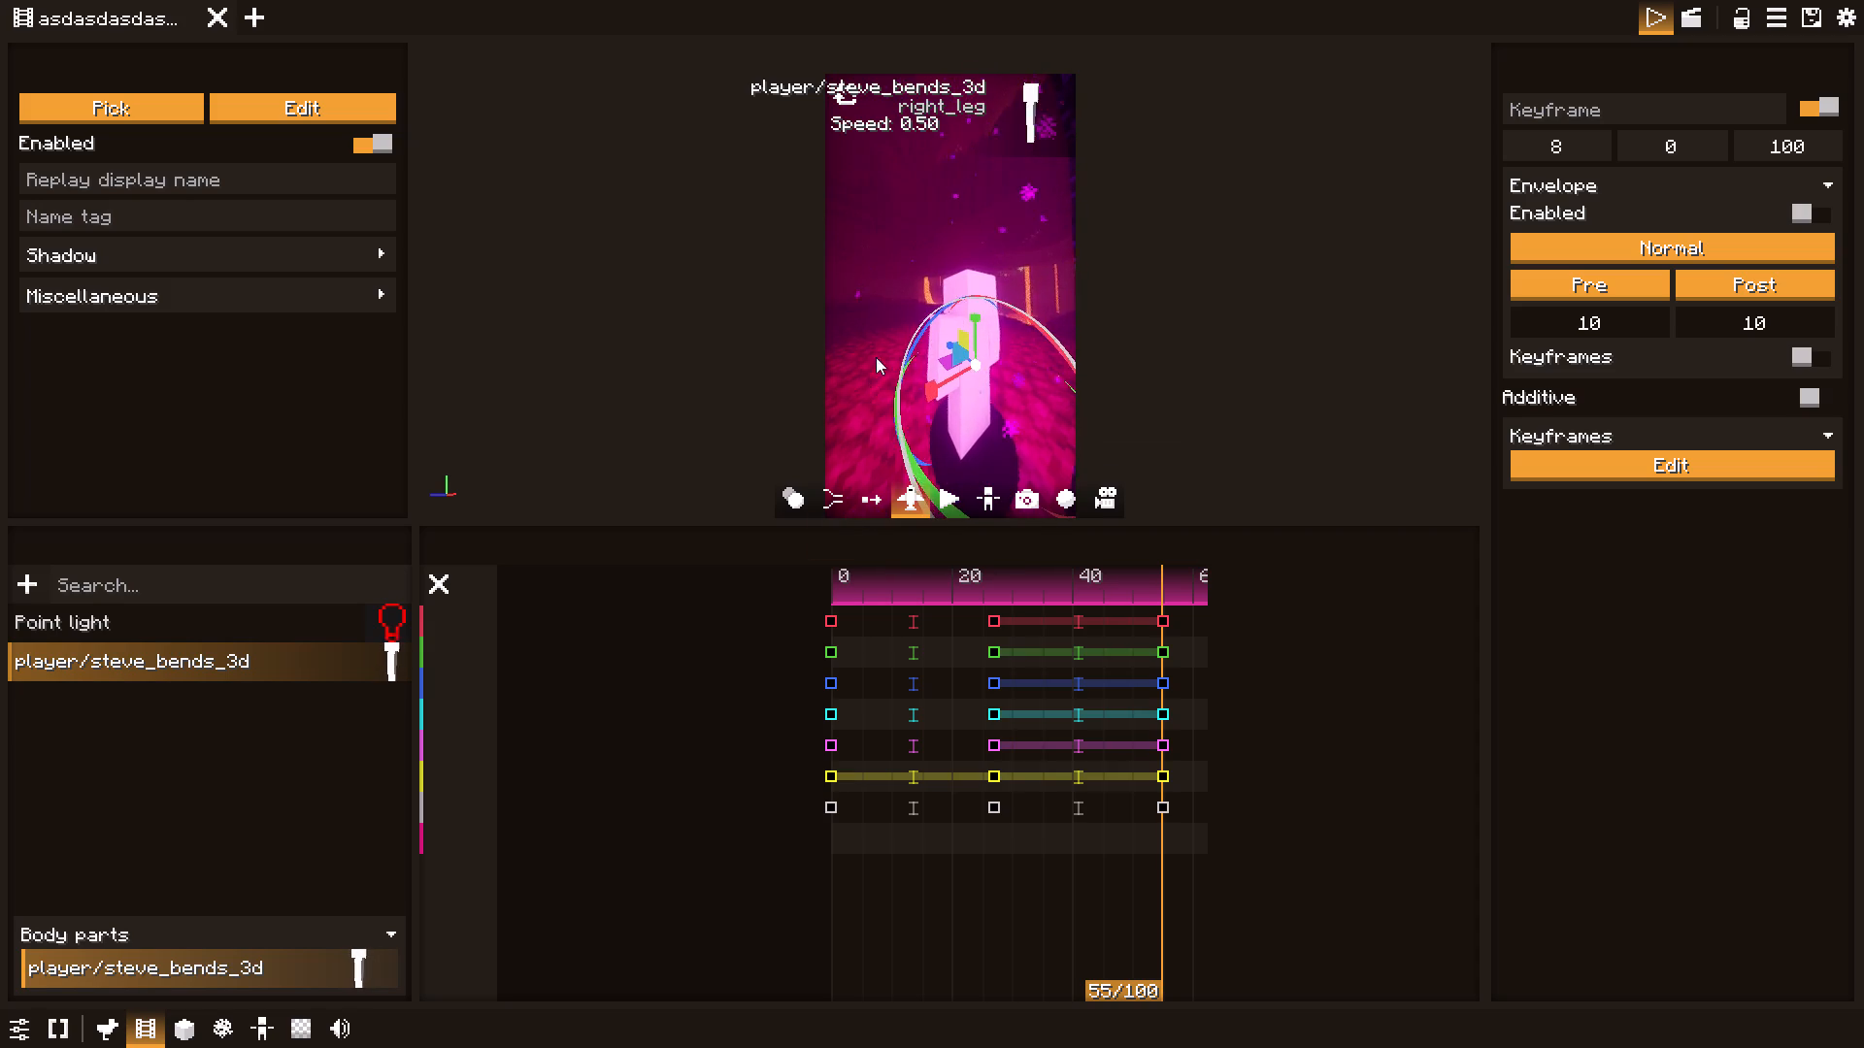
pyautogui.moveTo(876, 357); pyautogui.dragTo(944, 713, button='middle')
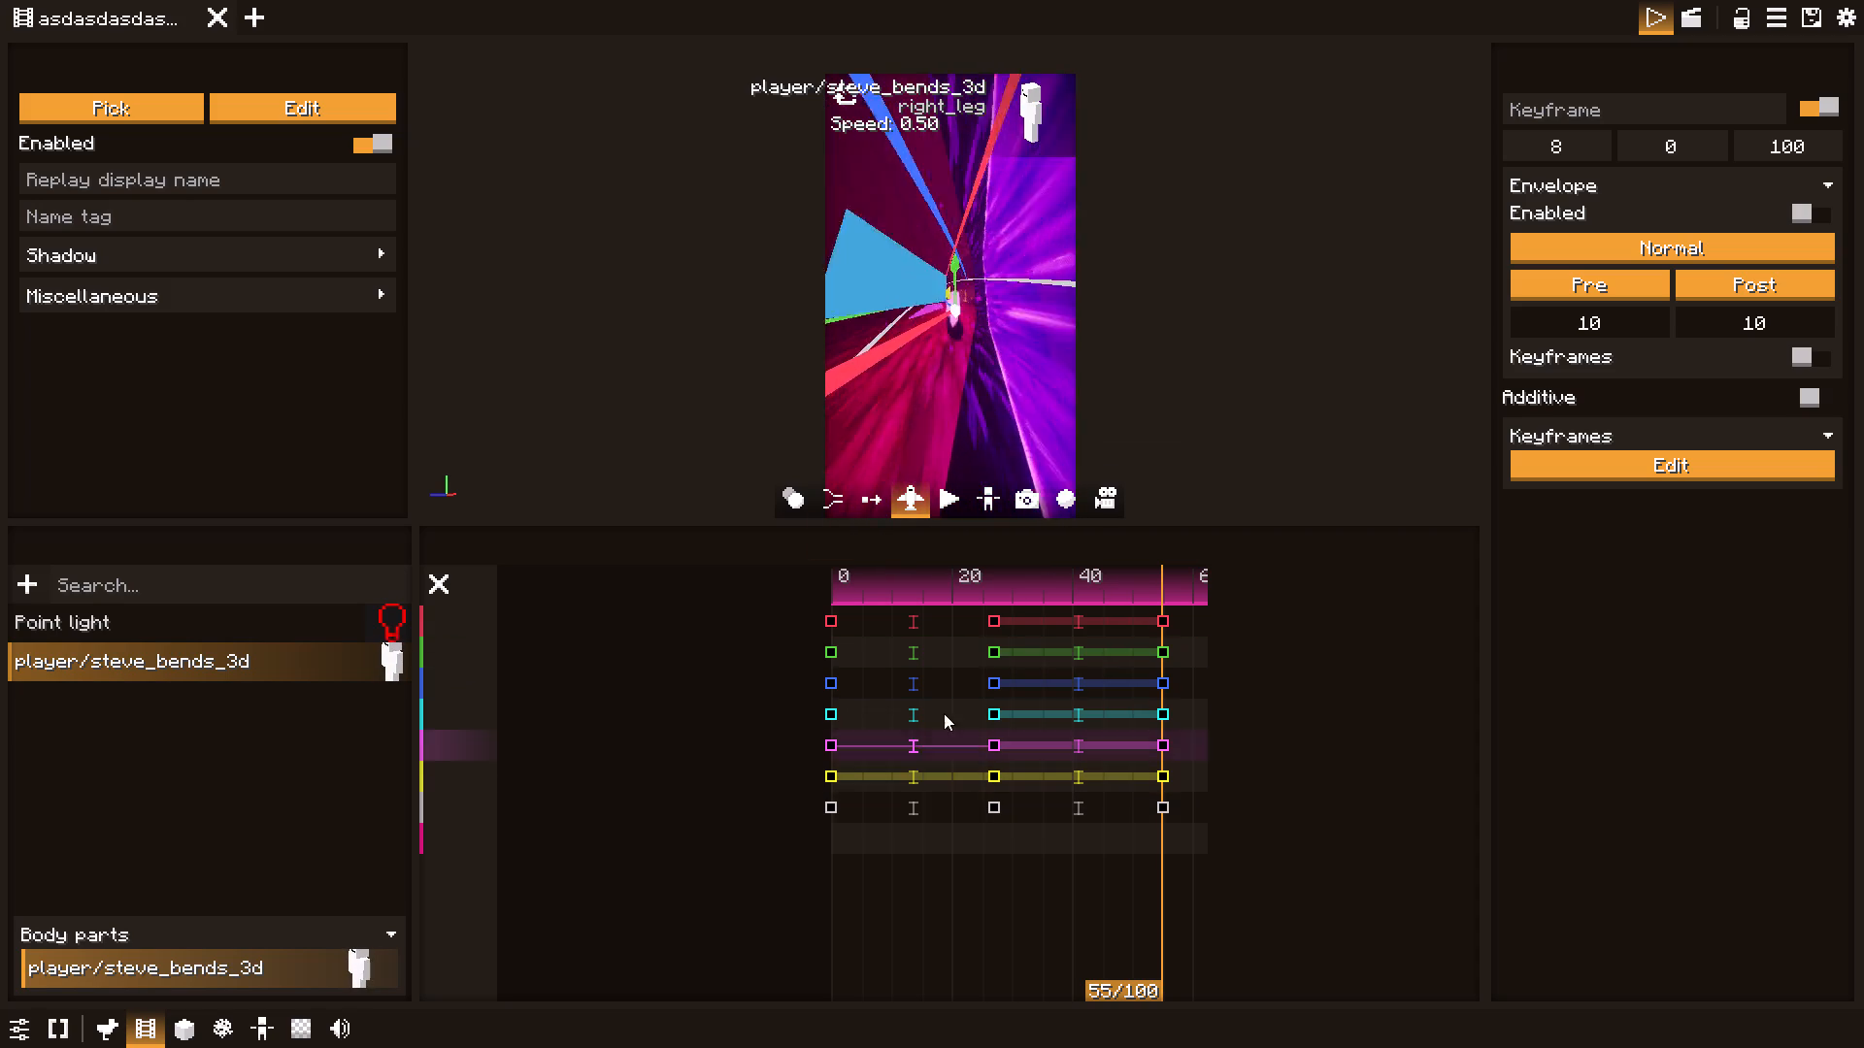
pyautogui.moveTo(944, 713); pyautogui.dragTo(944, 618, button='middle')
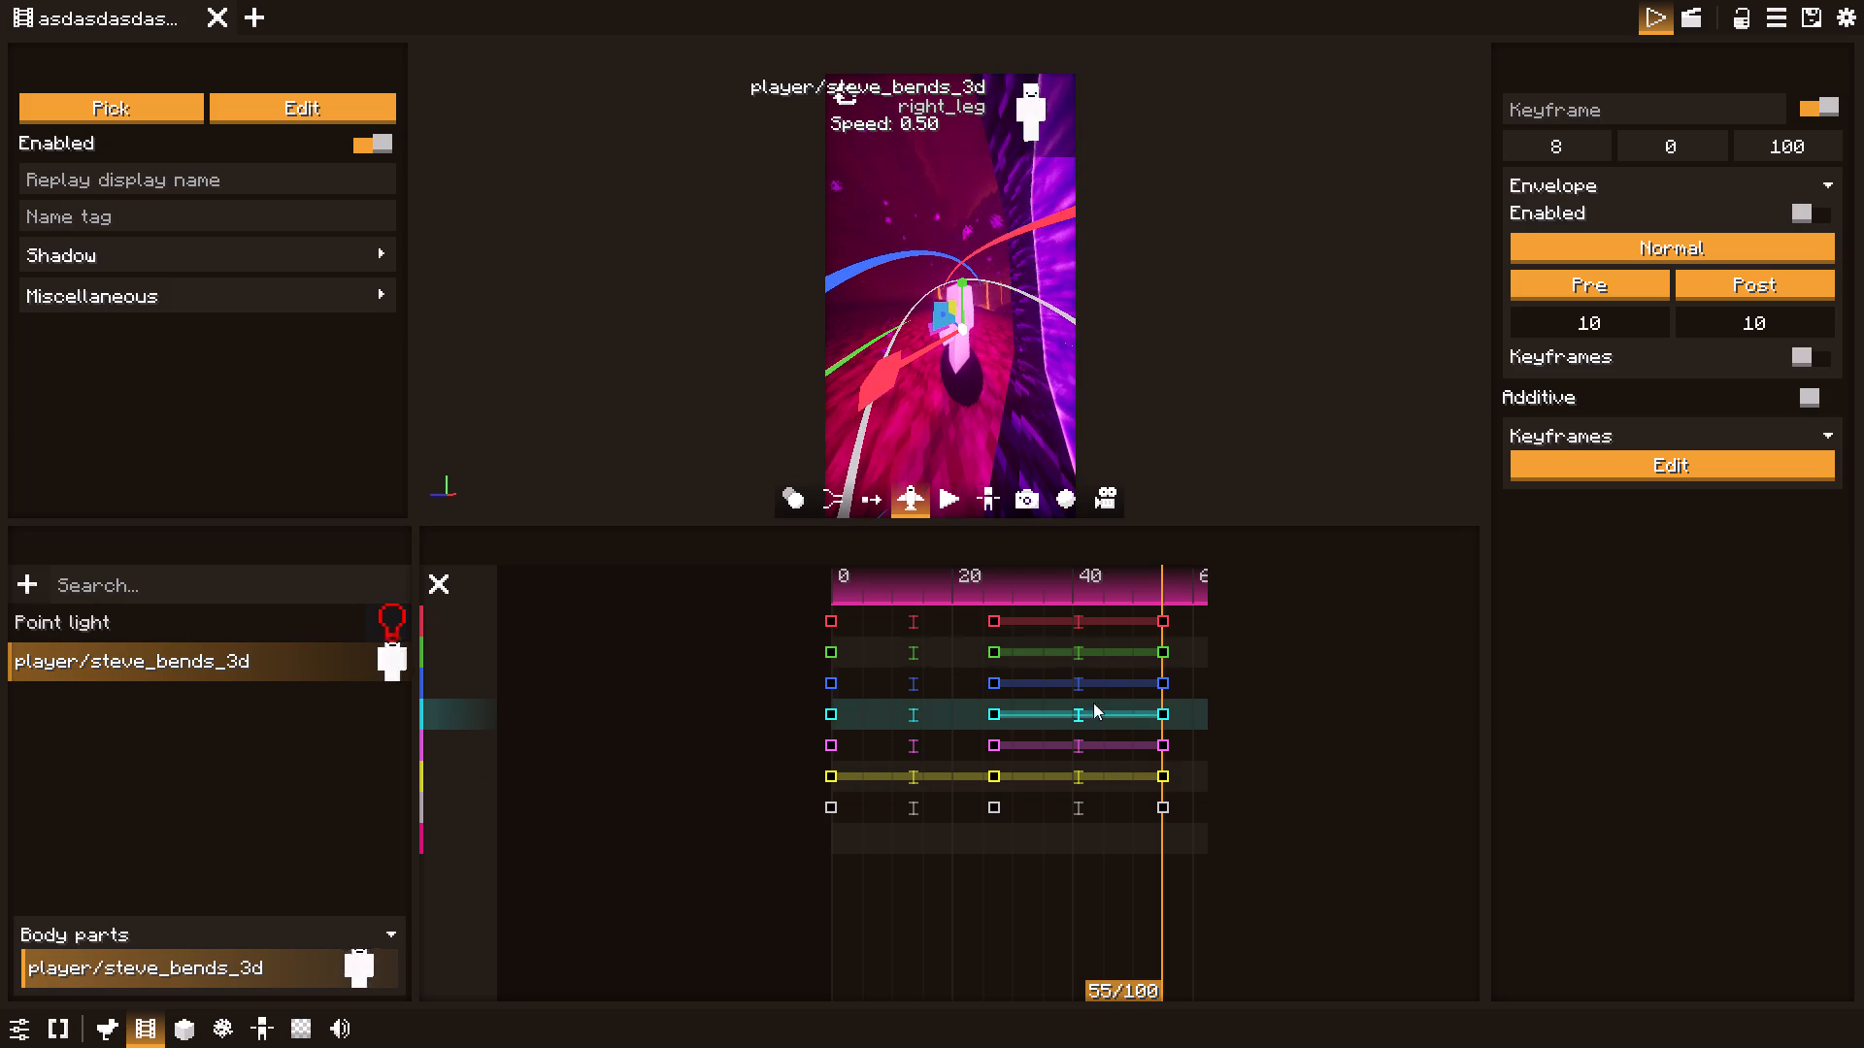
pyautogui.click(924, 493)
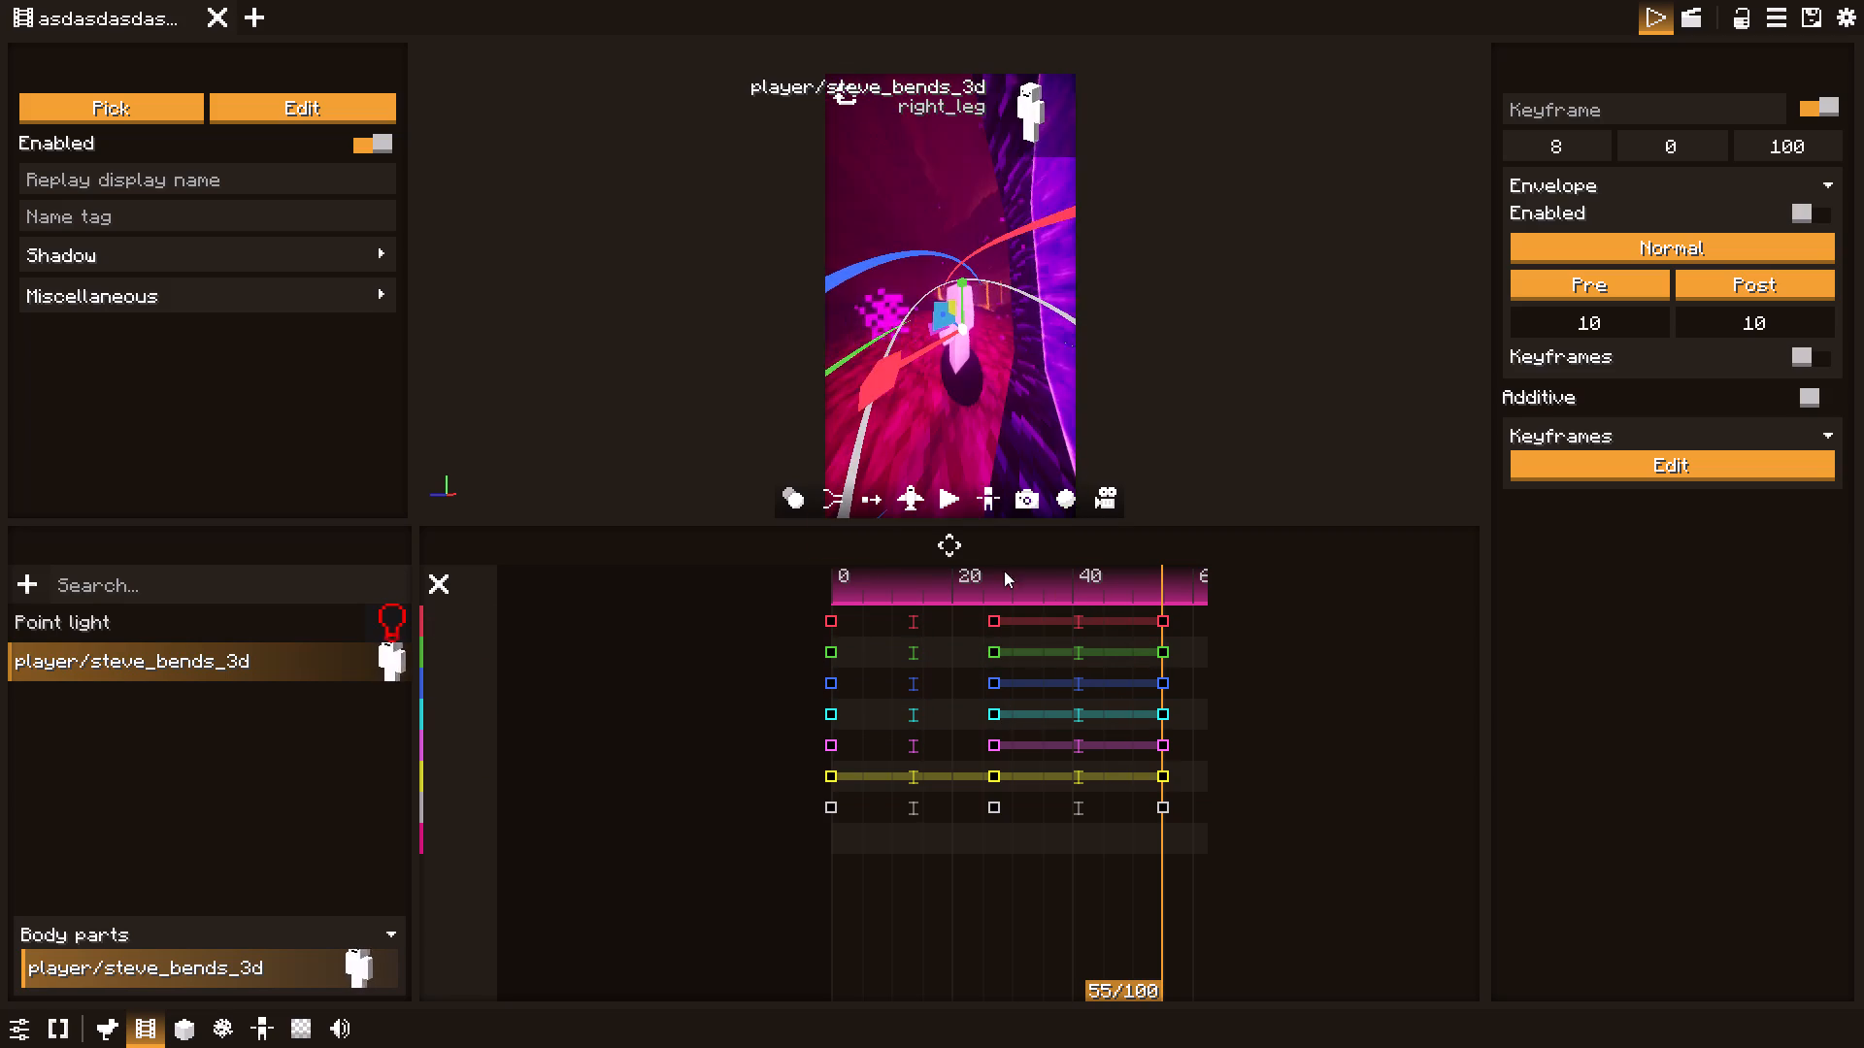
# Clear the character's bone selection and play back the camera move from the start to past tick 55.
pyautogui.moveTo(997, 578); pyautogui.dragTo(816, 582)
pyautogui.press('space')
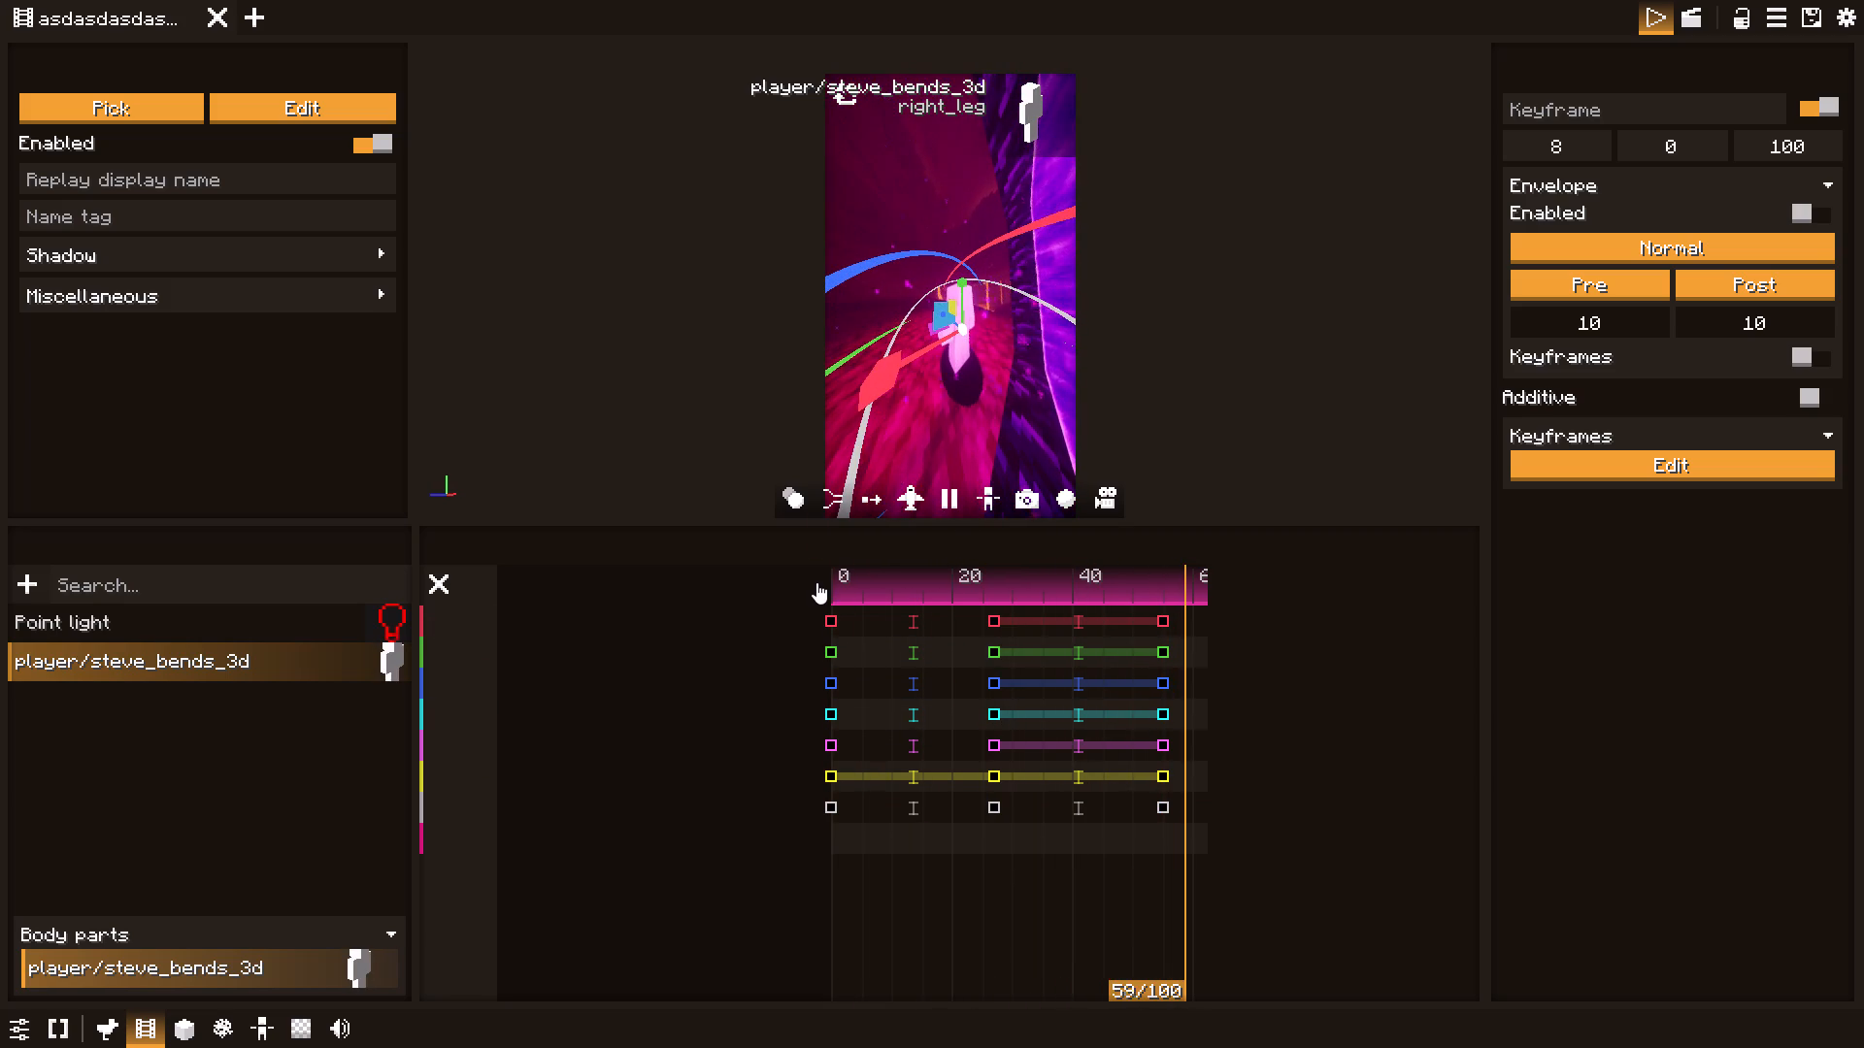
pyautogui.press('space')
pyautogui.click(947, 456)
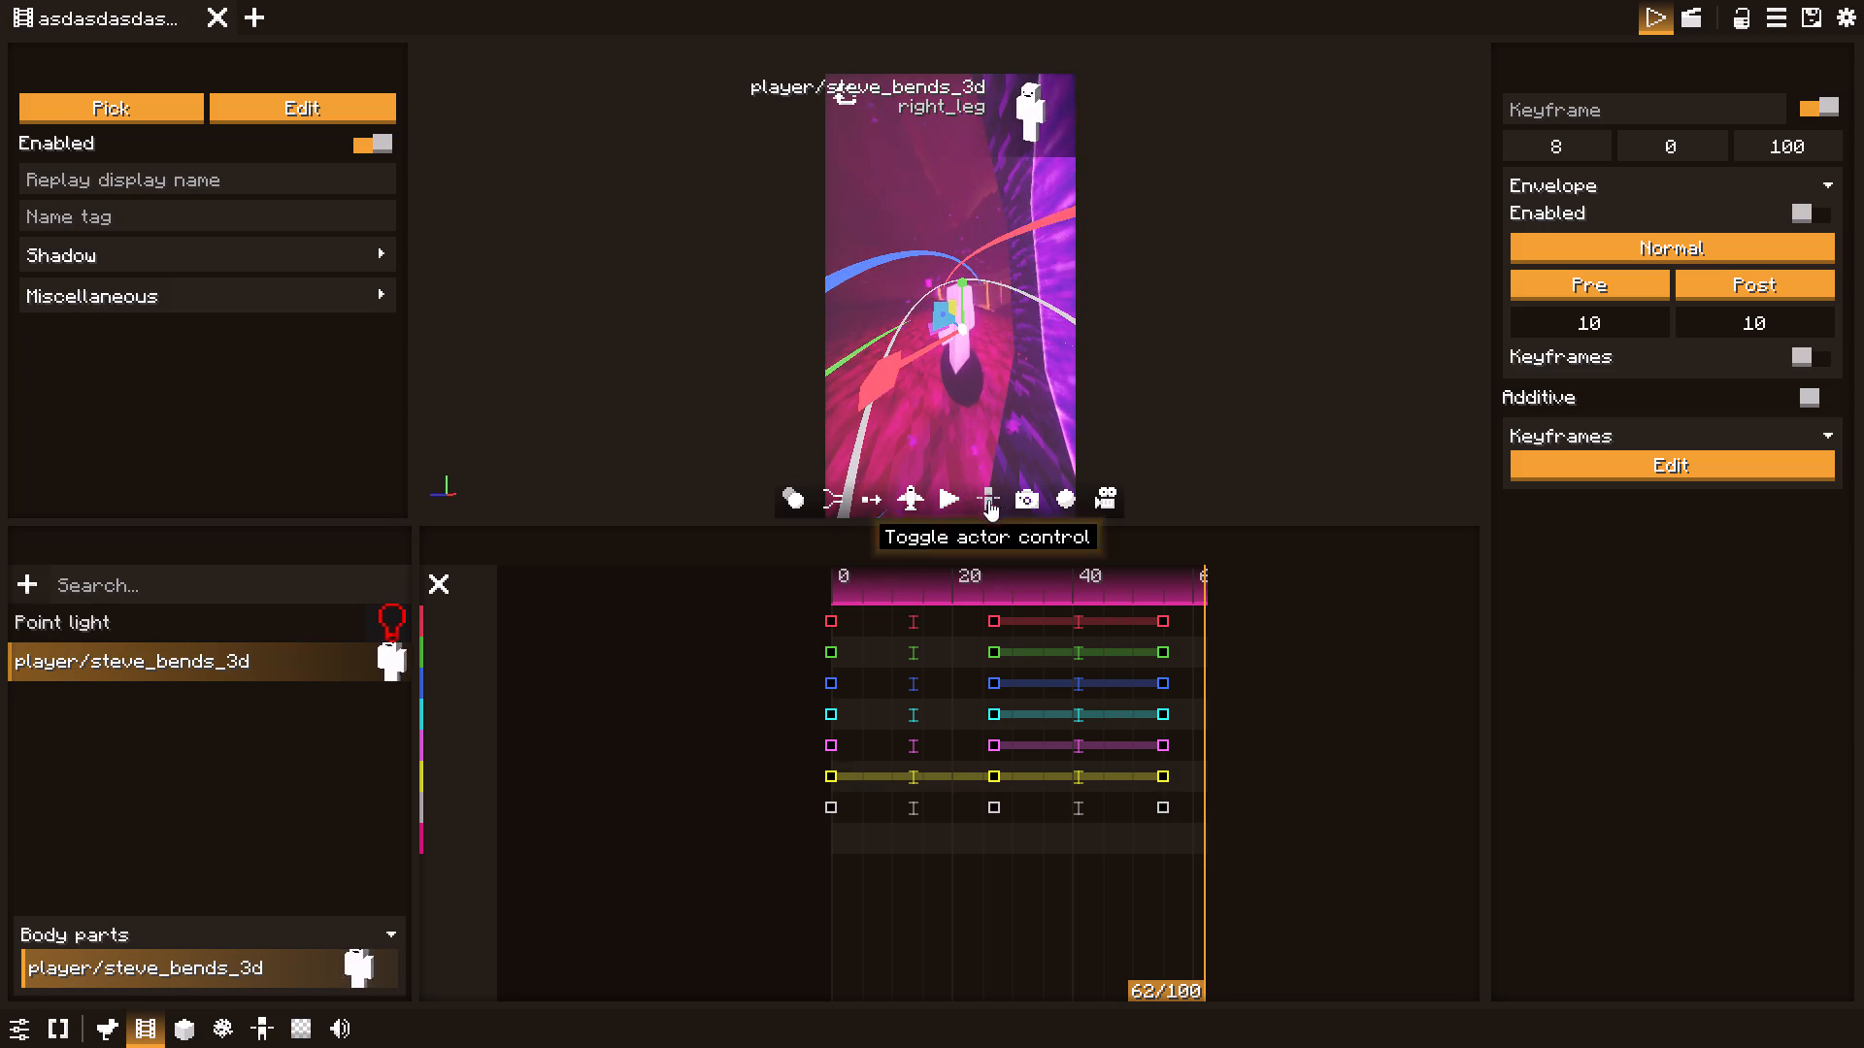
pyautogui.click(310, 627)
pyautogui.click(309, 669)
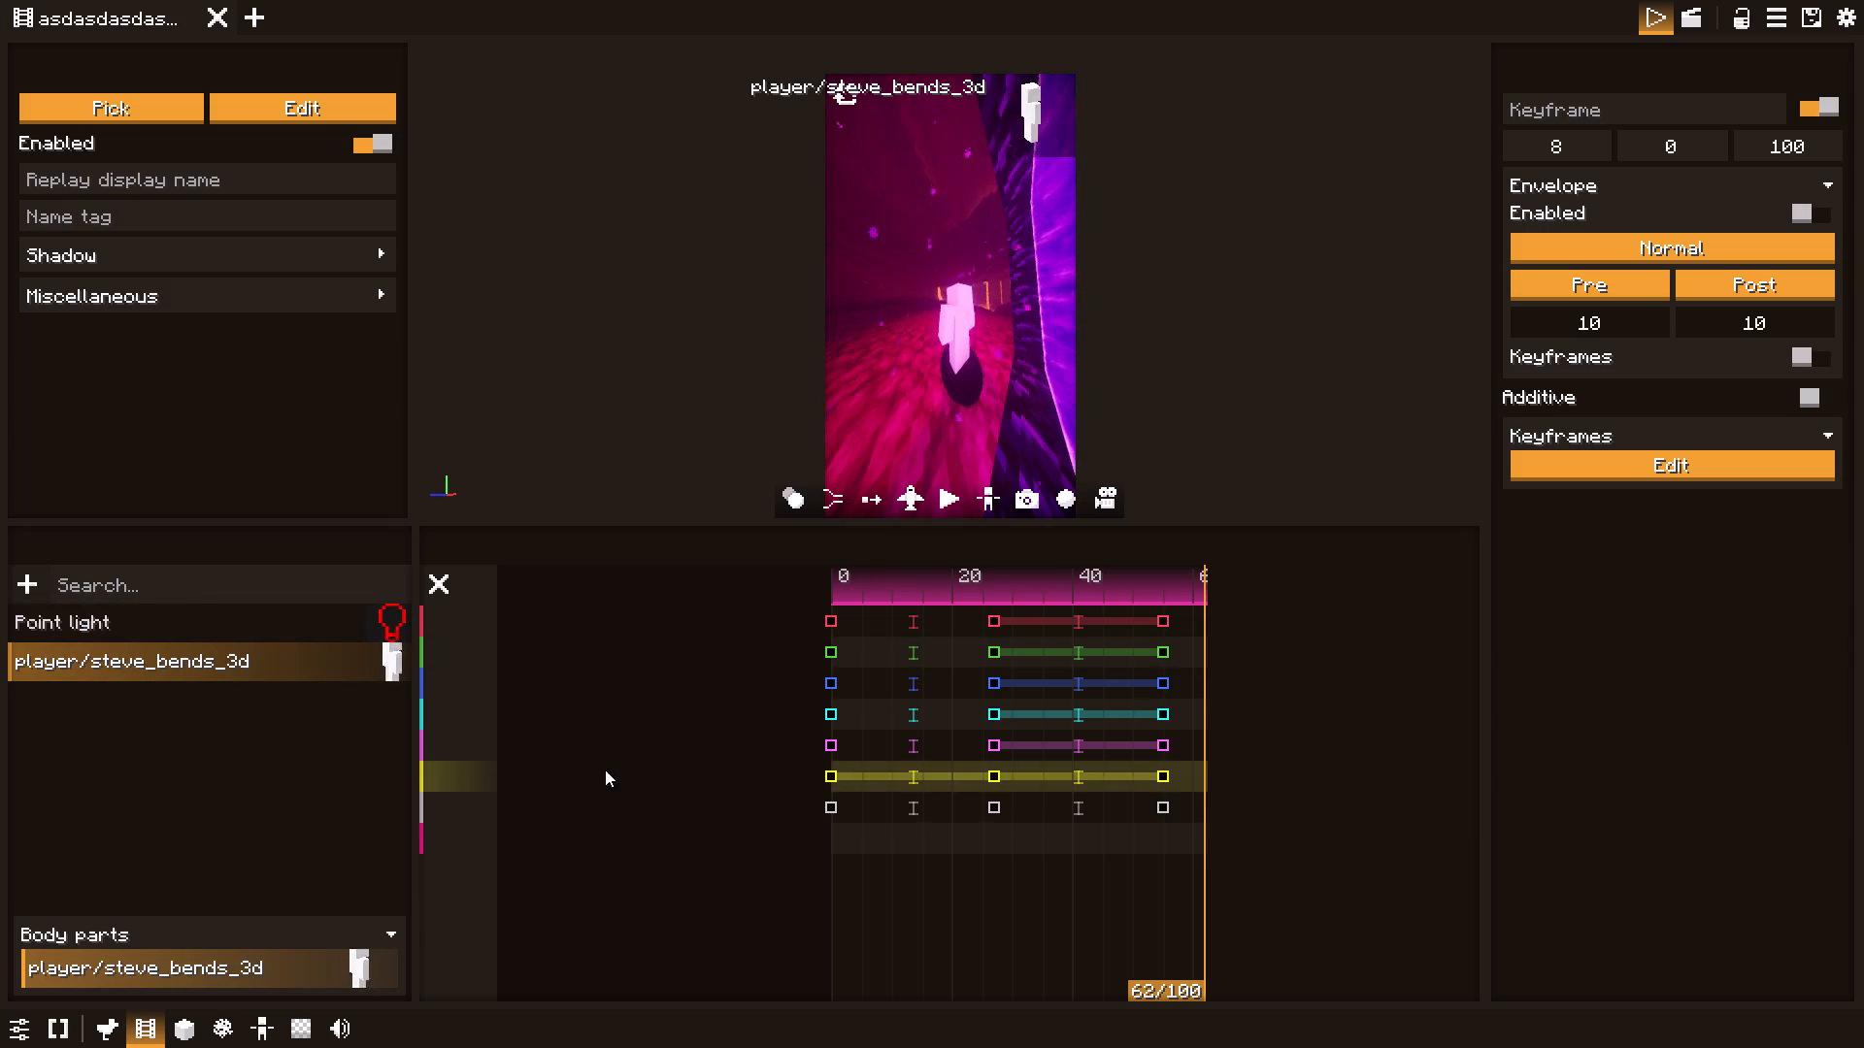
pyautogui.click(605, 770)
pyautogui.moveTo(853, 587); pyautogui.dragTo(790, 580)
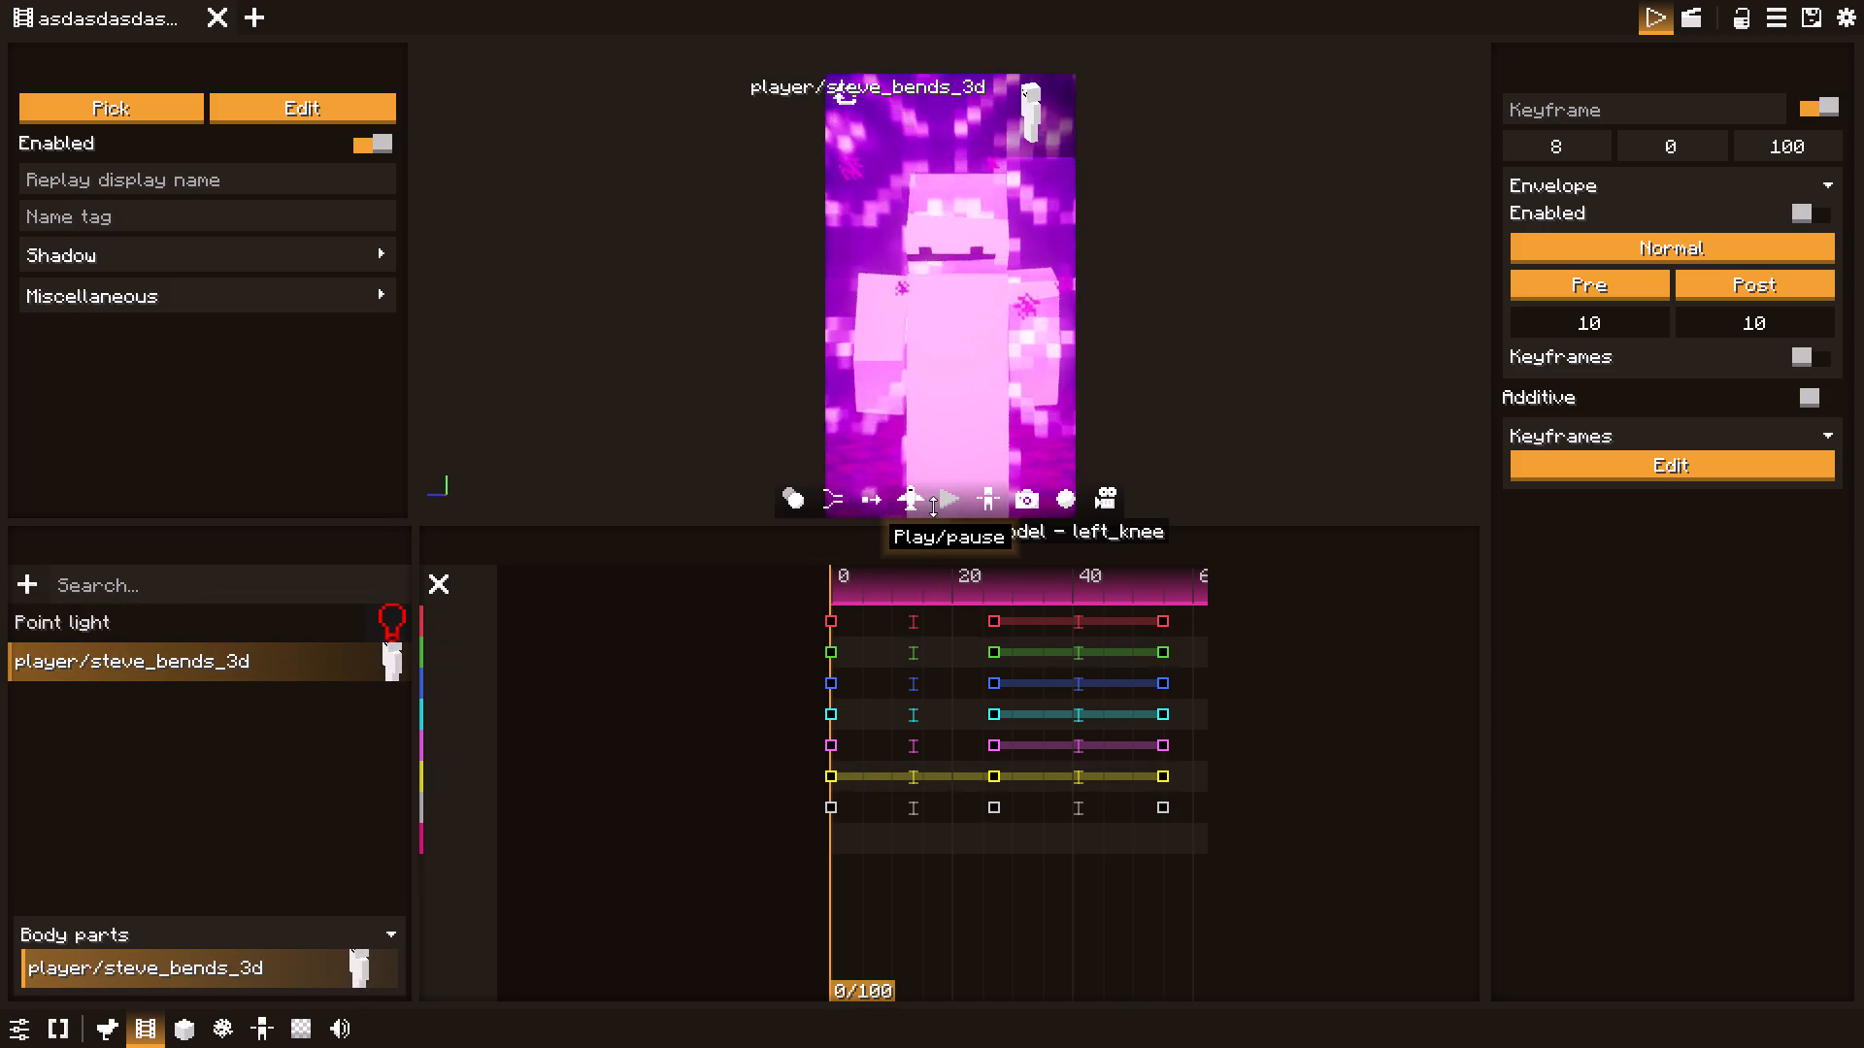
pyautogui.click(948, 504)
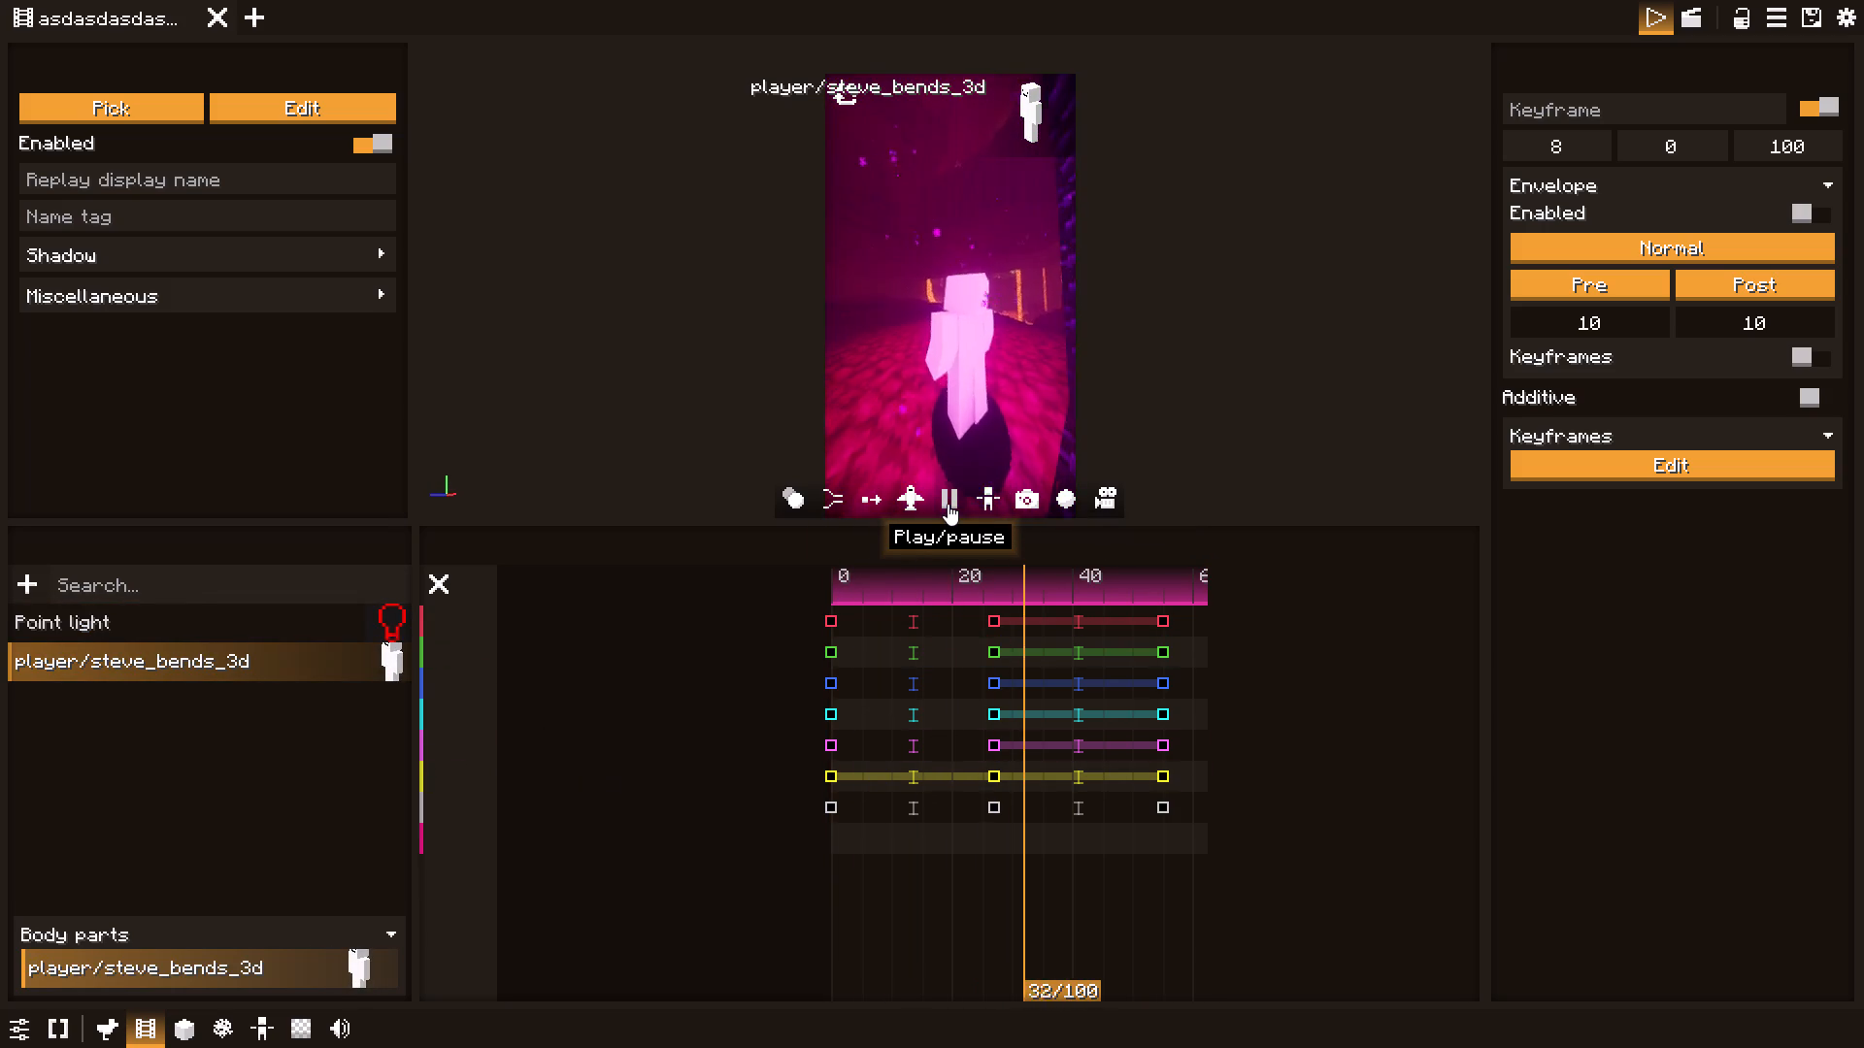
pyautogui.press('space')
pyautogui.press('space')
pyautogui.press('space')
pyautogui.press('space')
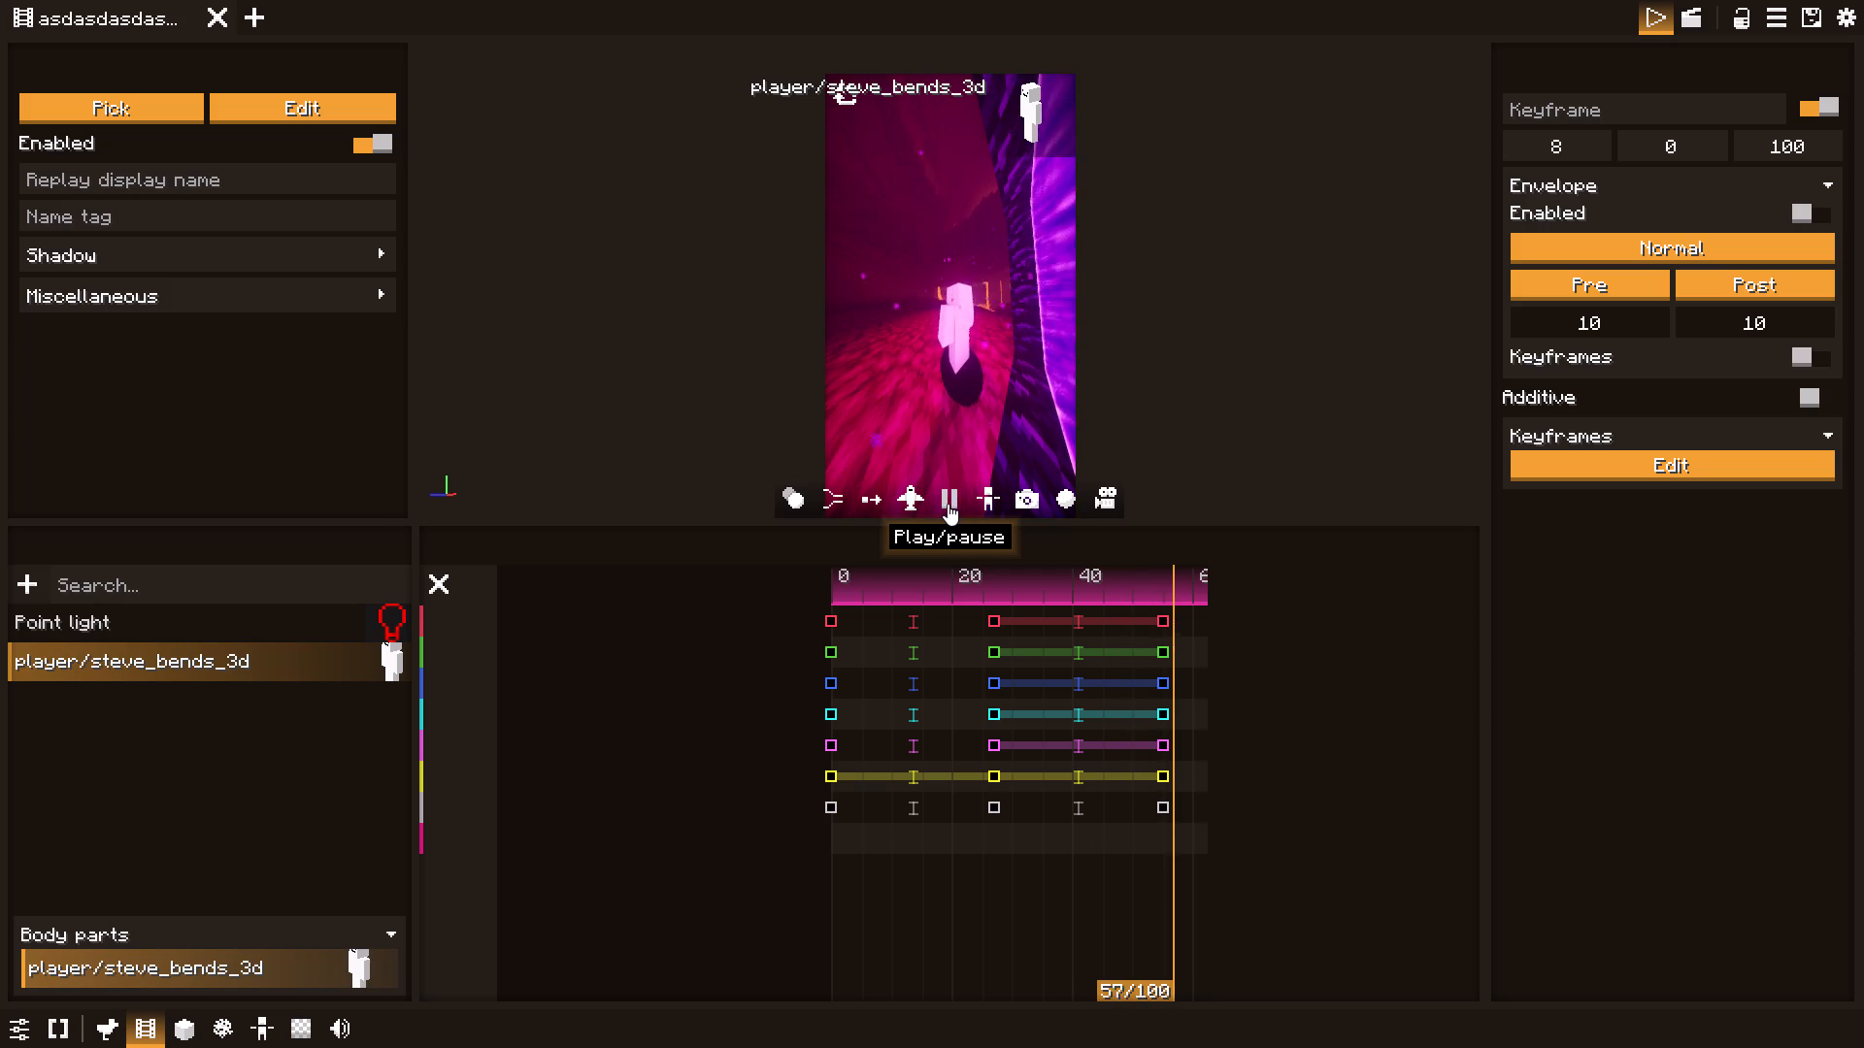
pyautogui.press('space')
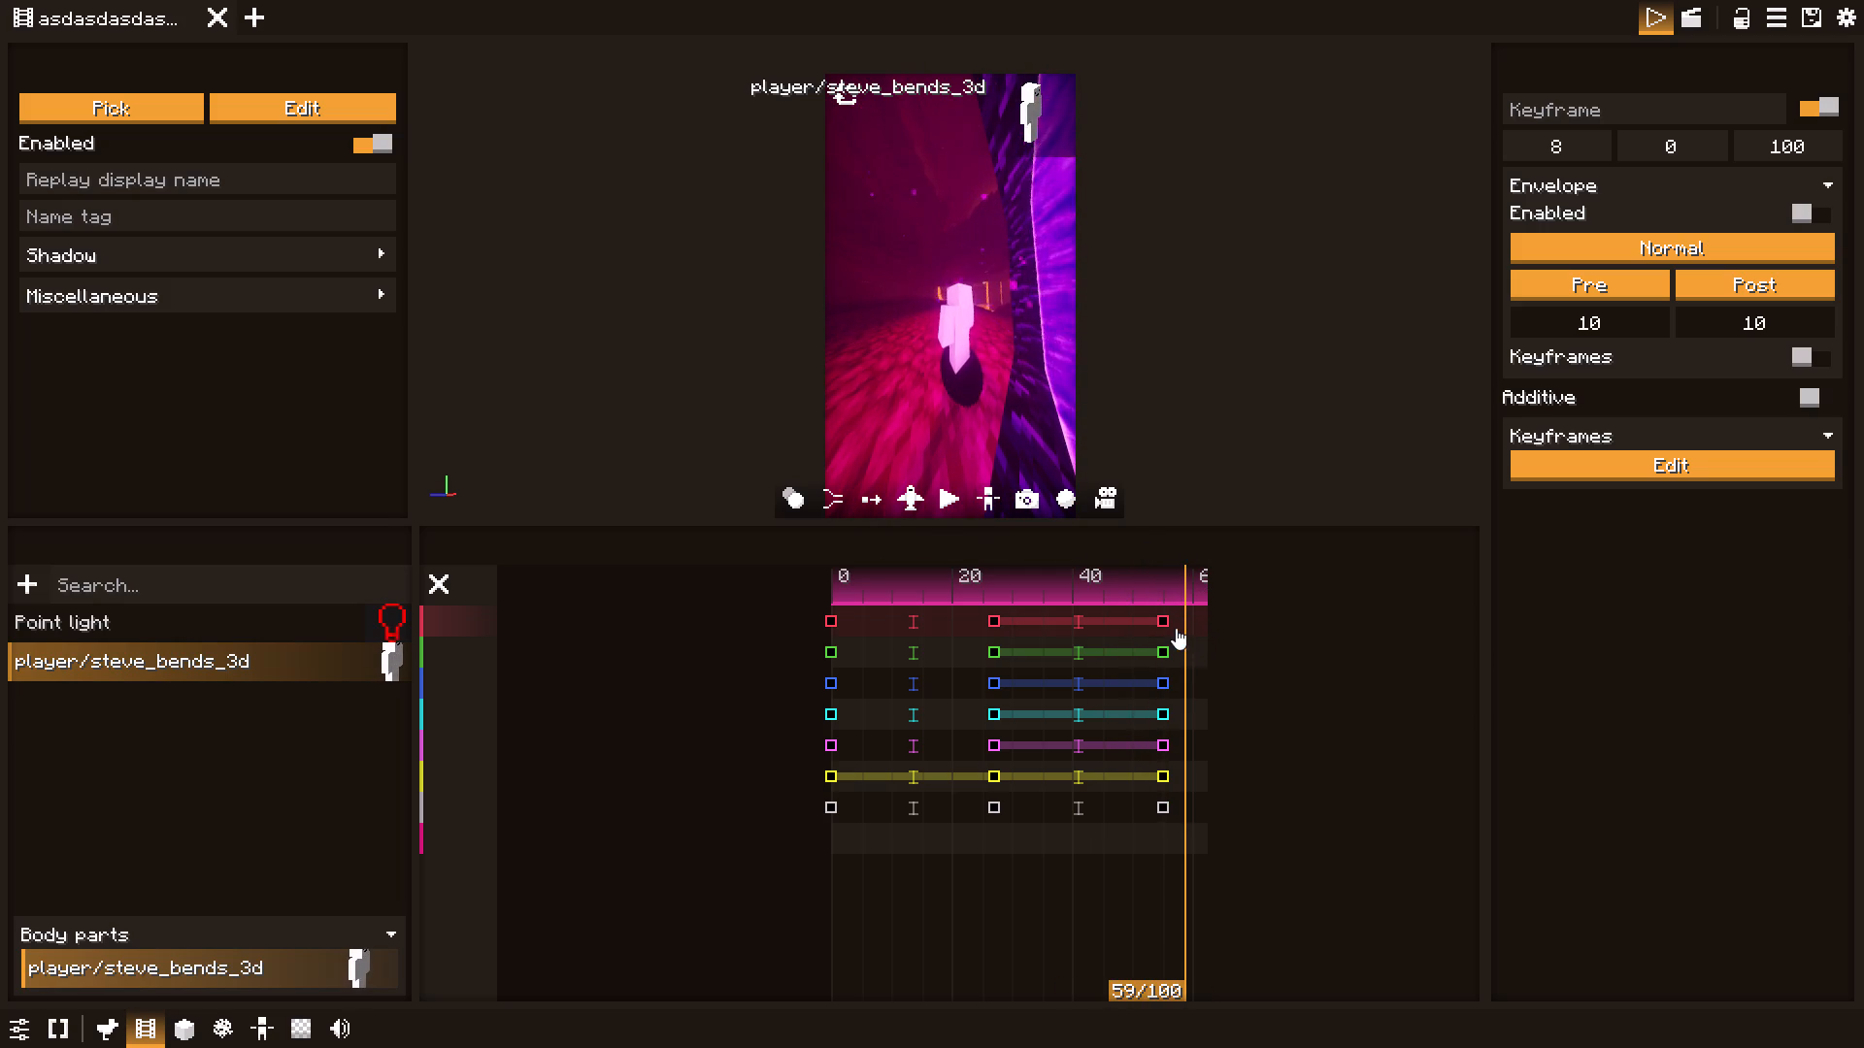
# Delete all camera keyframes at the start, tick 27 and tick 55.
pyautogui.keyDown('shift'); pyautogui.moveTo(1174, 606); pyautogui.dragTo(819, 832); pyautogui.keyUp('shift')
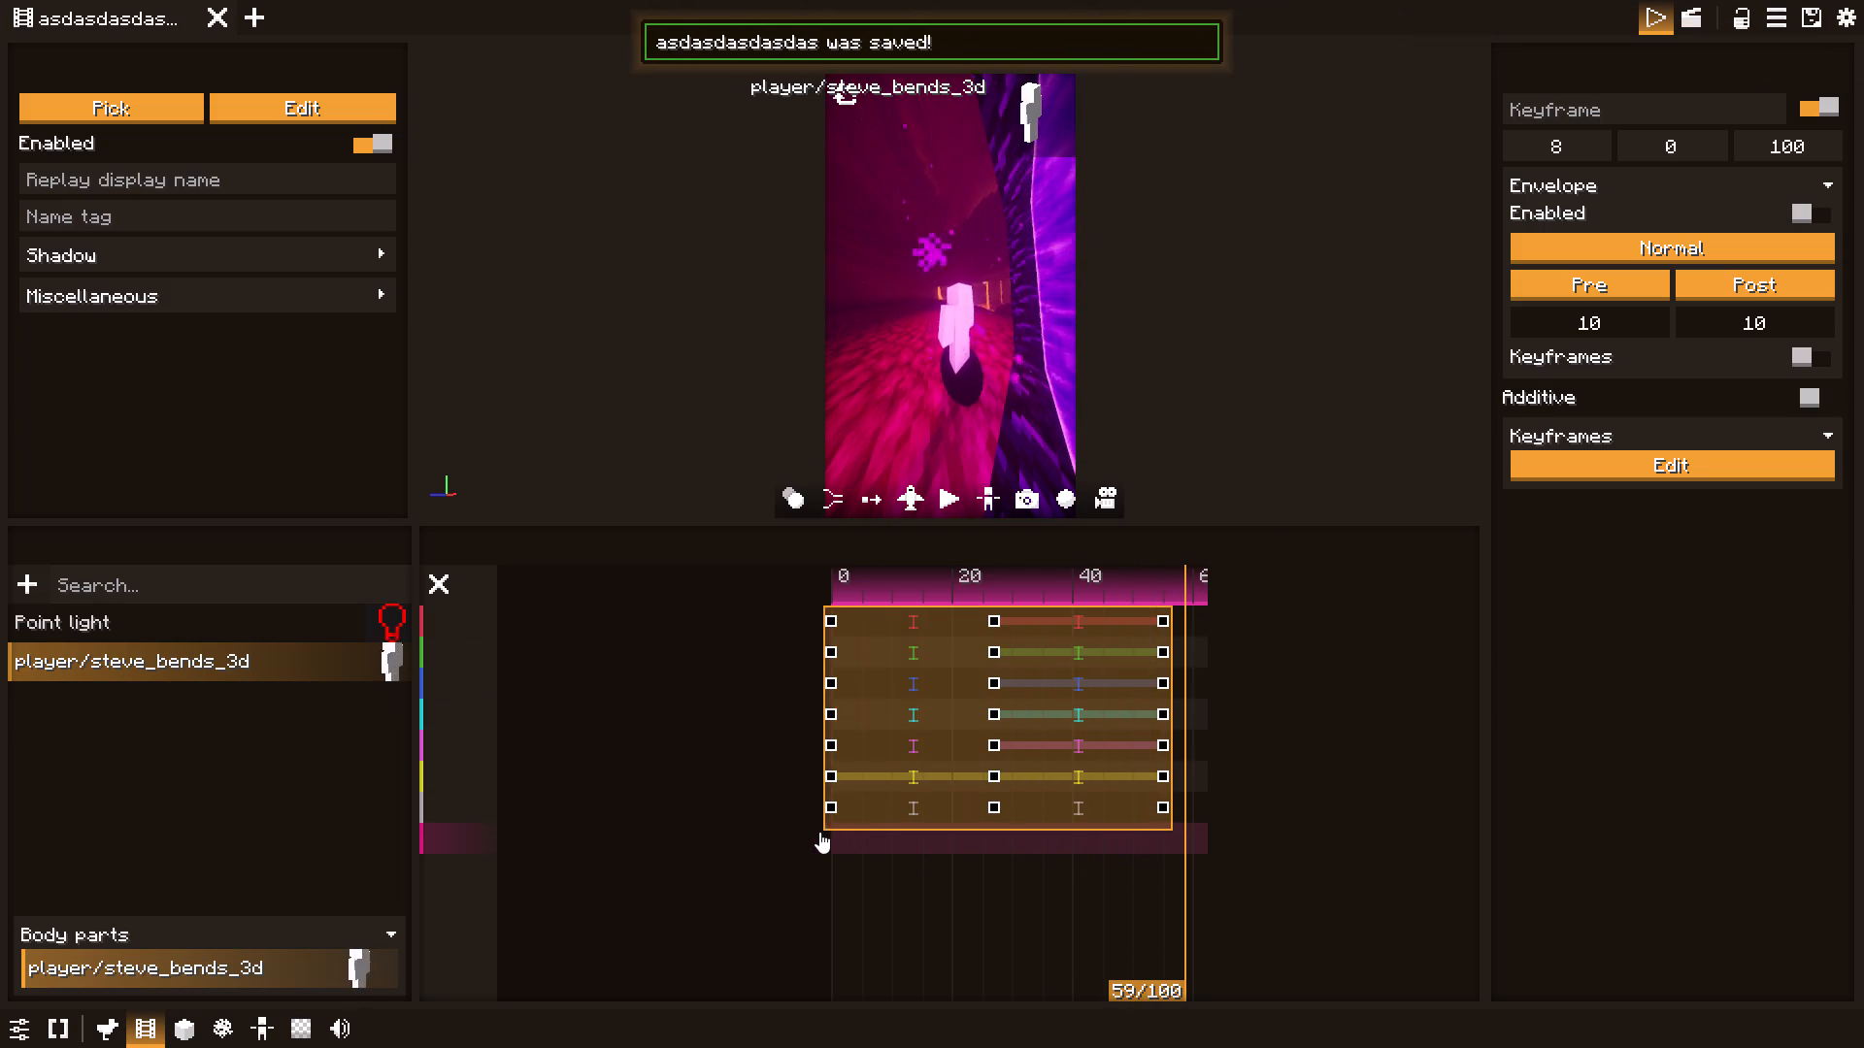
pyautogui.keyDown('shift'); pyautogui.moveTo(819, 832); pyautogui.dragTo(813, 833); pyautogui.keyUp('shift')
pyautogui.press('Delete')
# Return to tick 0 and fly the camera round to a frontal shot of the nether portal with the character inside.
pyautogui.moveTo(911, 594); pyautogui.dragTo(902, 594)
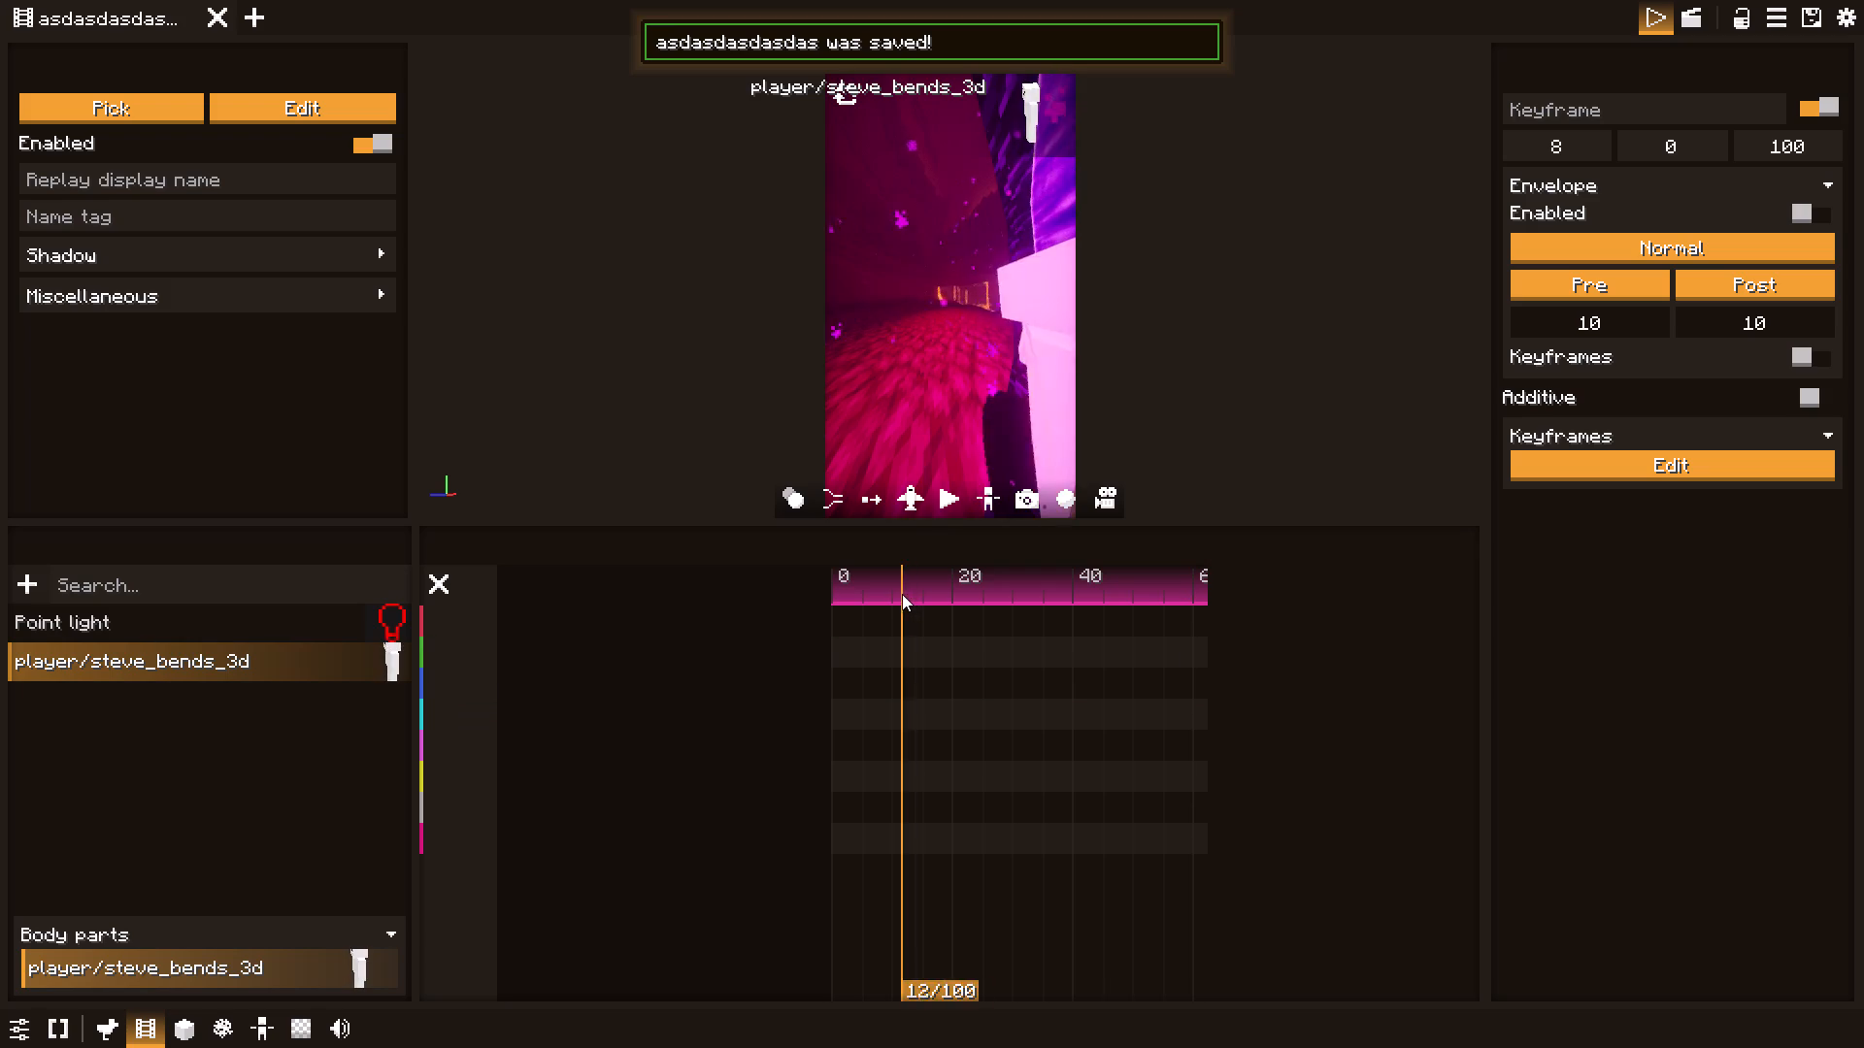
pyautogui.moveTo(902, 594); pyautogui.dragTo(797, 610)
pyautogui.click(911, 487)
pyautogui.moveTo(885, 436); pyautogui.dragTo(1440, 442)
pyautogui.press('a')
pyautogui.press('w')
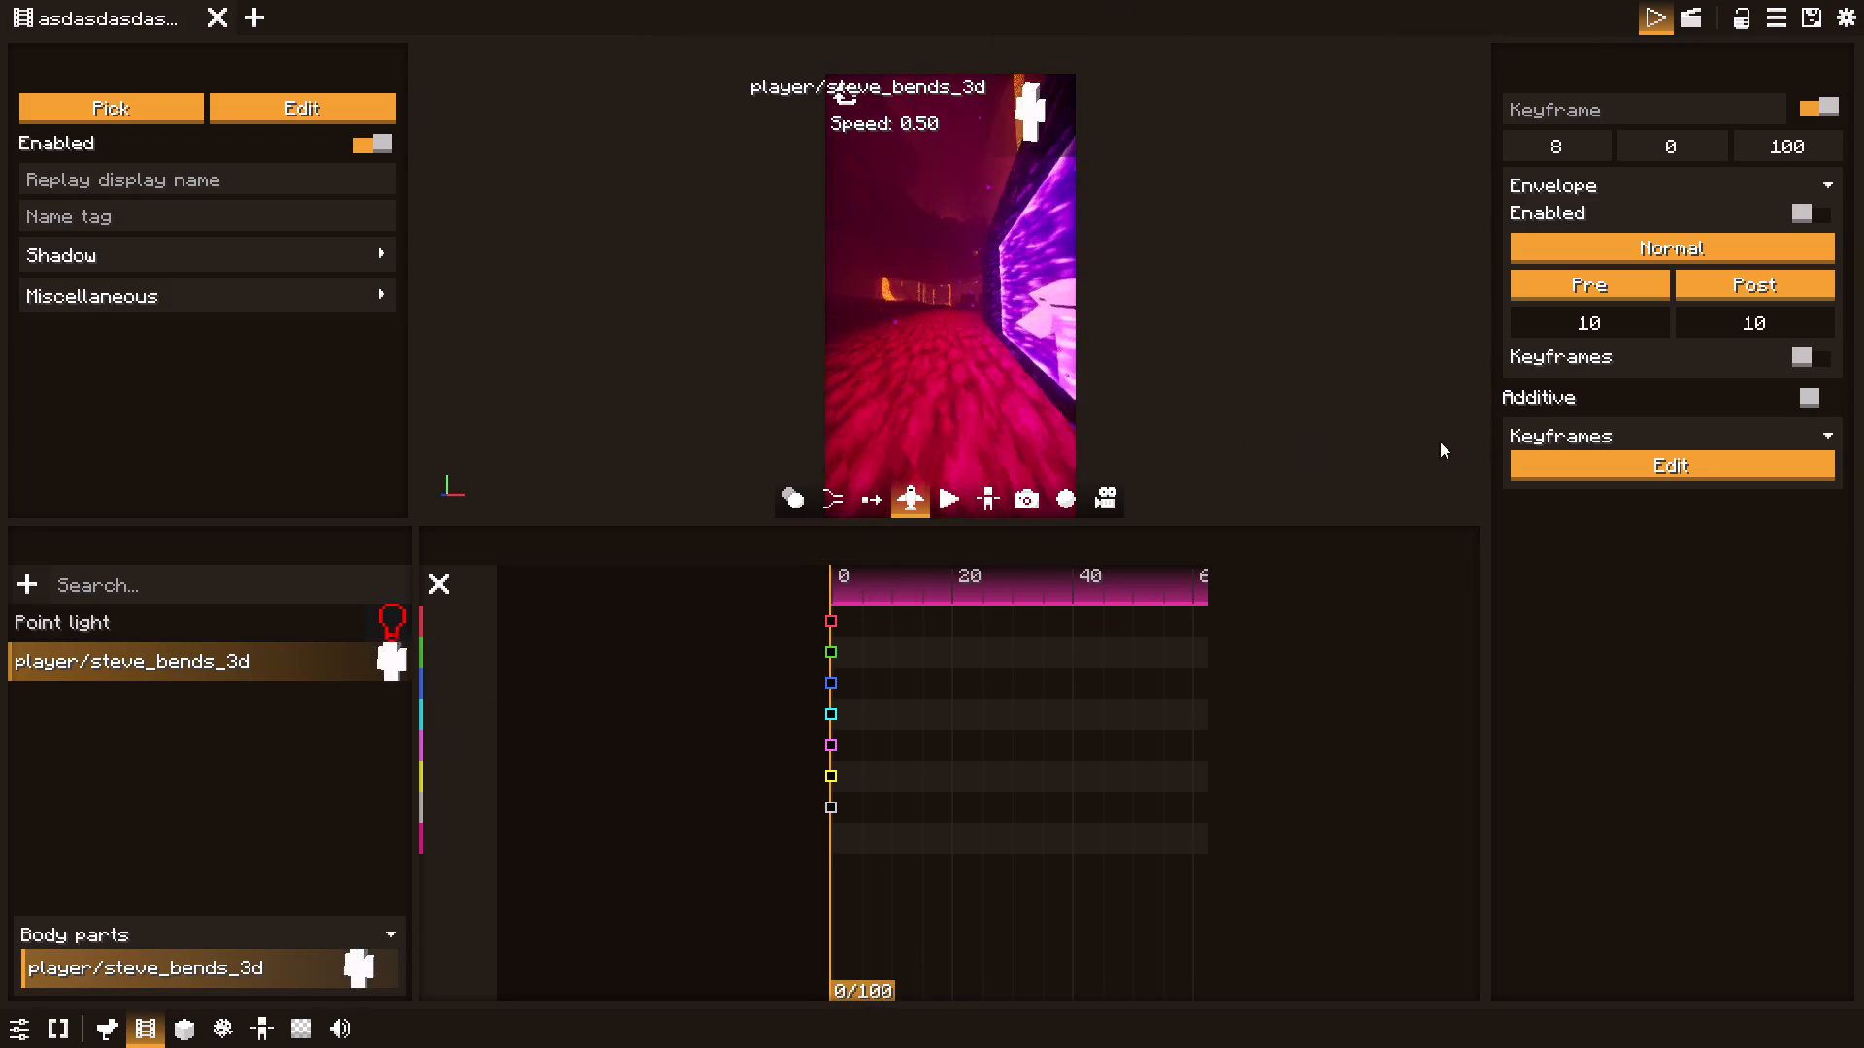
pyautogui.moveTo(1440, 442); pyautogui.dragTo(1714, 430)
pyautogui.press('a')
pyautogui.moveTo(852, 404); pyautogui.dragTo(1608, 379)
pyautogui.press('a')
pyautogui.press('w')
pyautogui.press('a')
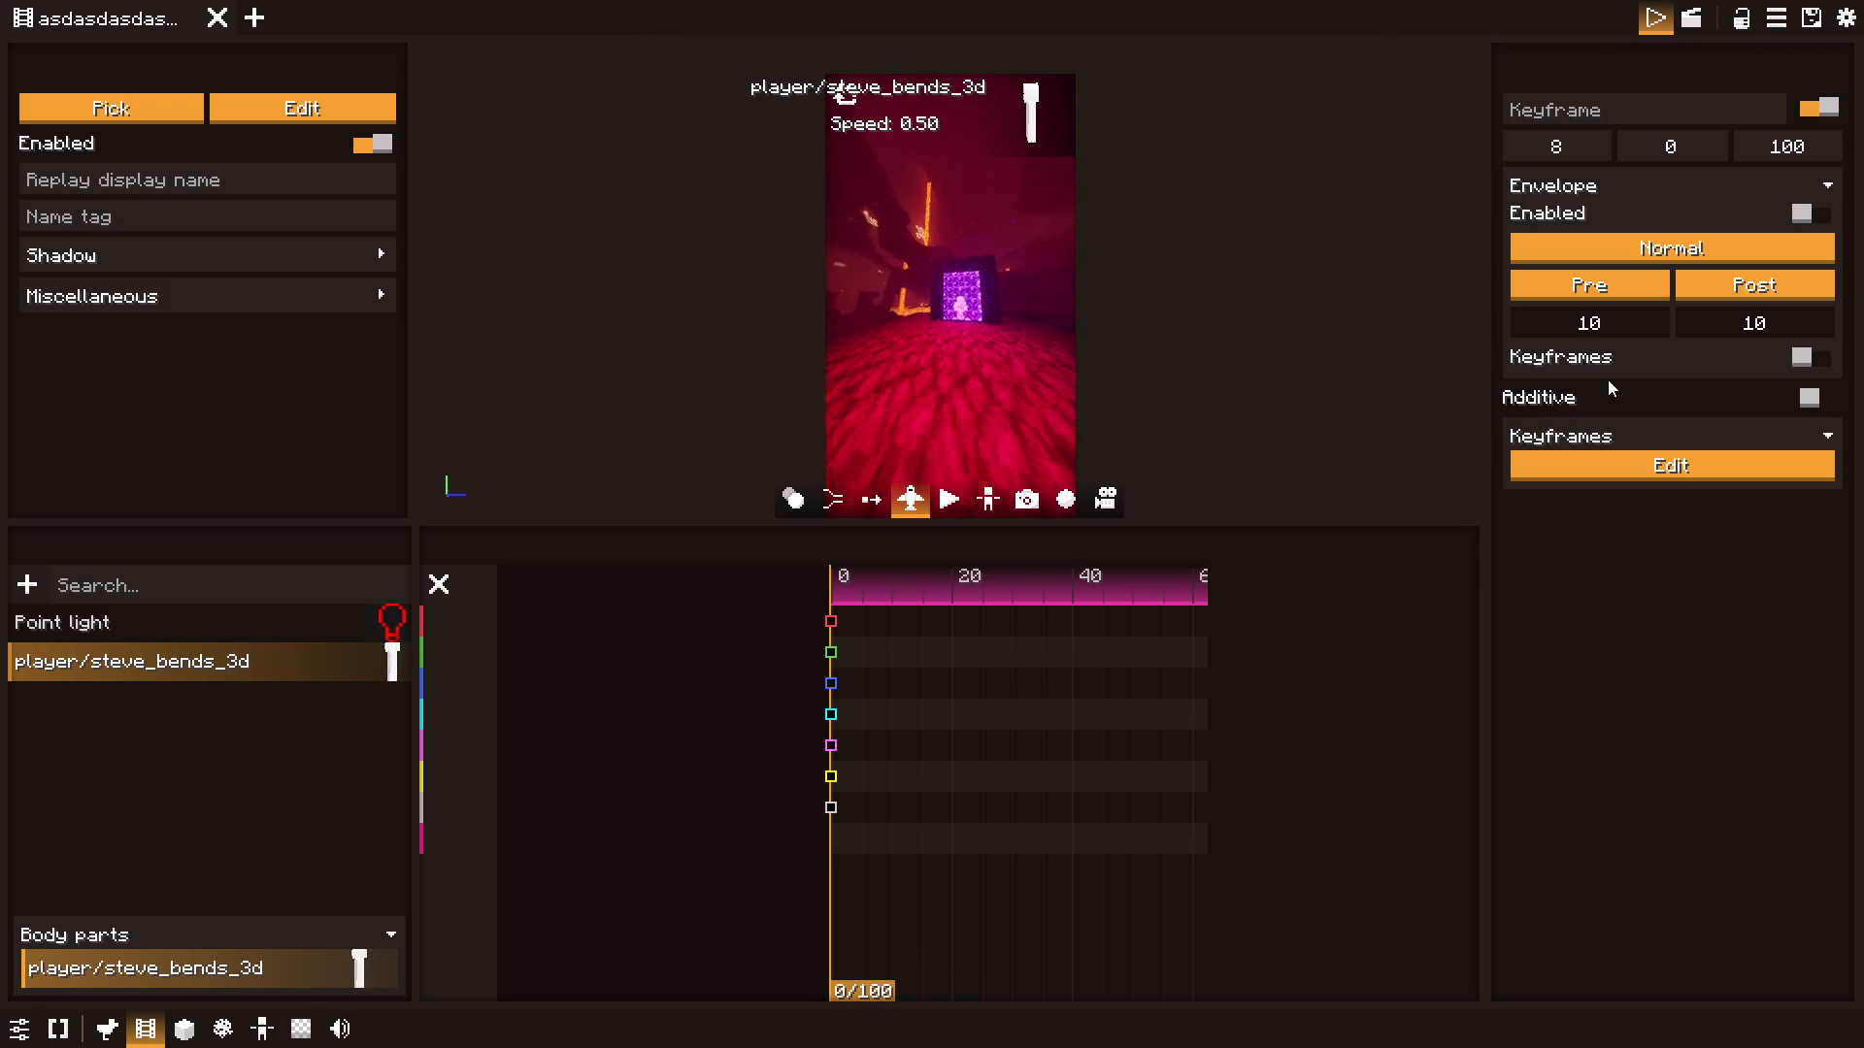
pyautogui.moveTo(1608, 379); pyautogui.dragTo(1634, 377)
pyautogui.press('w')
pyautogui.moveTo(953, 358); pyautogui.dragTo(953, 406)
pyautogui.press('w')
pyautogui.press('w')
pyautogui.press('w')
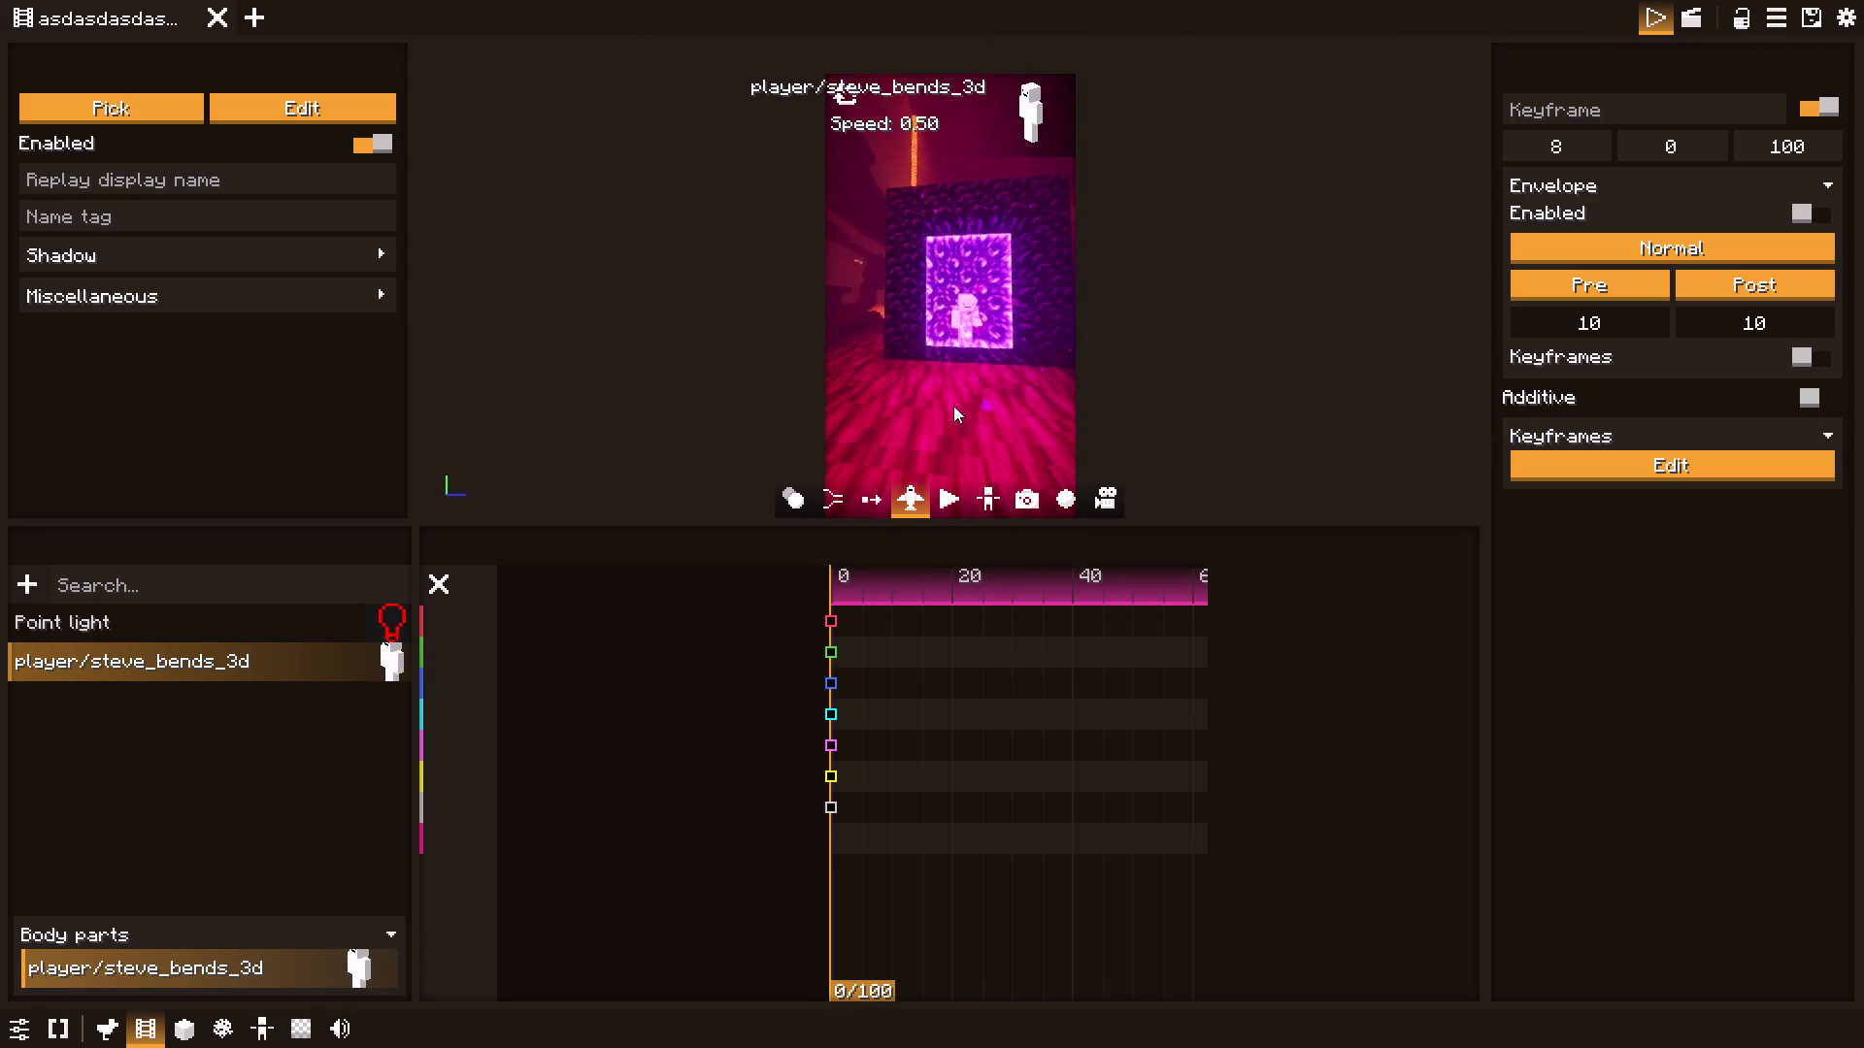
pyautogui.moveTo(953, 406); pyautogui.dragTo(953, 412)
# Narrow the field of view at tick 0 in flight mode for a centred close shot of the character against the portal.
pyautogui.click(905, 502)
pyautogui.moveTo(946, 444); pyautogui.dragTo(952, 337, button='middle')
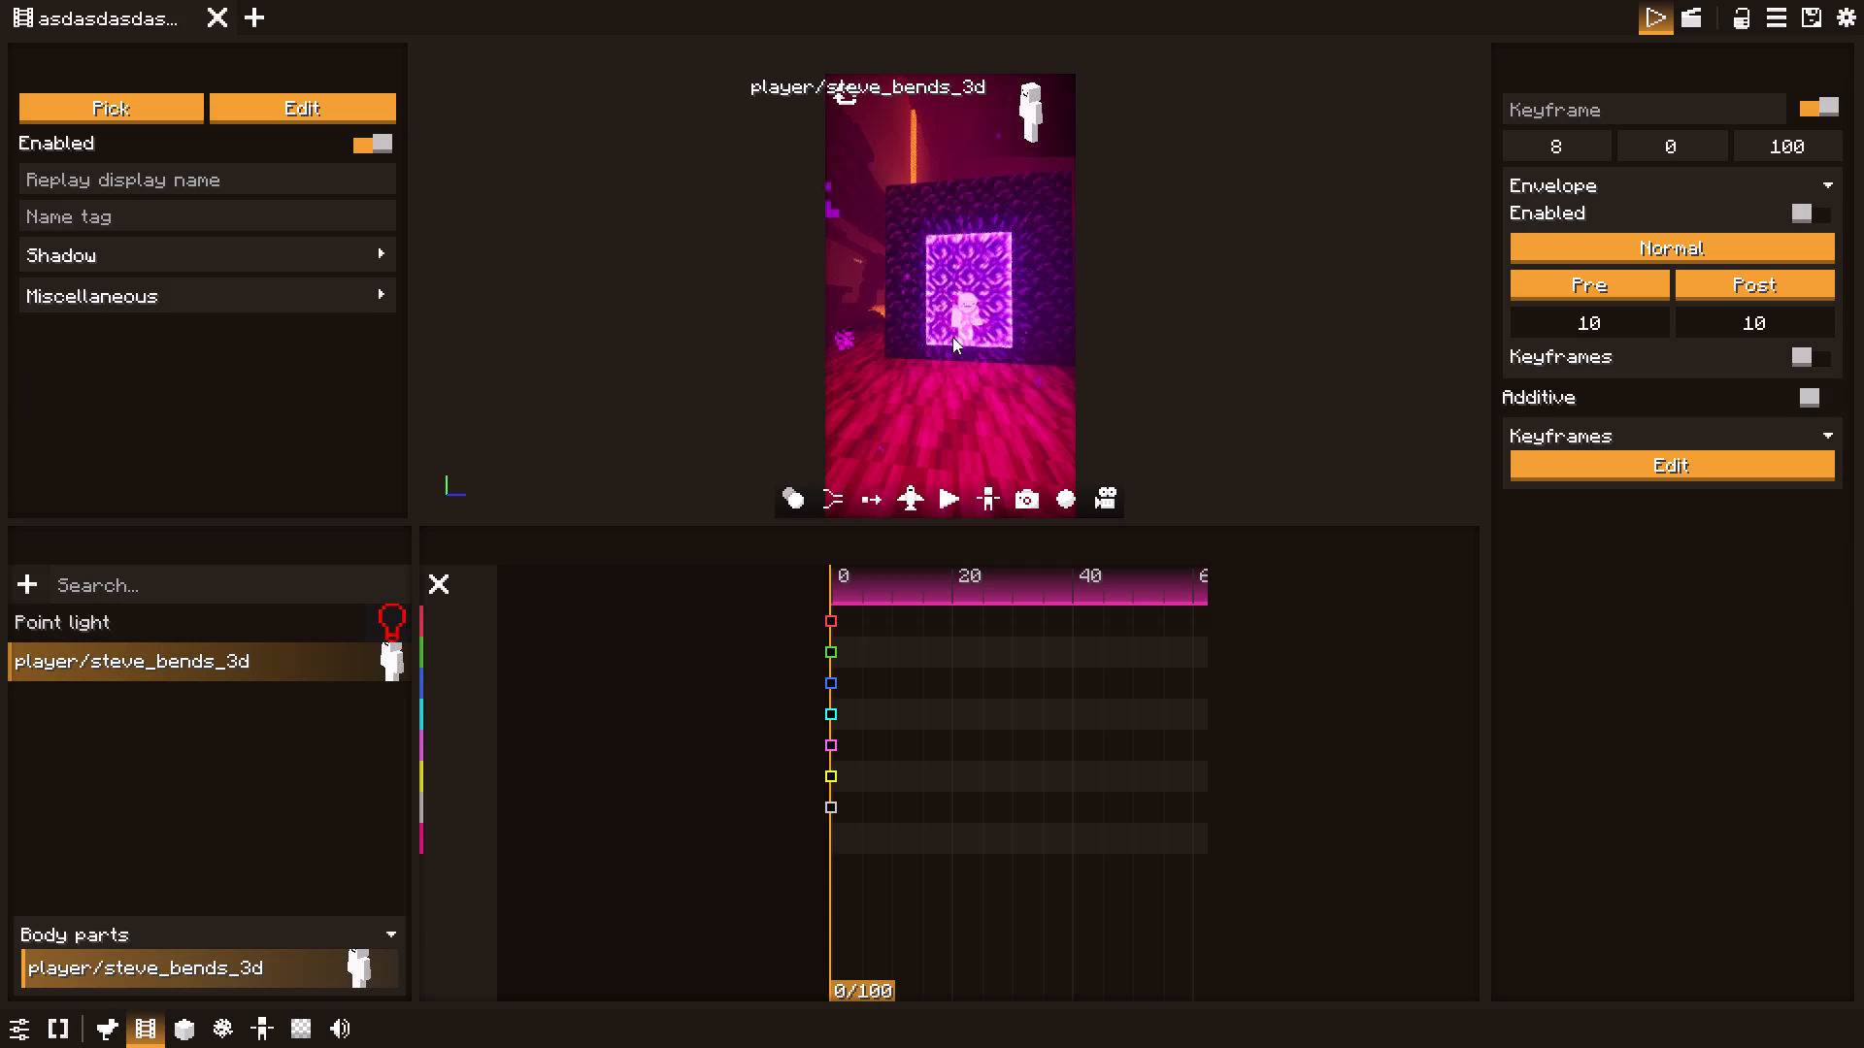
pyautogui.moveTo(952, 337); pyautogui.dragTo(979, 189, button='middle')
pyautogui.click(898, 491)
pyautogui.moveTo(956, 423); pyautogui.dragTo(957, 421, button='middle')
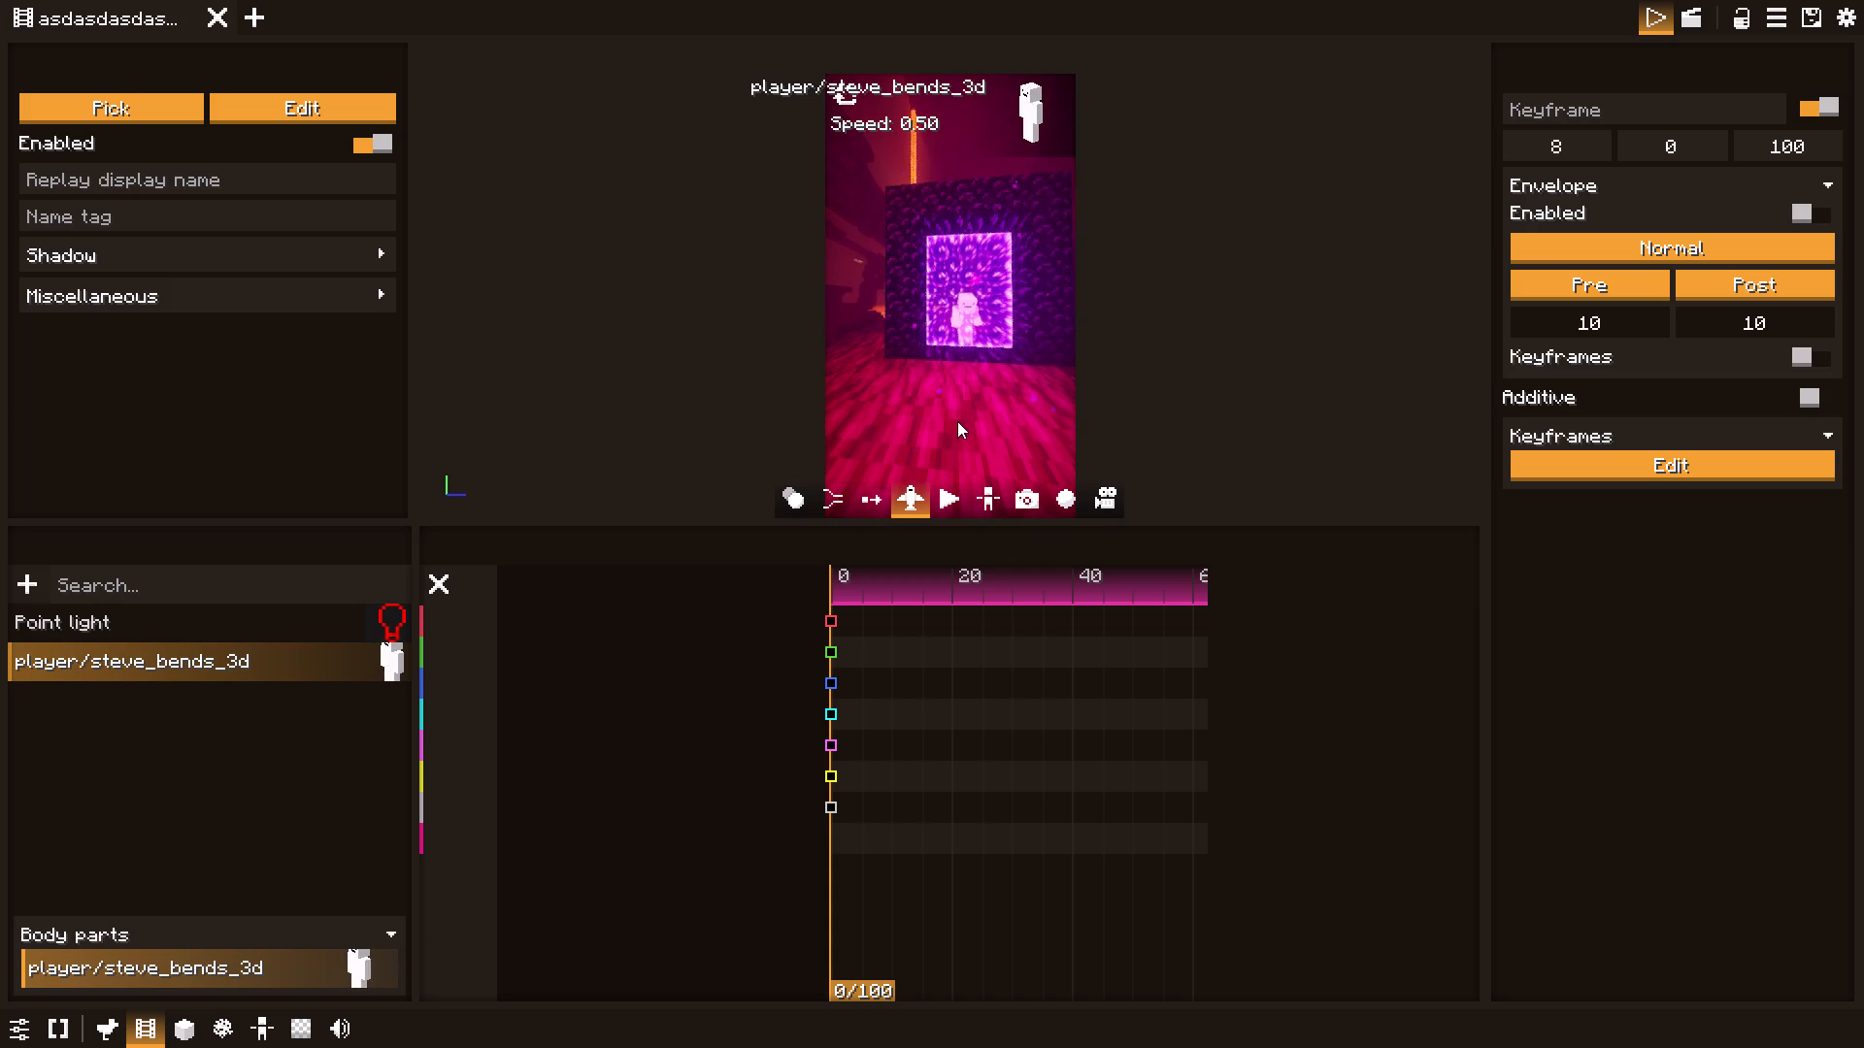
pyautogui.moveTo(957, 421); pyautogui.dragTo(1034, 52, button='middle')
pyautogui.moveTo(1000, 343); pyautogui.dragTo(1034, 321)
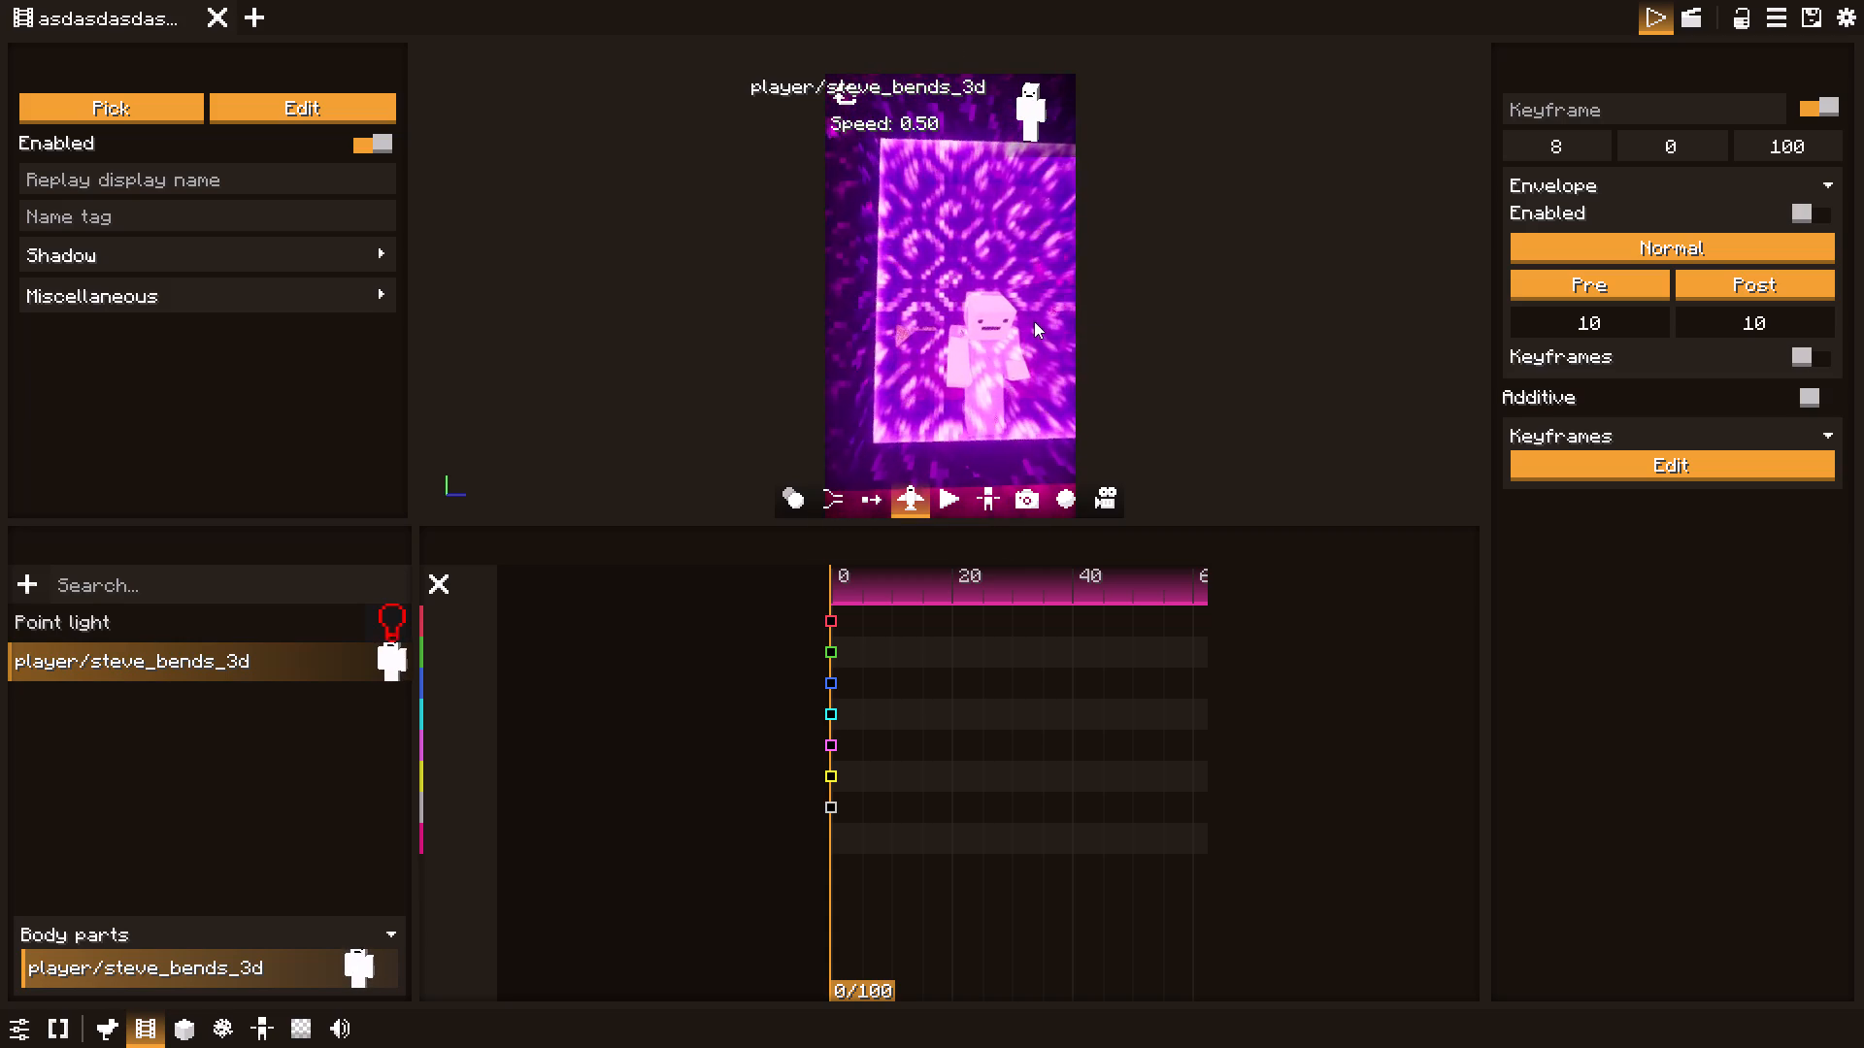
pyautogui.moveTo(1034, 321); pyautogui.dragTo(1023, 324)
pyautogui.press('d')
pyautogui.moveTo(995, 407); pyautogui.dragTo(999, 256, button='middle')
pyautogui.scroll(1, 999, 256)
pyautogui.press('d')
pyautogui.click(995, 321)
pyautogui.press('a')
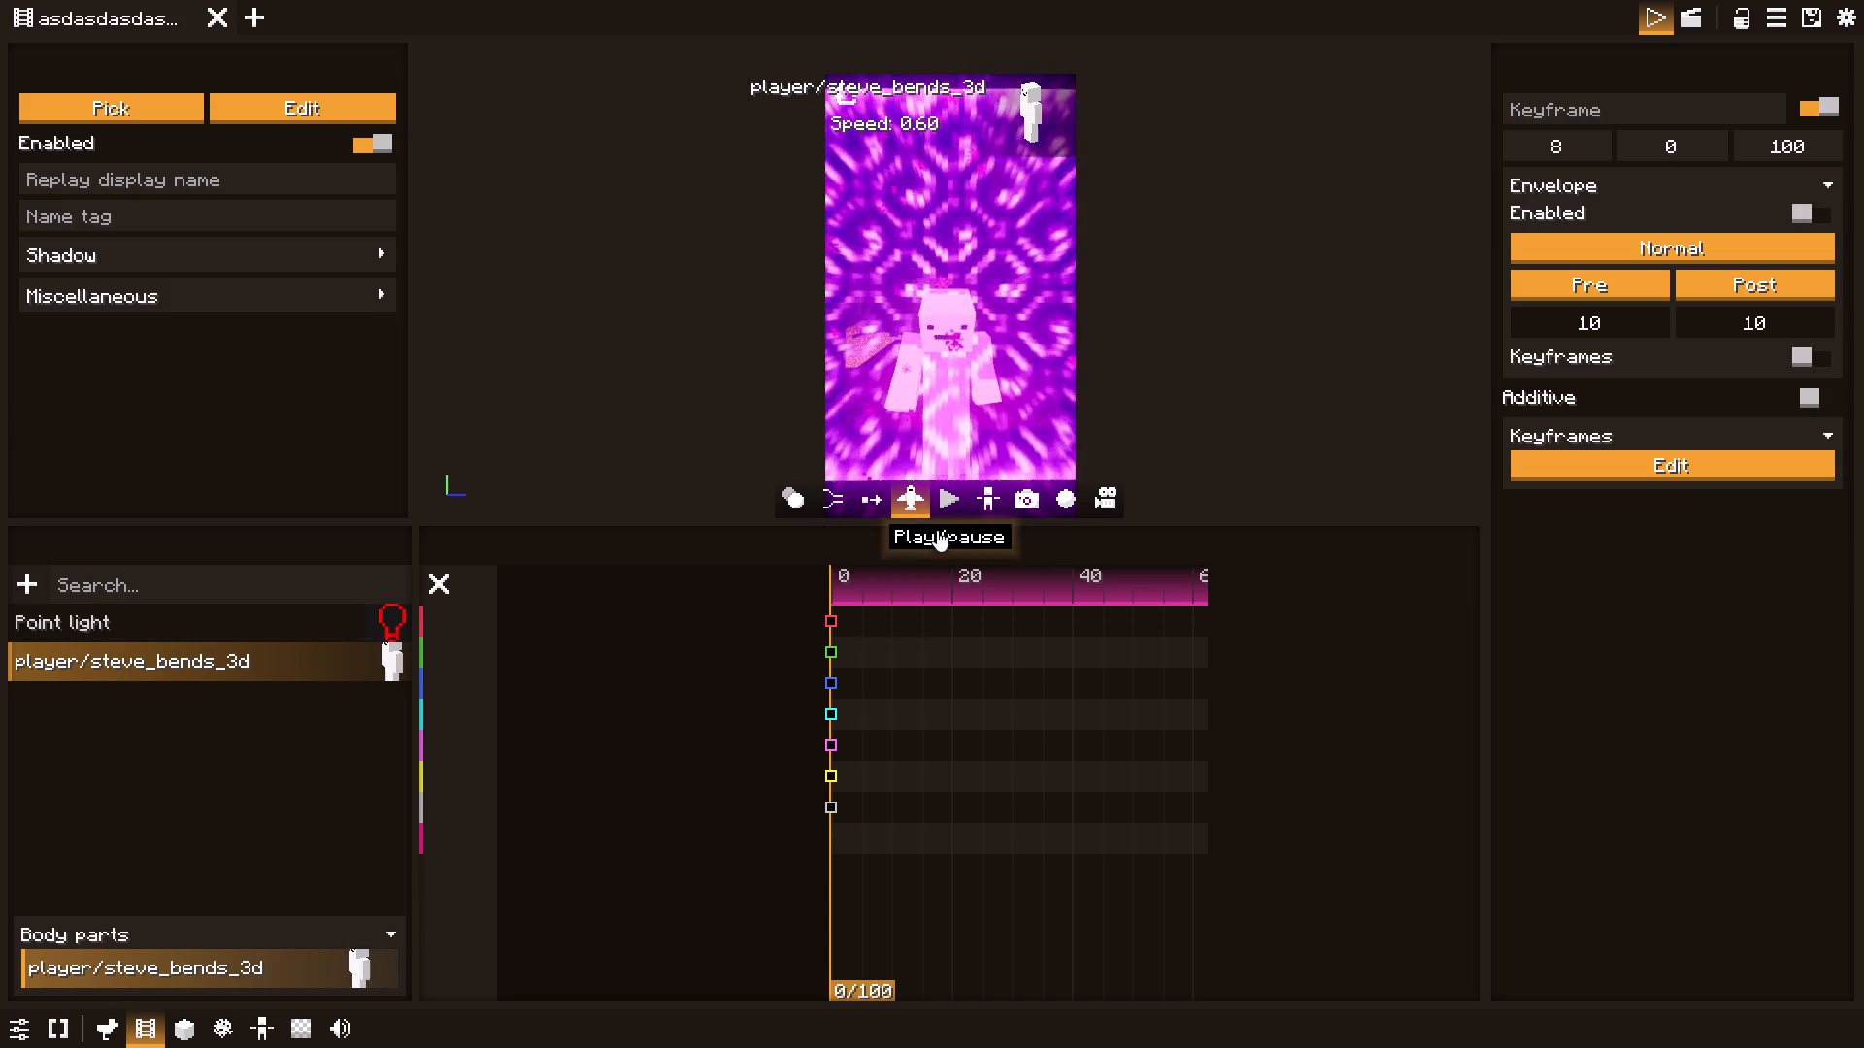
# Advance playback to tick 24 and keyframe the camera pulled back to show the full character and portal.
pyautogui.click(947, 493)
pyautogui.click(947, 493)
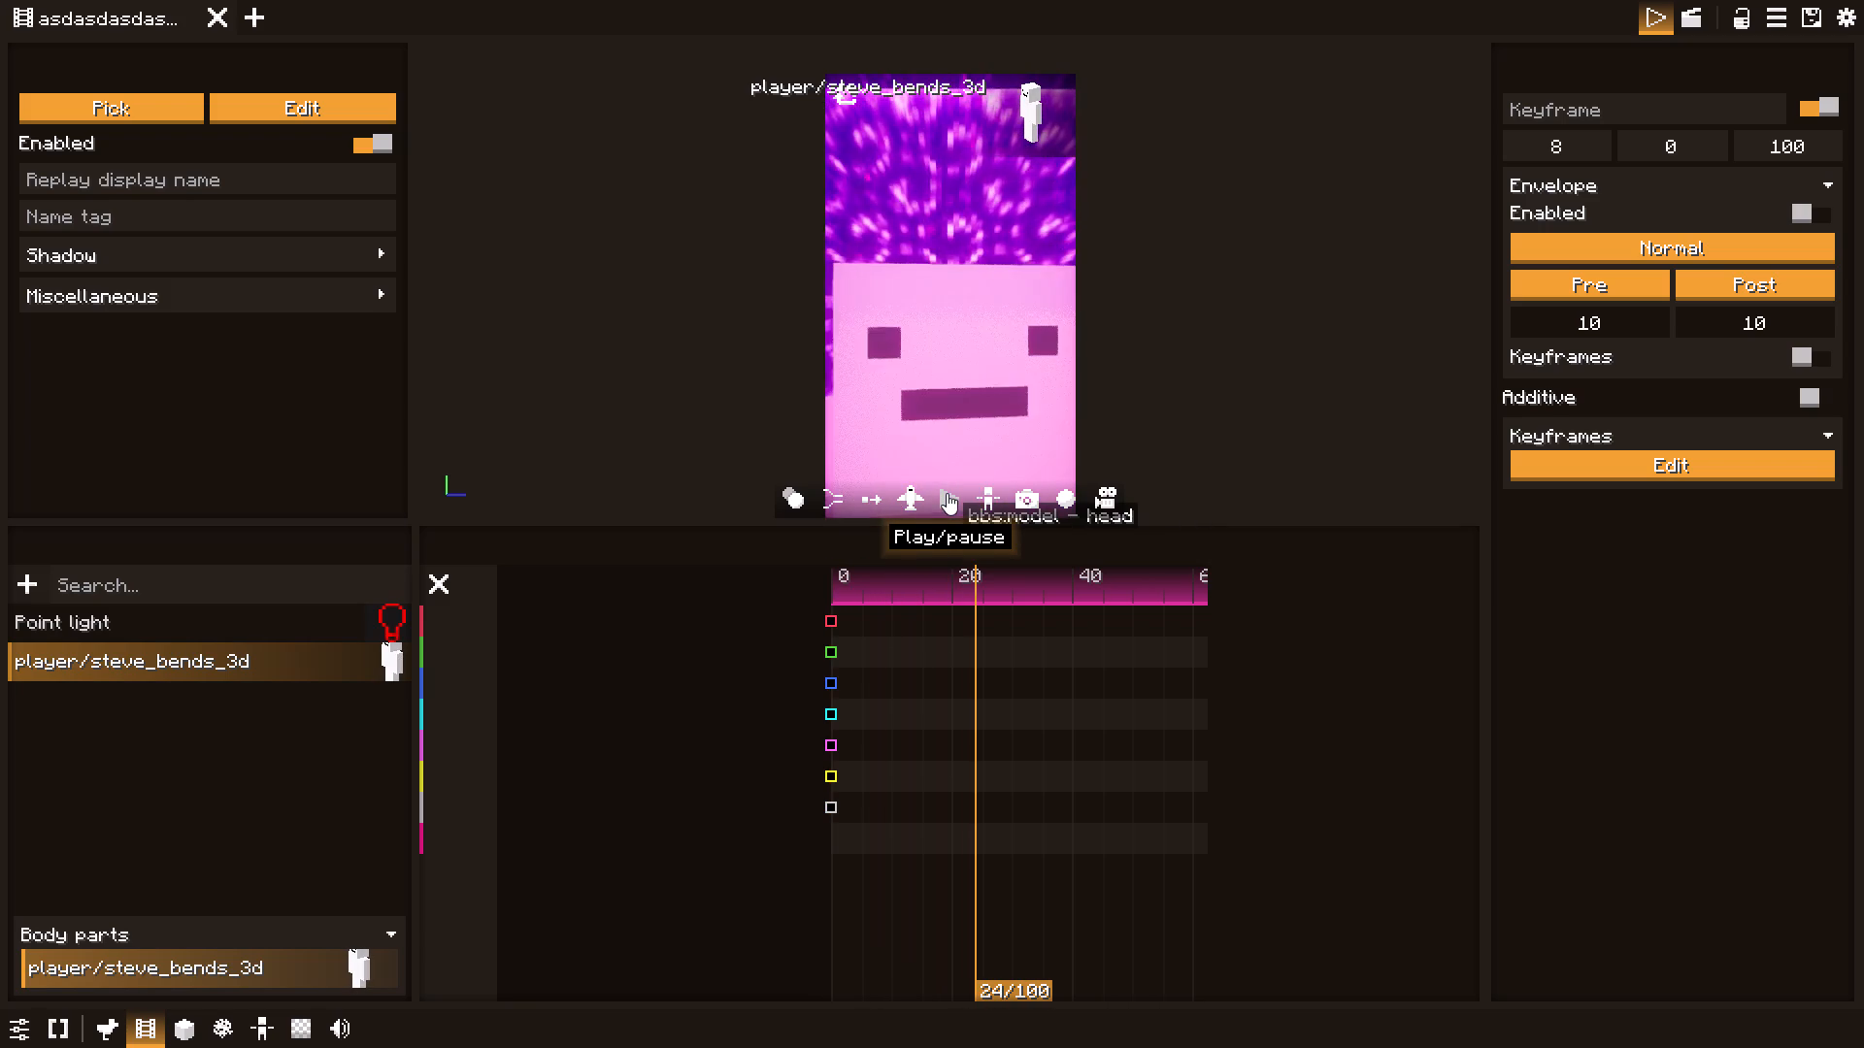
pyautogui.click(910, 498)
pyautogui.moveTo(941, 437); pyautogui.dragTo(943, 448)
pyautogui.press('s')
pyautogui.write('ss')
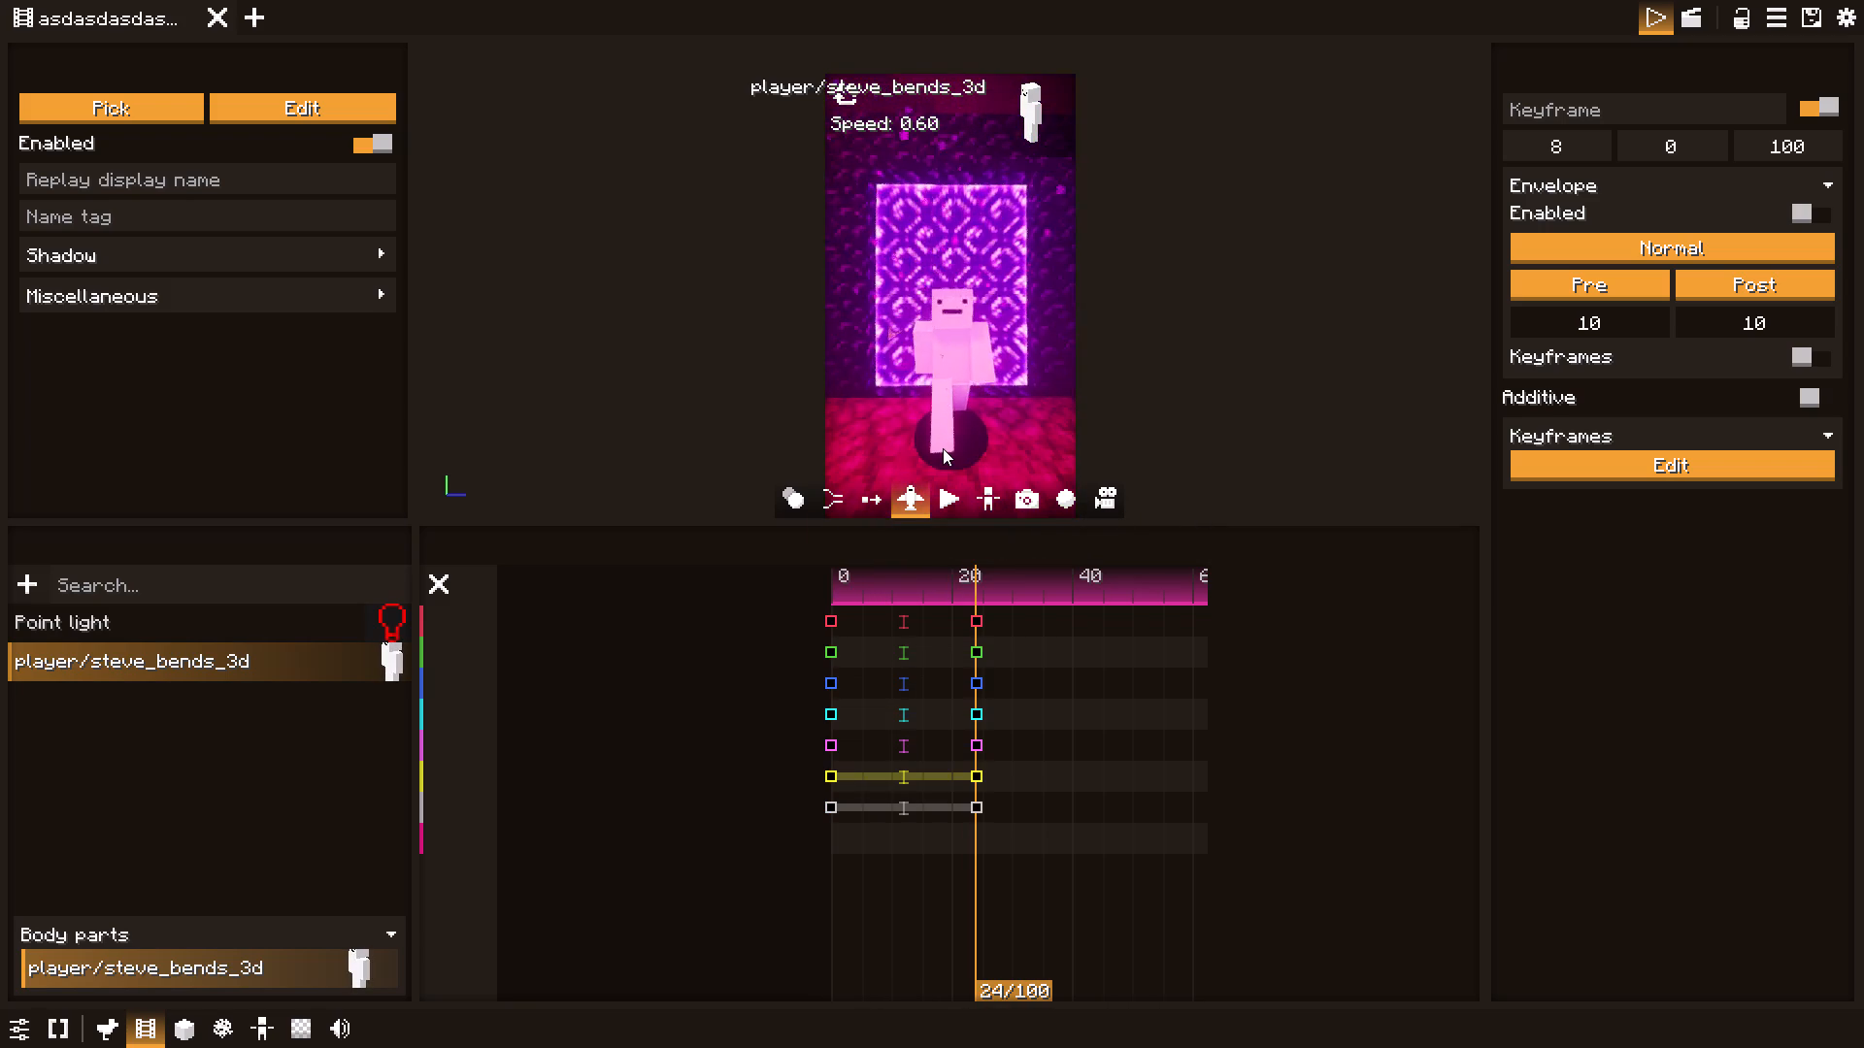
pyautogui.moveTo(943, 448); pyautogui.dragTo(936, 449)
pyautogui.click(936, 449)
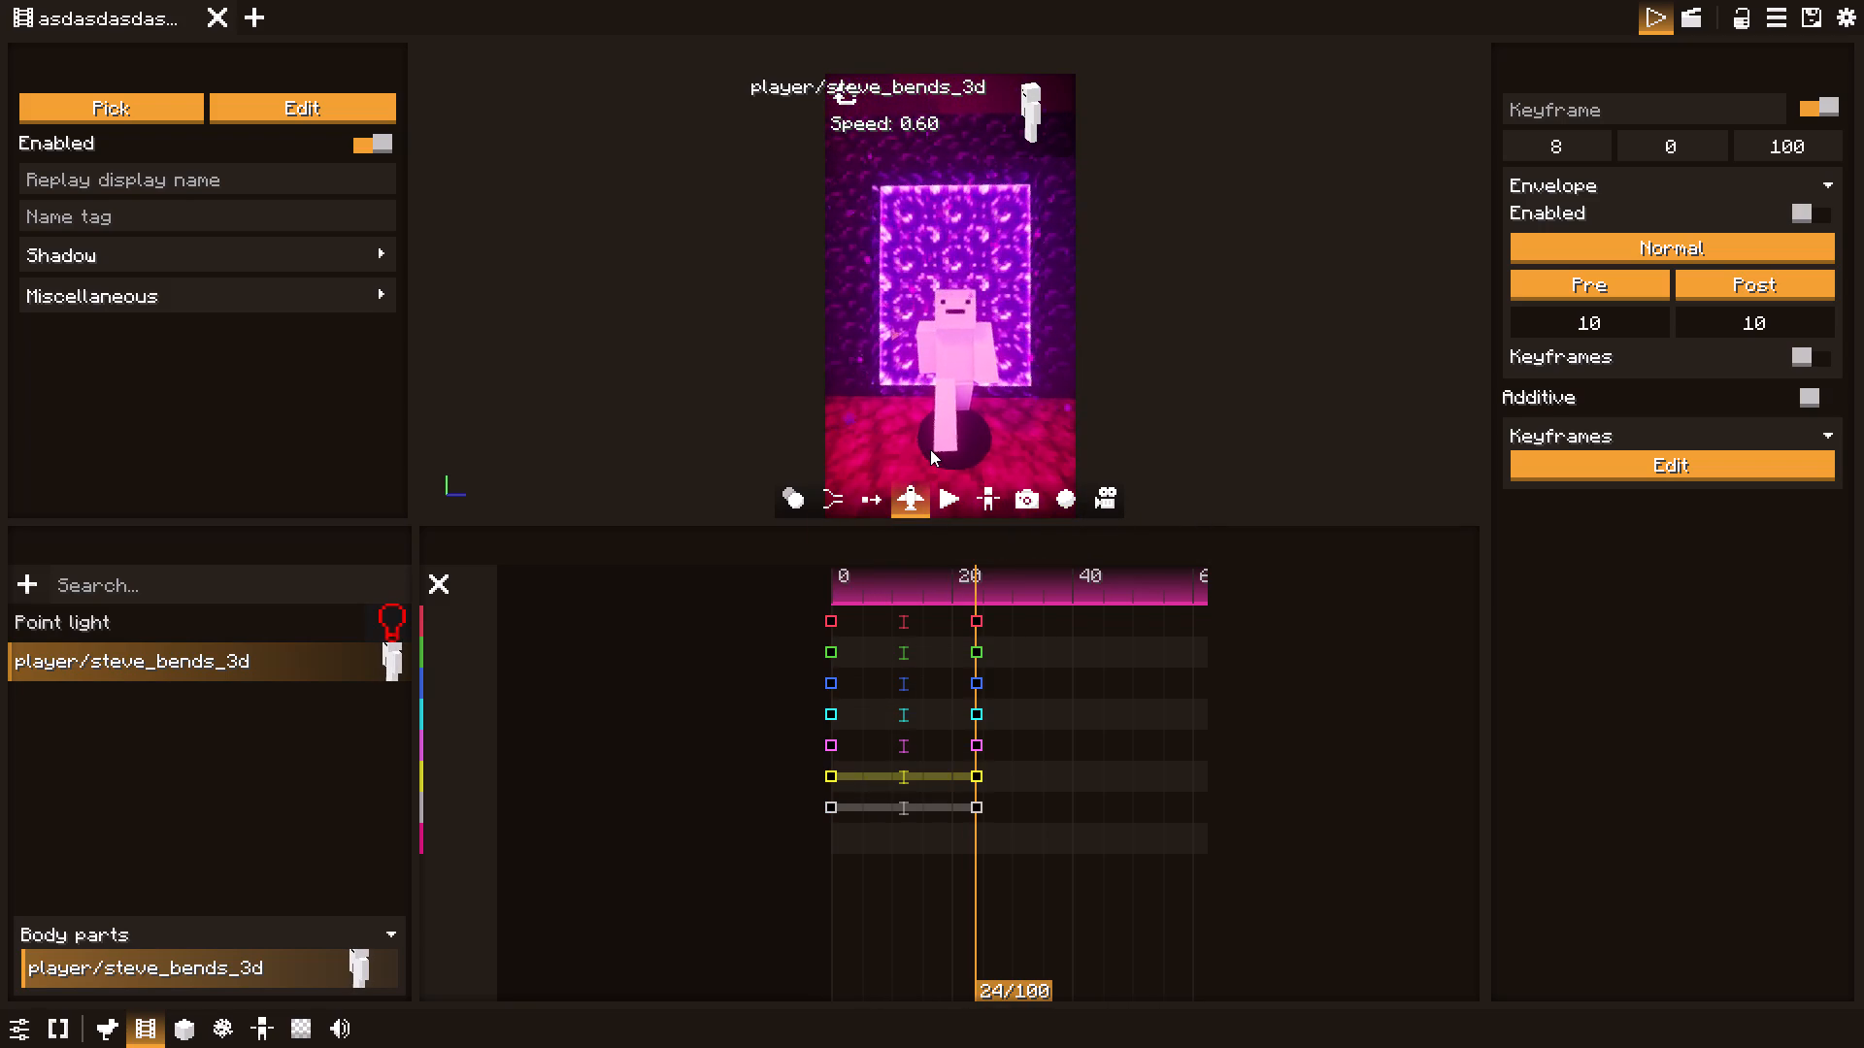
pyautogui.press('s')
pyautogui.click(910, 497)
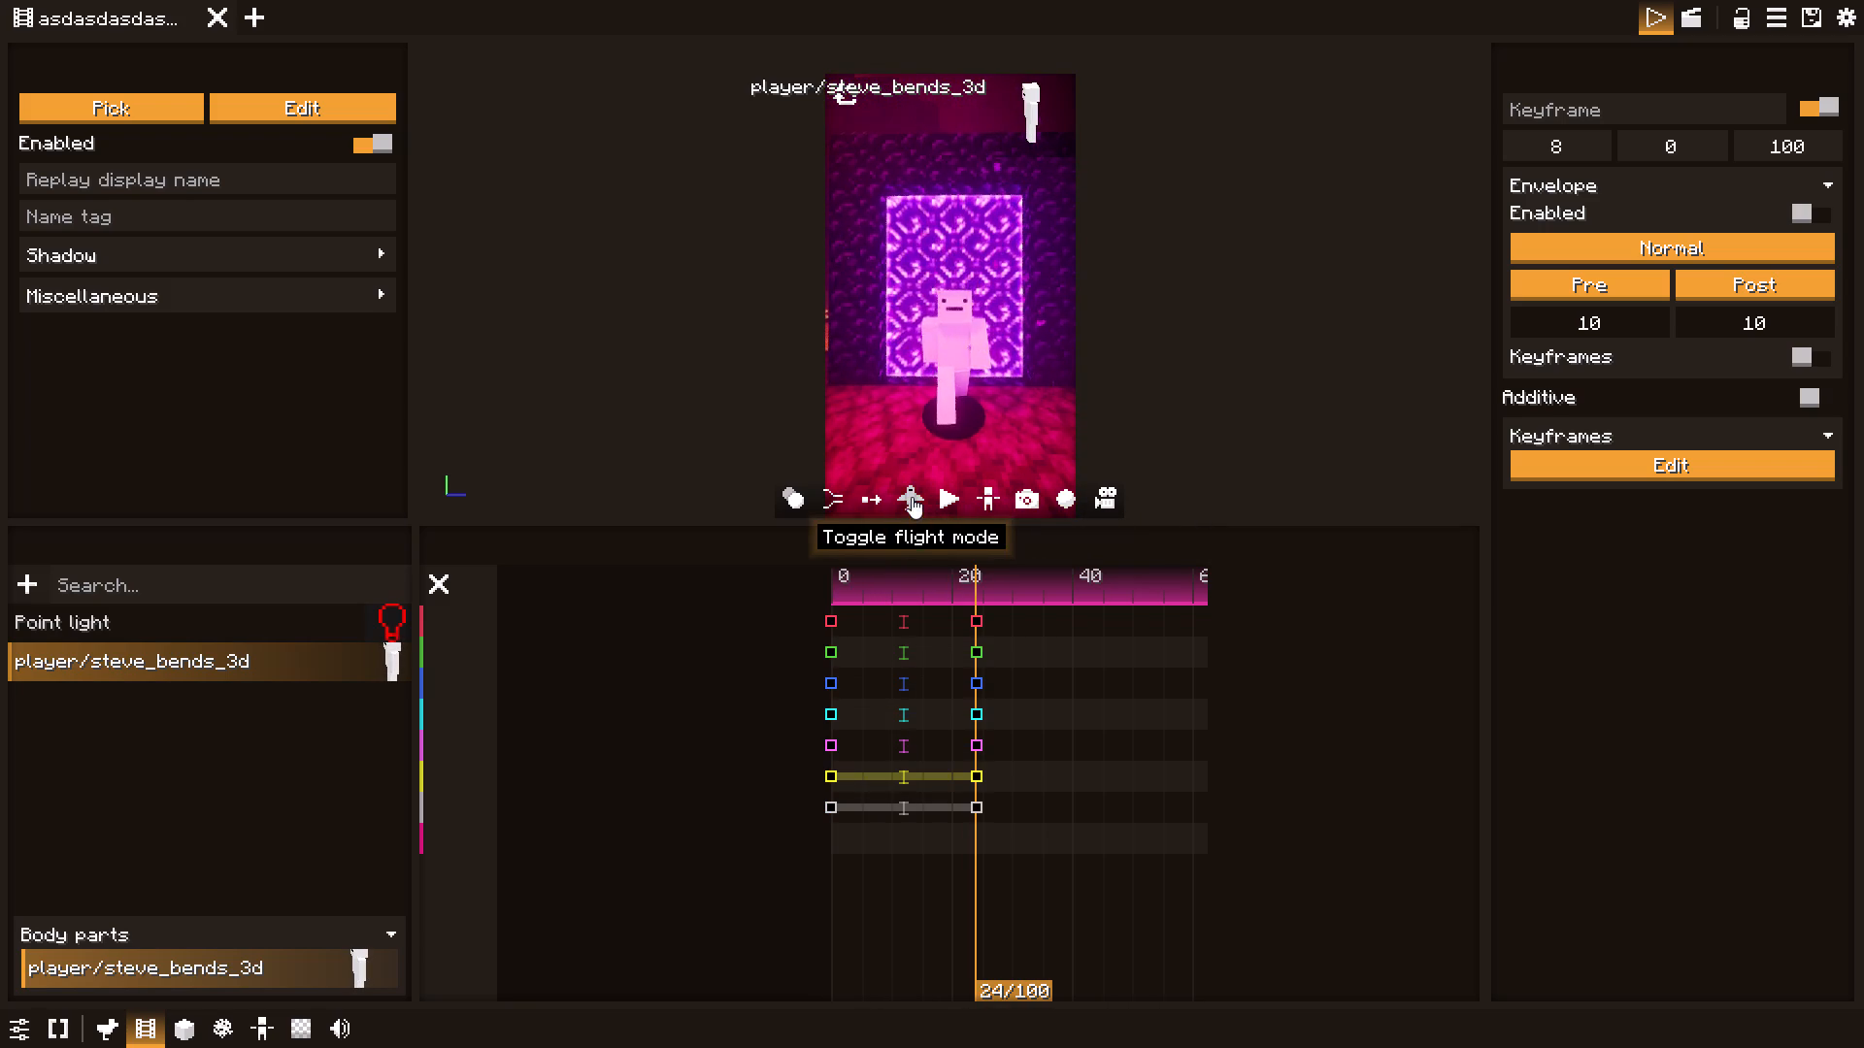
# Advance to tick 55 and widen the field of view in flight mode for an extreme wide-angle shot with a distant portal.
pyautogui.click(948, 491)
pyautogui.click(948, 491)
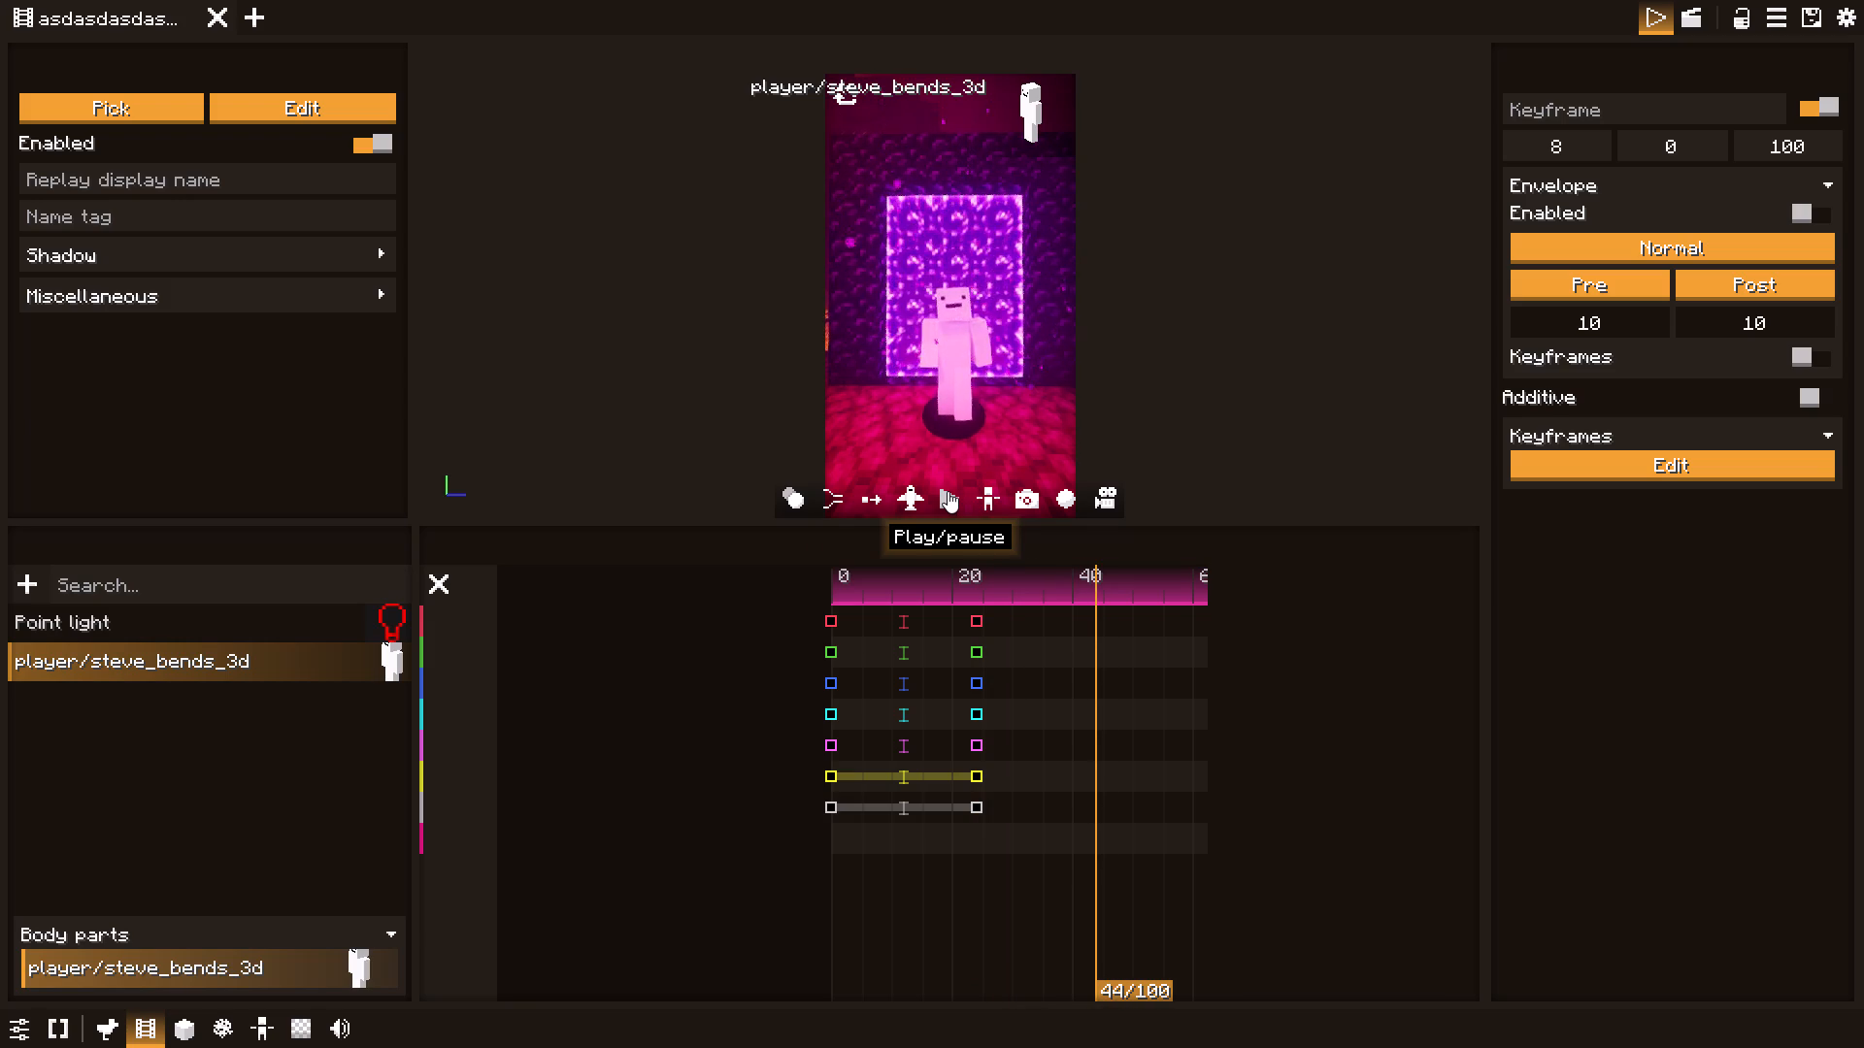
pyautogui.click(948, 491)
pyautogui.click(948, 491)
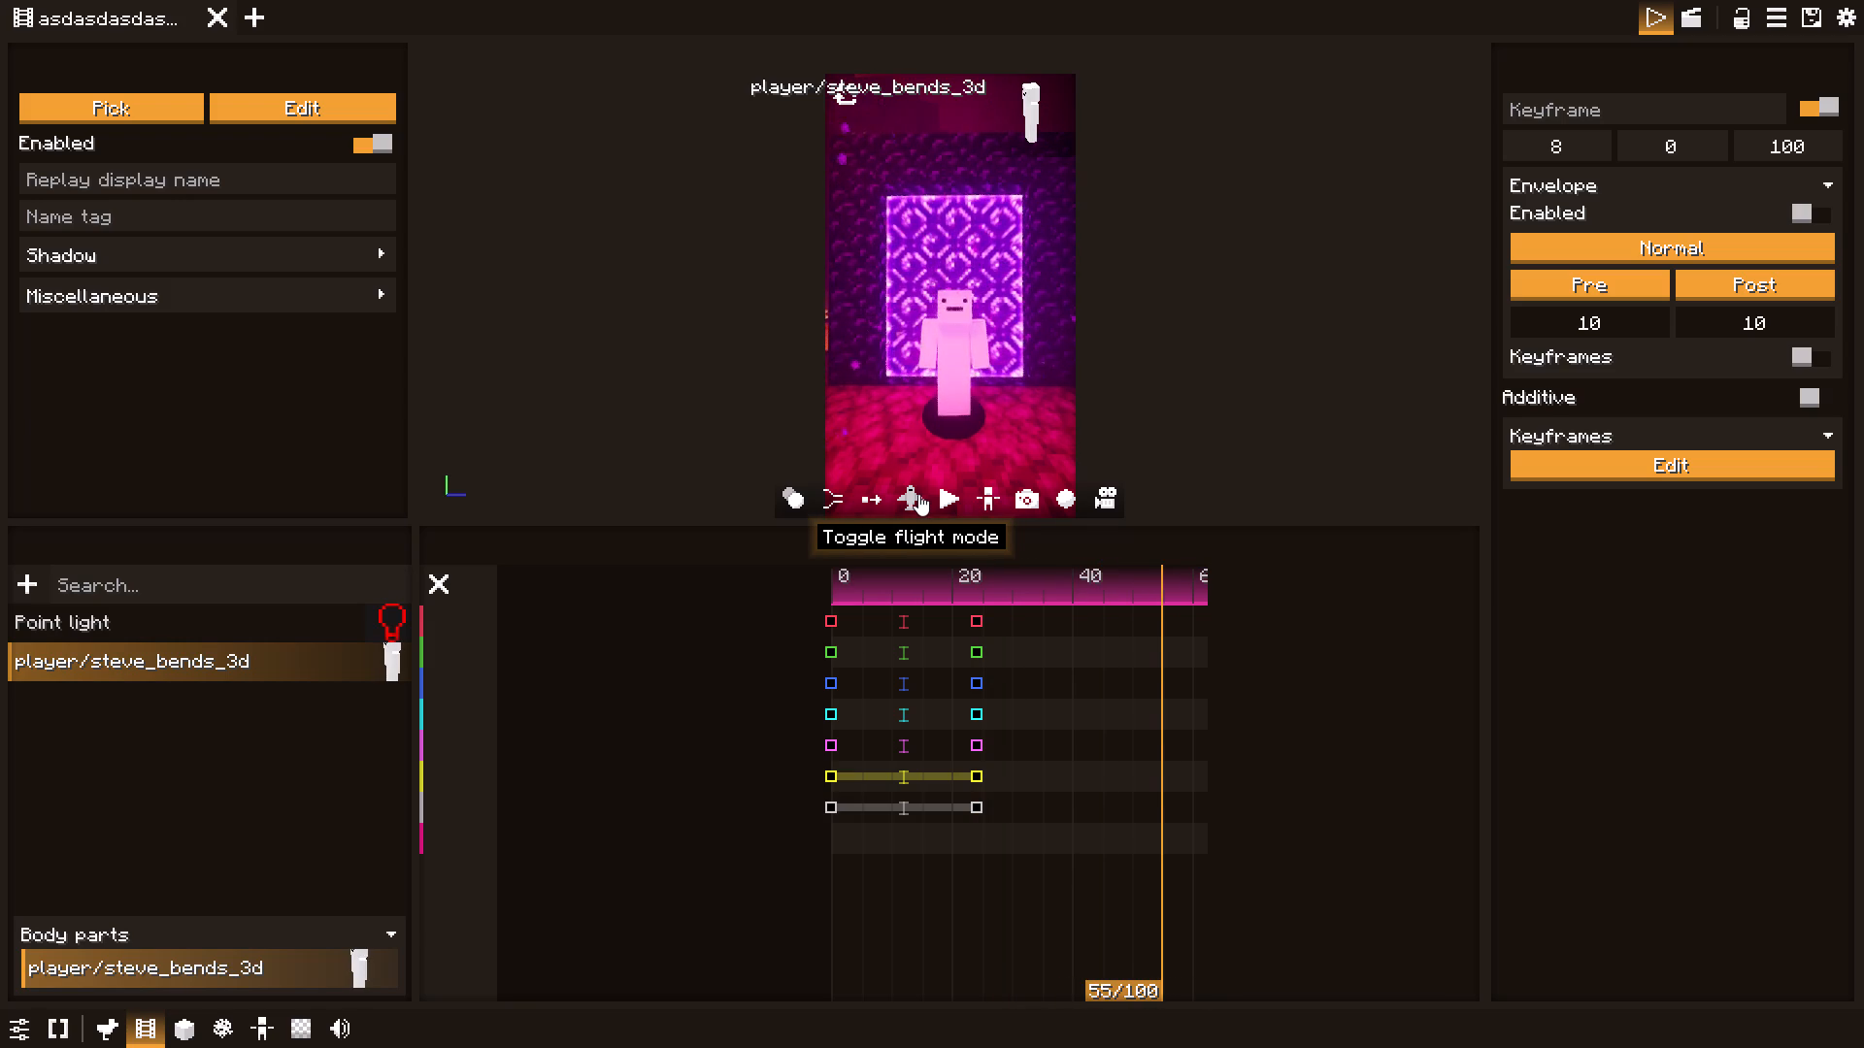
pyautogui.click(917, 494)
pyautogui.moveTo(975, 413); pyautogui.dragTo(994, 1047, button='middle')
pyautogui.moveTo(954, 471); pyautogui.dragTo(964, 479, button='middle')
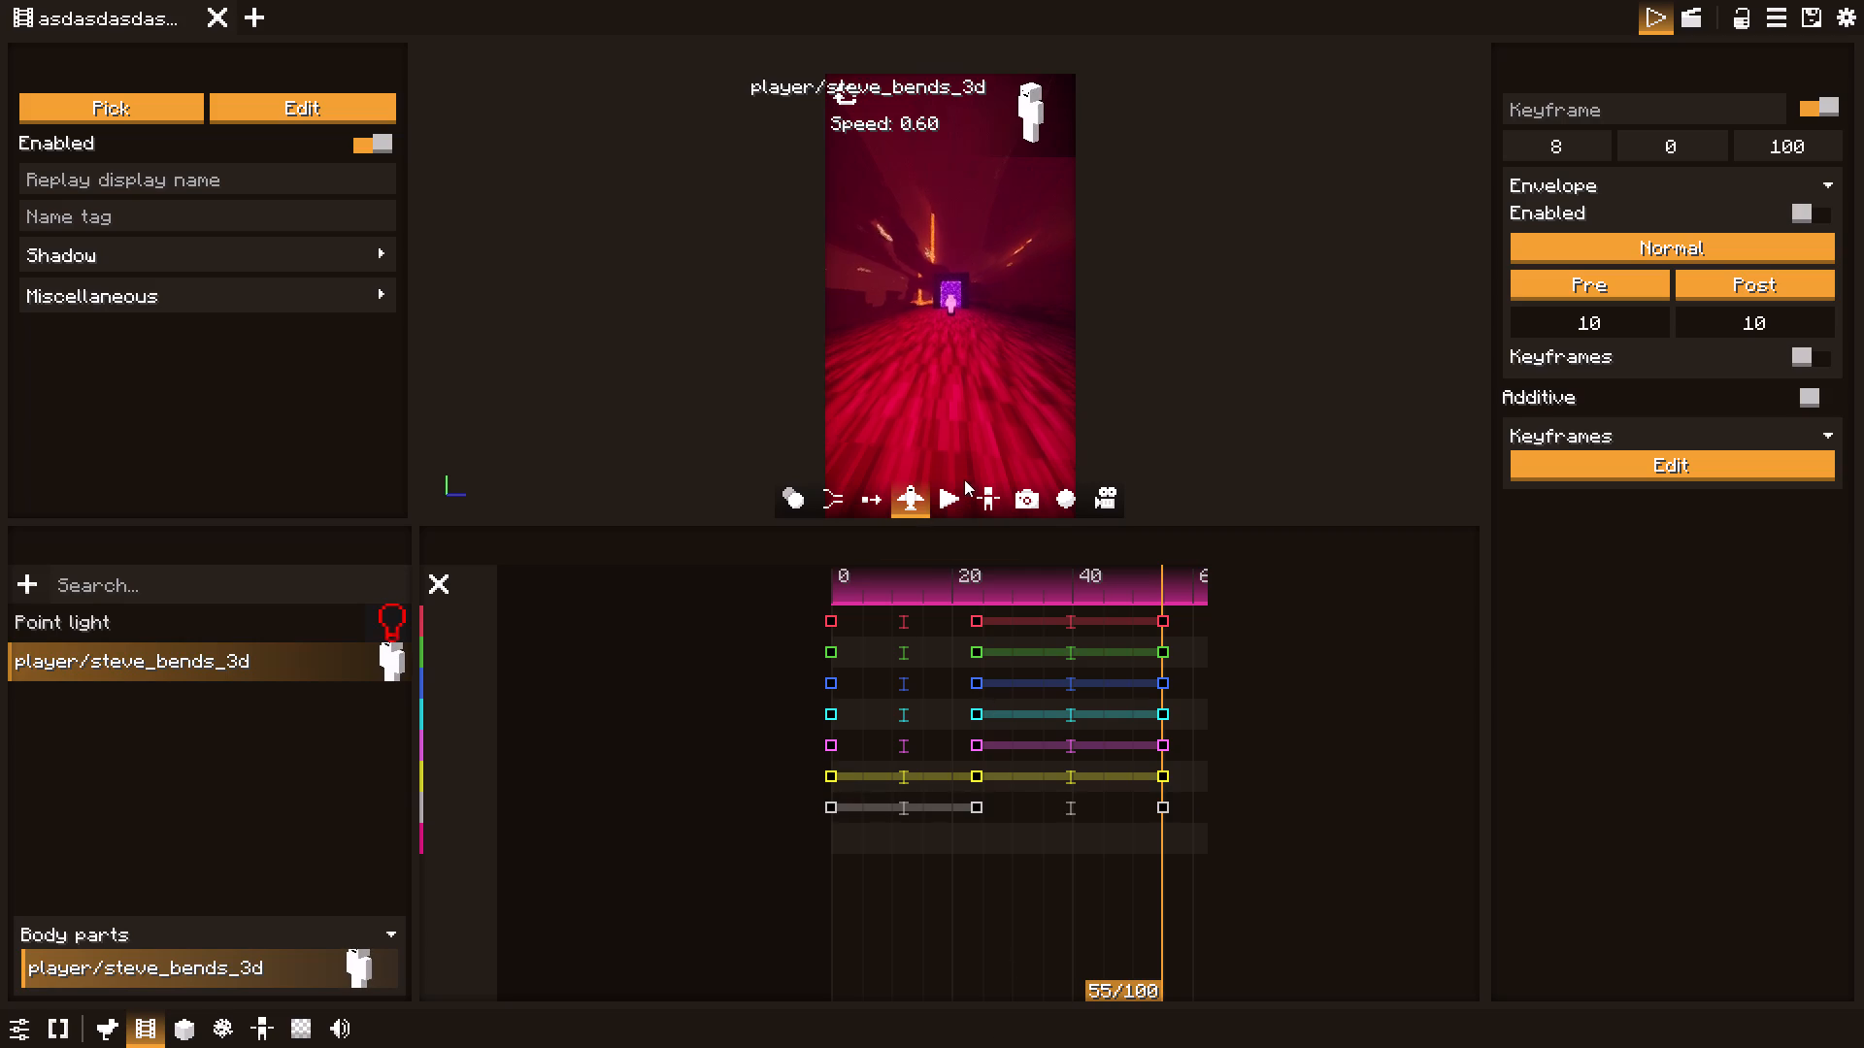
pyautogui.moveTo(964, 479); pyautogui.dragTo(966, 497, button='middle')
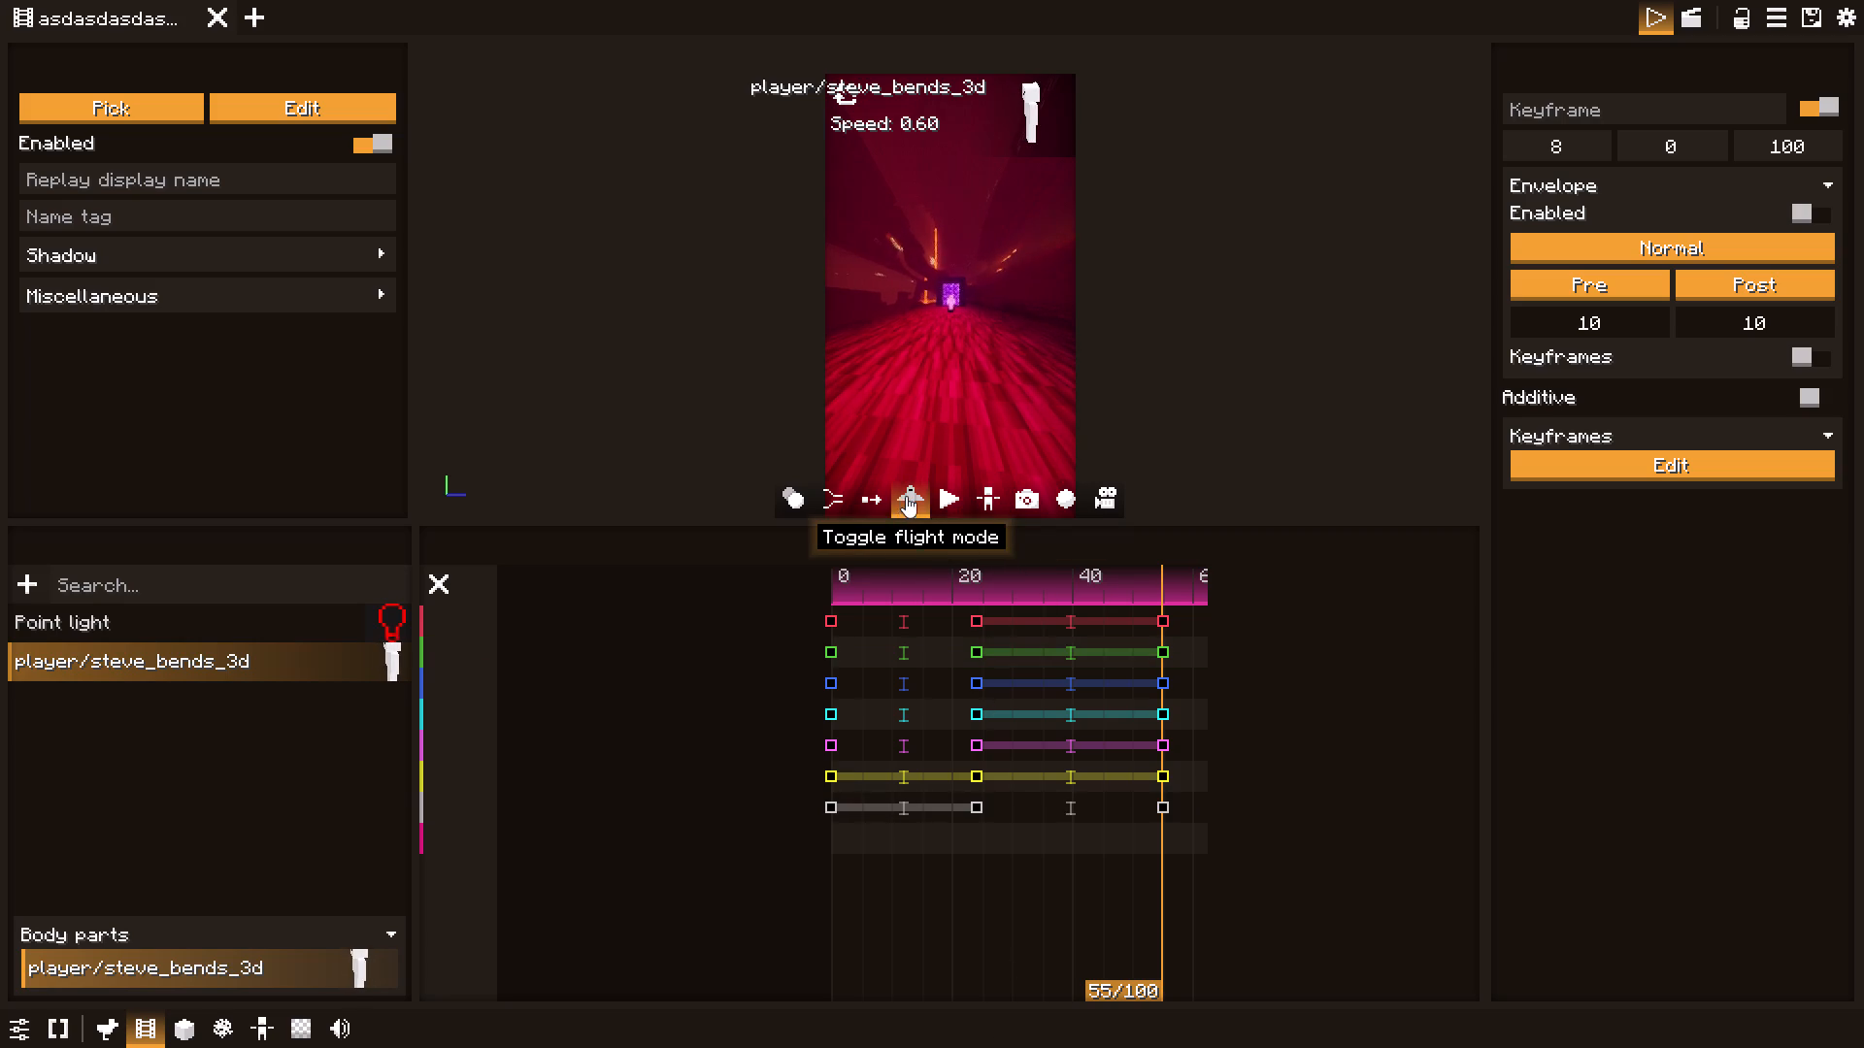
pyautogui.click(906, 495)
# Play the new camera move from tick 0 to past tick 55.
pyautogui.moveTo(929, 560); pyautogui.dragTo(886, 578)
pyautogui.moveTo(910, 595); pyautogui.dragTo(806, 577)
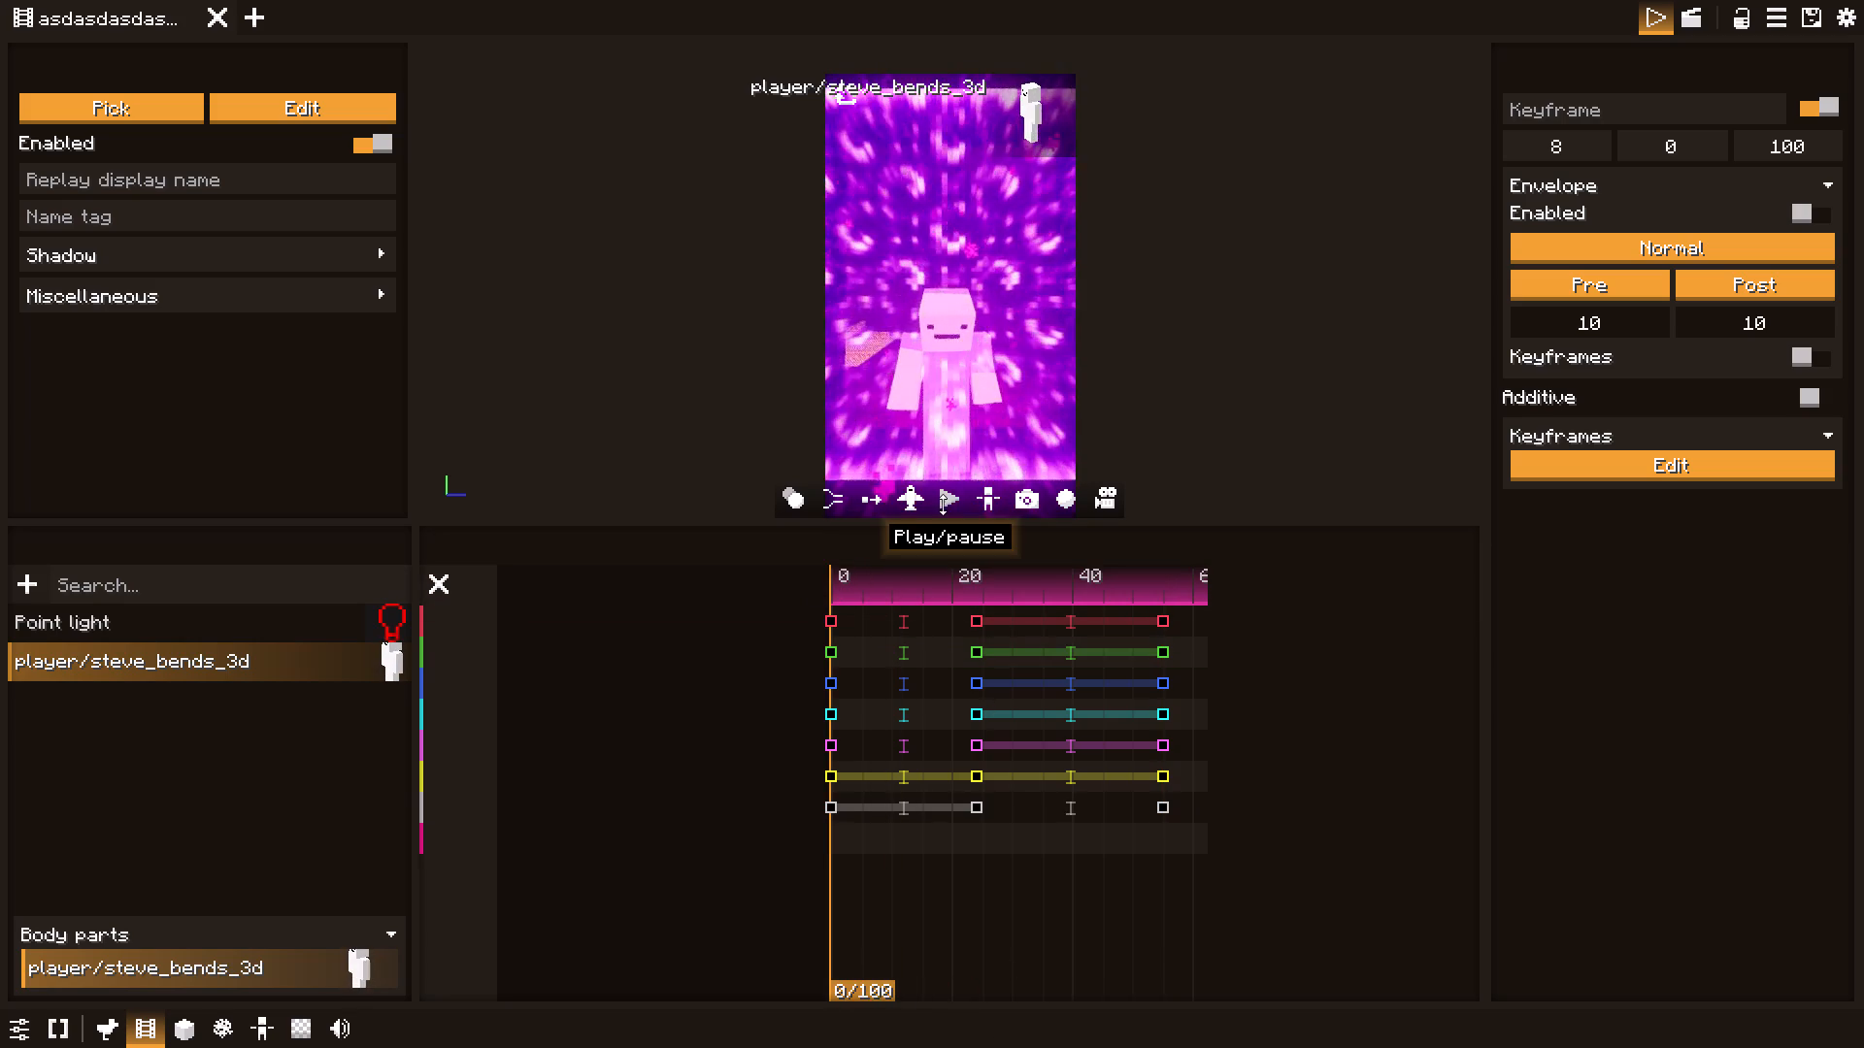
pyautogui.click(948, 495)
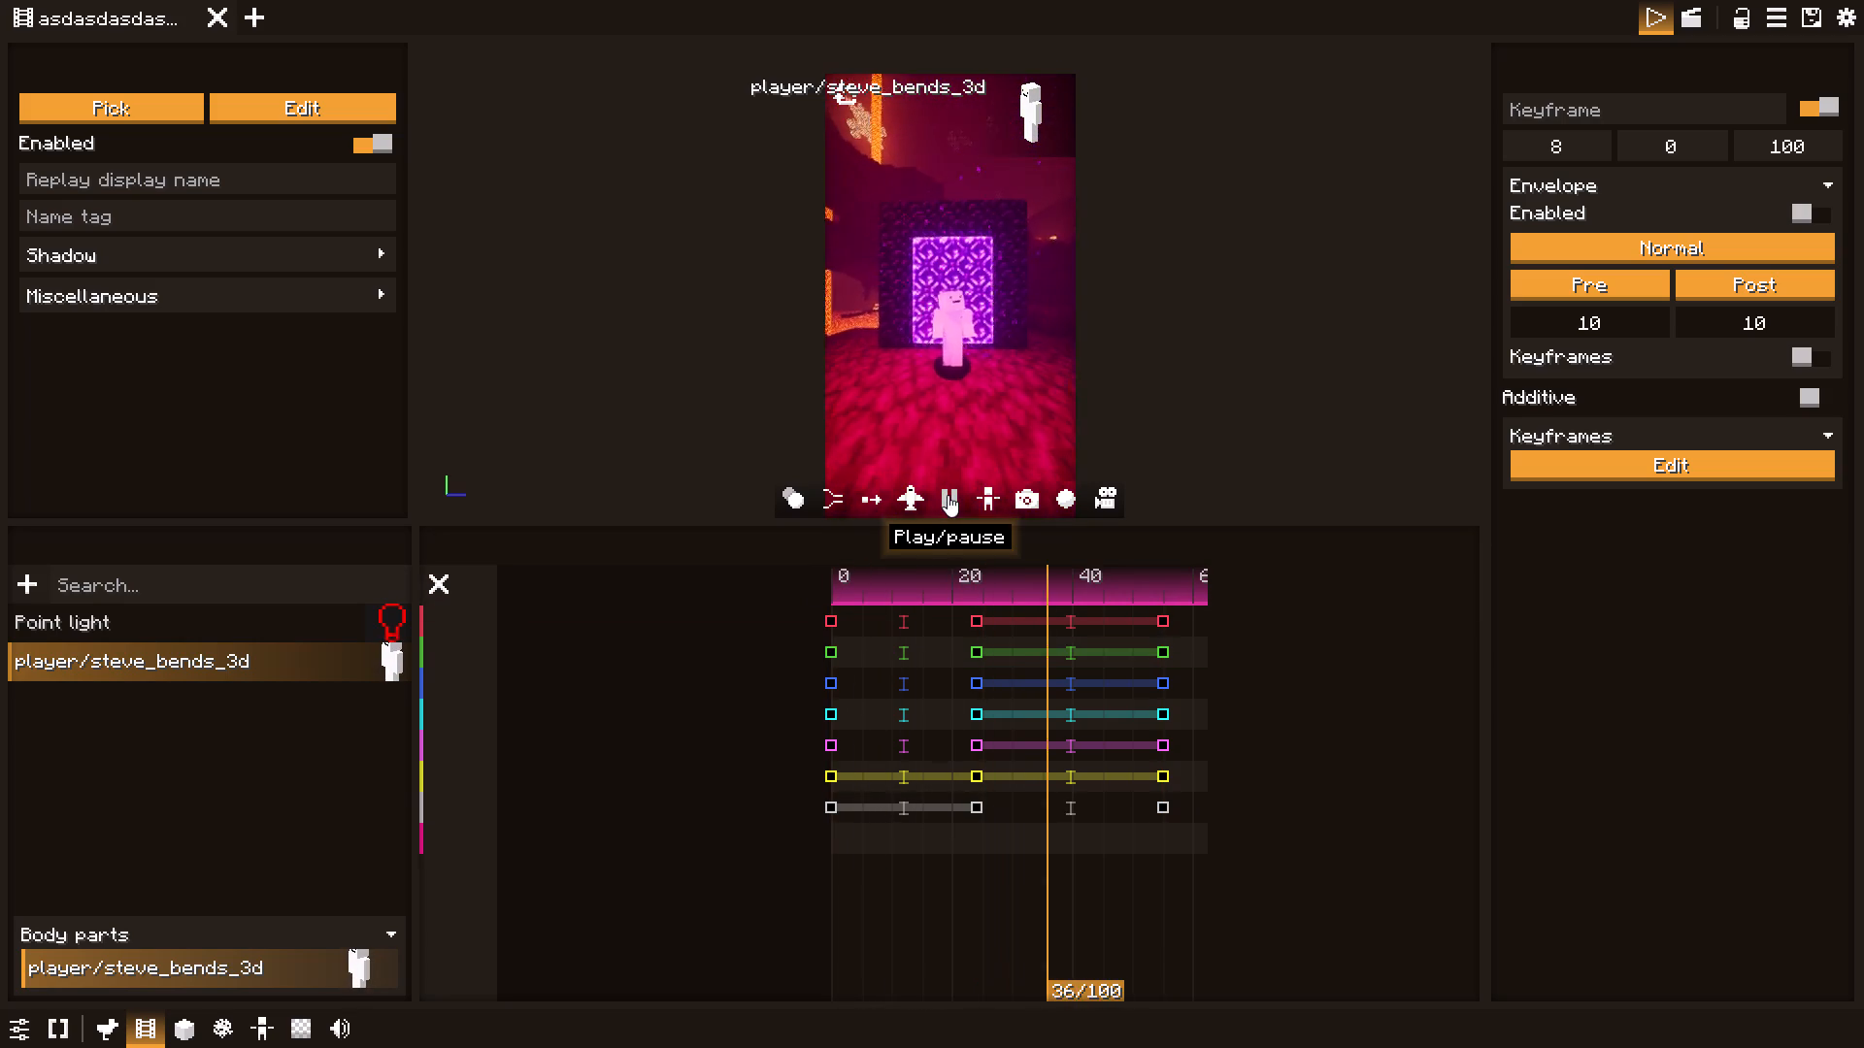
pyautogui.click(948, 495)
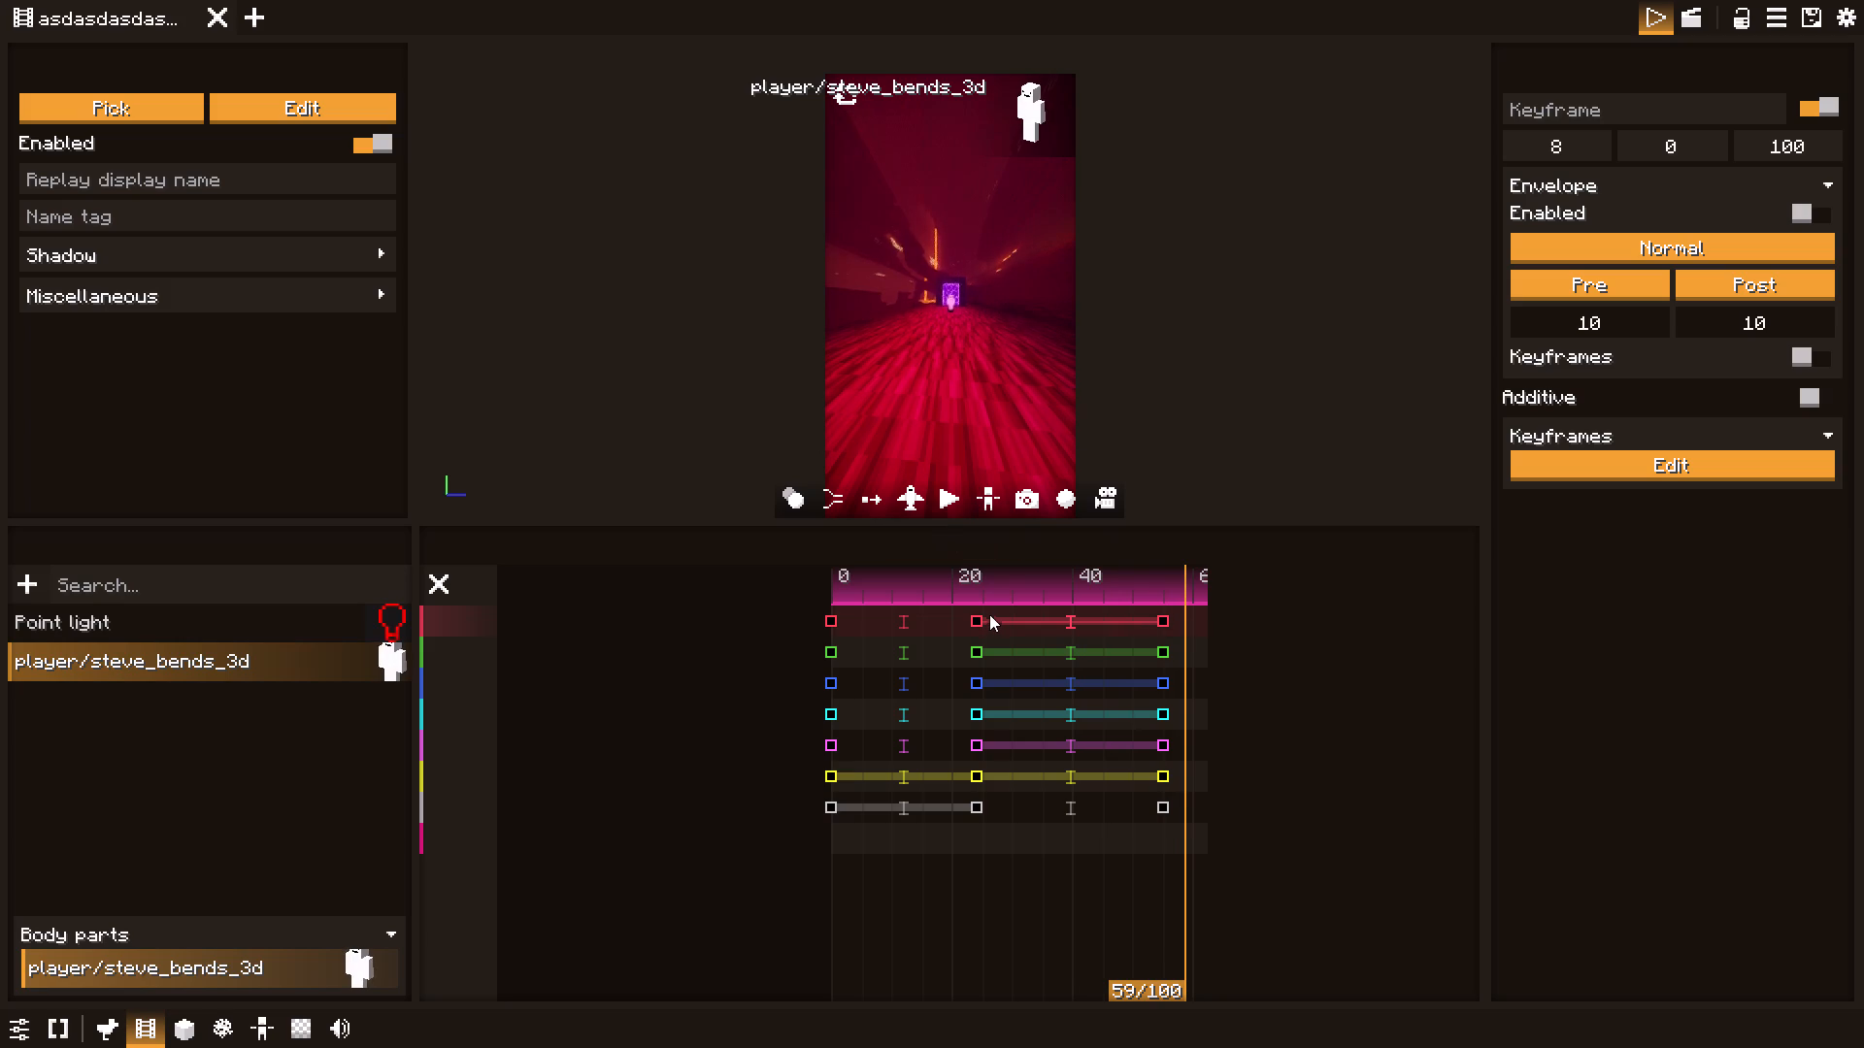
# Move all of the middle camera keyframes at tick 24 to tick 17.
pyautogui.keyDown('shift'); pyautogui.moveTo(993, 613); pyautogui.dragTo(977, 817); pyautogui.keyUp('shift')
pyautogui.moveTo(975, 808); pyautogui.dragTo(932, 803)
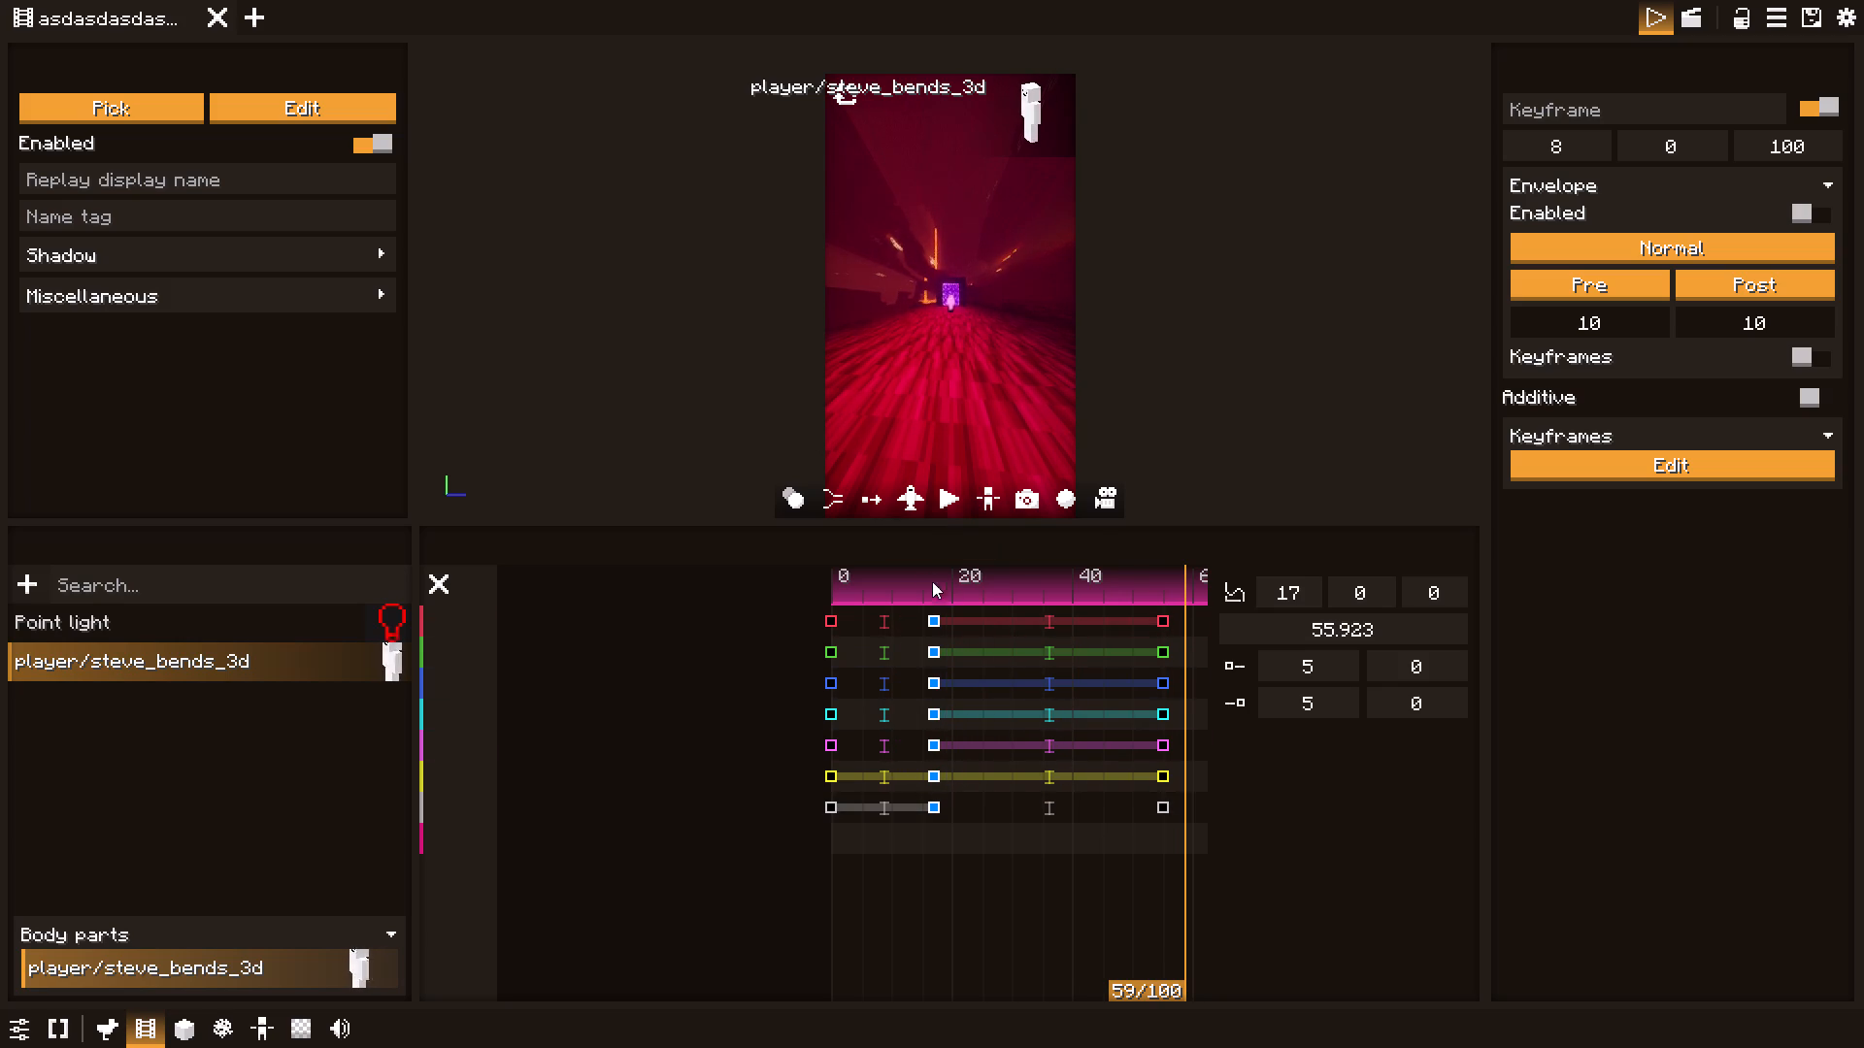
# Replay the retimed camera move from the start to check its pacing.
pyautogui.moveTo(914, 586); pyautogui.dragTo(814, 587)
pyautogui.click(945, 501)
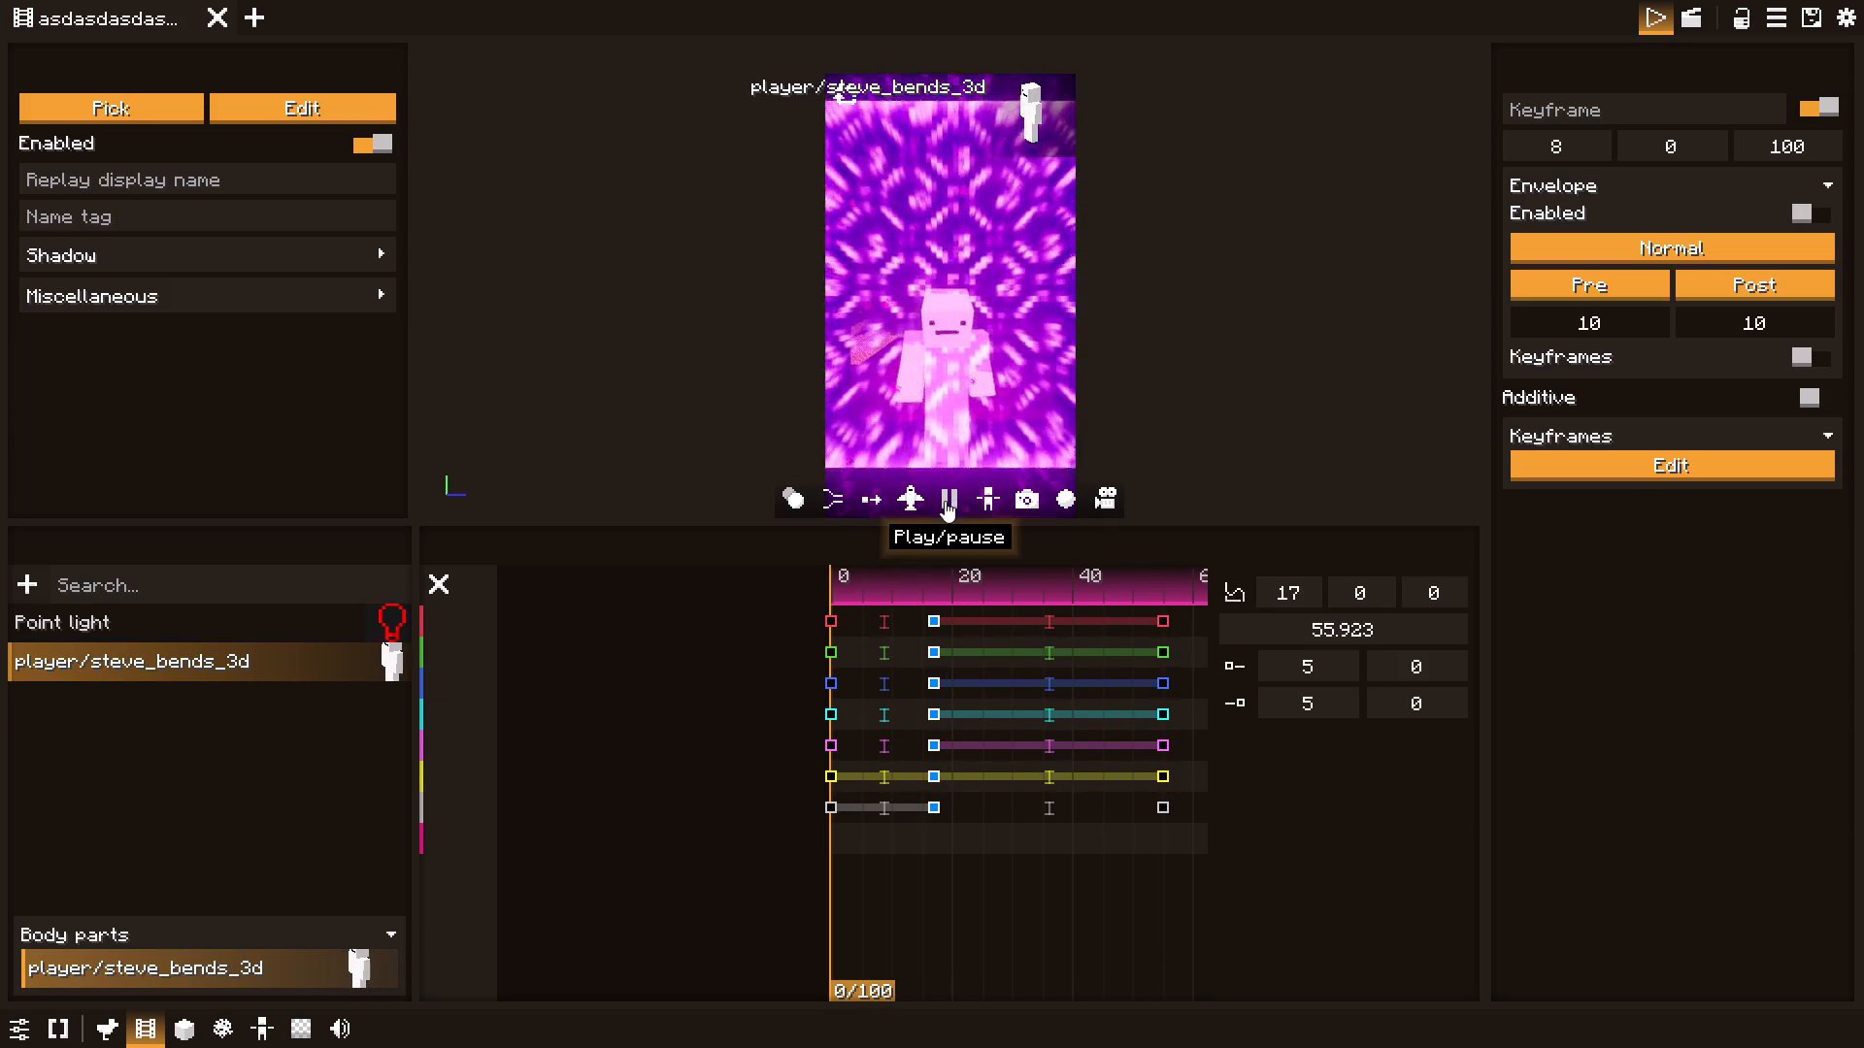
pyautogui.doubleClick(946, 501)
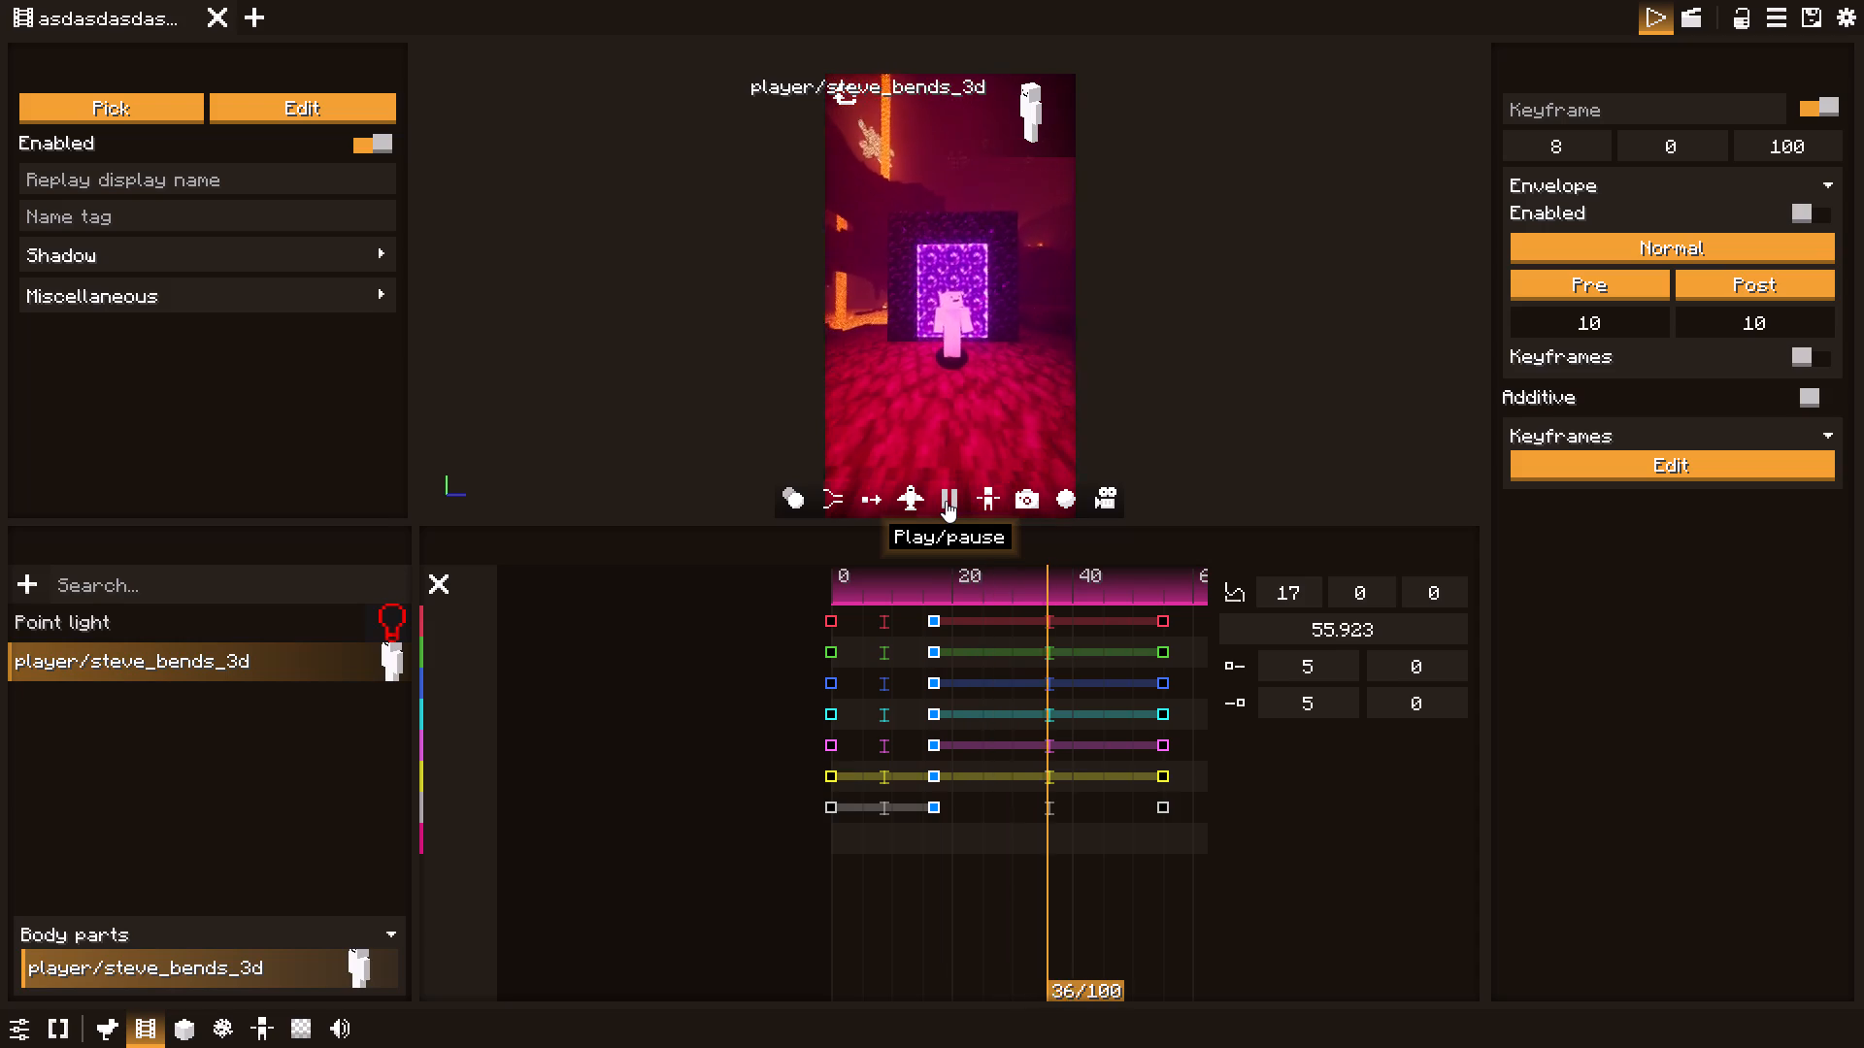
pyautogui.tripleClick(946, 501)
pyautogui.doubleClick(946, 501)
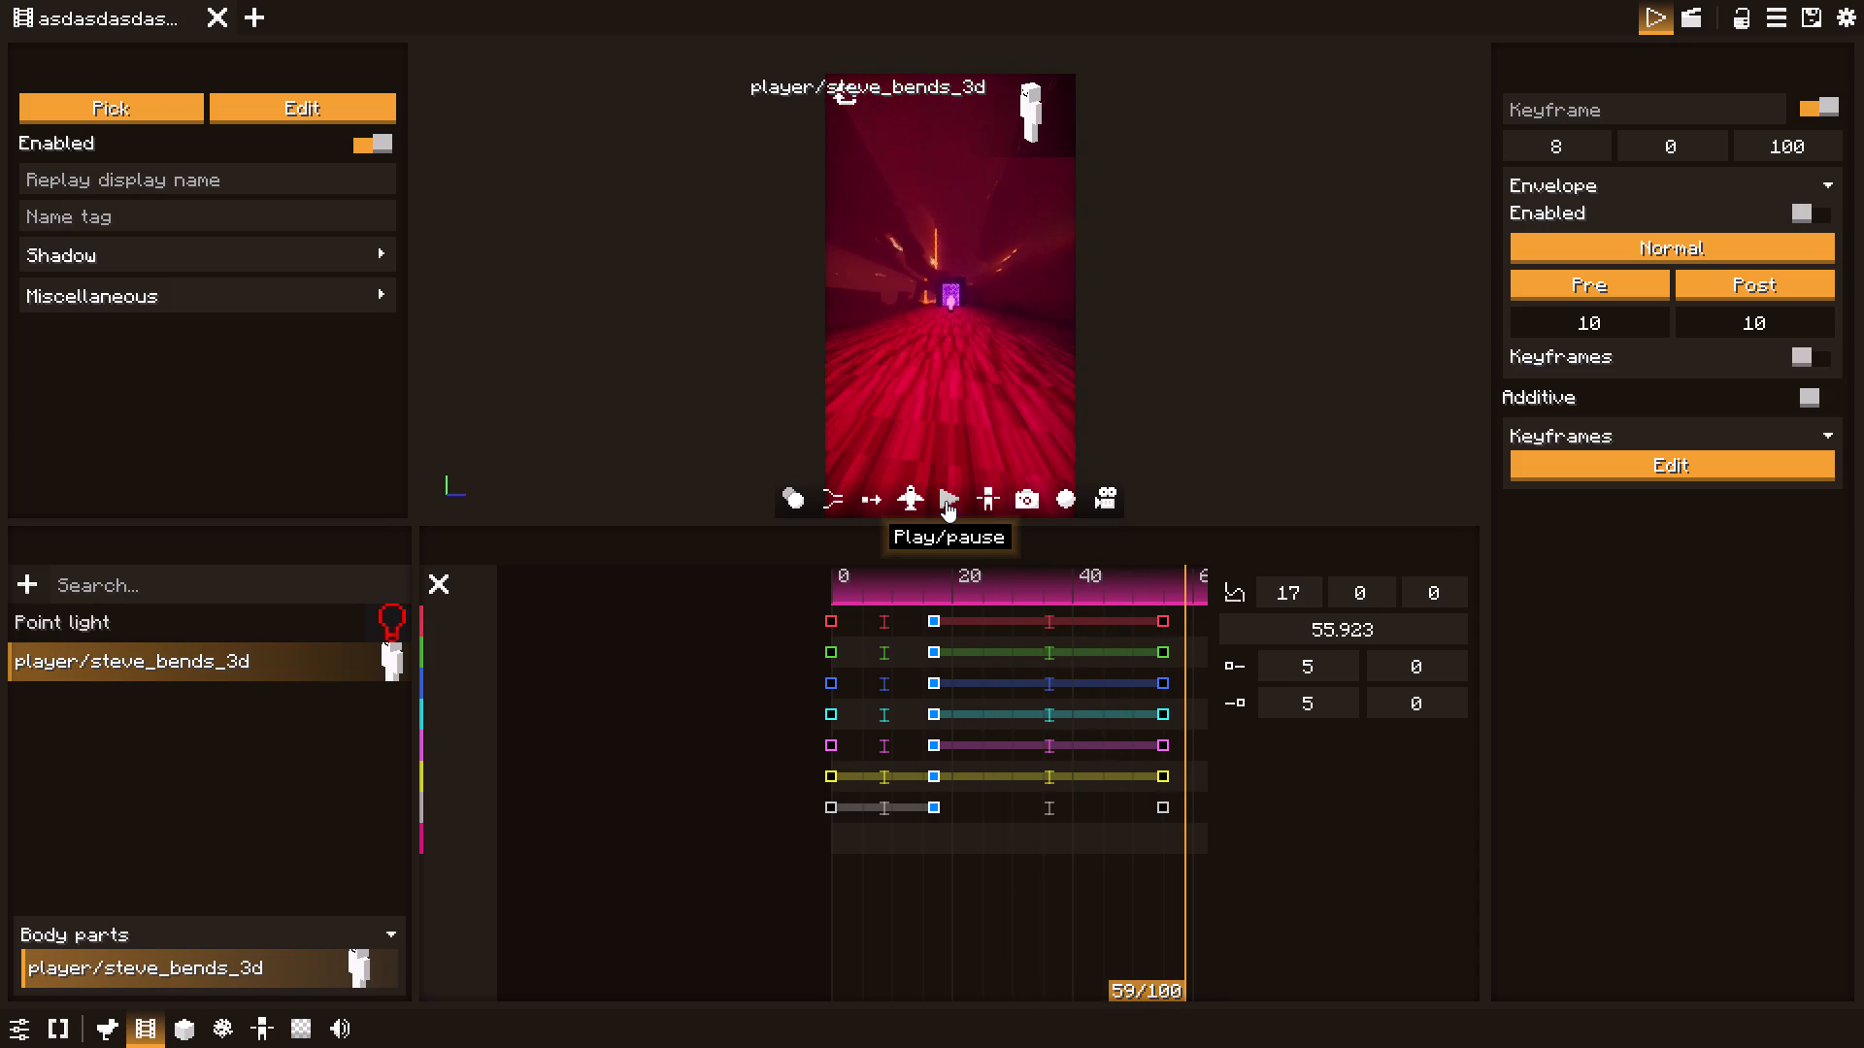
pyautogui.click(946, 501)
pyautogui.click(946, 501)
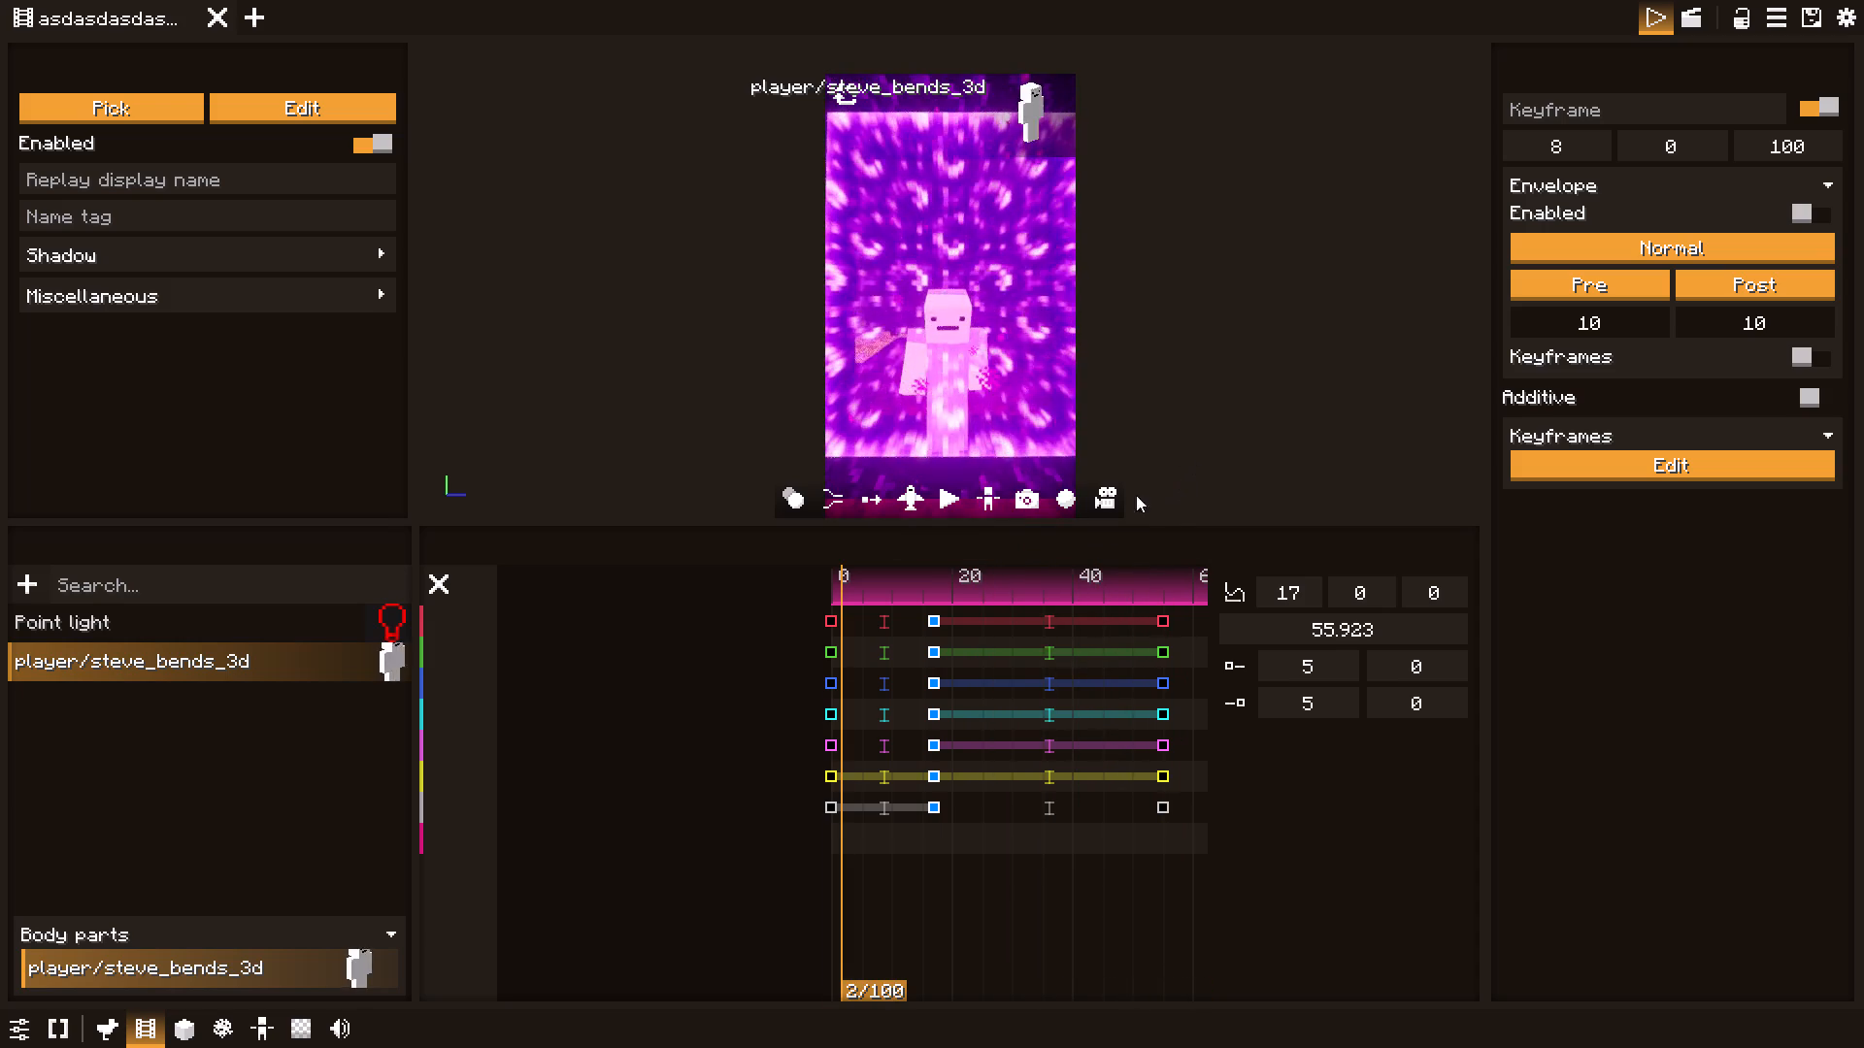
# Record the film with the new camera move as a video.
pyautogui.click(1094, 497)
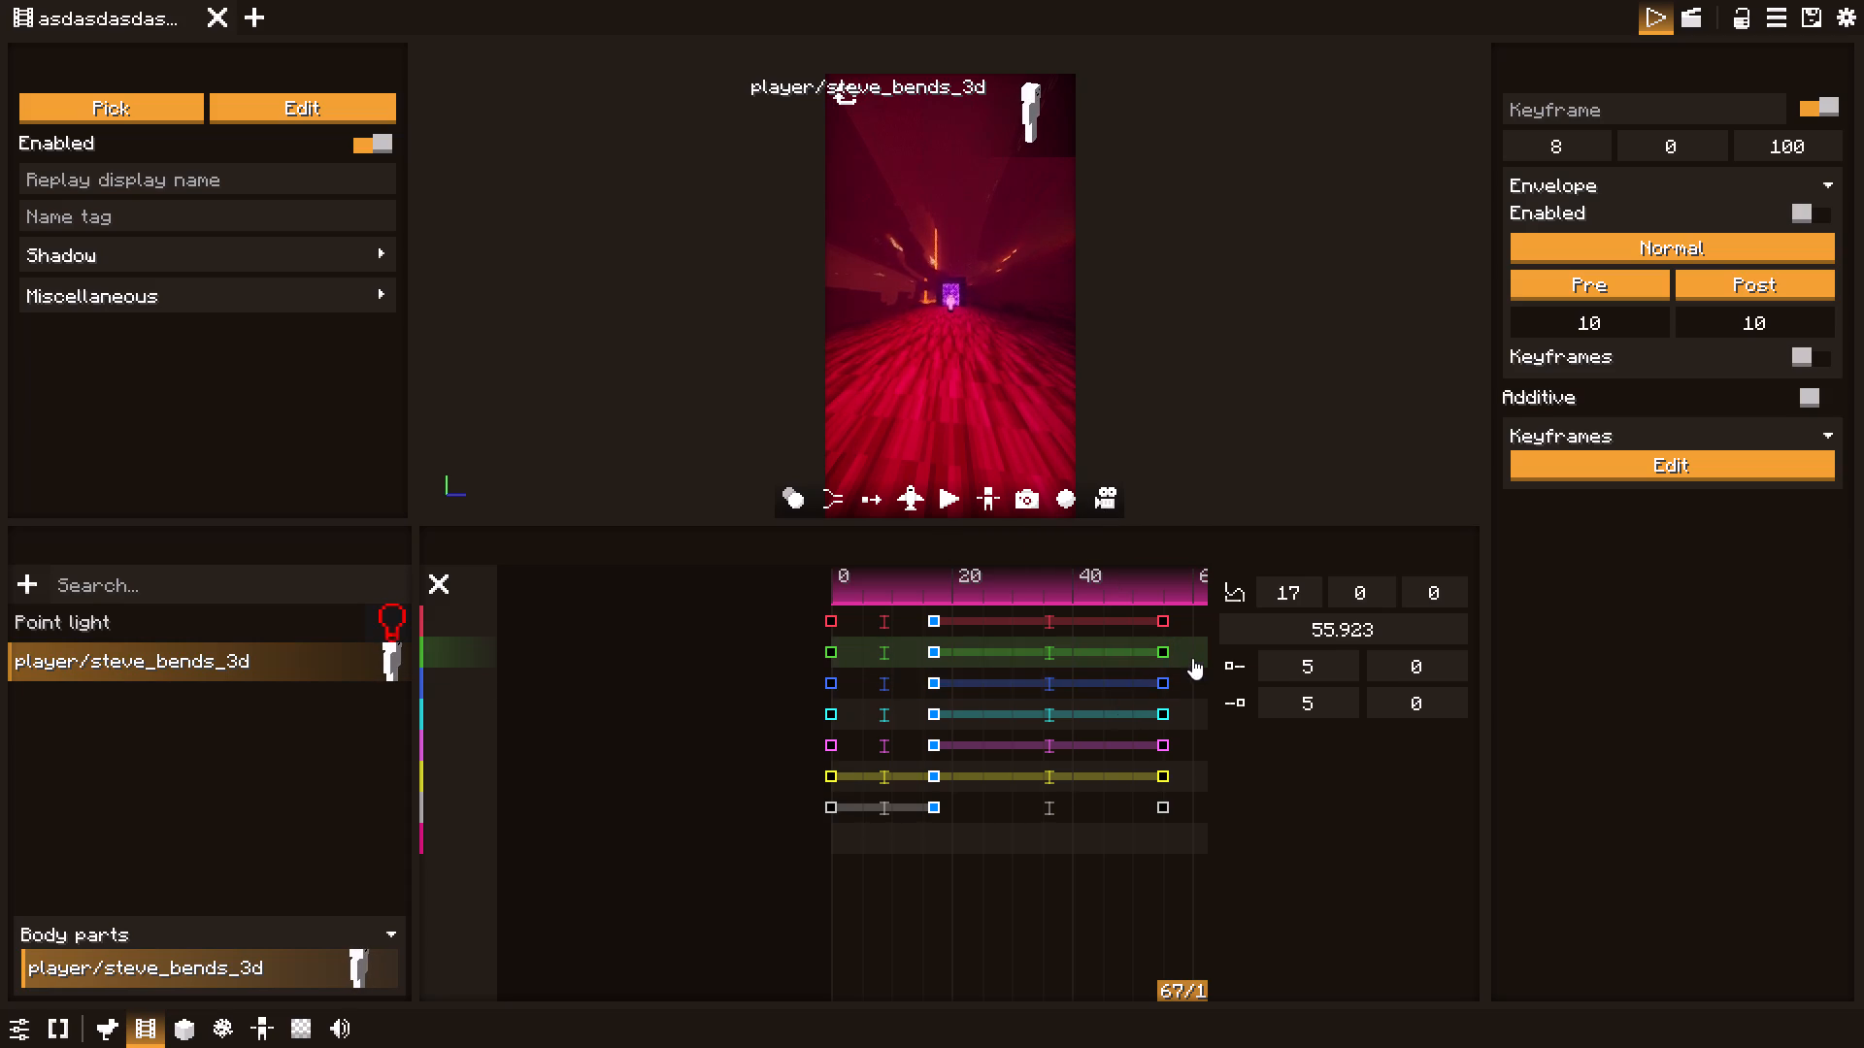
# Delete all camera keyframes from the start, middle and end of the move.
pyautogui.keyDown('shift'); pyautogui.moveTo(1191, 605); pyautogui.dragTo(1152, 810); pyautogui.keyUp('shift')
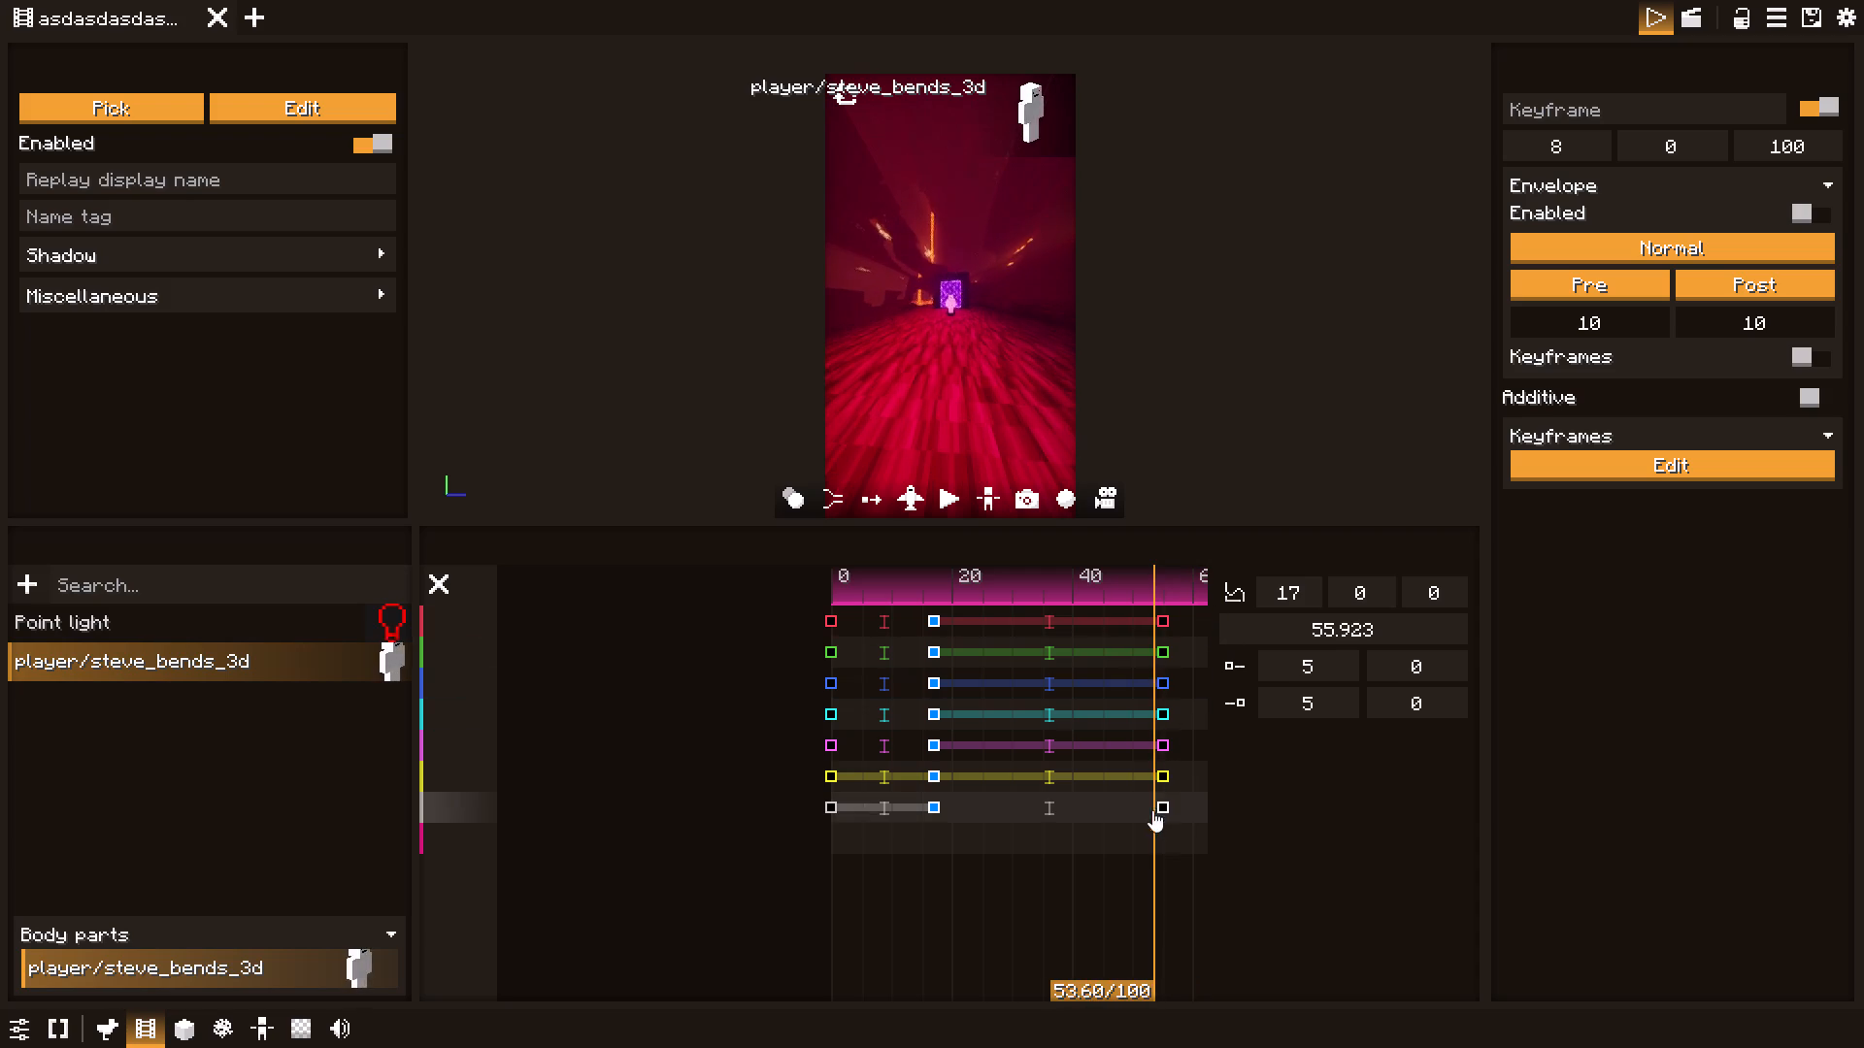
pyautogui.keyDown('shift'); pyautogui.moveTo(1152, 810); pyautogui.dragTo(1151, 806); pyautogui.keyUp('shift')
pyautogui.keyDown('shift'); pyautogui.moveTo(1172, 619); pyautogui.dragTo(1170, 791); pyautogui.keyUp('shift')
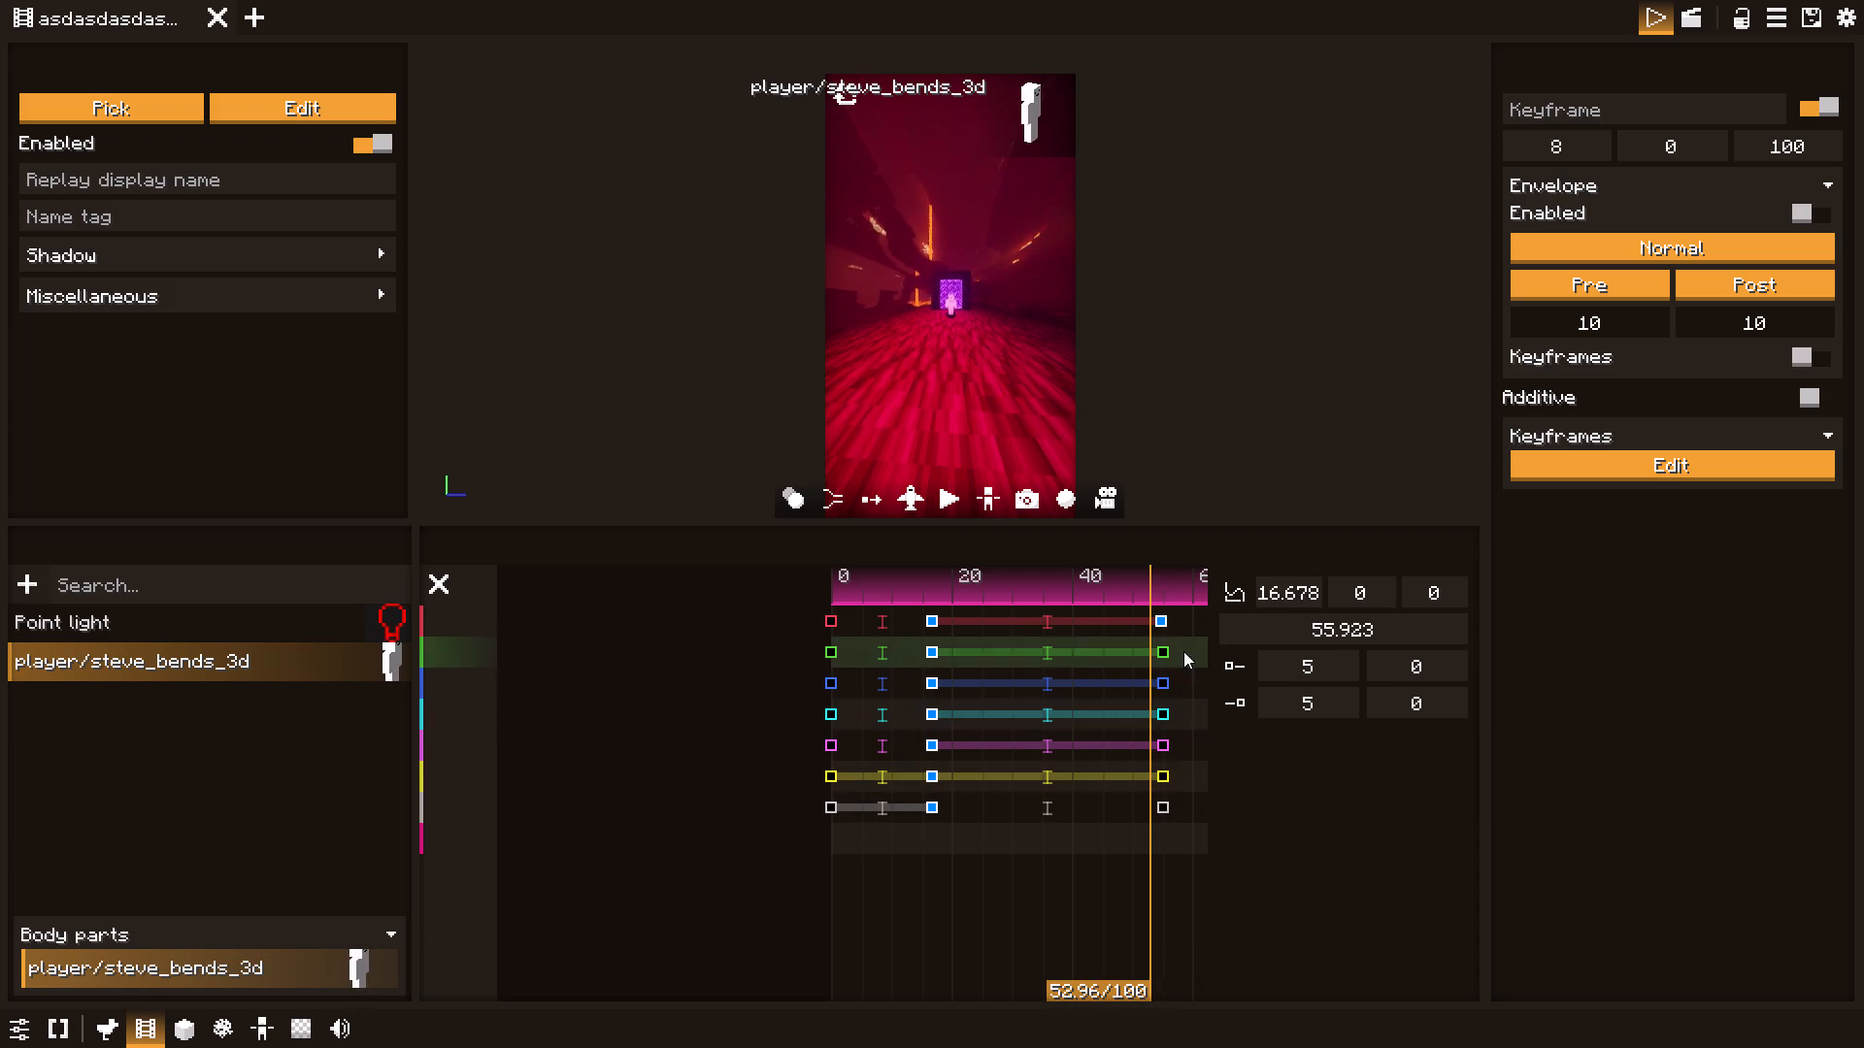
pyautogui.keyDown('shift'); pyautogui.moveTo(1188, 621); pyautogui.dragTo(805, 841); pyautogui.keyUp('shift')
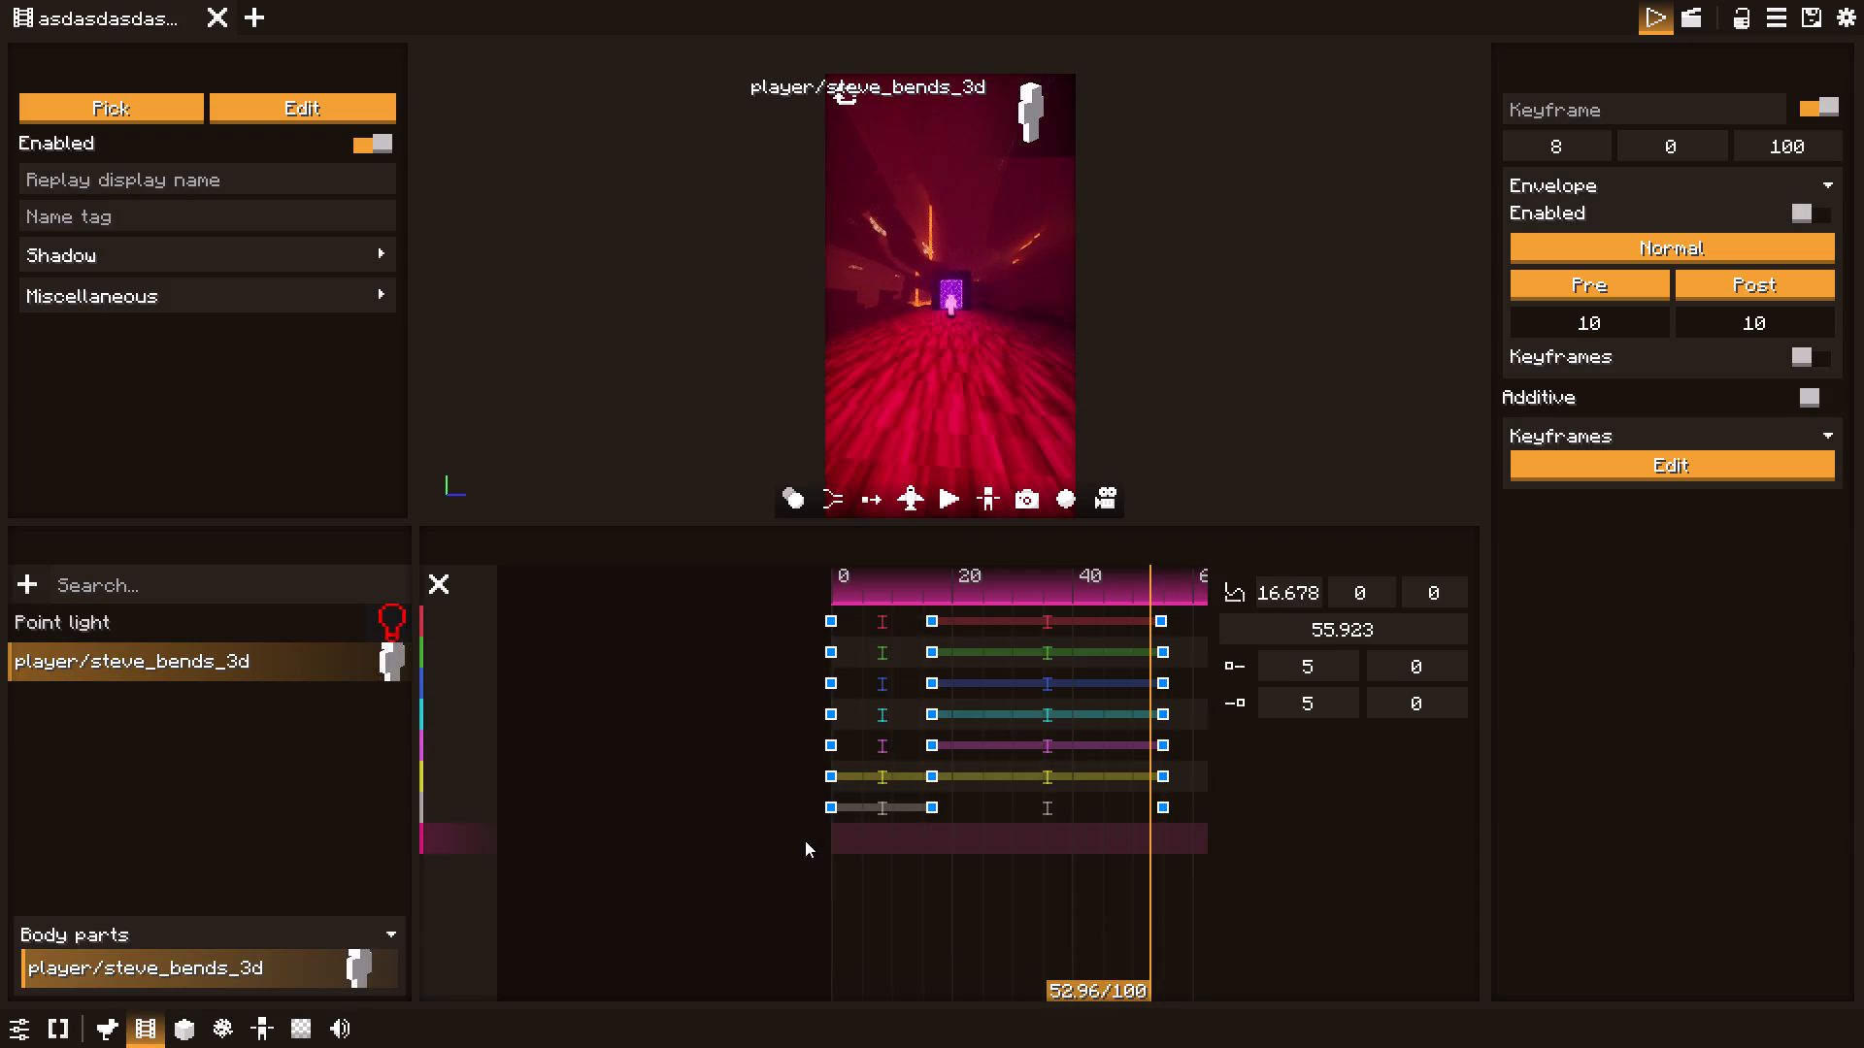
pyautogui.press('Delete')
# Switch to File Explorer and open the bbs folder.
pyautogui.press('super+d')
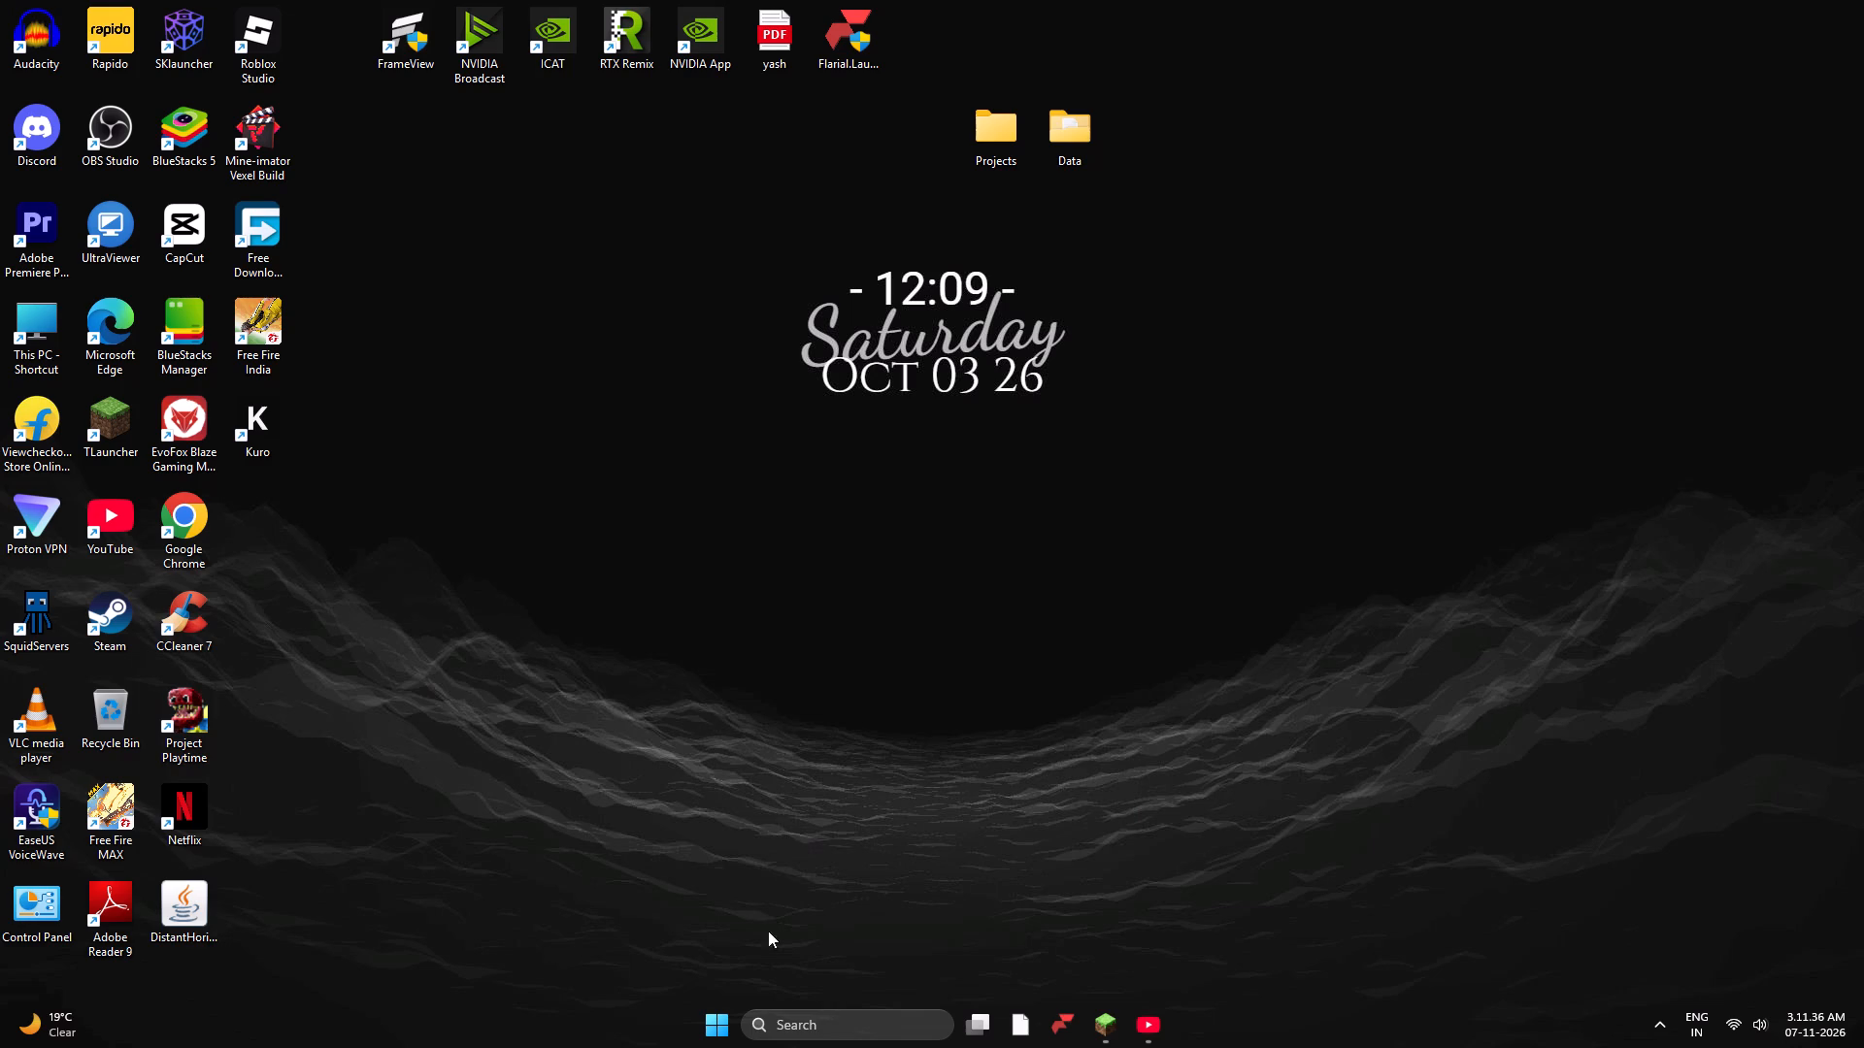
pyautogui.doubleClick(27, 310)
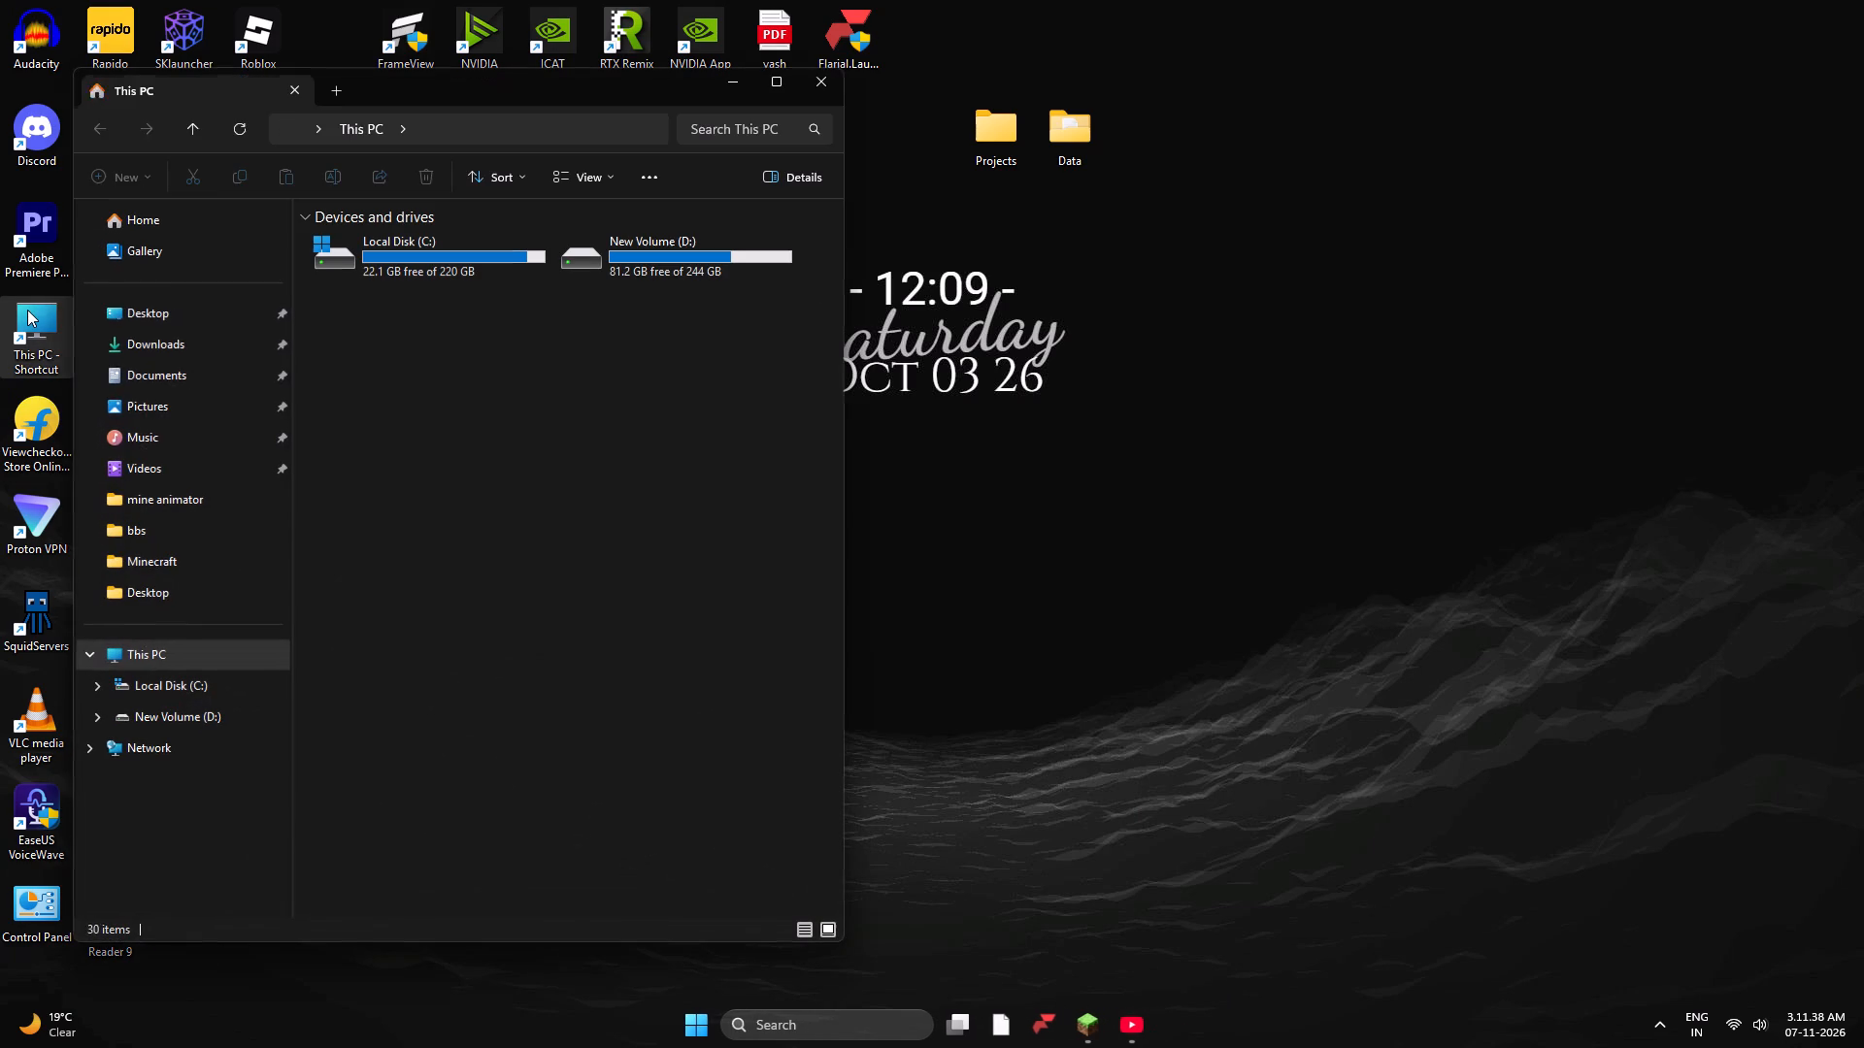
pyautogui.doubleClick(199, 532)
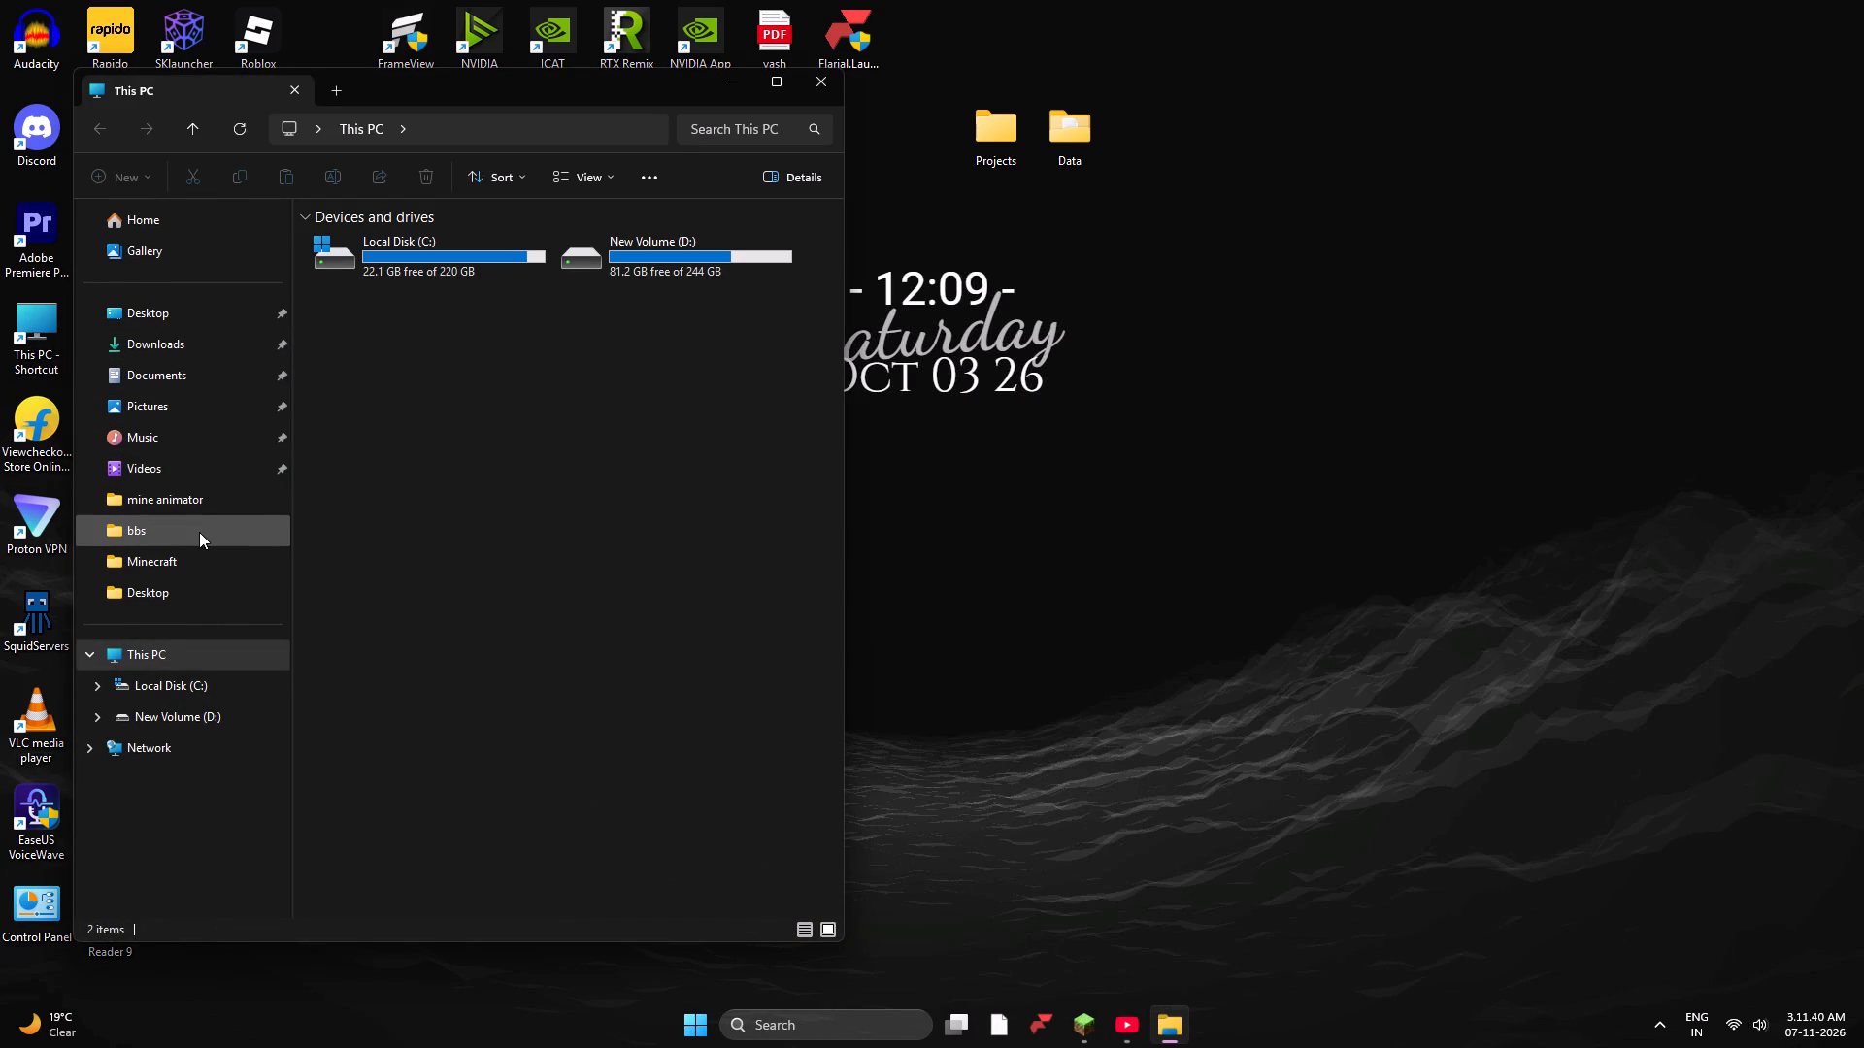
# Play the recording 2026-11-07_03-08-16 from the end of the folder and close the player.
pyautogui.scroll(-18, 514, 631)
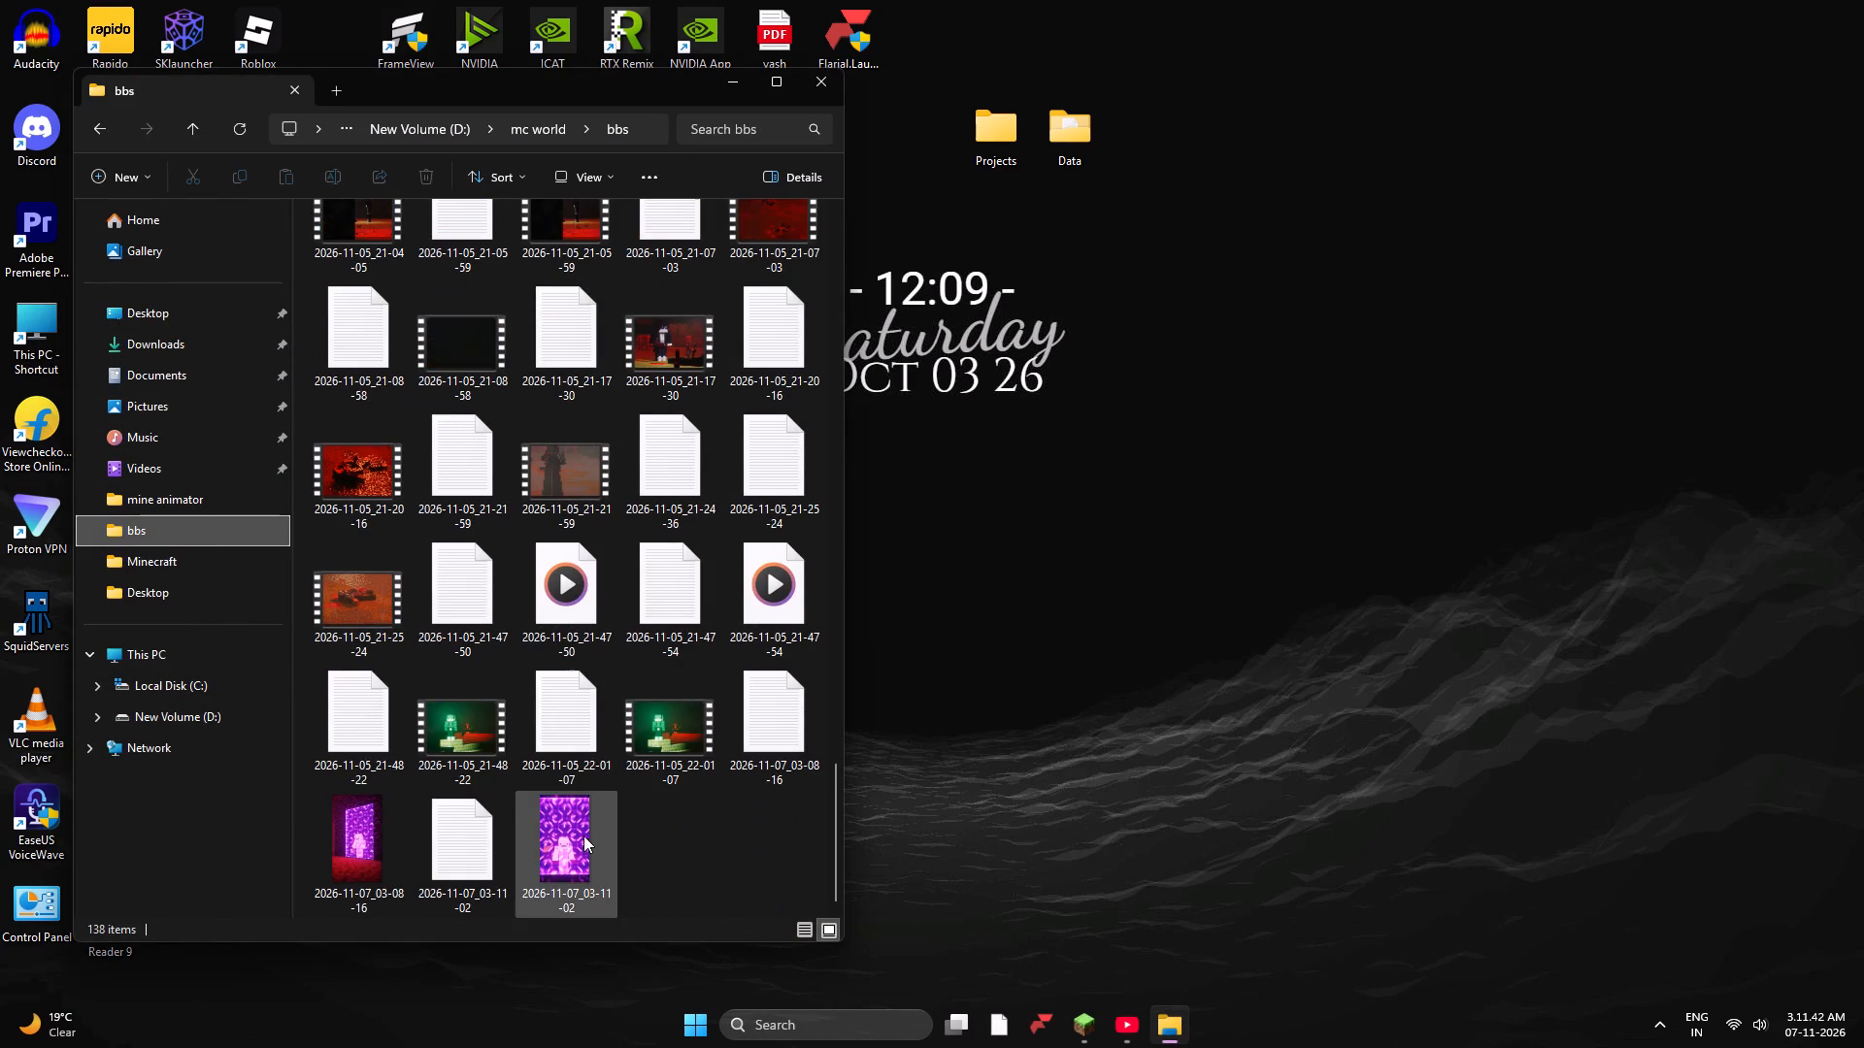
pyautogui.doubleClick(369, 834)
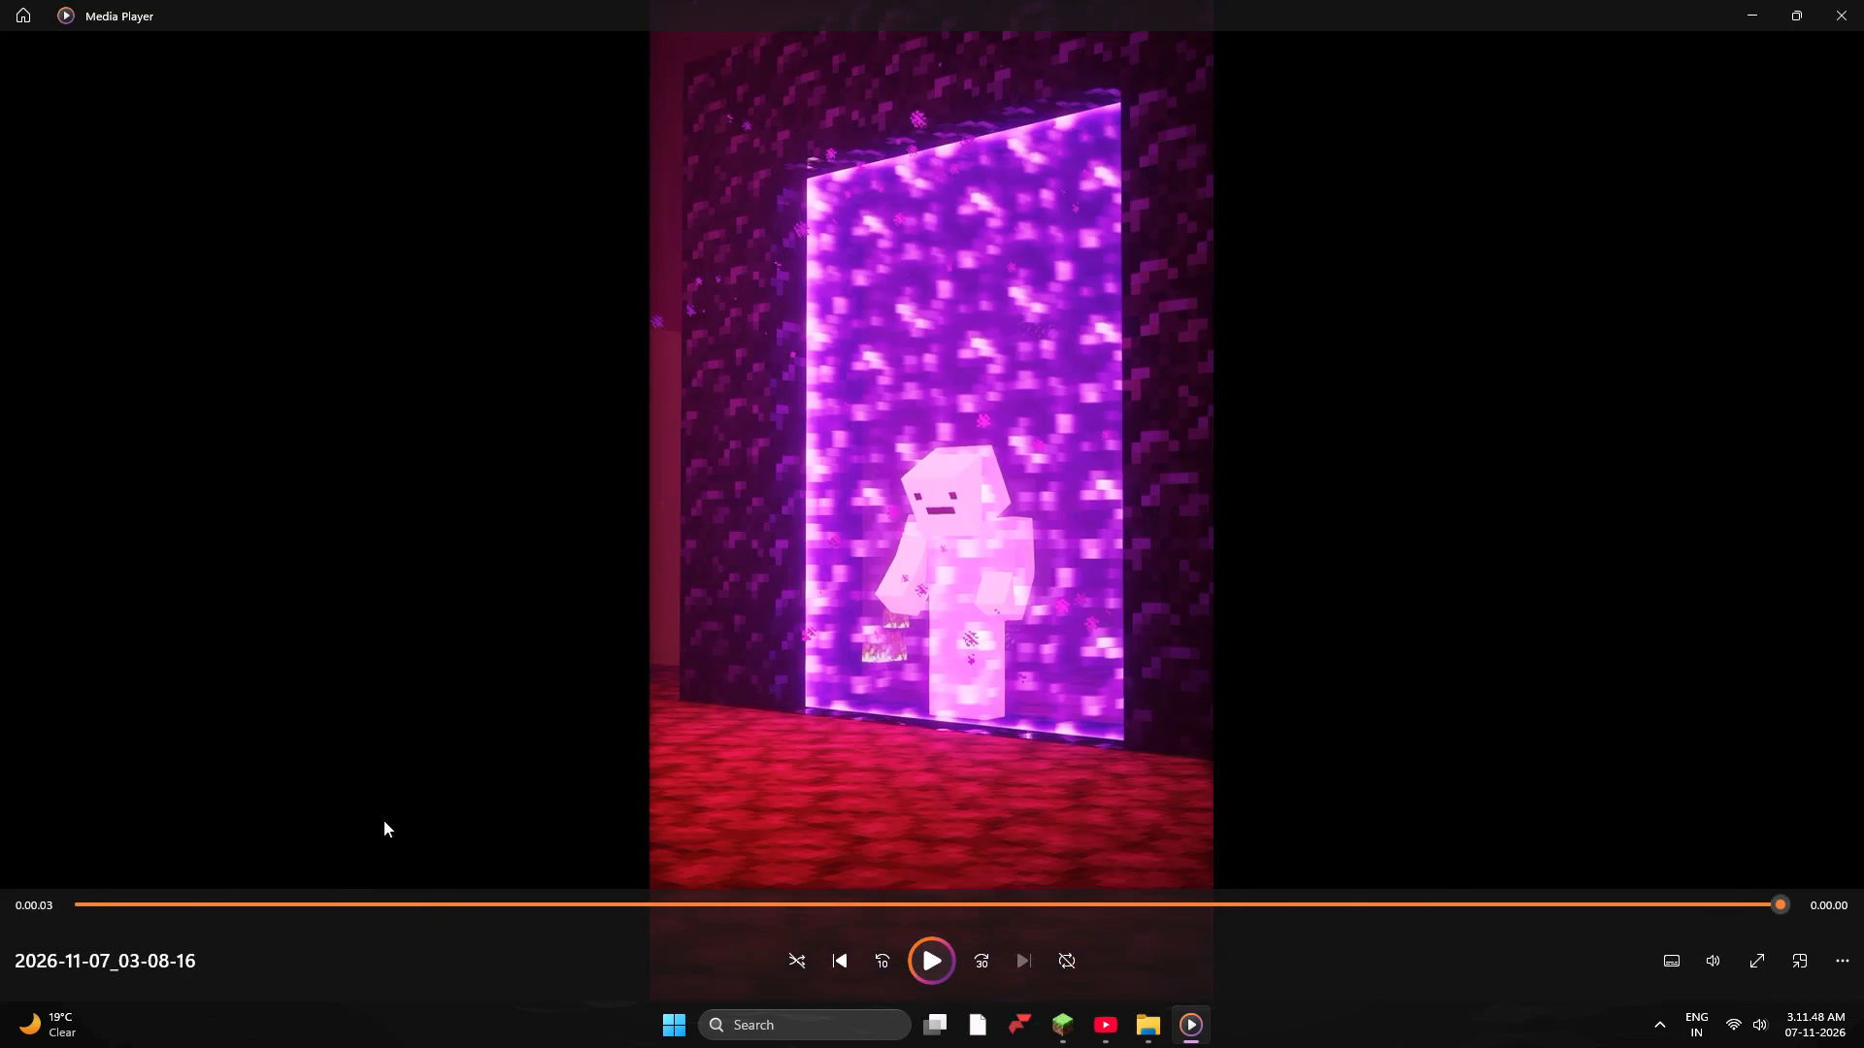
pyautogui.click(927, 961)
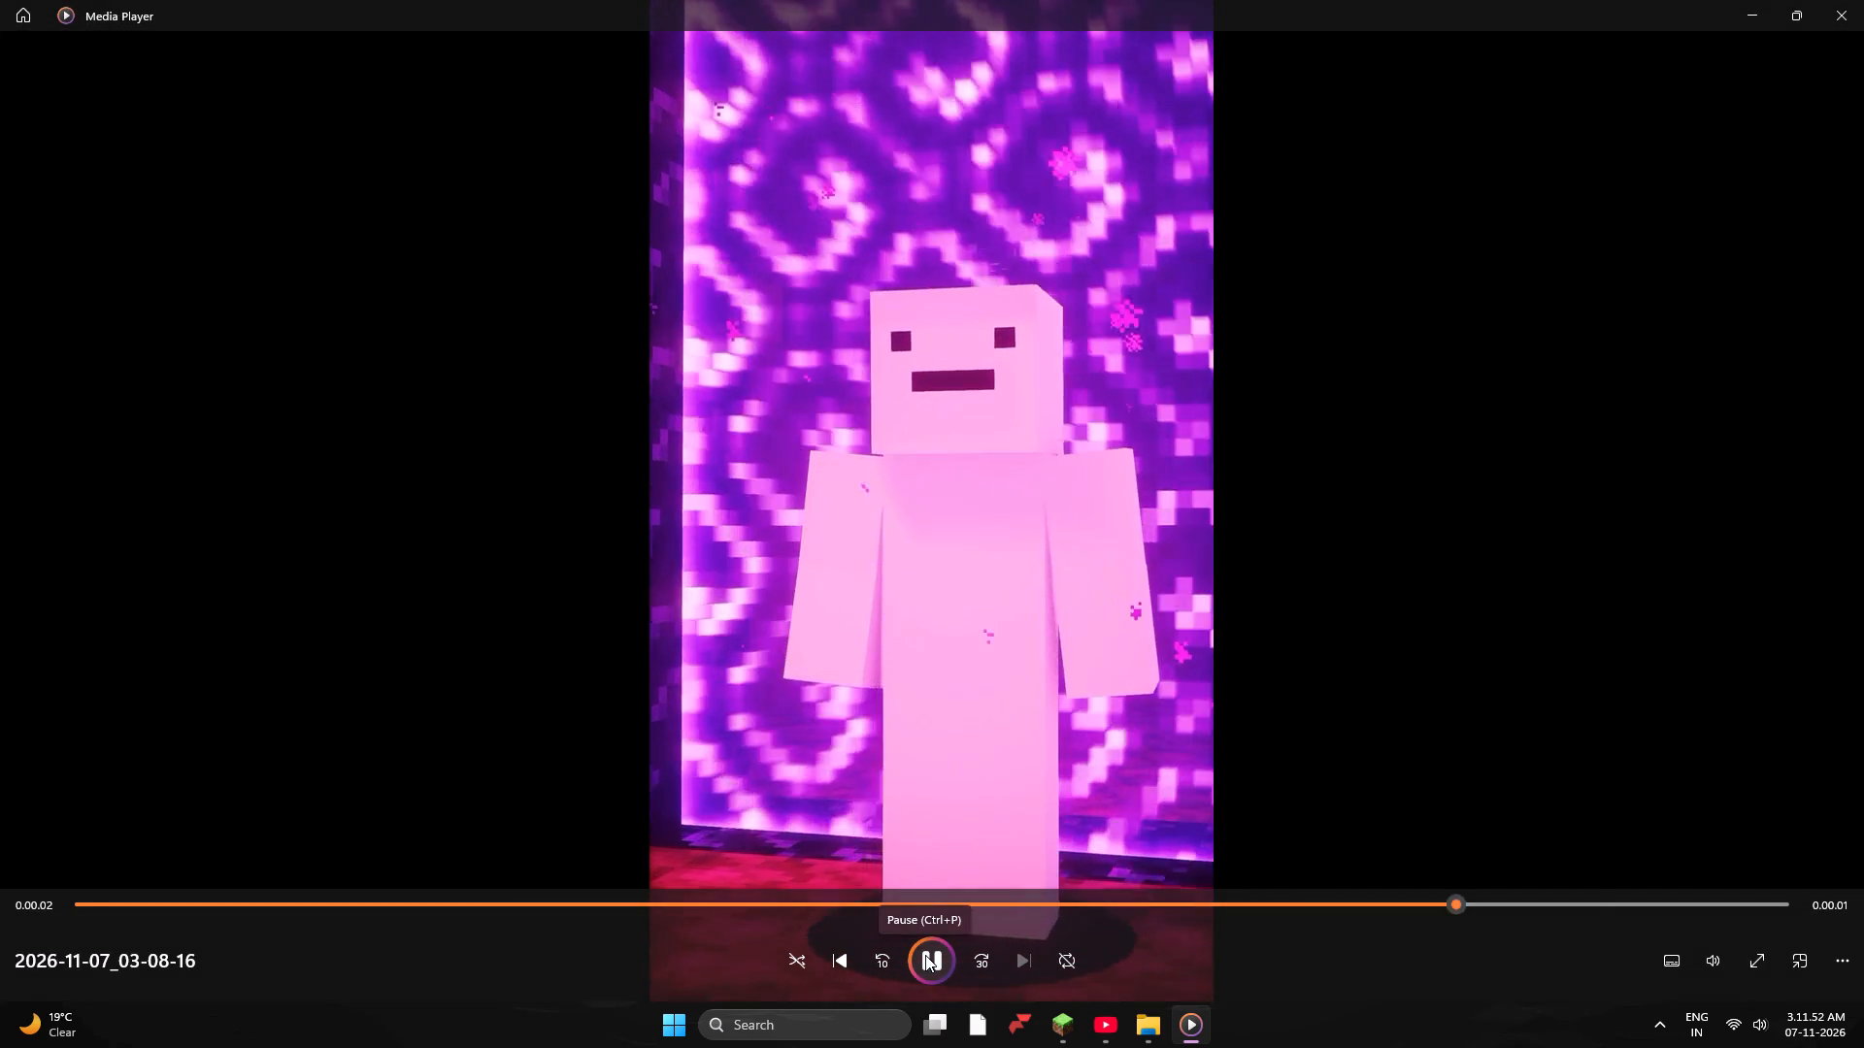
pyautogui.click(1863, 0)
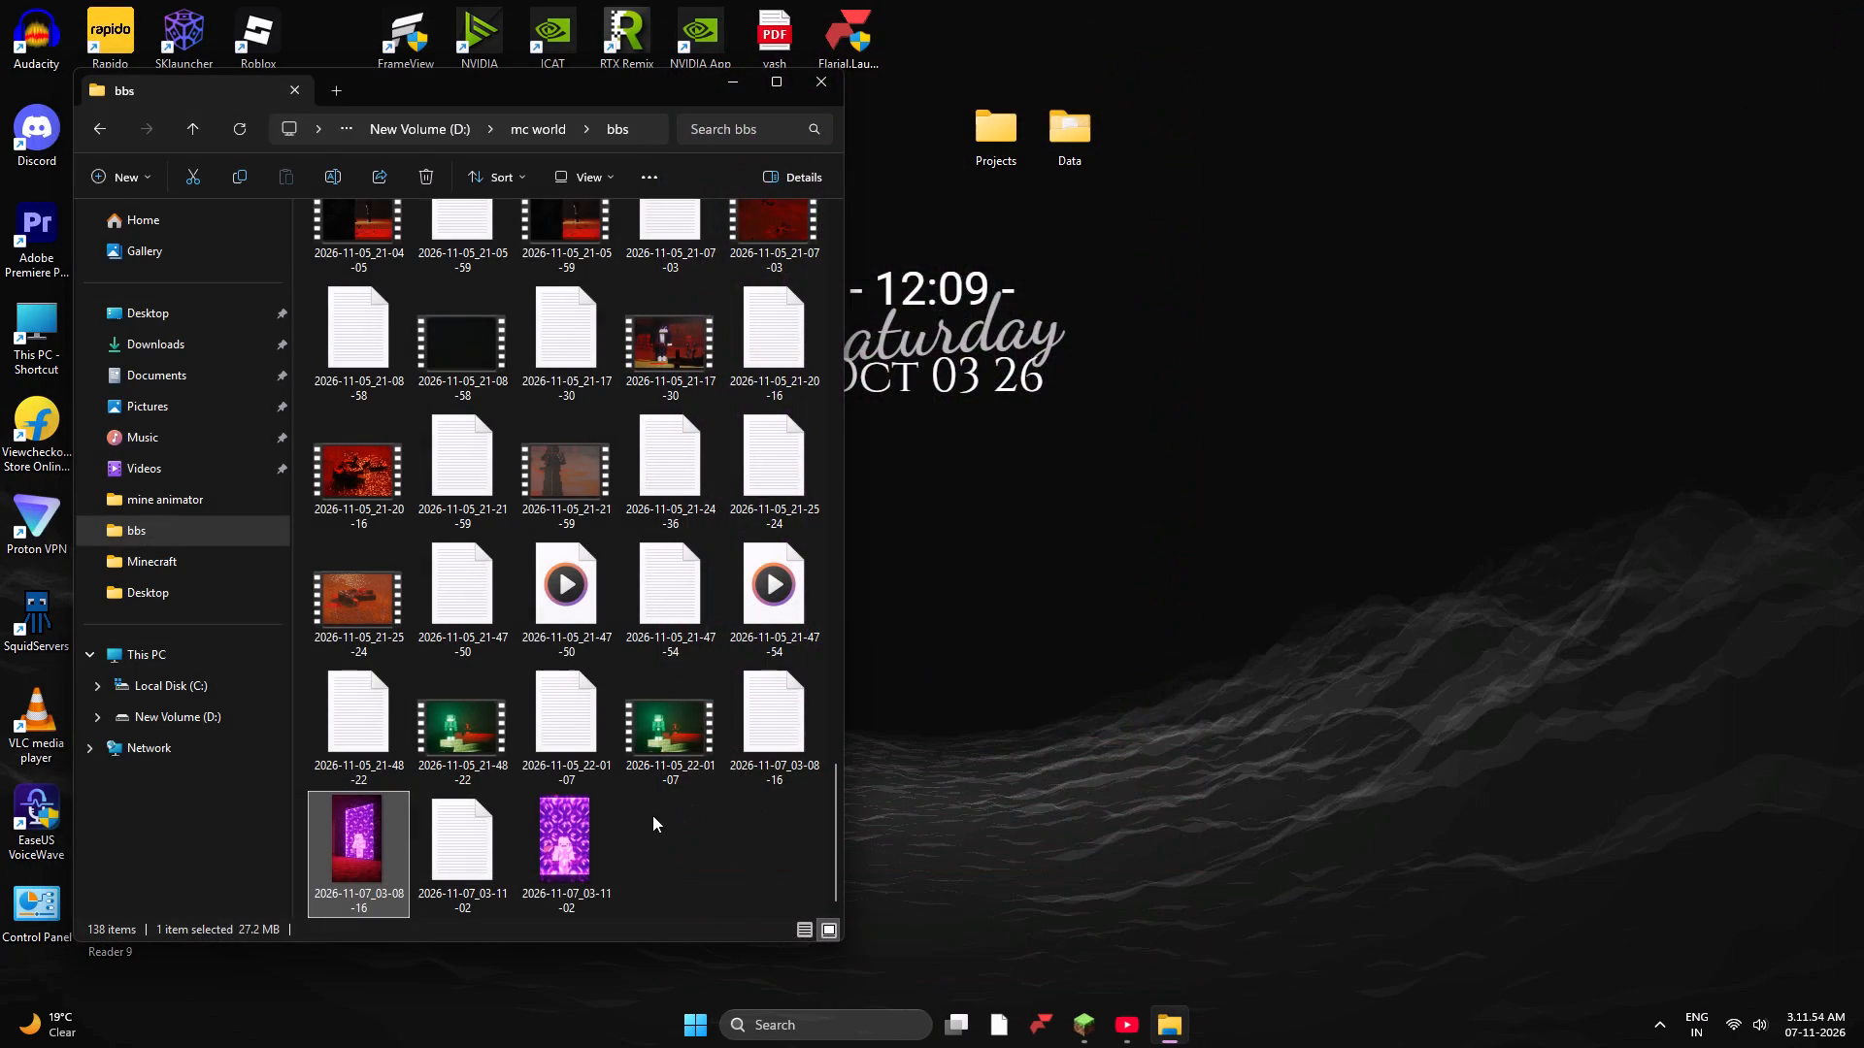
# Play the recording 2026-11-07_03-11-02 several times to review its camera move, and close the player.
pyautogui.doubleClick(573, 819)
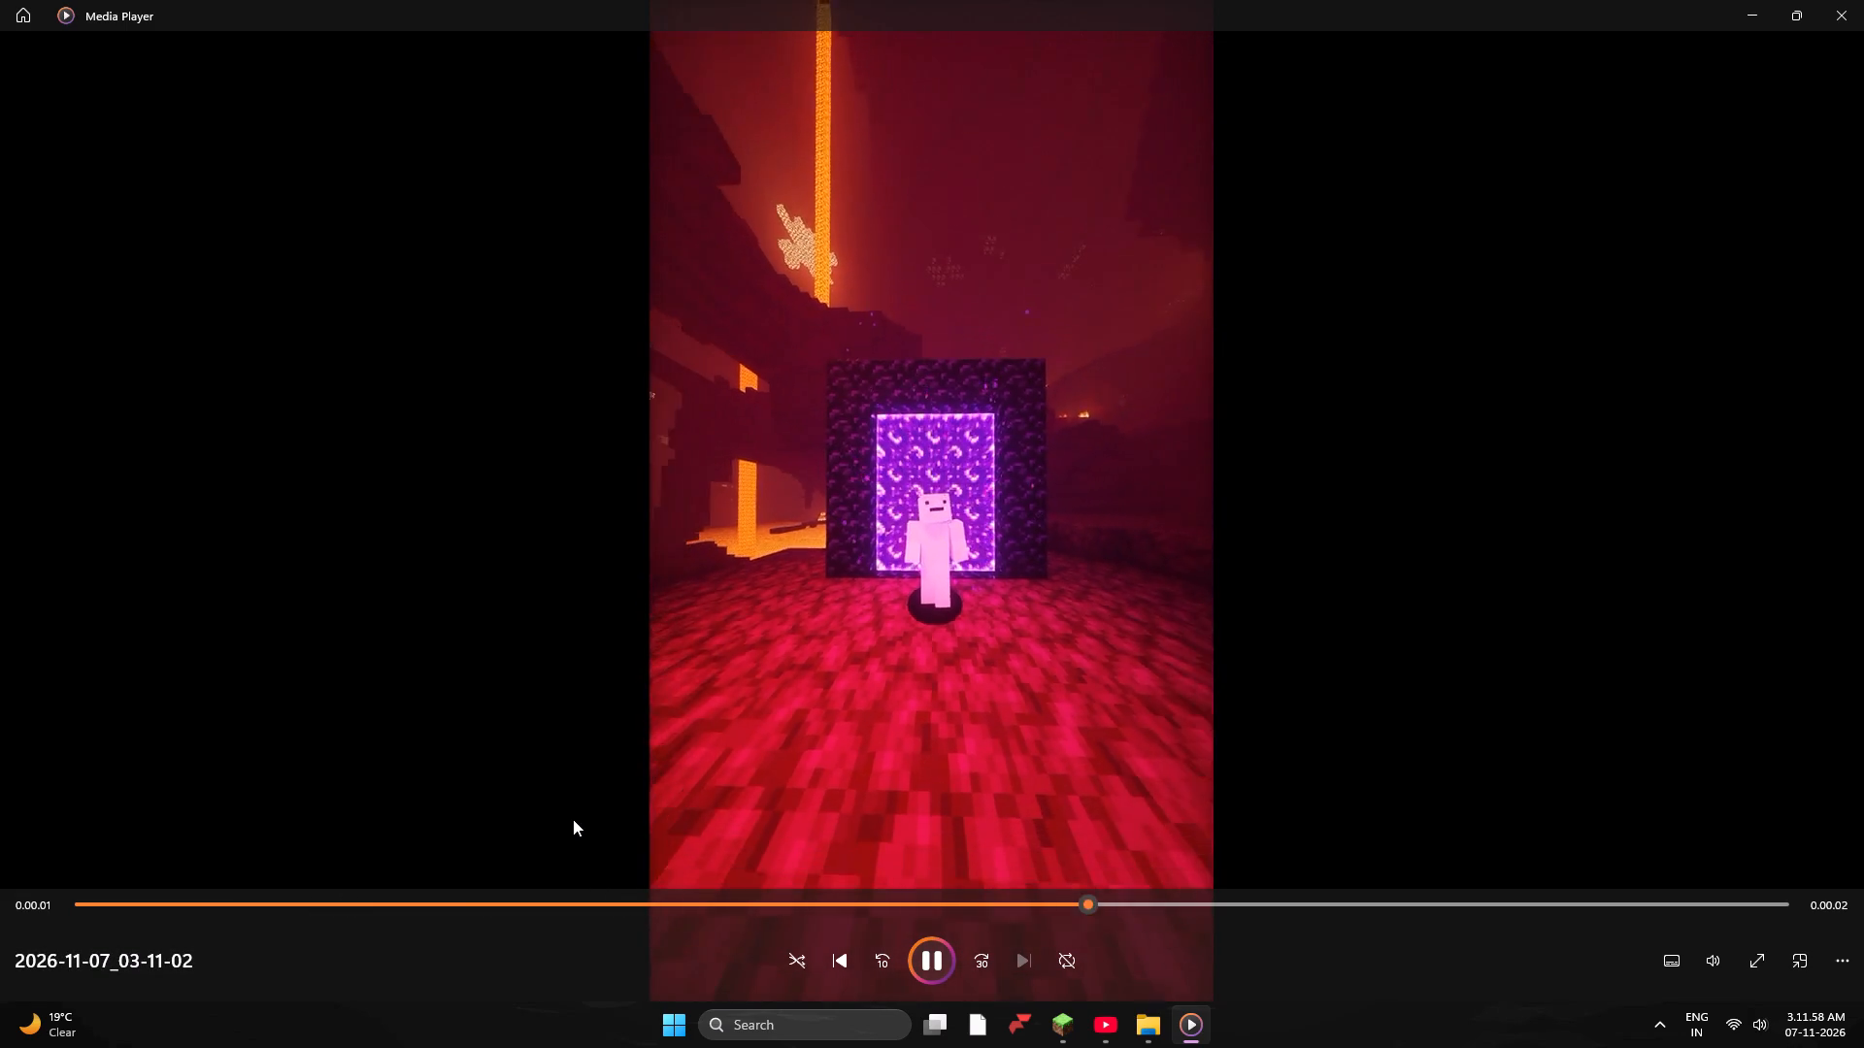
pyautogui.click(949, 973)
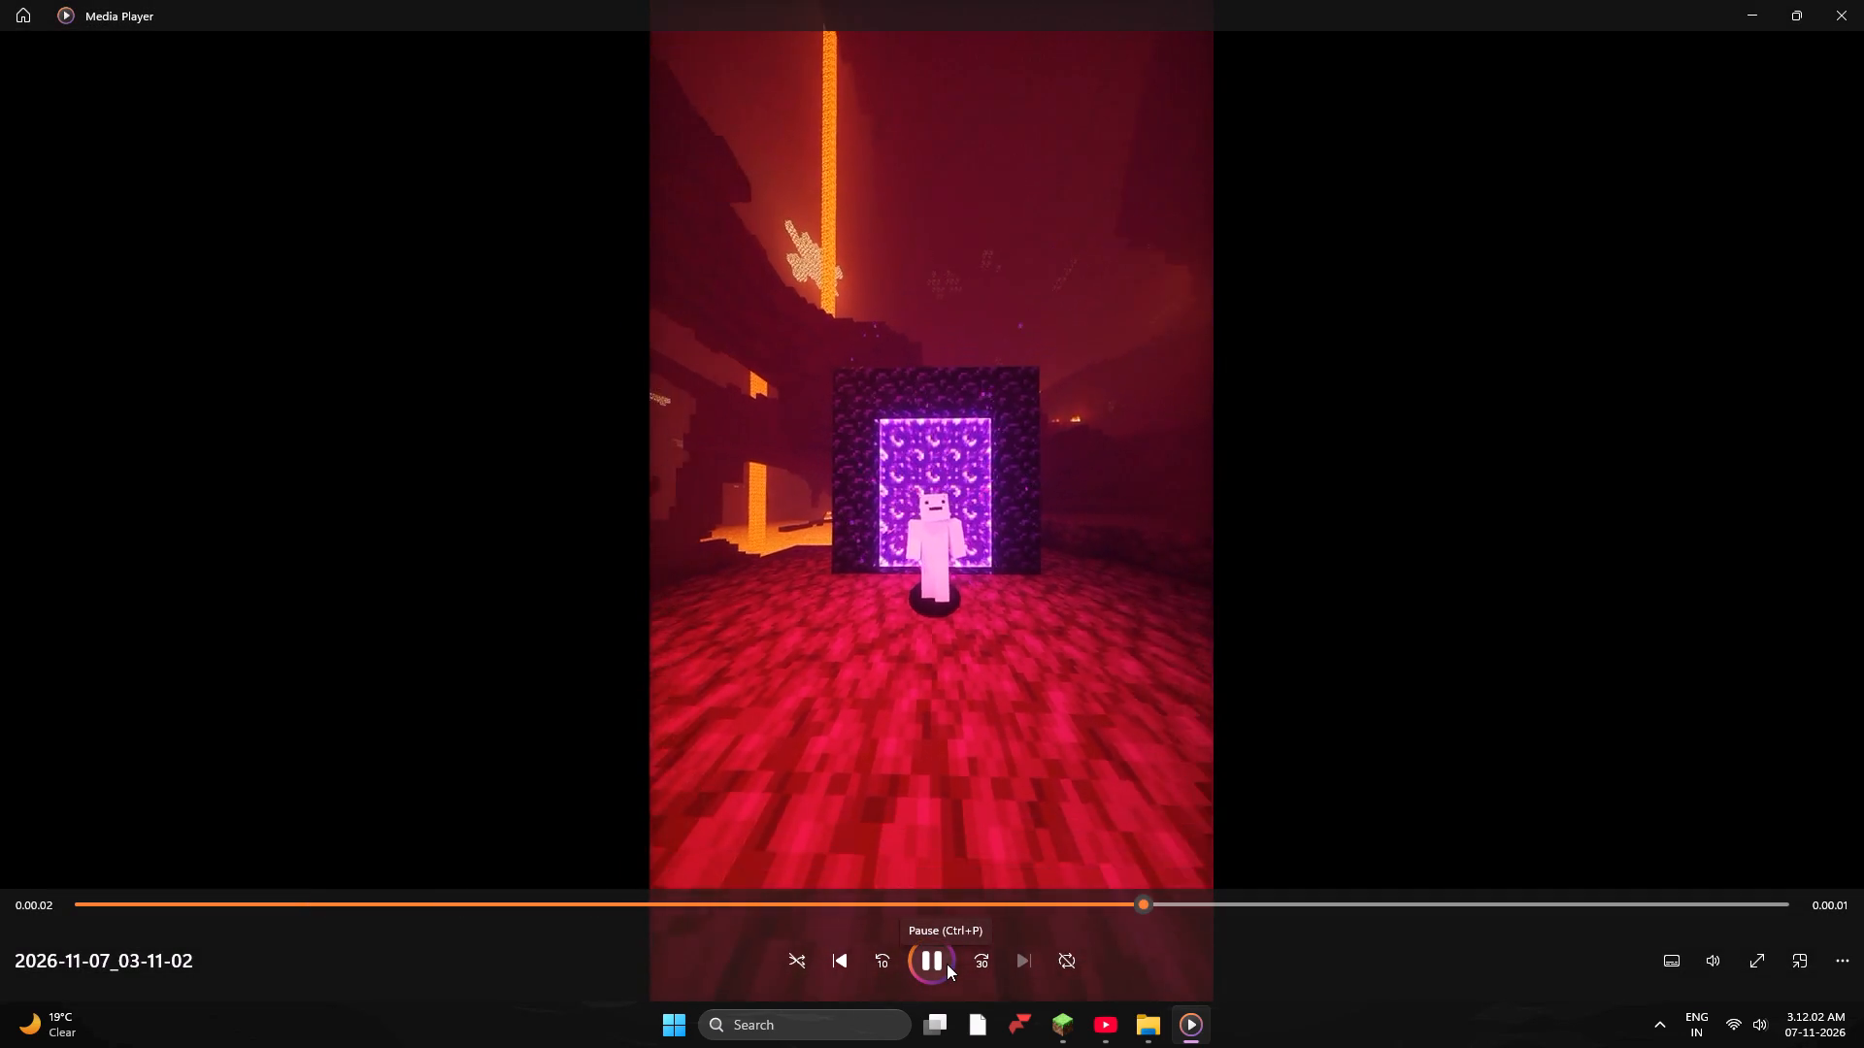
pyautogui.click(929, 949)
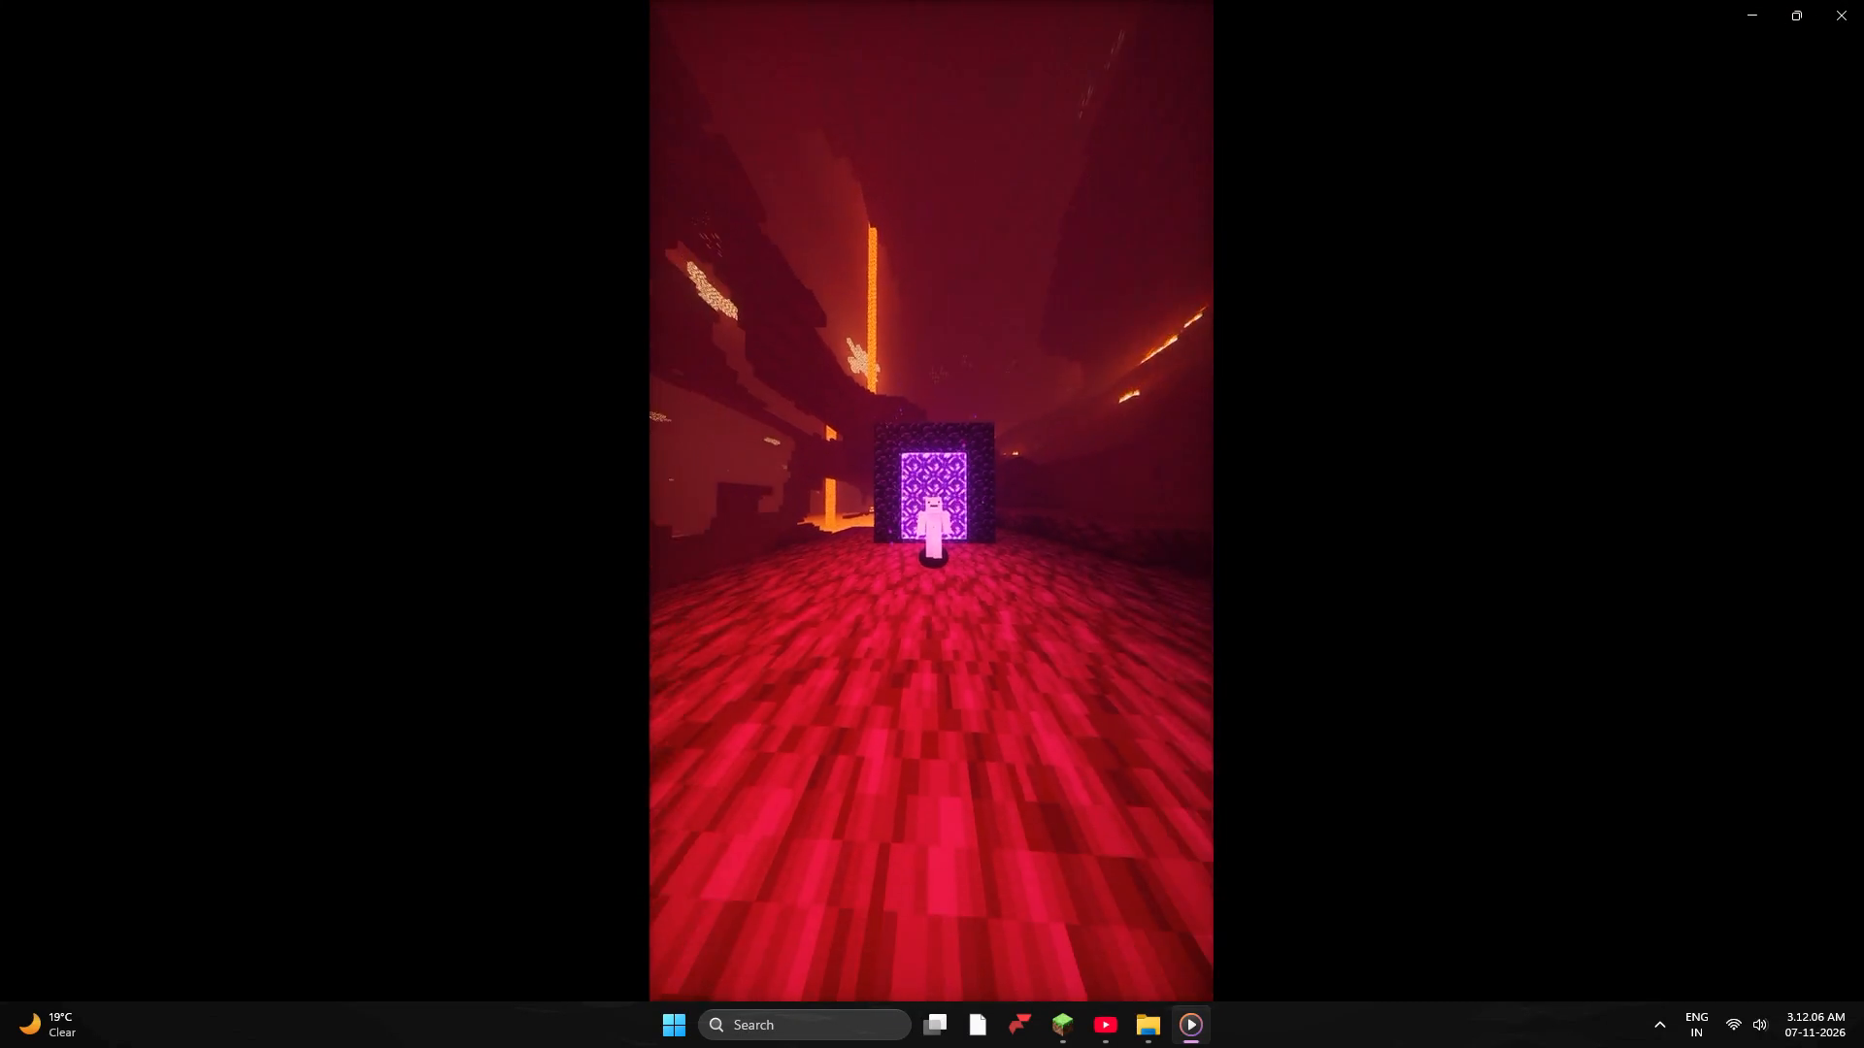
pyautogui.click(930, 954)
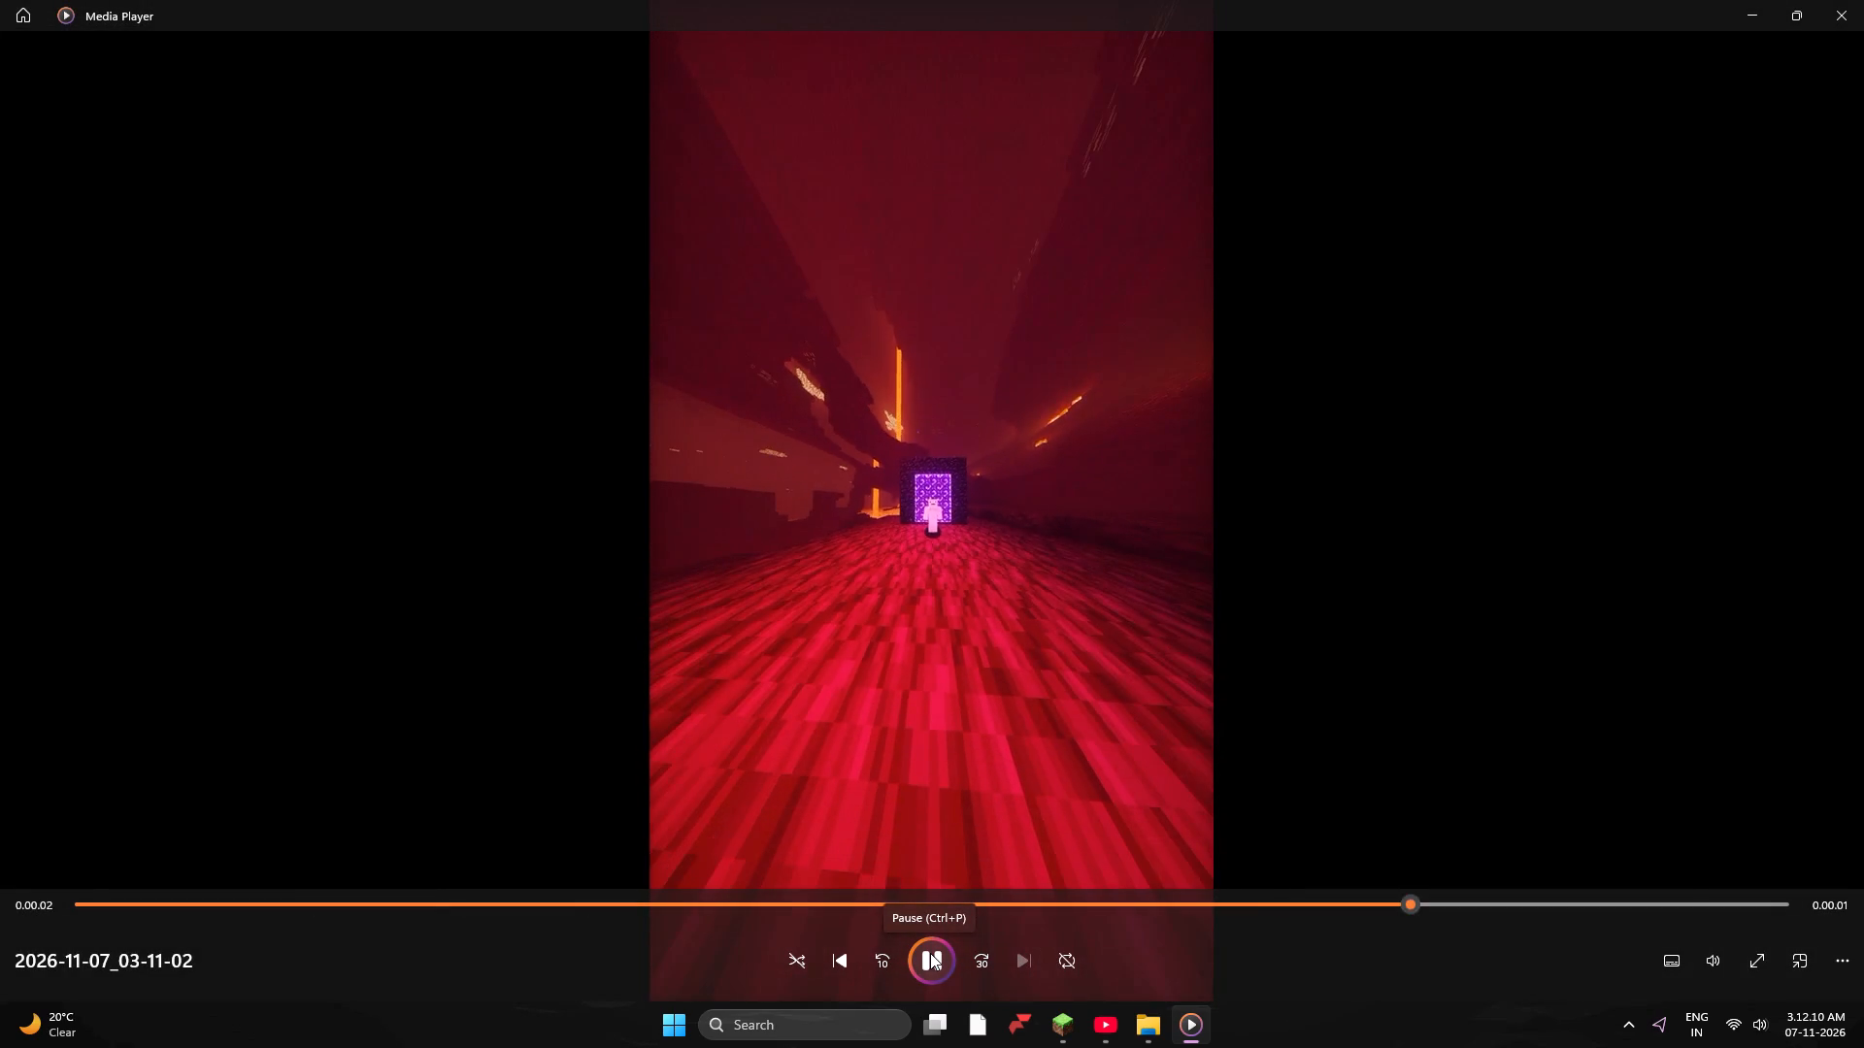
pyautogui.click(932, 962)
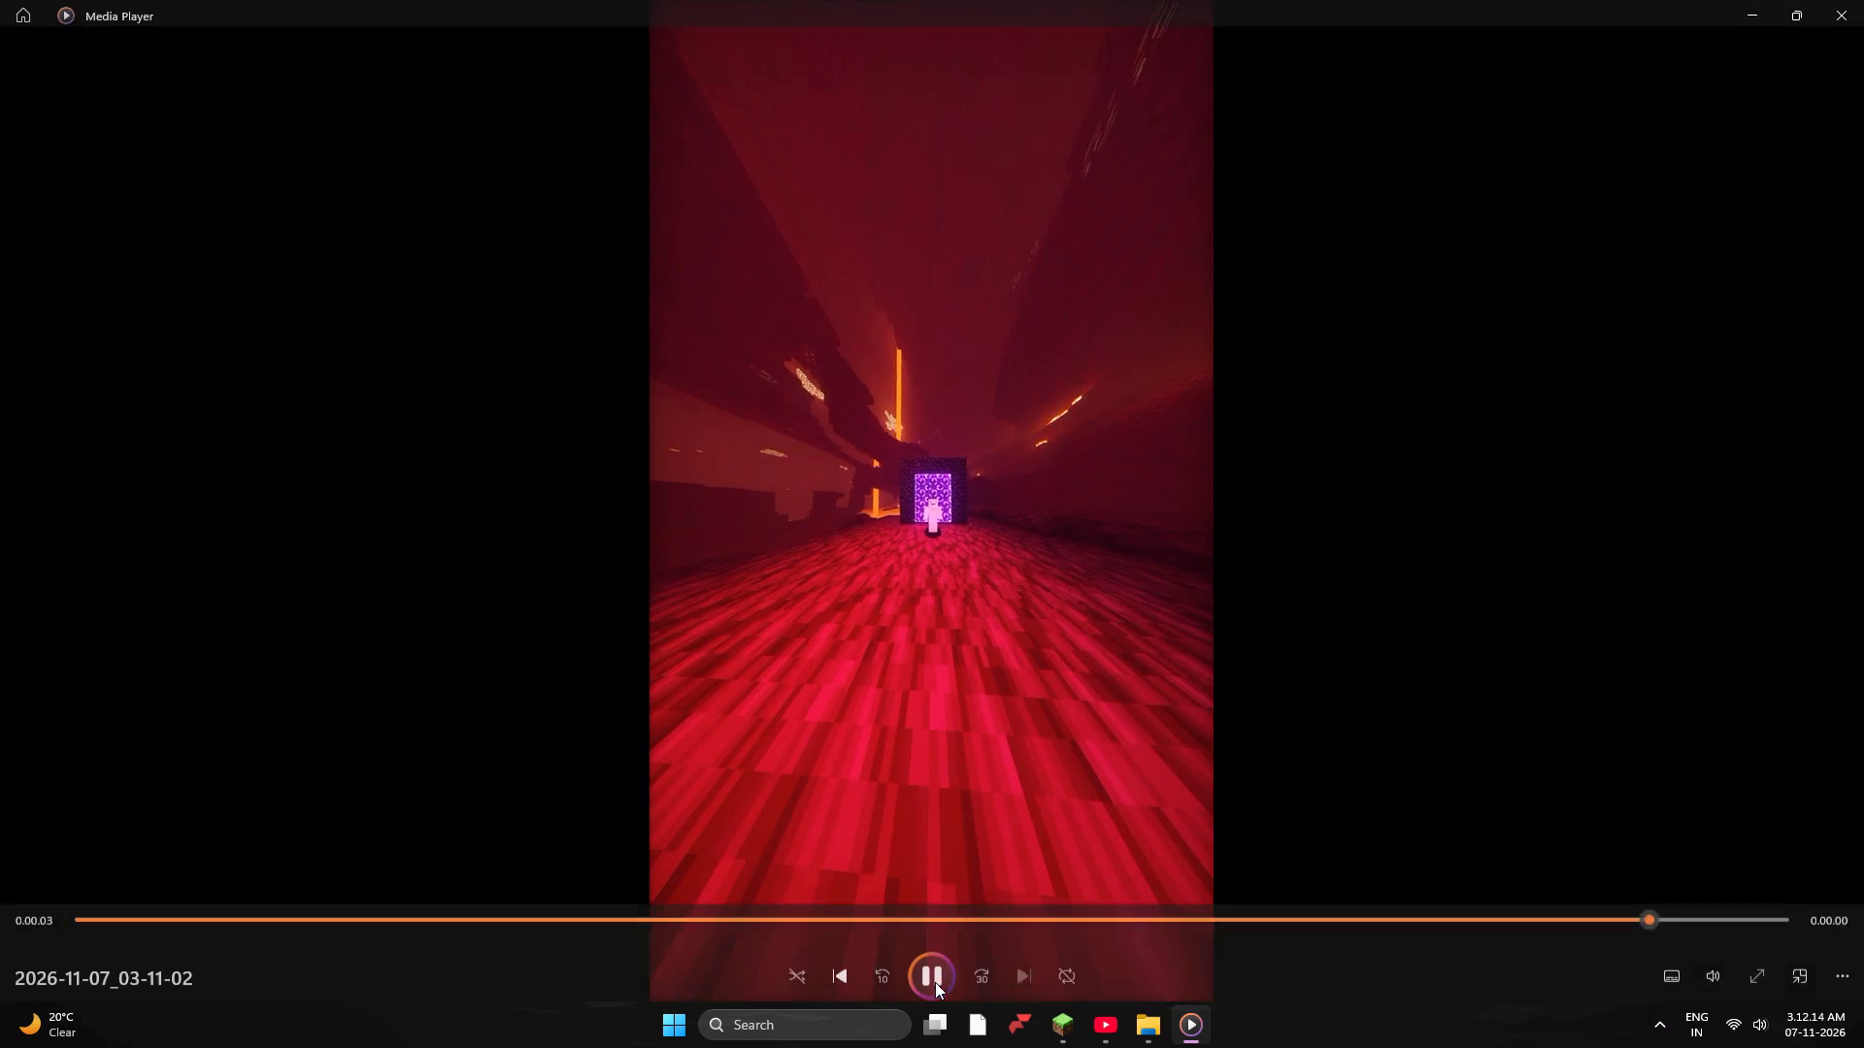
pyautogui.click(938, 962)
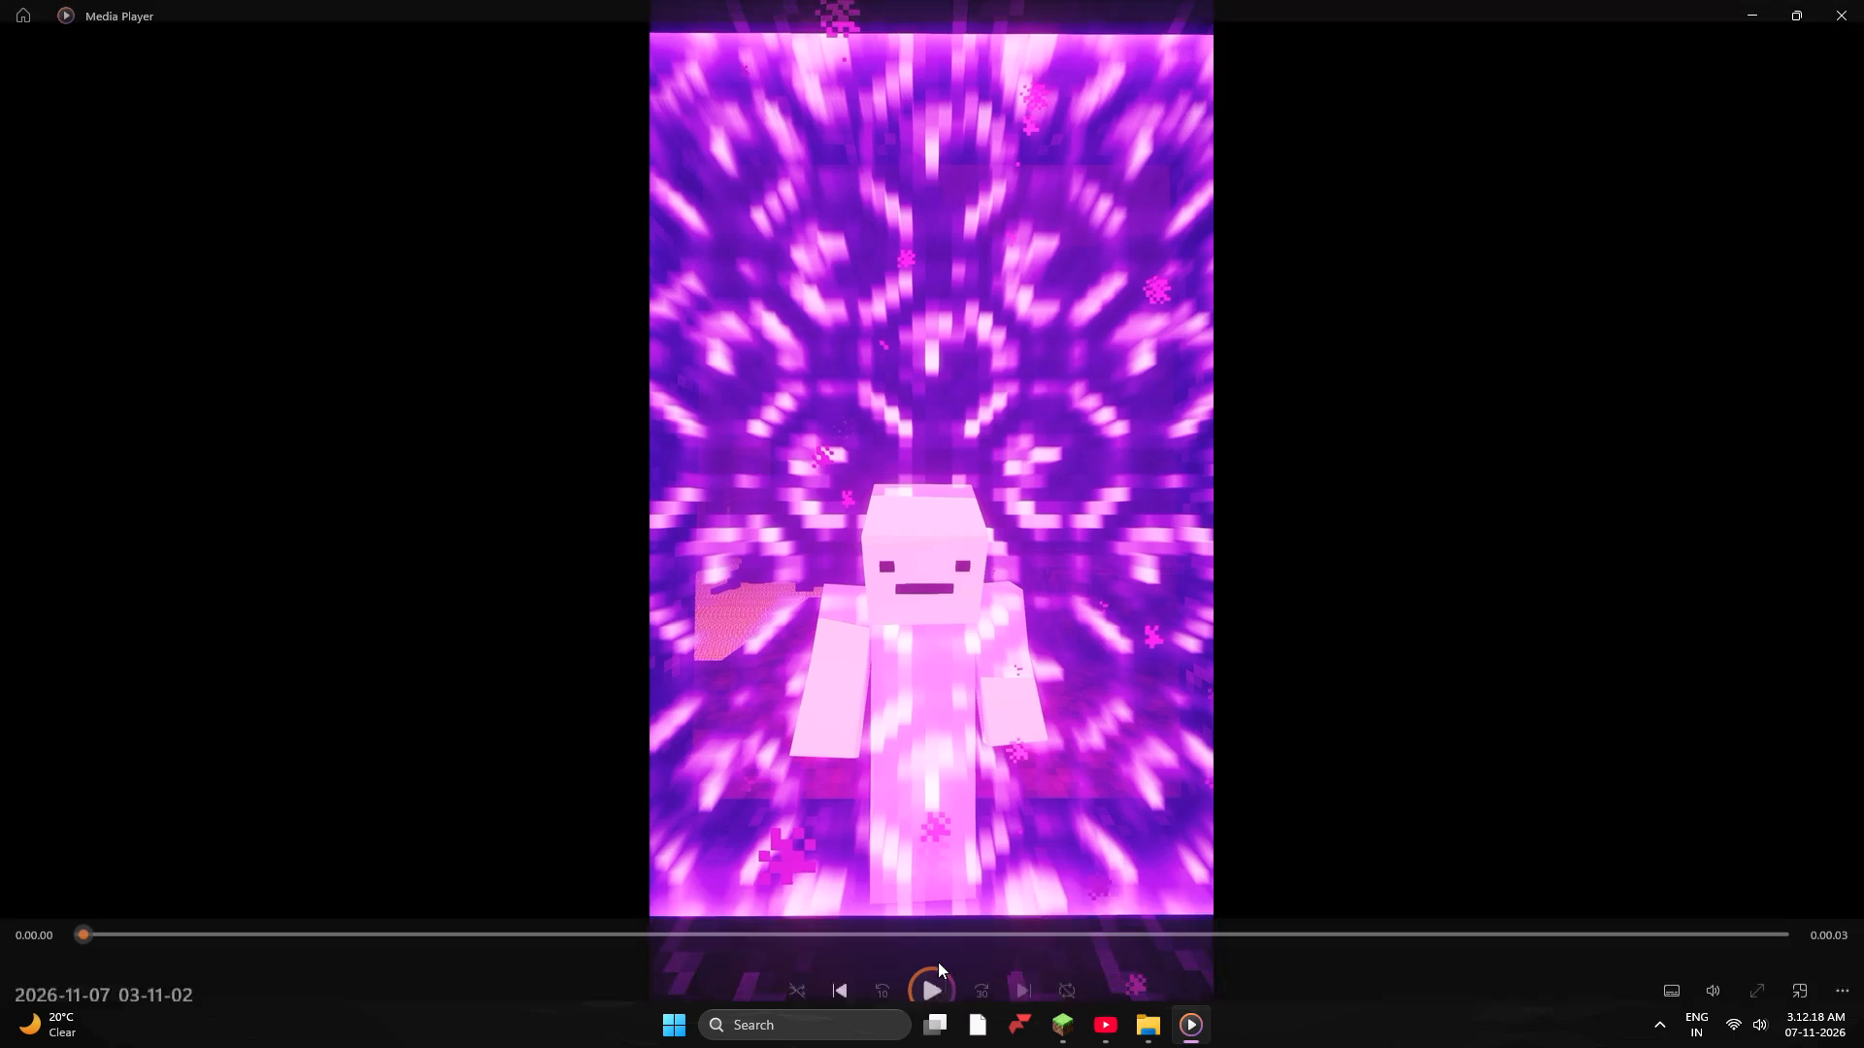
pyautogui.click(944, 954)
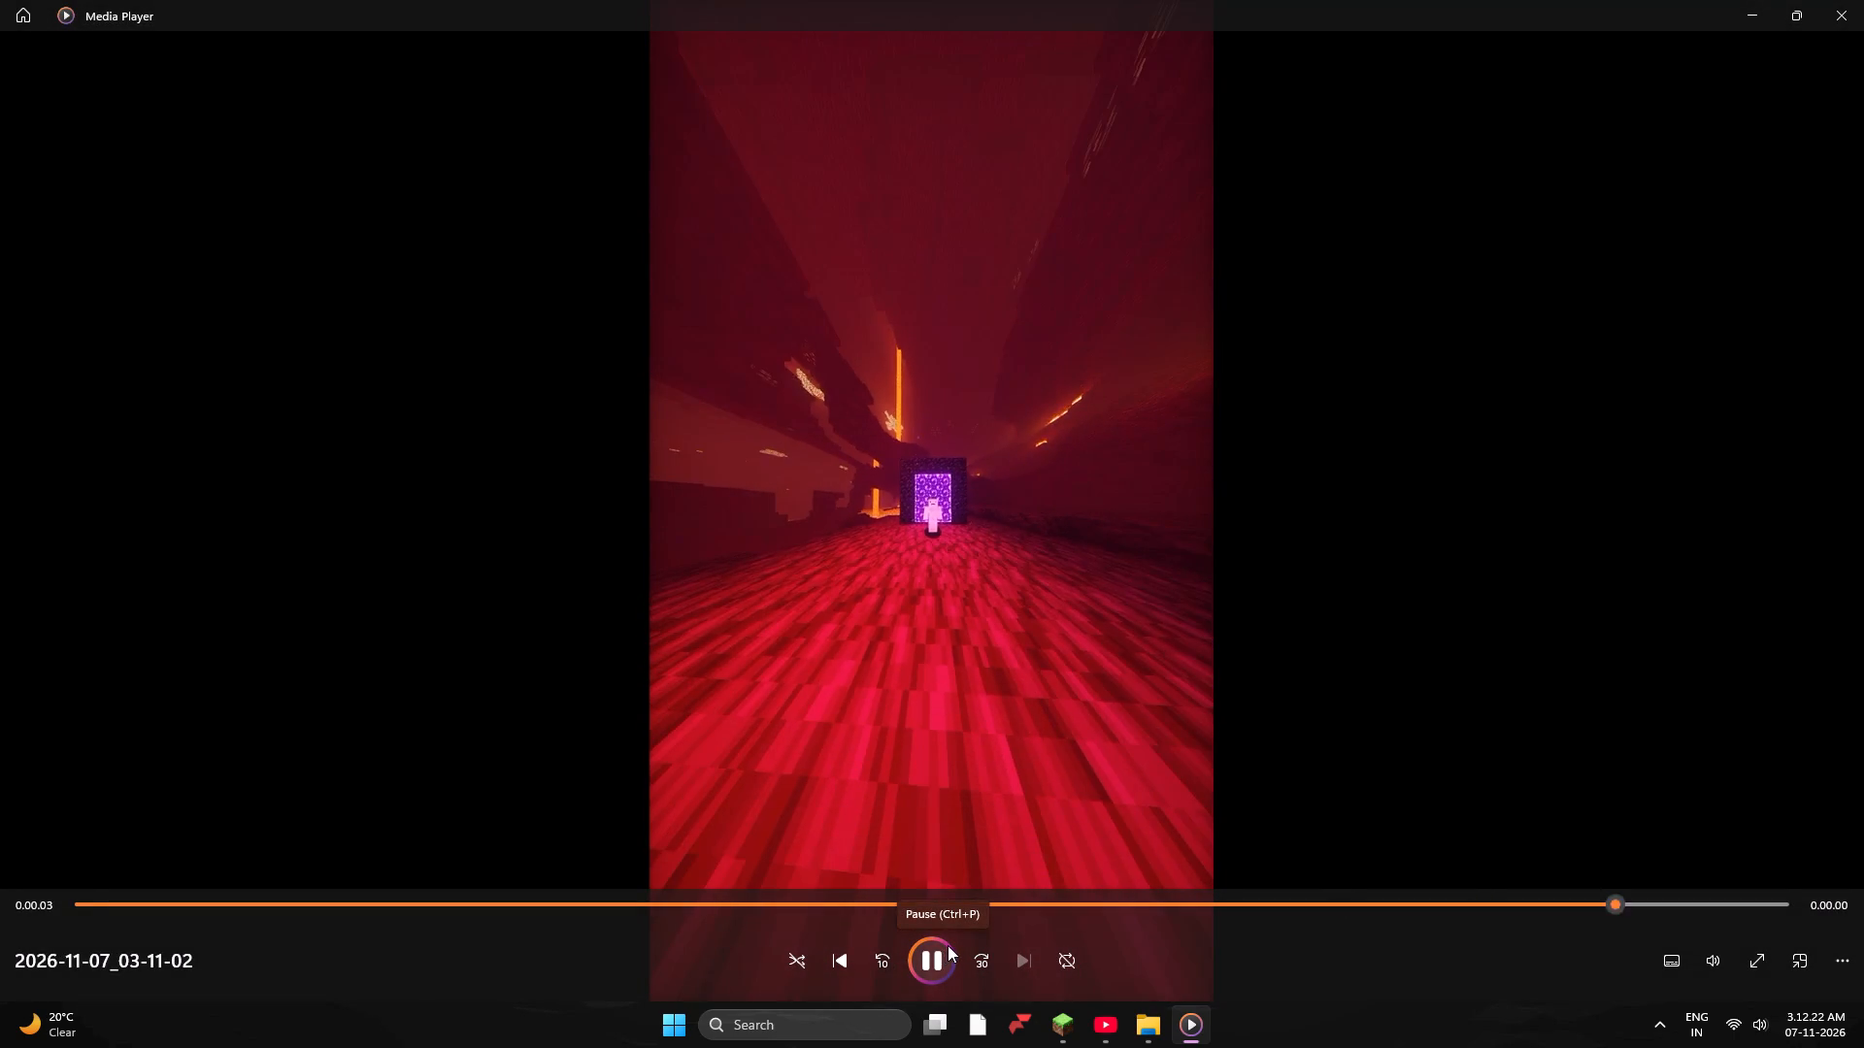
pyautogui.click(1861, 26)
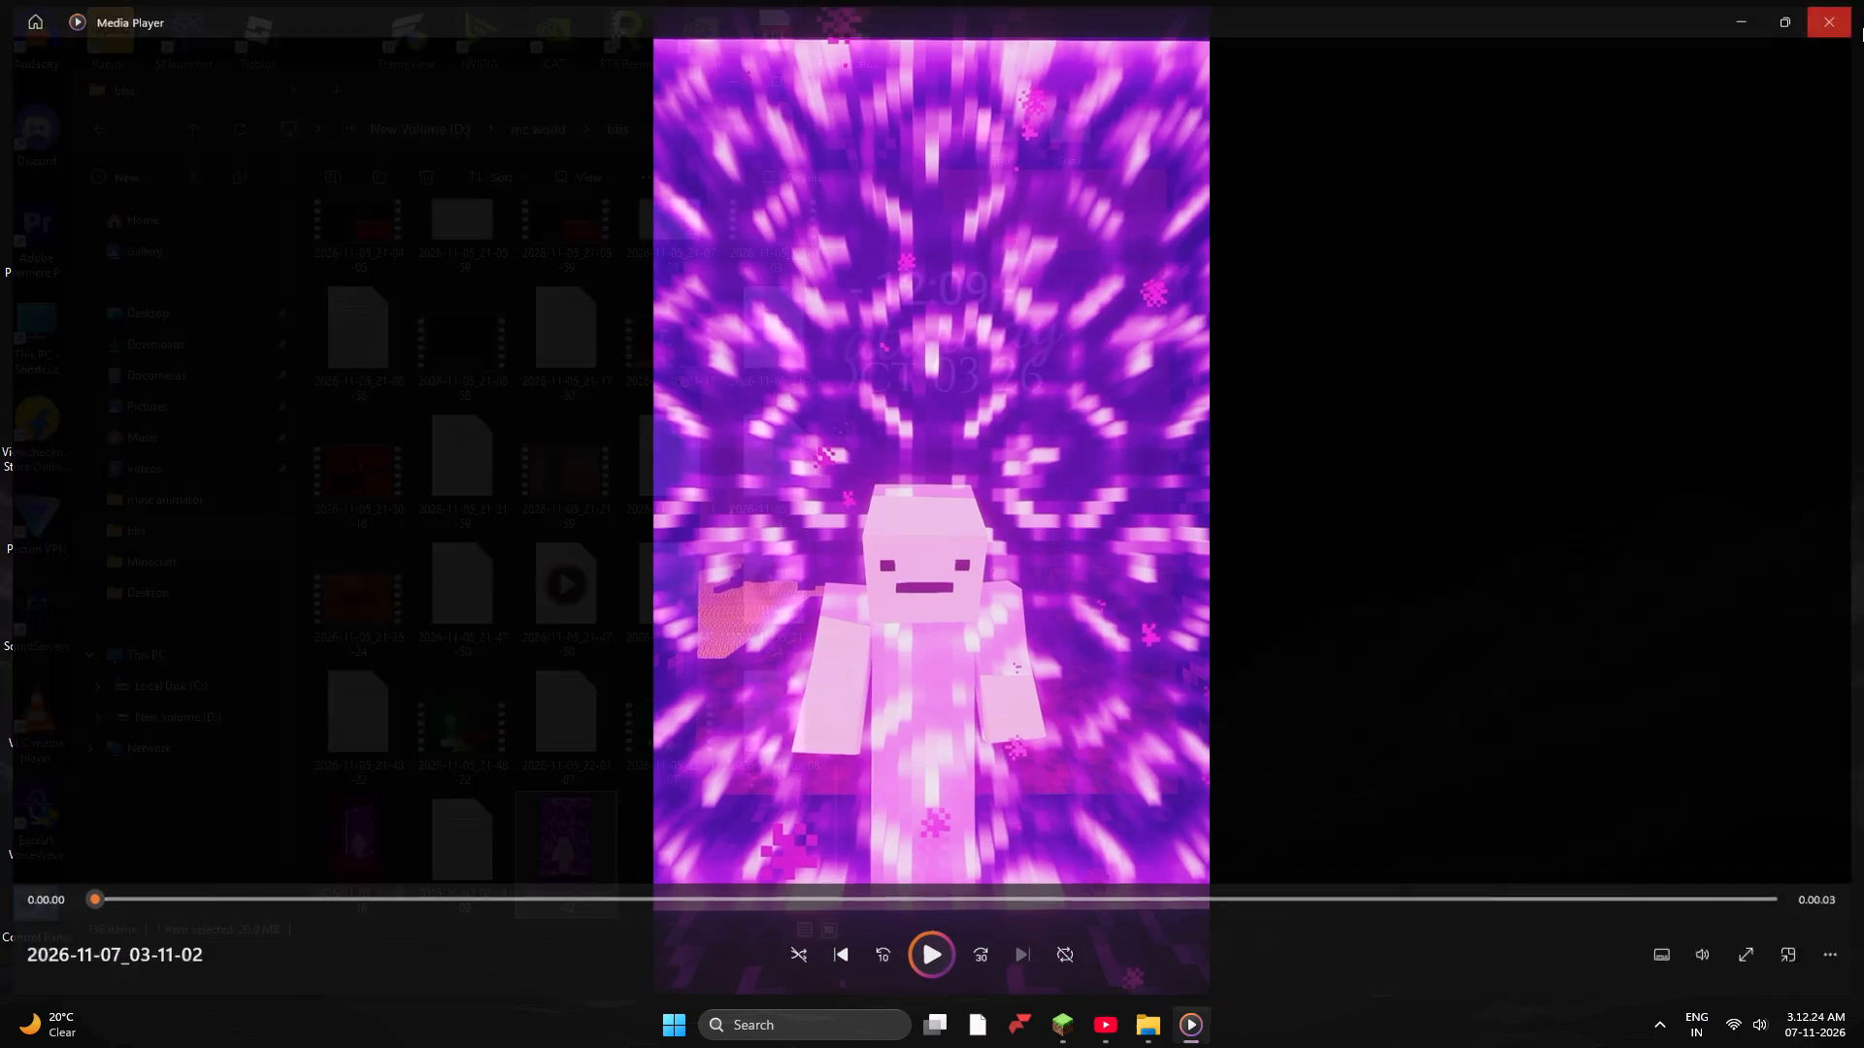
# Open the recordings 2026-11-07_03-08-16 and 2026-11-05_21-48-22 one after the other, closing the player each time.
pyautogui.doubleClick(367, 854)
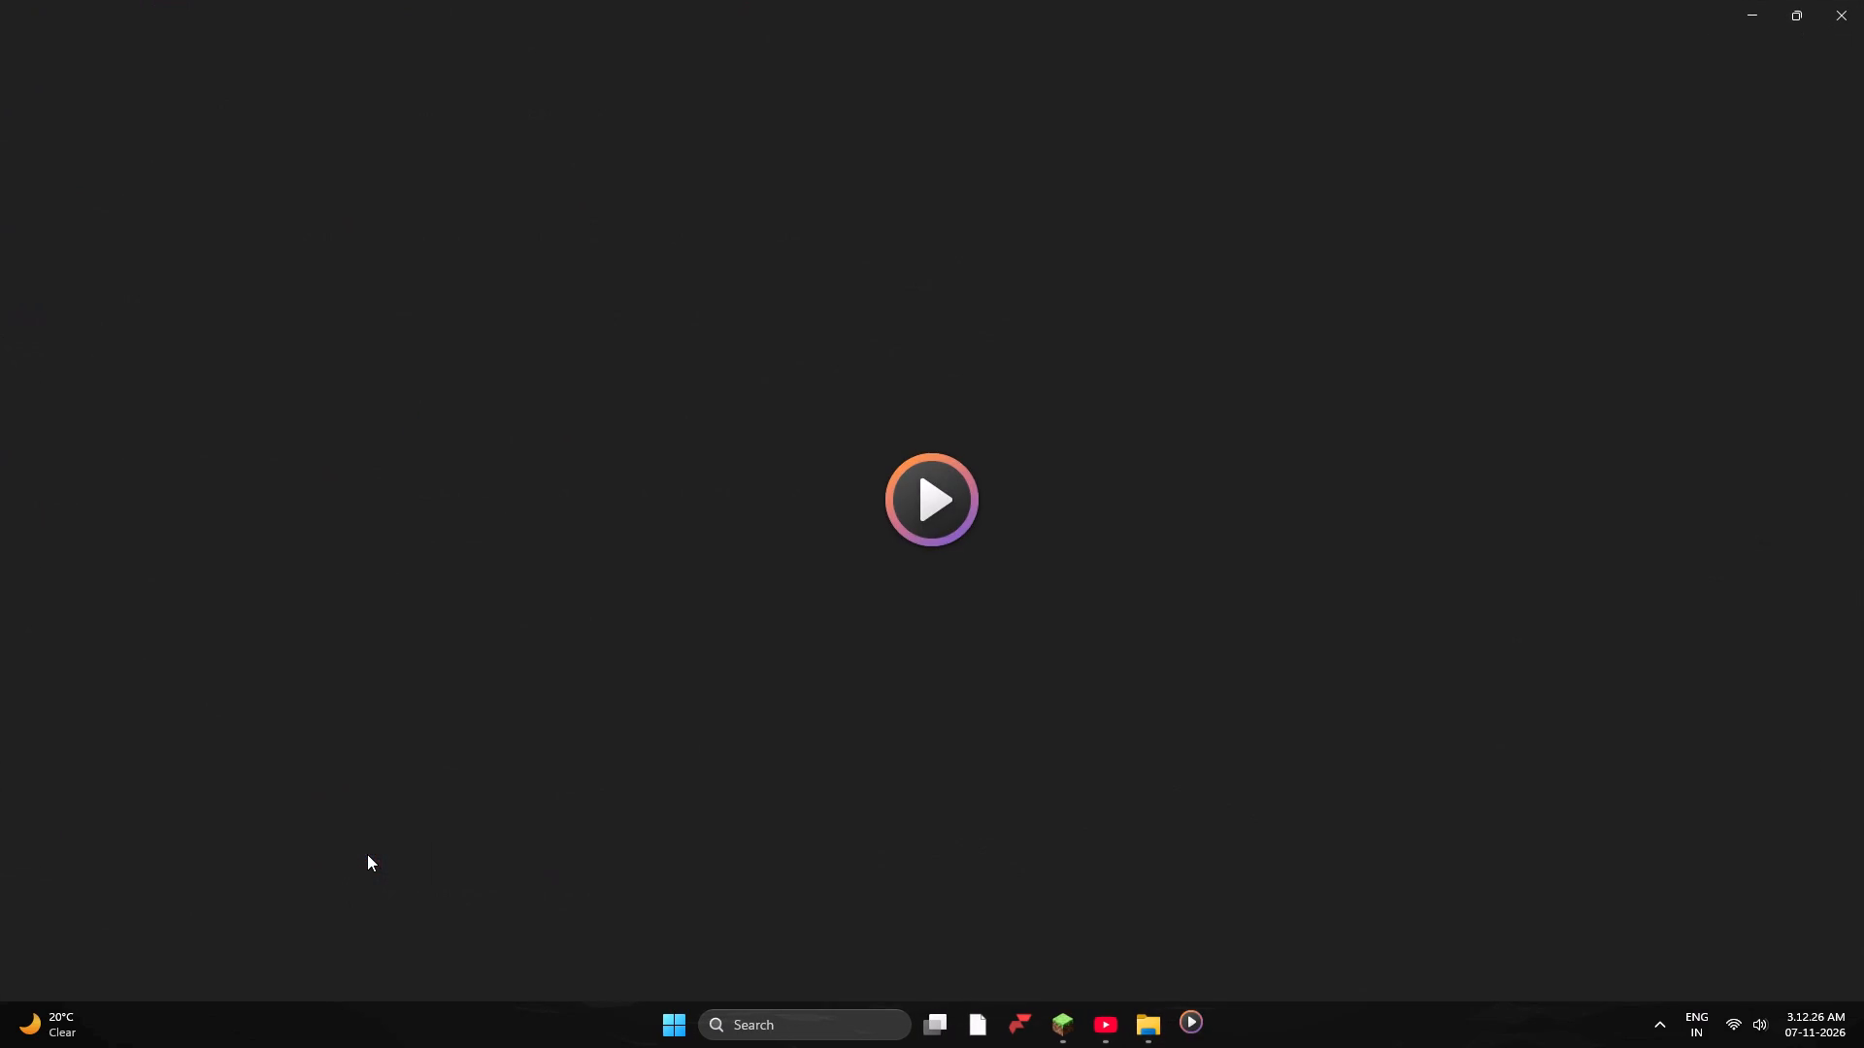
pyautogui.click(1863, 0)
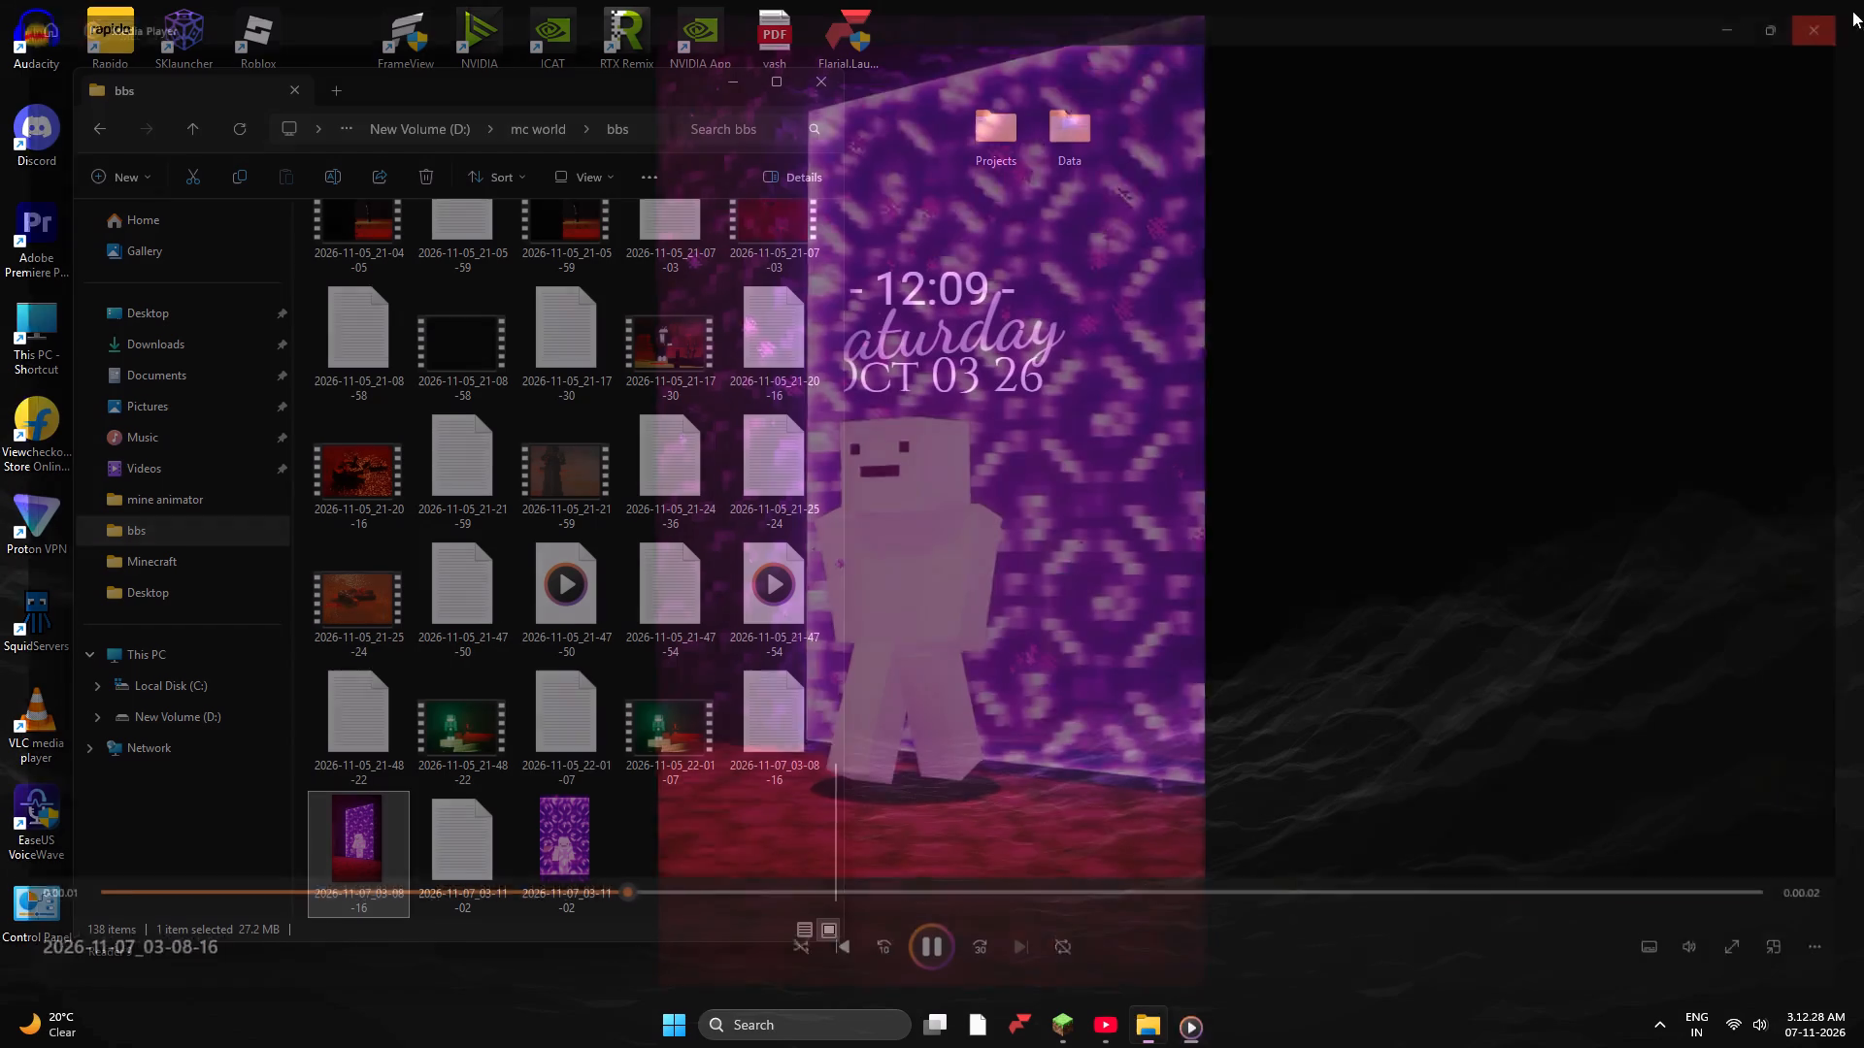
pyautogui.doubleClick(447, 737)
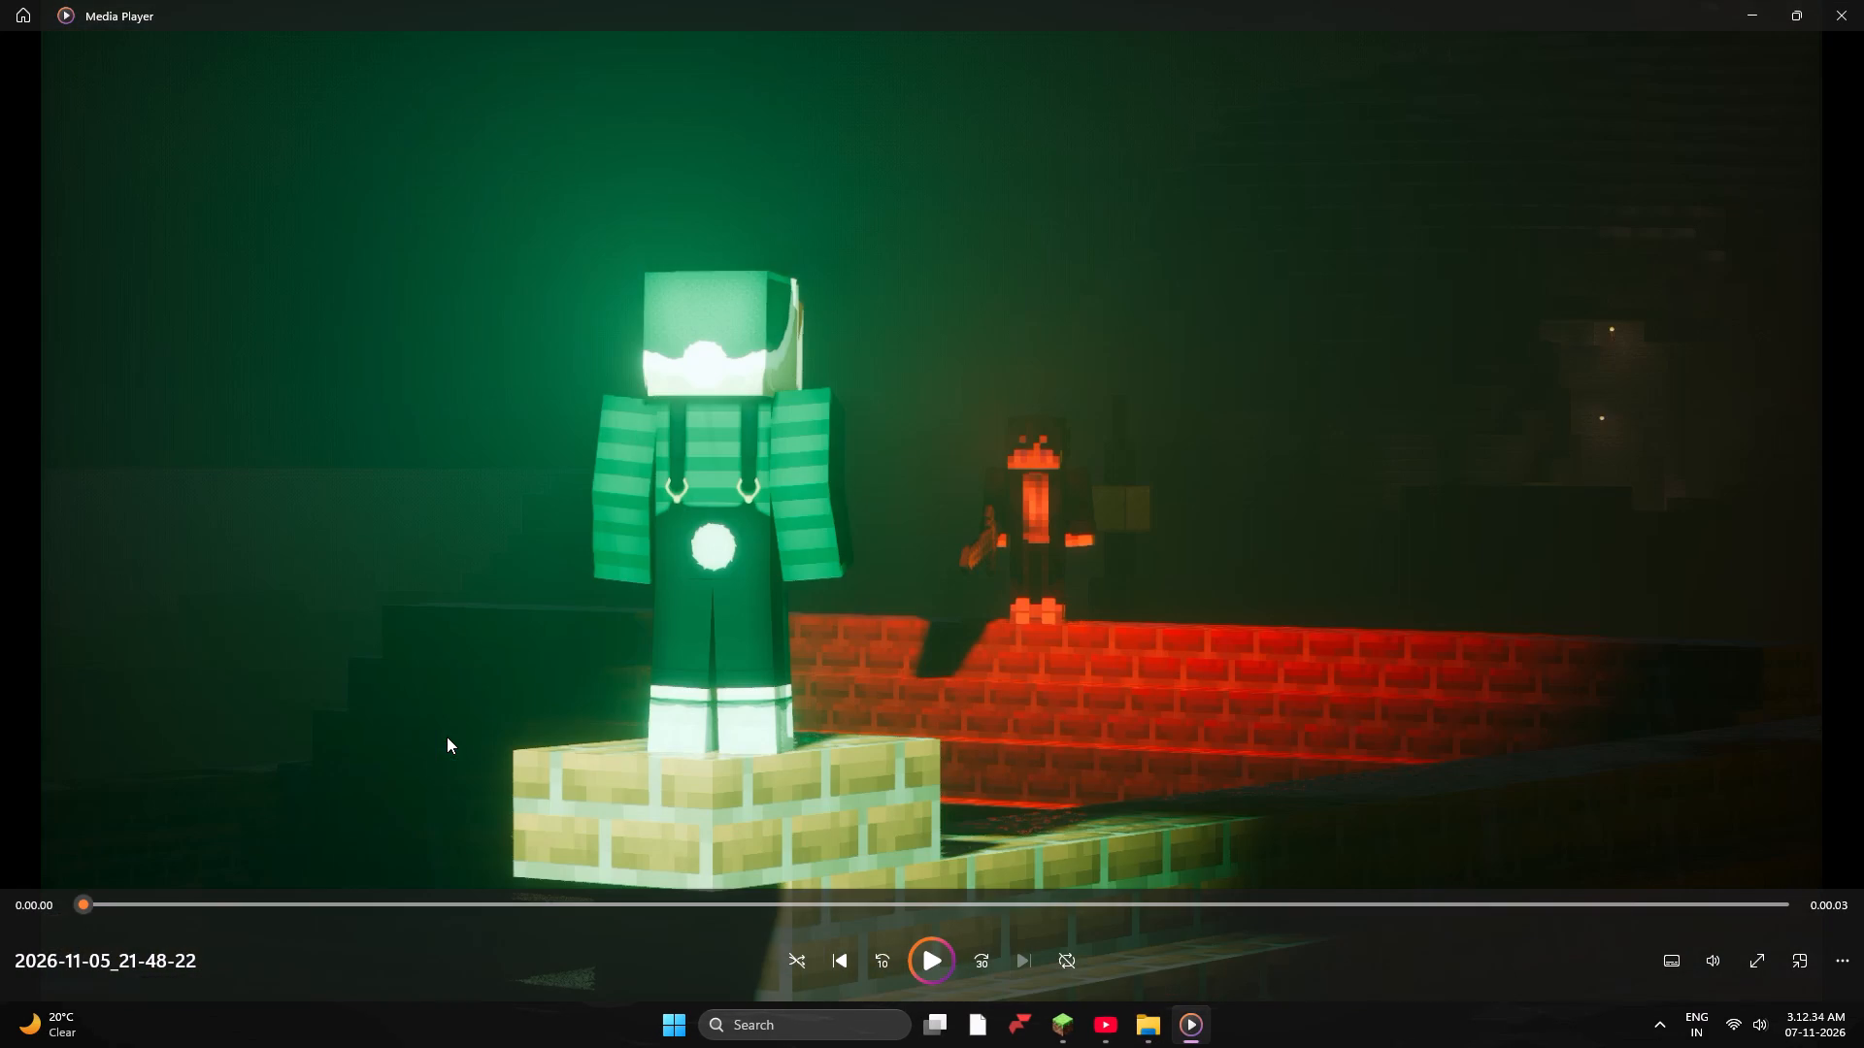
pyautogui.click(1863, 0)
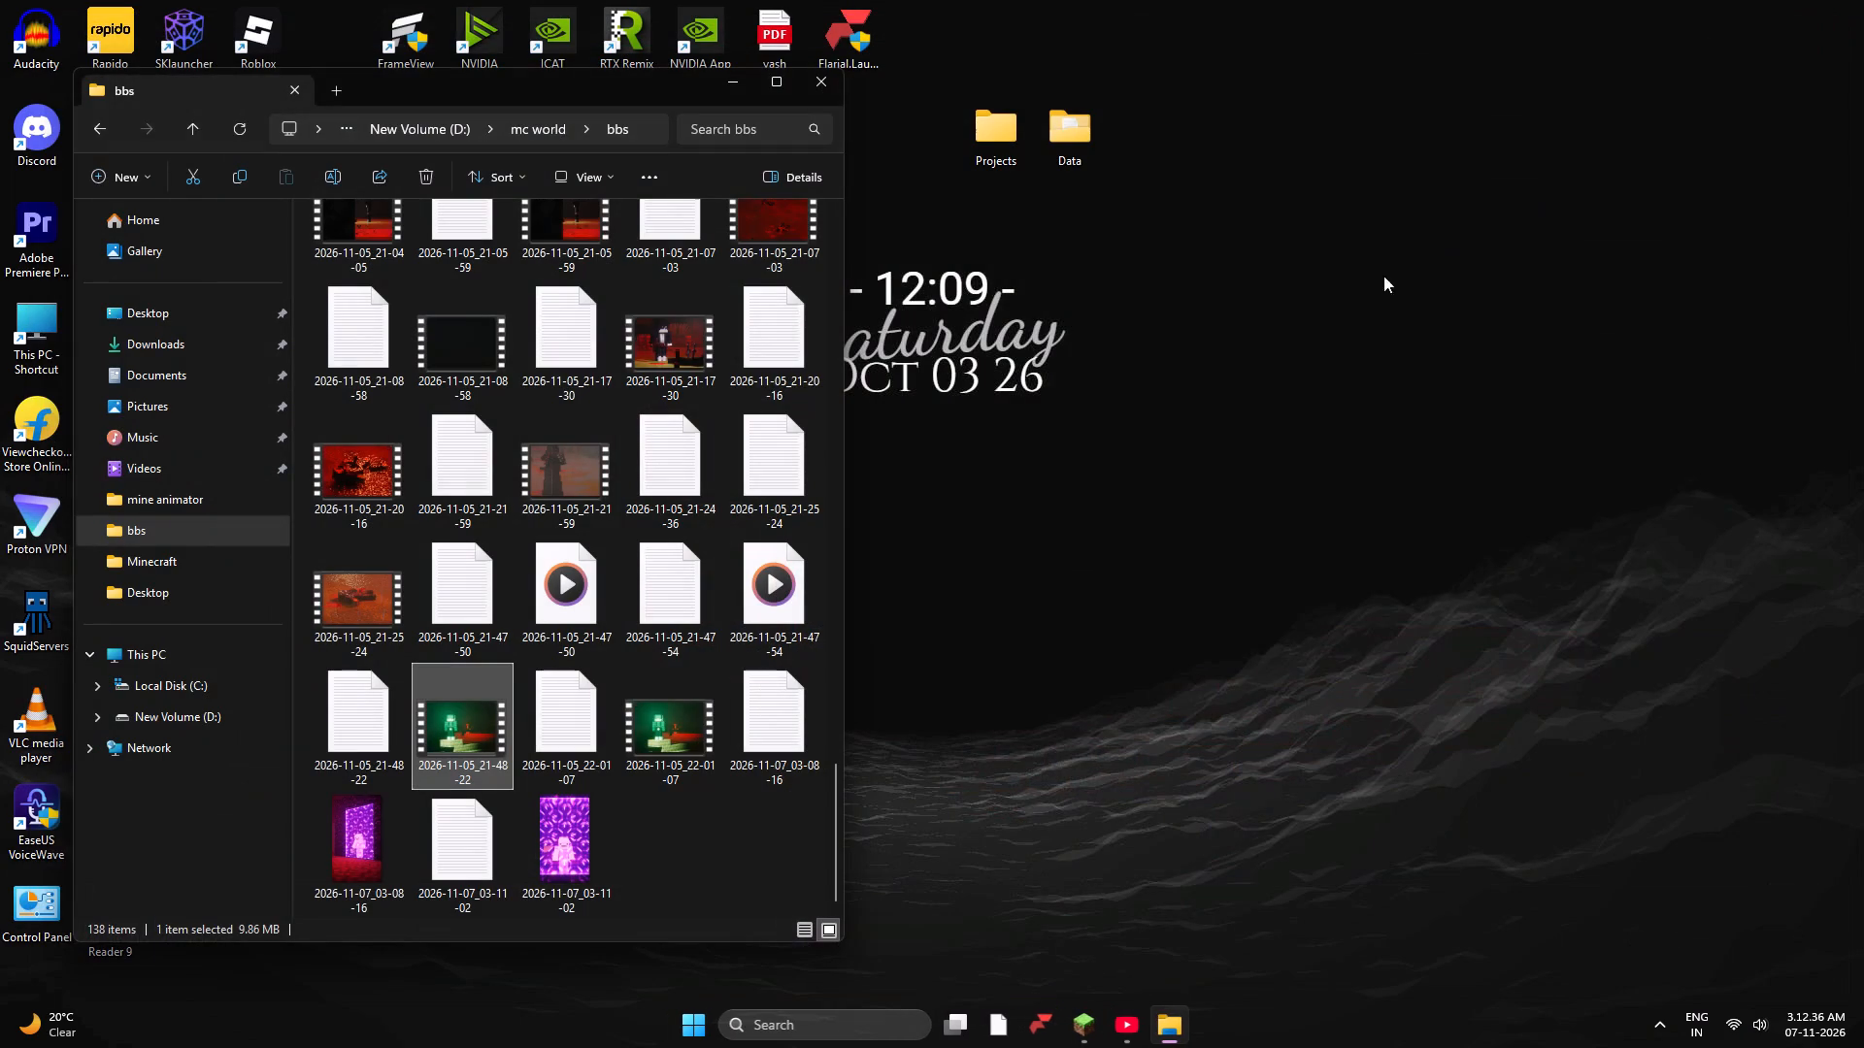
# Watch the older recordings 2026-11-05_21-20-16, rewound to its start, and 2026-11-05_21-21-59, closing the player after each.
pyautogui.doubleClick(381, 455)
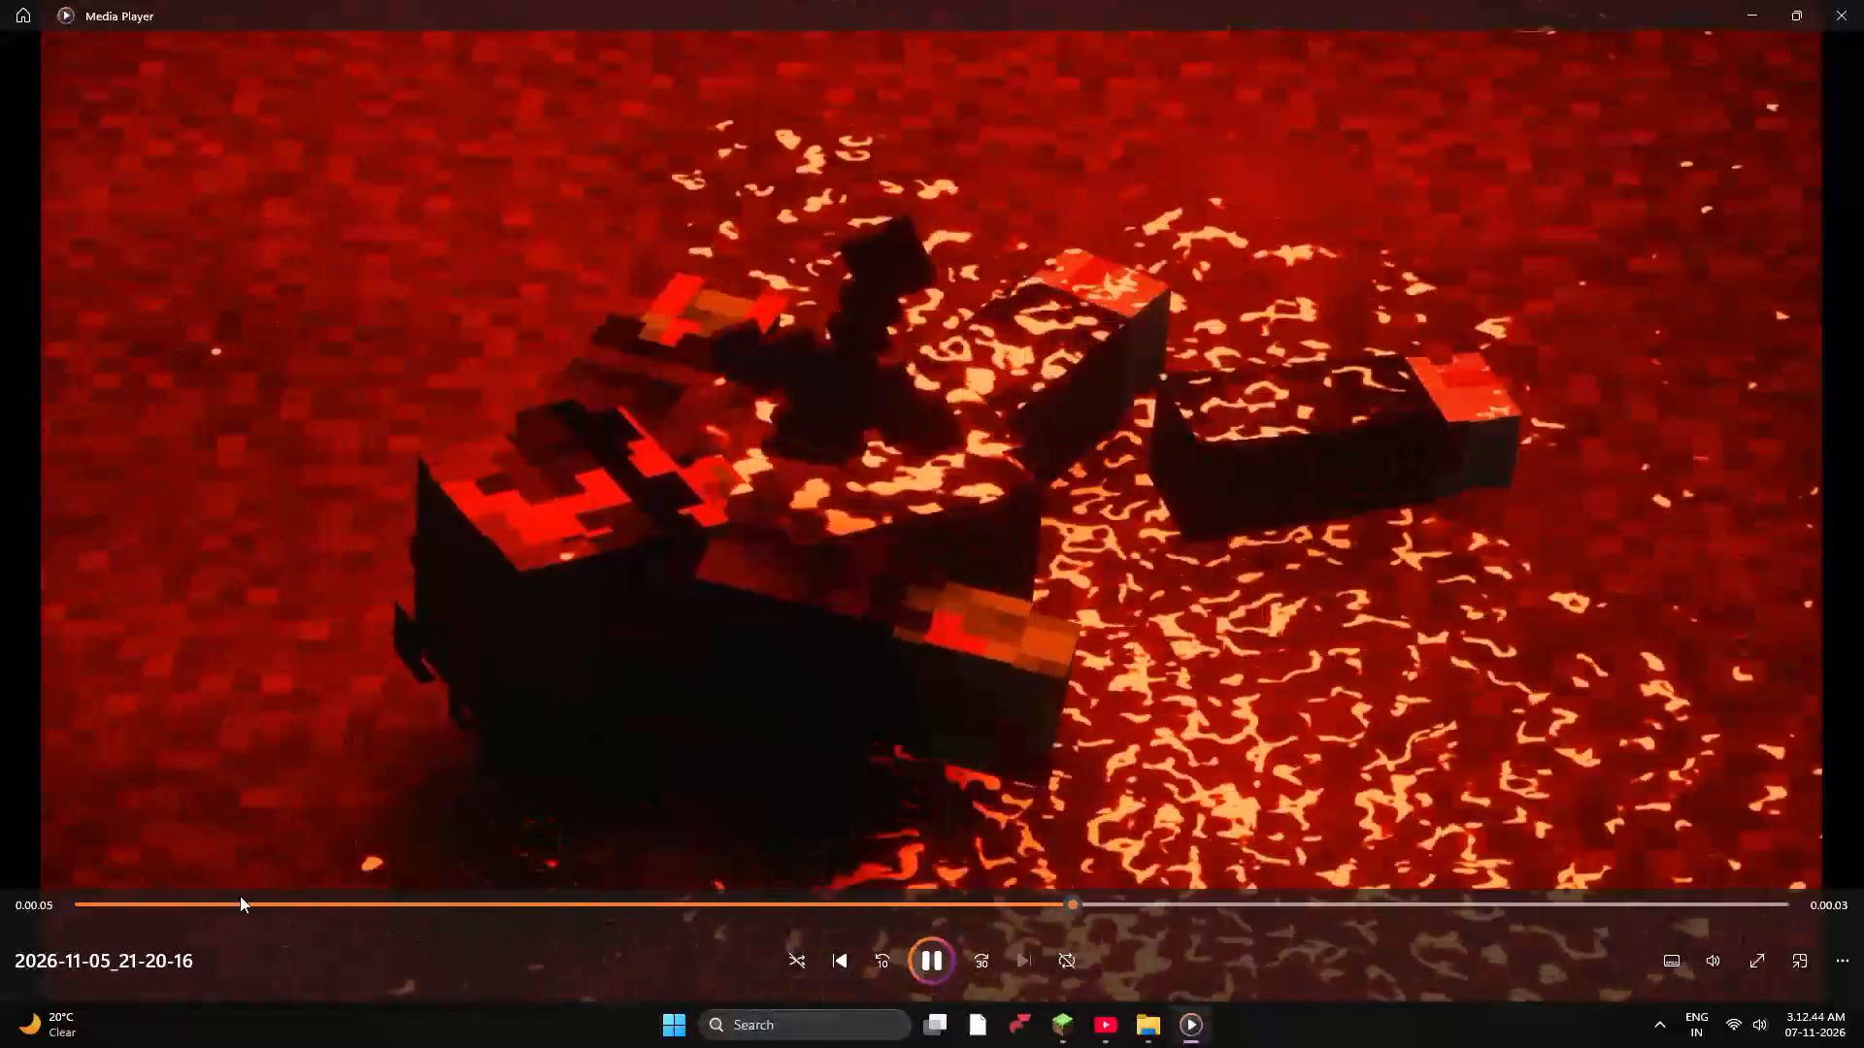
pyautogui.moveTo(230, 896); pyautogui.dragTo(0, 921)
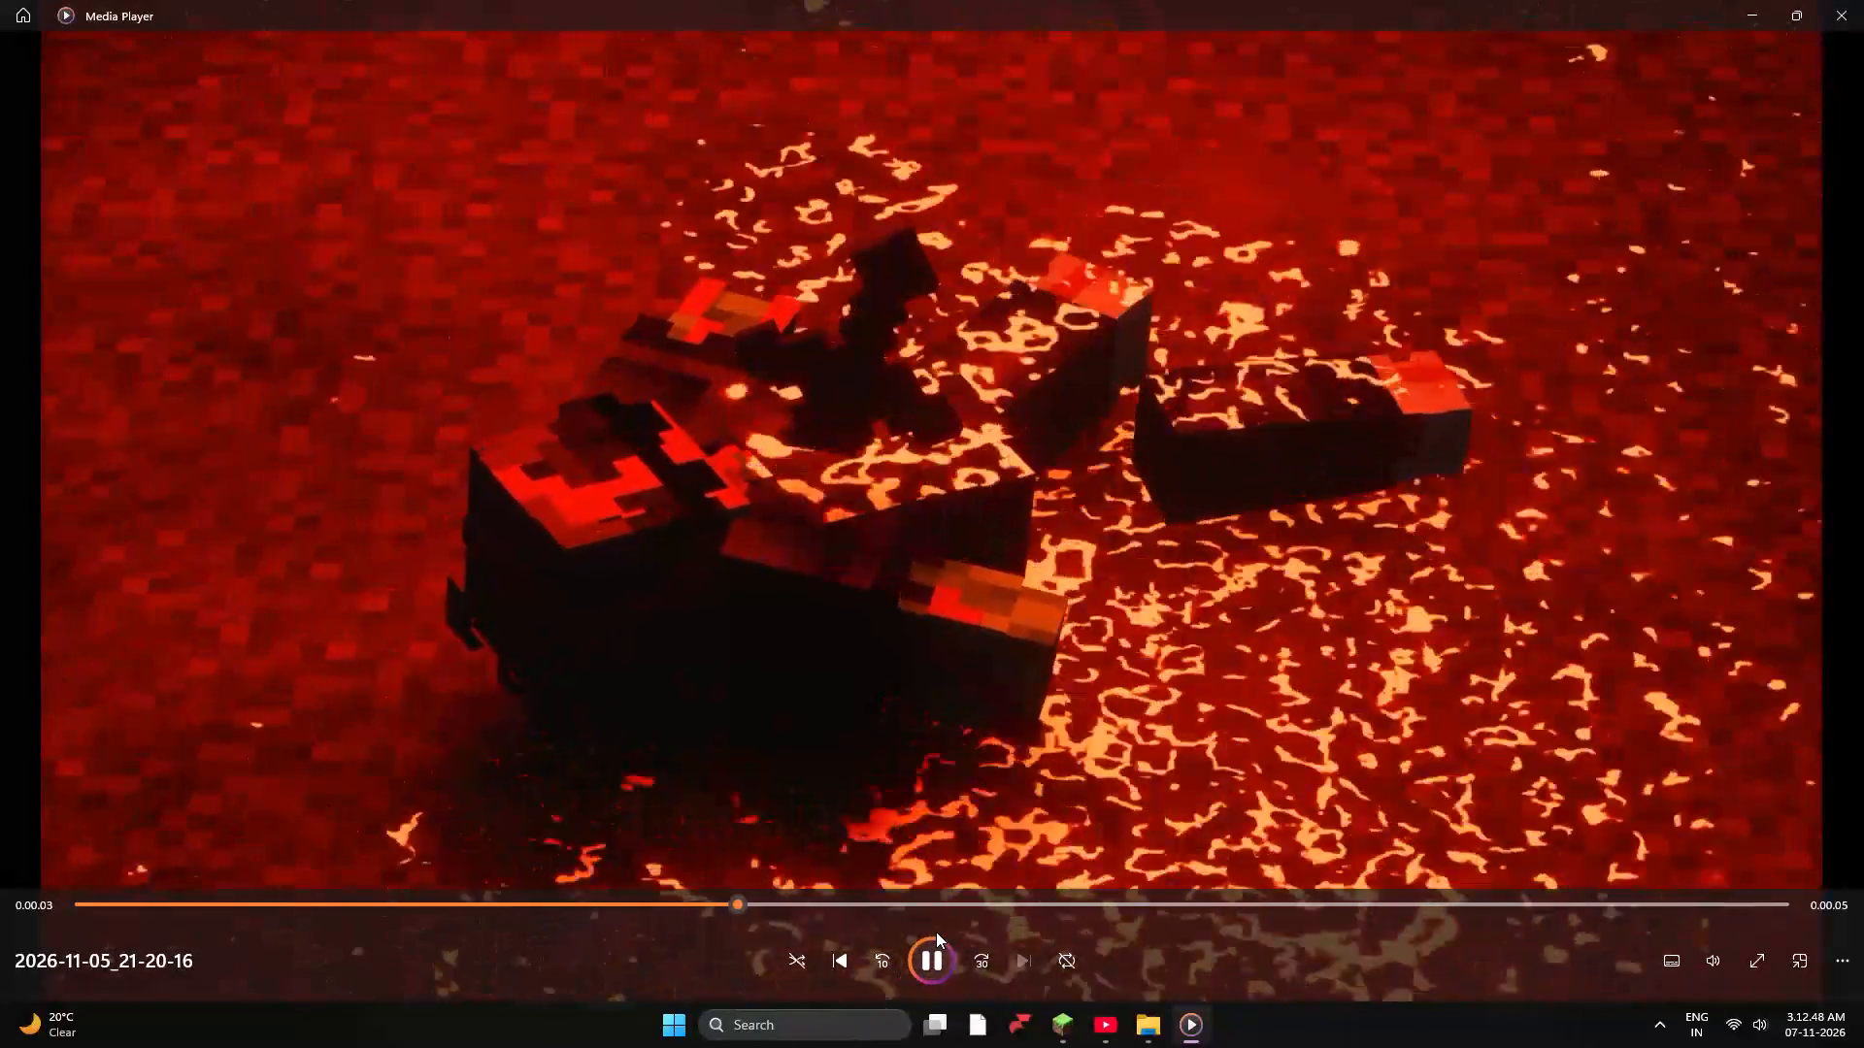
pyautogui.click(1863, 0)
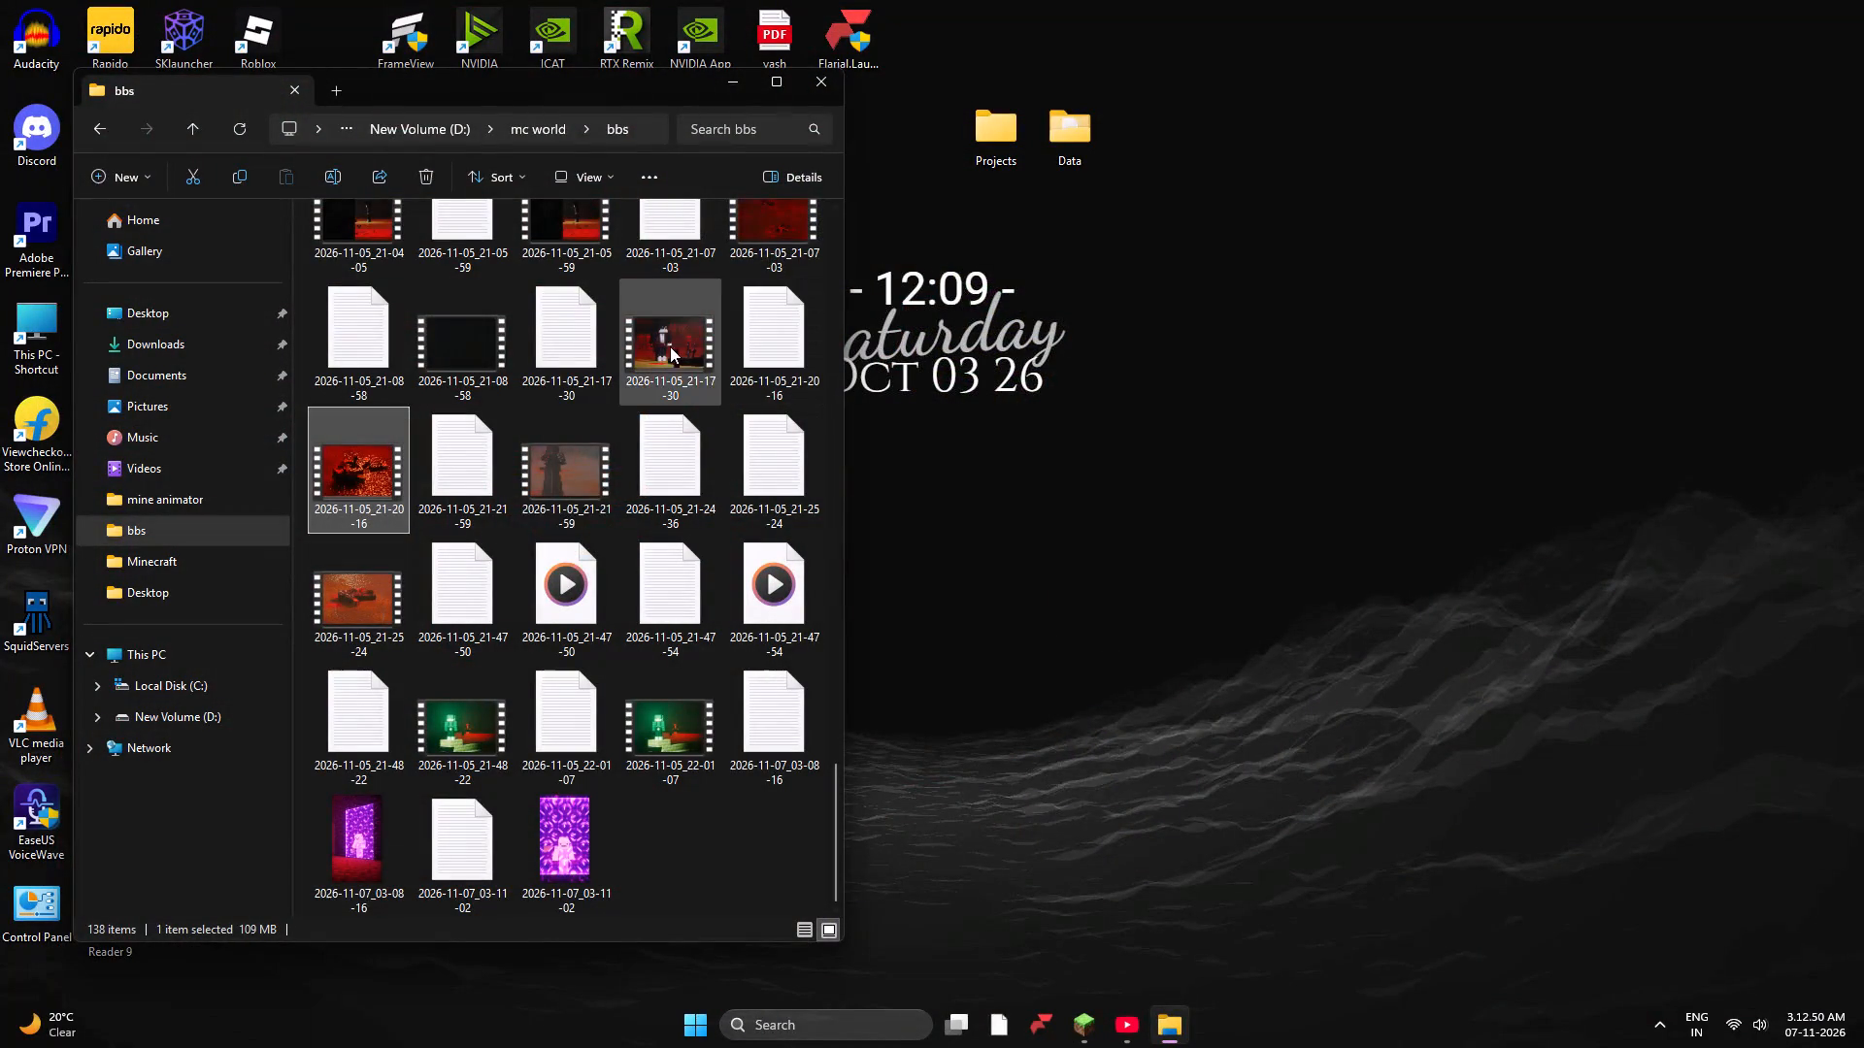
pyautogui.click(665, 367)
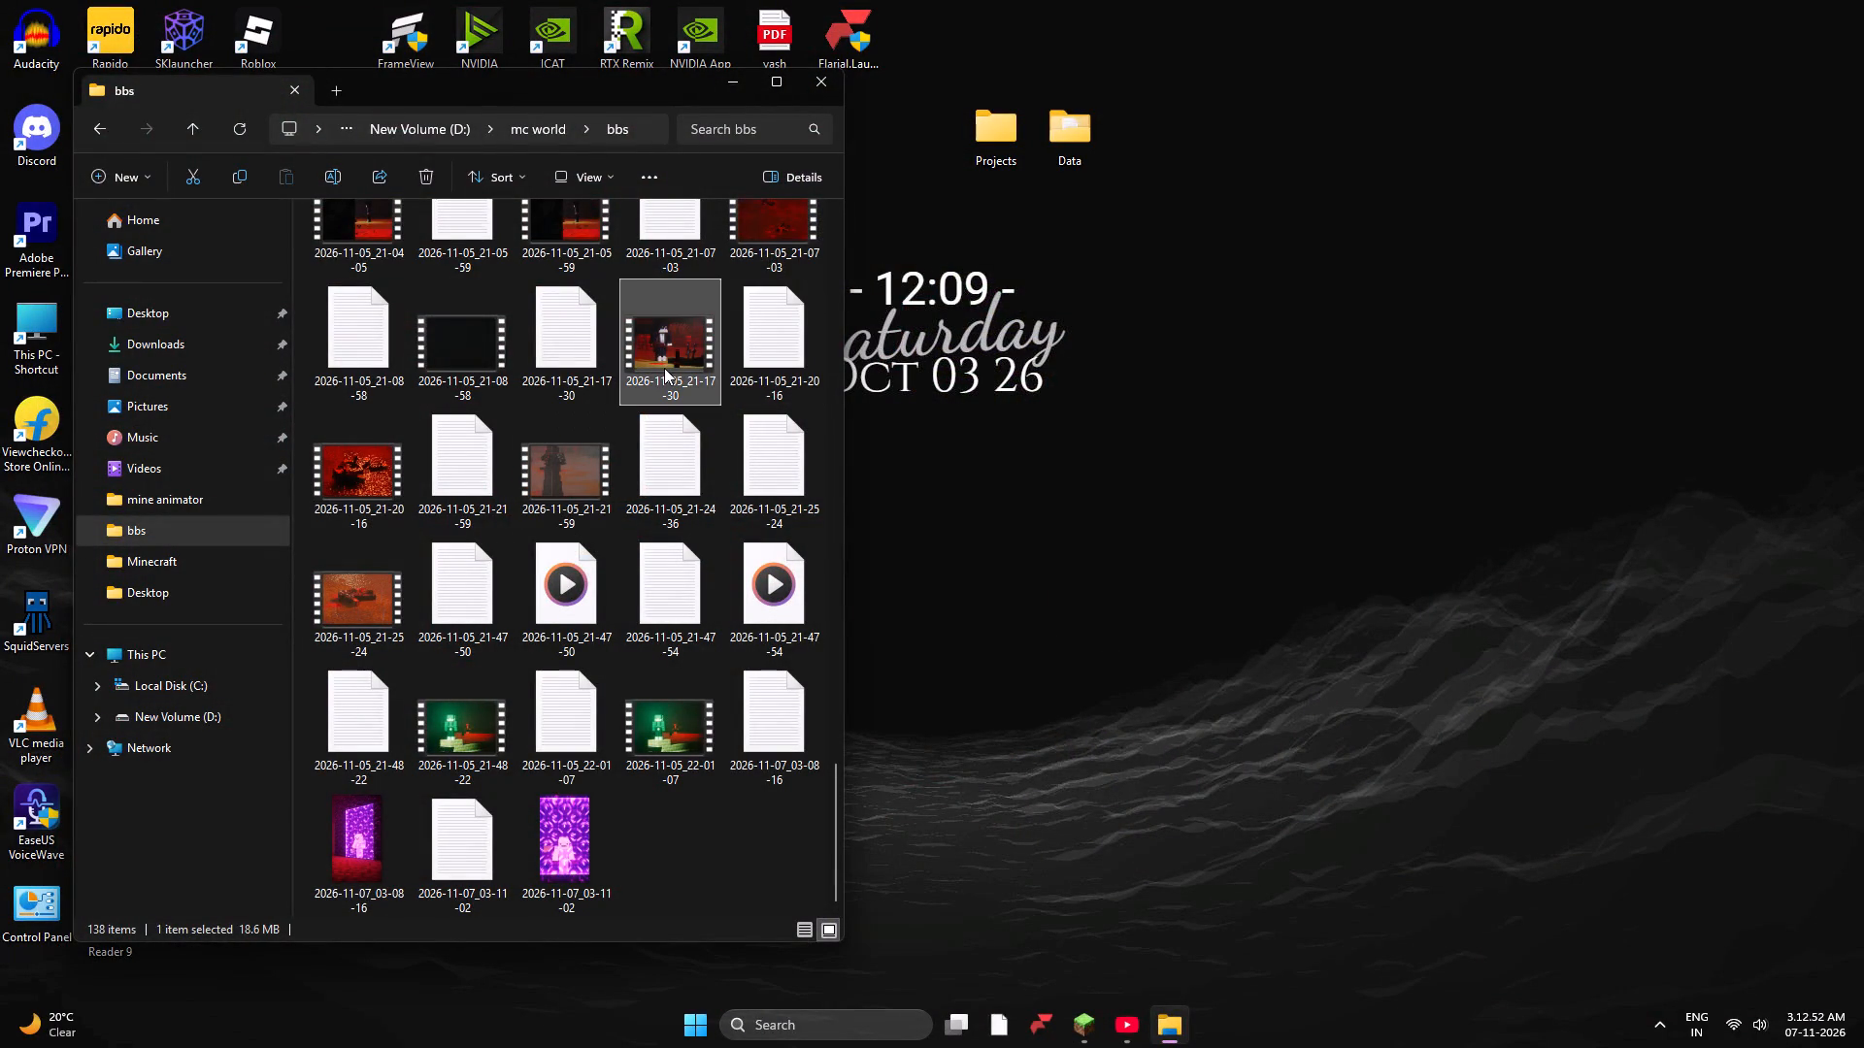
pyautogui.doubleClick(581, 430)
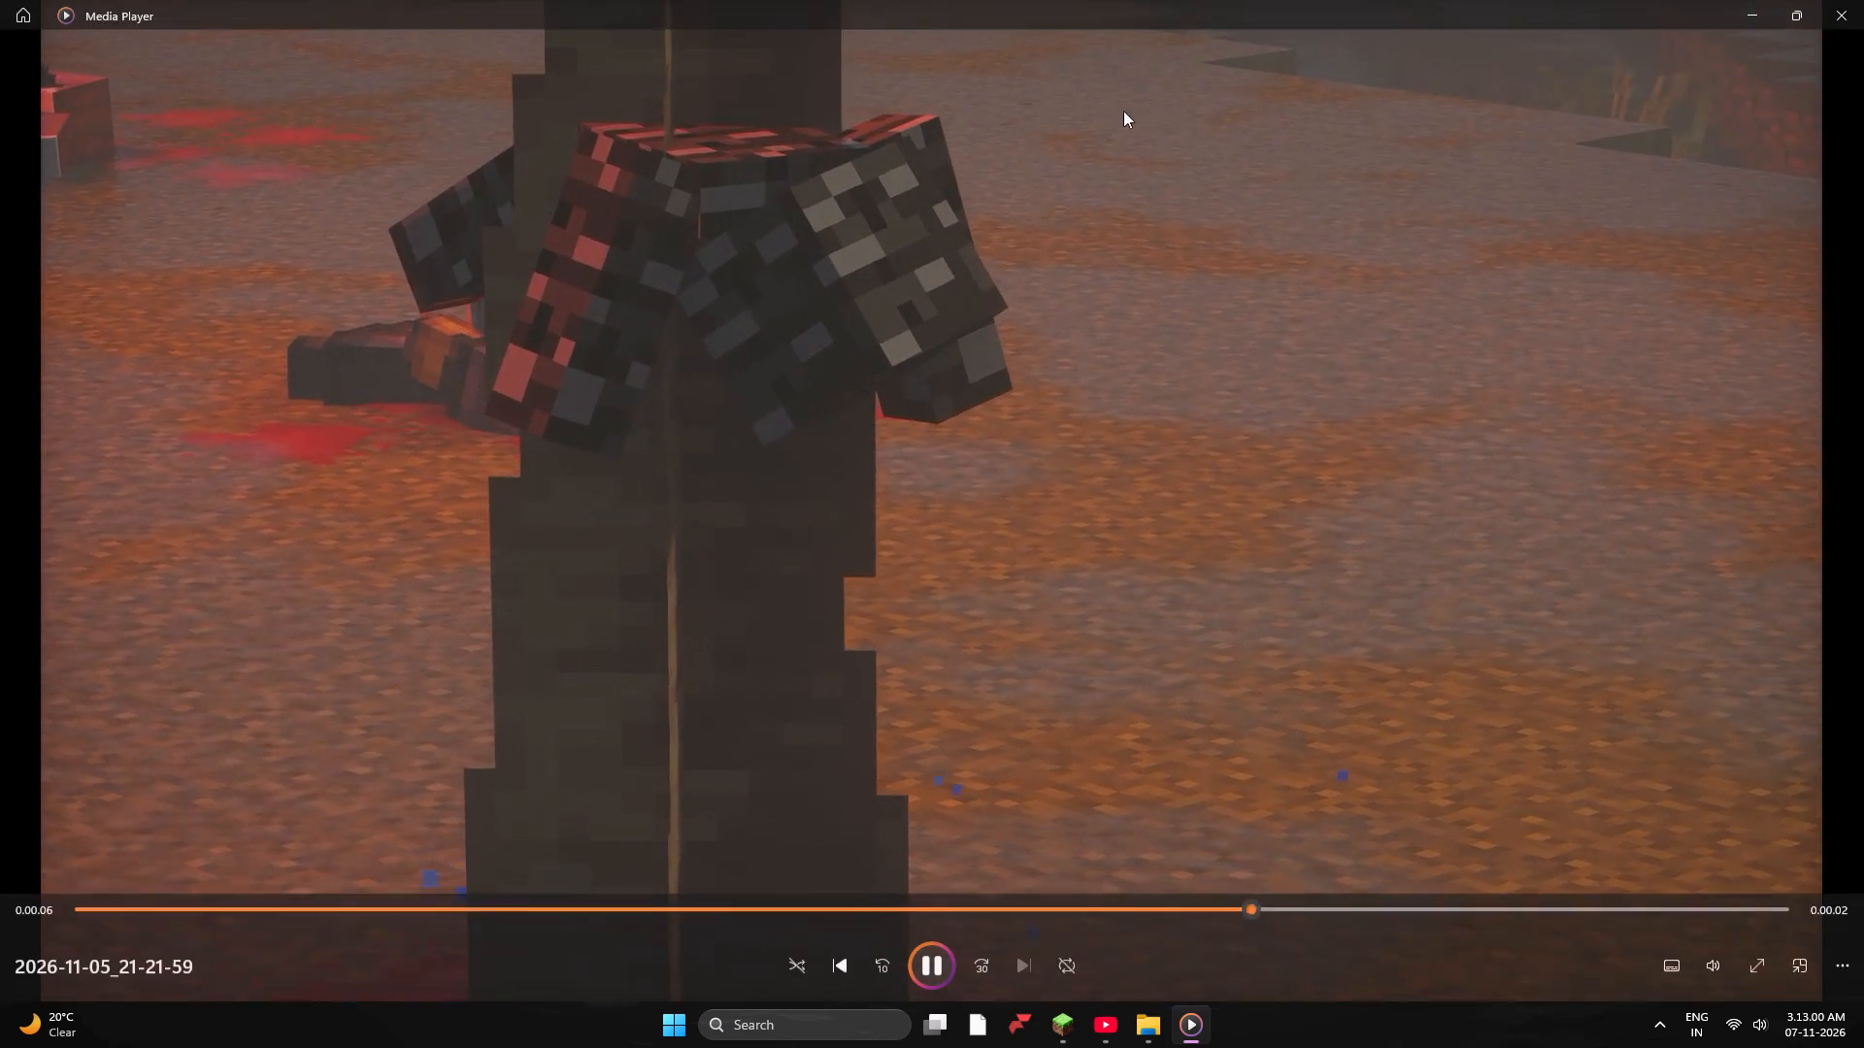
pyautogui.click(1863, 12)
# Play the recording 2026-11-05_21-17-30, replay it once, and close the player.
pyautogui.doubleClick(692, 353)
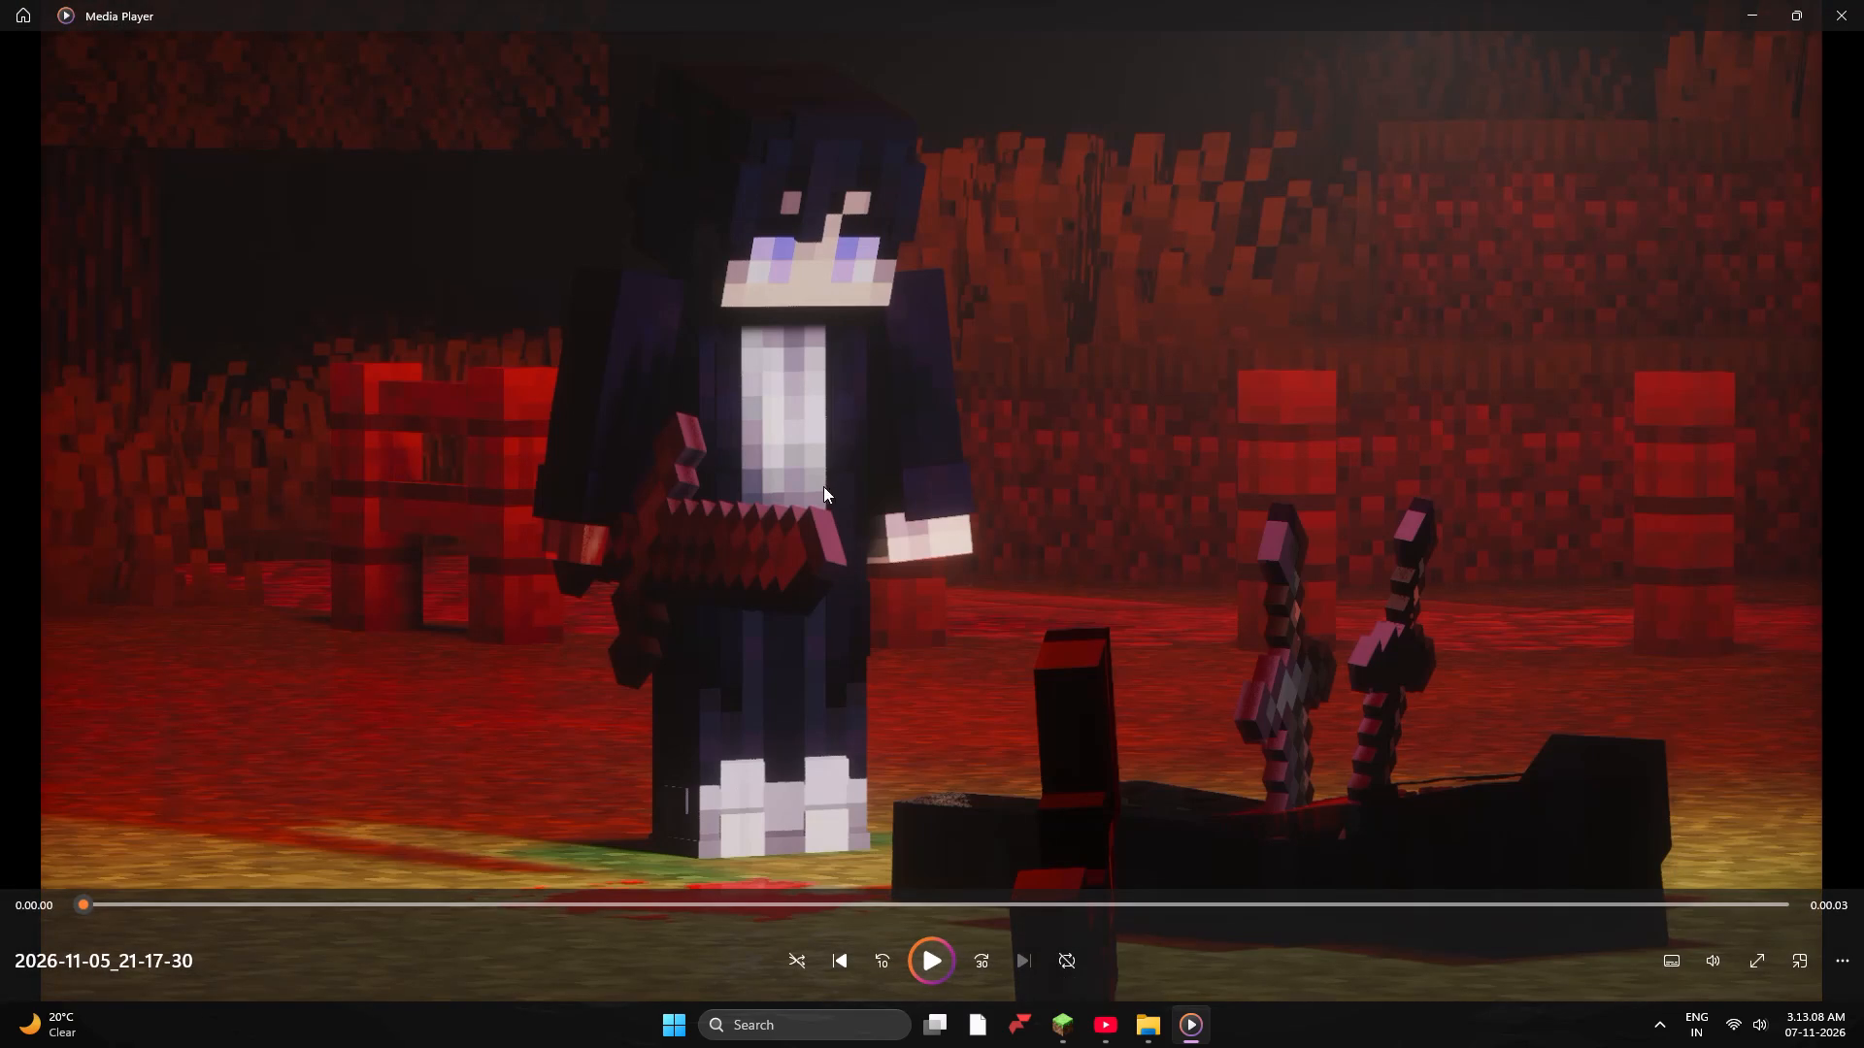
pyautogui.click(934, 956)
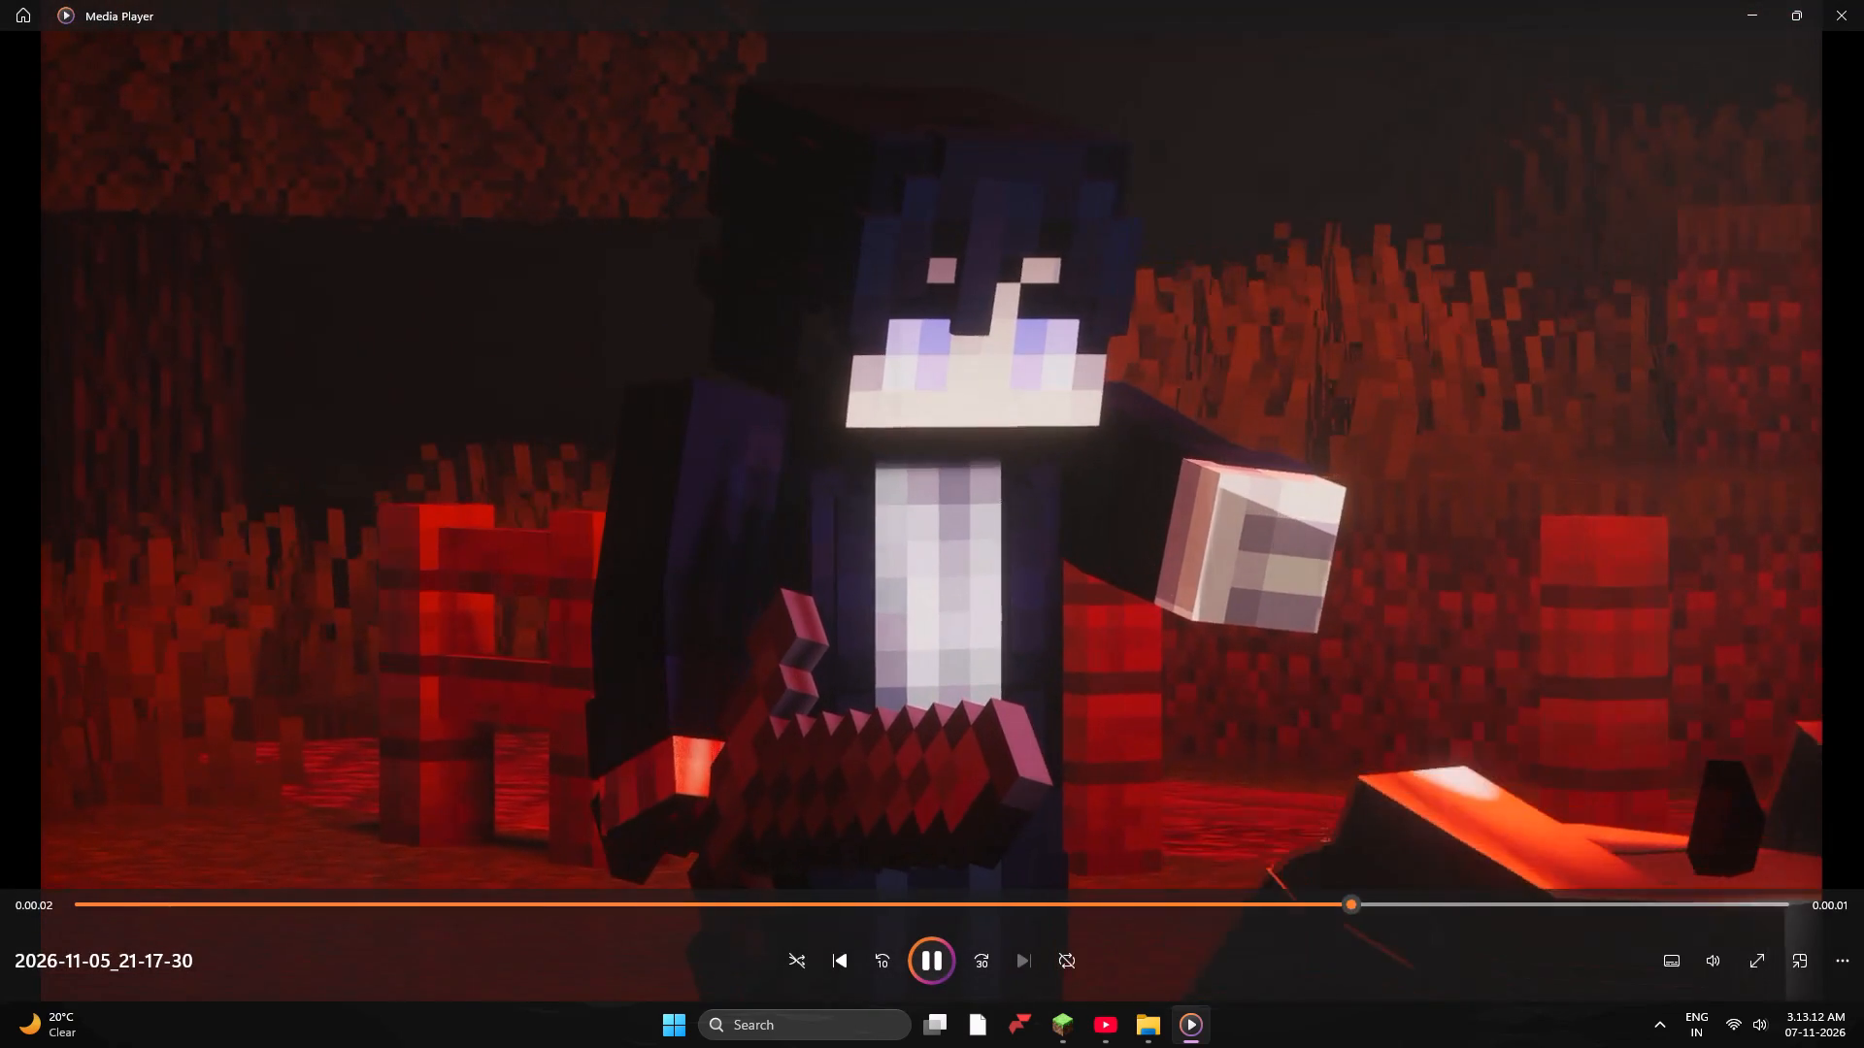
pyautogui.click(1846, 24)
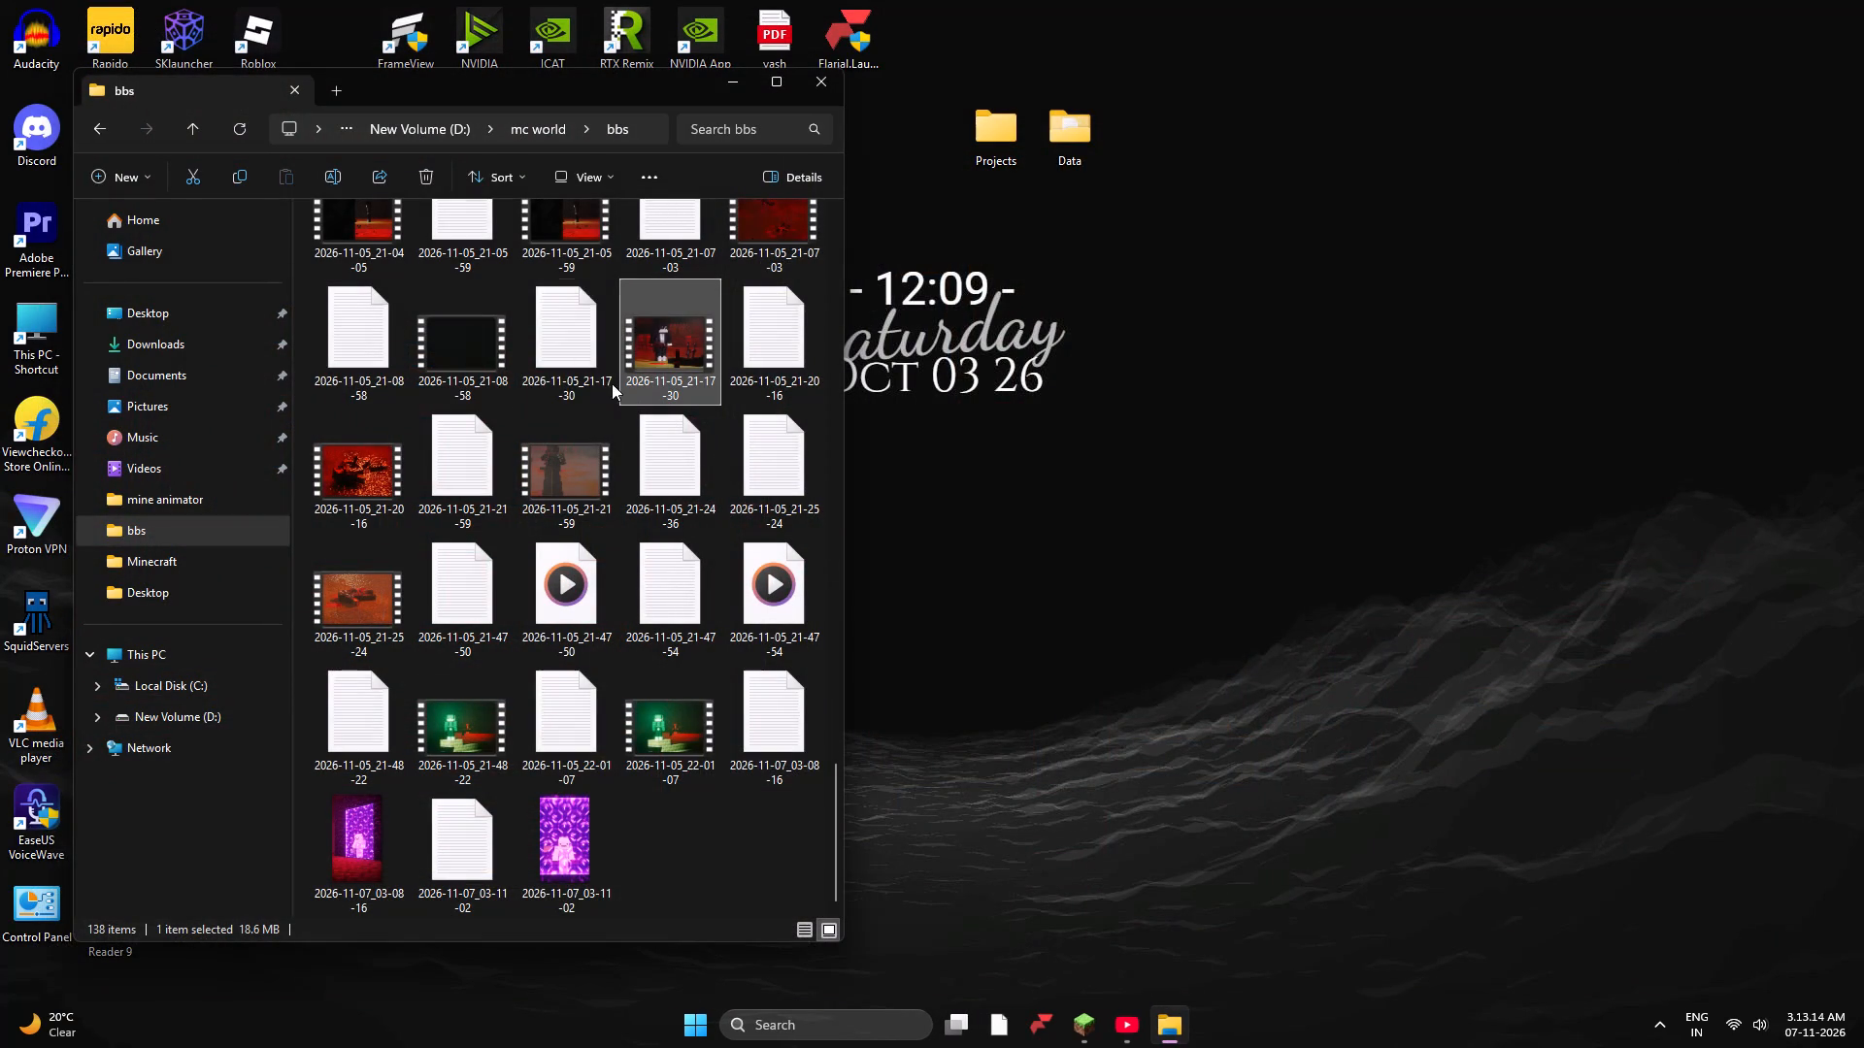
# Replay the recording 2026-11-05_21-04-05 and watch 2026-11-05_21-01-45, closing the player after each.
pyautogui.scroll(1, 465, 298)
pyautogui.doubleClick(353, 393)
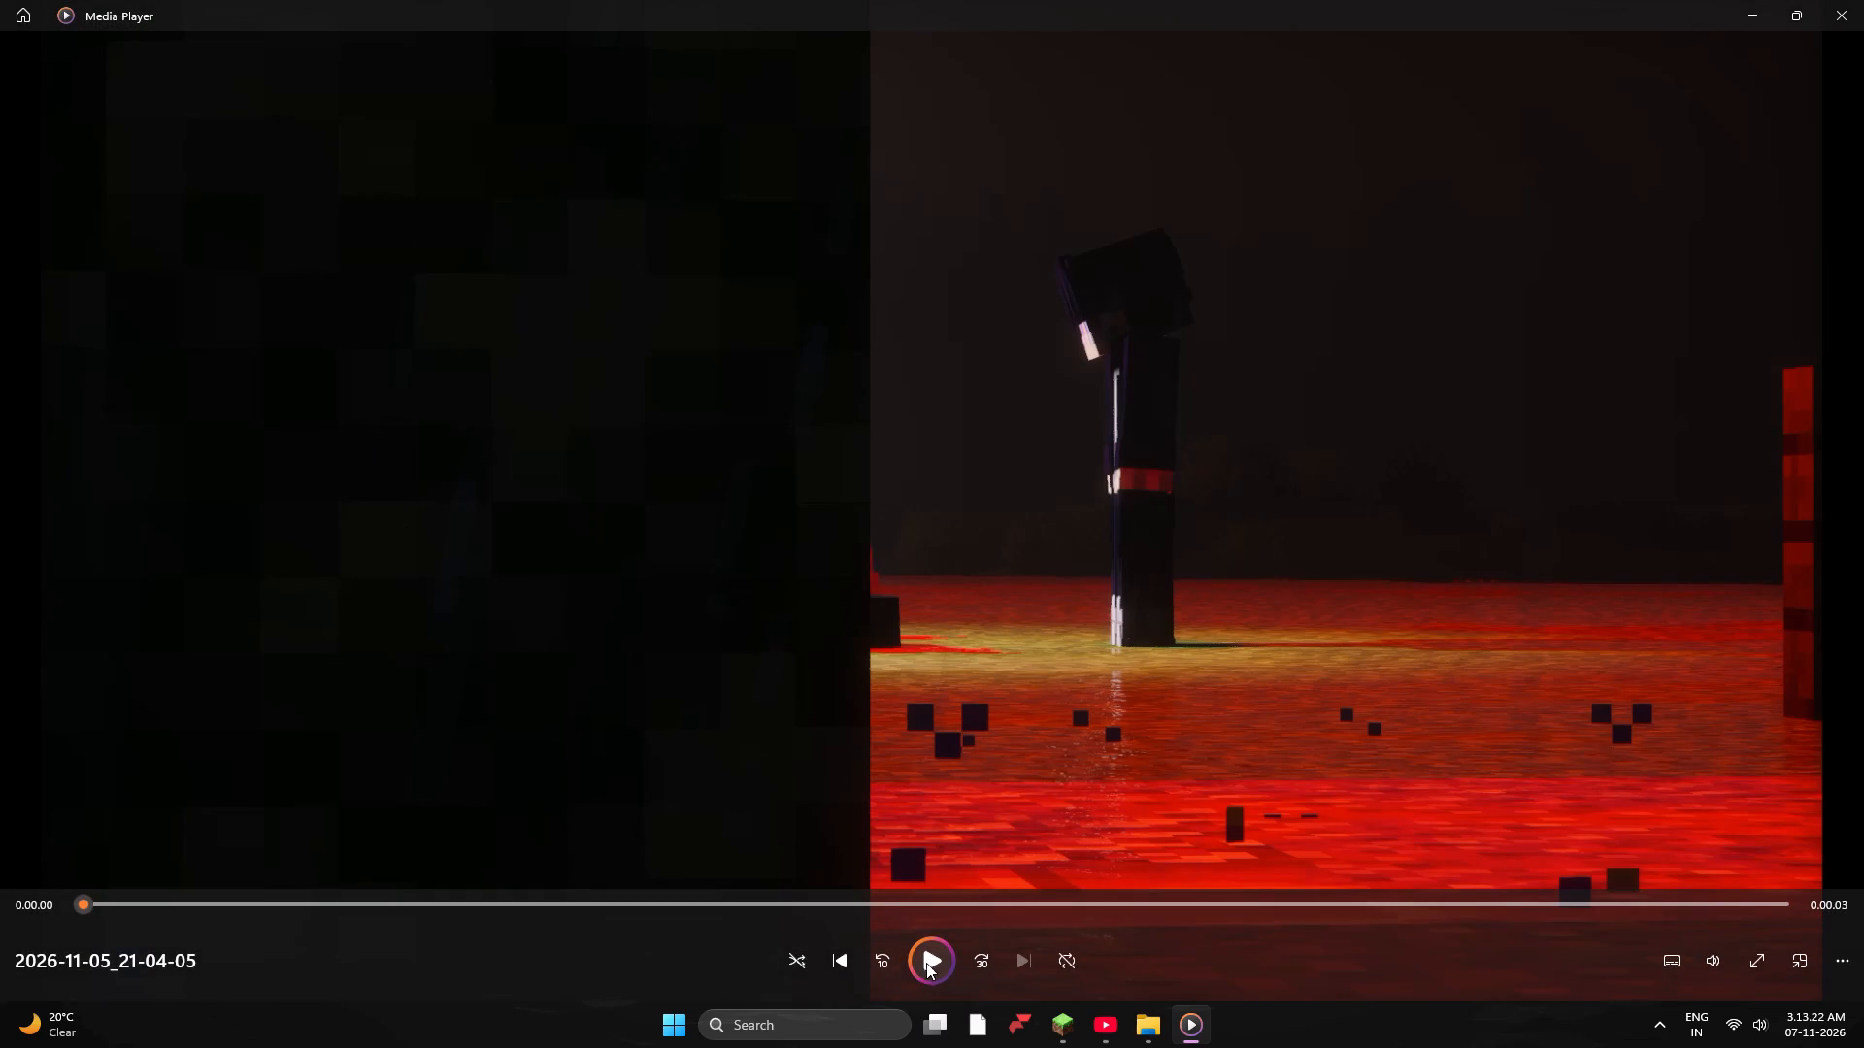
pyautogui.click(929, 962)
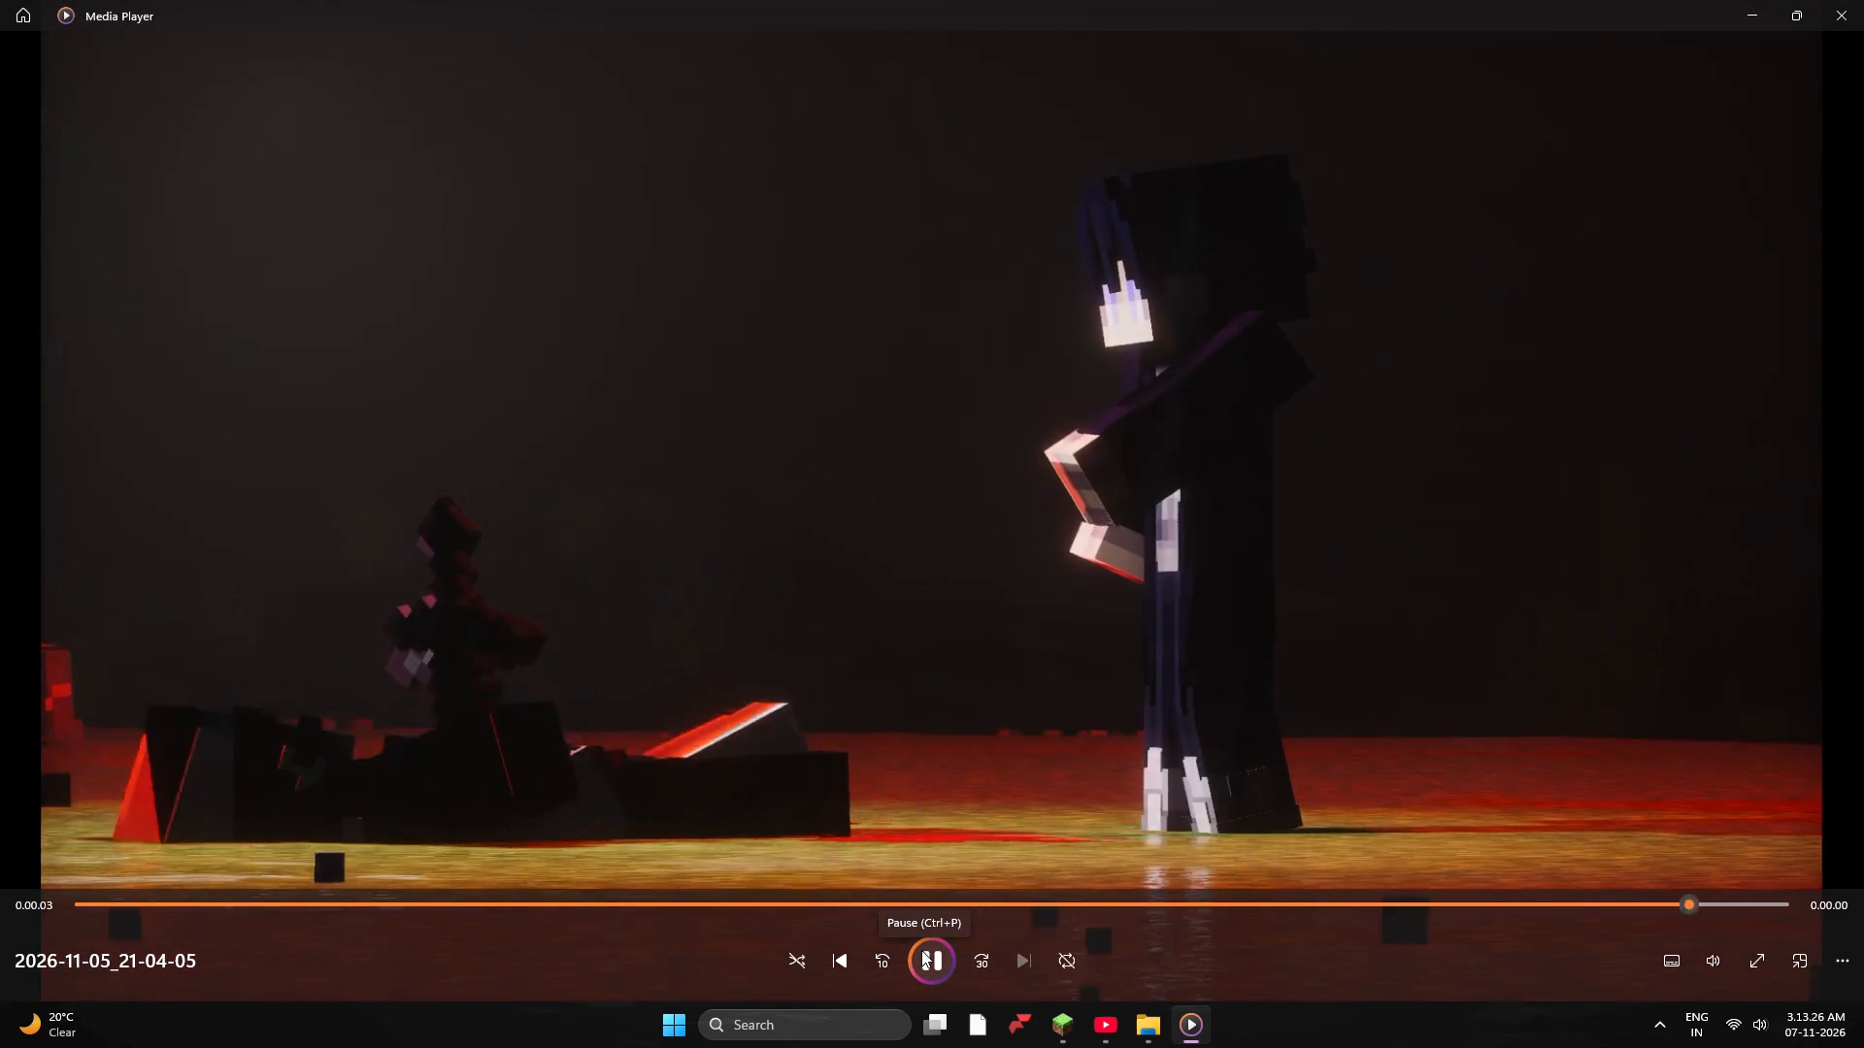
pyautogui.click(934, 956)
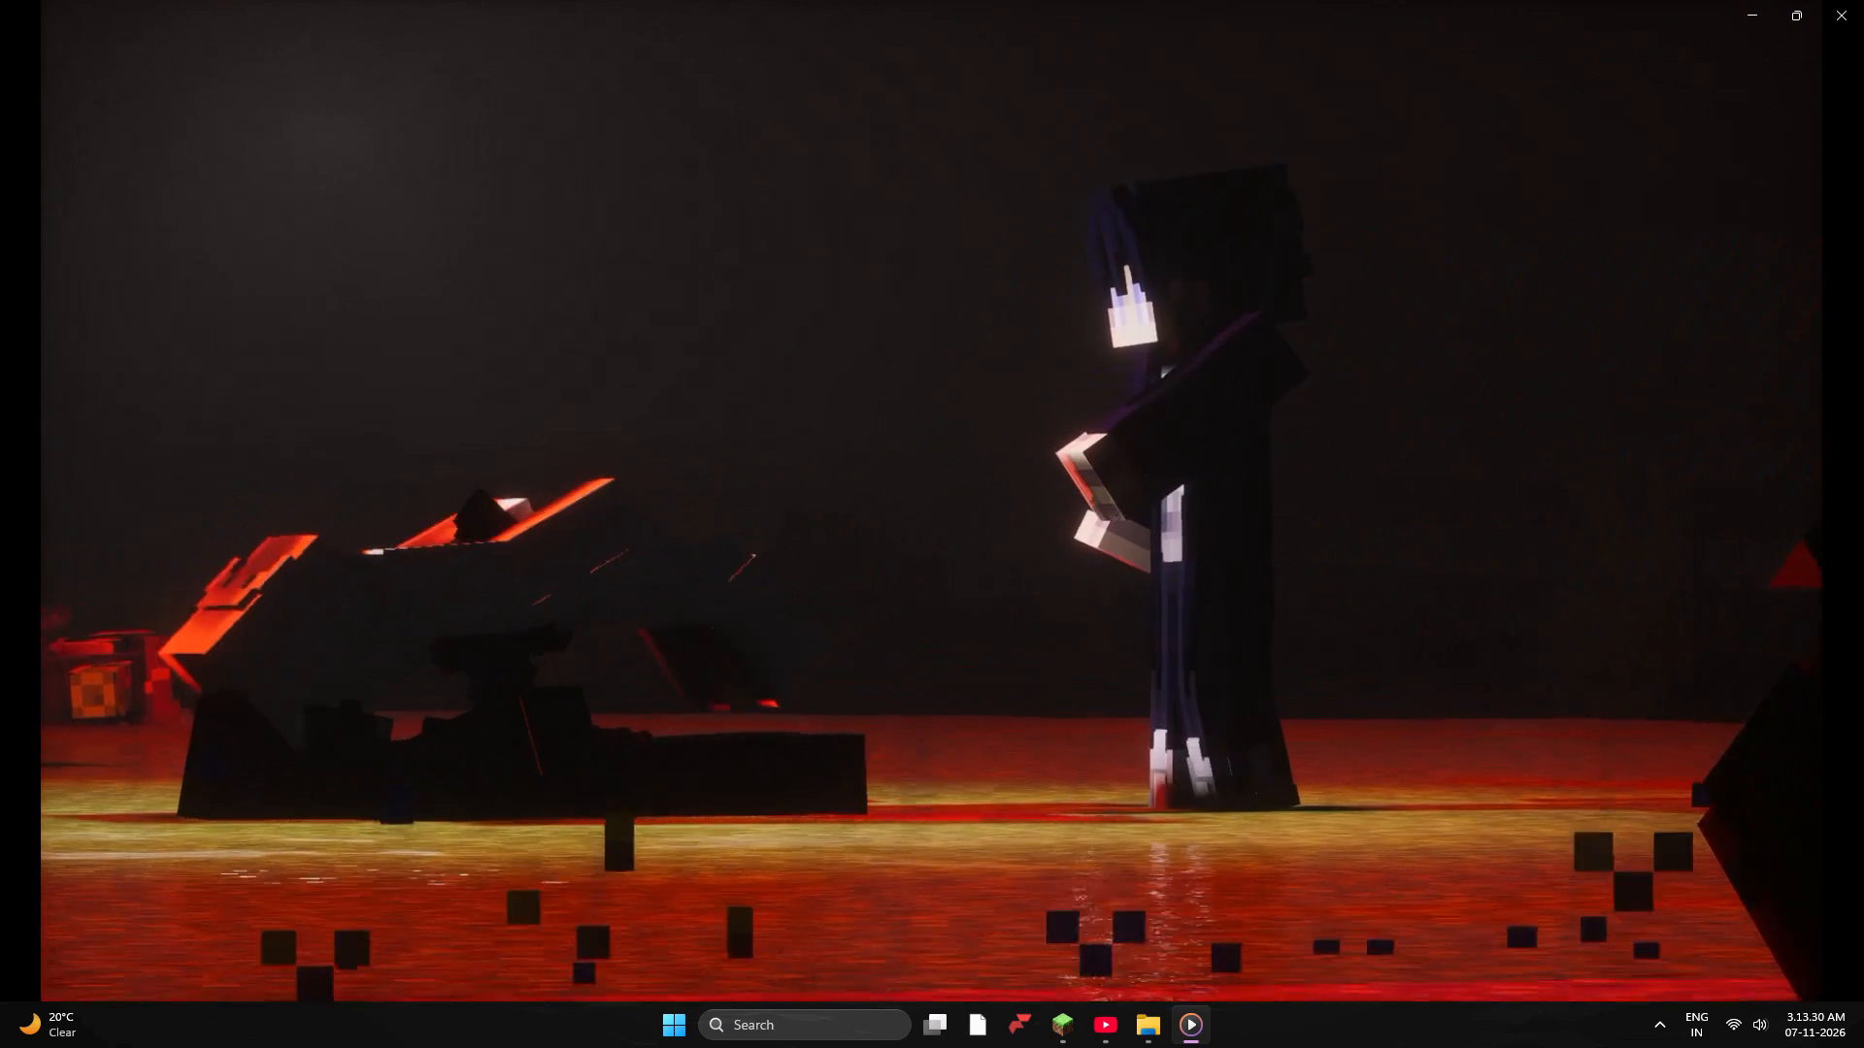
pyautogui.click(1863, 0)
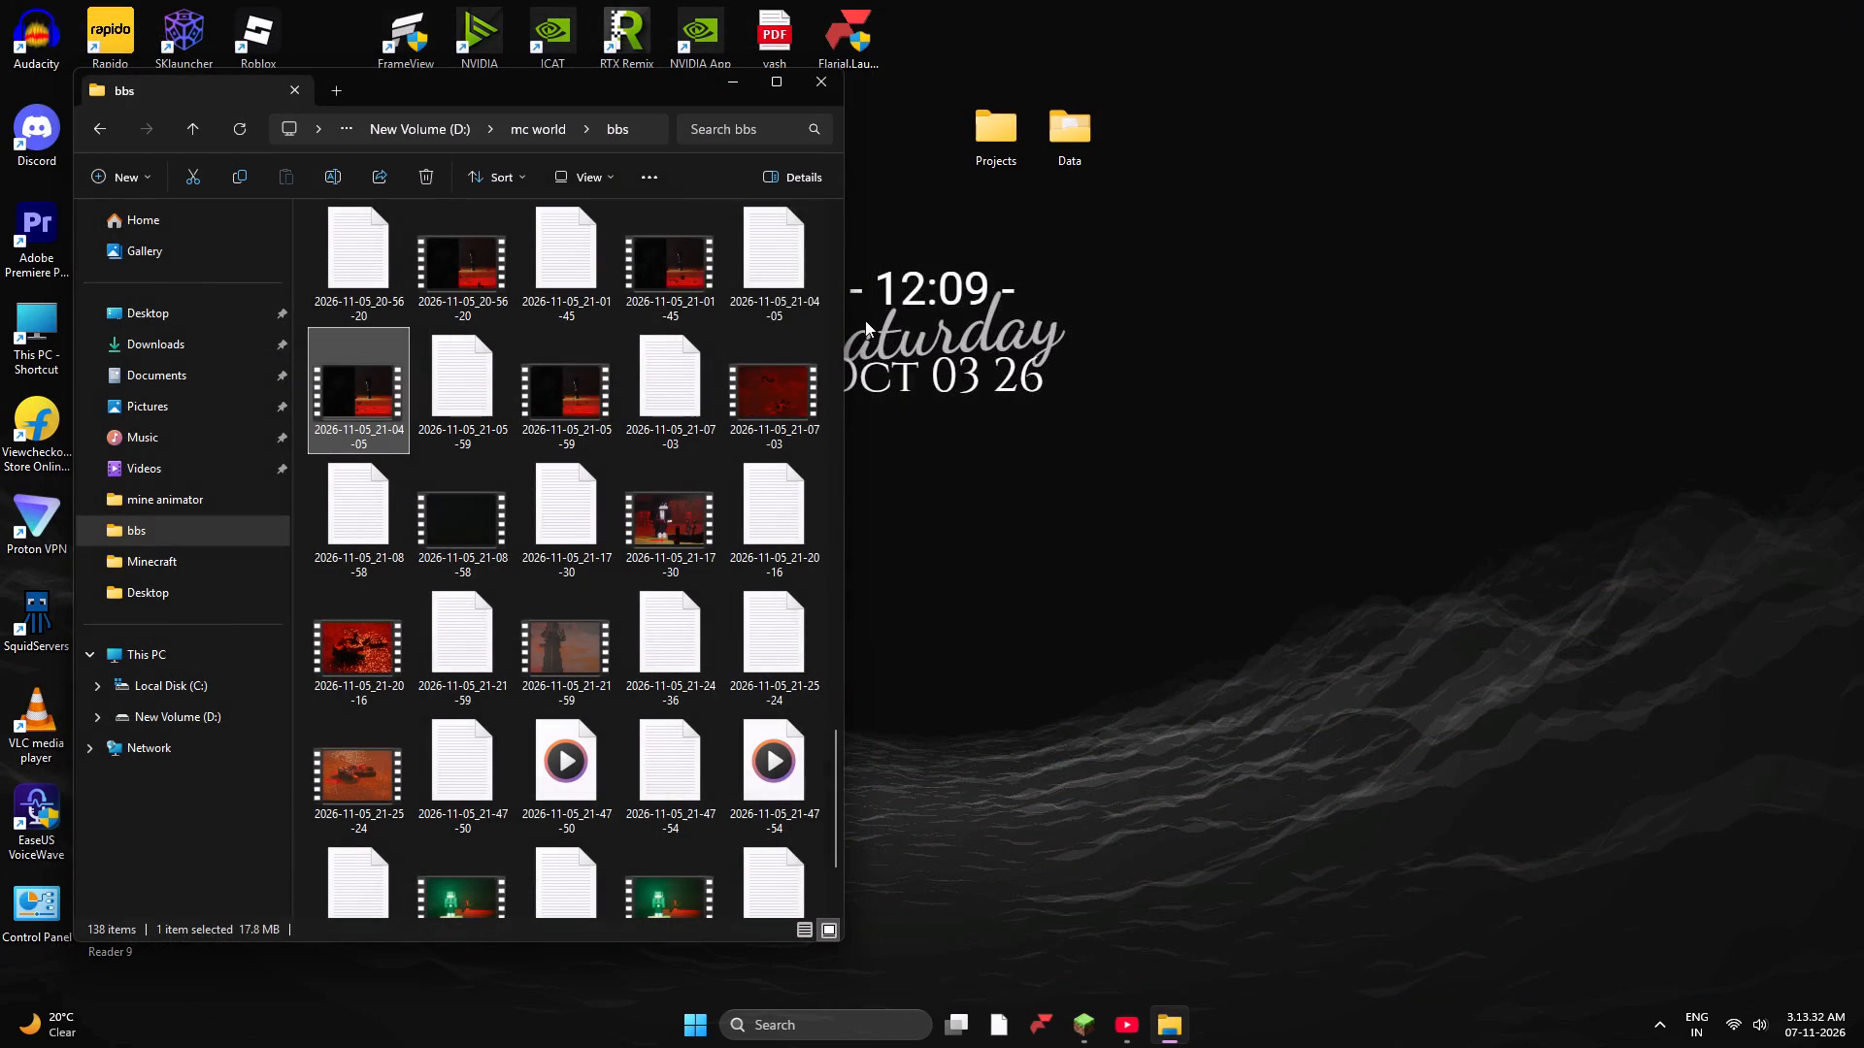
pyautogui.doubleClick(673, 264)
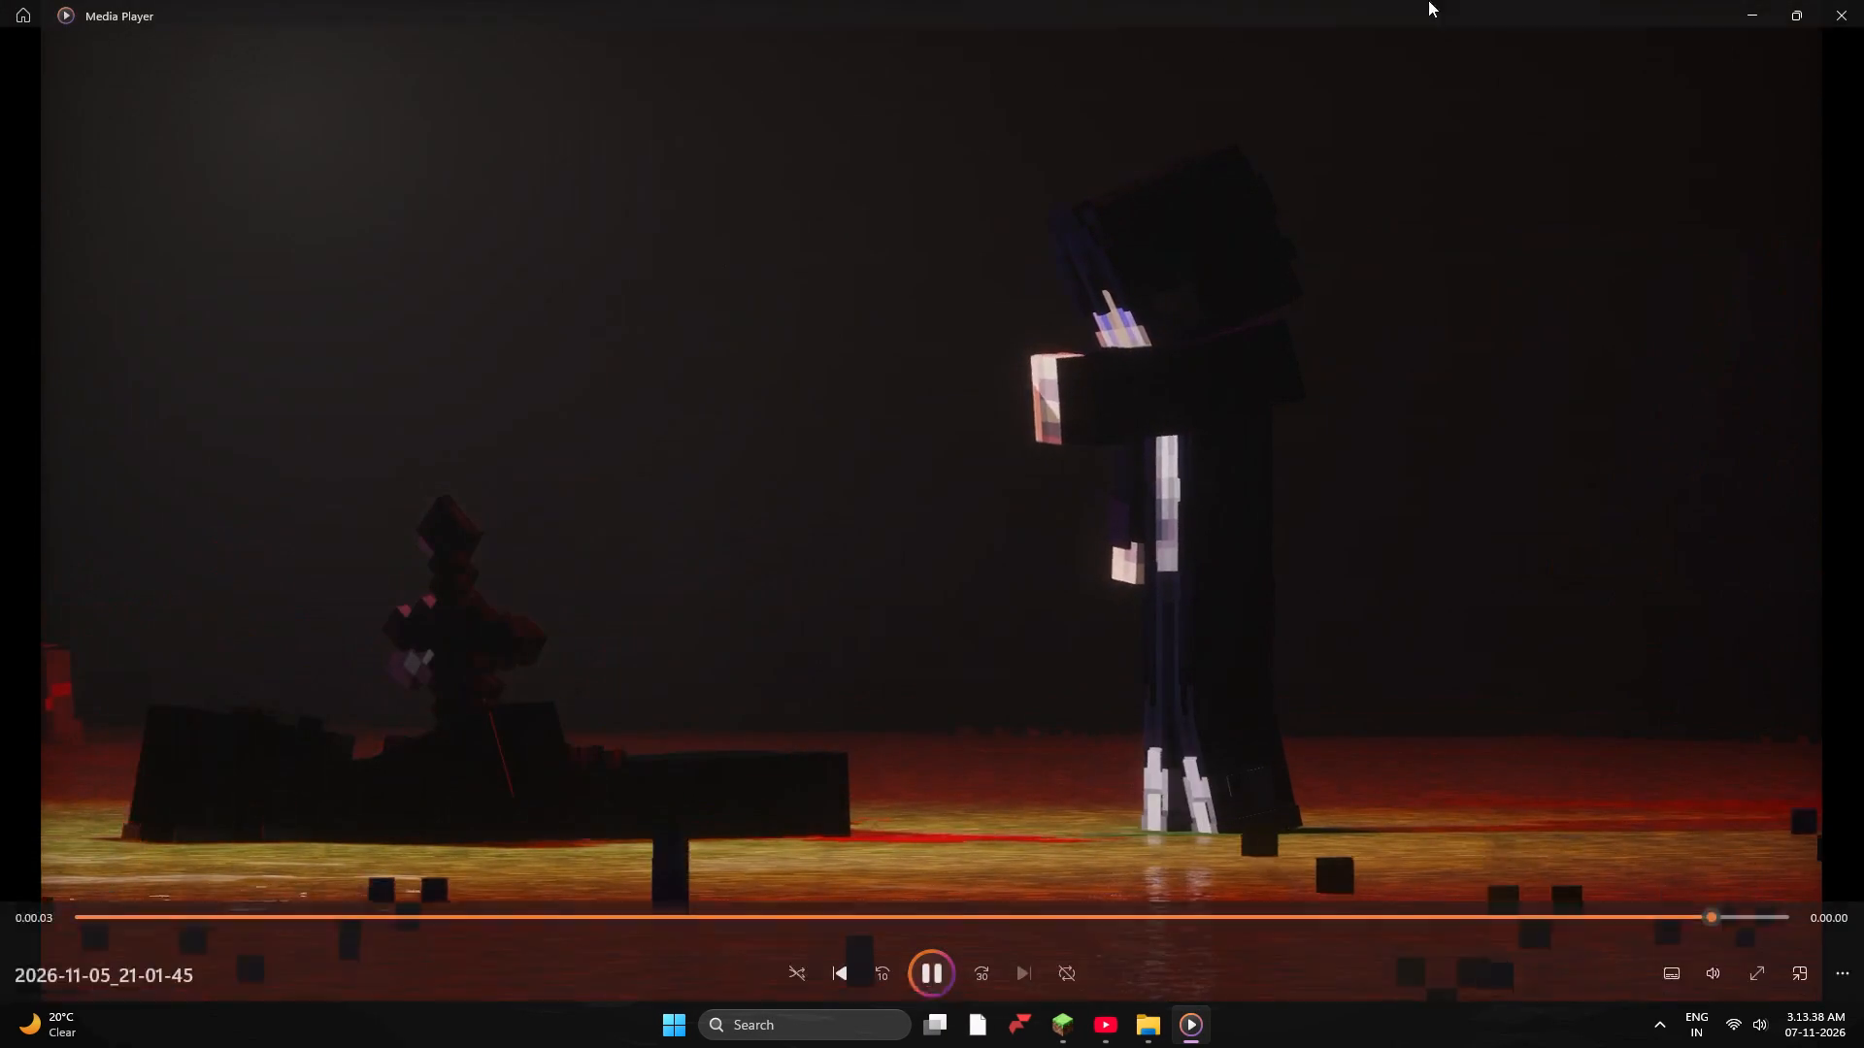
pyautogui.click(1863, 7)
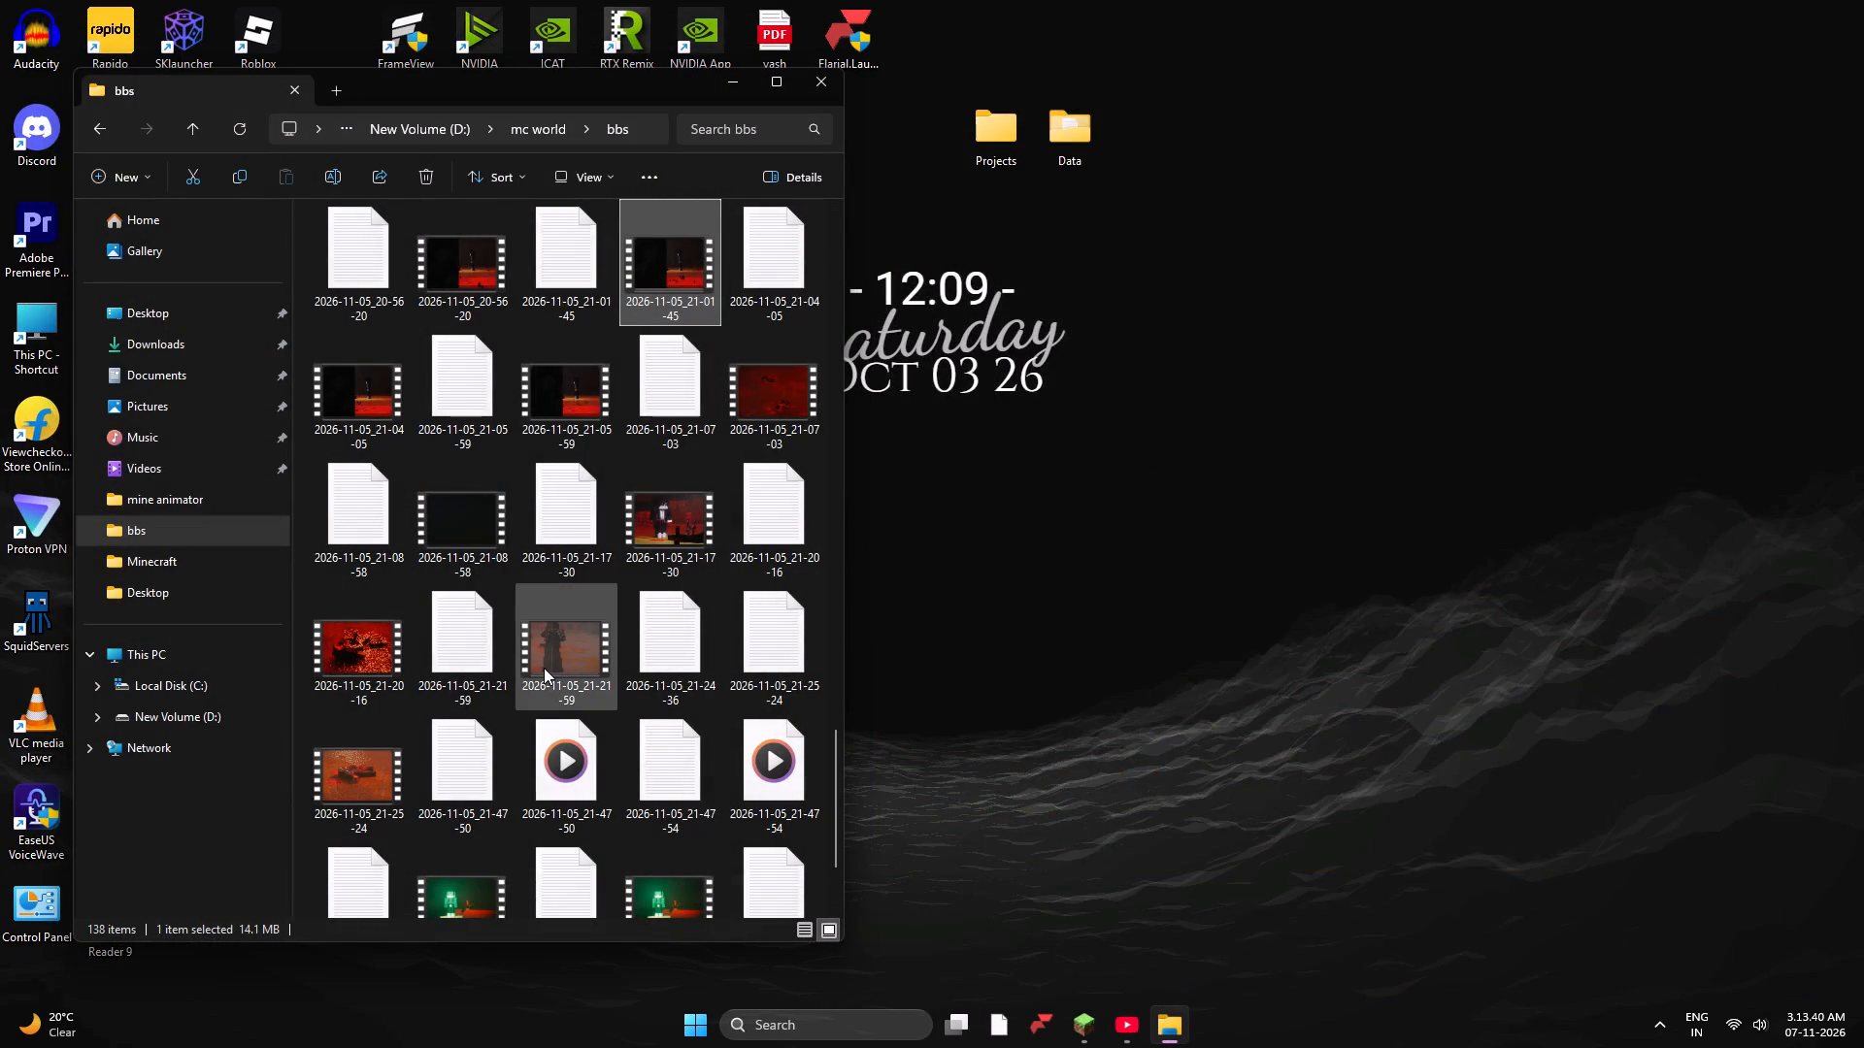
# Briefly open the recording 2026-11-05_21-21-59, play 2026-11-05_21-07-03 twice, and close the player.
pyautogui.doubleClick(542, 665)
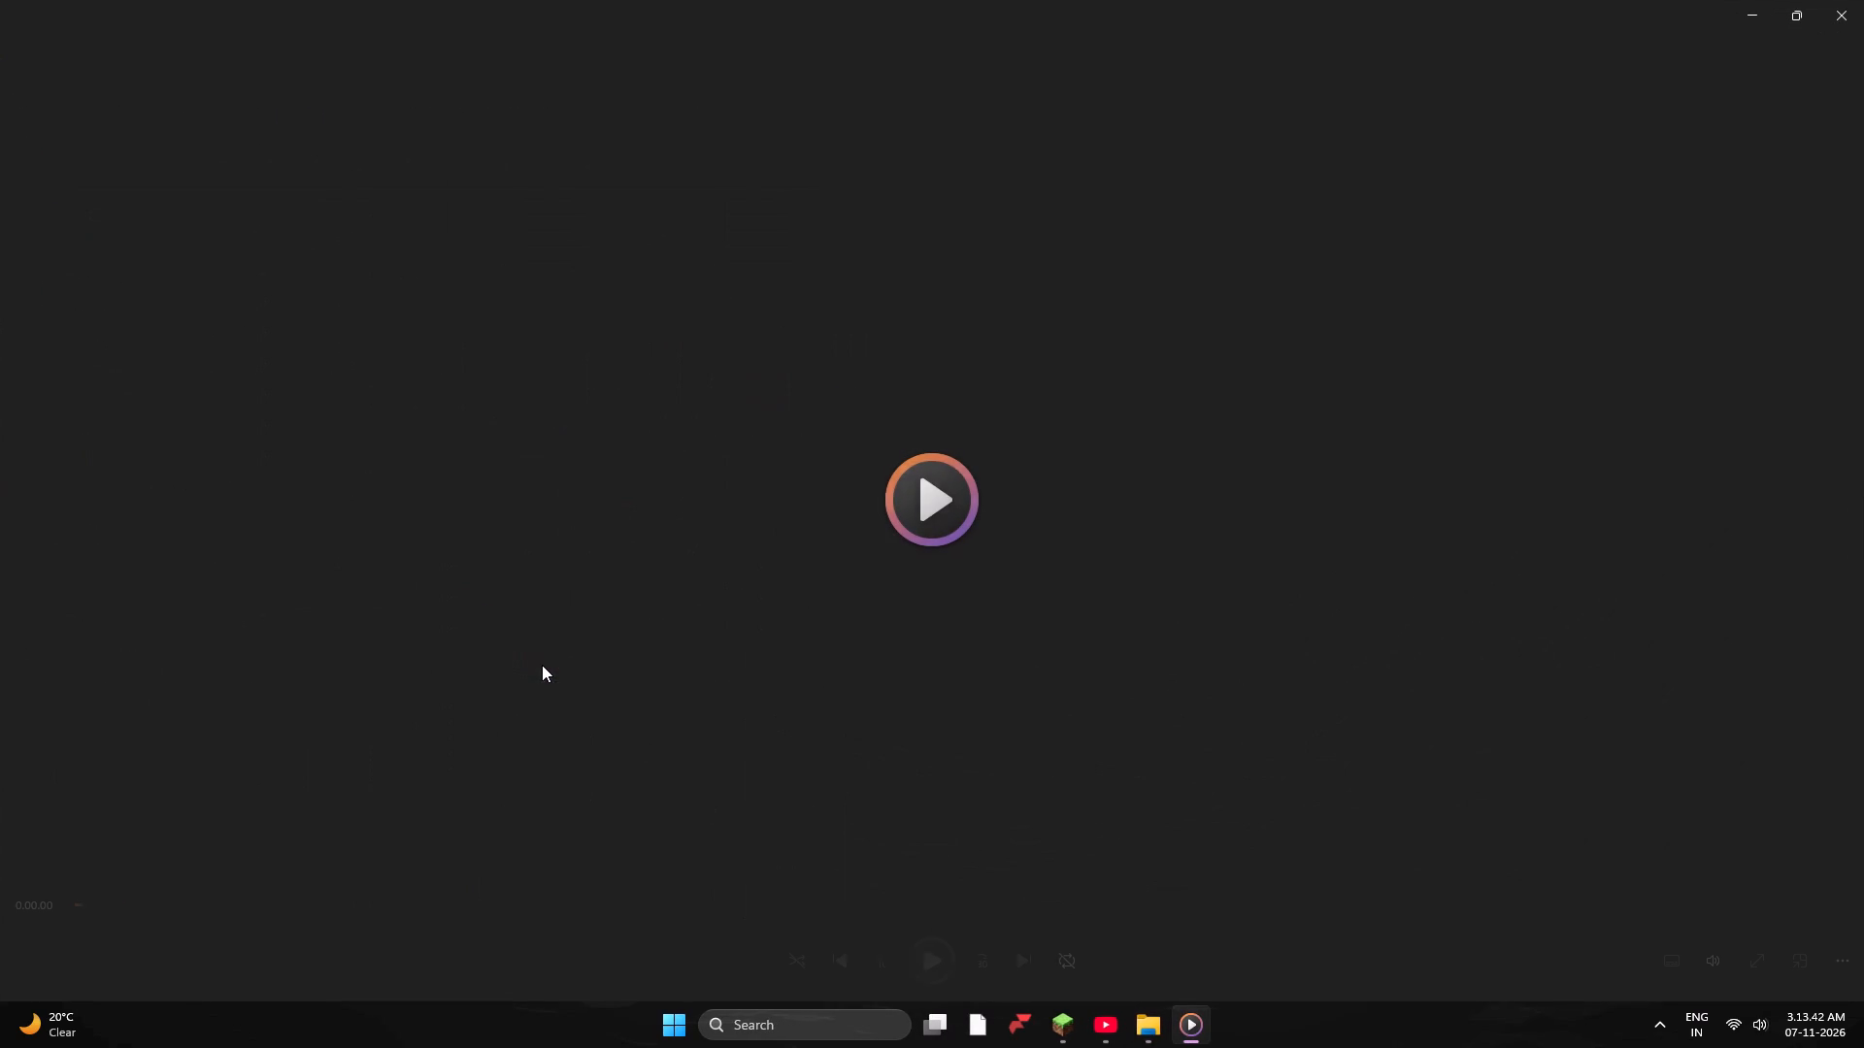
pyautogui.click(1863, 0)
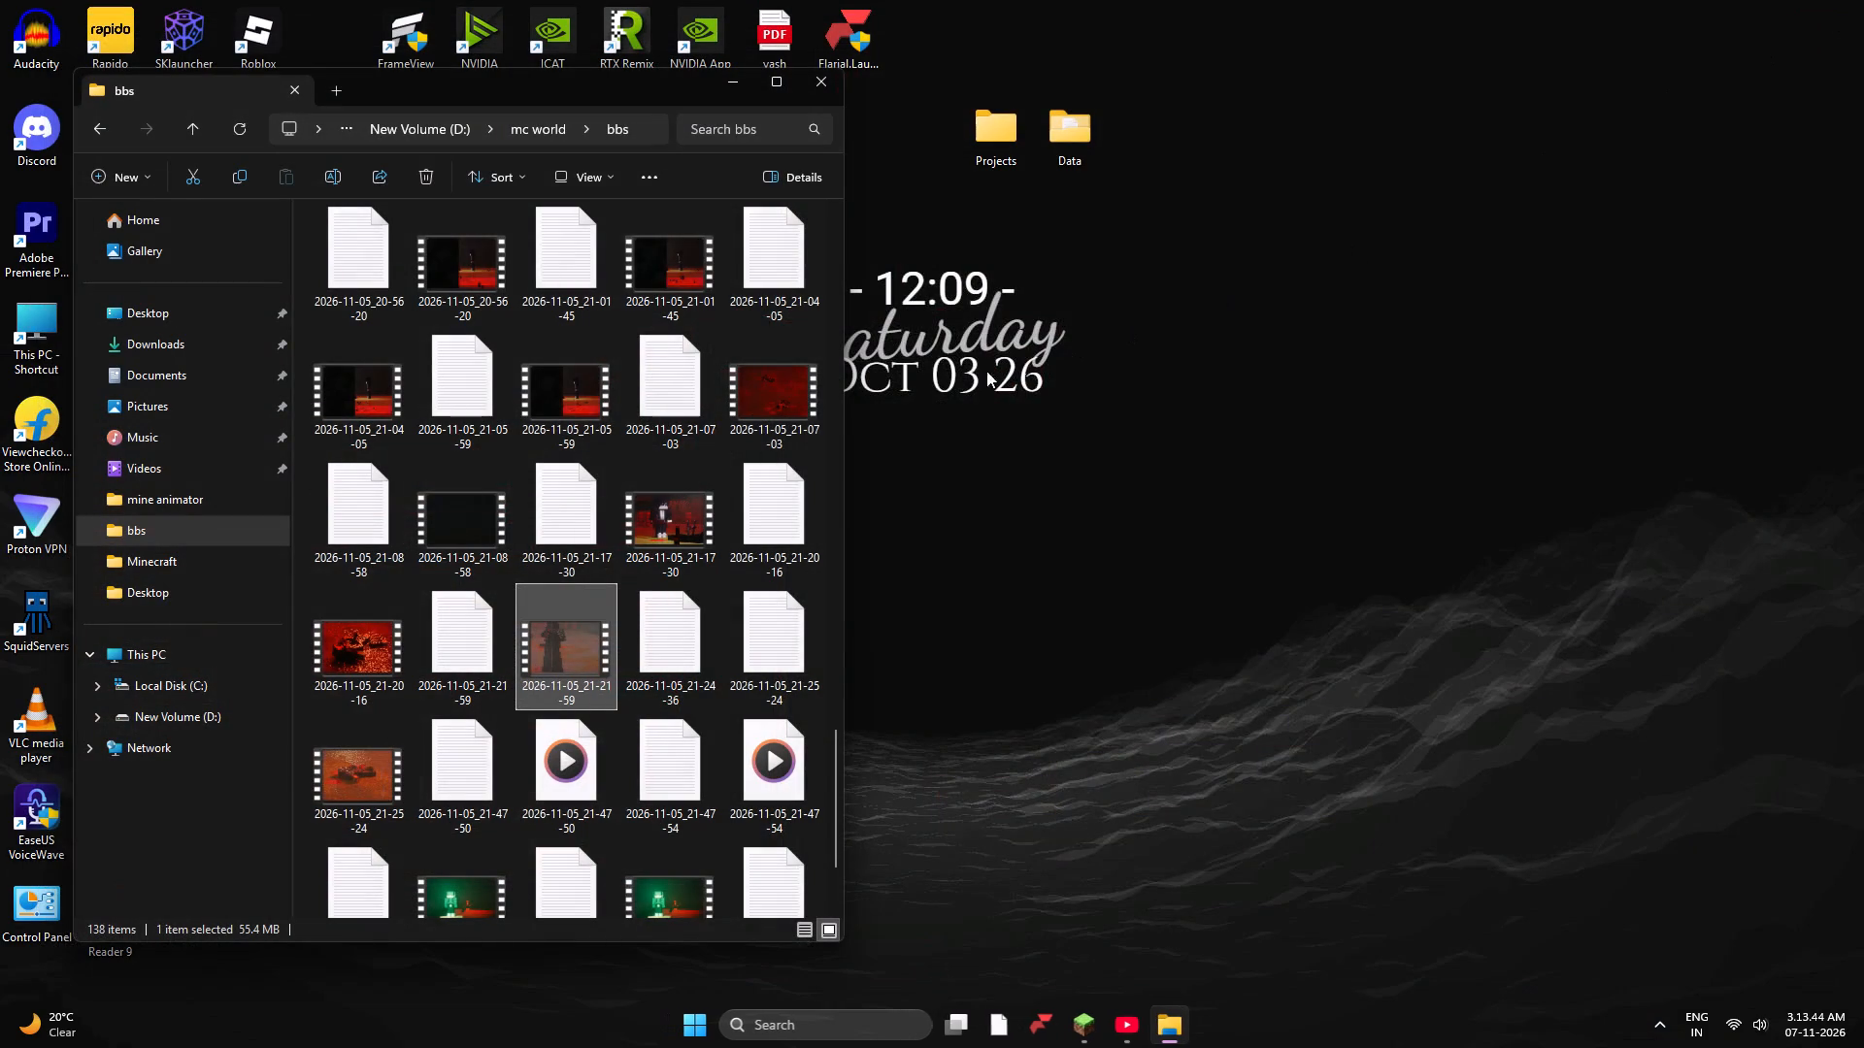
pyautogui.doubleClick(750, 392)
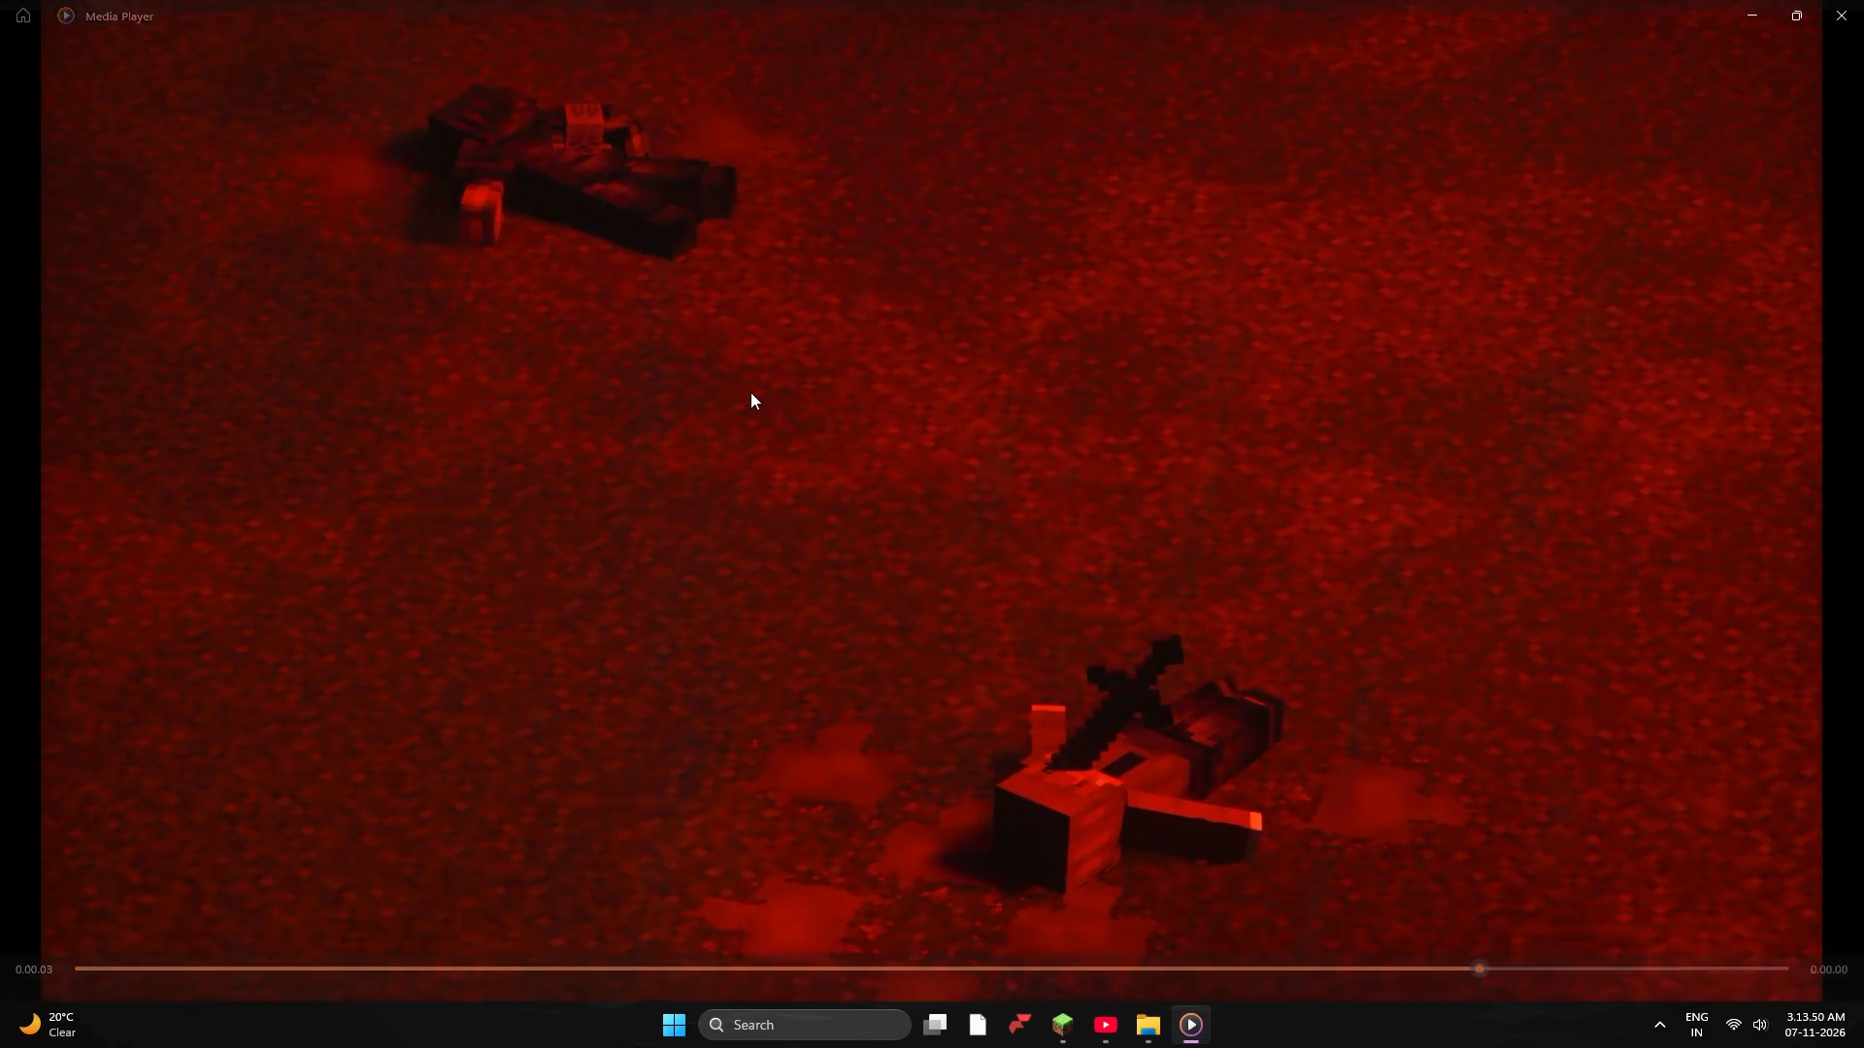
pyautogui.click(951, 959)
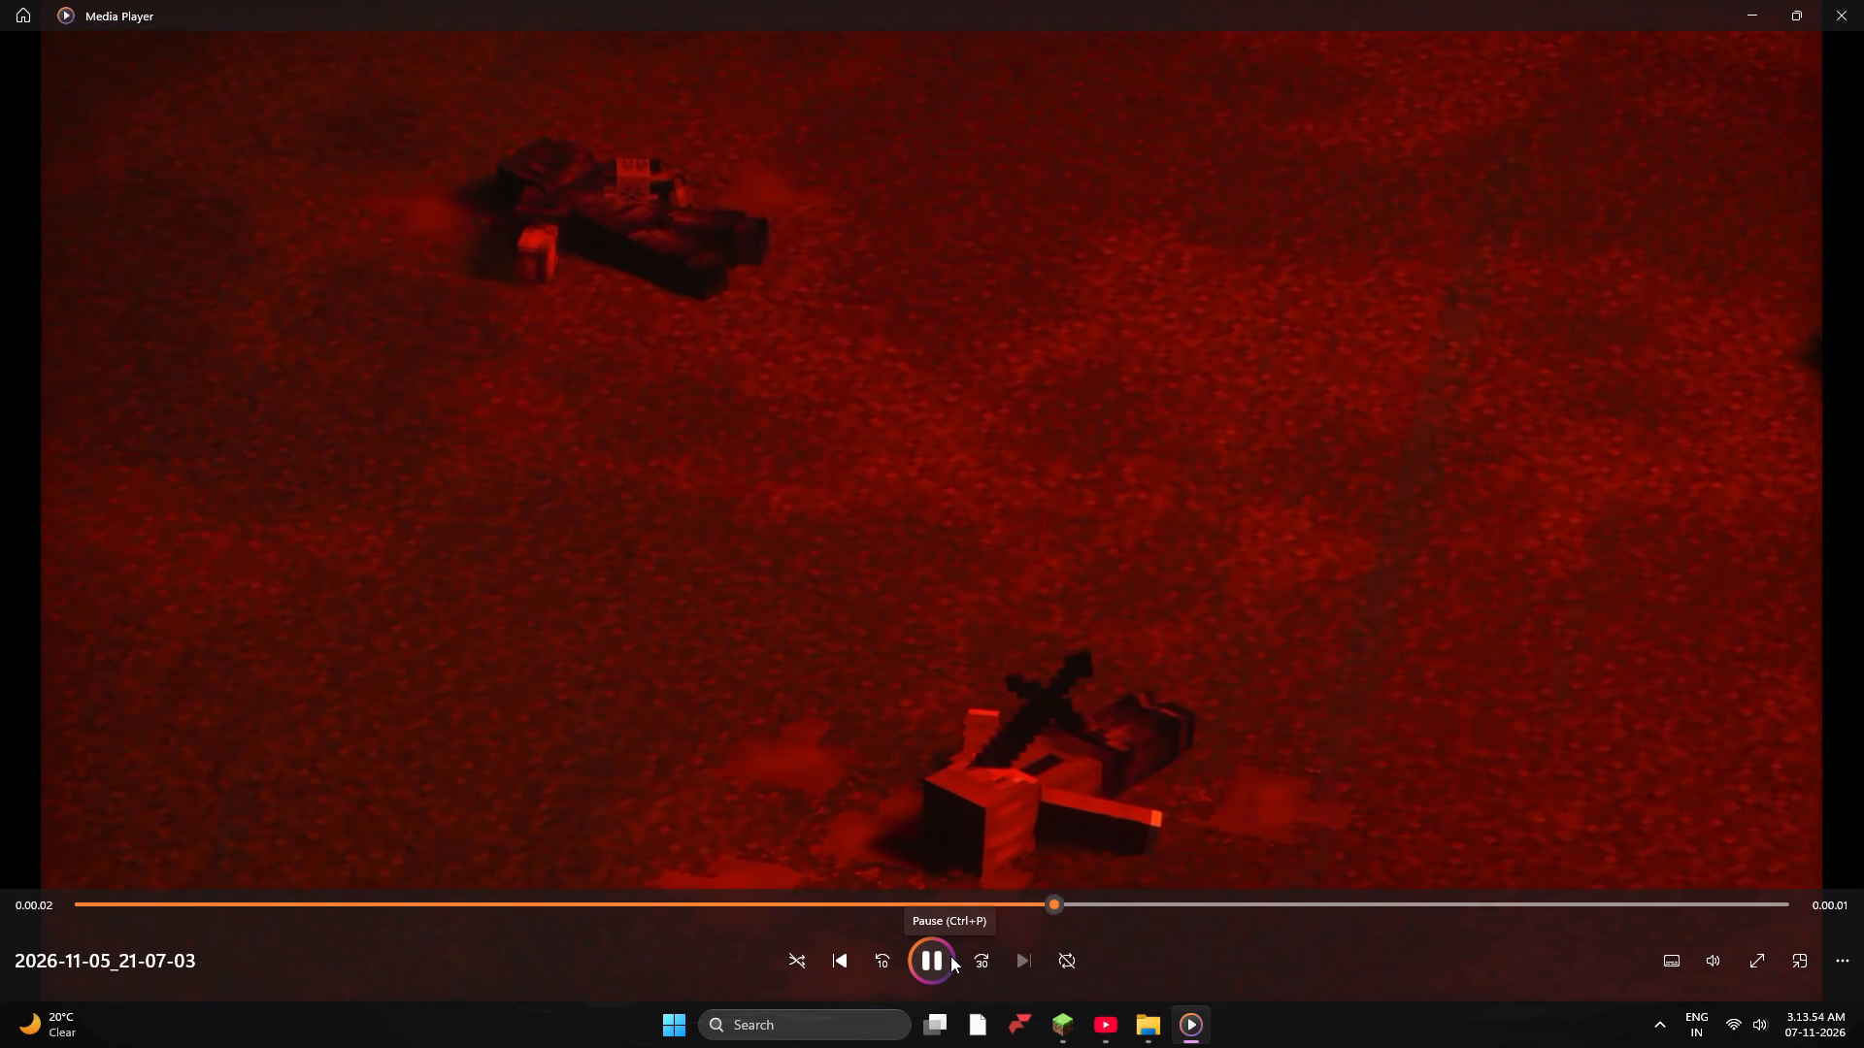
pyautogui.click(1863, 0)
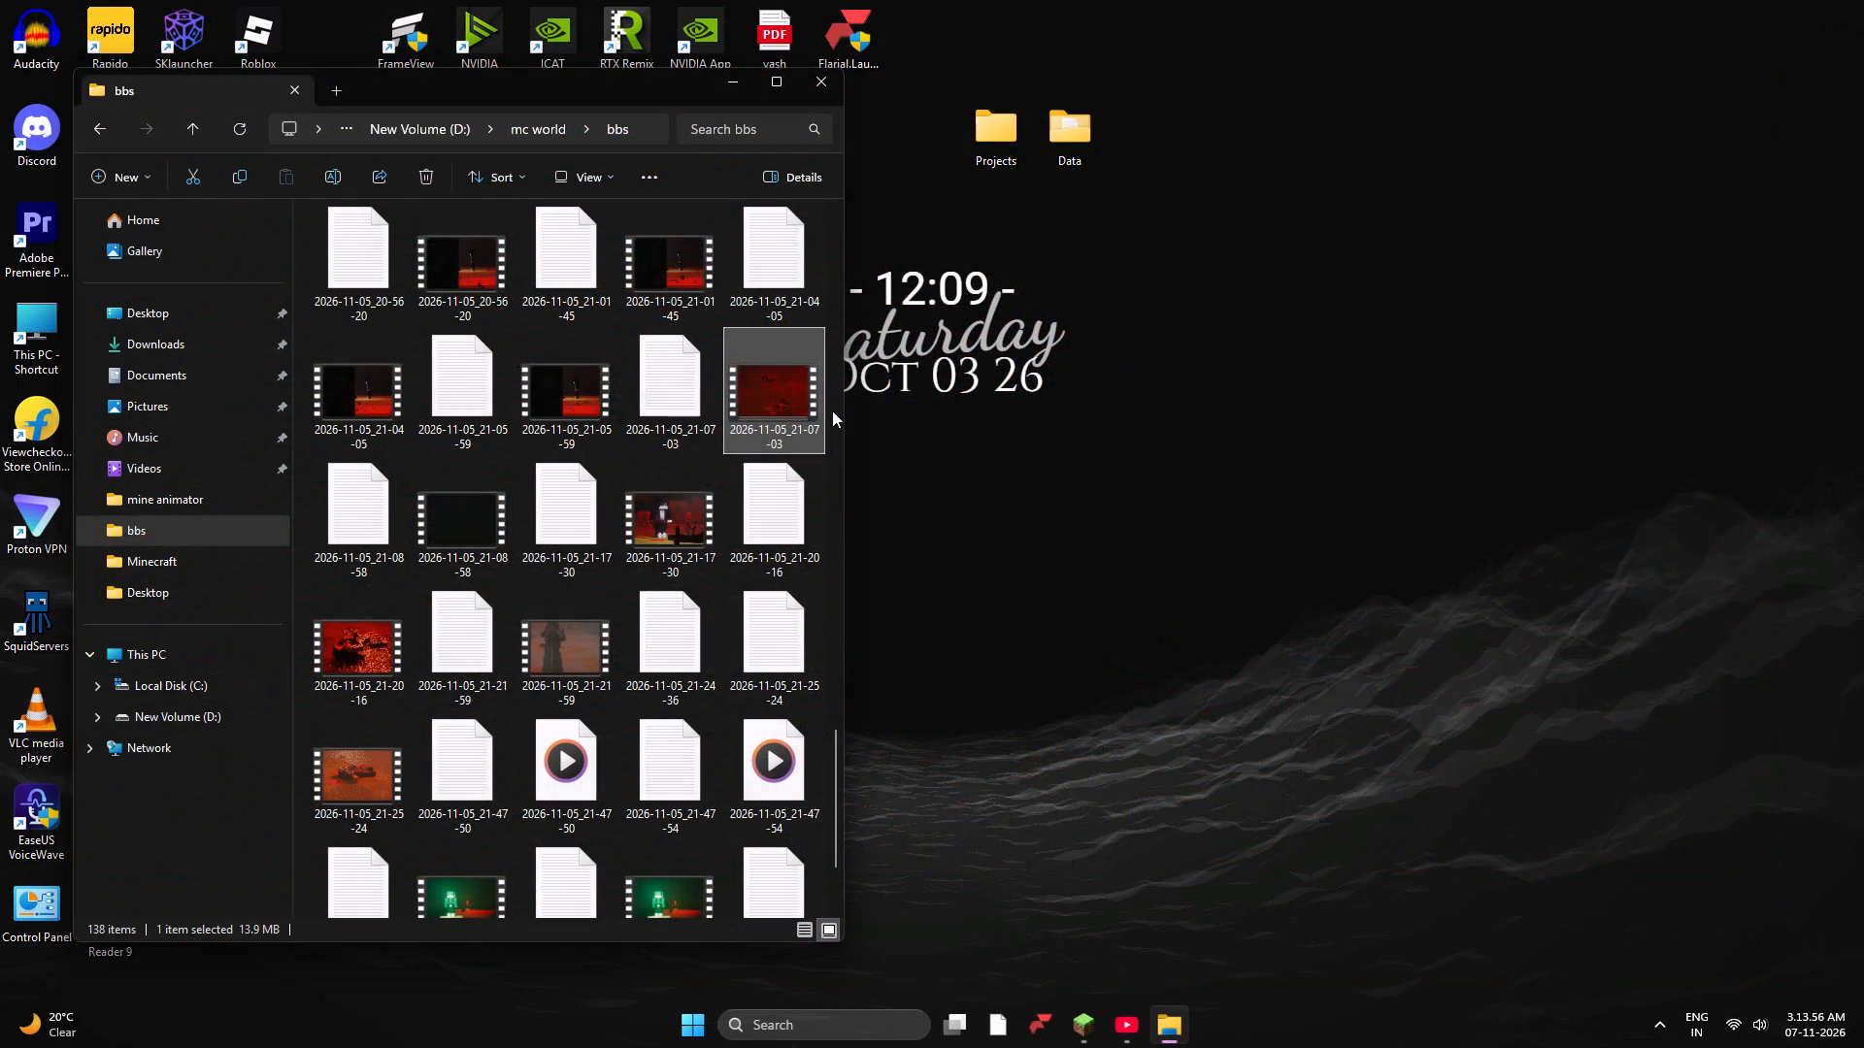
# Watch the older recording 2026-11-05_12-27-30, and close the player and the bbs folder.
pyautogui.scroll(3, 685, 303)
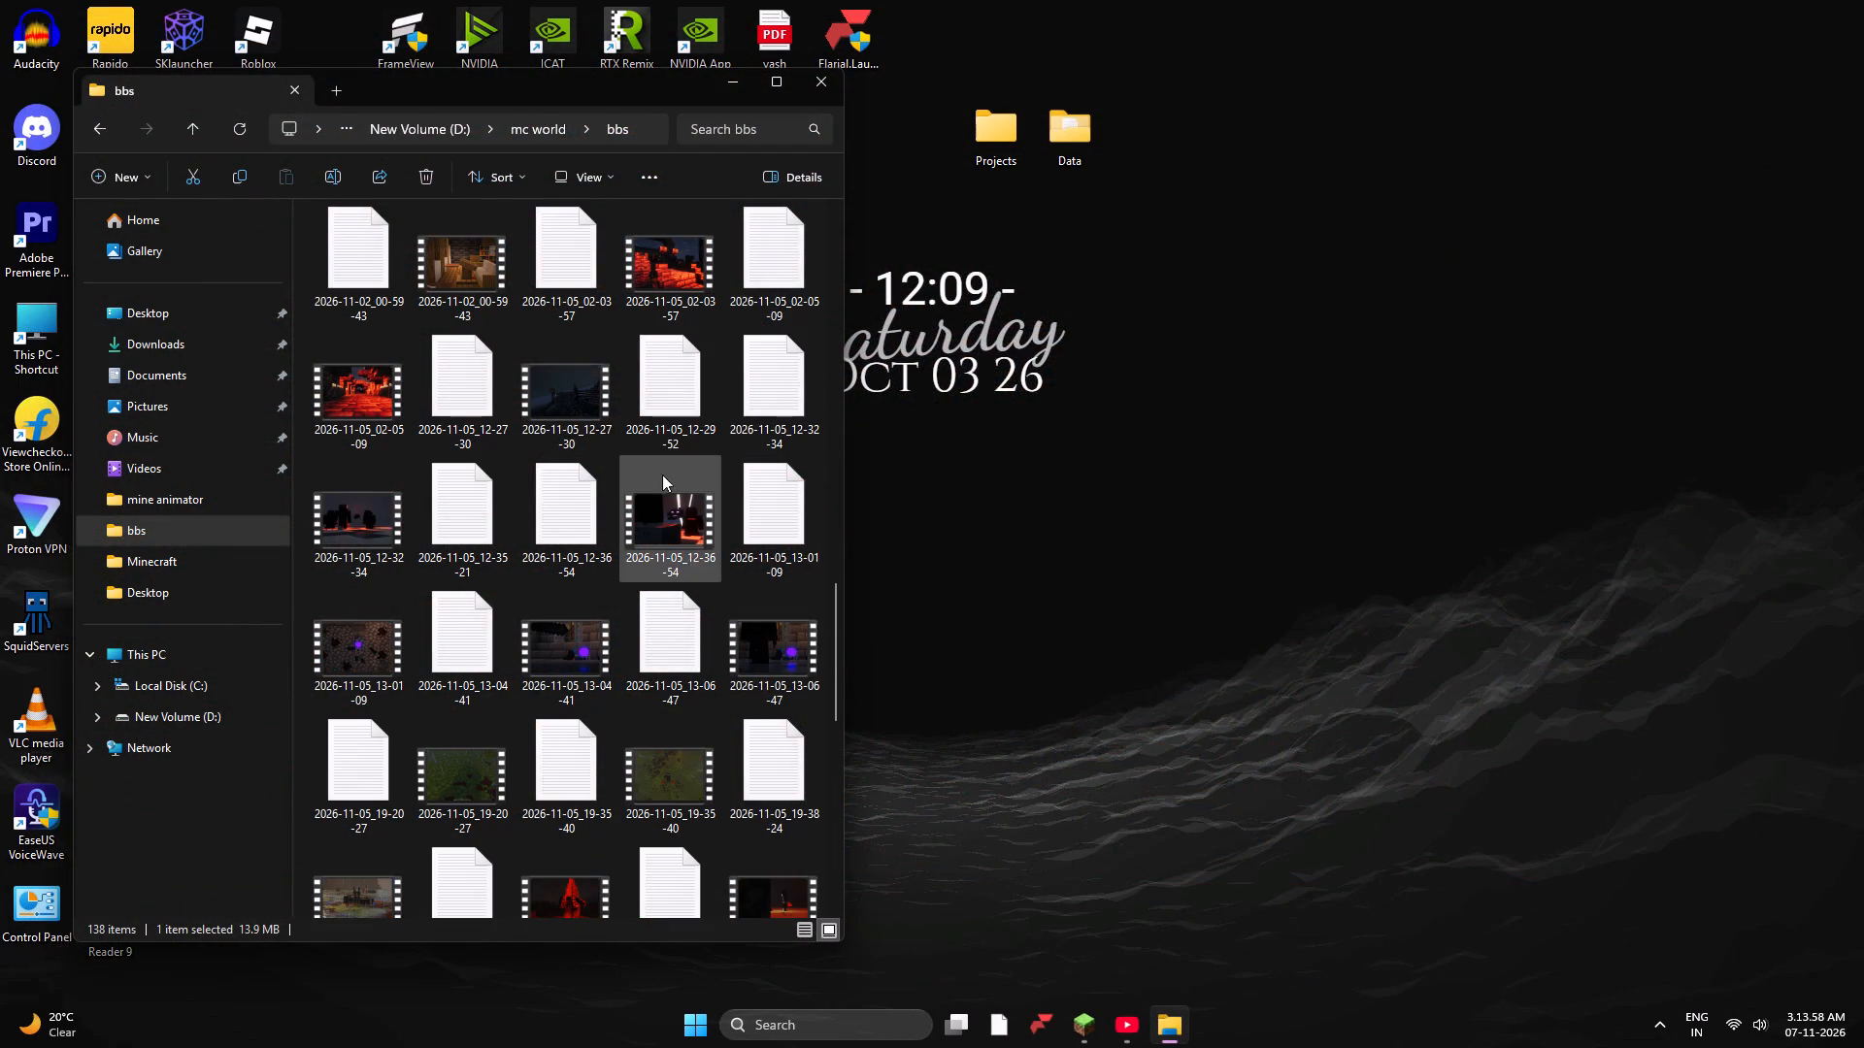
pyautogui.doubleClick(594, 428)
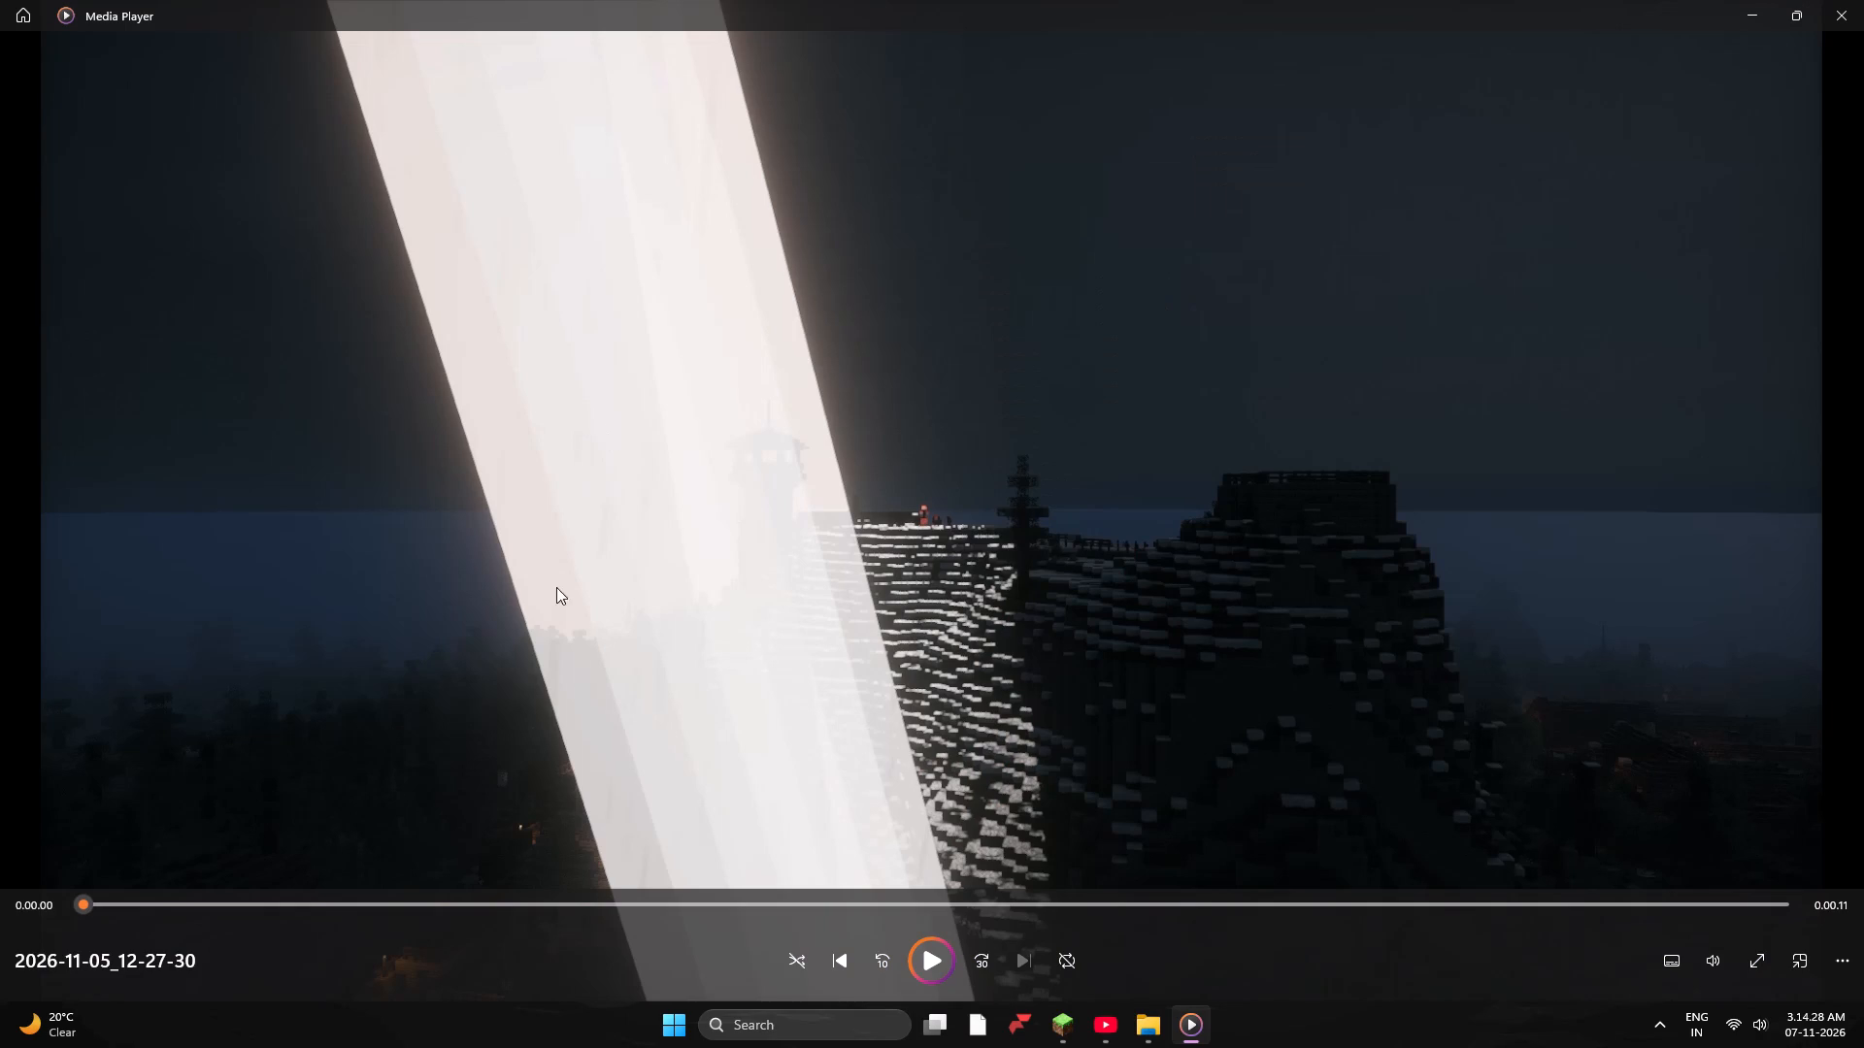
pyautogui.click(950, 948)
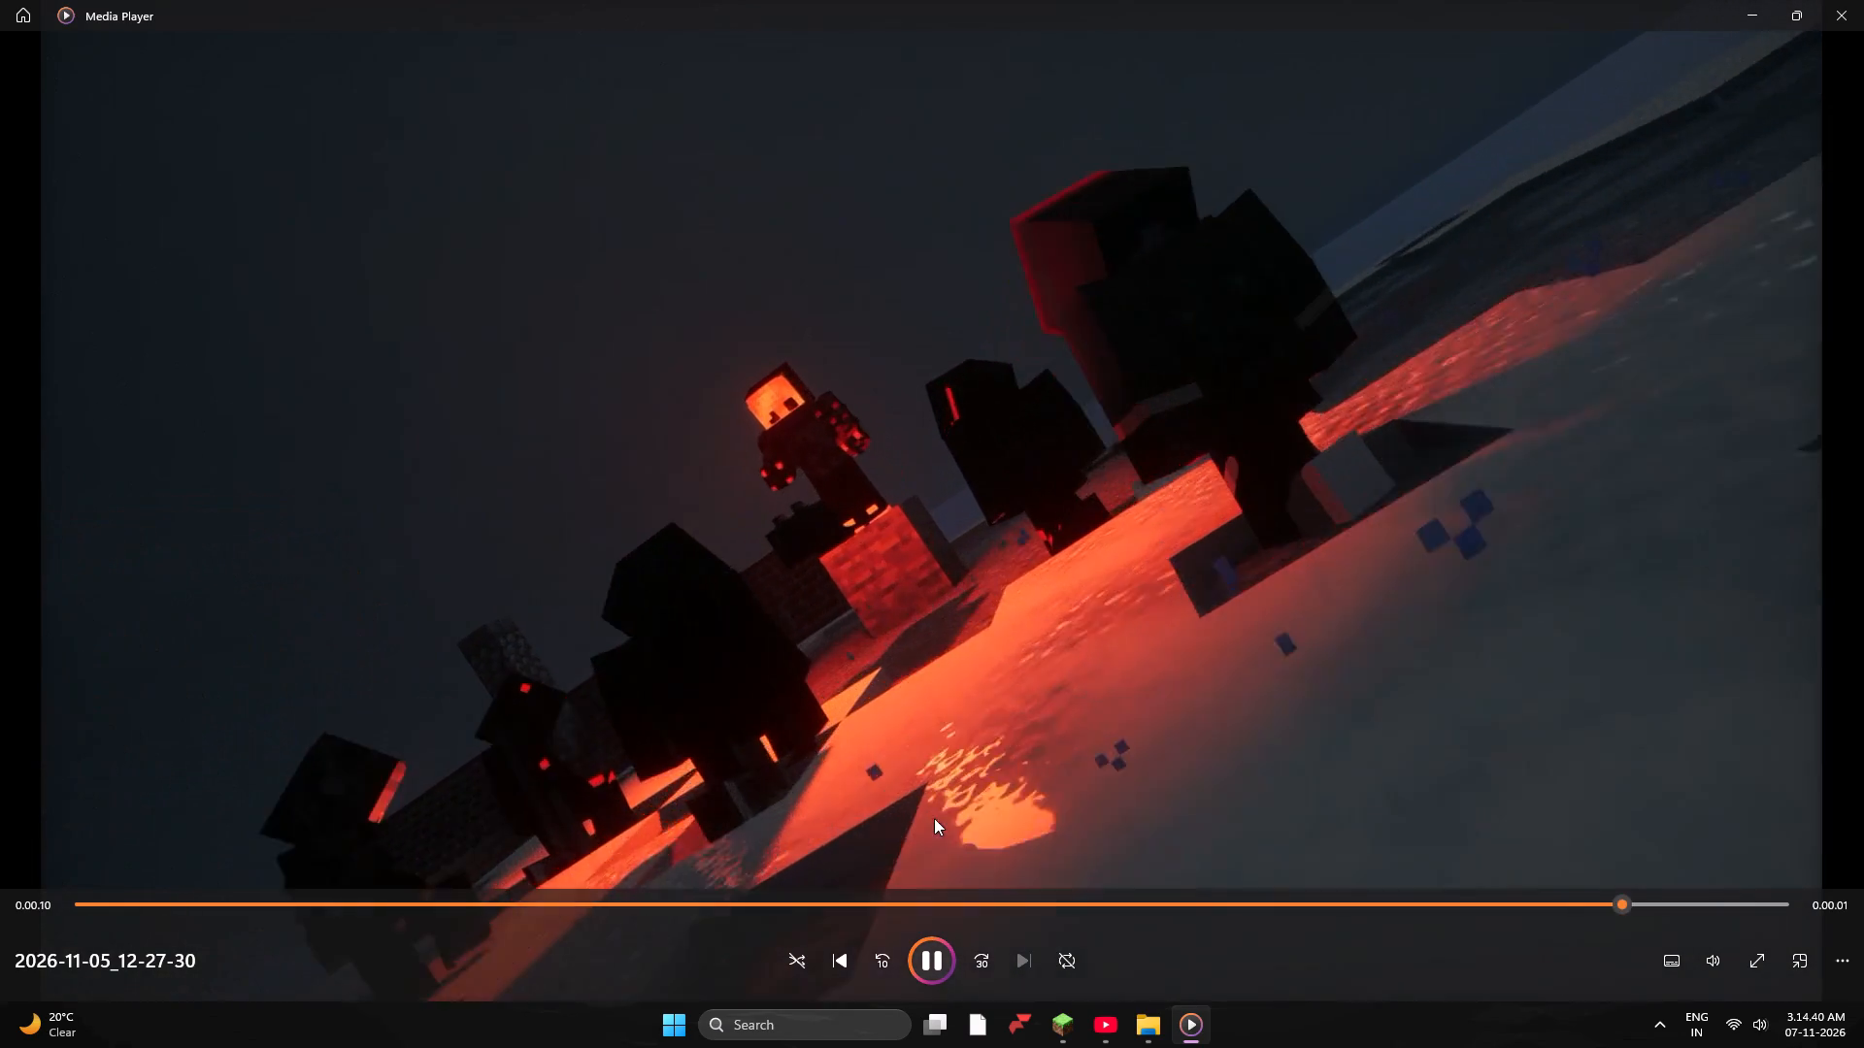
pyautogui.click(915, 963)
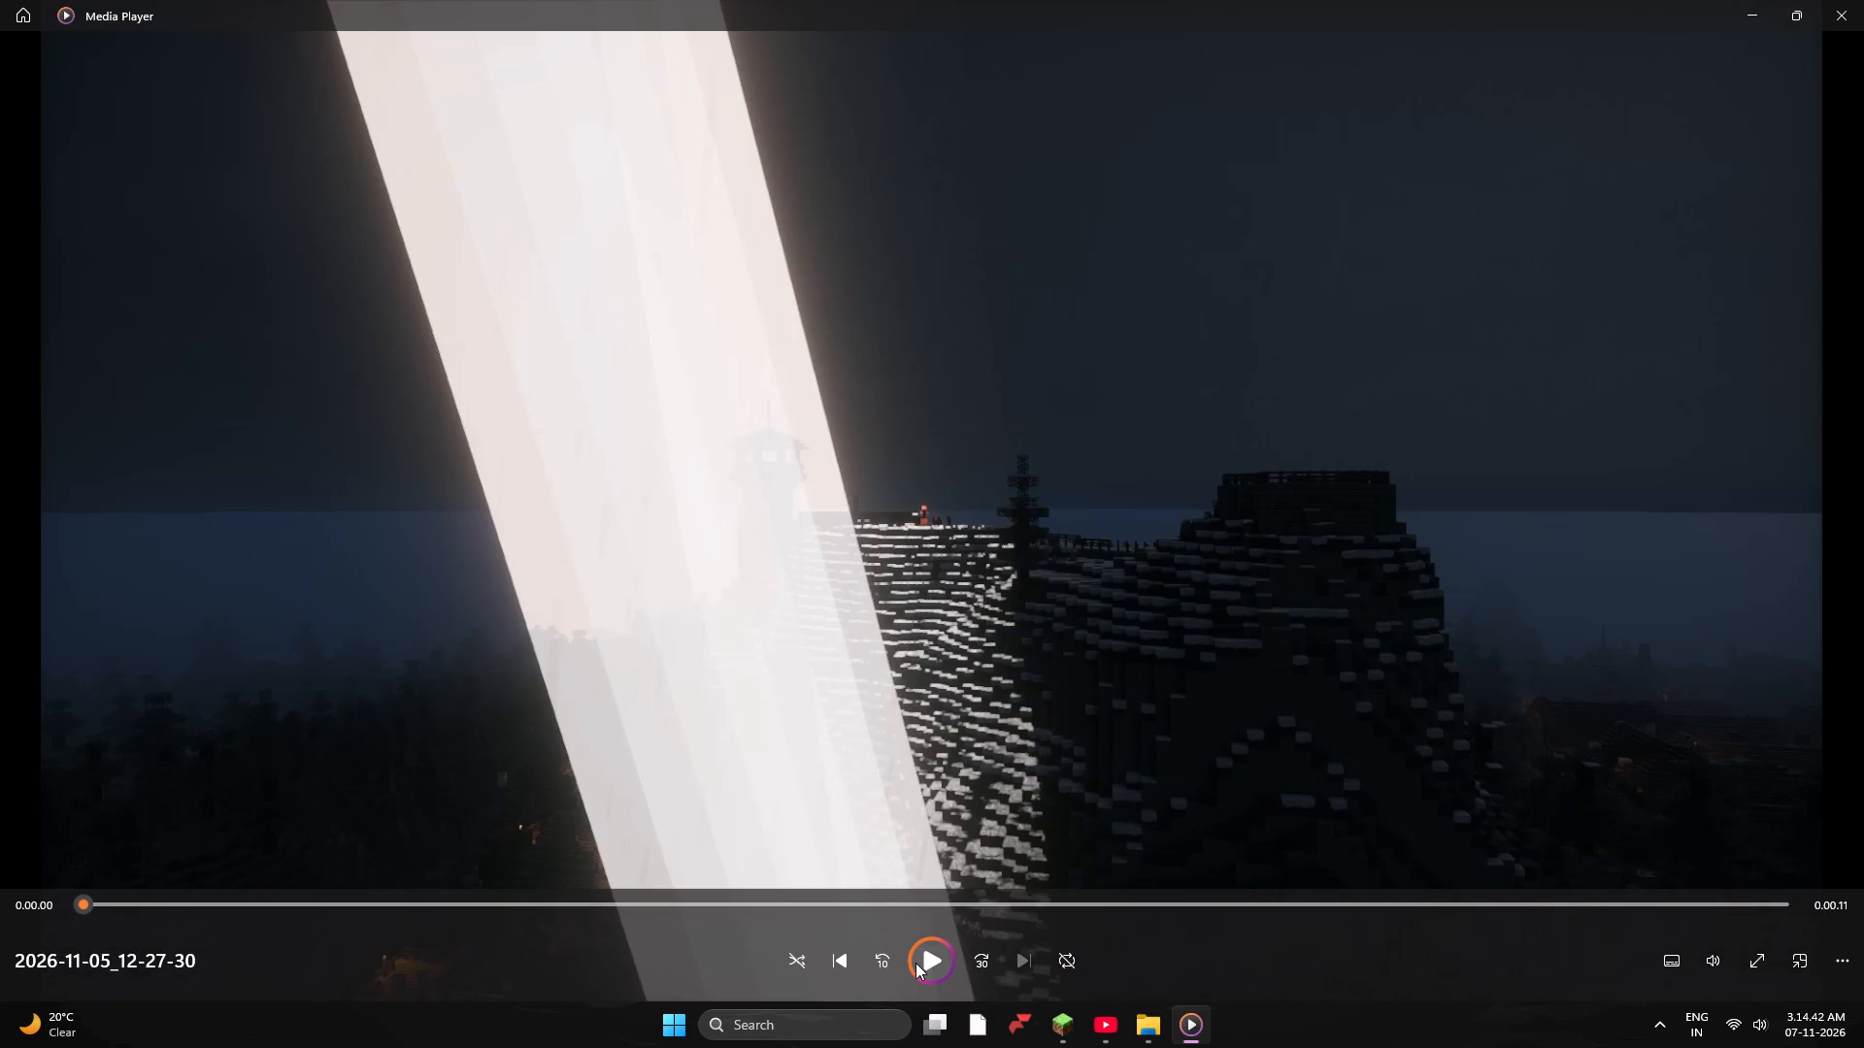
pyautogui.click(1863, 0)
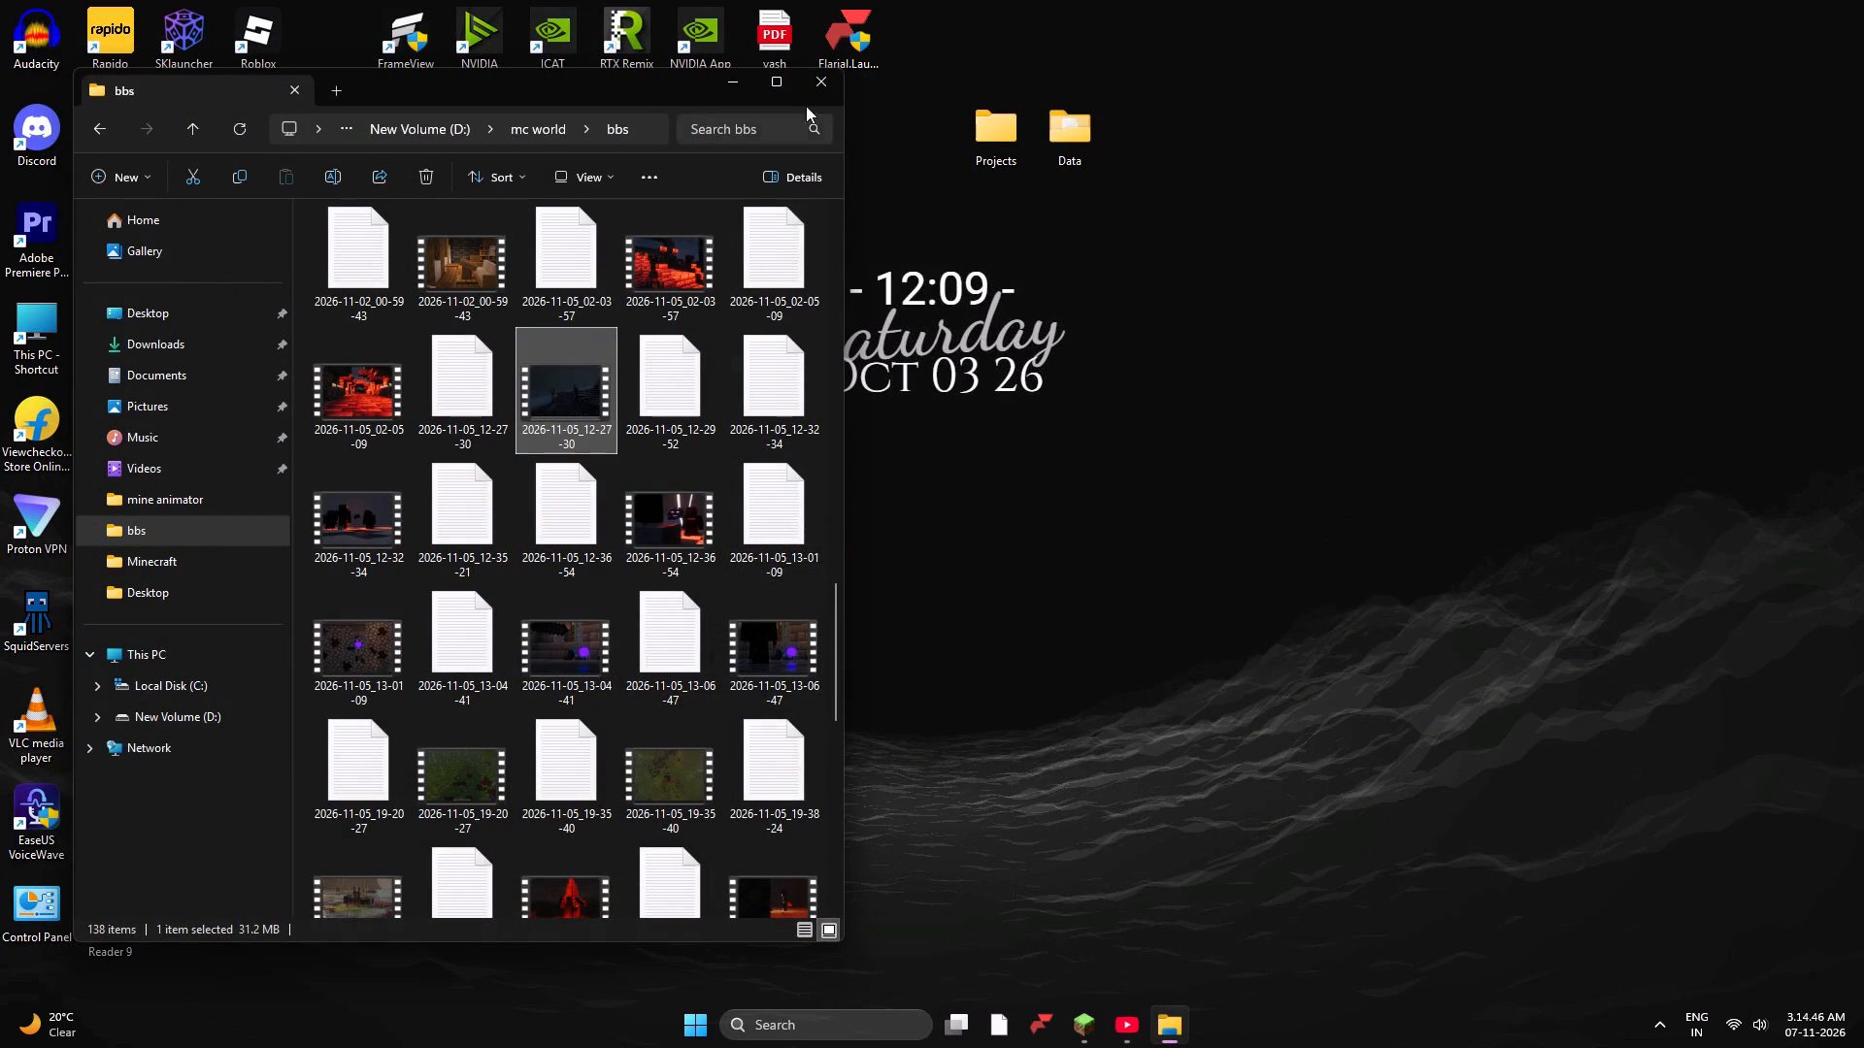
pyautogui.click(807, 80)
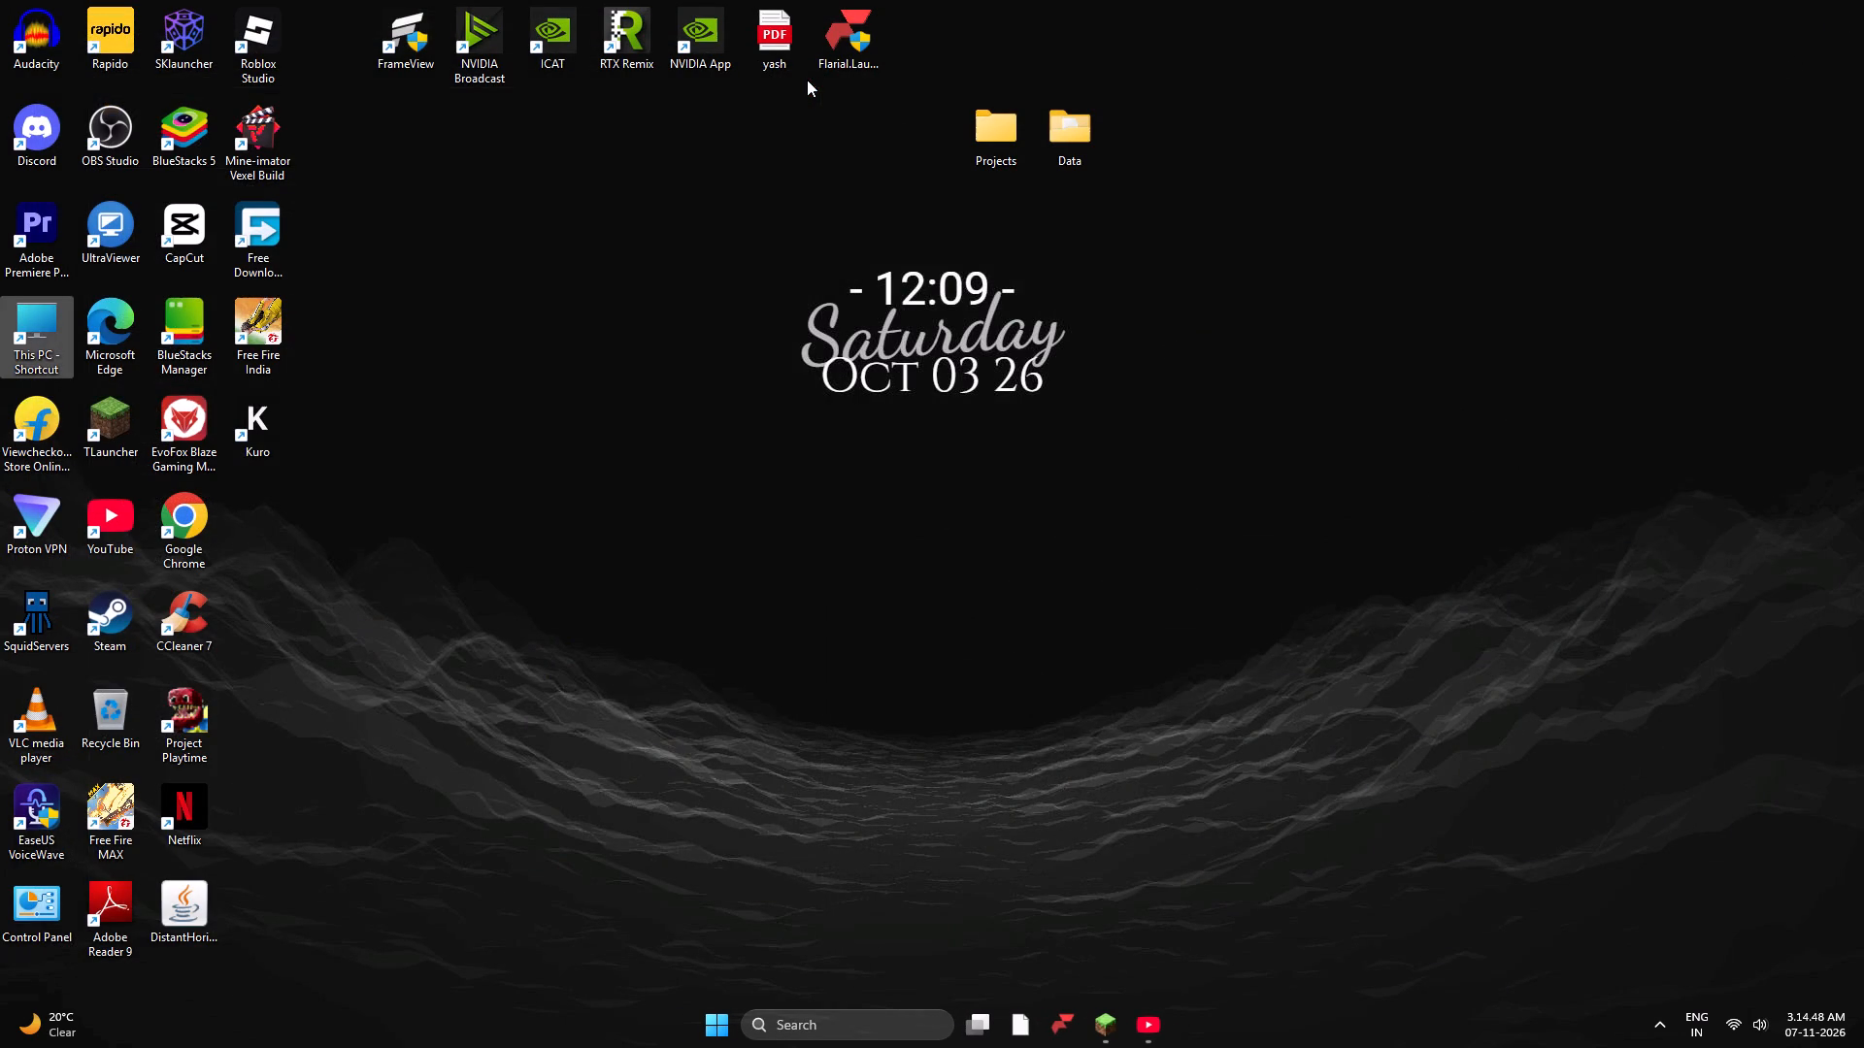
# Switch back to Minecraft and leave the clip's keyframe editor and the film editor.
pyautogui.click(1111, 1020)
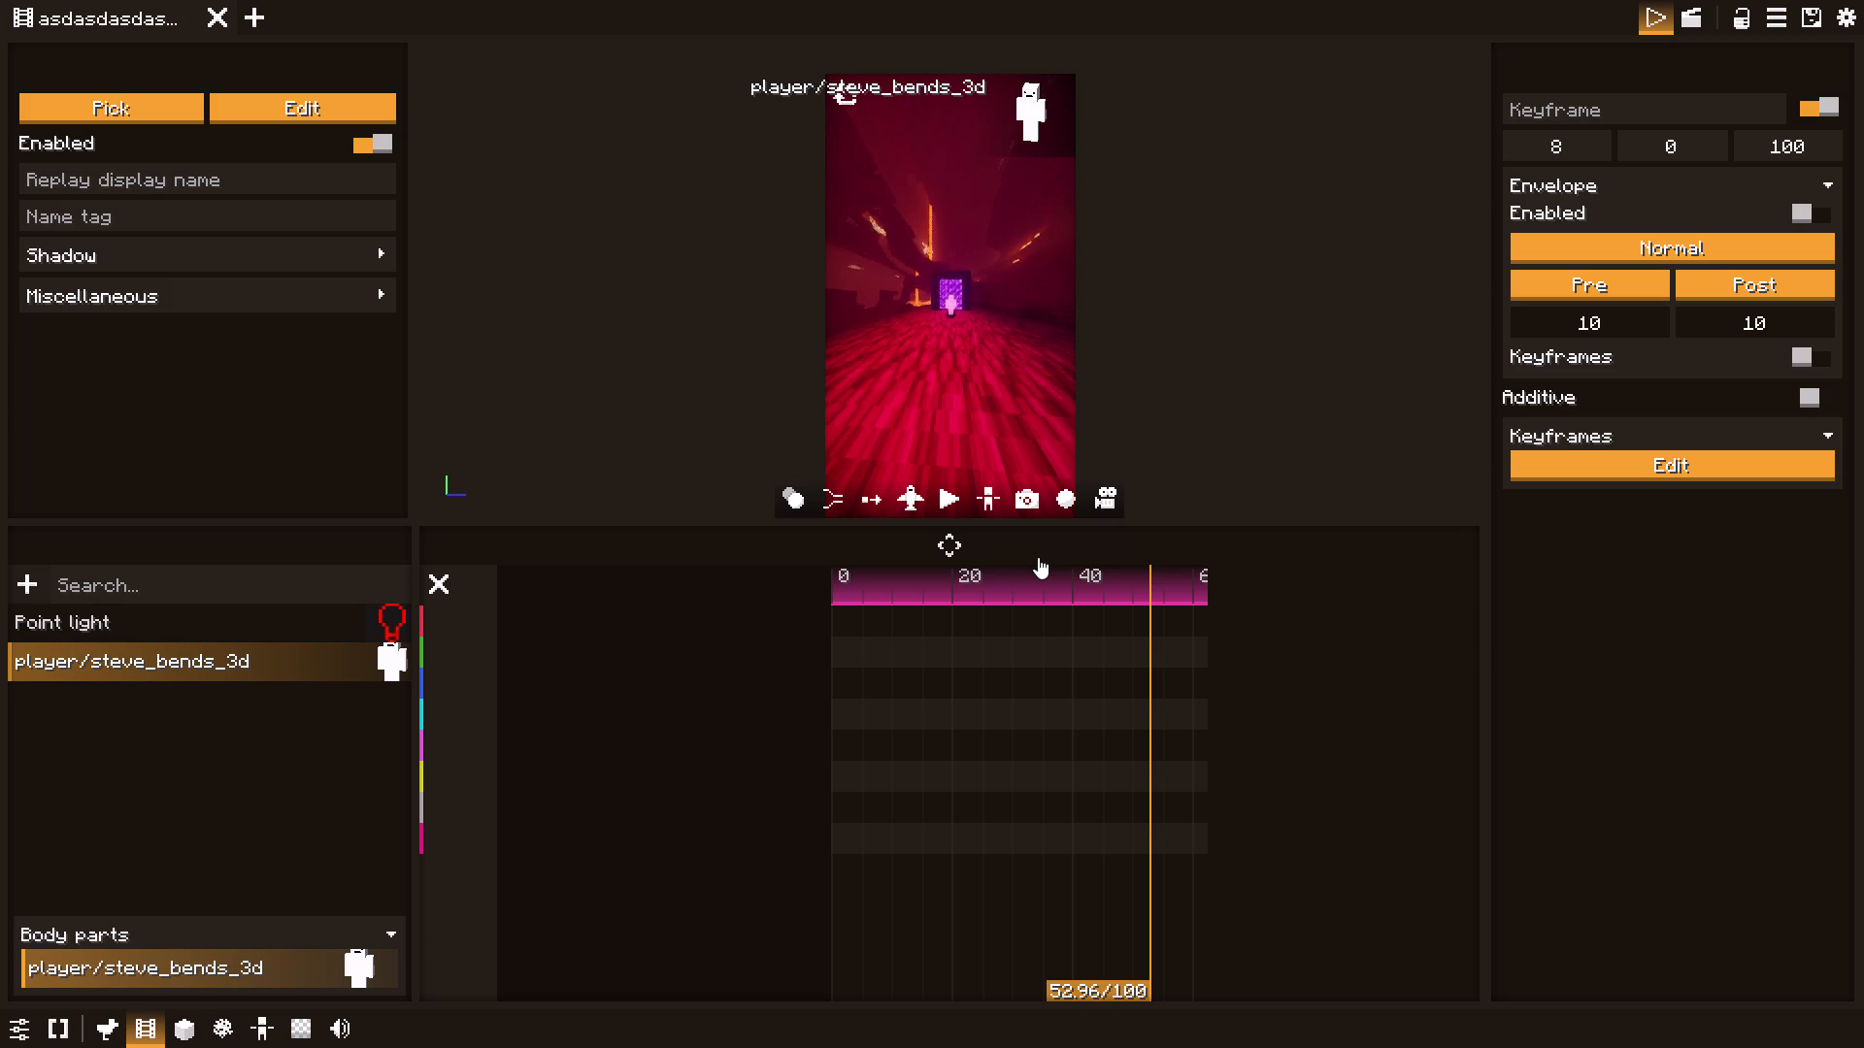
pyautogui.press('Escape')
pyautogui.press('Escape')
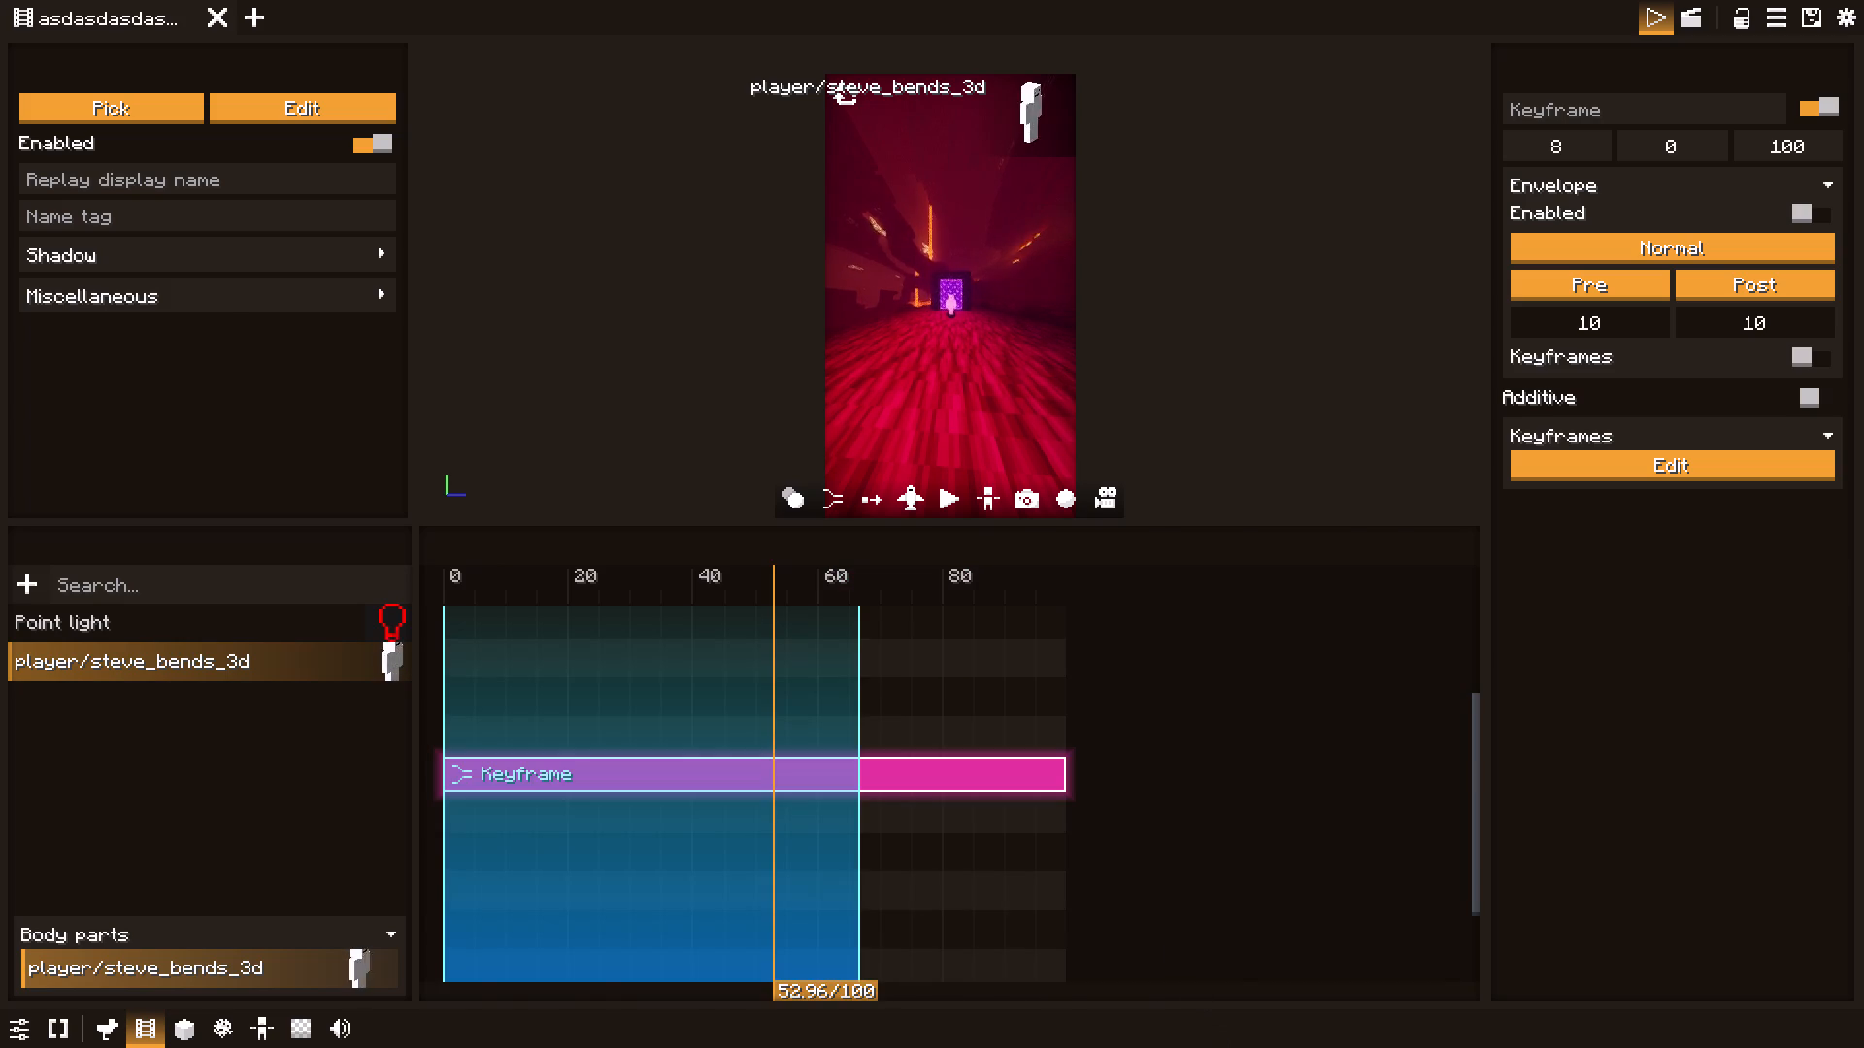
# Fly through the nether to a vantage point overlooking the lava lake and the portal, and reopen the film editor.
pyautogui.press('w')
pyautogui.write('q')
pyautogui.press('space')
pyautogui.press('space')
pyautogui.press('q')
pyautogui.press('q')
pyautogui.press('q')
pyautogui.press('q')
pyautogui.press('q')
pyautogui.press('q')
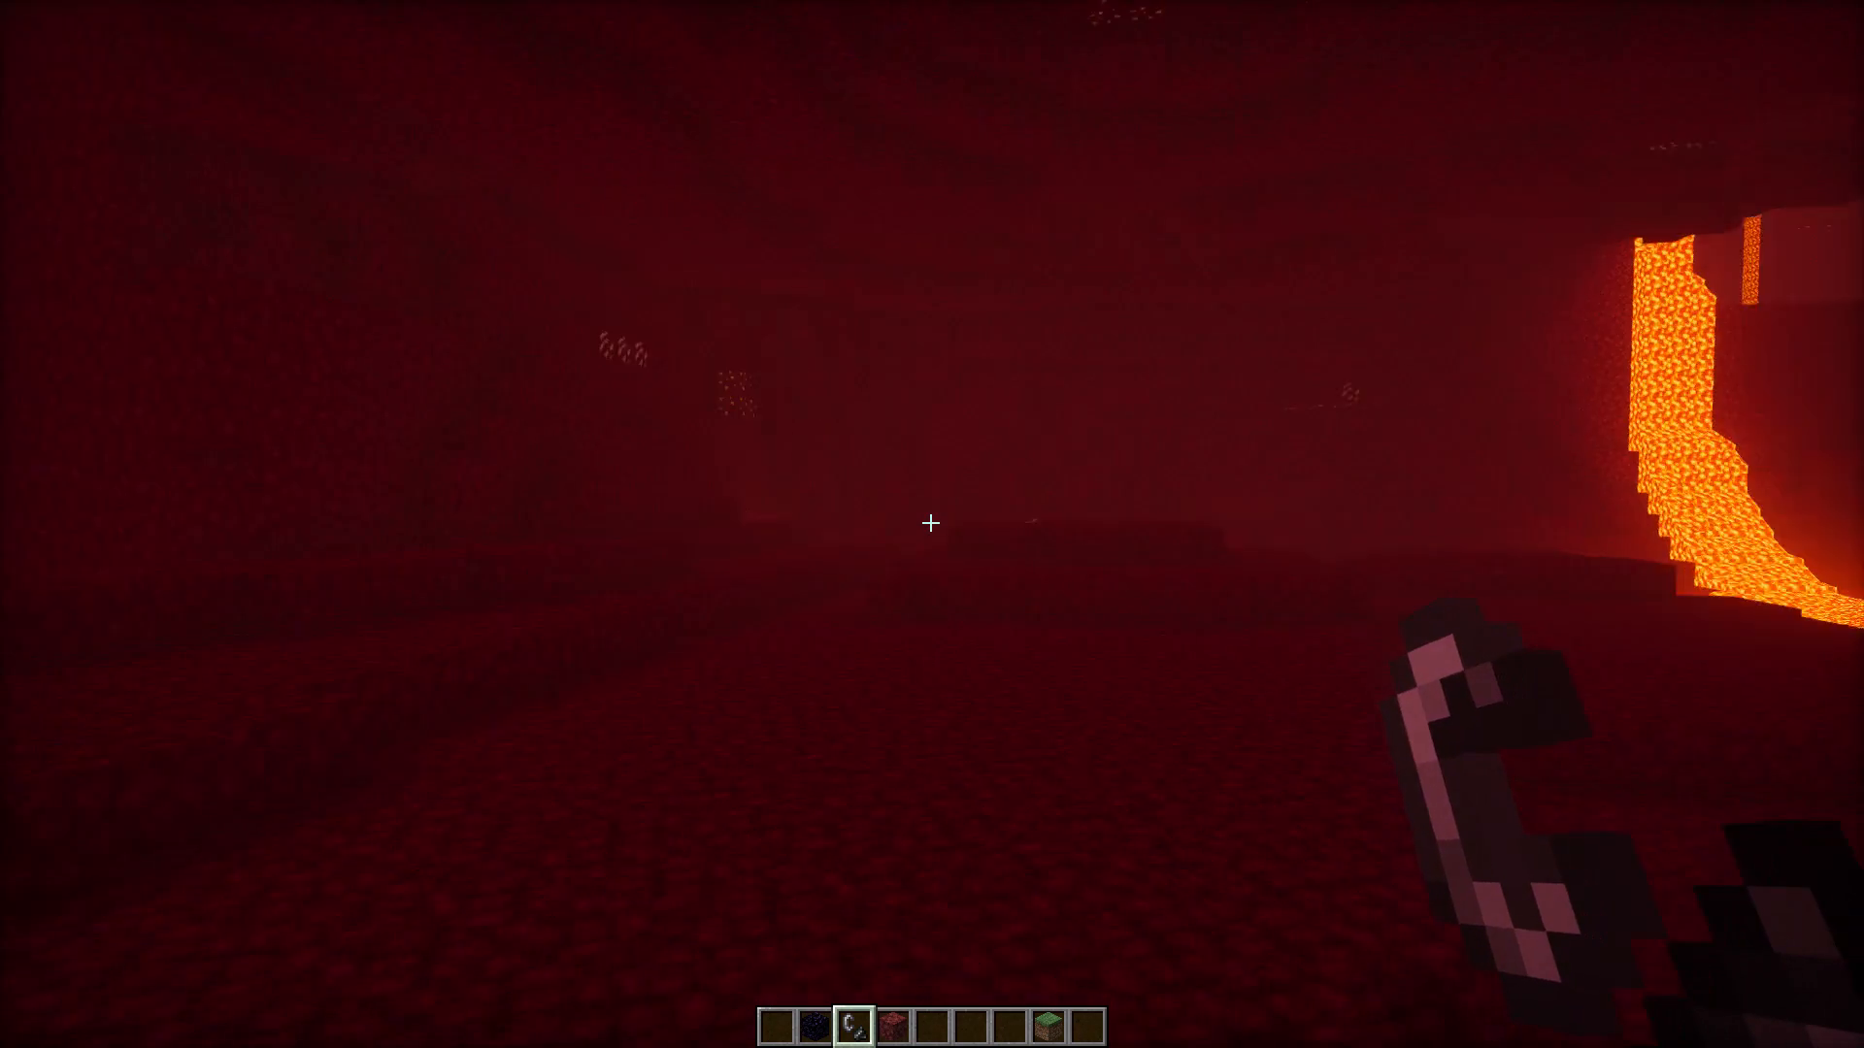
pyautogui.press('space')
pyautogui.press('space')
pyautogui.press('q')
pyautogui.press('space')
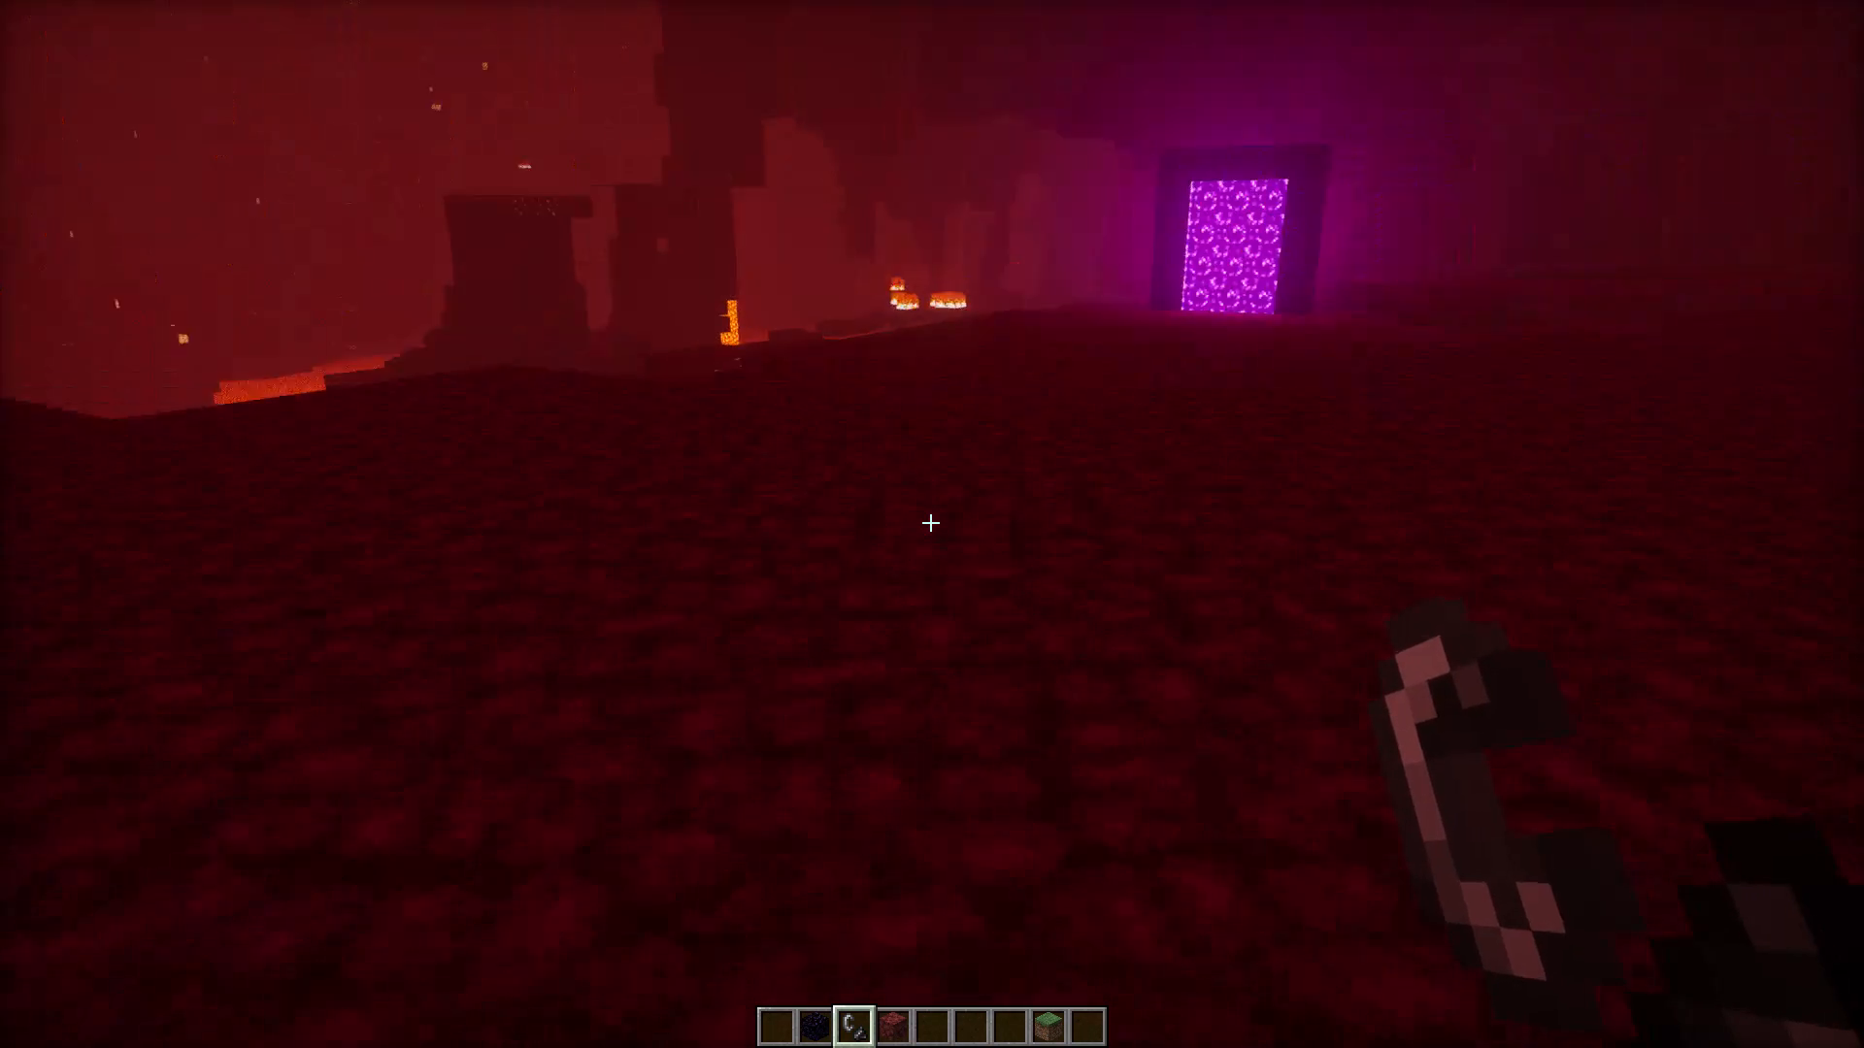
pyautogui.press('w')
pyautogui.press('q')
pyautogui.press('q')
pyautogui.press('q')
pyautogui.press('space')
pyautogui.press('q')
pyautogui.press('space')
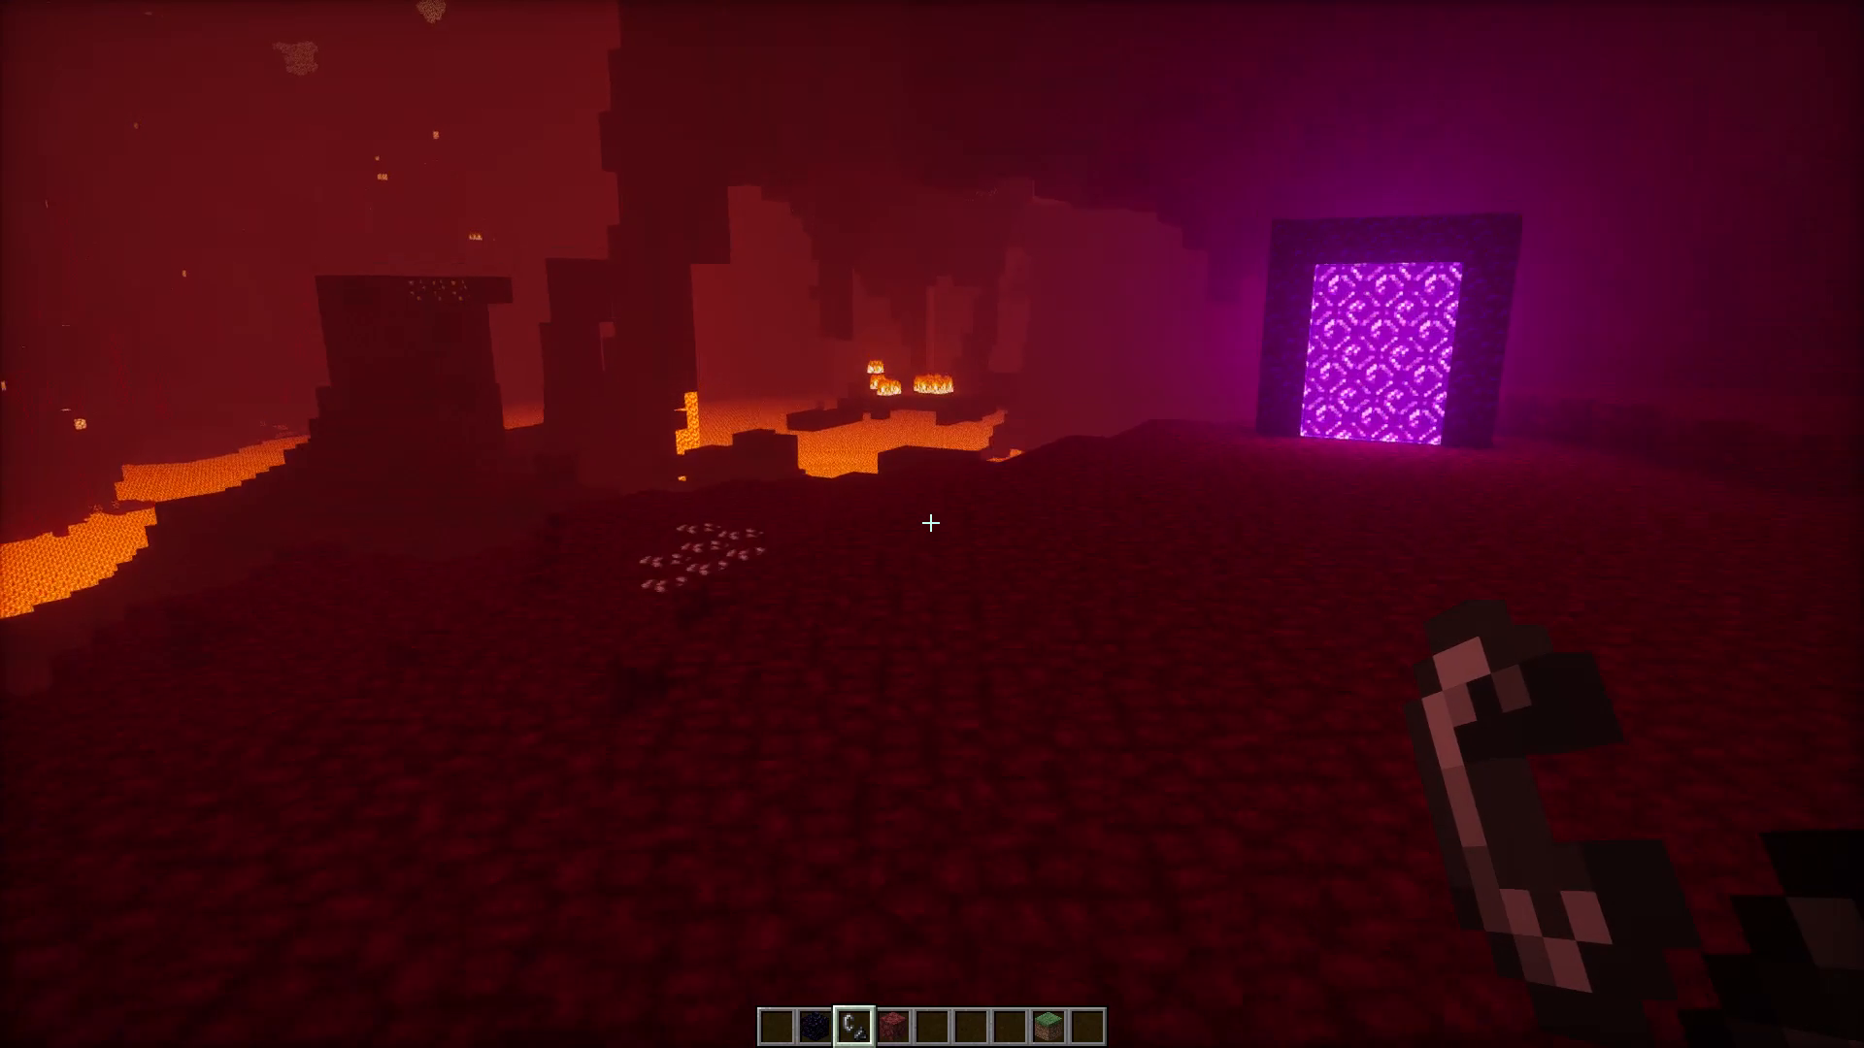
pyautogui.write('q')
pyautogui.press('space')
pyautogui.press('space')
pyautogui.press('q')
pyautogui.press('space')
pyautogui.press('space')
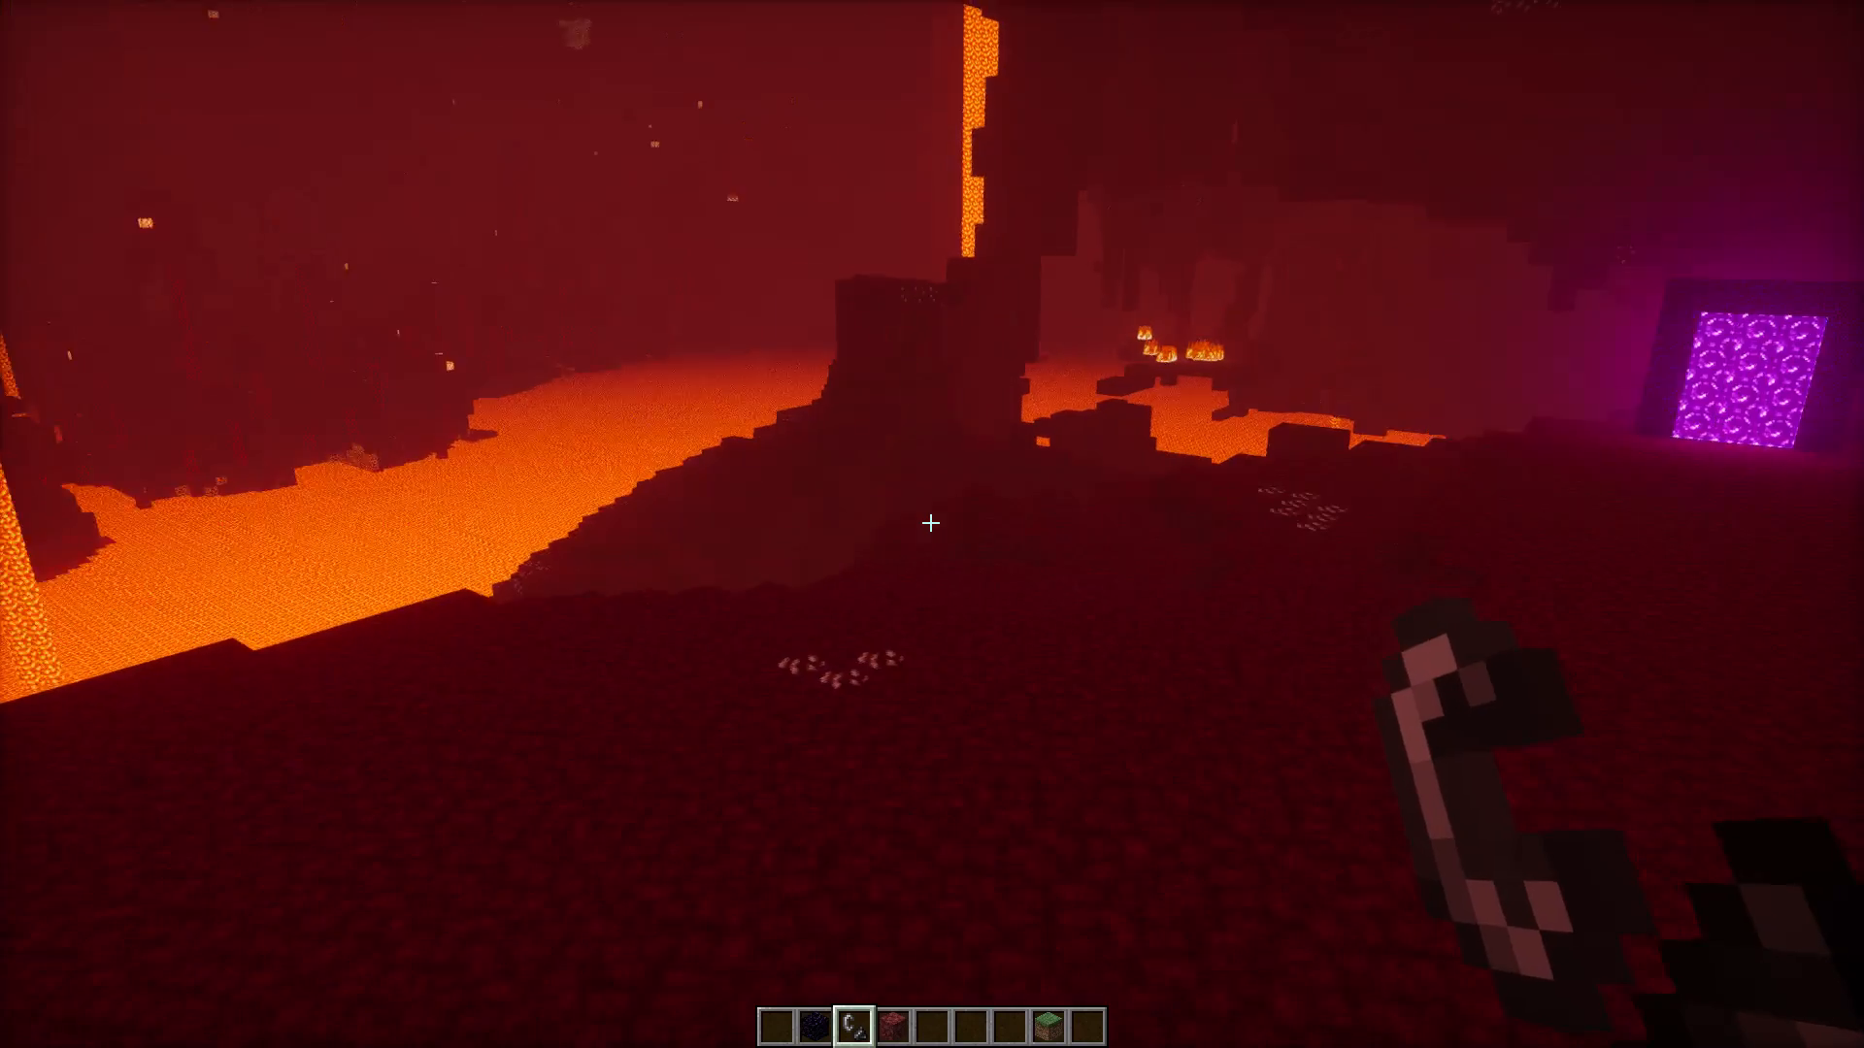
pyautogui.press('q')
pyautogui.scroll(-2, 932, 524)
pyautogui.press('0')
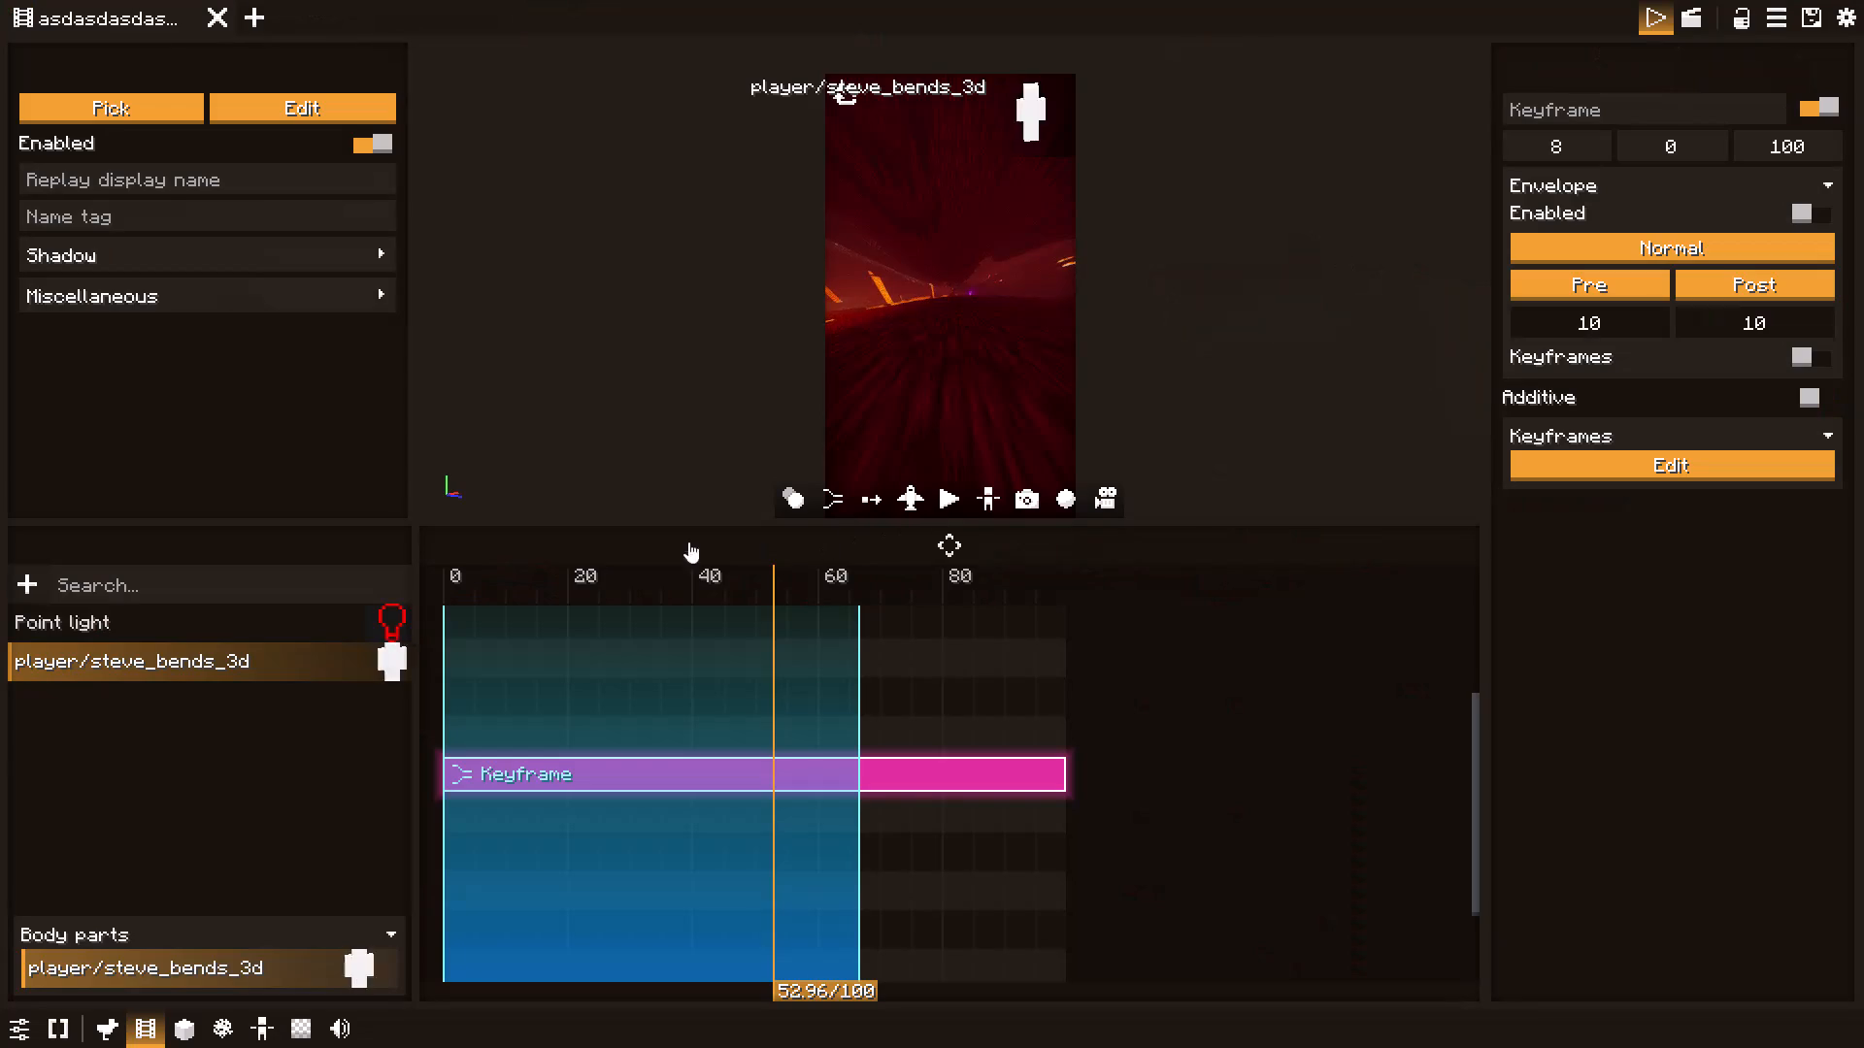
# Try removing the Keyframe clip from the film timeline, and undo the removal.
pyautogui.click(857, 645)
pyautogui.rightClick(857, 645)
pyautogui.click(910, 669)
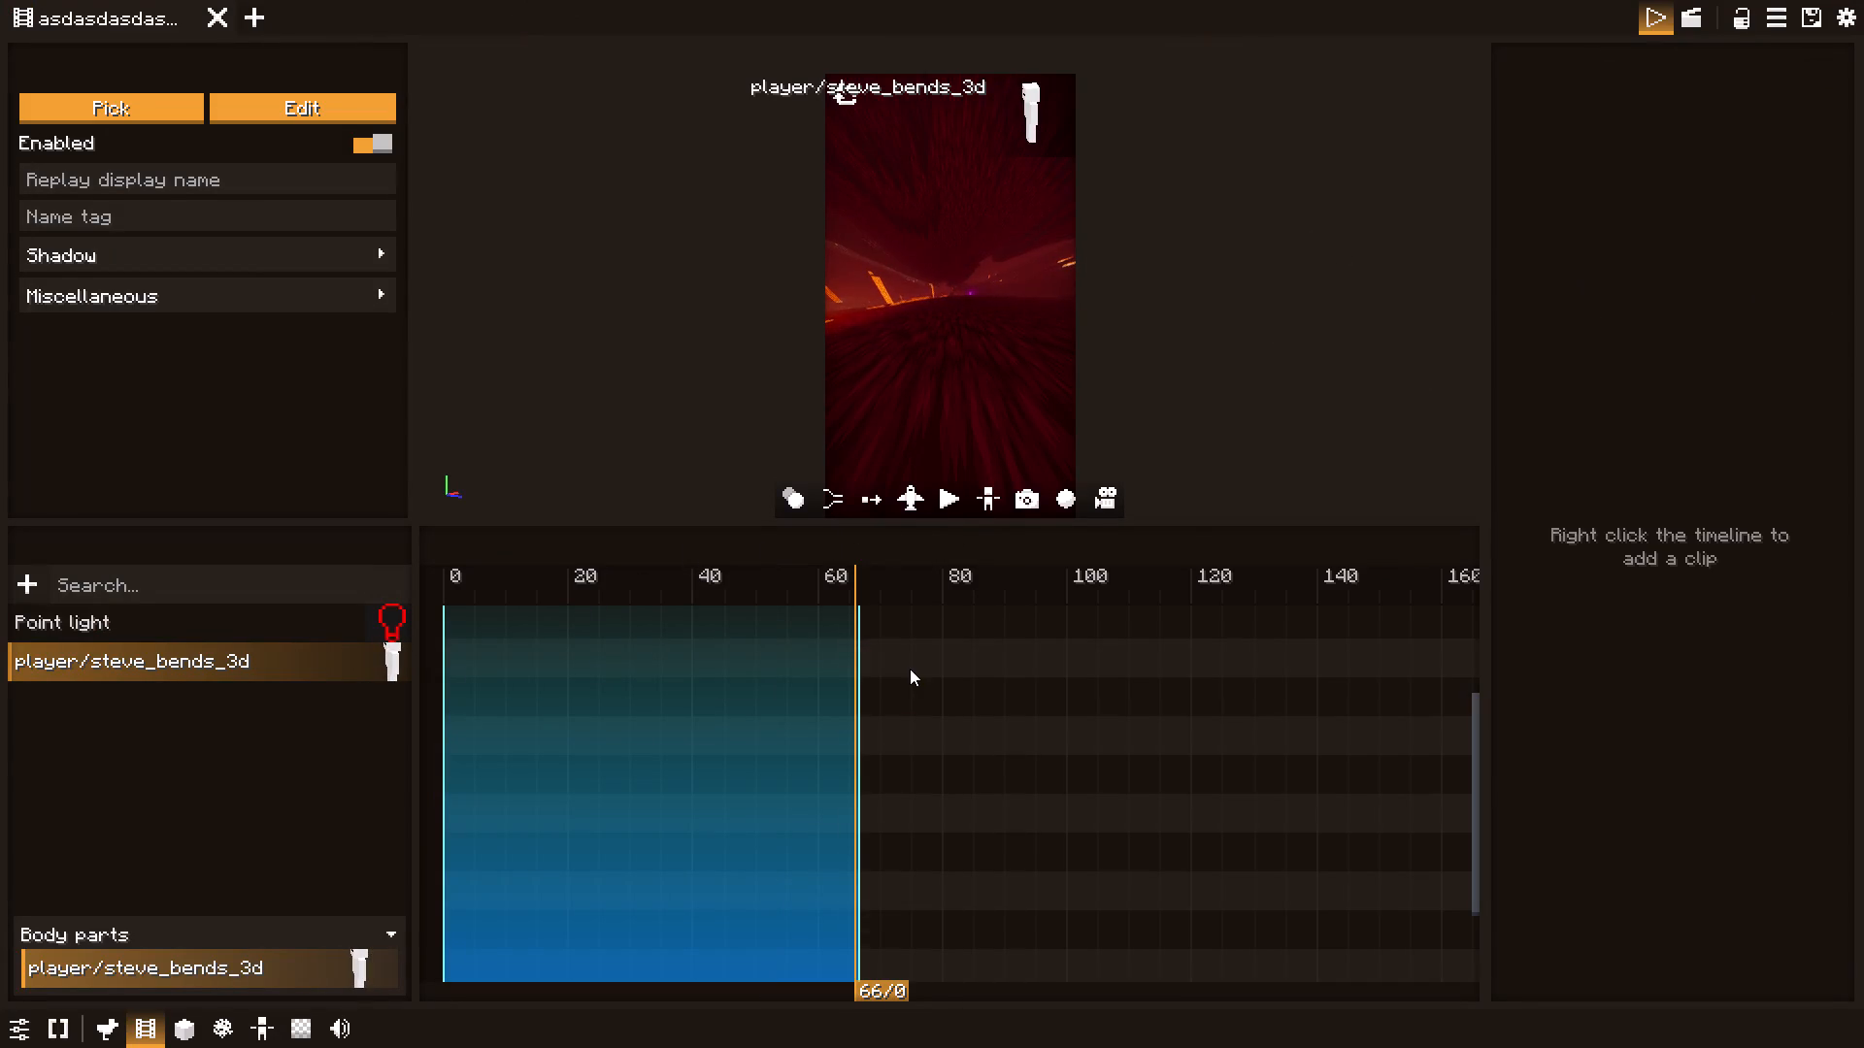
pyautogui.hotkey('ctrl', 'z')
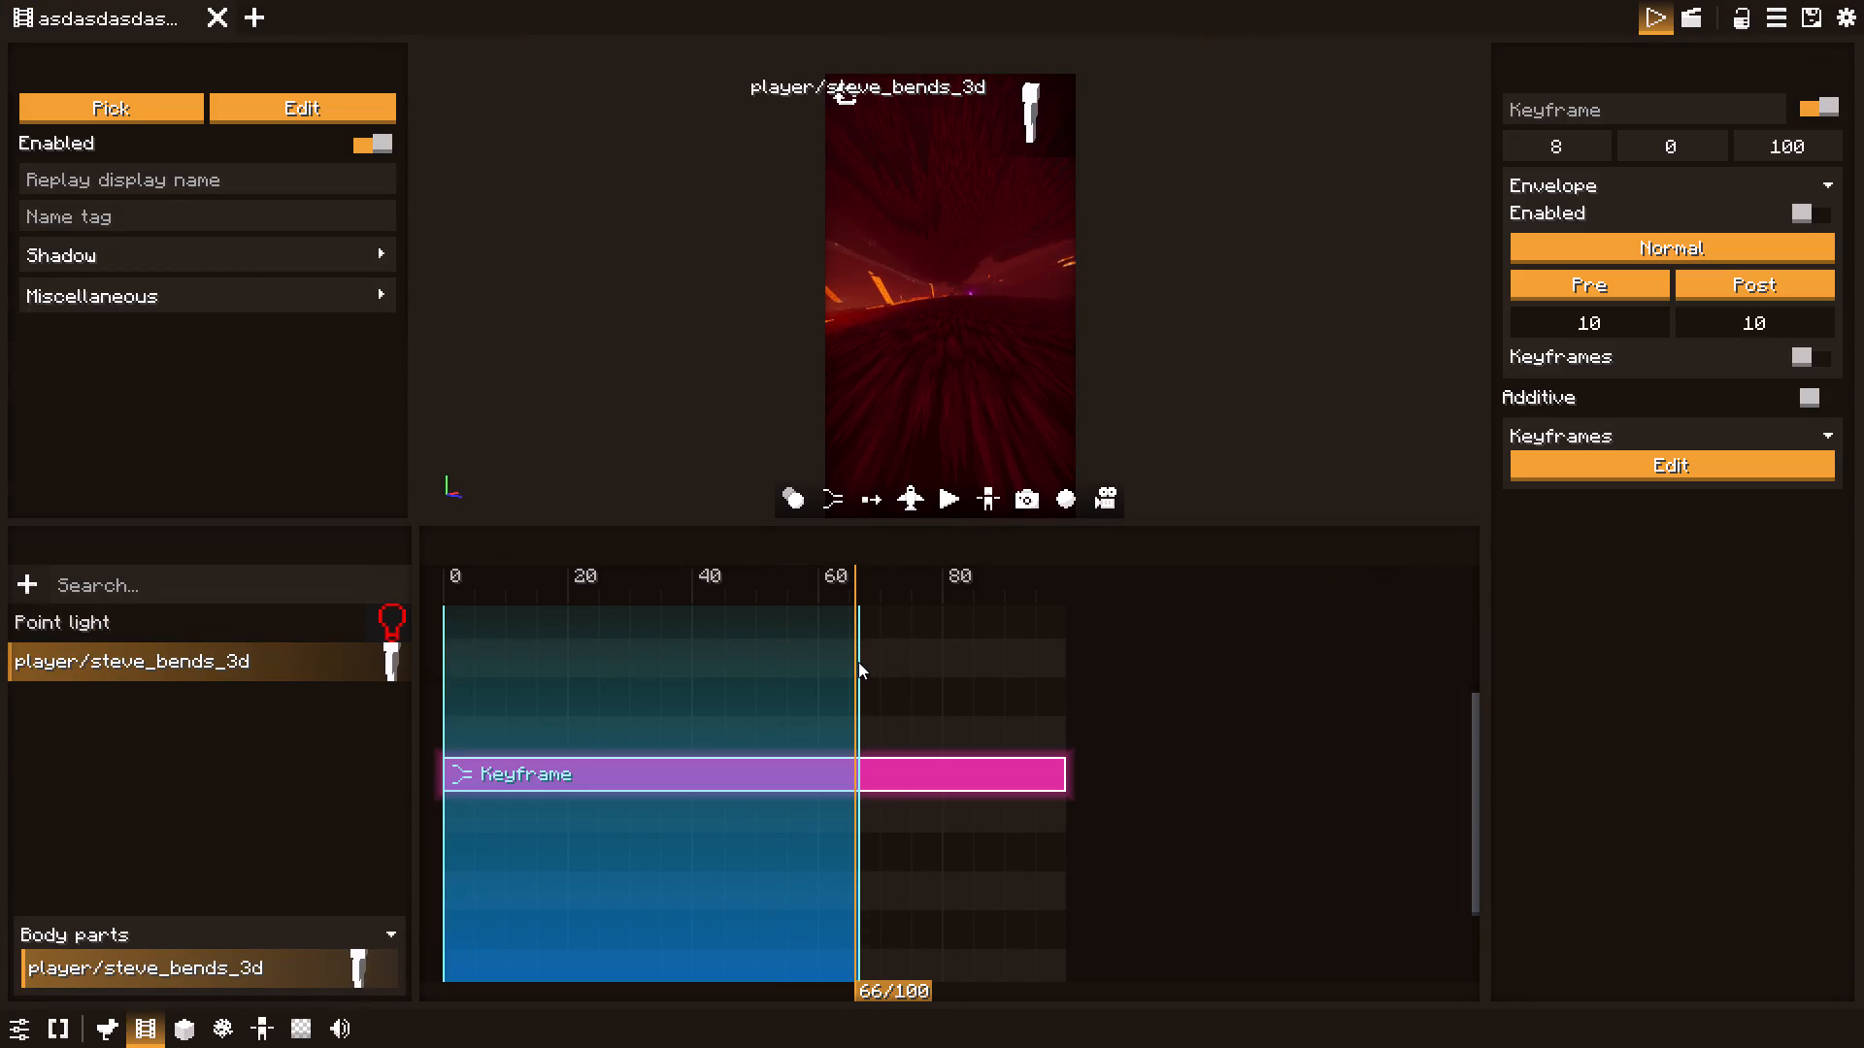
# Clear the highlighted playback range from 0 to 66 on the film timeline.
pyautogui.click(856, 657)
pyautogui.tripleClick(856, 657)
pyautogui.tripleClick(859, 657)
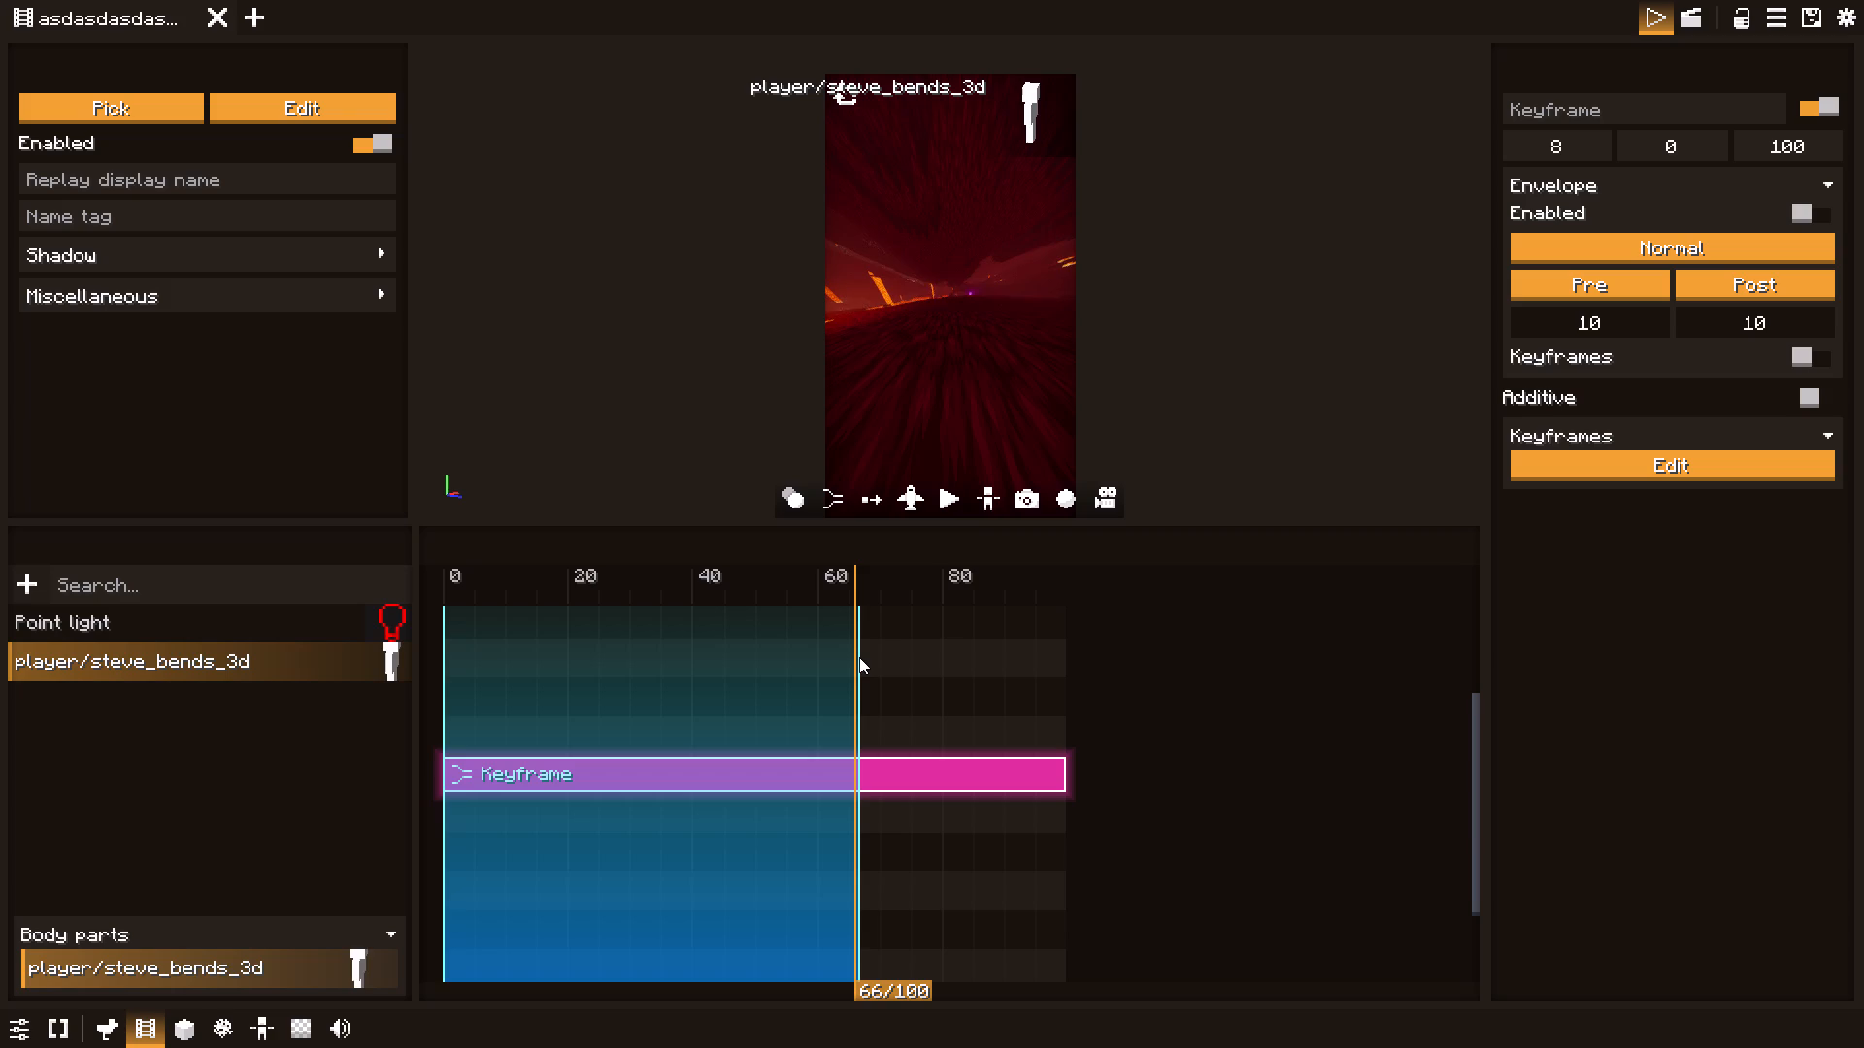
pyautogui.keyDown('alt'); pyautogui.click(859, 657); pyautogui.keyUp('alt')
pyautogui.moveTo(859, 657); pyautogui.dragTo(744, 661)
pyautogui.keyDown('alt'); pyautogui.moveTo(857, 674); pyautogui.dragTo(888, 673); pyautogui.keyUp('alt')
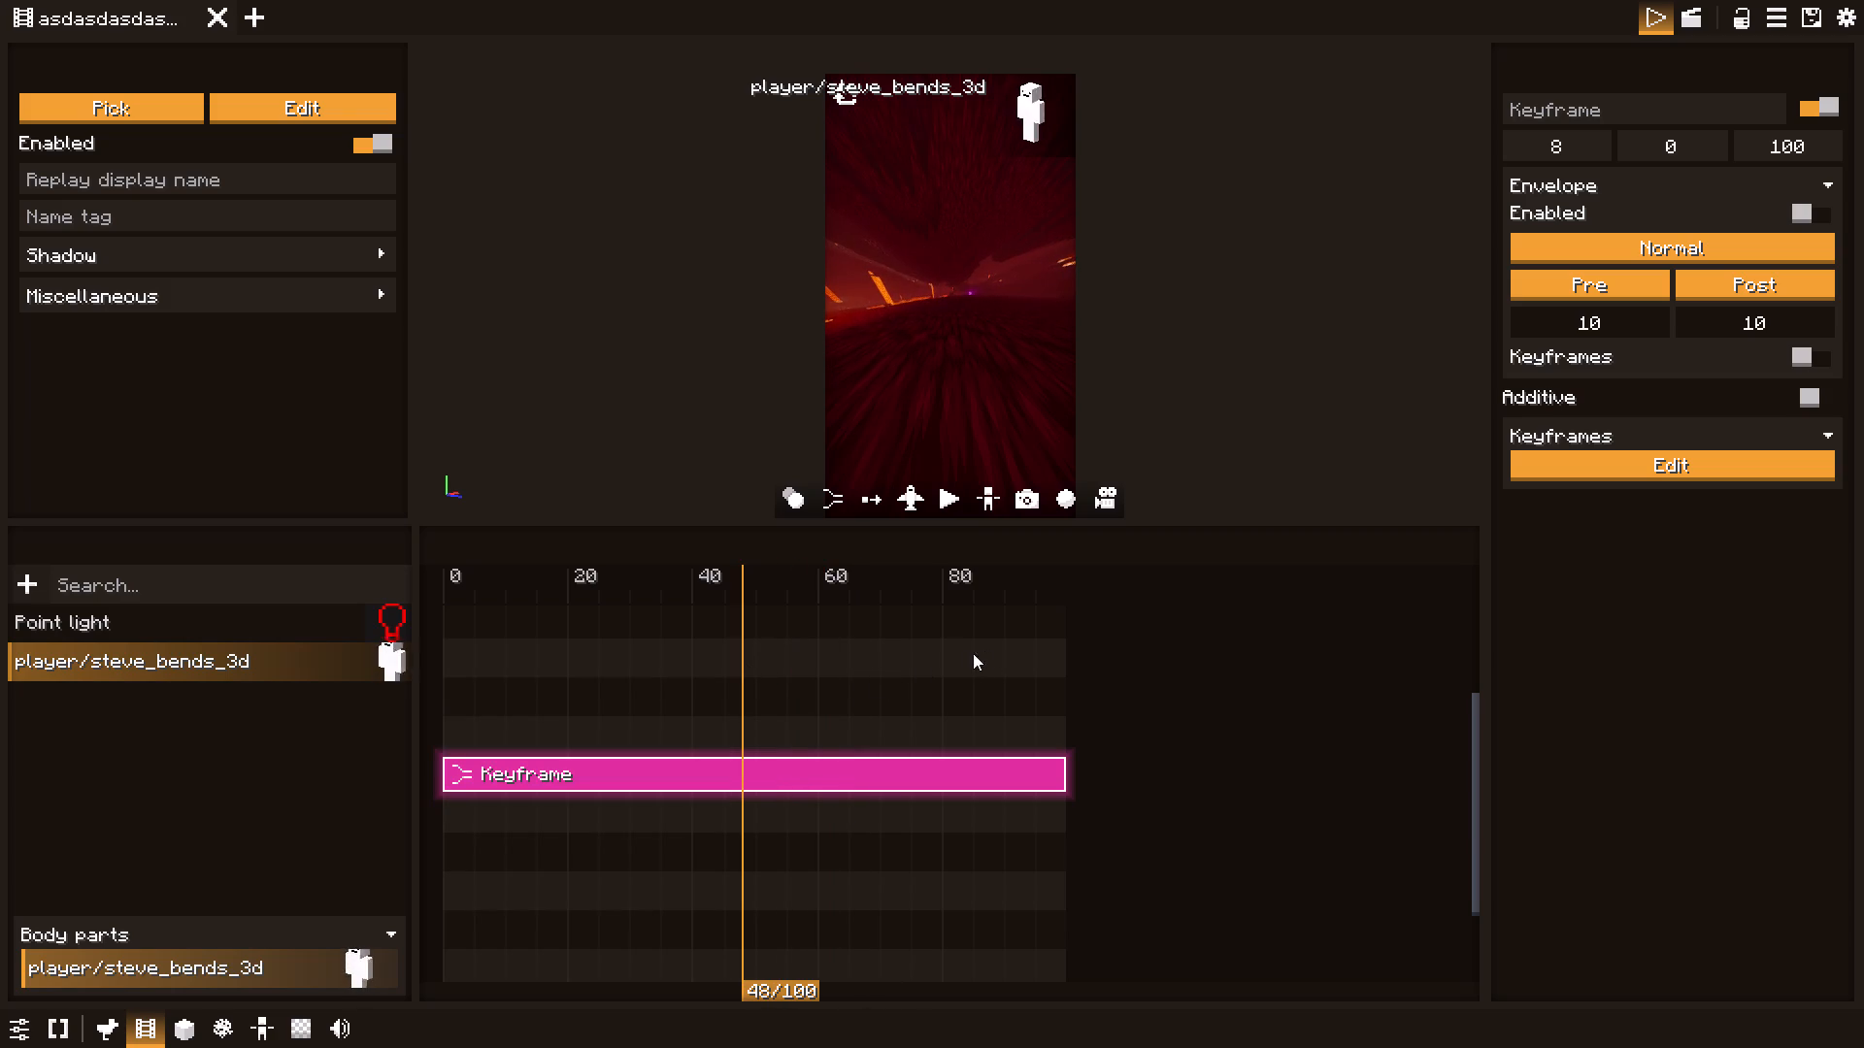
# Scrub back and forth along the Keyframe clip and briefly run playback to check the camera and character.
pyautogui.moveTo(962, 654); pyautogui.dragTo(740, 669)
pyautogui.moveTo(897, 667); pyautogui.dragTo(444, 685)
pyautogui.moveTo(912, 643); pyautogui.dragTo(645, 665)
pyautogui.moveTo(1010, 628); pyautogui.dragTo(597, 640)
pyautogui.moveTo(803, 644); pyautogui.dragTo(708, 657)
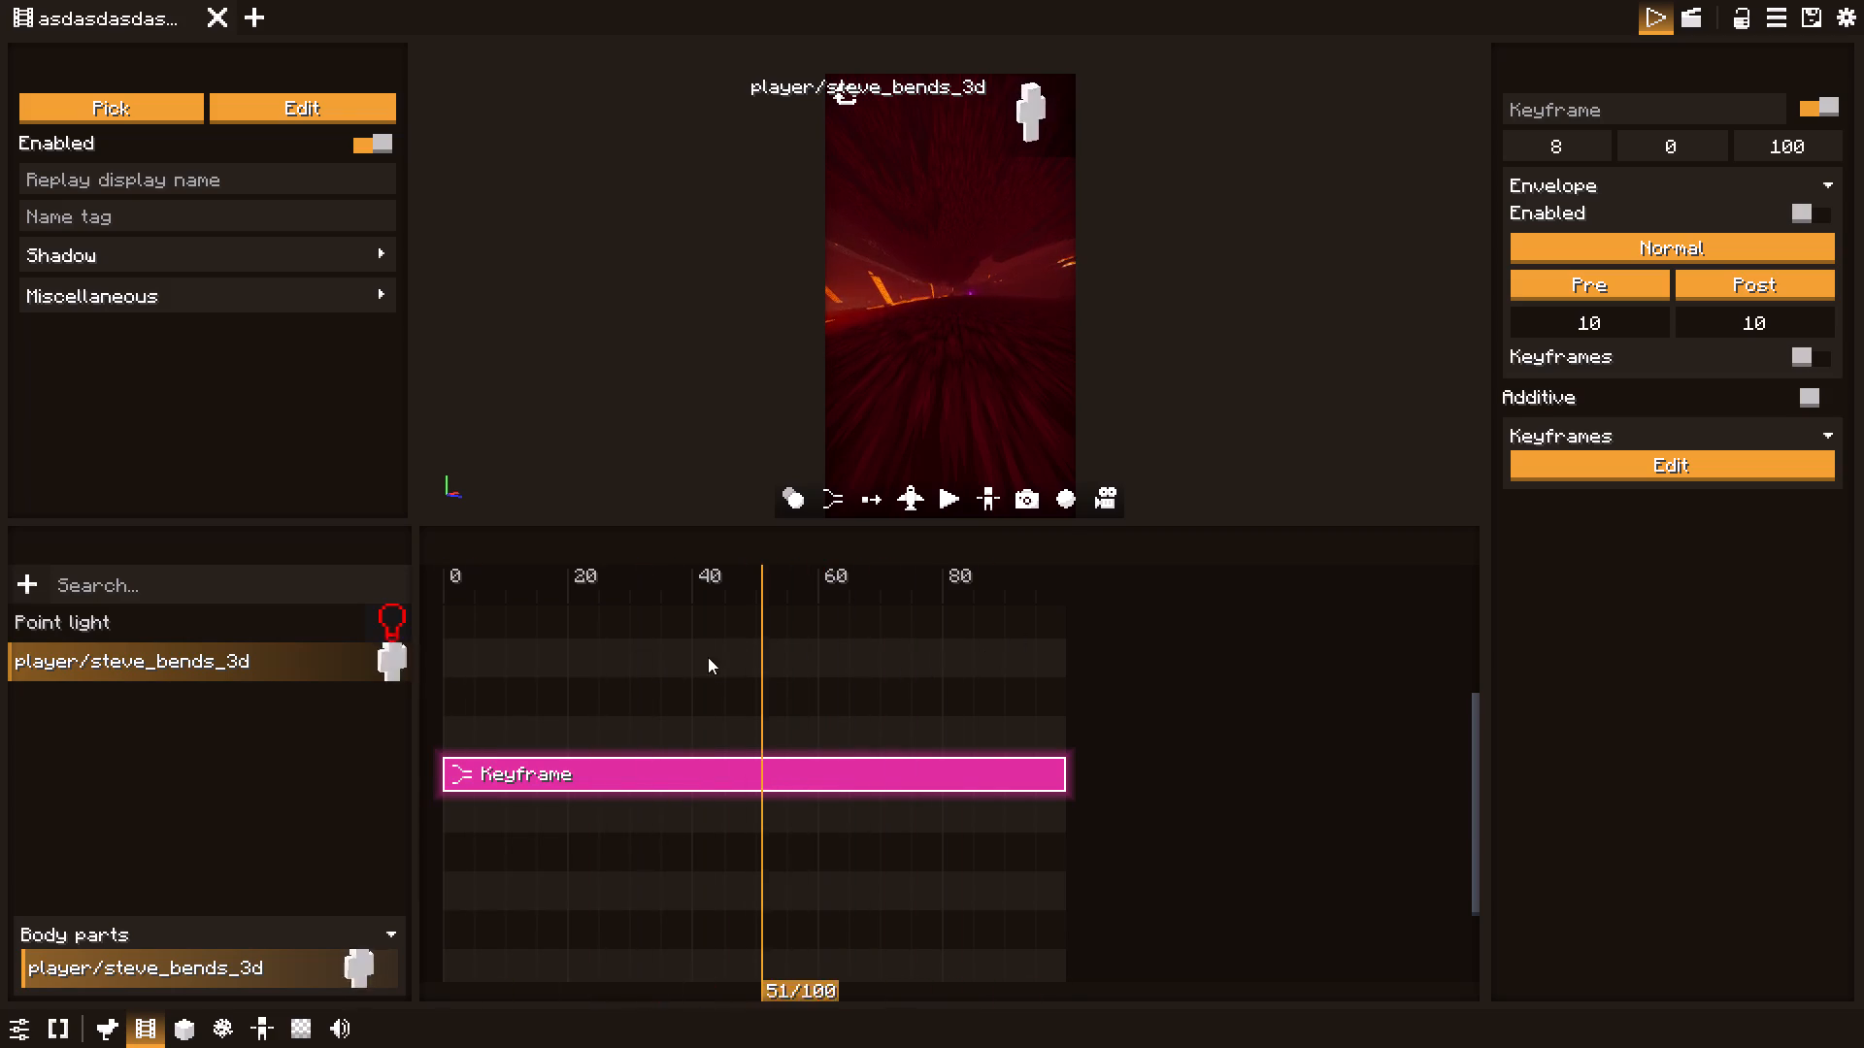
pyautogui.moveTo(708, 657); pyautogui.dragTo(672, 664)
pyautogui.click(945, 489)
pyautogui.click(946, 489)
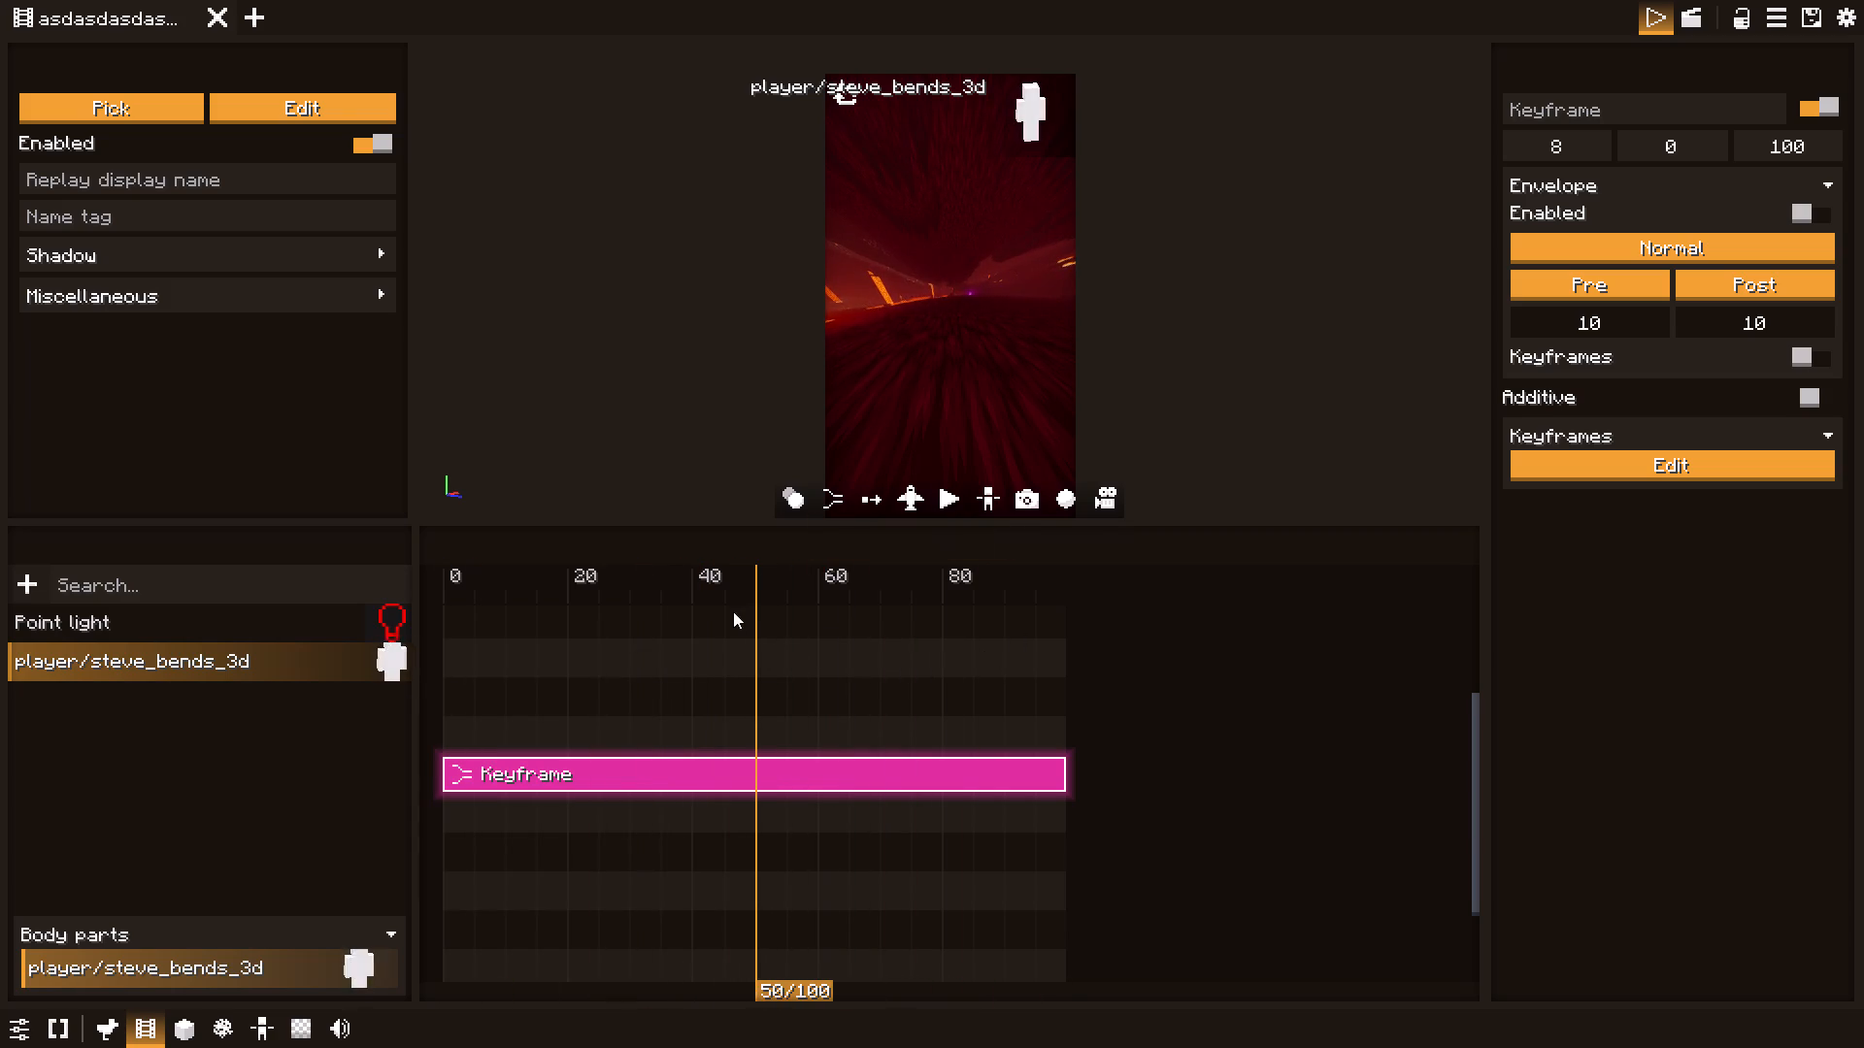
# At tick 0, aim the flight camera away from the portal at the lavafall and open the Keyframe clip's keyframes.
pyautogui.moveTo(732, 611); pyautogui.dragTo(292, 618)
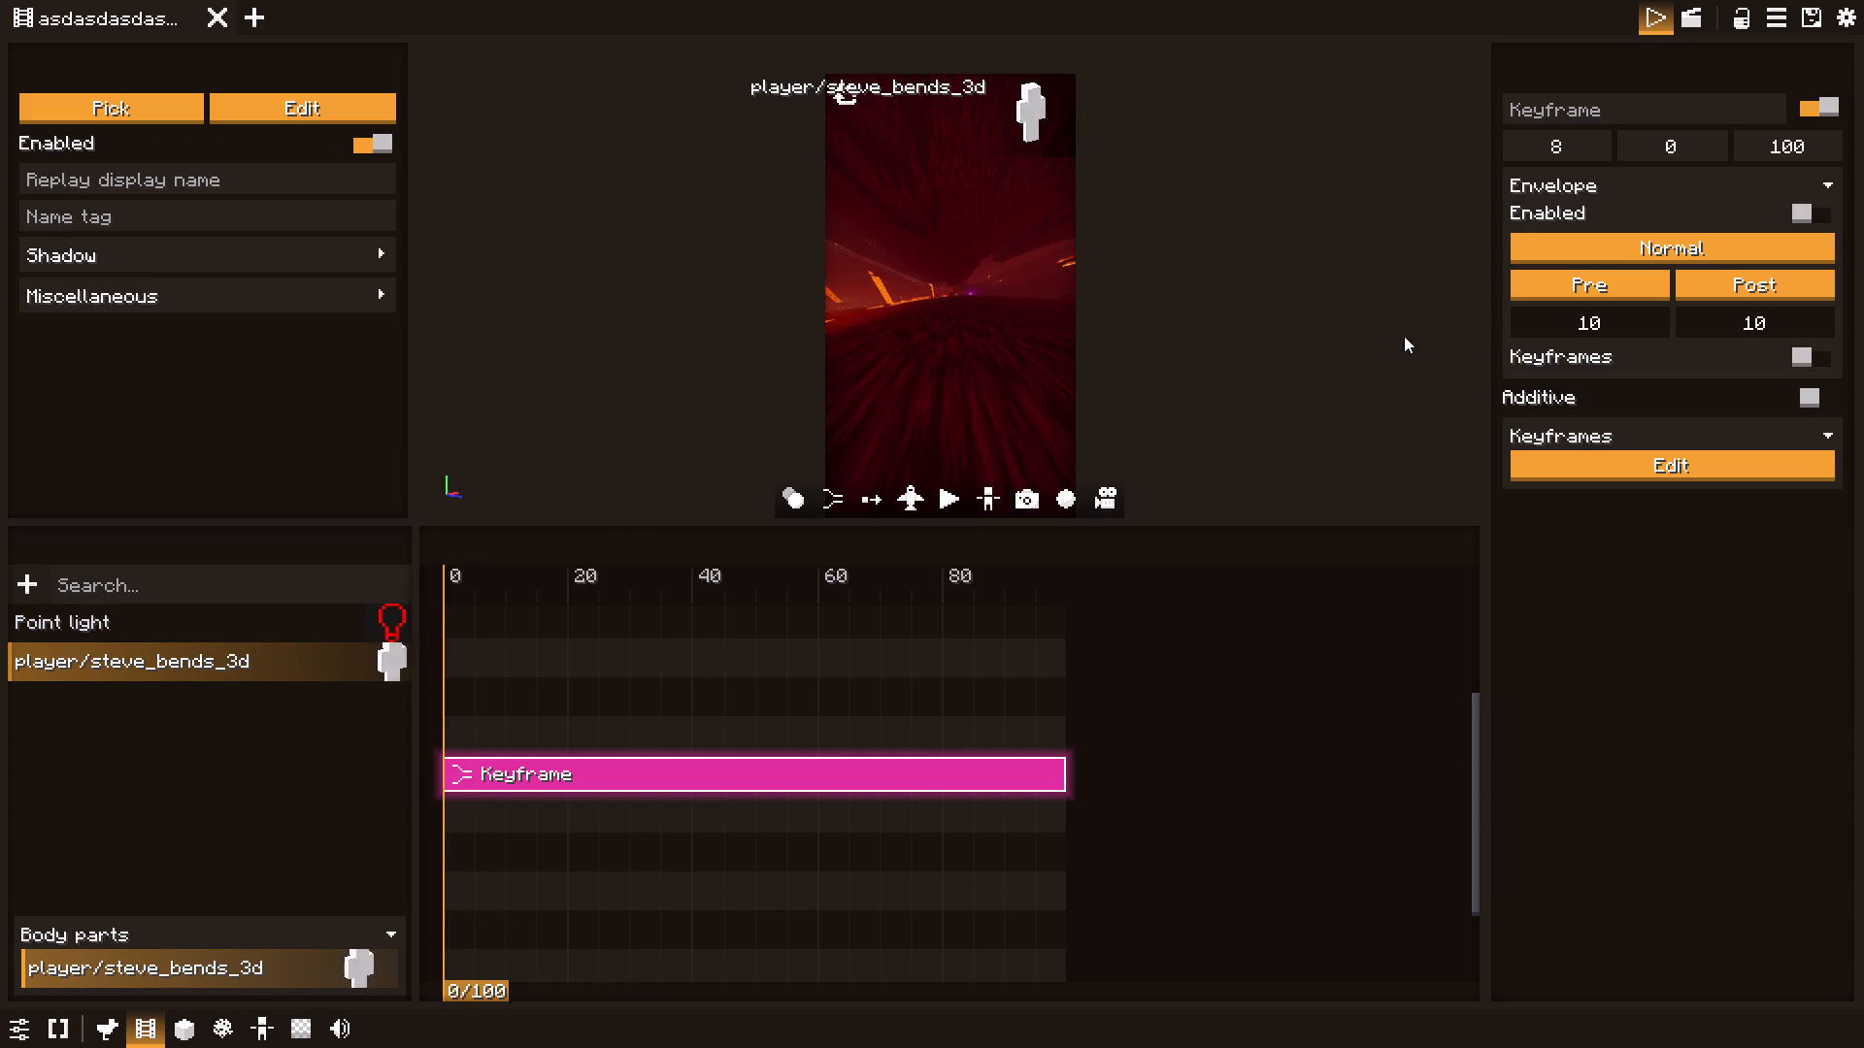
pyautogui.moveTo(958, 411); pyautogui.dragTo(946, 265, button='middle')
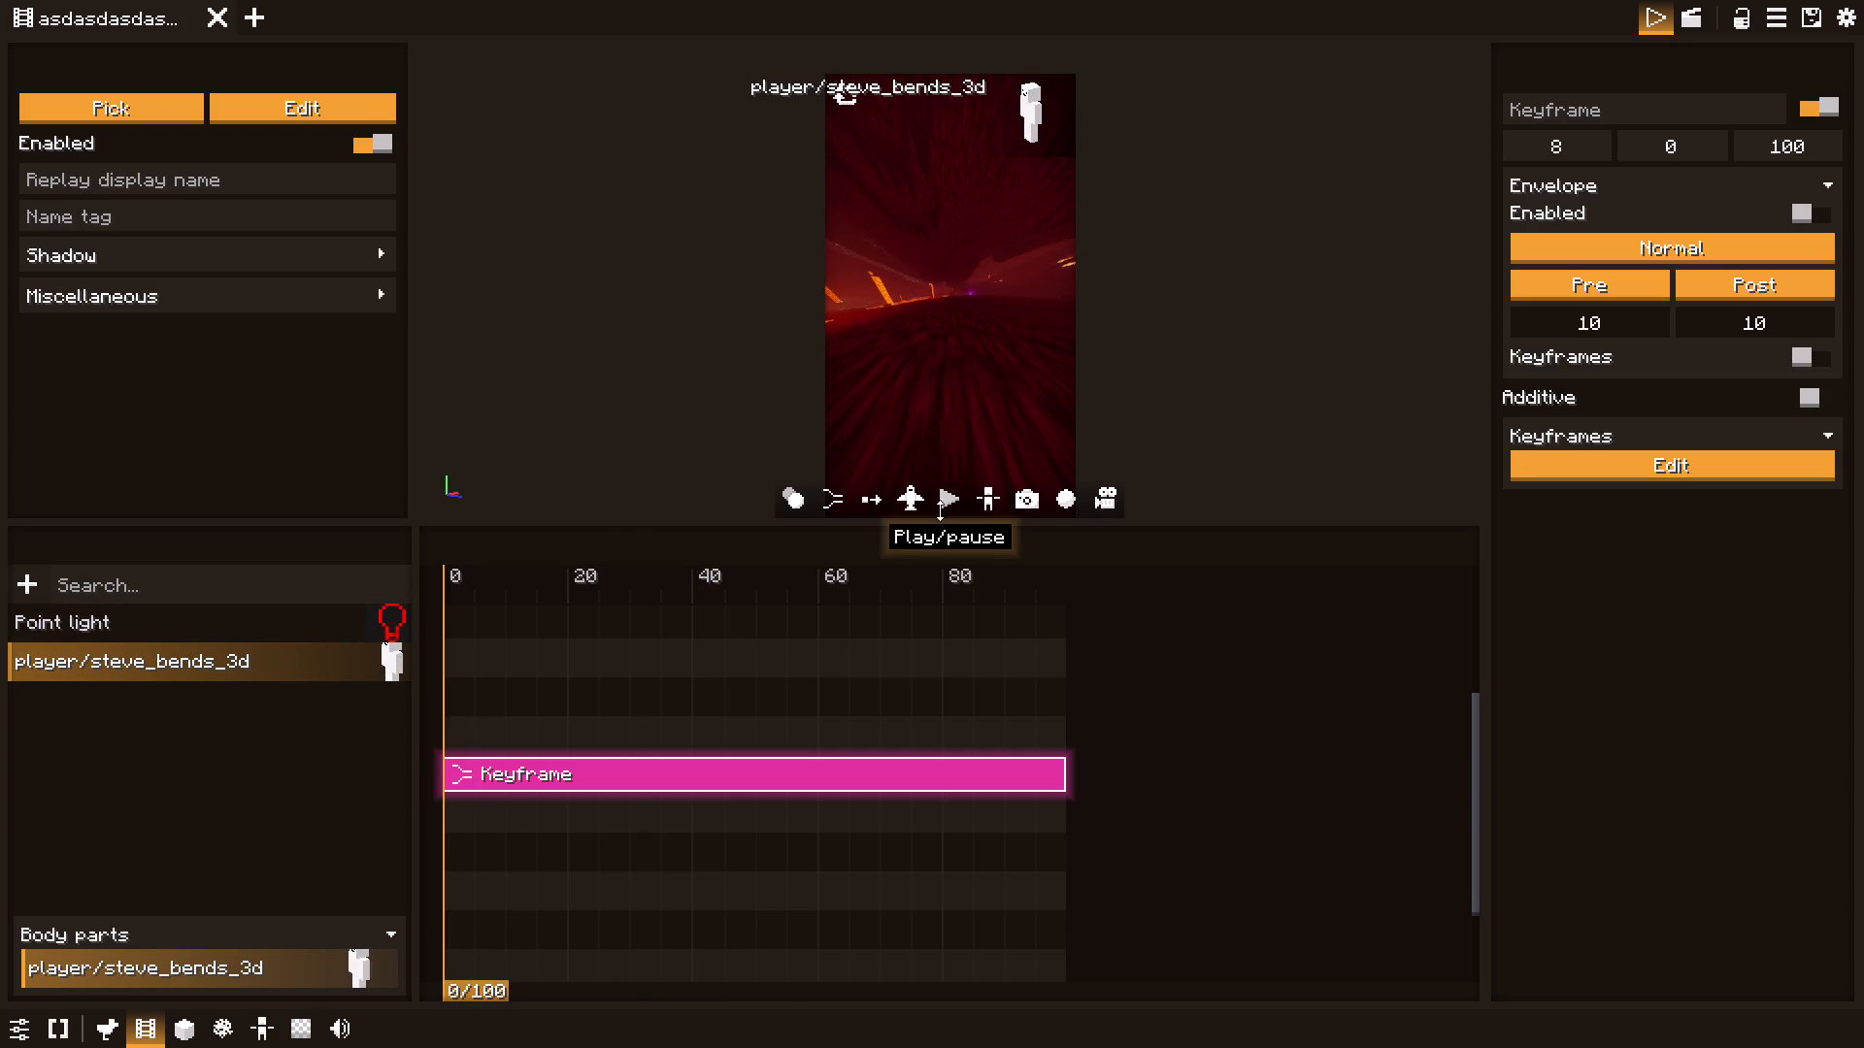
pyautogui.click(916, 497)
pyautogui.moveTo(922, 437); pyautogui.dragTo(948, 49, button='middle')
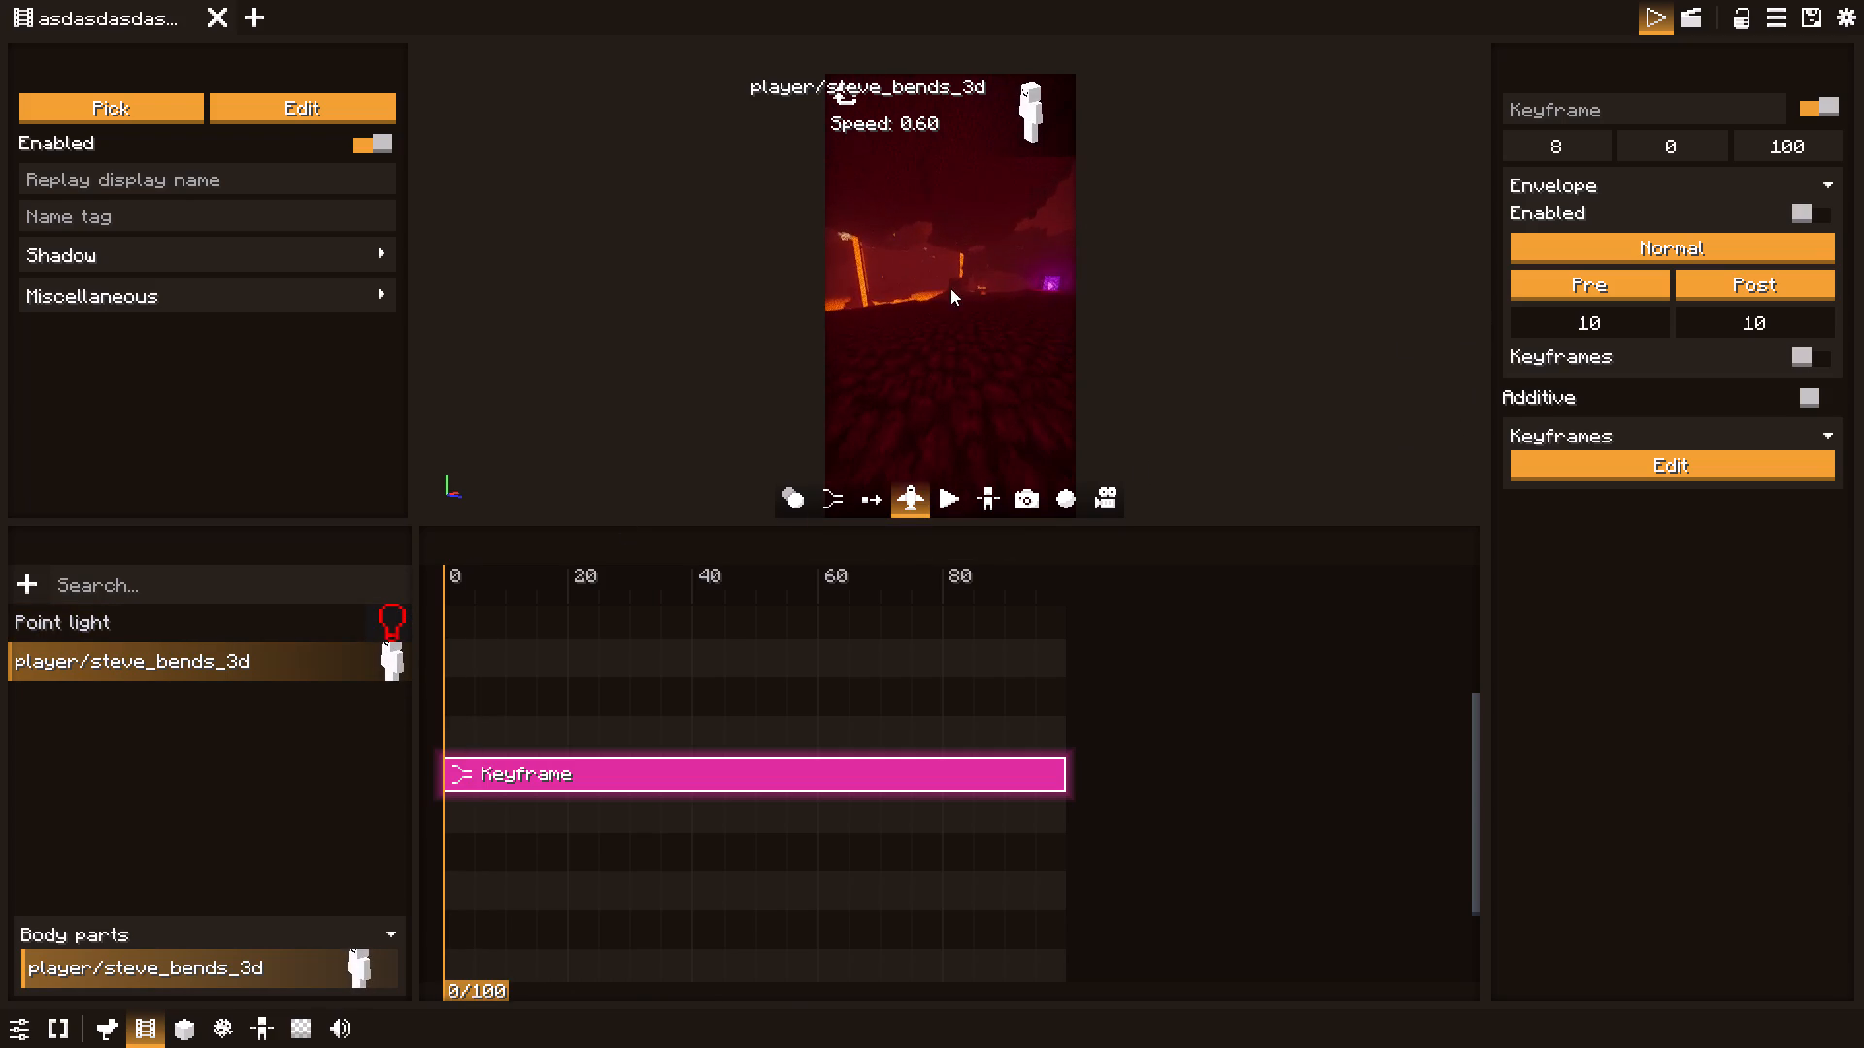
pyautogui.moveTo(950, 258); pyautogui.dragTo(995, 87, button='middle')
pyautogui.moveTo(949, 300); pyautogui.dragTo(996, 59, button='middle')
pyautogui.moveTo(976, 375); pyautogui.dragTo(987, 242, button='middle')
pyautogui.moveTo(984, 260); pyautogui.dragTo(989, 314, button='middle')
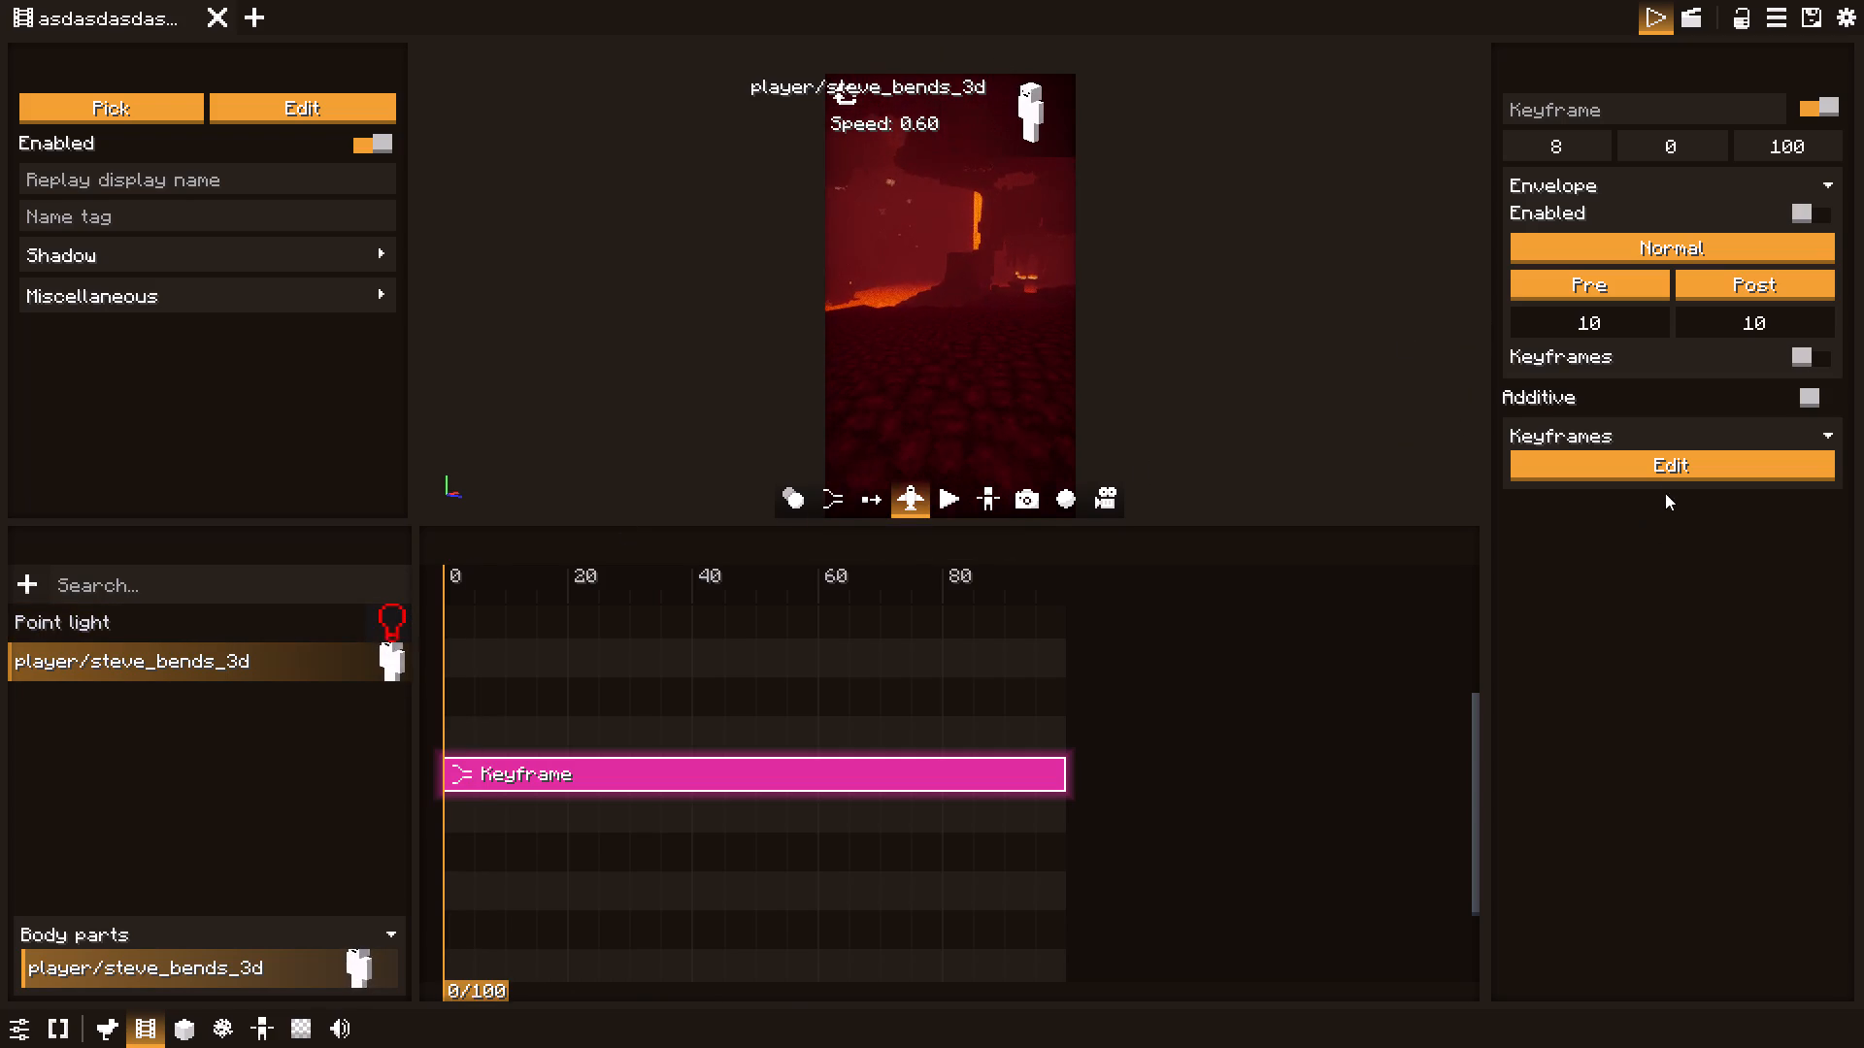
pyautogui.click(1659, 461)
pyautogui.click(1563, 472)
pyautogui.click(1581, 456)
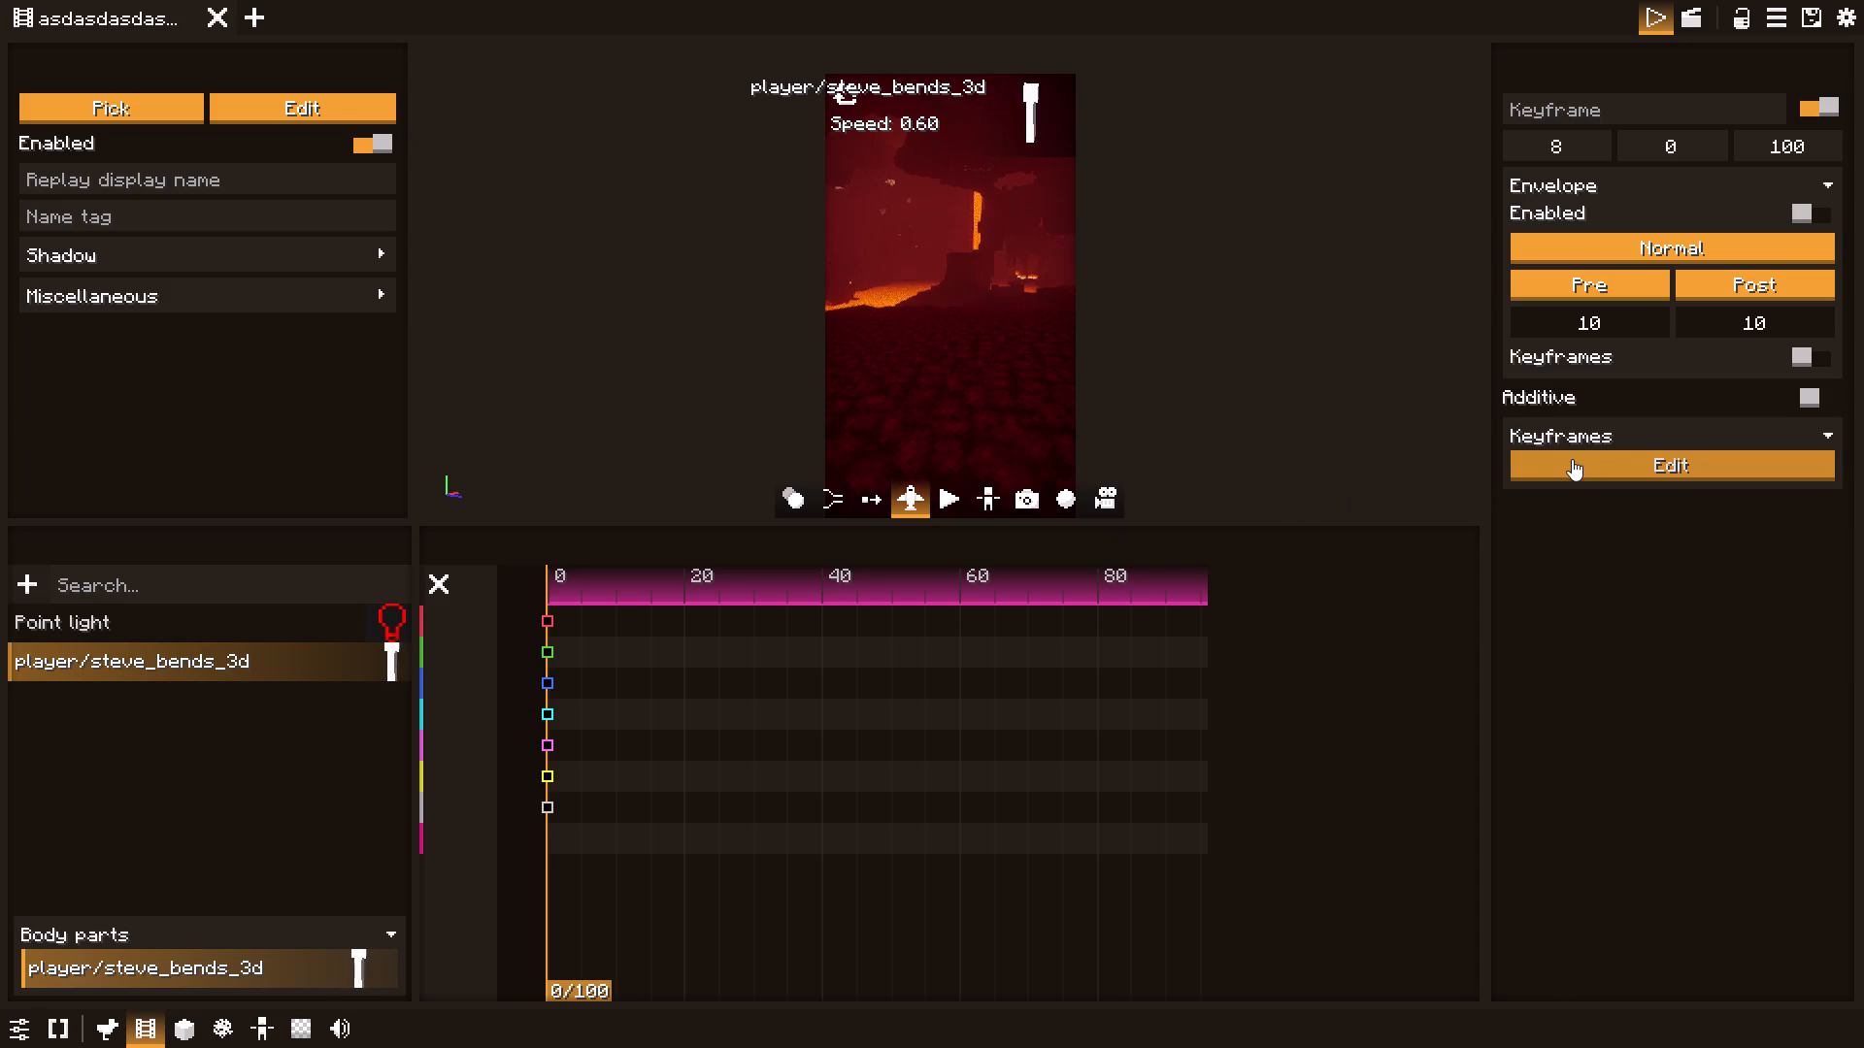
pyautogui.click(1572, 459)
pyautogui.click(1608, 461)
pyautogui.tripleClick(1634, 461)
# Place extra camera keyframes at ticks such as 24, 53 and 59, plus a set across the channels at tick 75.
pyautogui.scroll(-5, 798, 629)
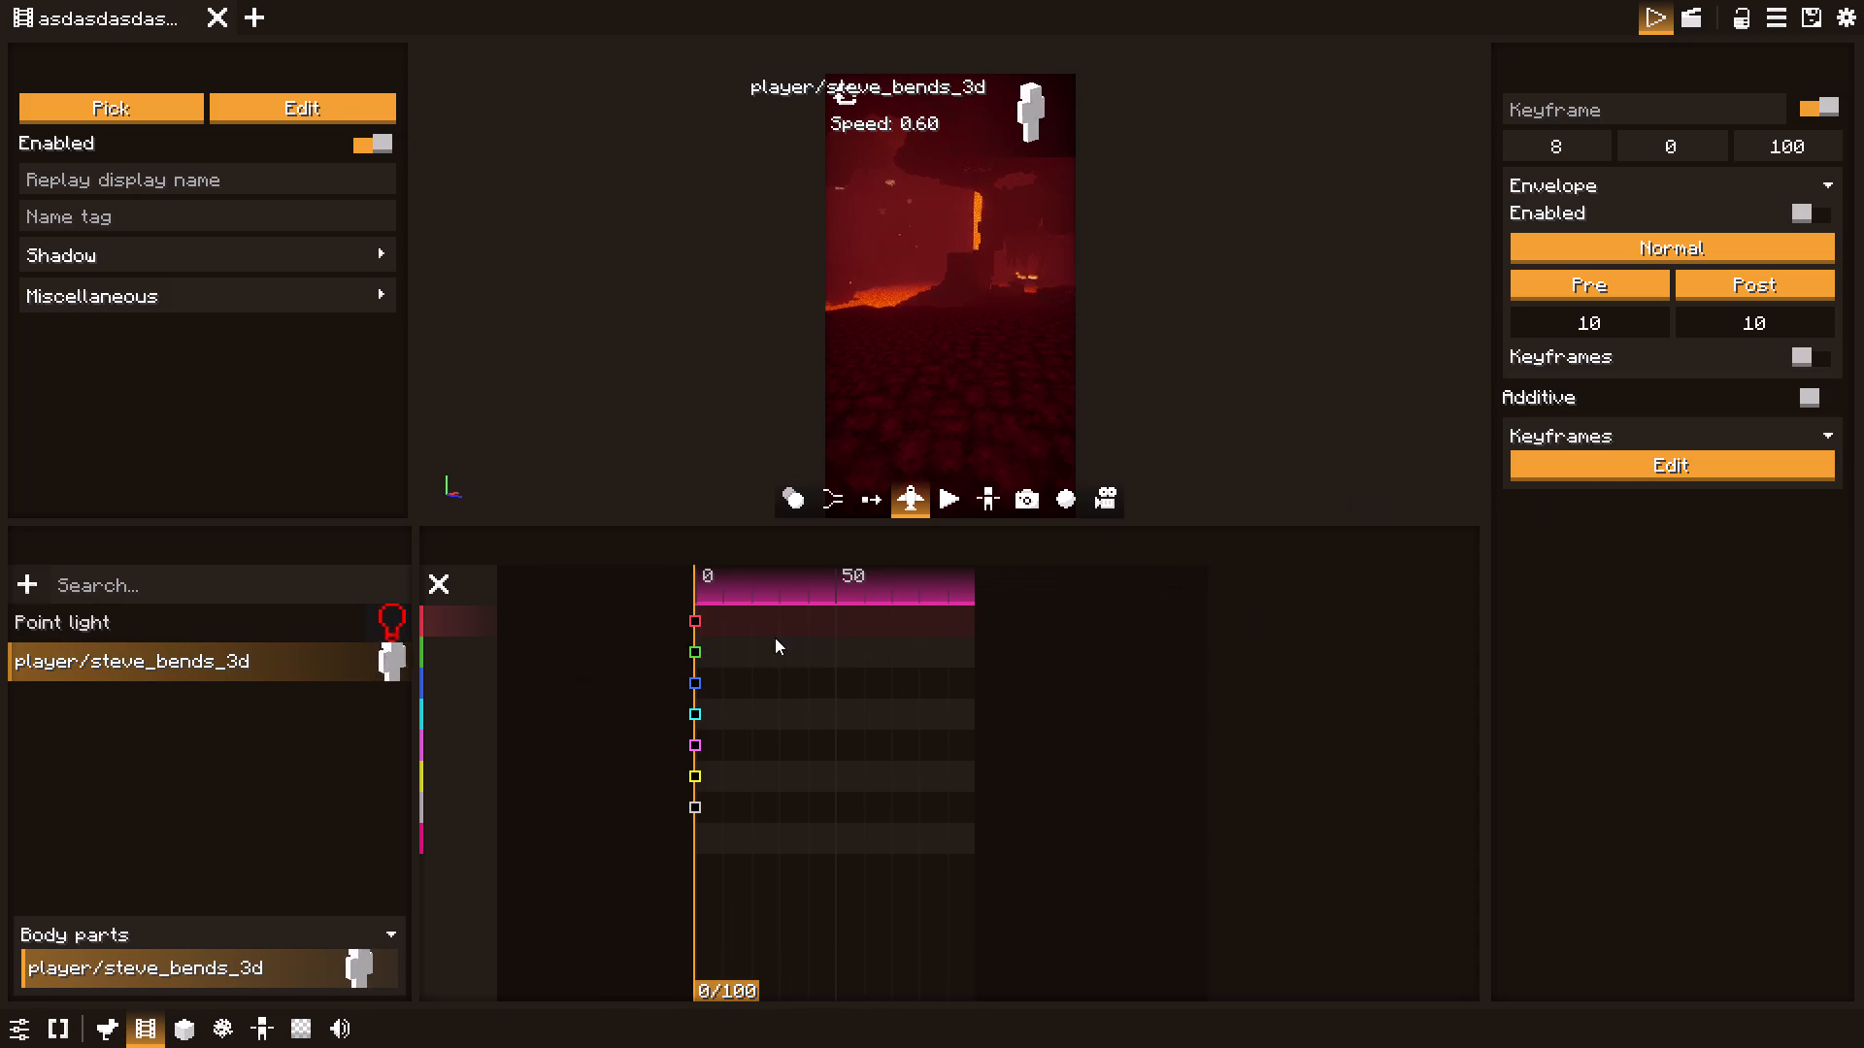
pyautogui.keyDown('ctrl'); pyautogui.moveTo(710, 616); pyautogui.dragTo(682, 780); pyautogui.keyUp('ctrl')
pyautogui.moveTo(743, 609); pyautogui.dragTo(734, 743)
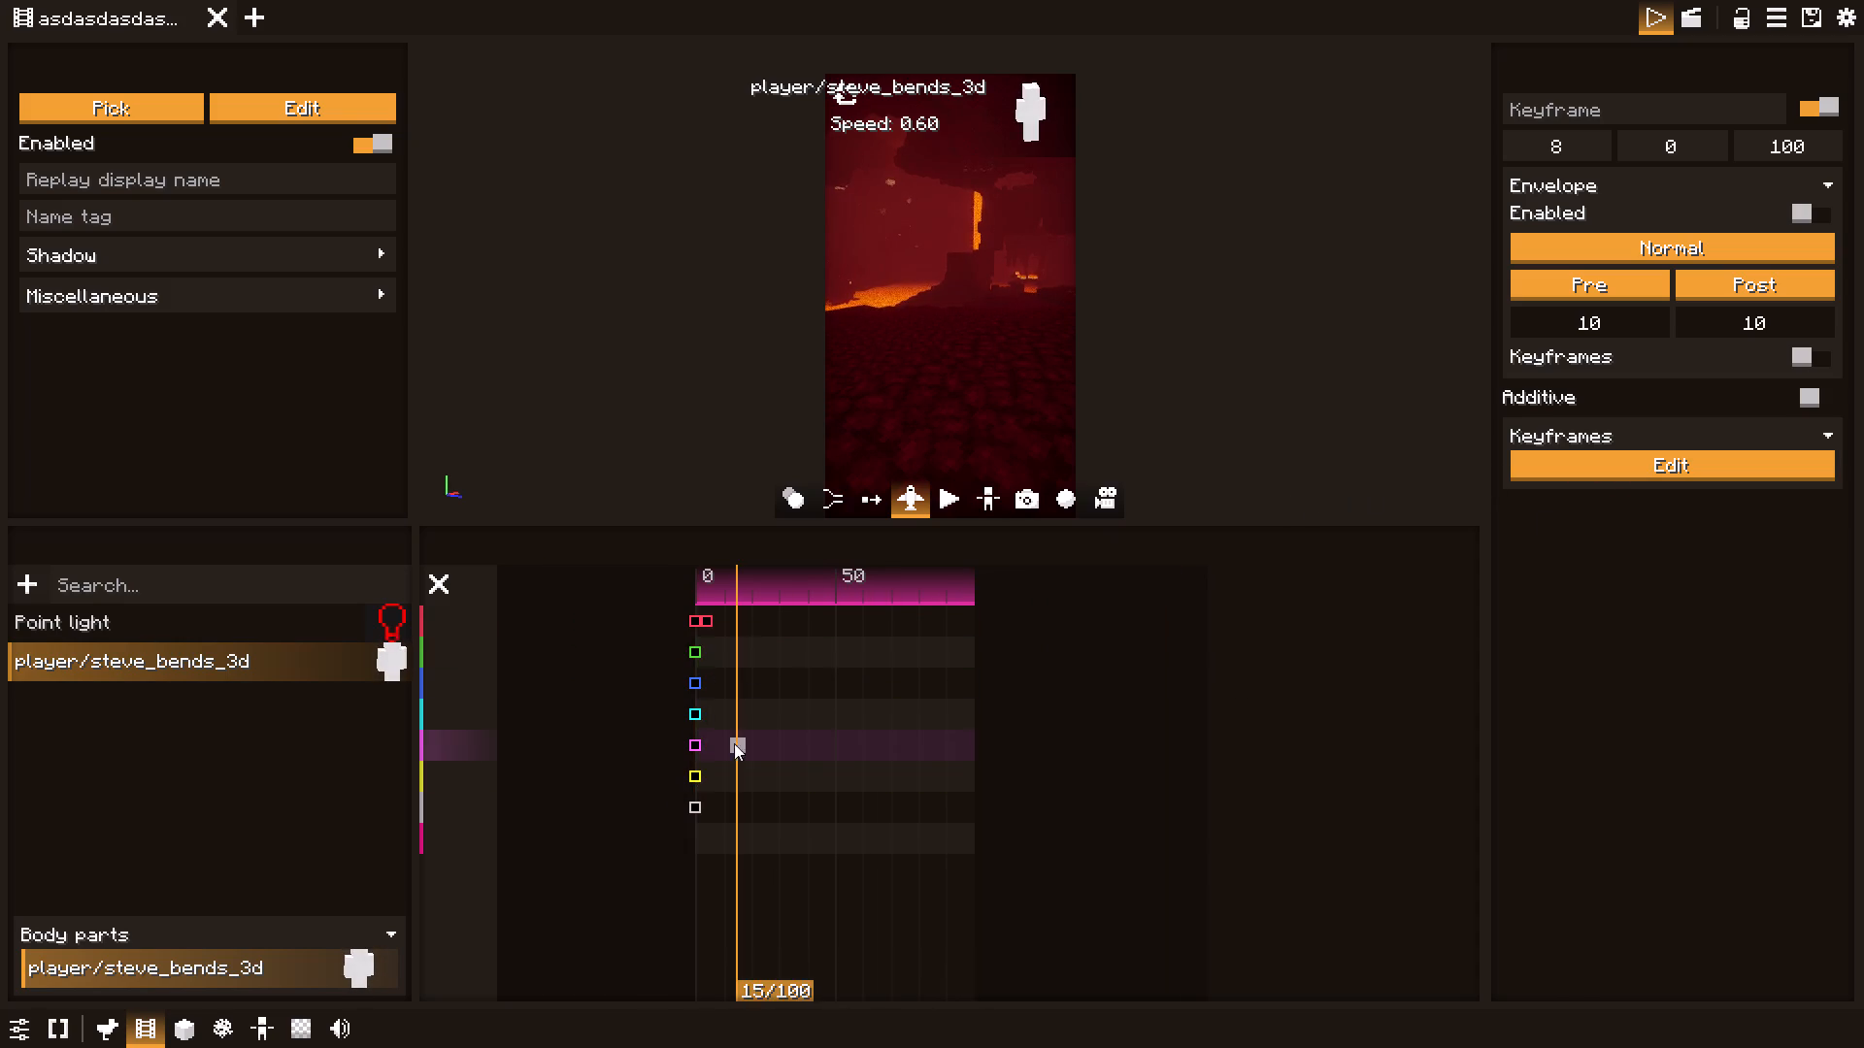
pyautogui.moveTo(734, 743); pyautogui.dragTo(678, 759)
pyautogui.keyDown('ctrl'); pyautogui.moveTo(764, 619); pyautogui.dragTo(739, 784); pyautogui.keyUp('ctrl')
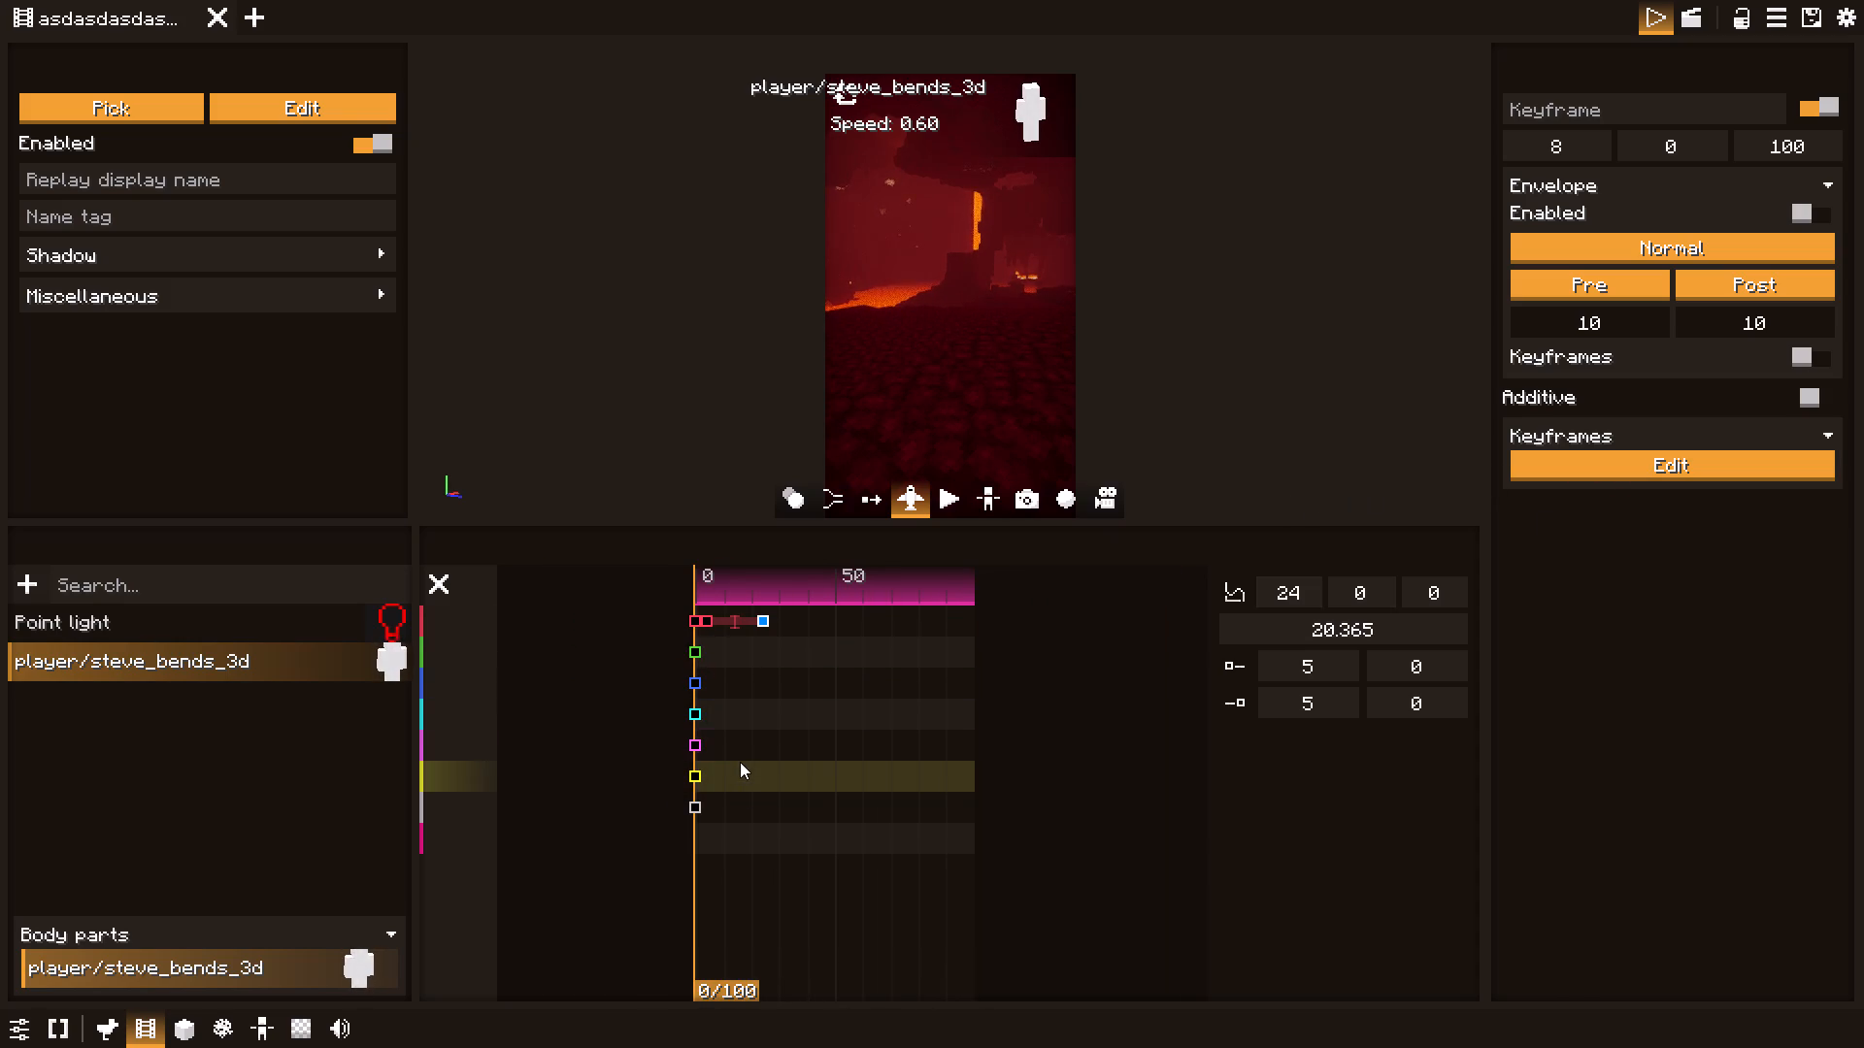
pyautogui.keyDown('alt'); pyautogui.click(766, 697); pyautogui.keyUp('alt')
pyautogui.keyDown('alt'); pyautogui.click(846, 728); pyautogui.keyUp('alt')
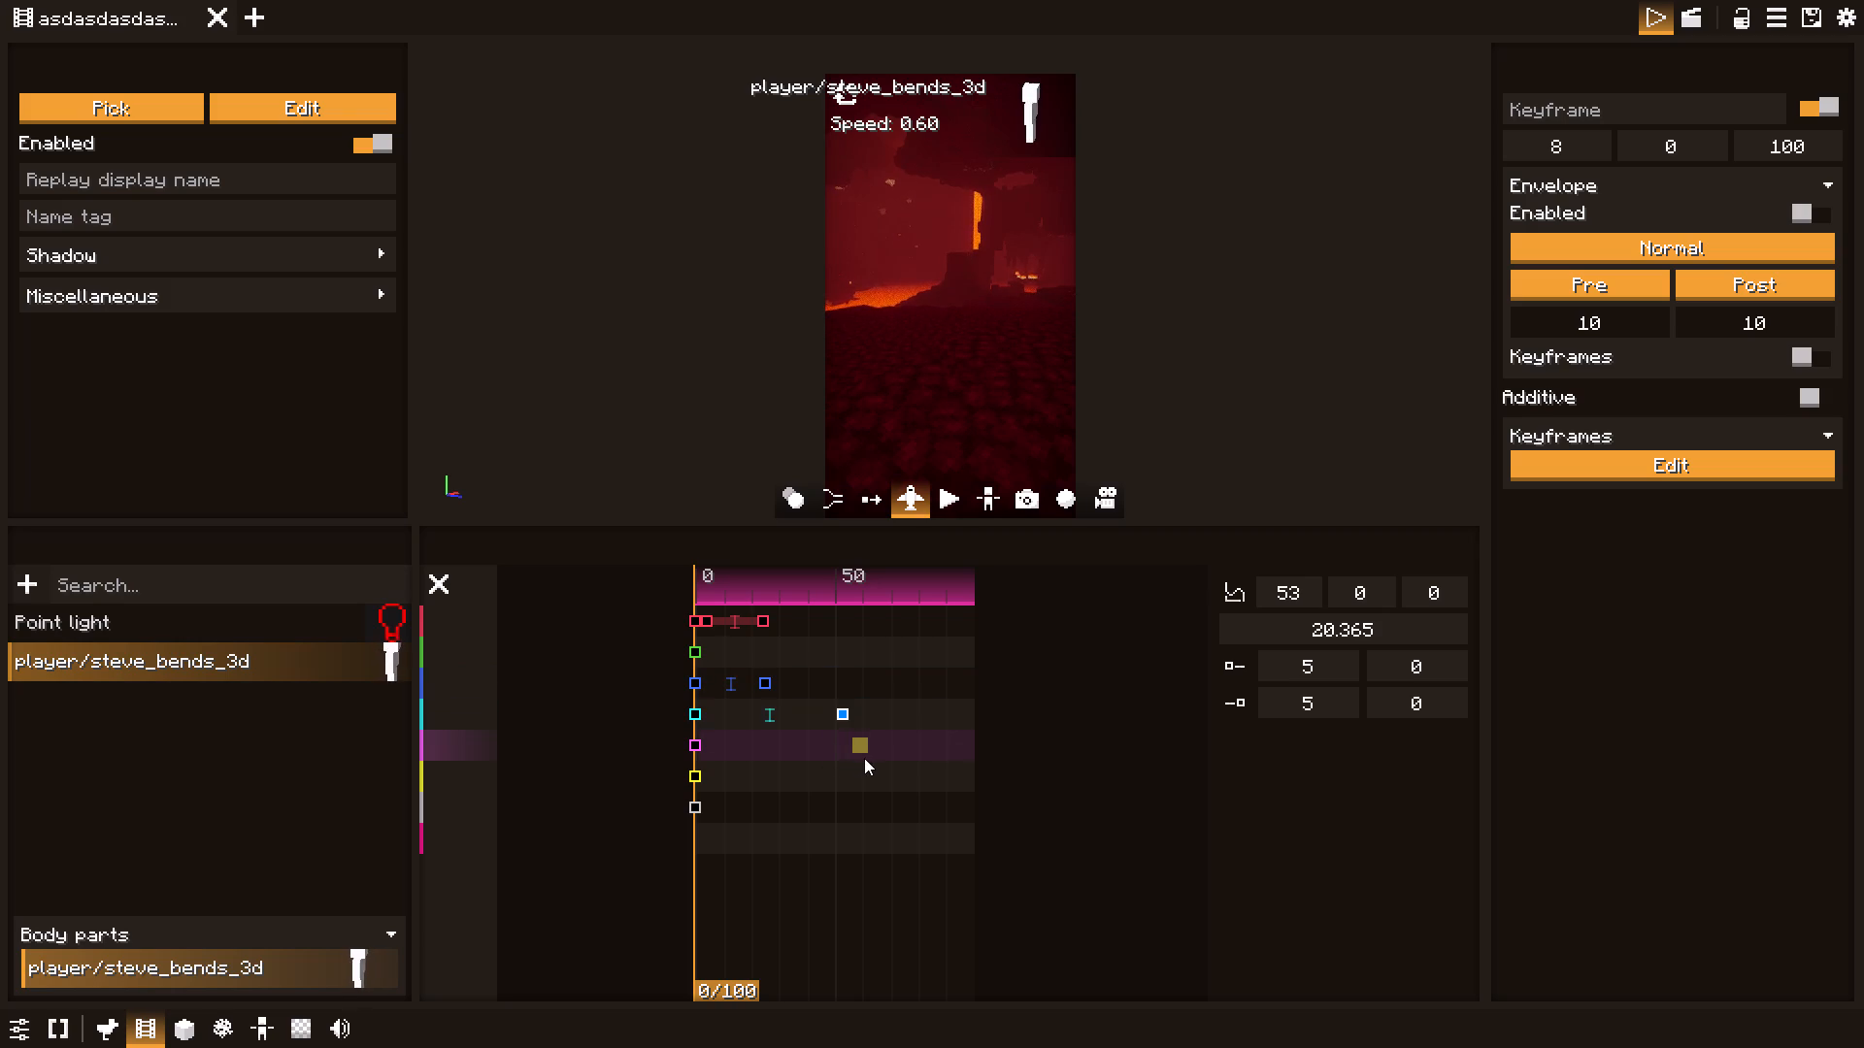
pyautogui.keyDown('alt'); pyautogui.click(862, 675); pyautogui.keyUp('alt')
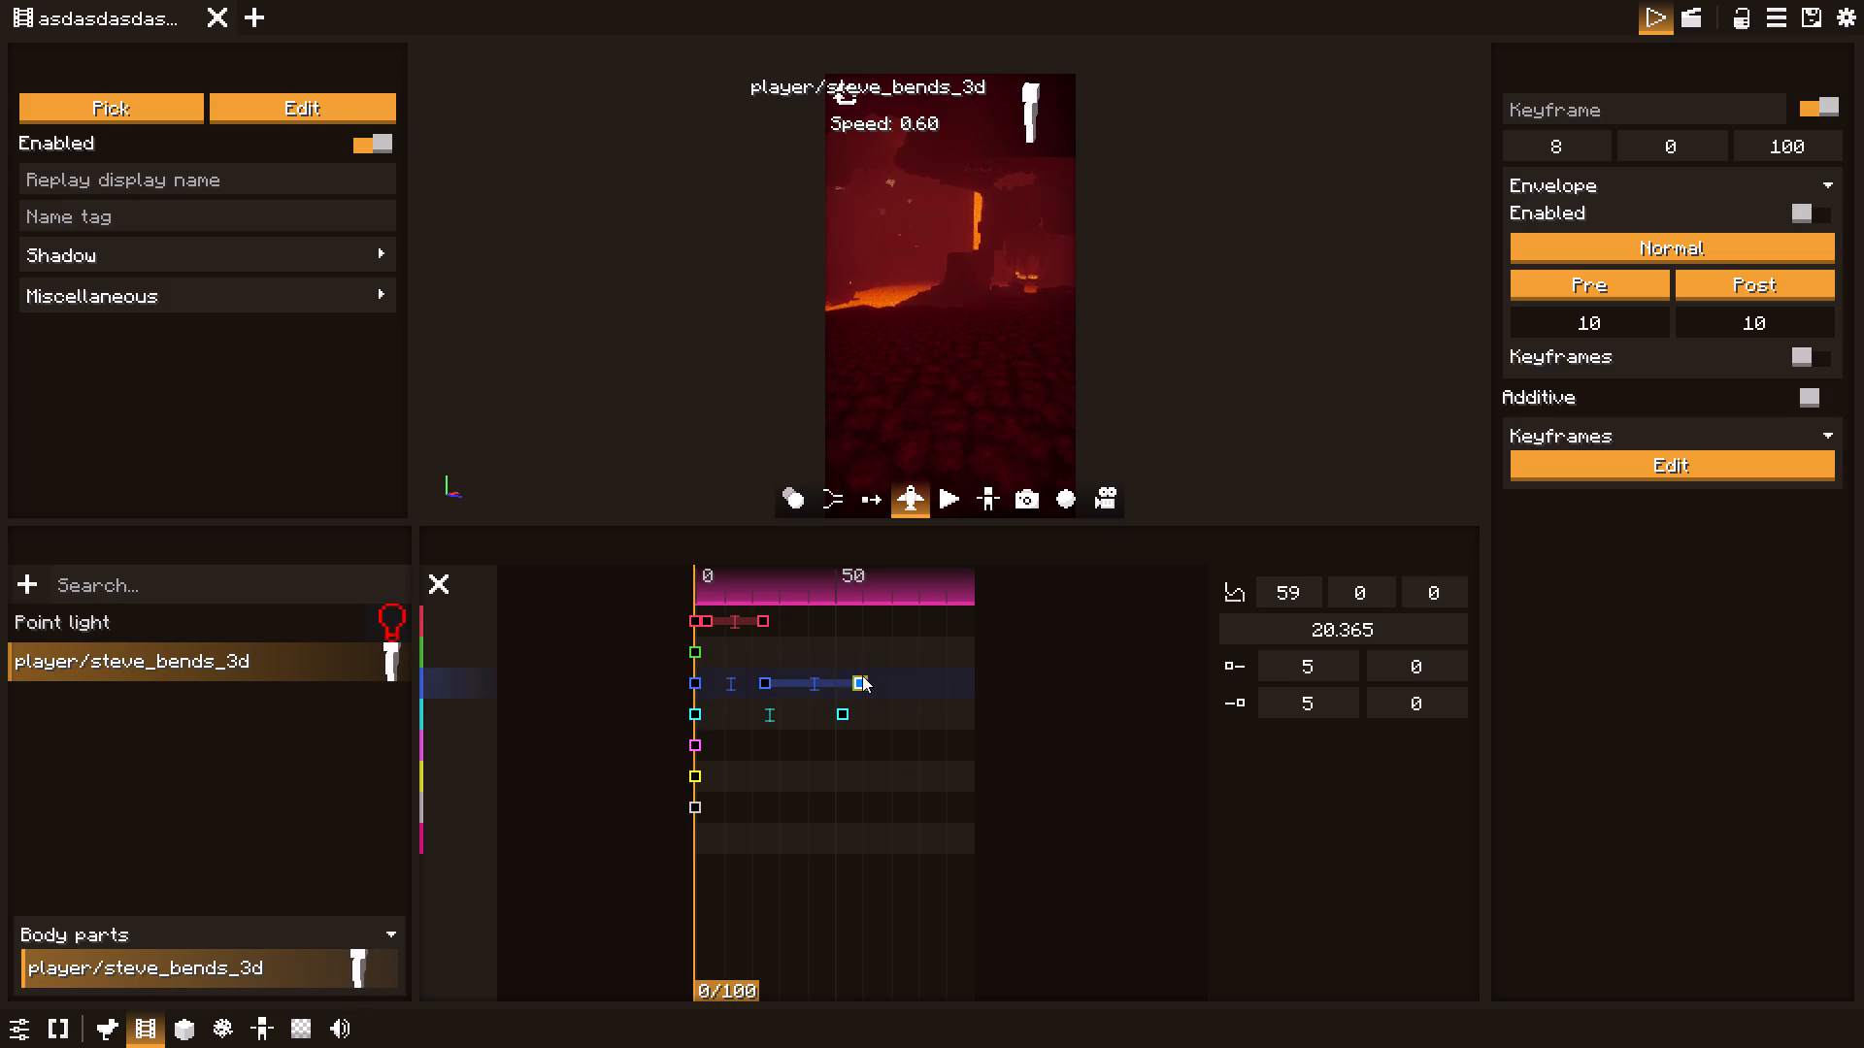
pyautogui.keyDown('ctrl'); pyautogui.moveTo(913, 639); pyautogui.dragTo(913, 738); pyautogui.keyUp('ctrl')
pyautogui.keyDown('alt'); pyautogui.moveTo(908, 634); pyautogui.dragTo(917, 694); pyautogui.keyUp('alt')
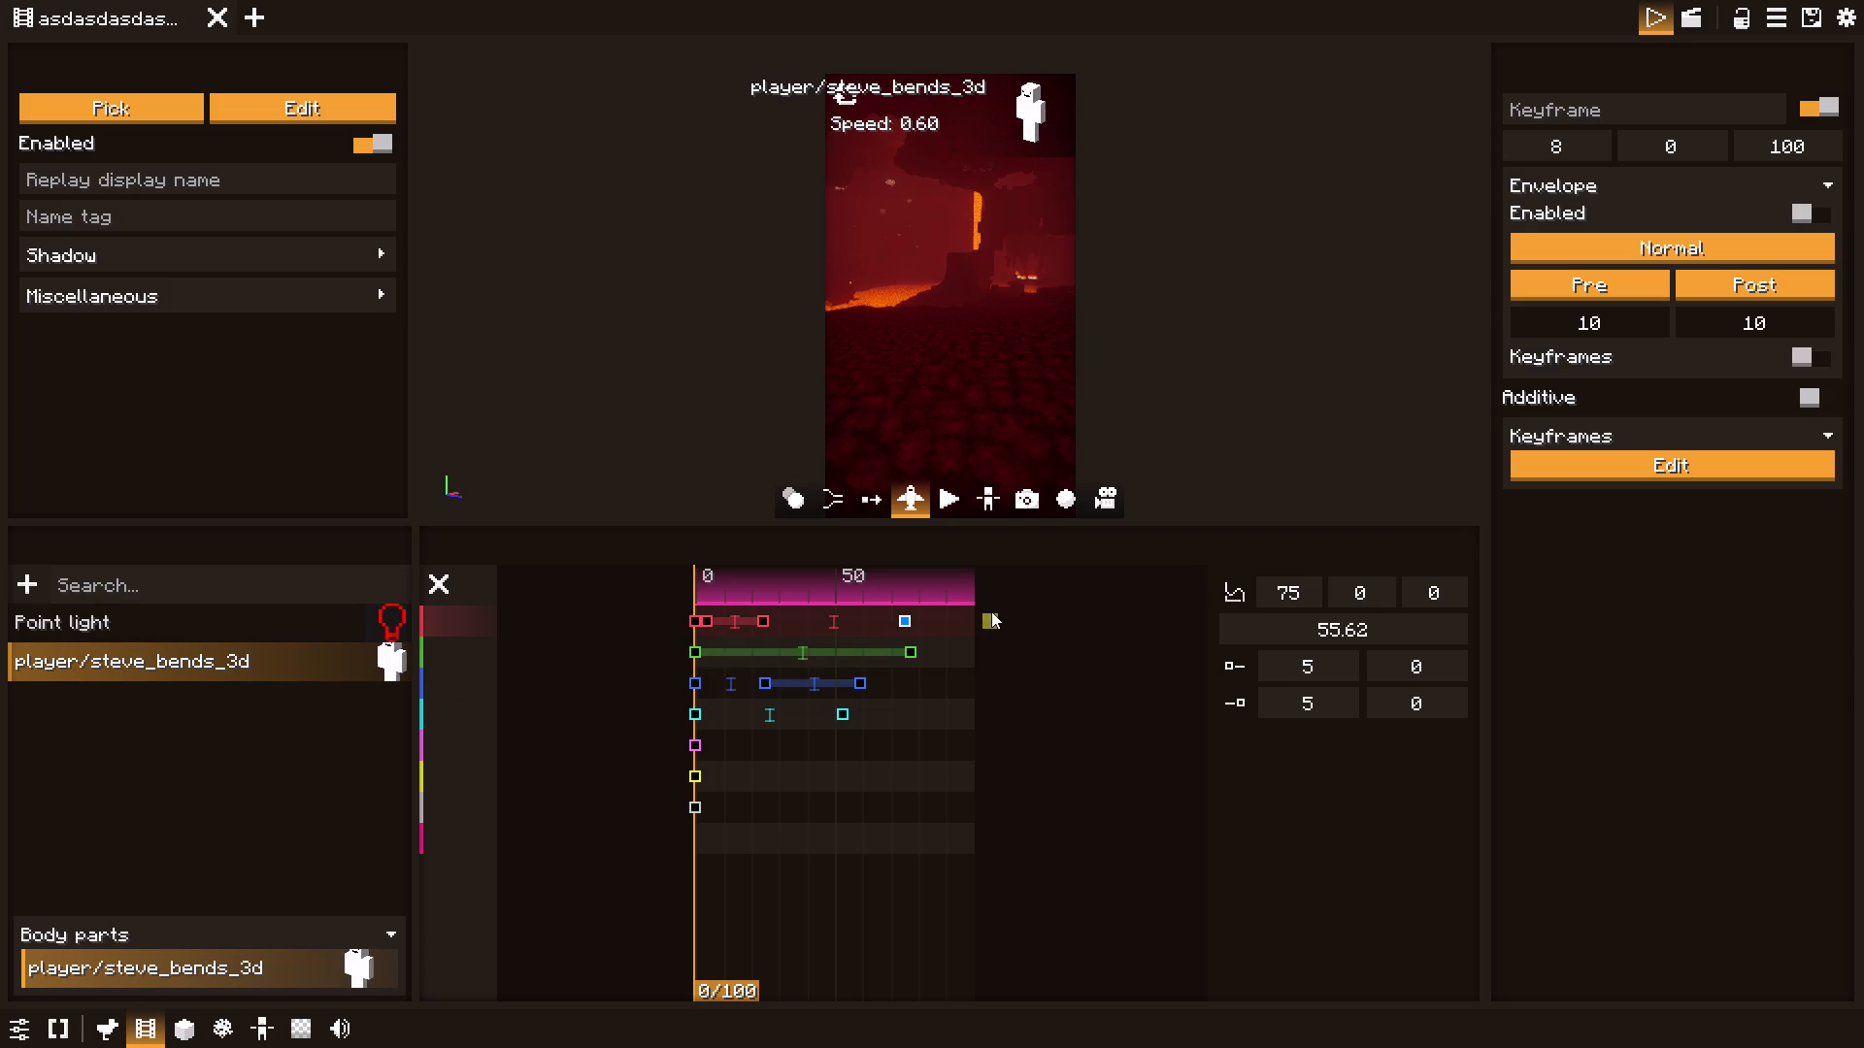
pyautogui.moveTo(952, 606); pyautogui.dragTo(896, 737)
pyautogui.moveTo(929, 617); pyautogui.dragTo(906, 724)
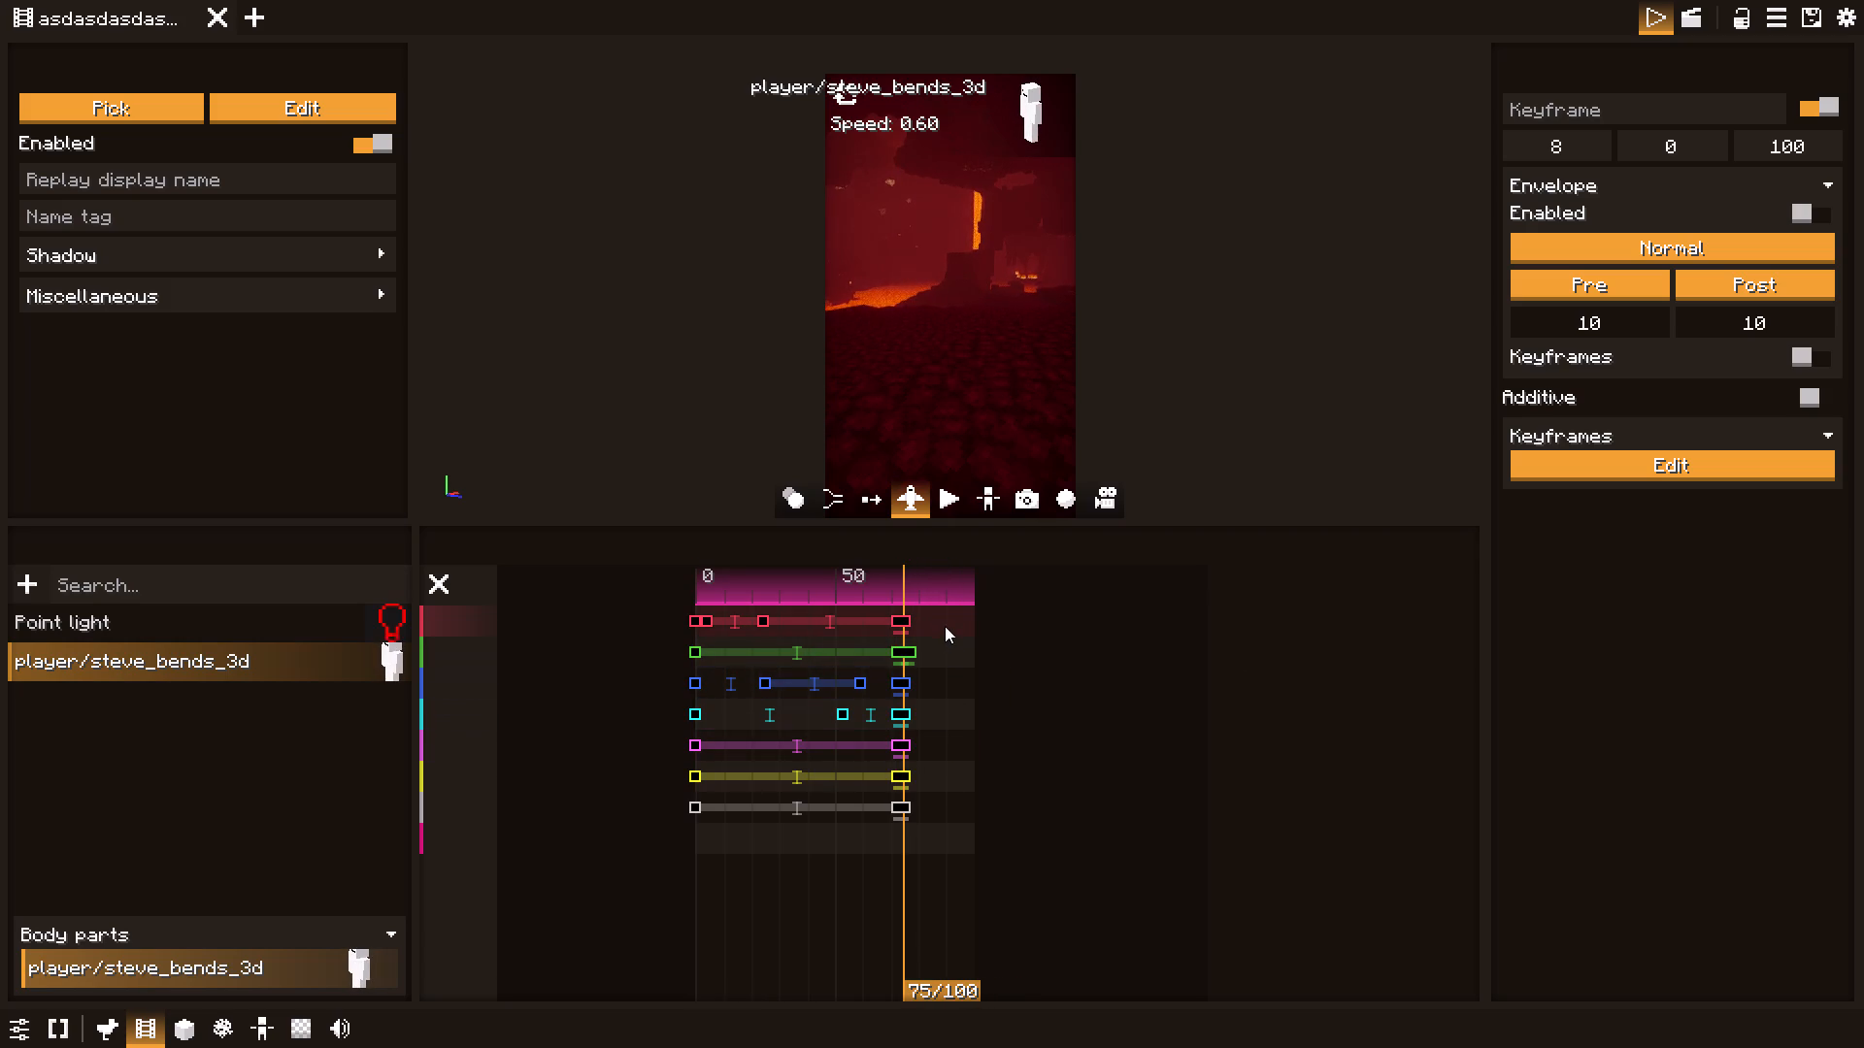
# Select and delete all the camera keyframes in the clip.
pyautogui.keyDown('shift'); pyautogui.moveTo(945, 615); pyautogui.dragTo(664, 821); pyautogui.keyUp('shift')
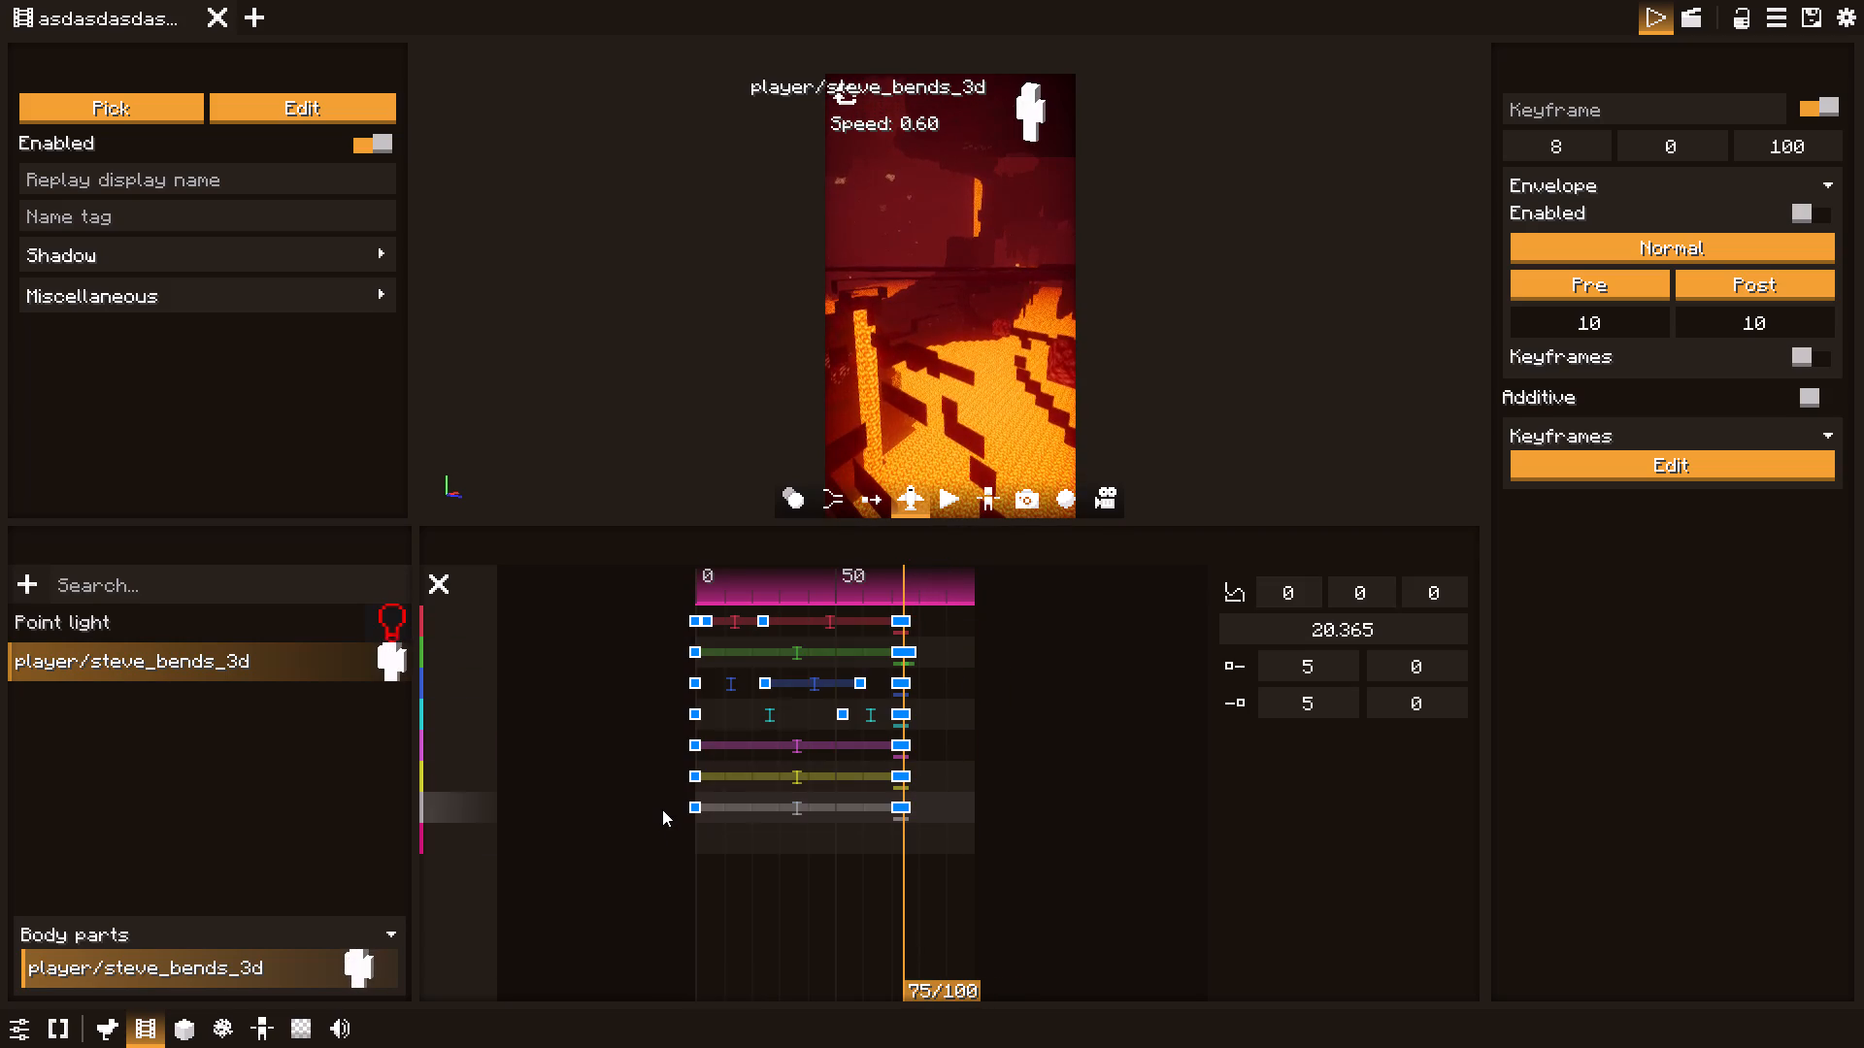
pyautogui.press('Delete')
# Set new camera keyframes at tick 0 on the elevated lava lake view, and turn off camera flight.
pyautogui.scroll(1, 715, 665)
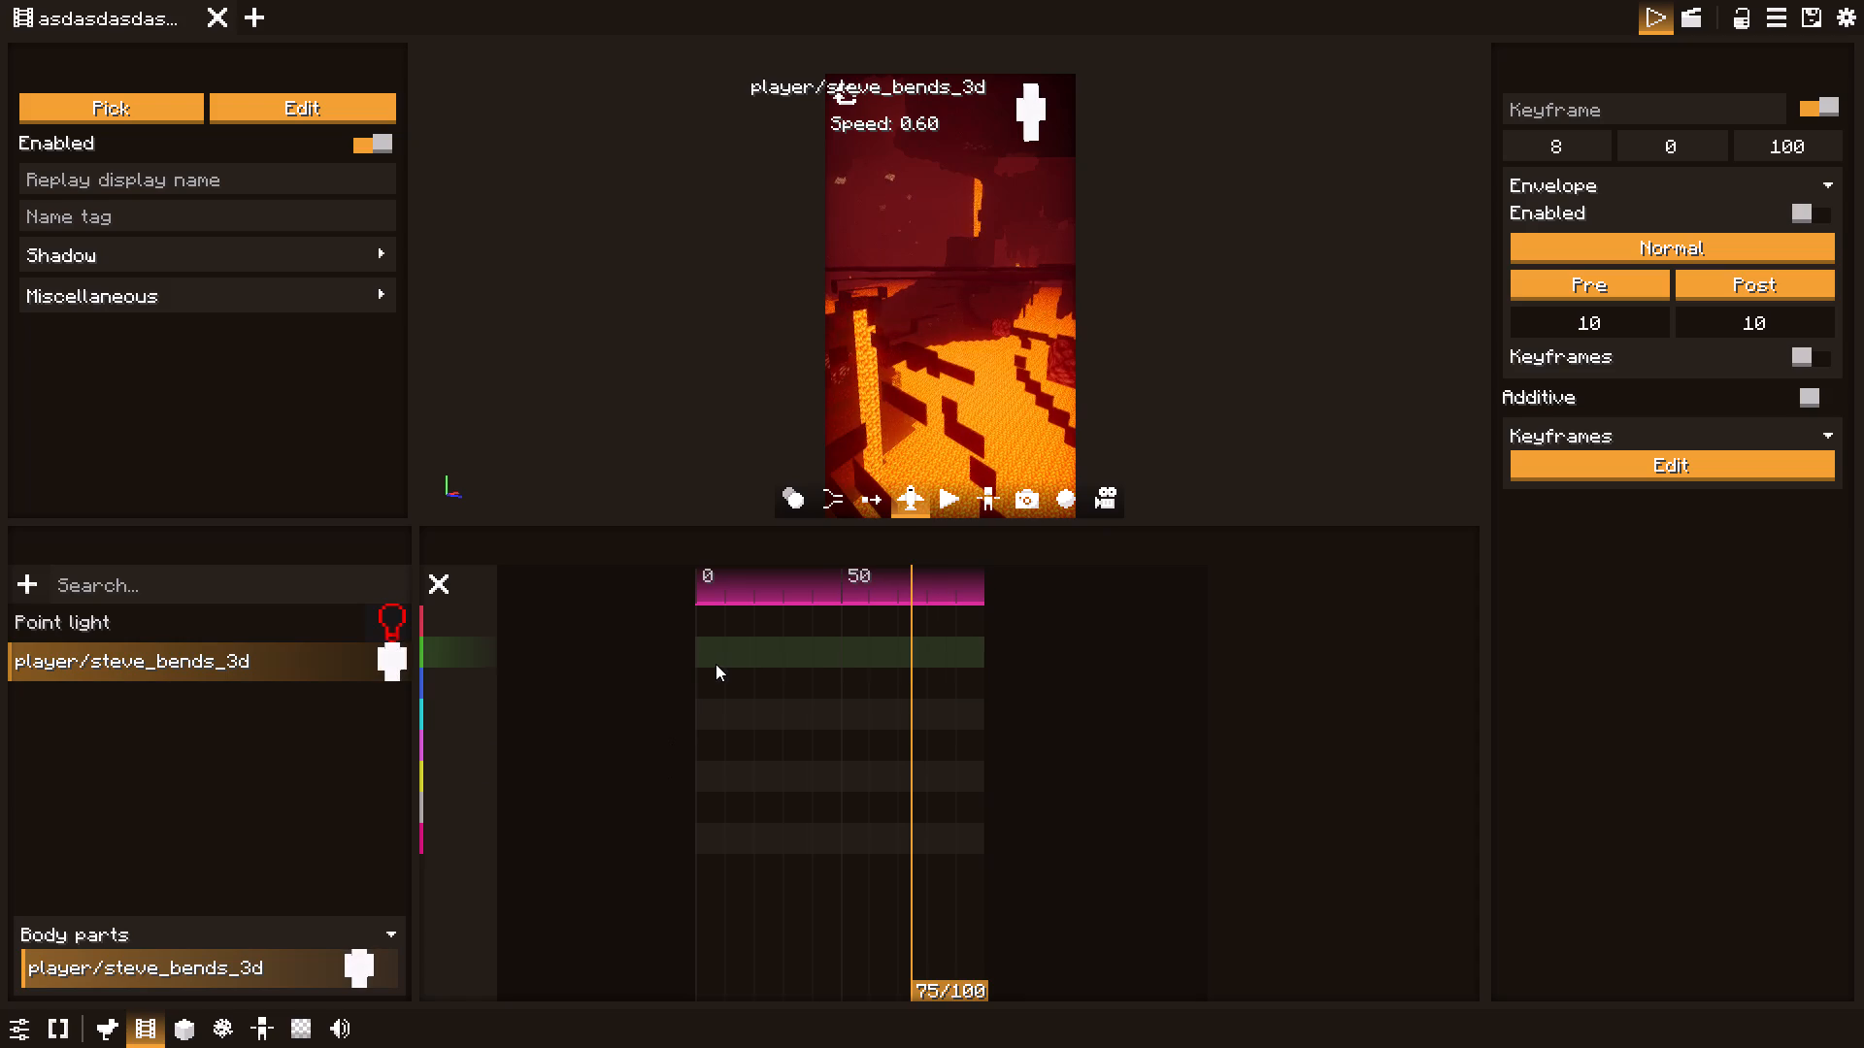
pyautogui.scroll(7, 716, 664)
pyautogui.moveTo(750, 589); pyautogui.dragTo(619, 603)
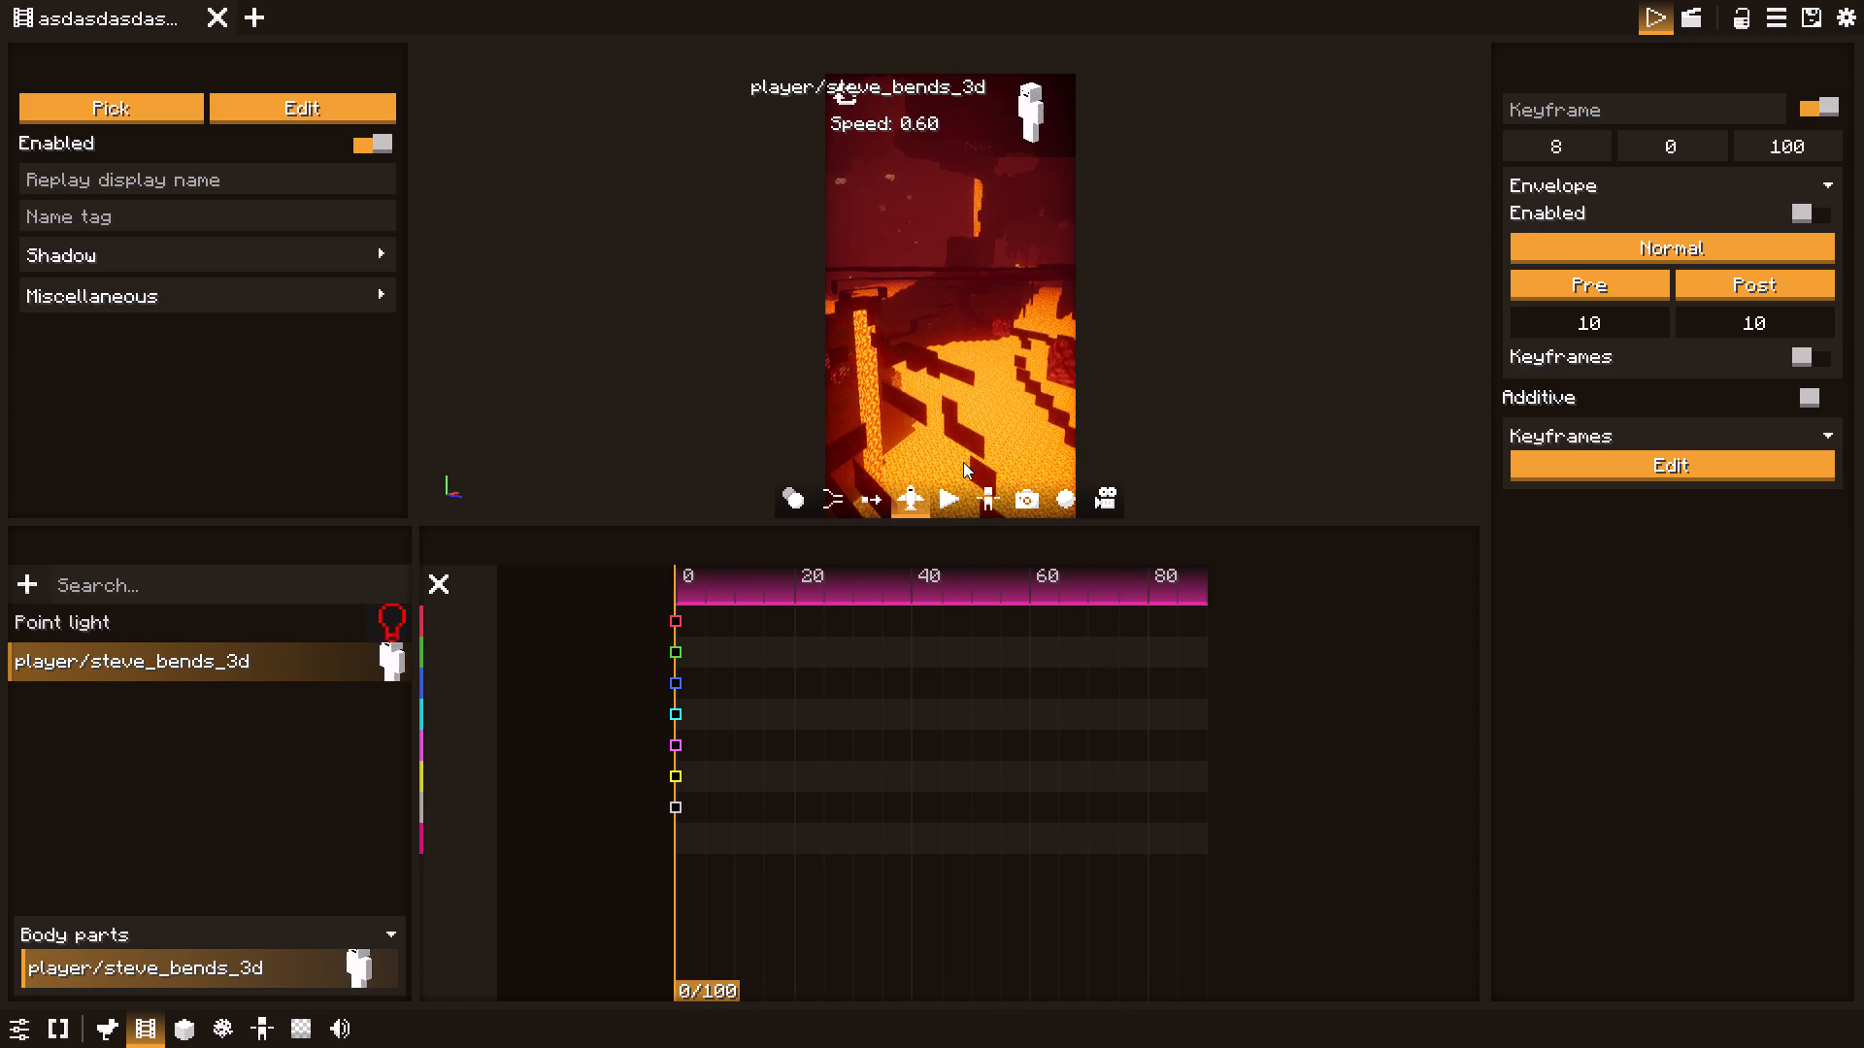
pyautogui.click(905, 492)
pyautogui.moveTo(1021, 330); pyautogui.dragTo(1021, 289)
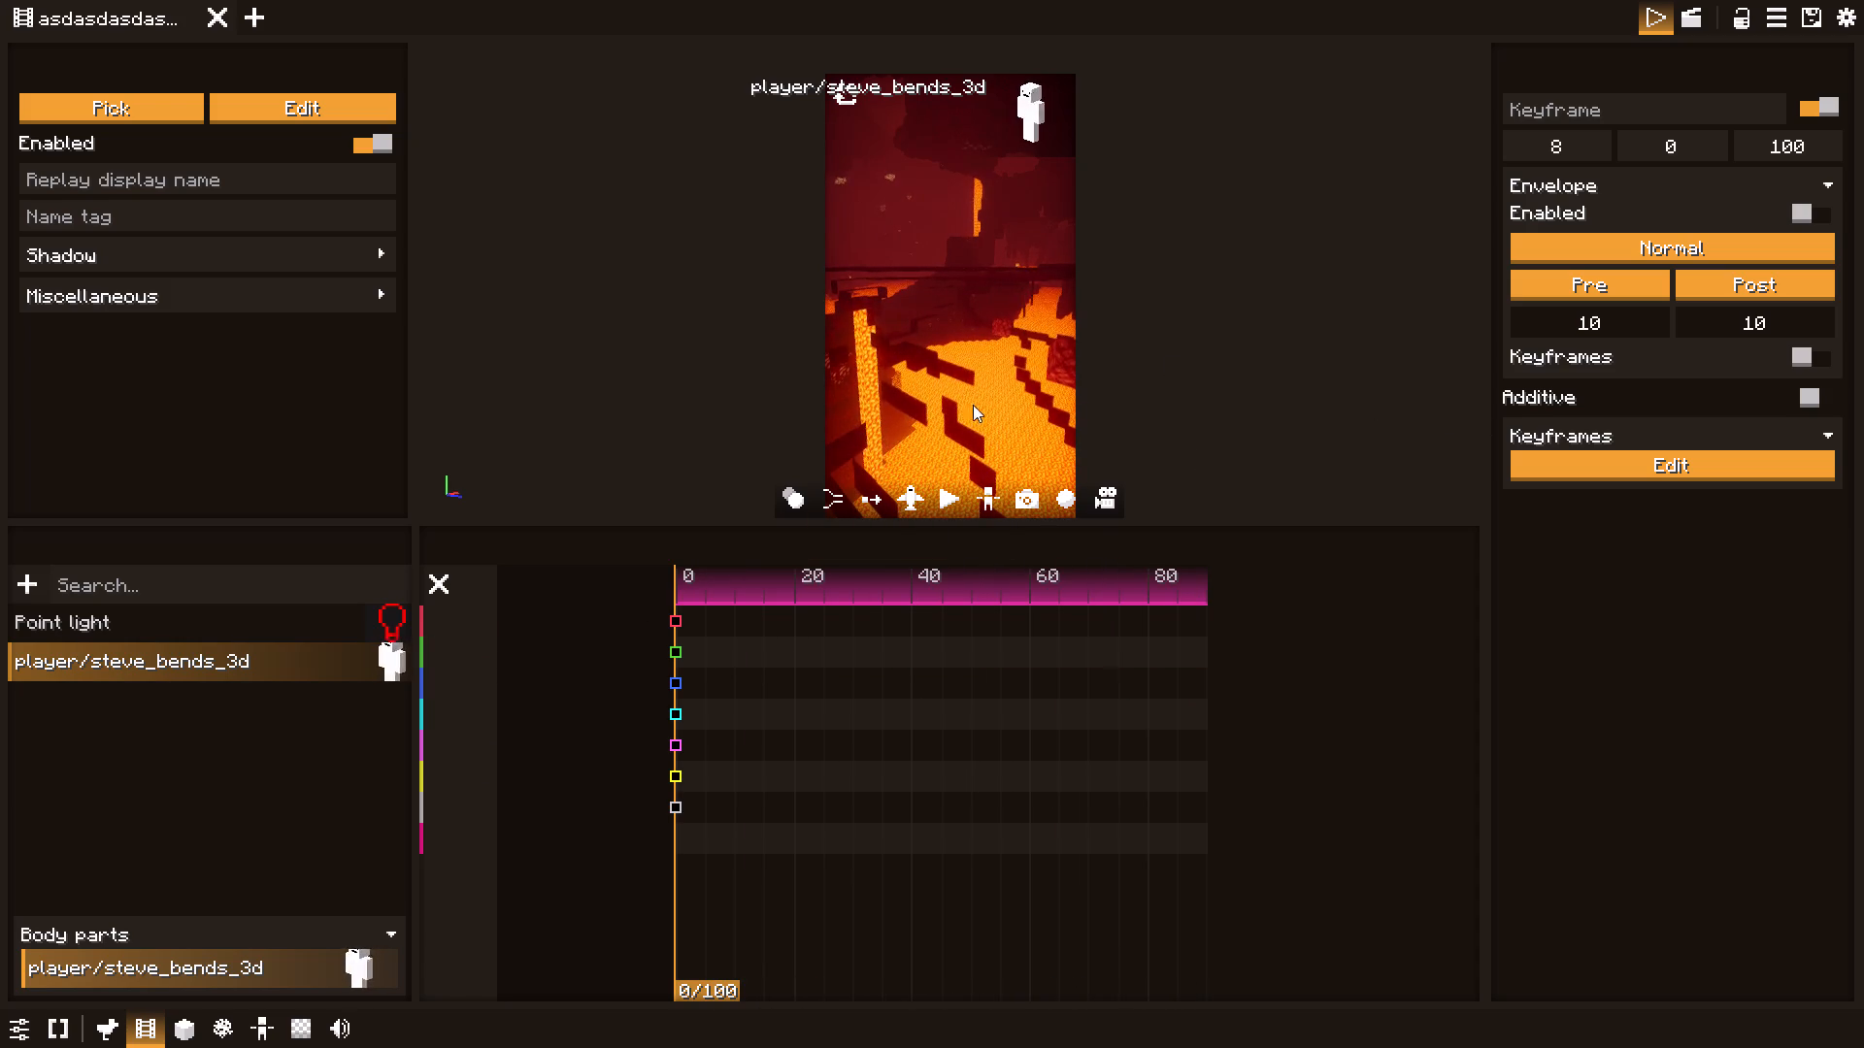
# Undo the camera keyframes set at tick 0 in the Keyframe clip.
pyautogui.click(902, 495)
pyautogui.press('space')
pyautogui.click(1040, 493)
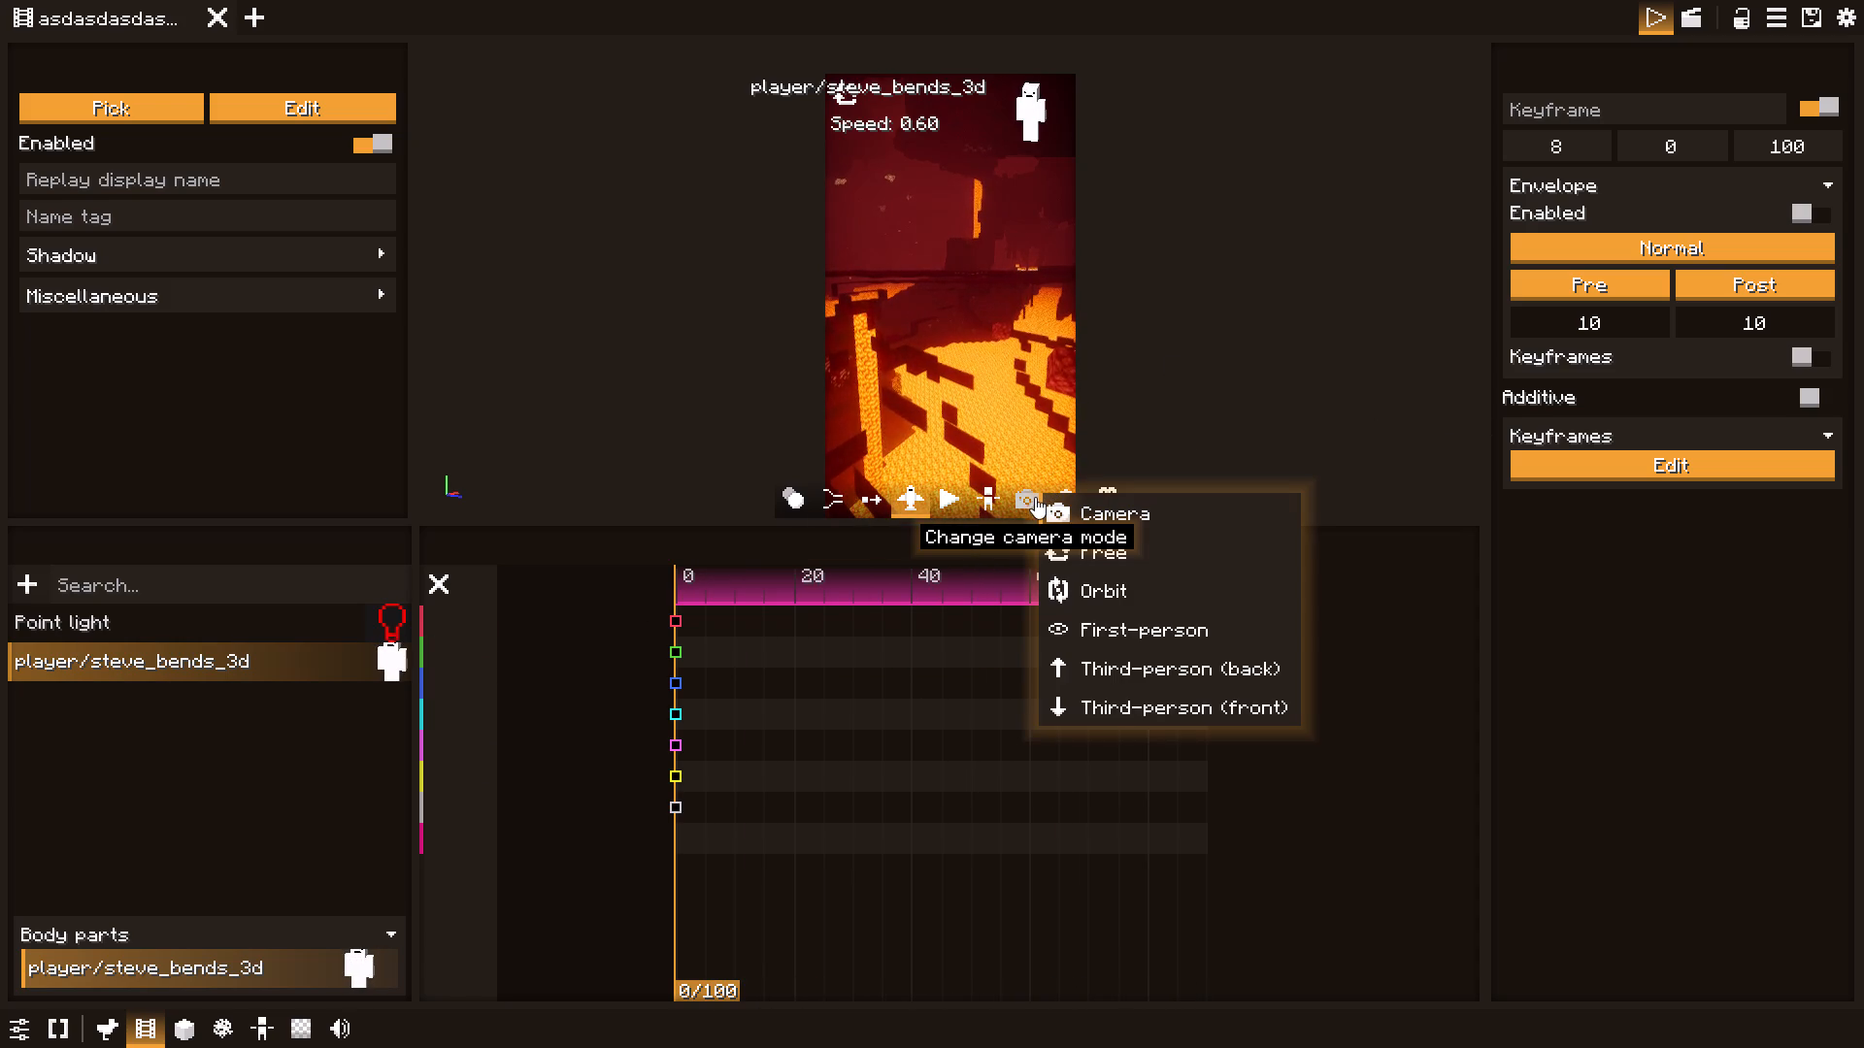
pyautogui.hotkey('ctrl', 'z')
pyautogui.hotkey('ctrl', 'z')
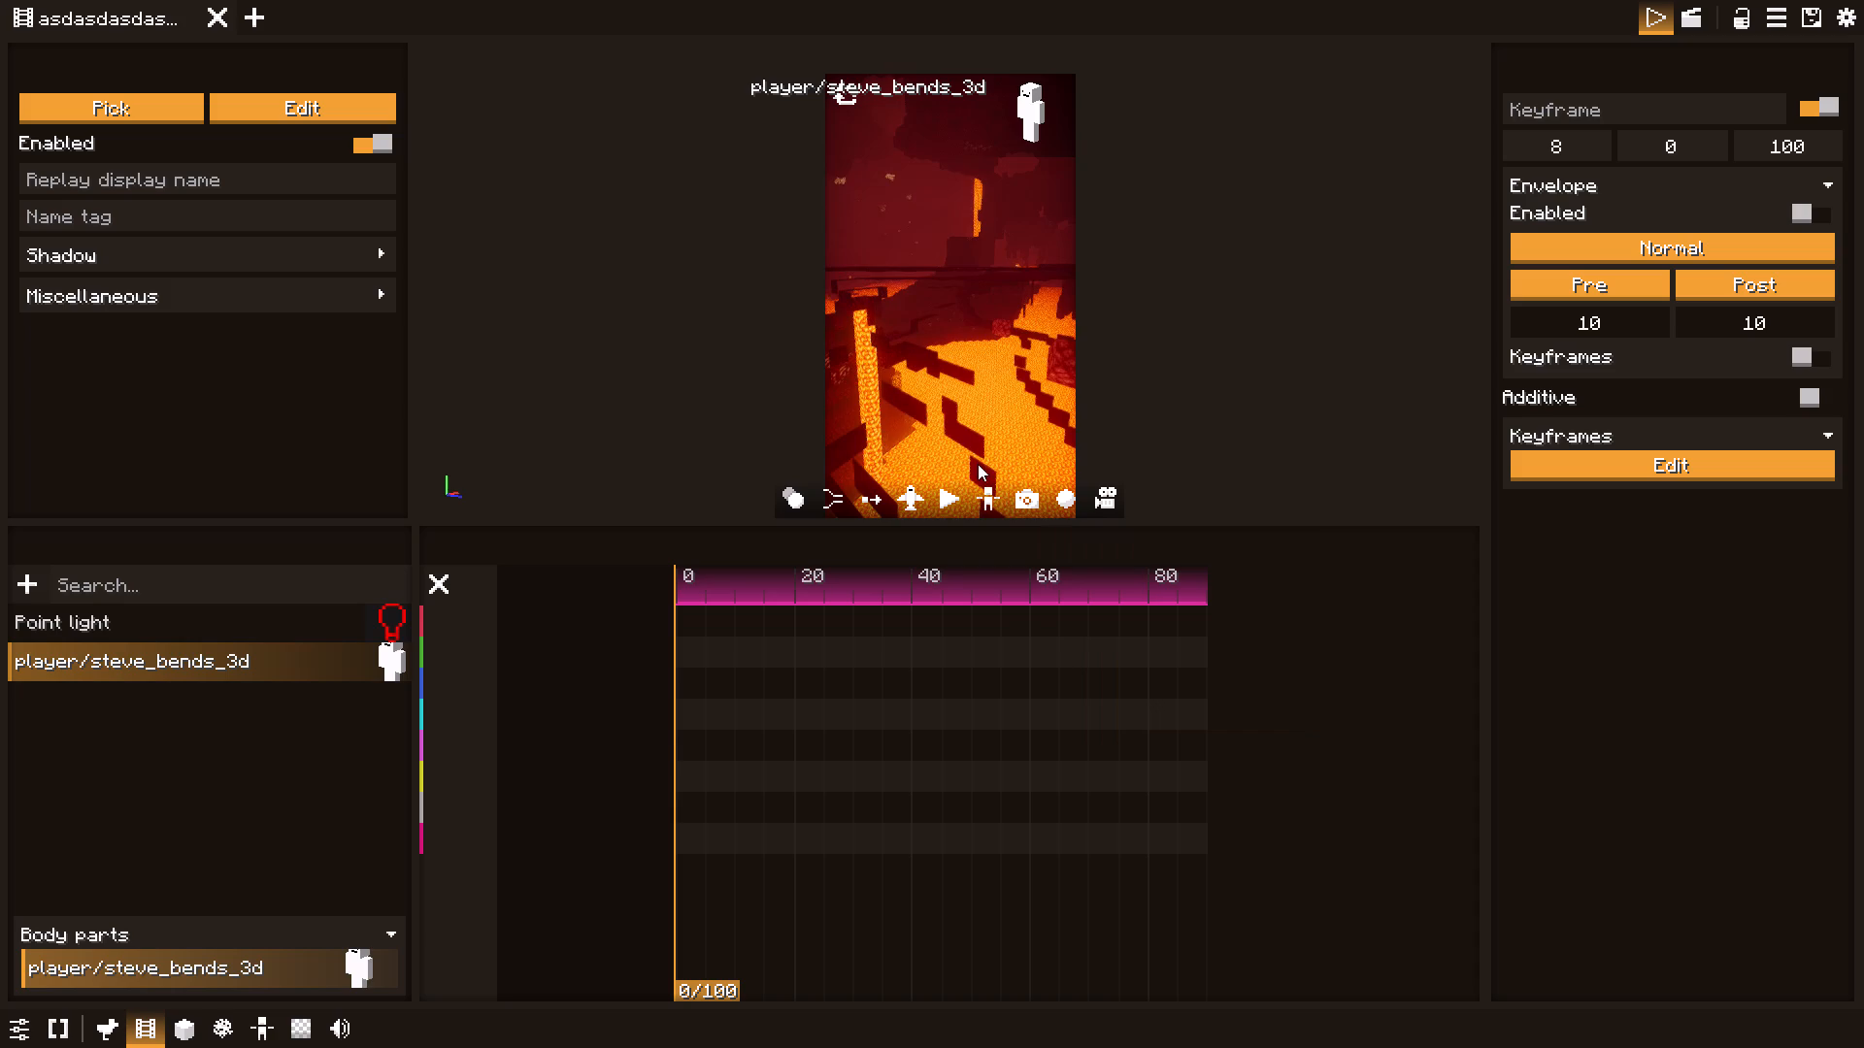
# Switch the preview camera mode to Free.
pyautogui.click(1026, 495)
pyautogui.click(1054, 561)
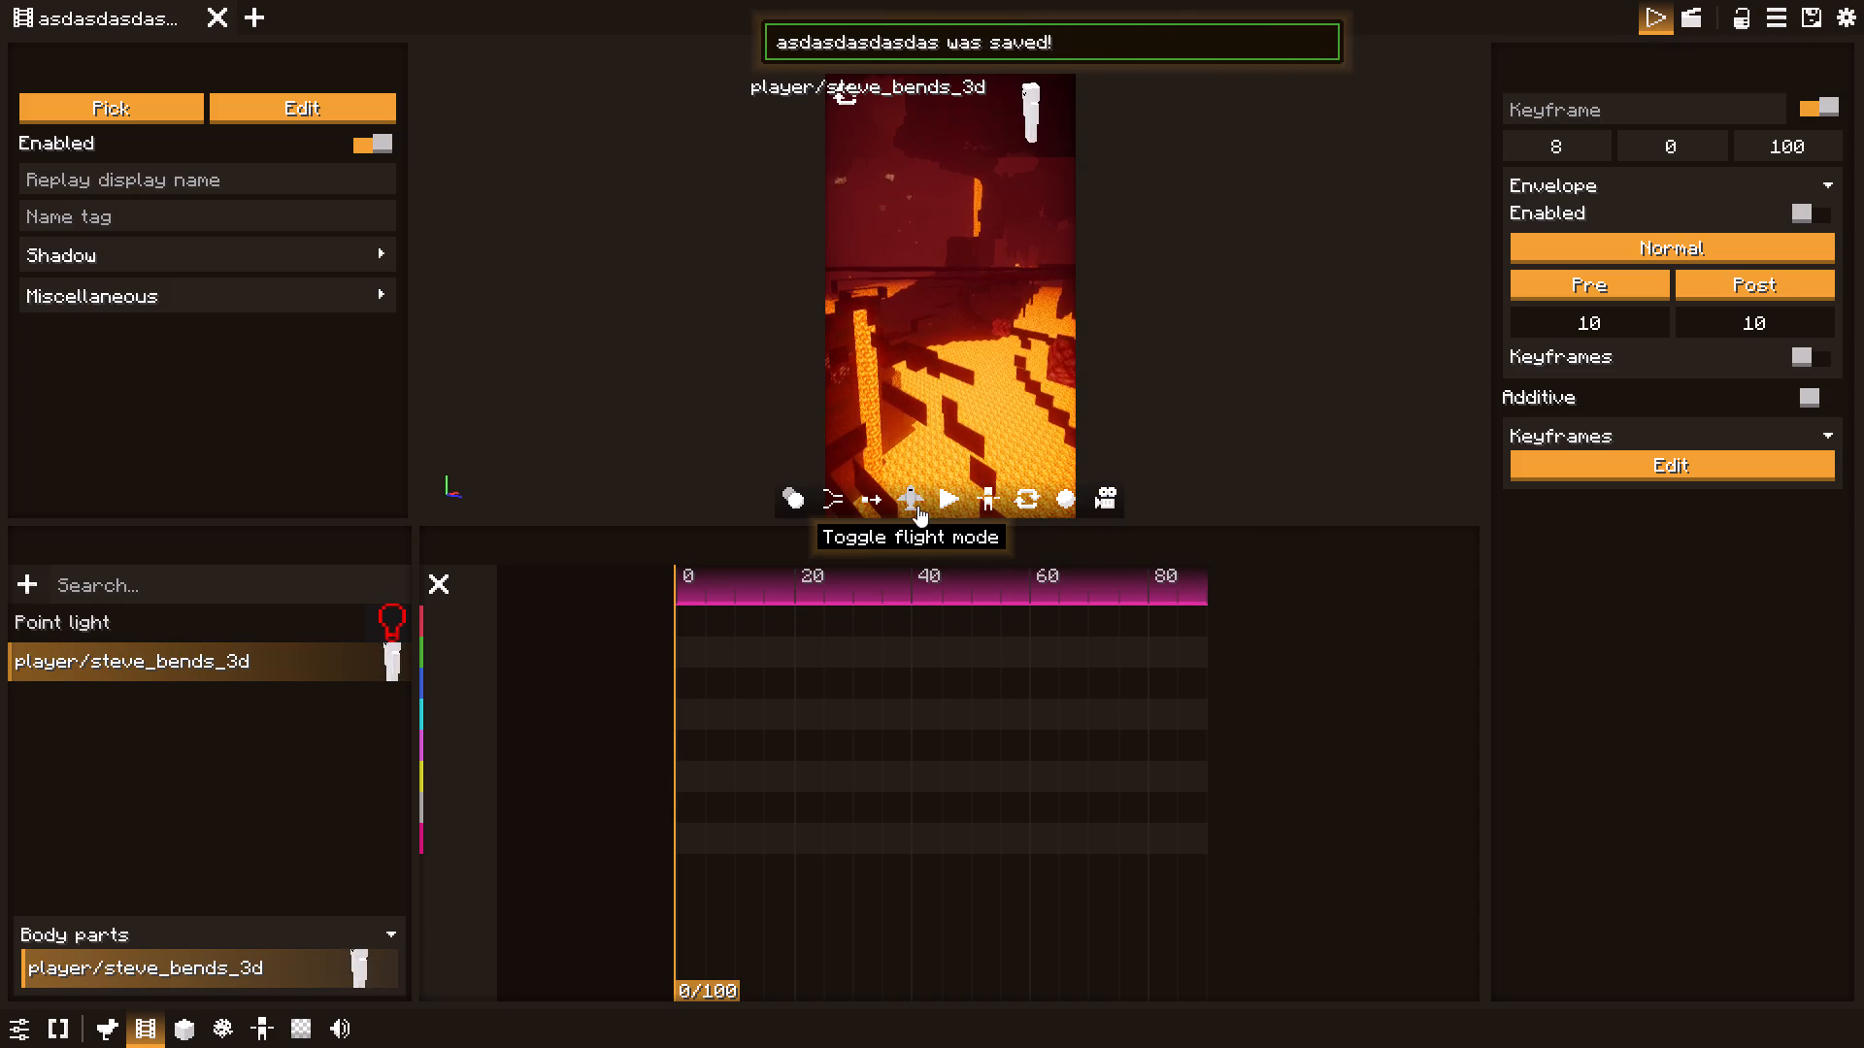
# In flight mode, move the free camera from the lava lake to a low view over the netherrack plain facing the lavafall.
pyautogui.click(911, 496)
pyautogui.moveTo(944, 430); pyautogui.dragTo(1012, 379)
pyautogui.press('space')
pyautogui.press('space')
pyautogui.press('space')
pyautogui.press('space')
pyautogui.press('space')
pyautogui.press('space')
pyautogui.press('space')
pyautogui.press('space')
pyautogui.press('space')
pyautogui.press('space')
pyautogui.press('space')
pyautogui.press('space')
pyautogui.press('space')
pyautogui.press('space')
pyautogui.press('space')
pyautogui.press('space')
pyautogui.press('space')
pyautogui.press('space')
pyautogui.press('space')
pyautogui.press('space')
pyautogui.press('e')
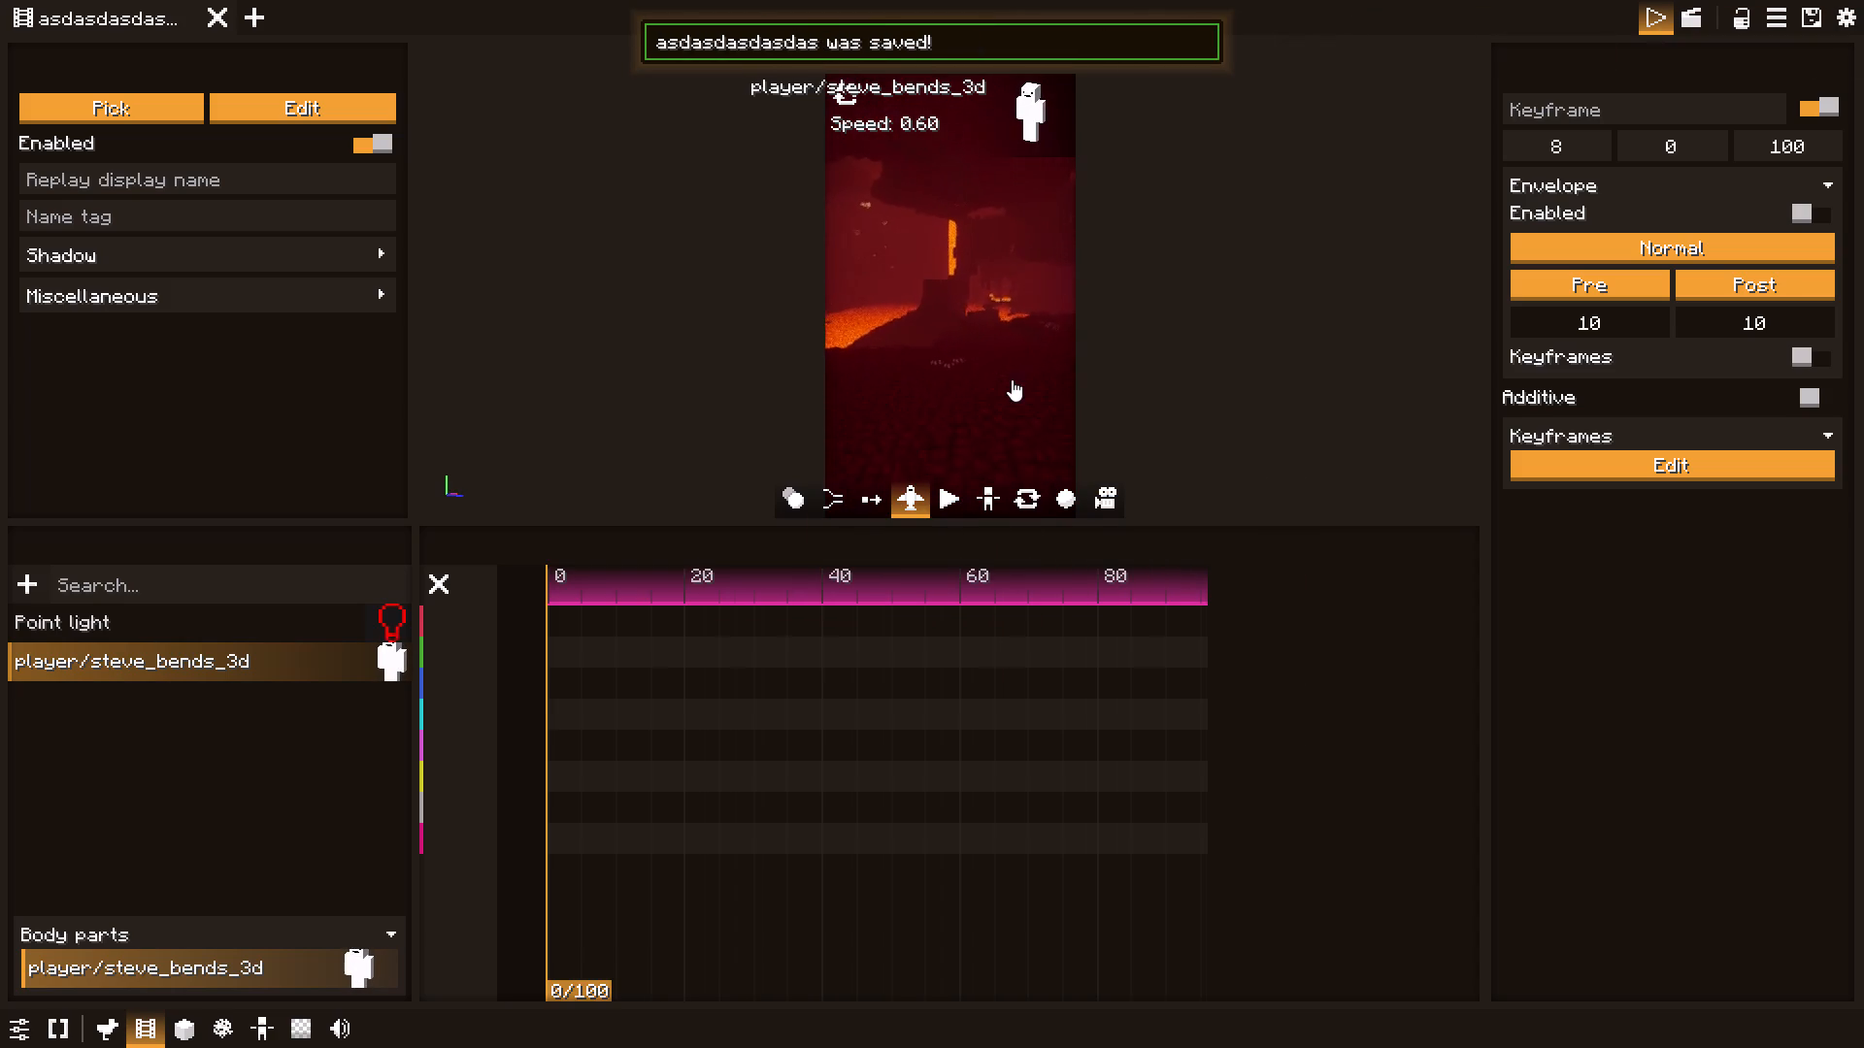
pyautogui.moveTo(1012, 379); pyautogui.dragTo(1084, 432)
pyautogui.press('w')
pyautogui.write('wq')
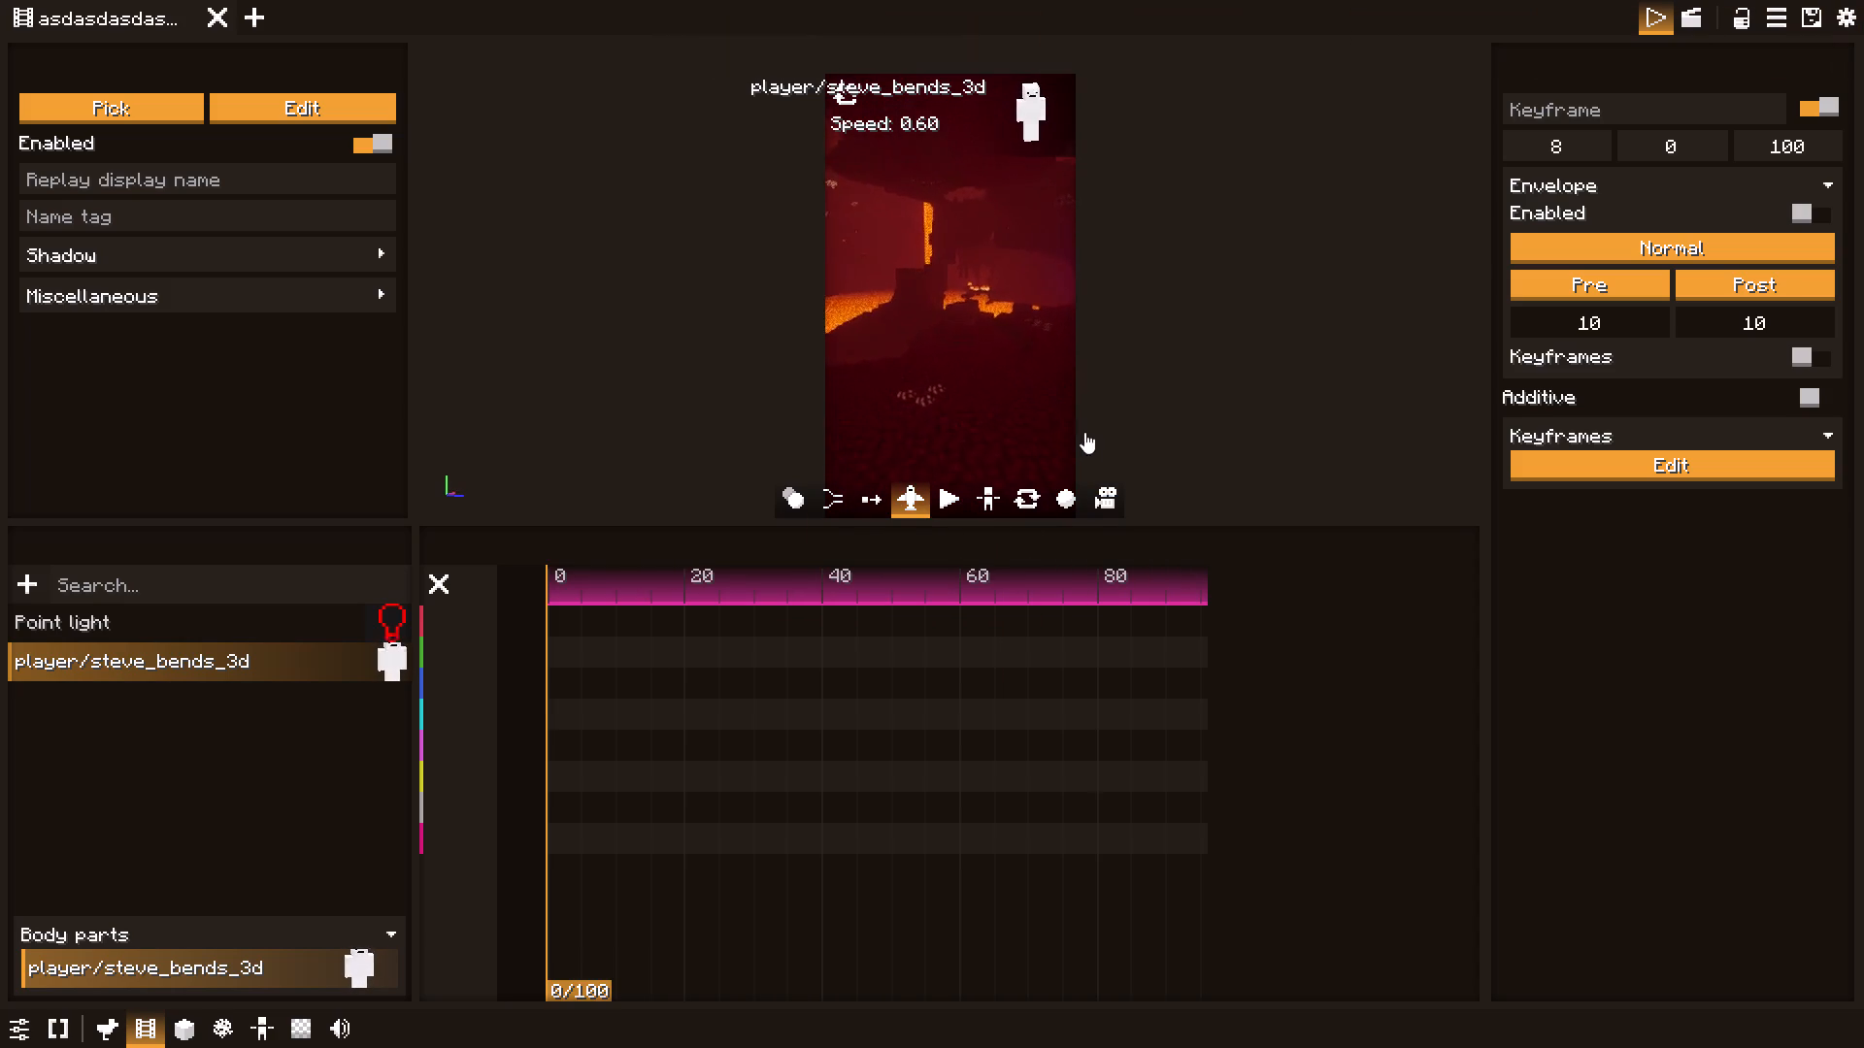
pyautogui.moveTo(1084, 432); pyautogui.dragTo(1130, 463)
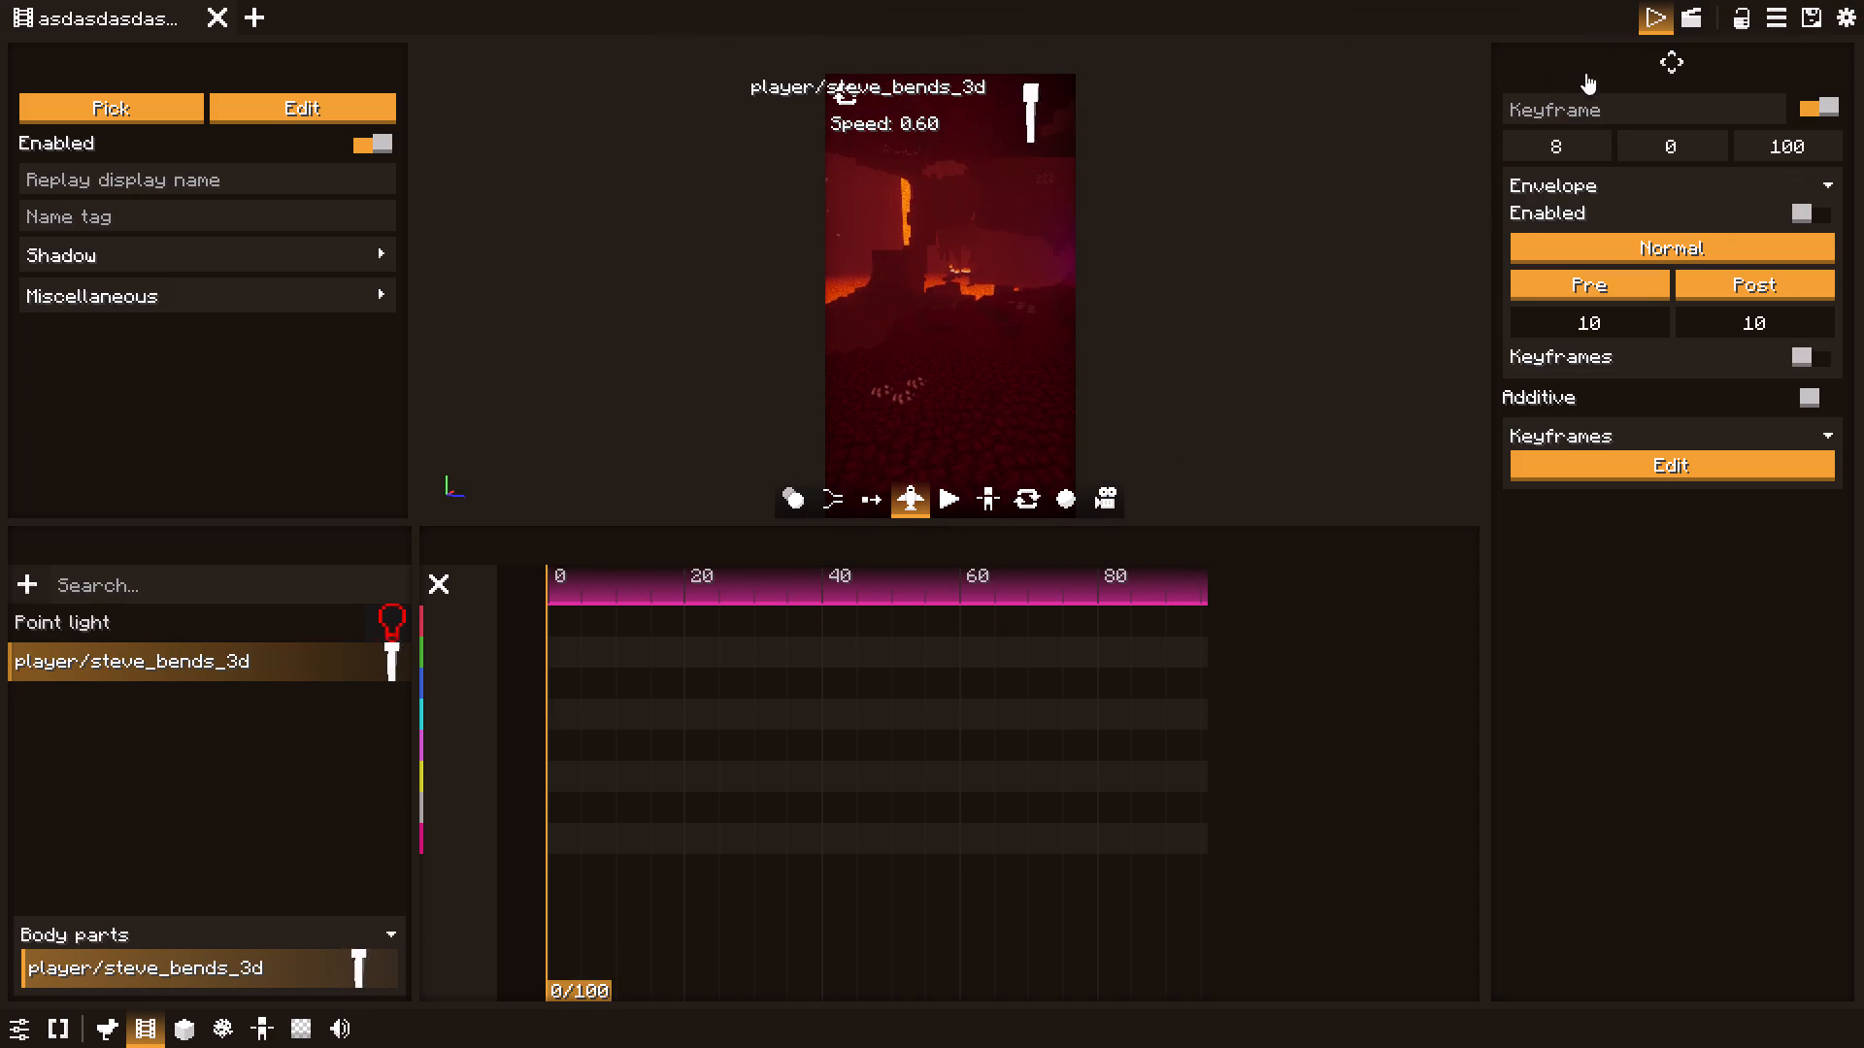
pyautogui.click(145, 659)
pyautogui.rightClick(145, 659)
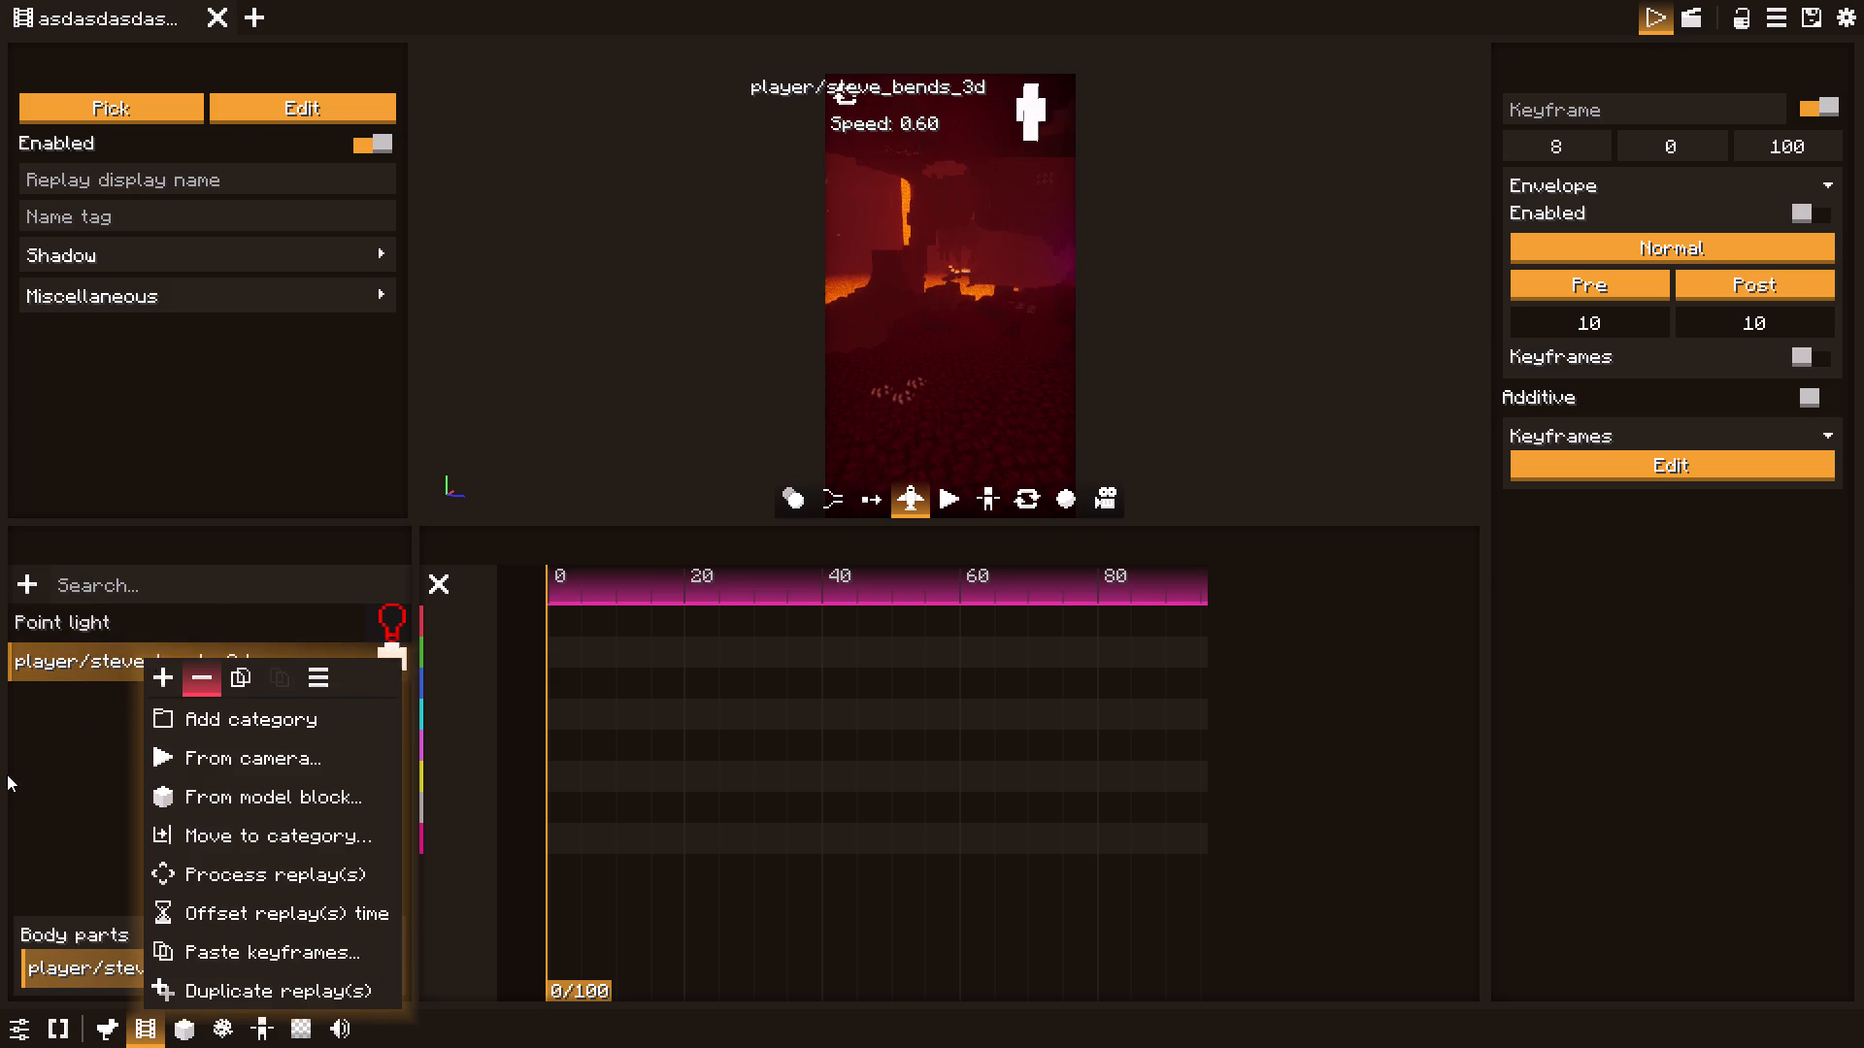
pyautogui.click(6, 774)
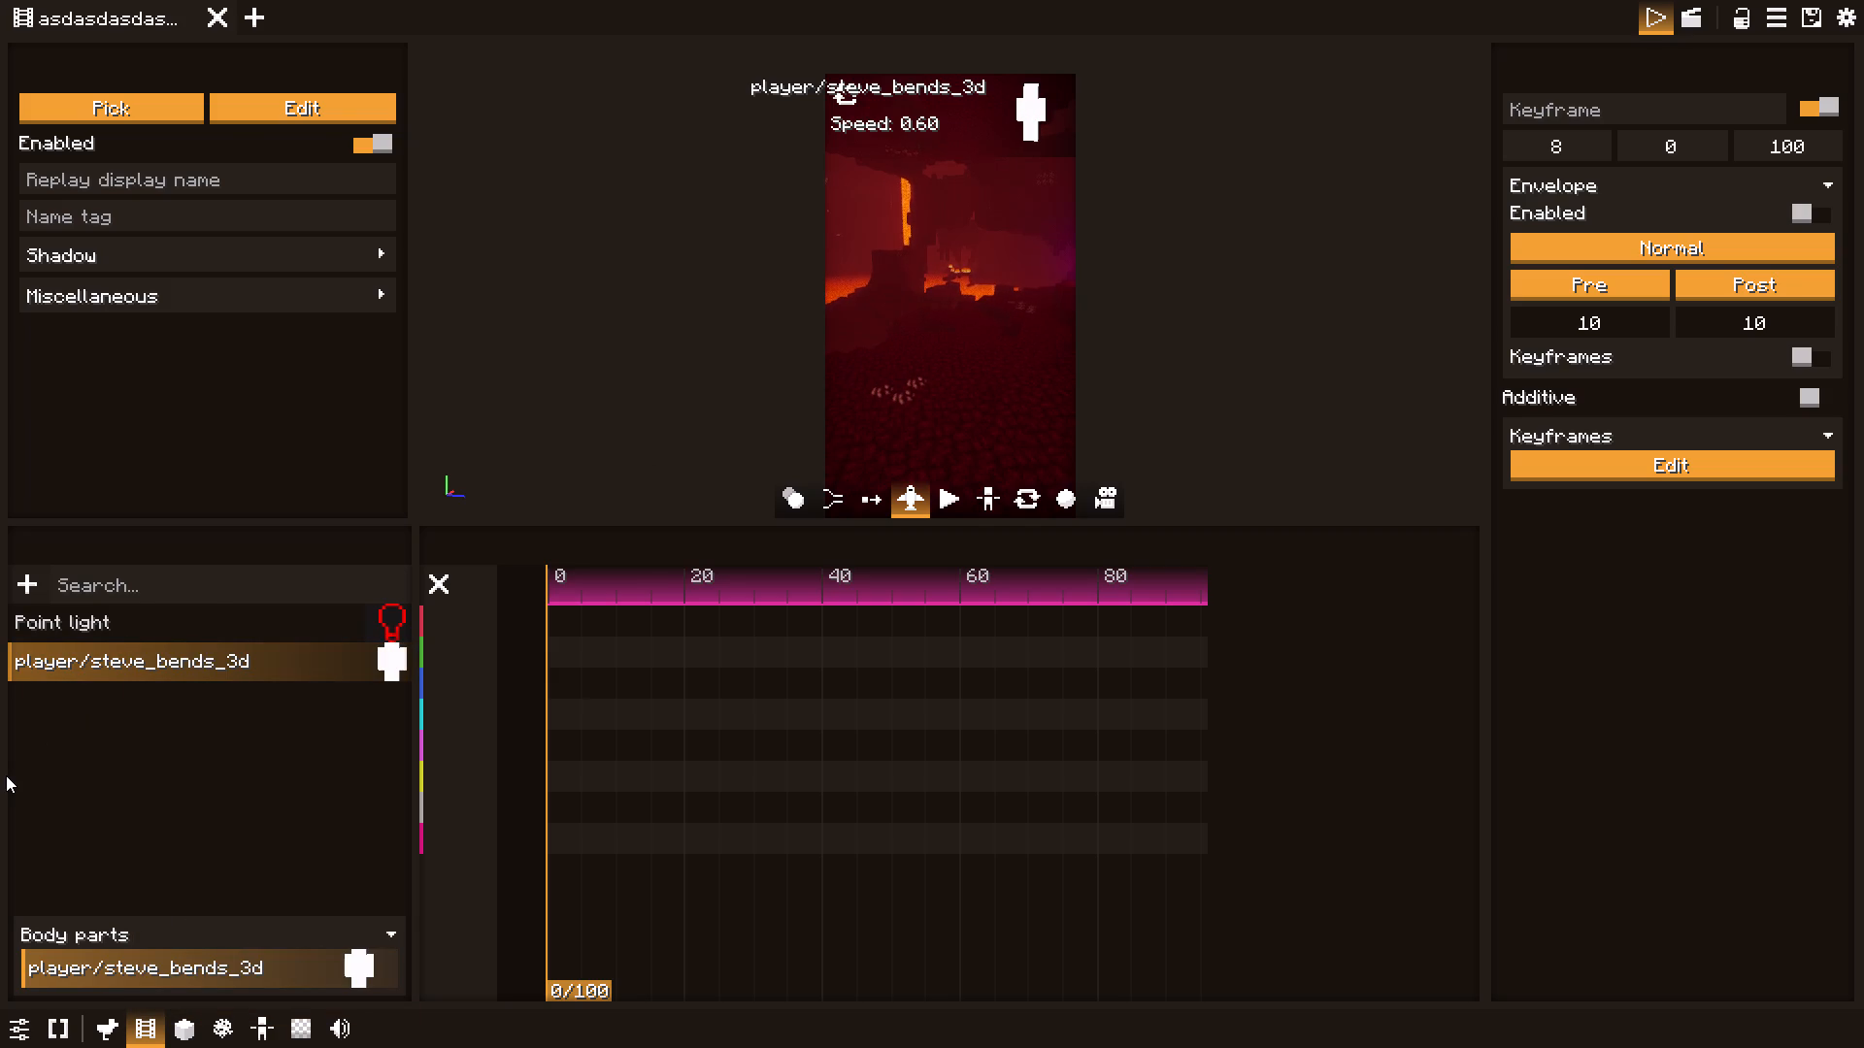
# Leave the film editor and fly around the nether portal in the world to examine its surroundings and the lava lake.
pyautogui.press('Escape')
pyautogui.press('Escape')
pyautogui.write('wq')
pyautogui.press('space')
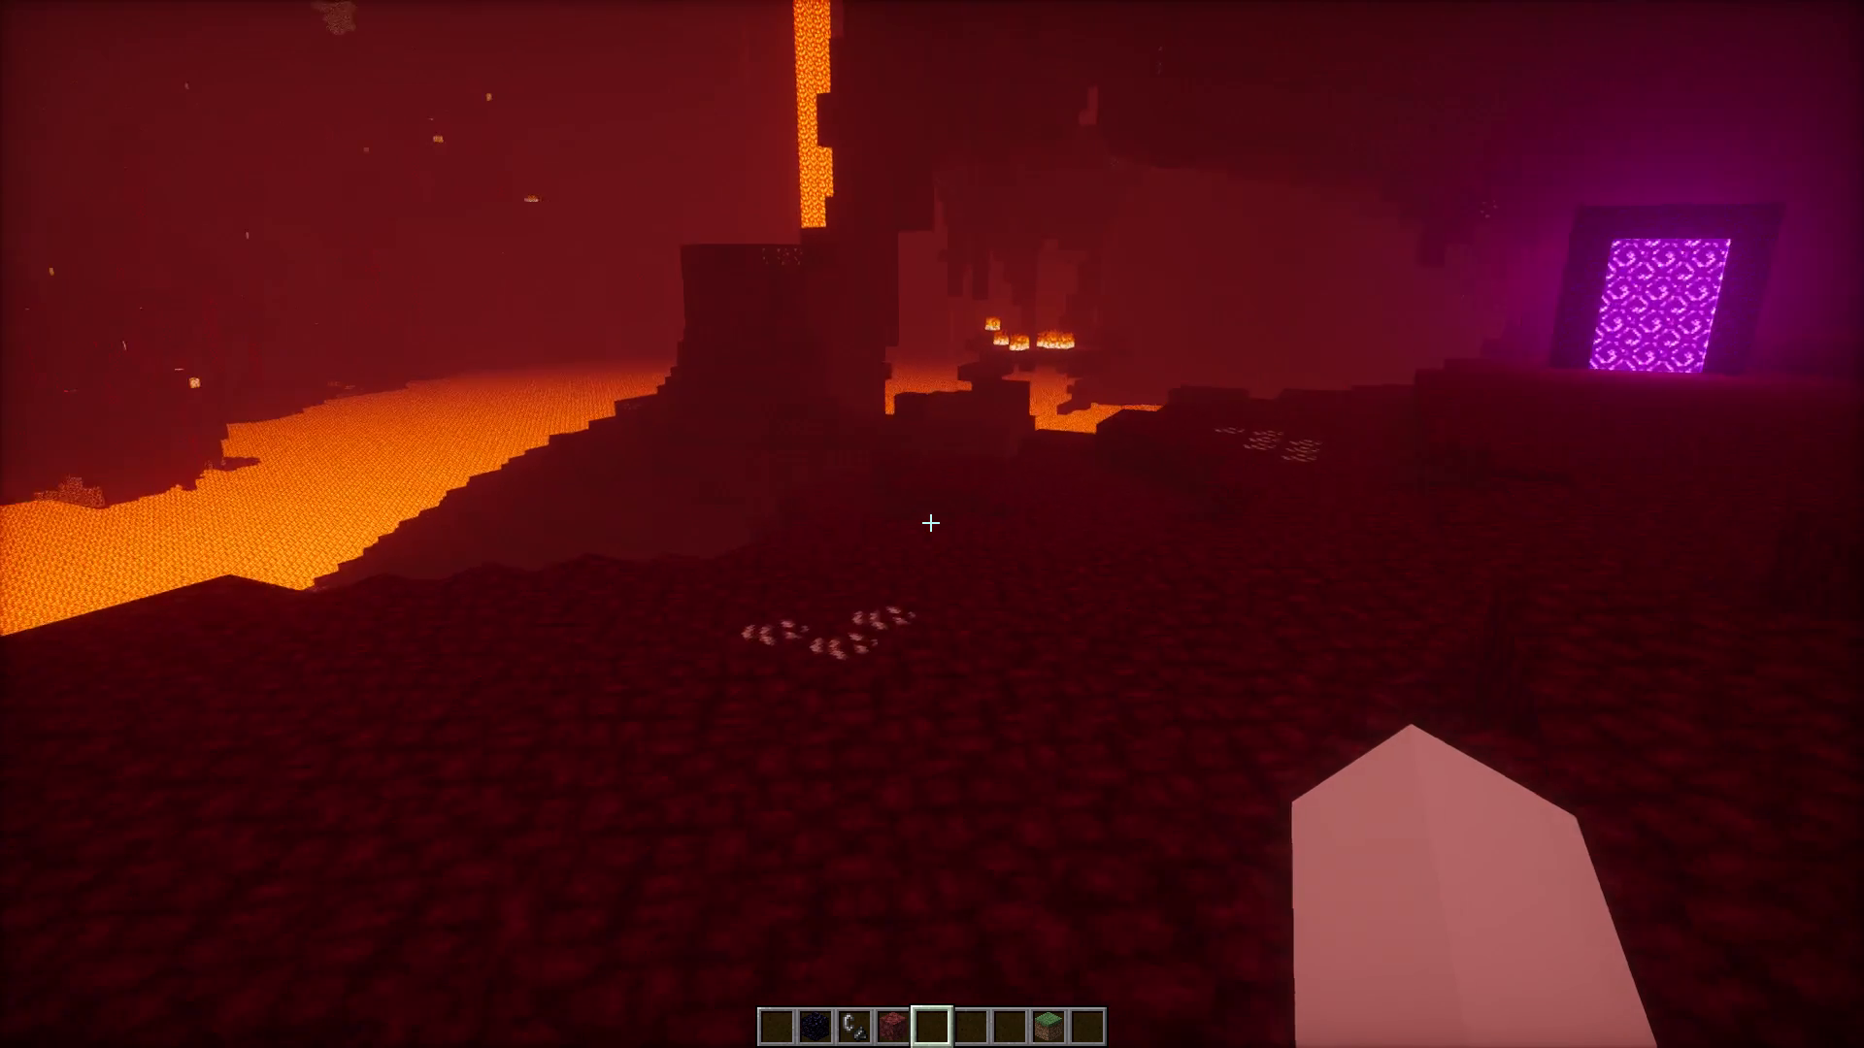
pyautogui.press('q')
pyautogui.press('space')
pyautogui.press('q')
pyautogui.press('q')
pyautogui.press('q')
pyautogui.press('q')
pyautogui.press('q')
pyautogui.press('q')
pyautogui.press('q')
pyautogui.press('q')
pyautogui.press('q')
pyautogui.press('q')
pyautogui.press('q')
pyautogui.press('q')
pyautogui.press('q')
pyautogui.press('q')
pyautogui.press('q')
pyautogui.press('q')
pyautogui.press('q')
pyautogui.press('q')
pyautogui.press('q')
pyautogui.press('q')
pyautogui.press('space')
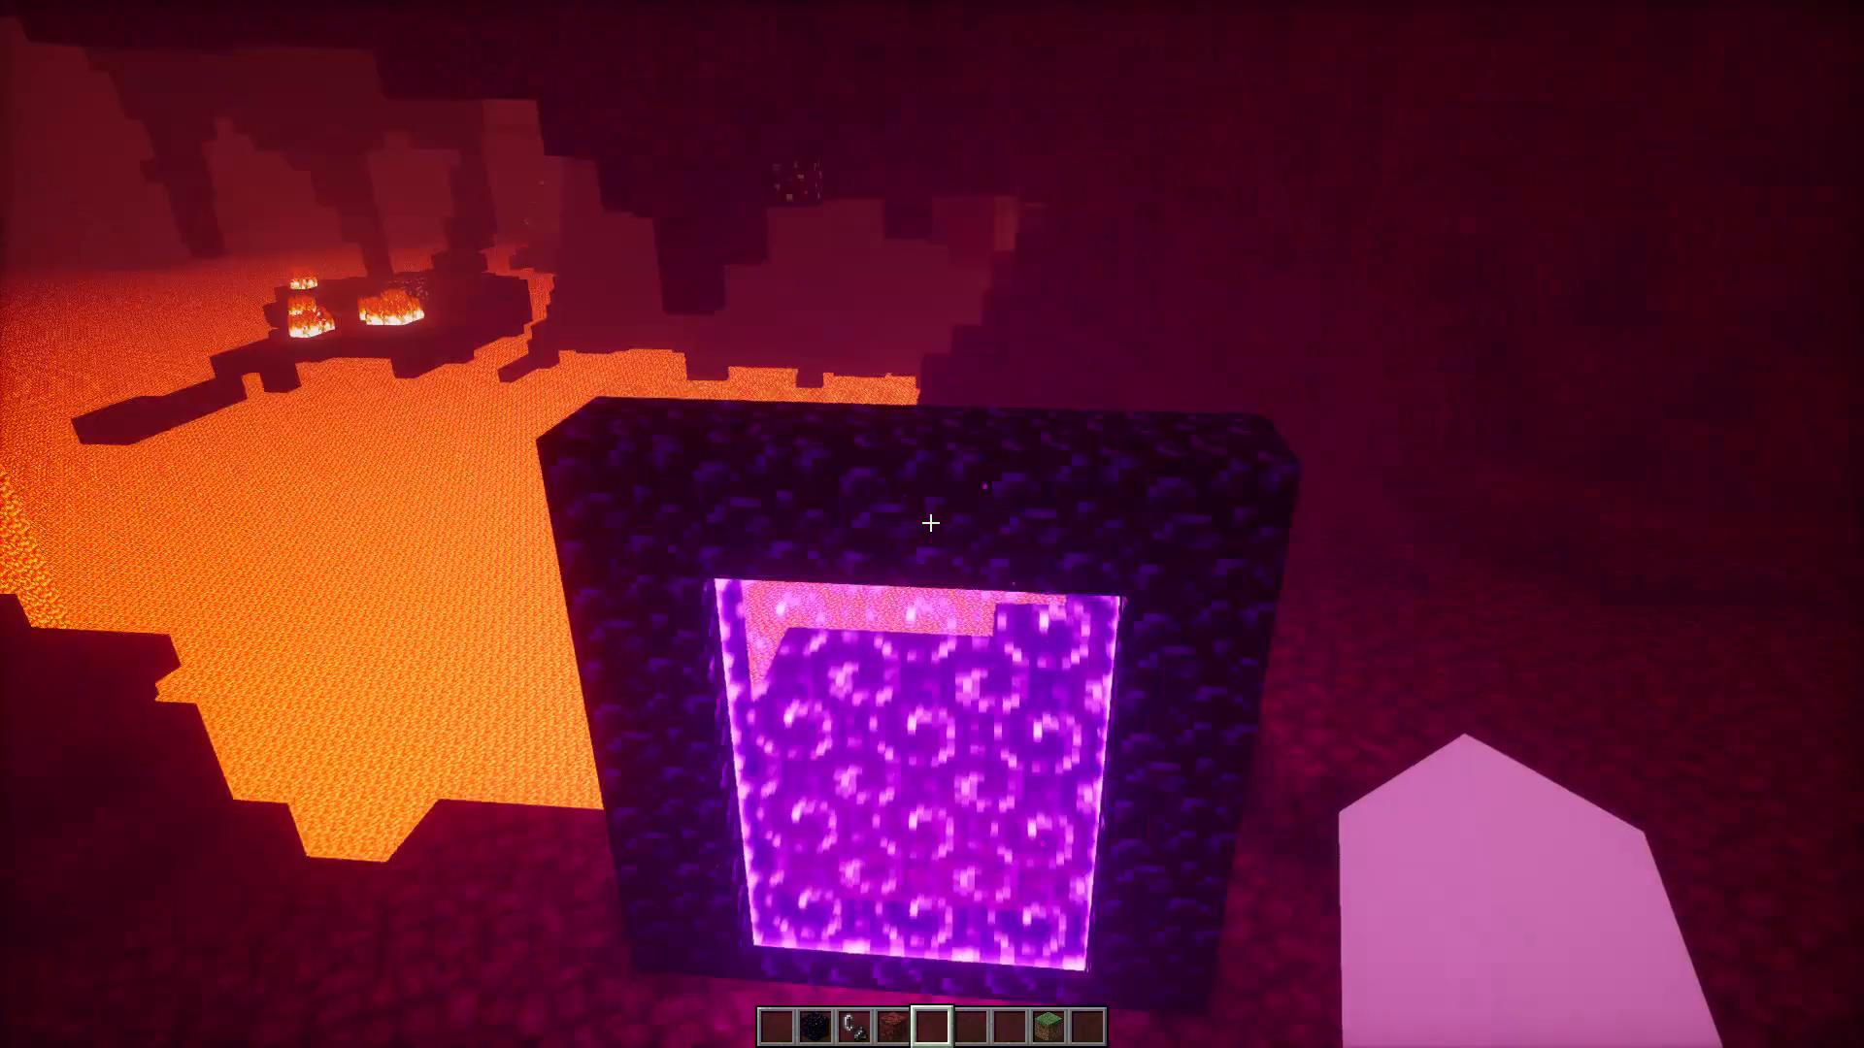
pyautogui.press('w')
pyautogui.press('q')
pyautogui.press('space')
pyautogui.press('d')
pyautogui.press('d')
pyautogui.press('d')
pyautogui.press('d')
pyautogui.press('d')
pyautogui.press('d')
pyautogui.press('d')
pyautogui.press('d')
pyautogui.press('d')
pyautogui.press('d')
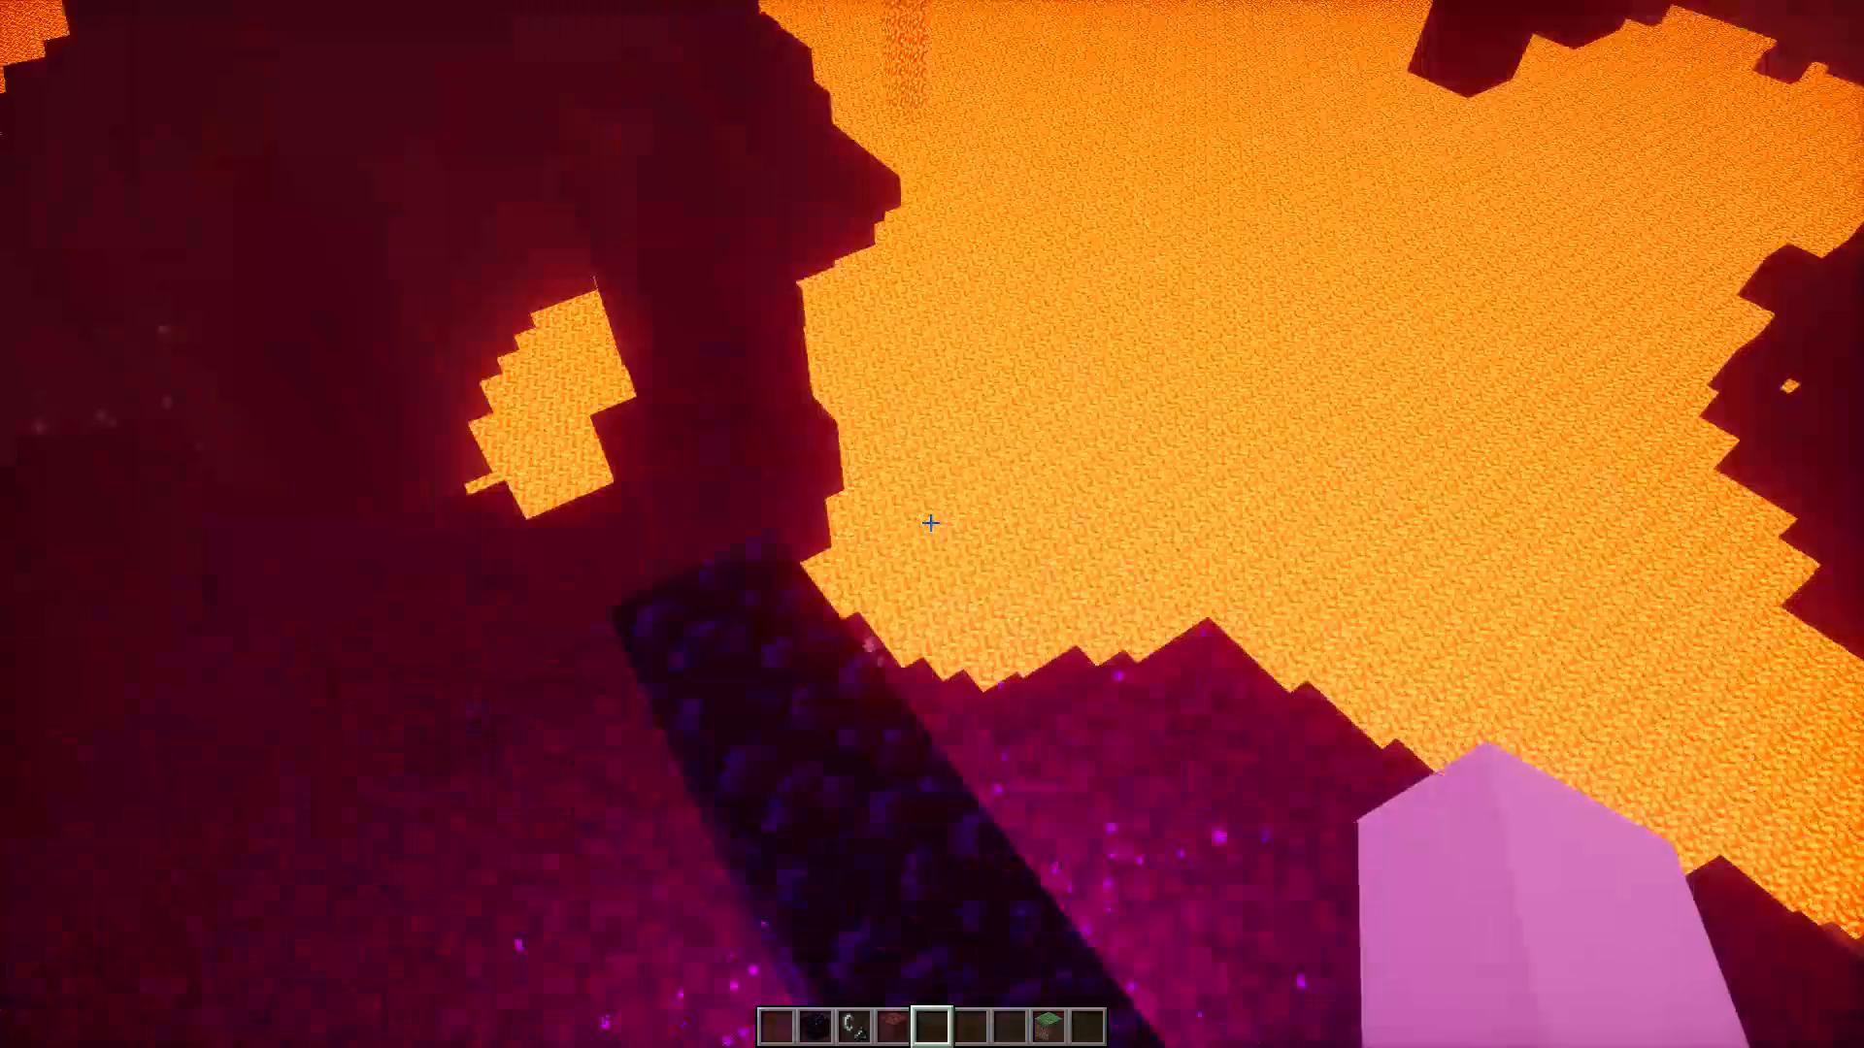
pyautogui.hotkey('shift', 'd')
pyautogui.hotkey('shift', 'w')
pyautogui.press('a')
pyautogui.press('s')
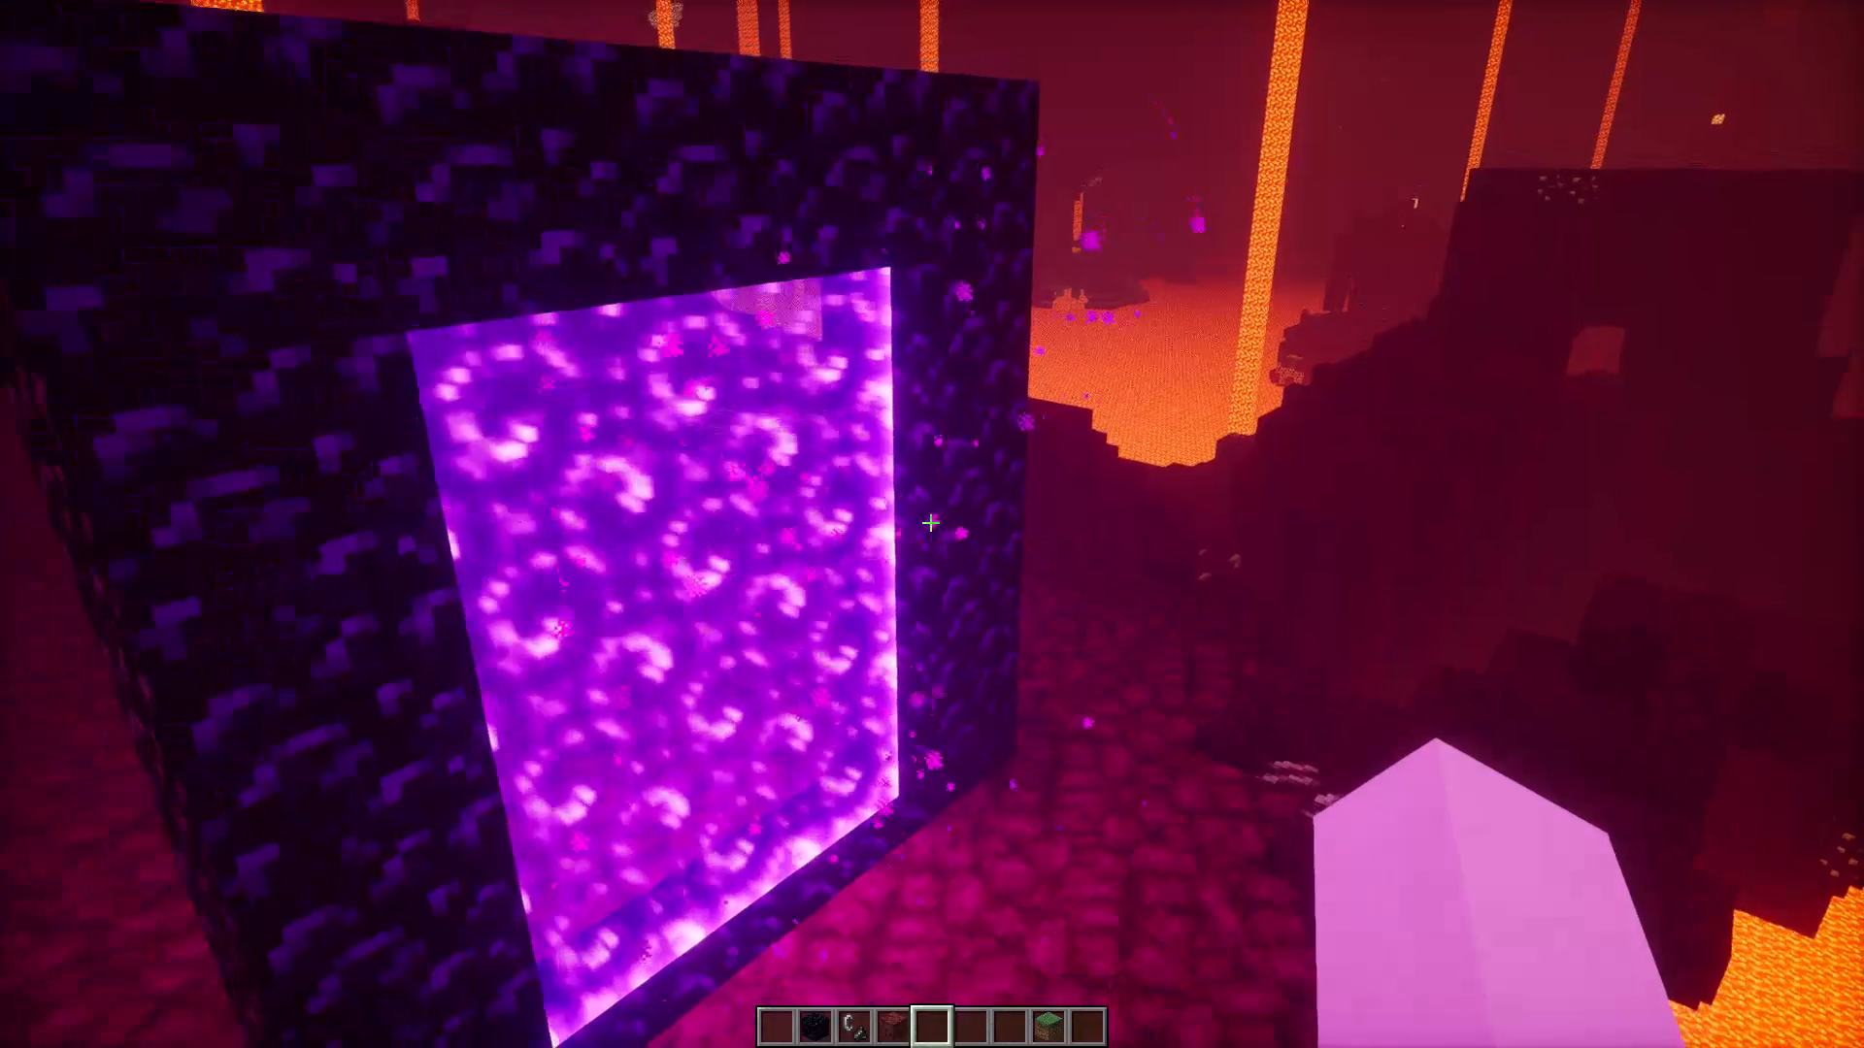
pyautogui.press('space')
pyautogui.write('a')
pyautogui.press('space')
pyautogui.press('space')
pyautogui.write('w')
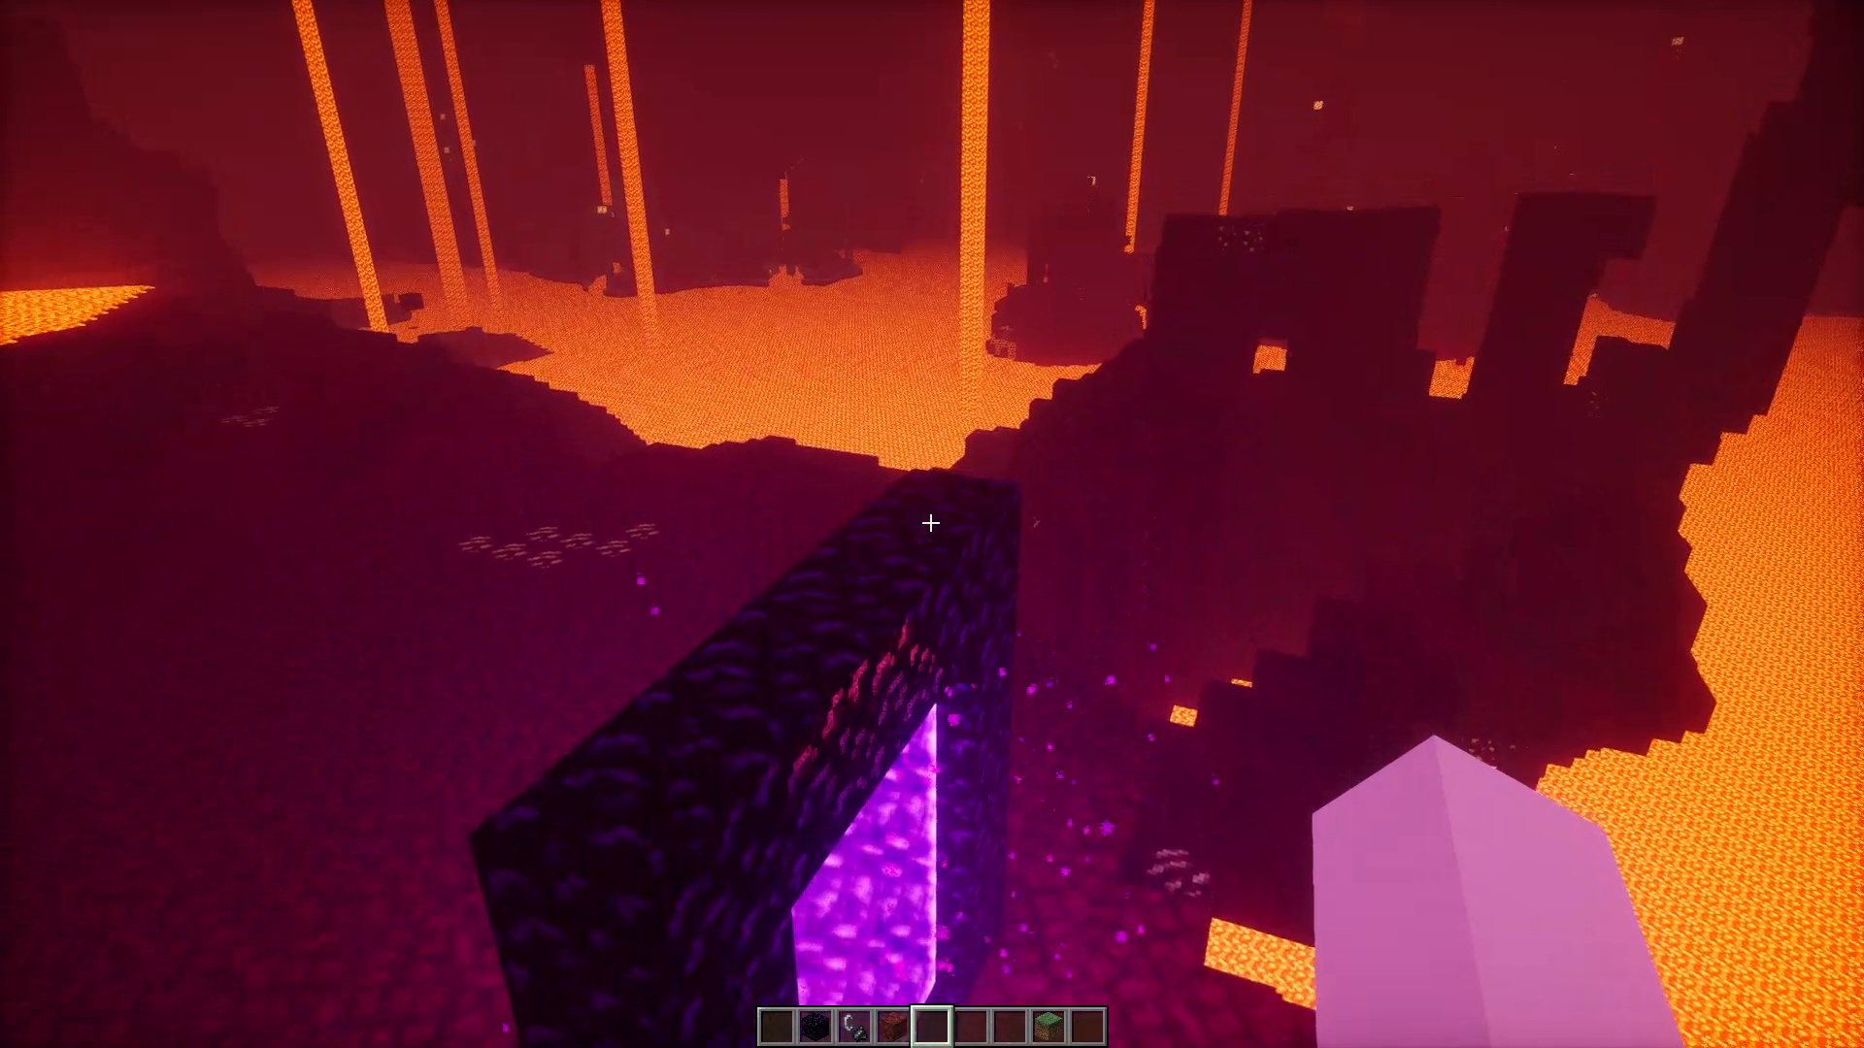
# Fly away from the portal to the dark netherrack plain facing the lavafalls, and reopen the film editor there.
pyautogui.press('s')
pyautogui.press('w')
pyautogui.press('q')
pyautogui.press('q')
pyautogui.press('q')
pyautogui.press('q')
pyautogui.press('q')
pyautogui.press('space')
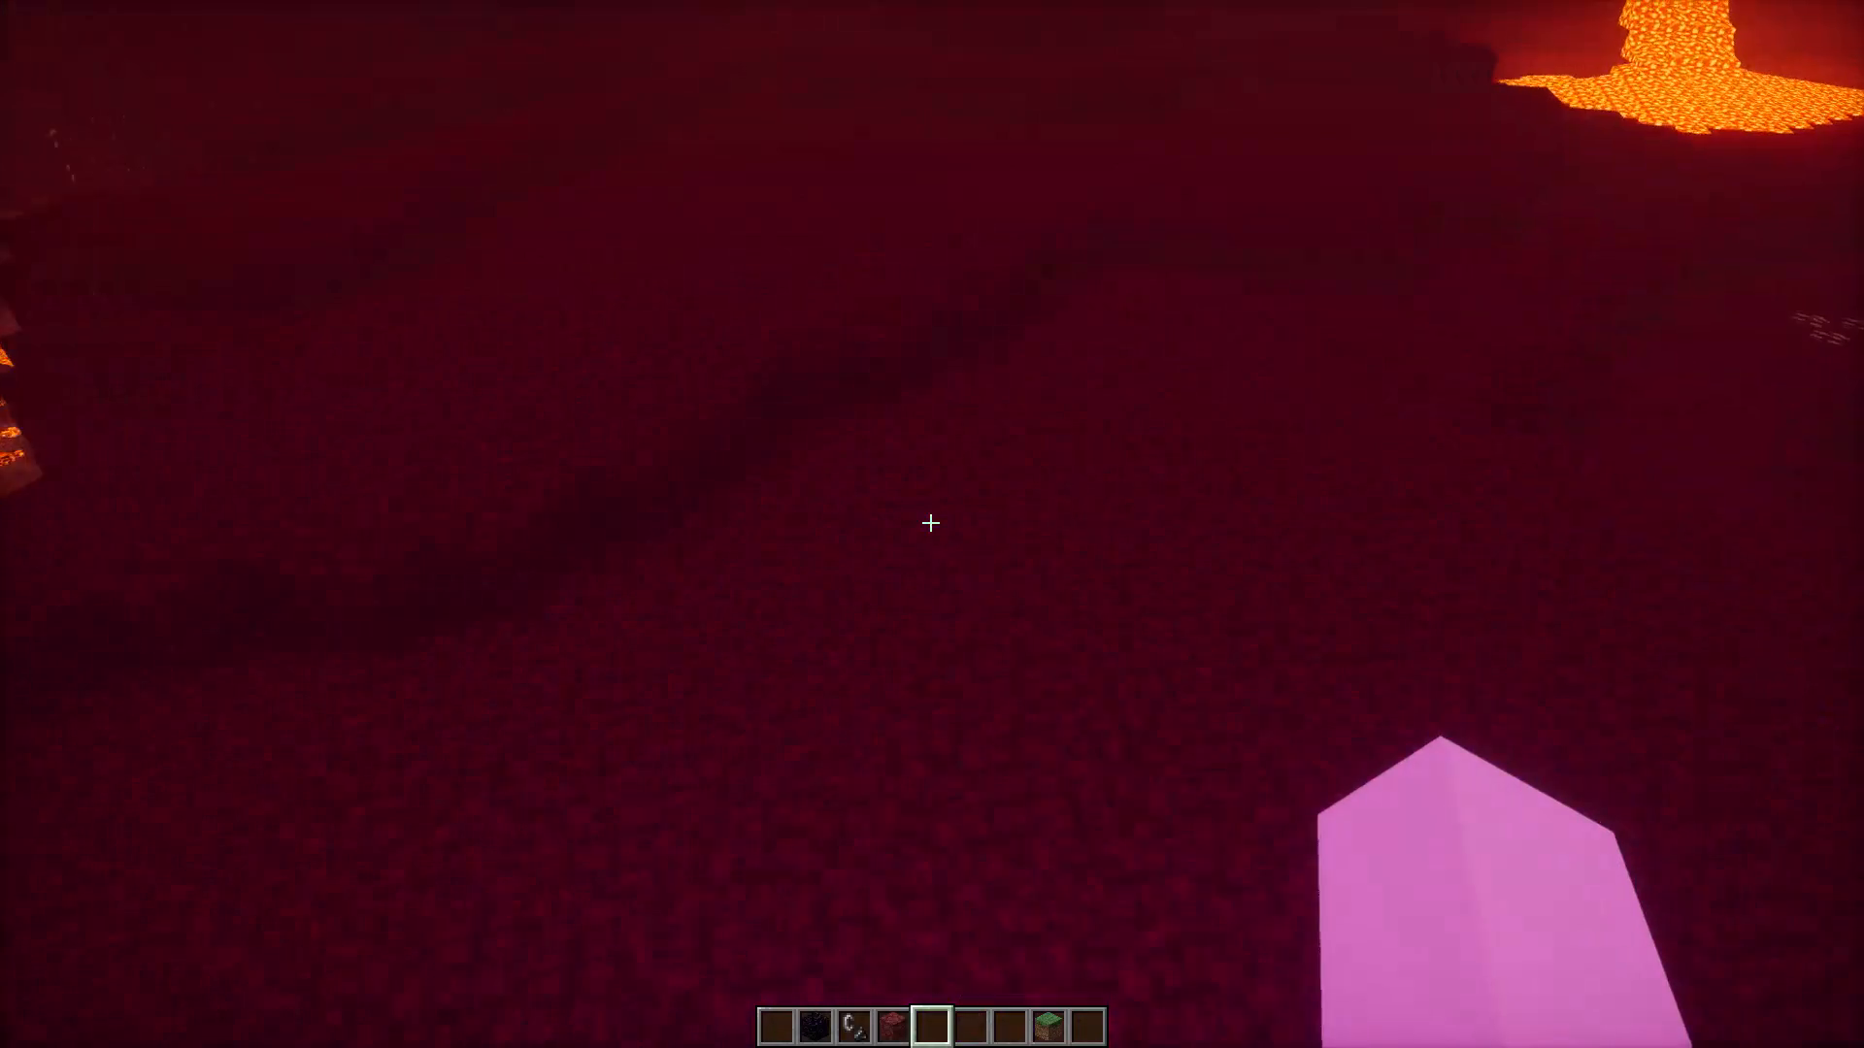
pyautogui.press('space')
pyautogui.press('q')
pyautogui.press('q')
pyautogui.press('q')
pyautogui.press('q')
pyautogui.press('q')
pyautogui.press('q')
pyautogui.press('q')
pyautogui.press('space')
pyautogui.write('q')
pyautogui.press('space')
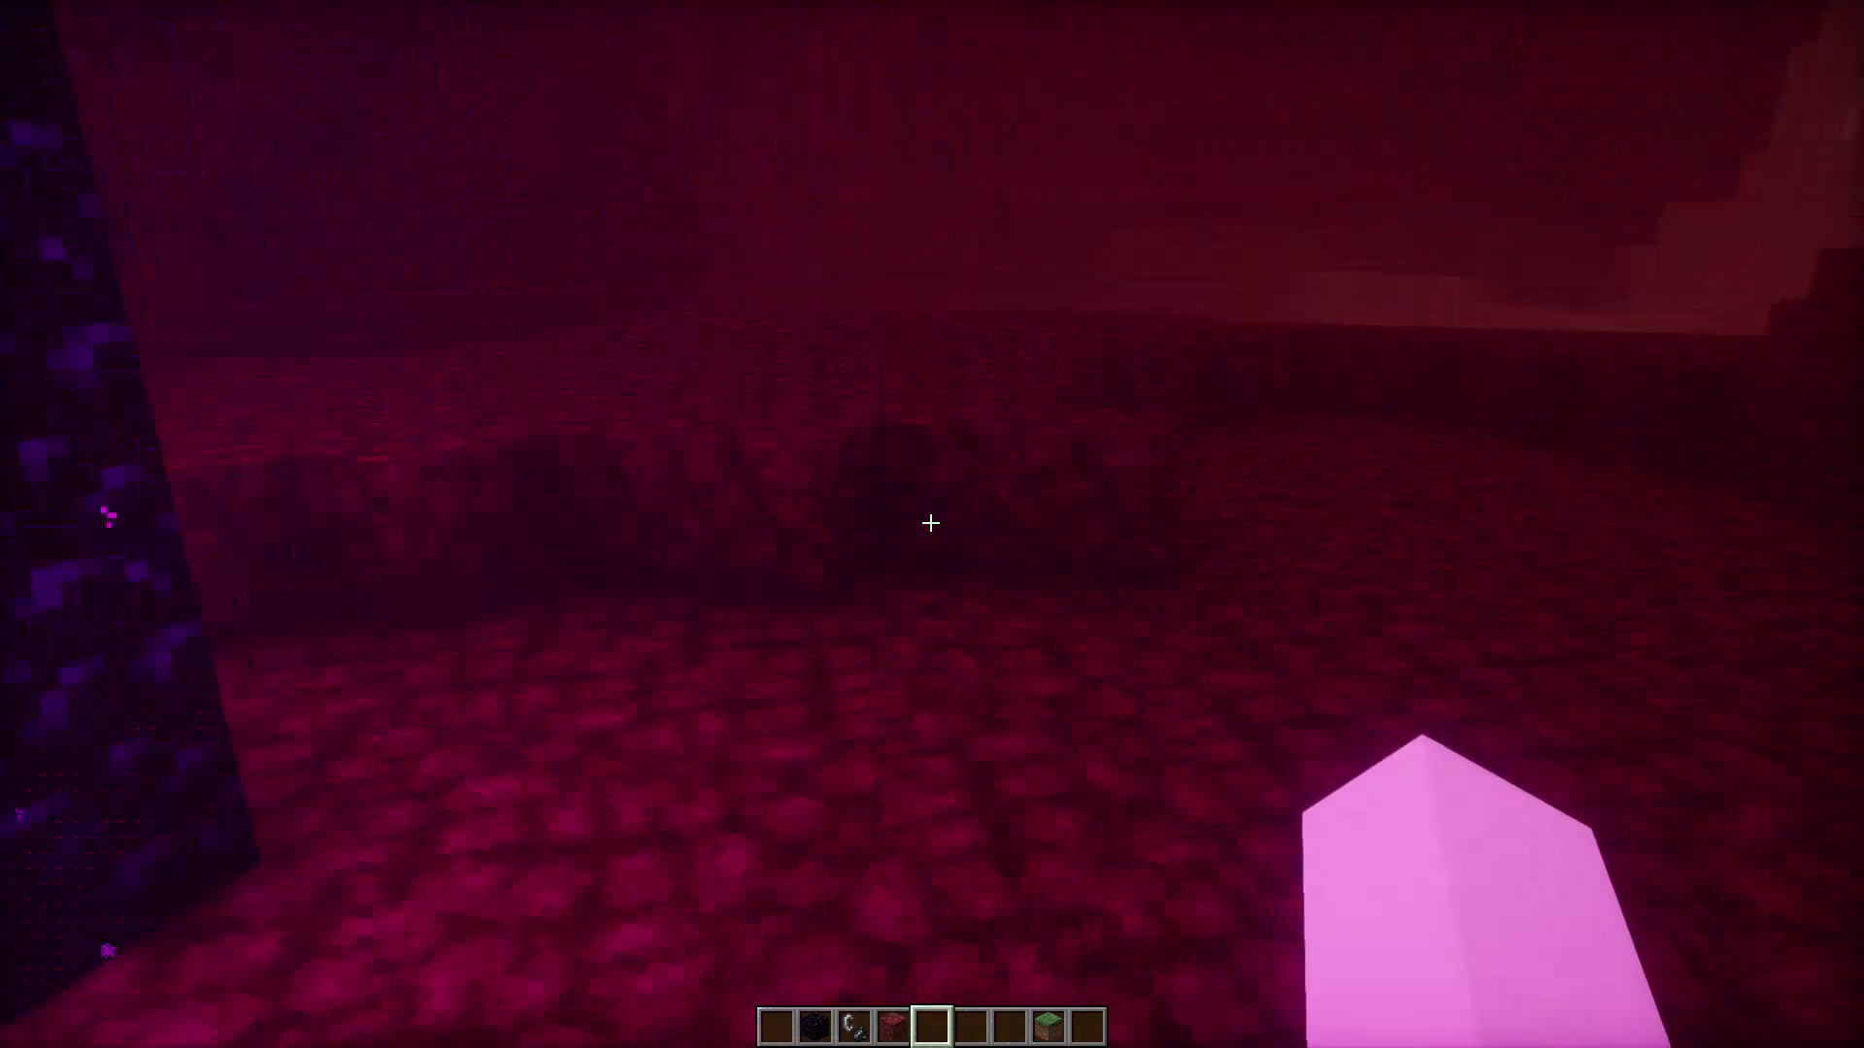
pyautogui.press('q')
pyautogui.press('space')
pyautogui.press('space')
pyautogui.press('q')
pyautogui.press('q')
pyautogui.press('q')
pyautogui.press('q')
pyautogui.press('q')
pyautogui.press('q')
pyautogui.press('q')
pyautogui.press('q')
pyautogui.press('q')
pyautogui.press('q')
pyautogui.press('q')
pyautogui.press('q')
pyautogui.press('q')
pyautogui.press('q')
pyautogui.press('space')
pyautogui.press('space')
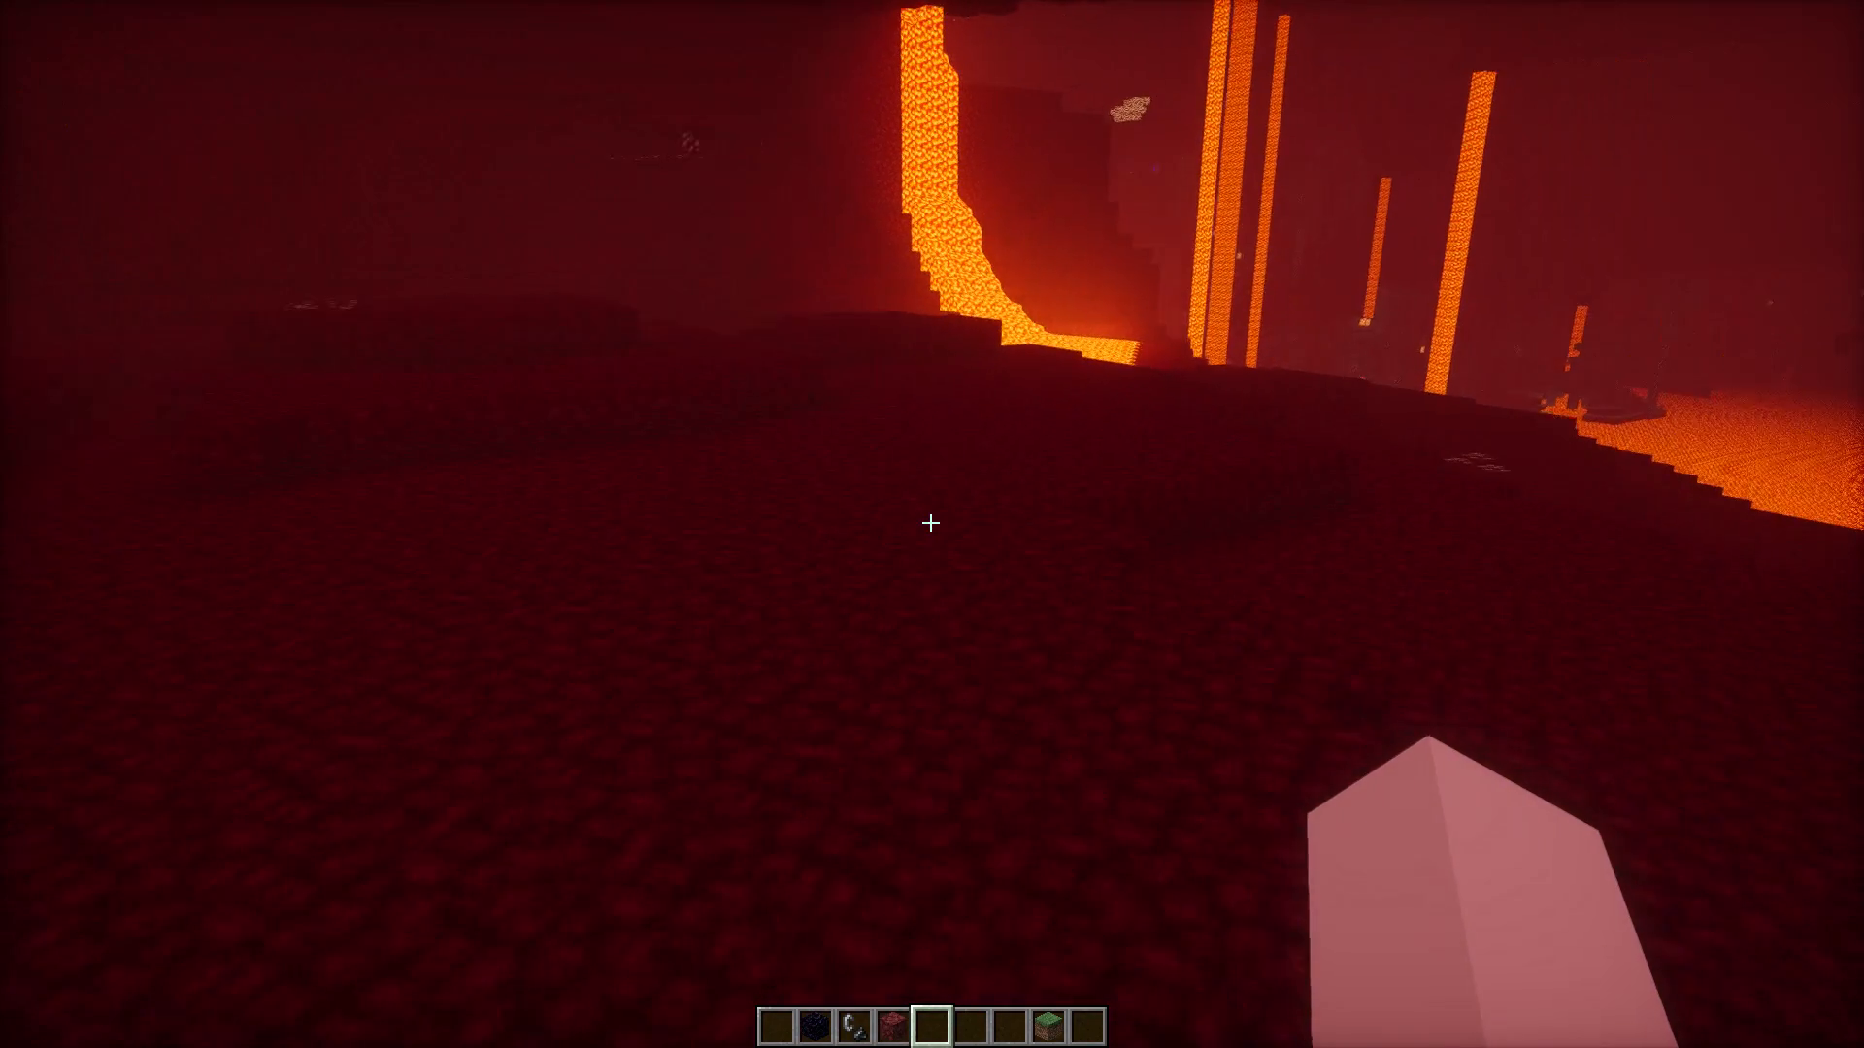
pyautogui.press('0')
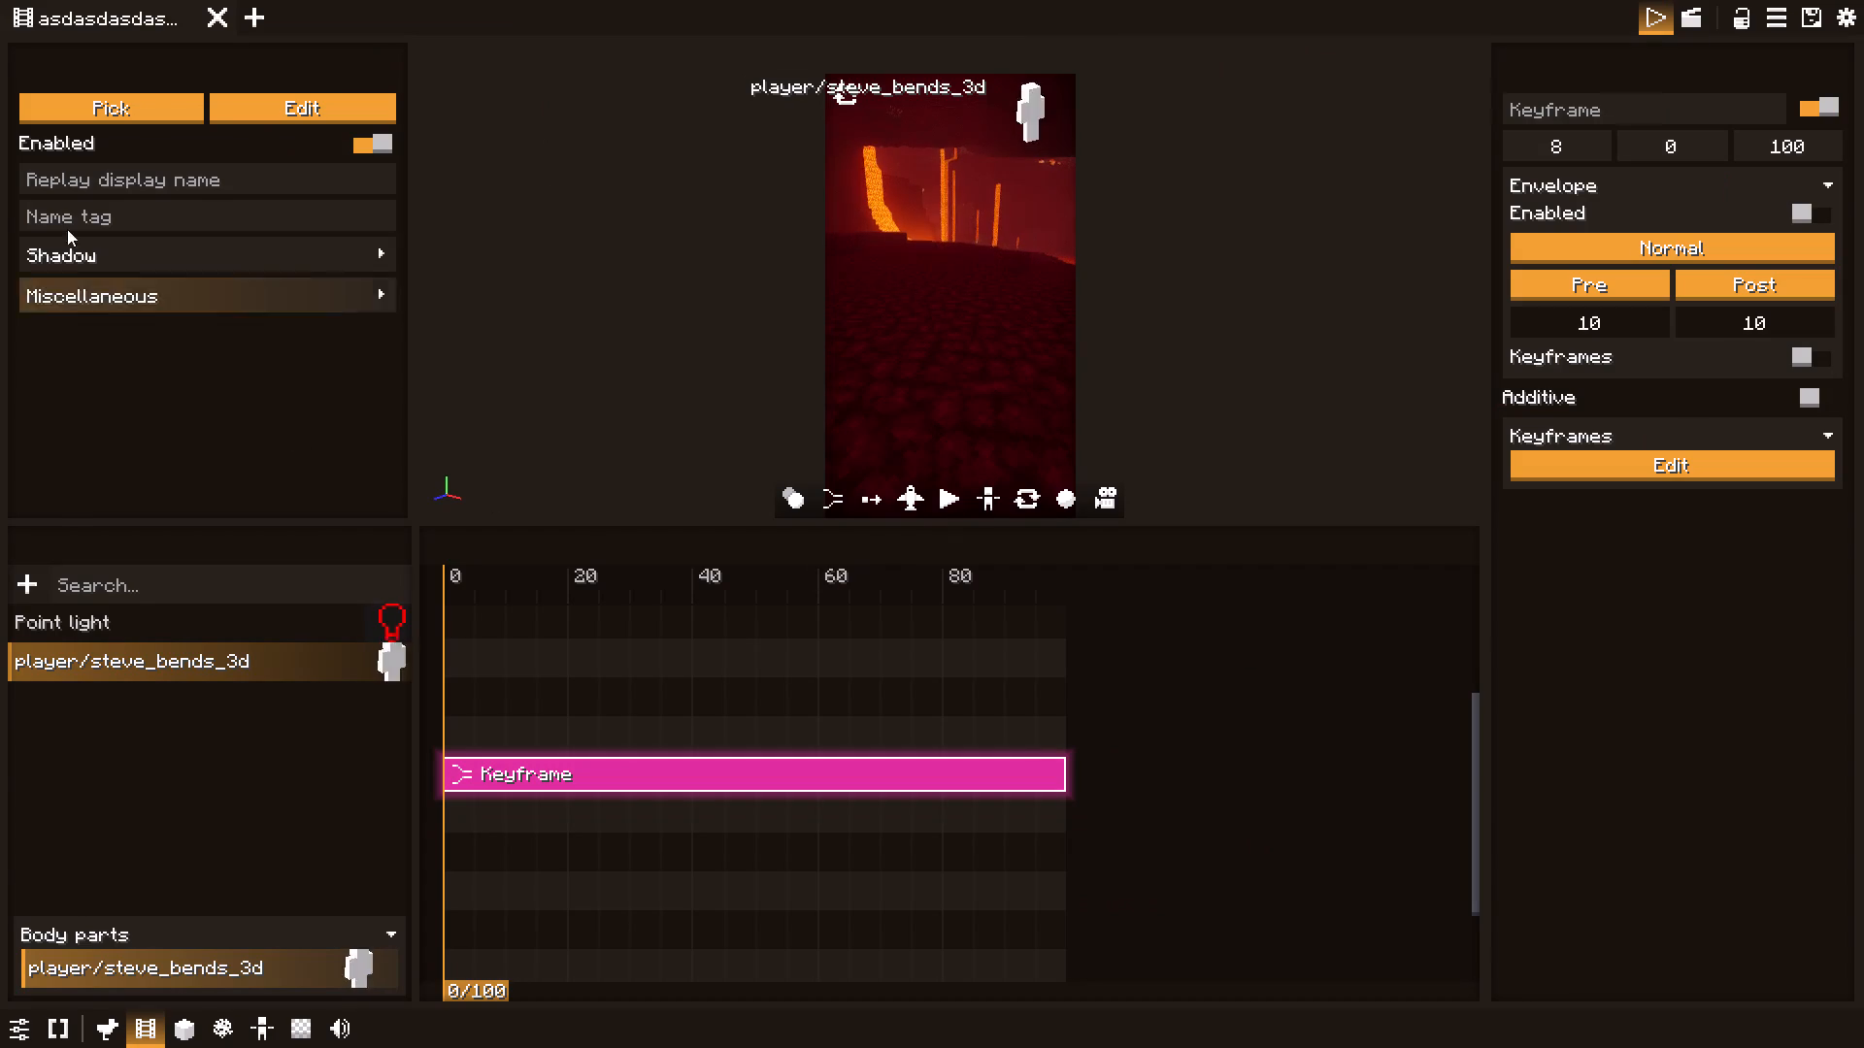
# Add a new replay using the minecraft:piglin form from the neutral mobs.
pyautogui.click(30, 590)
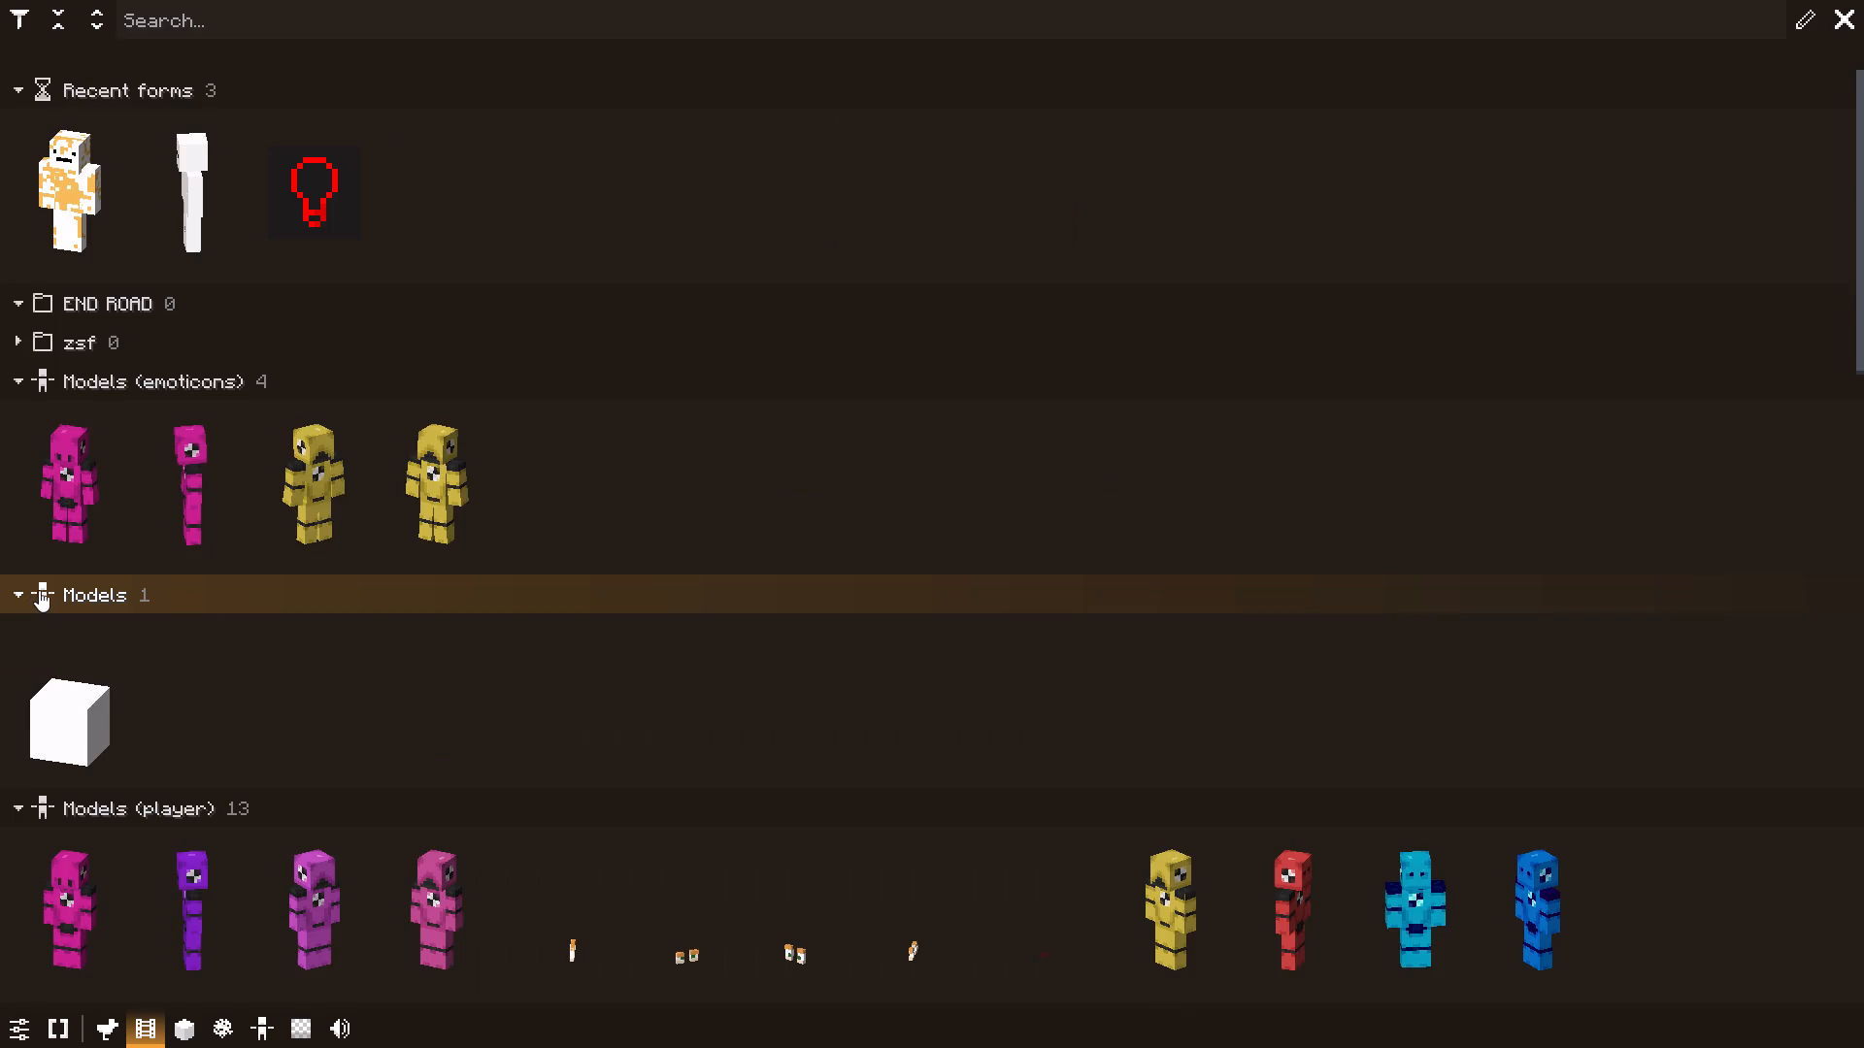
pyautogui.scroll(-11, 498, 576)
pyautogui.scroll(-2, 573, 606)
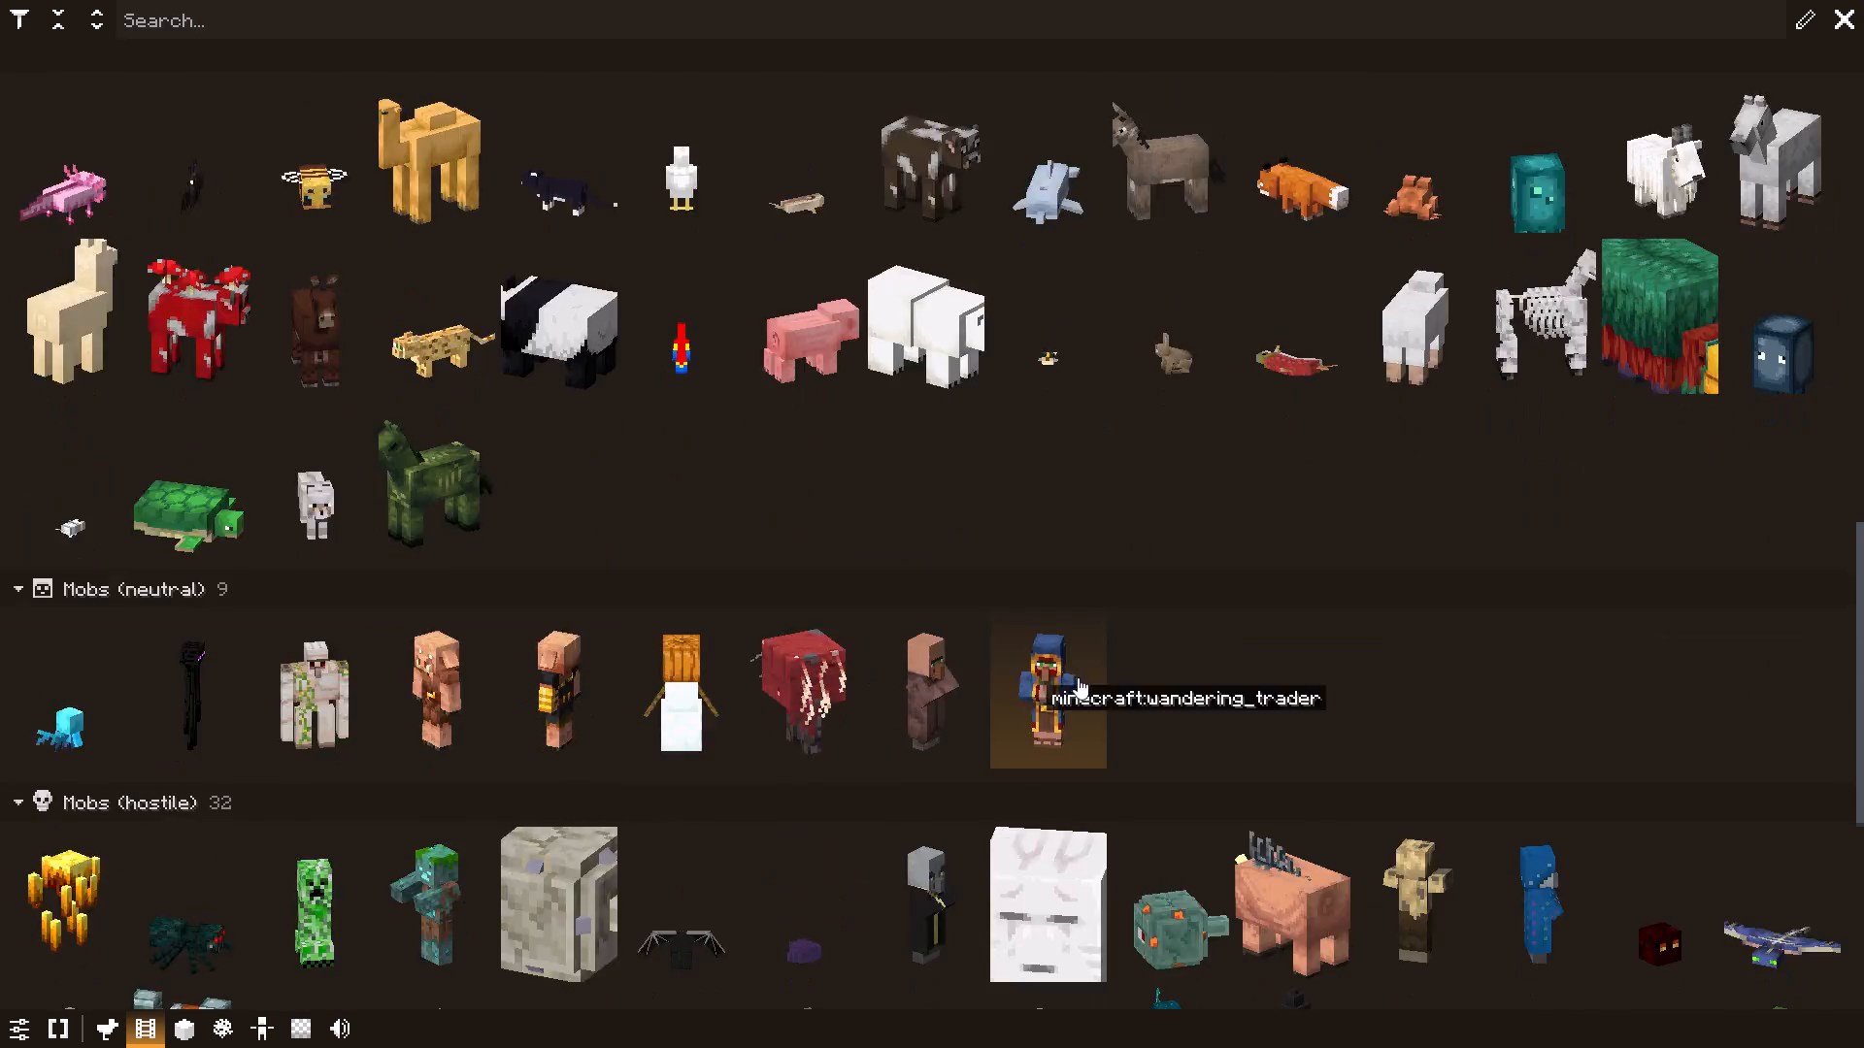
pyautogui.doubleClick(445, 696)
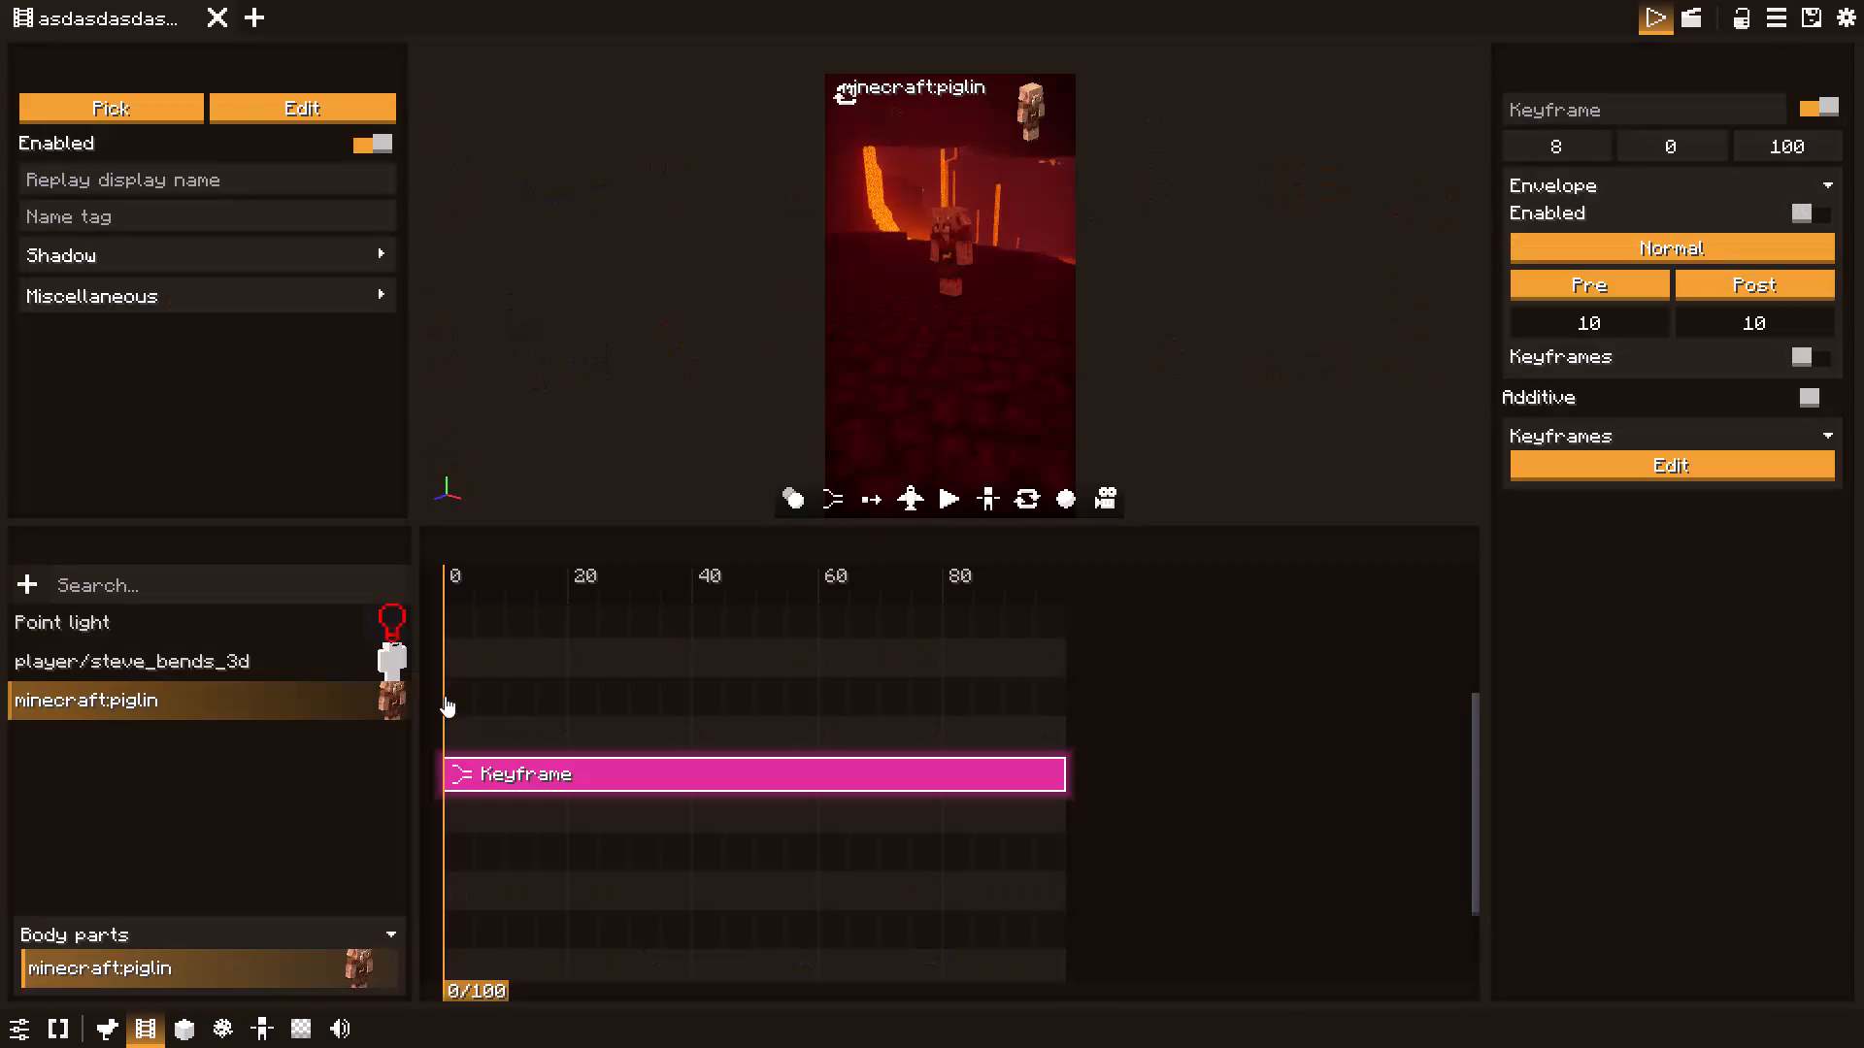
# Edit the new replay's form and change its mob type from Piglin to Zombified Piglin.
pyautogui.click(316, 98)
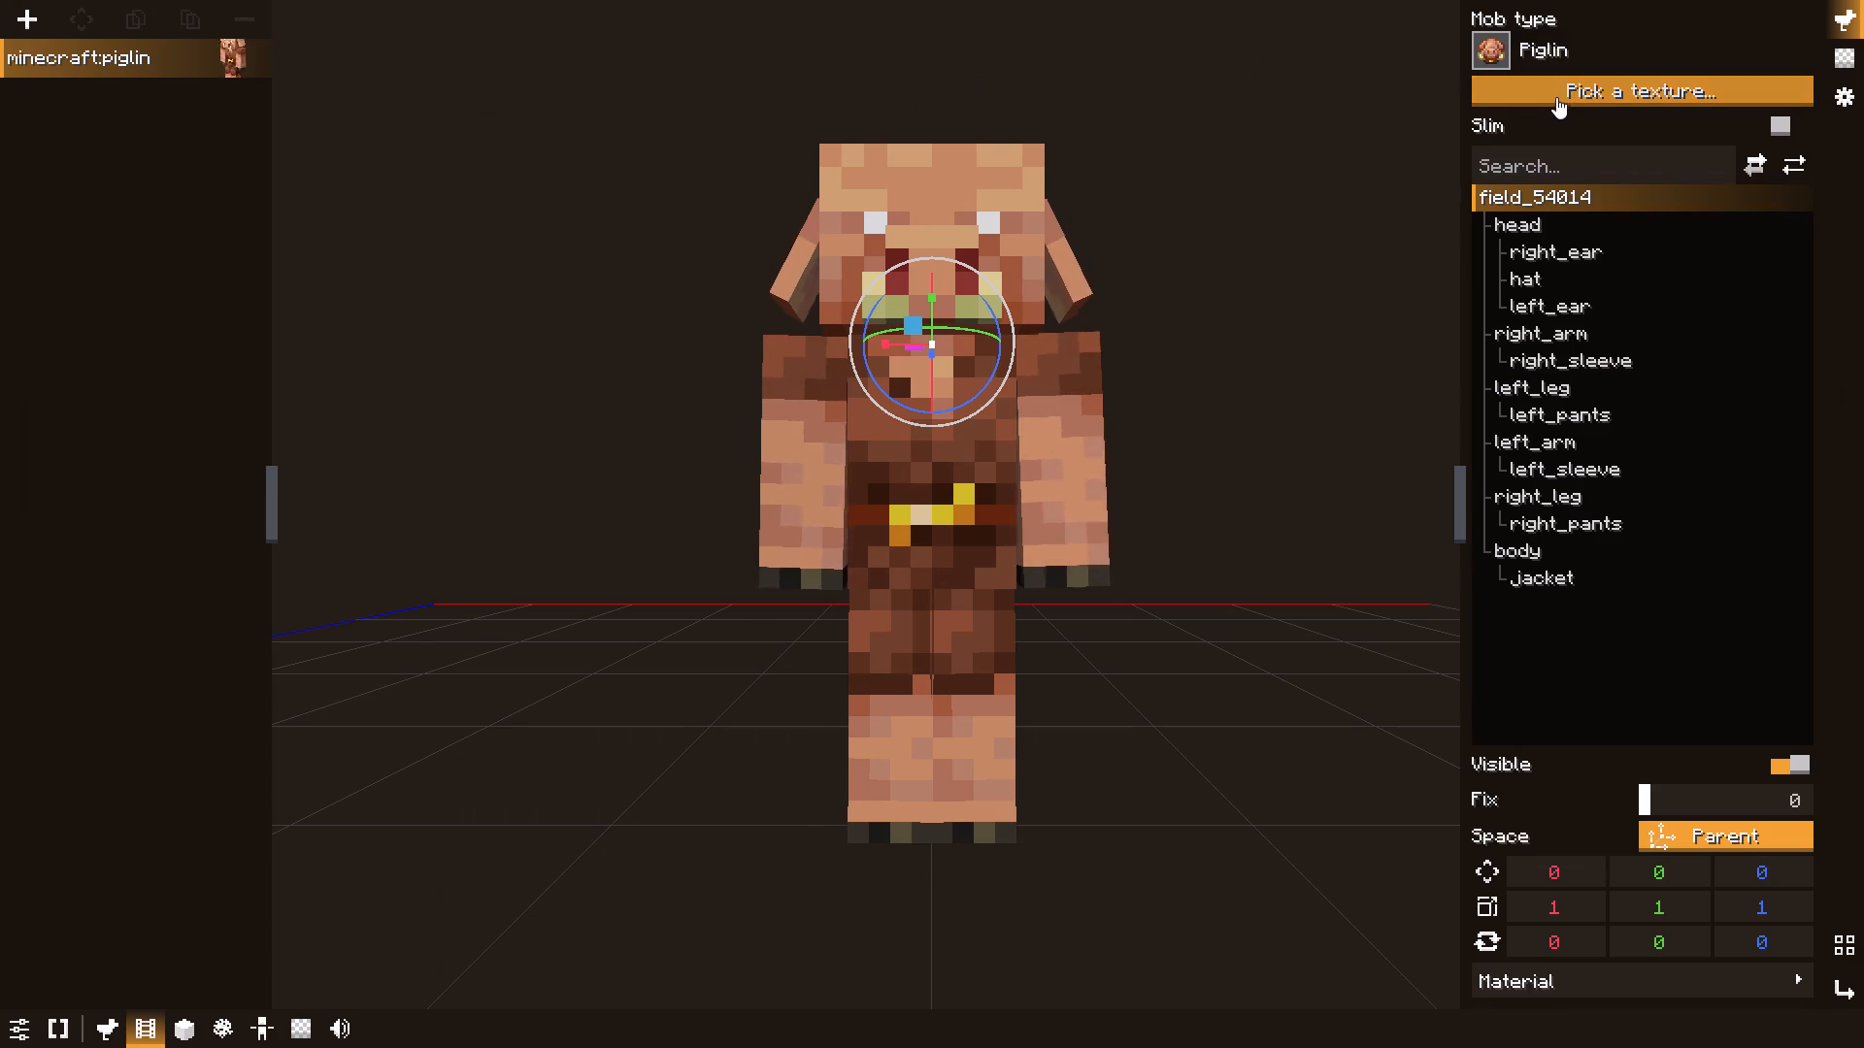
pyautogui.click(1559, 95)
pyautogui.click(1856, 55)
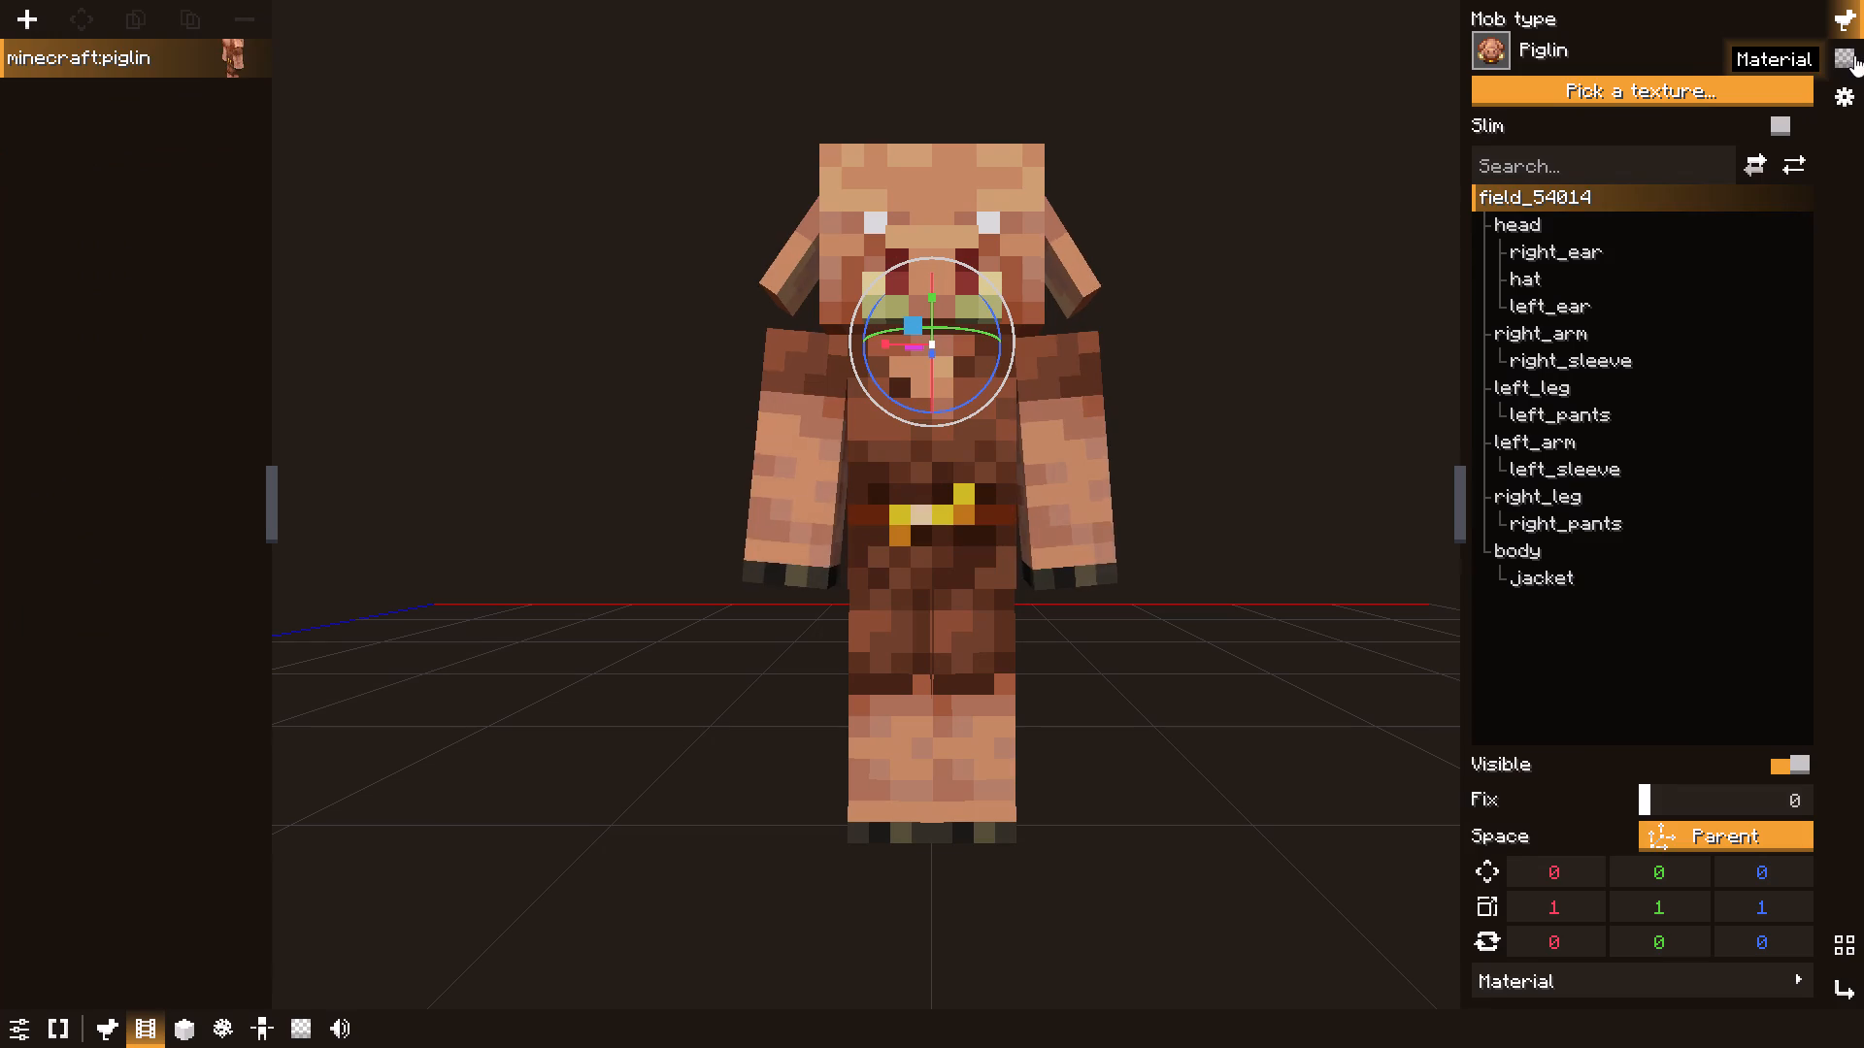
pyautogui.click(1533, 44)
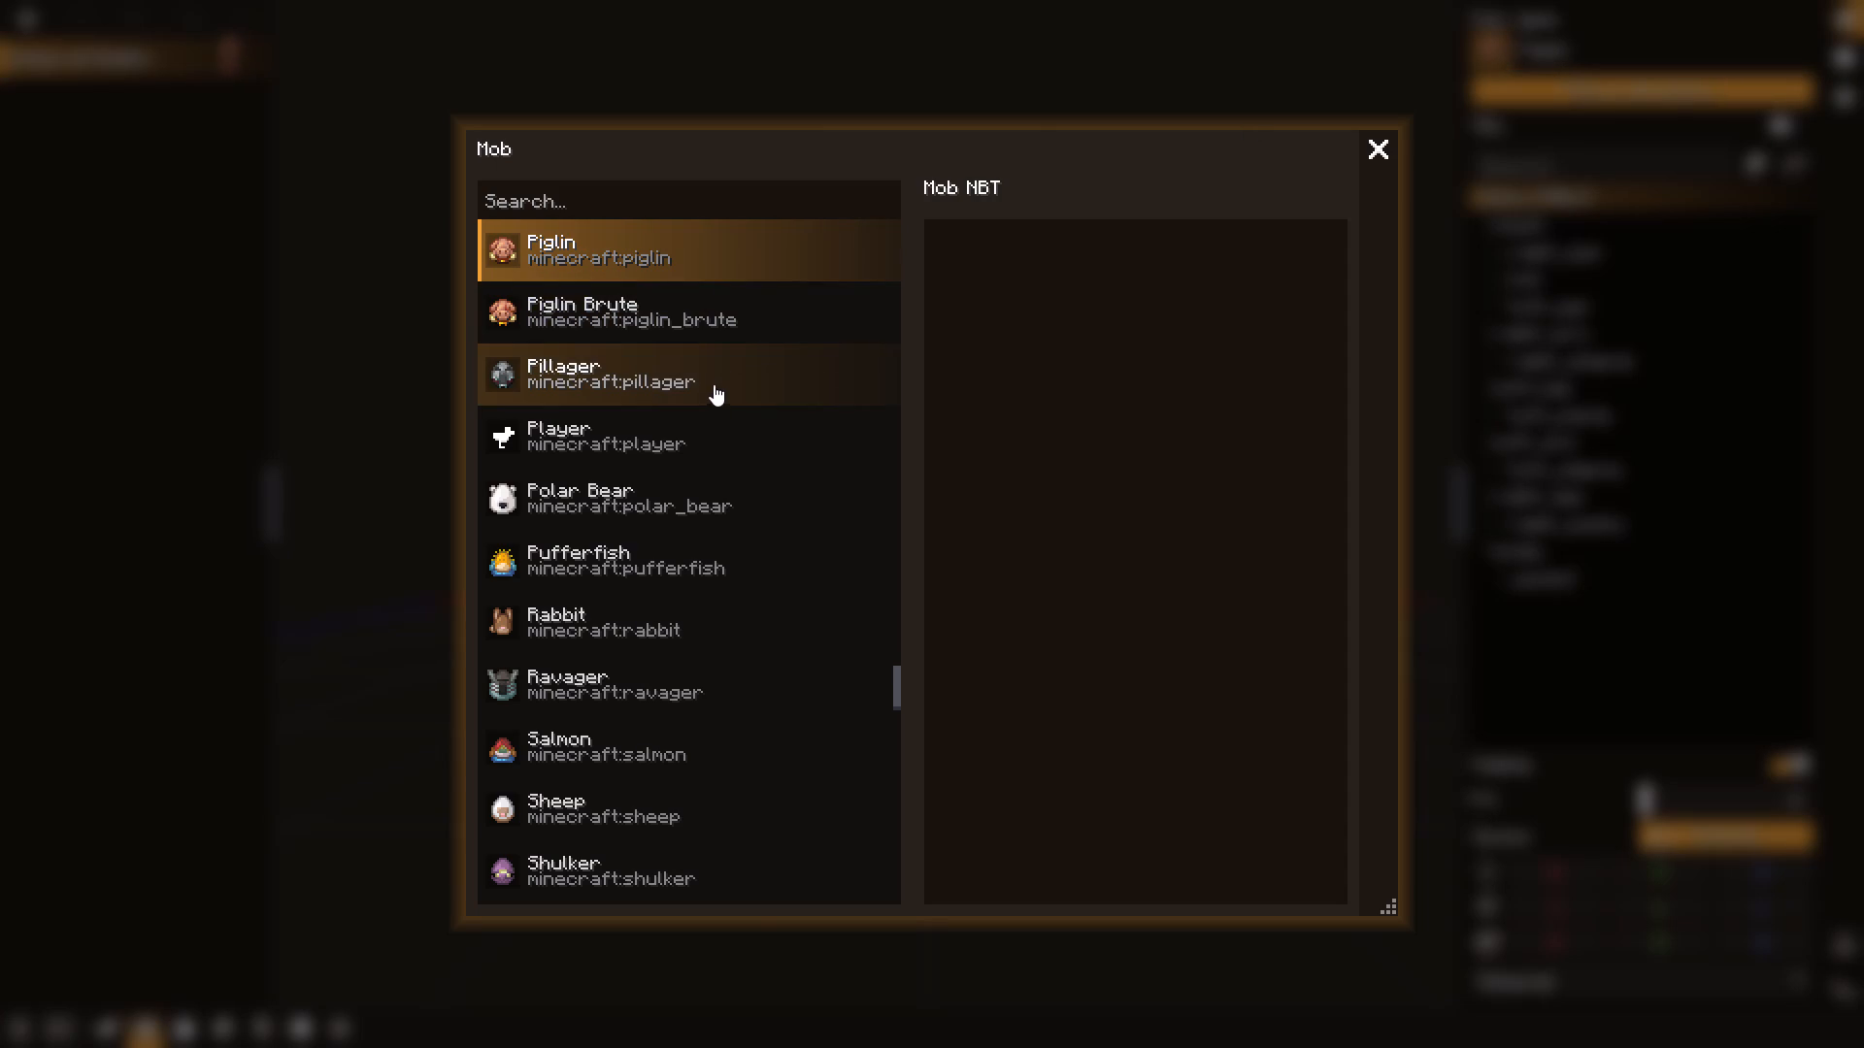
pyautogui.scroll(6, 693, 562)
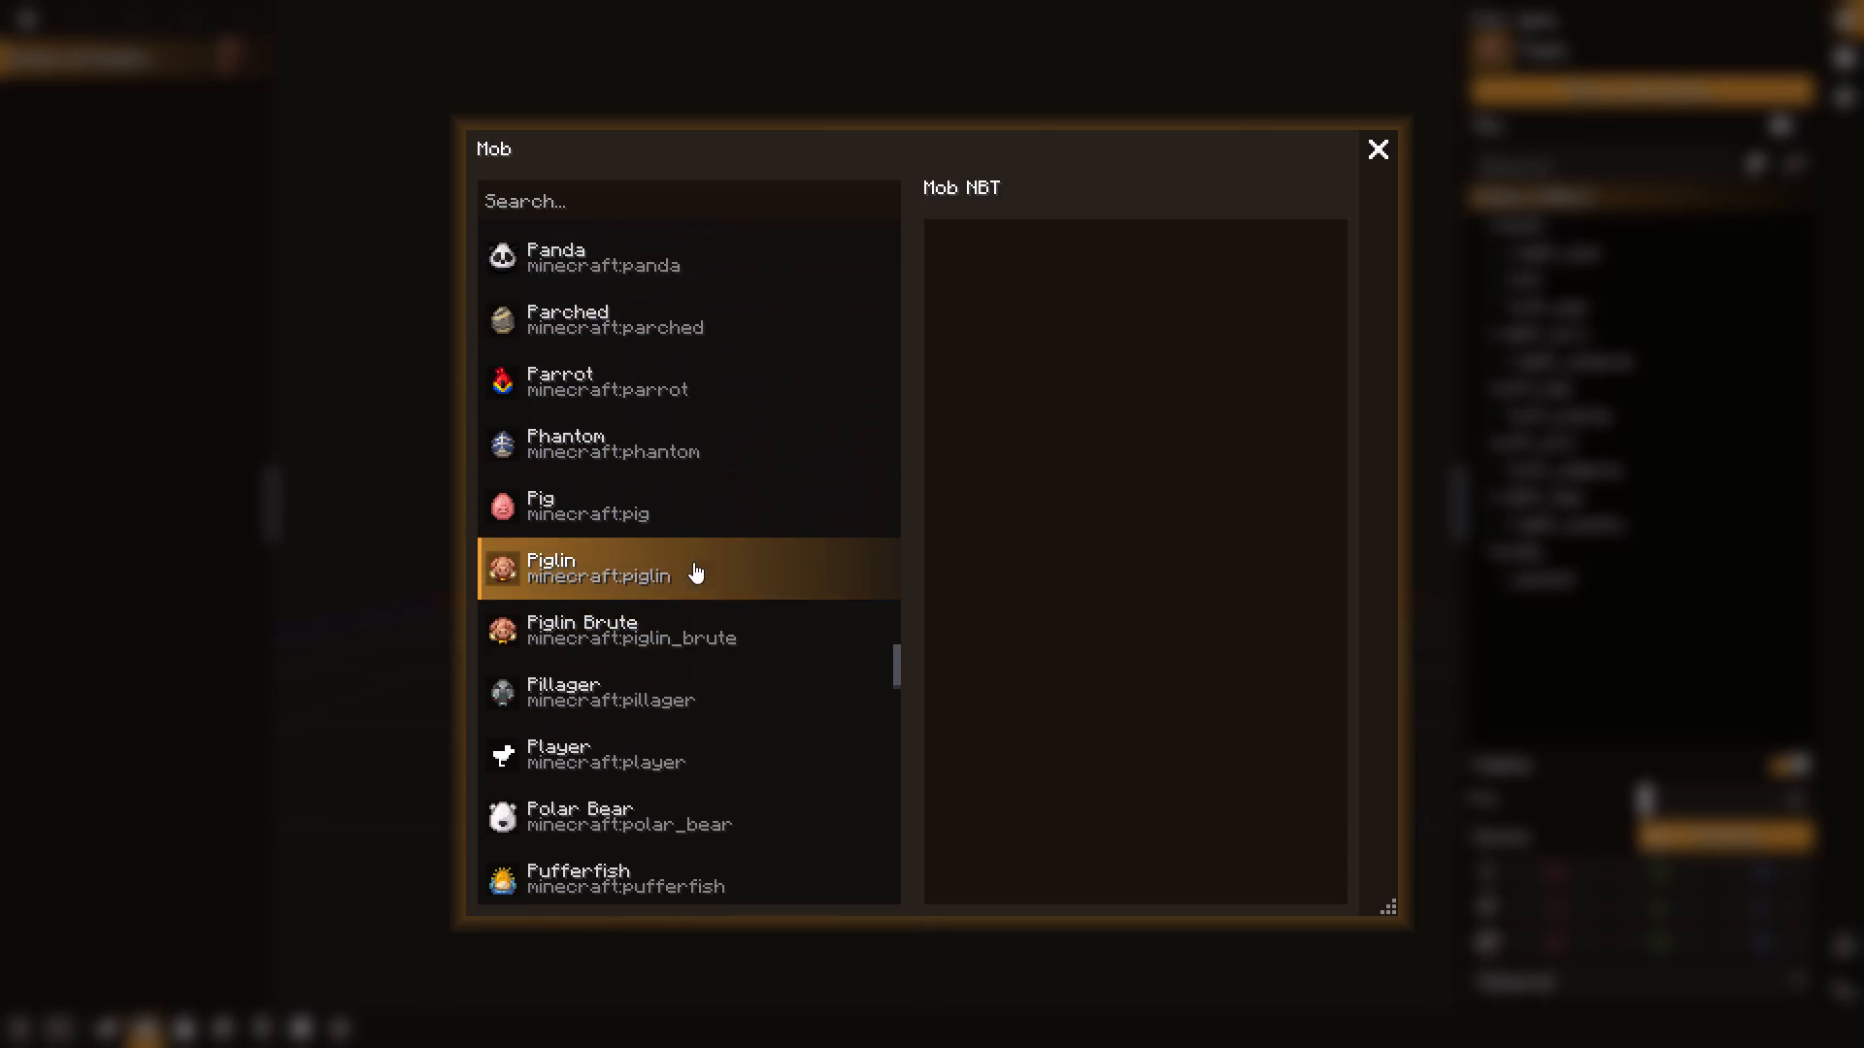
pyautogui.scroll(2, 693, 562)
pyautogui.click(730, 212)
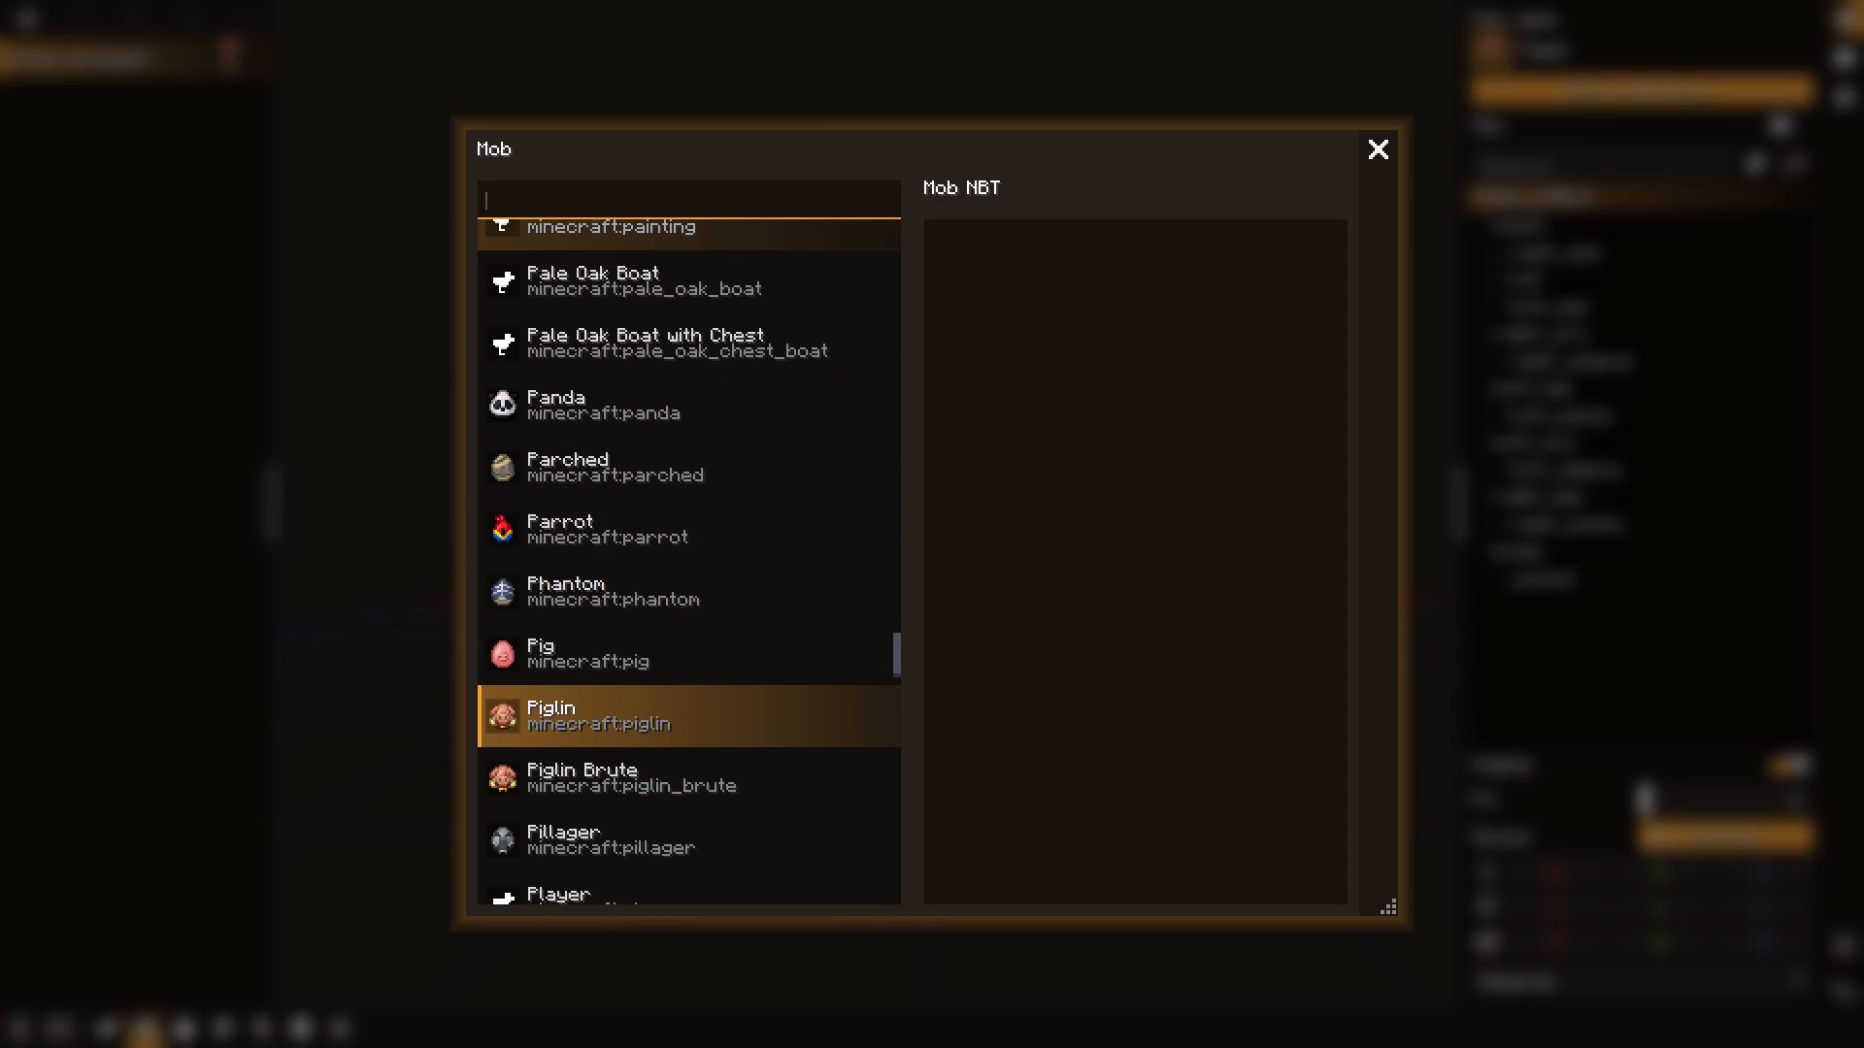
pyautogui.press('z')
pyautogui.press('o')
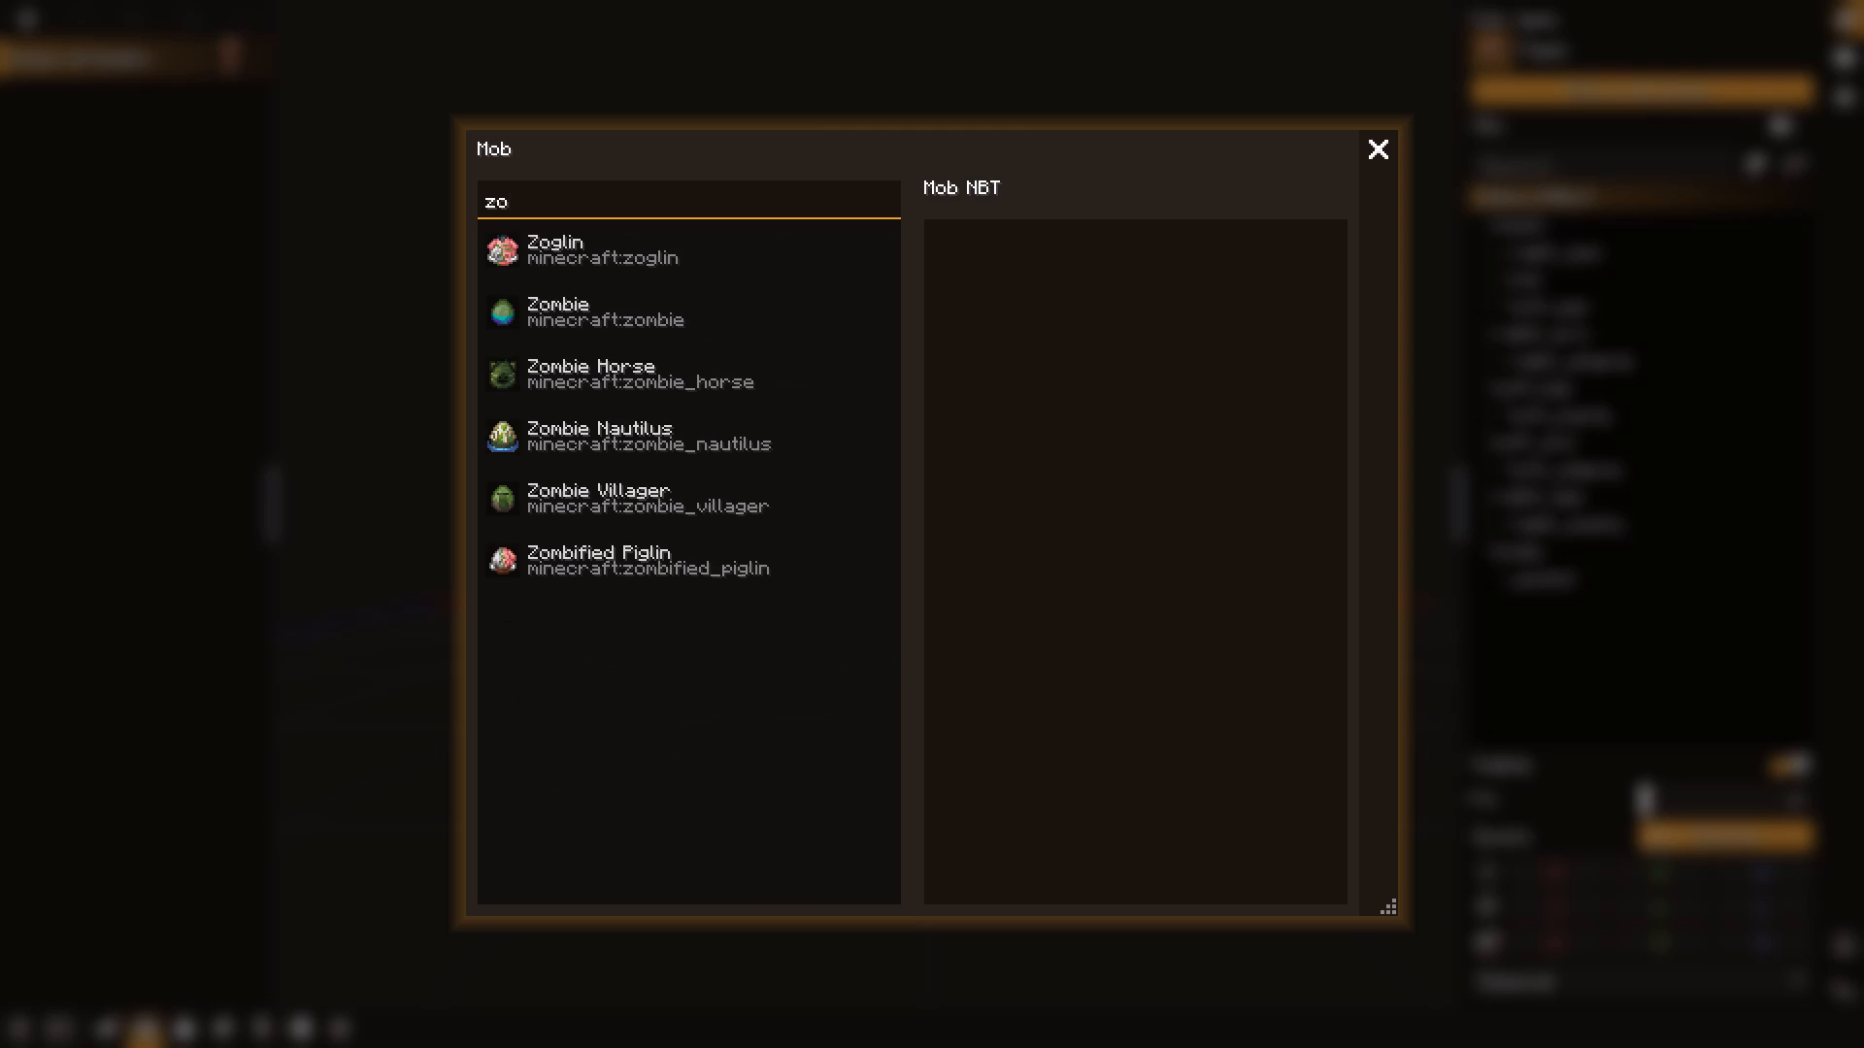
pyautogui.press('m')
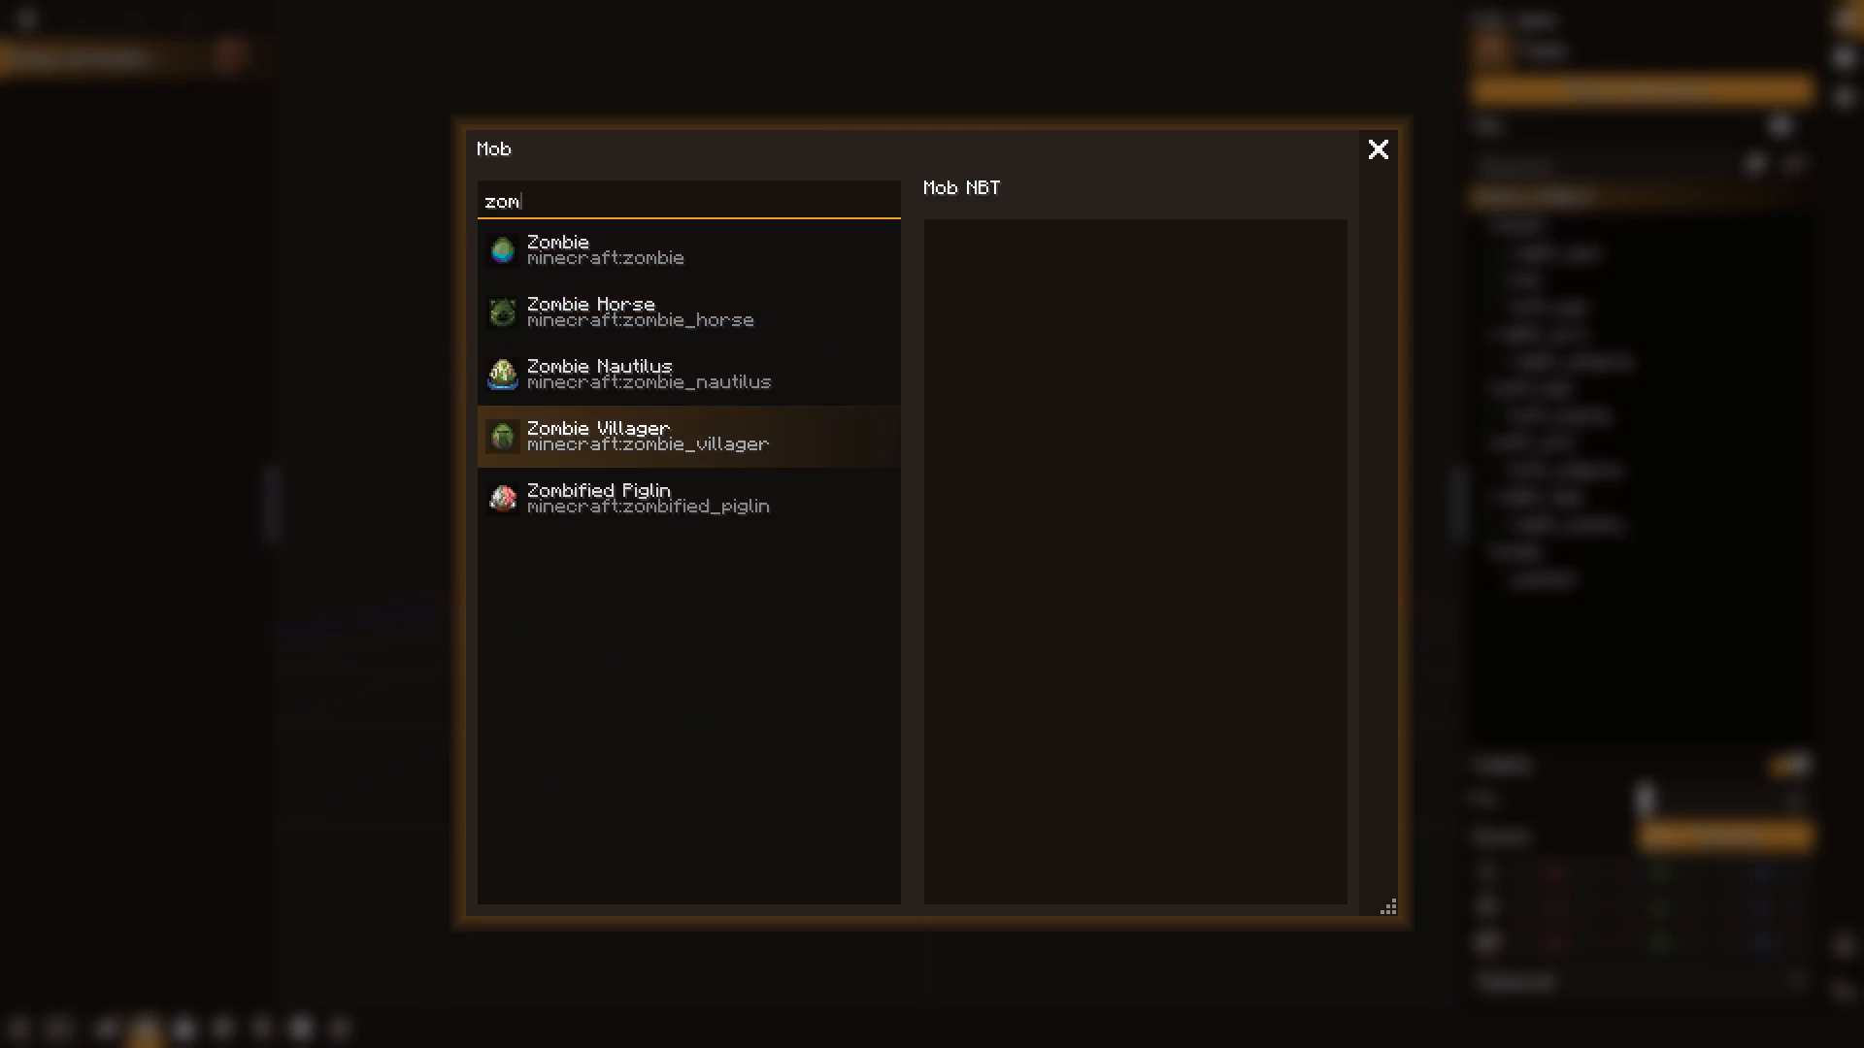
pyautogui.doubleClick(661, 506)
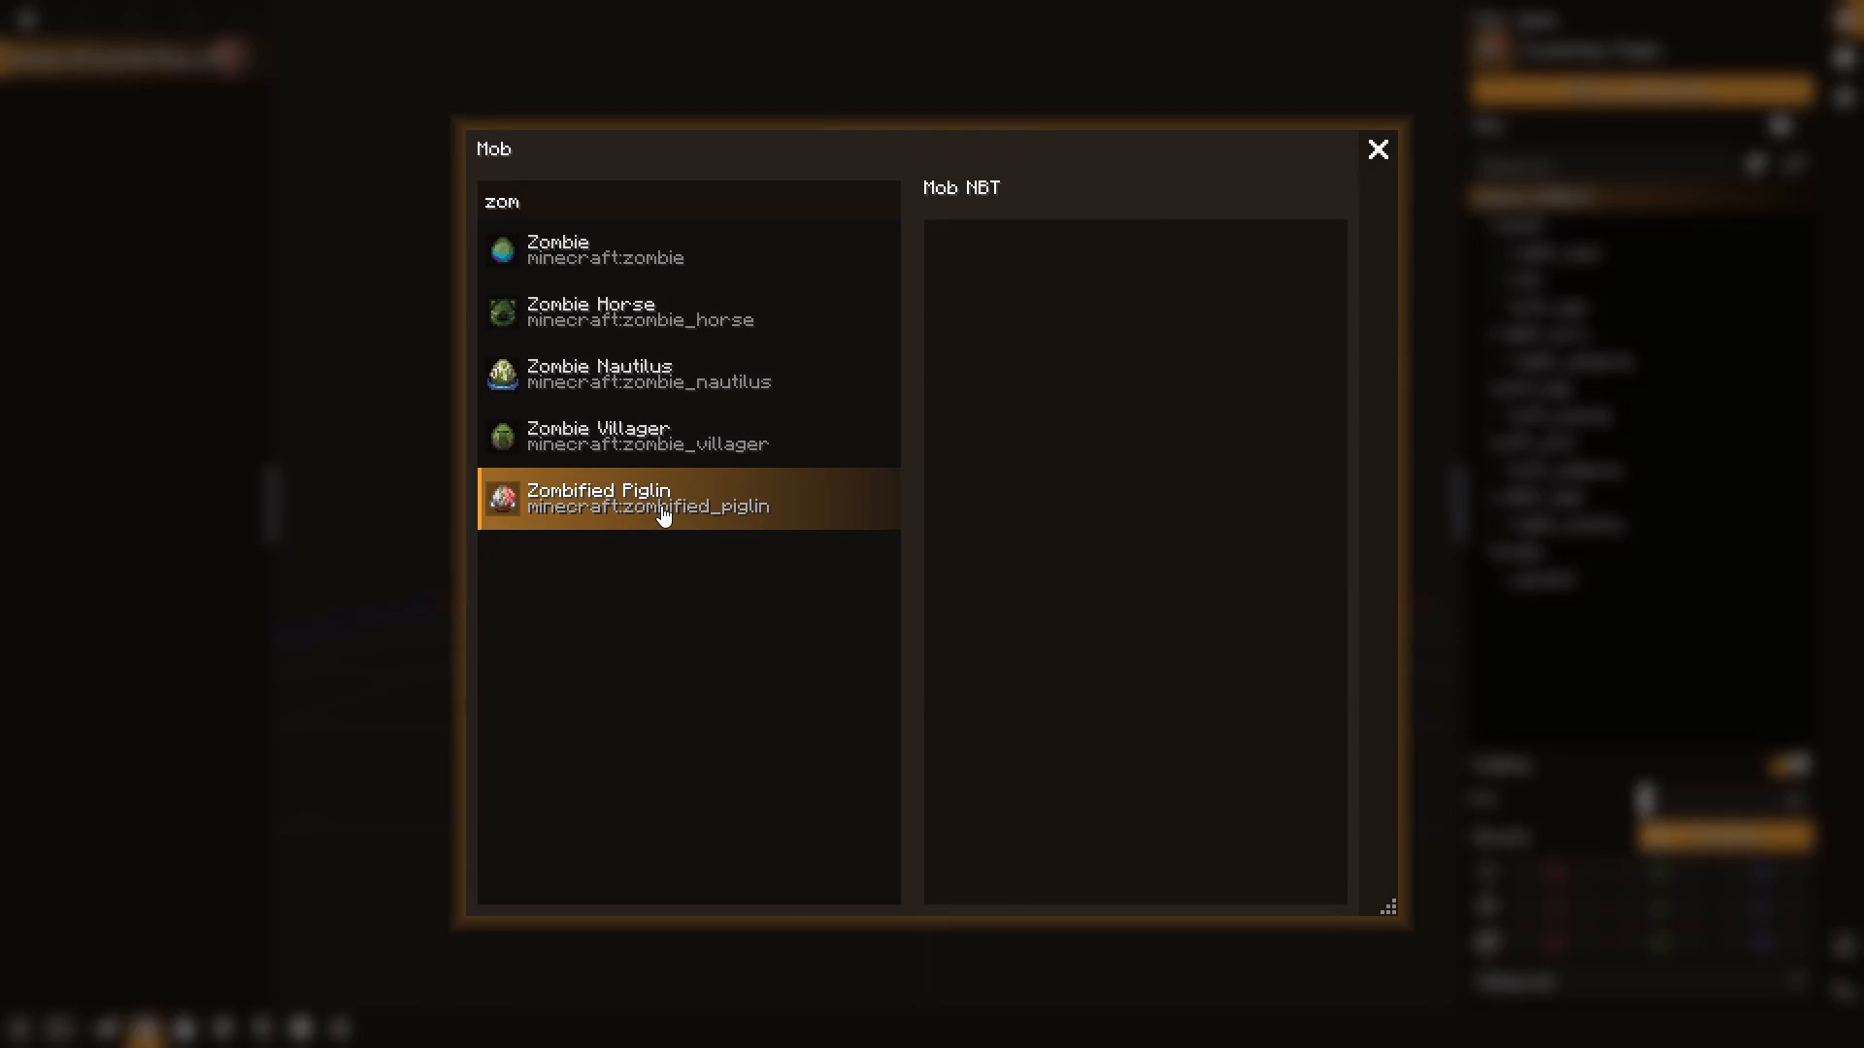
pyautogui.click(702, 491)
pyautogui.press('Escape')
pyautogui.press('Escape')
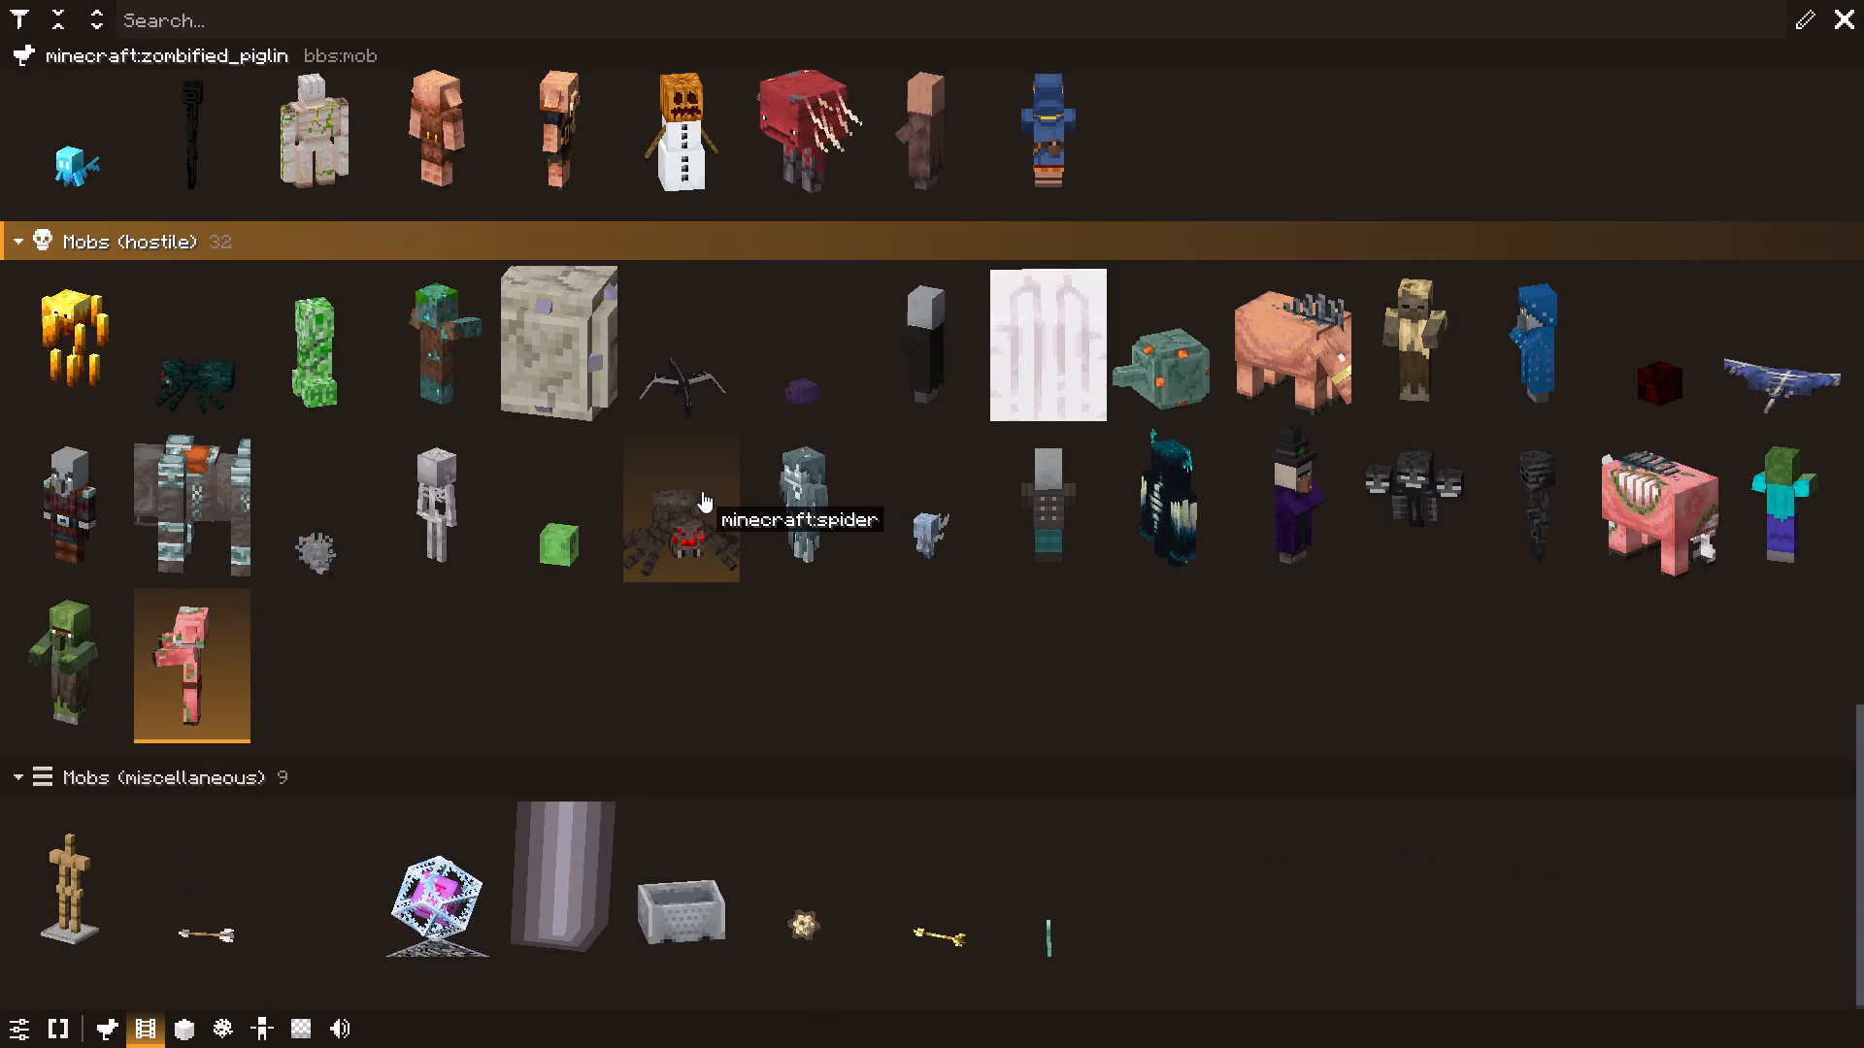
pyautogui.press('Escape')
# Return to the world and move across the netherrack plain, looking toward the lavafalls and distant fires.
pyautogui.press('Escape')
pyautogui.press('w')
pyautogui.press('q')
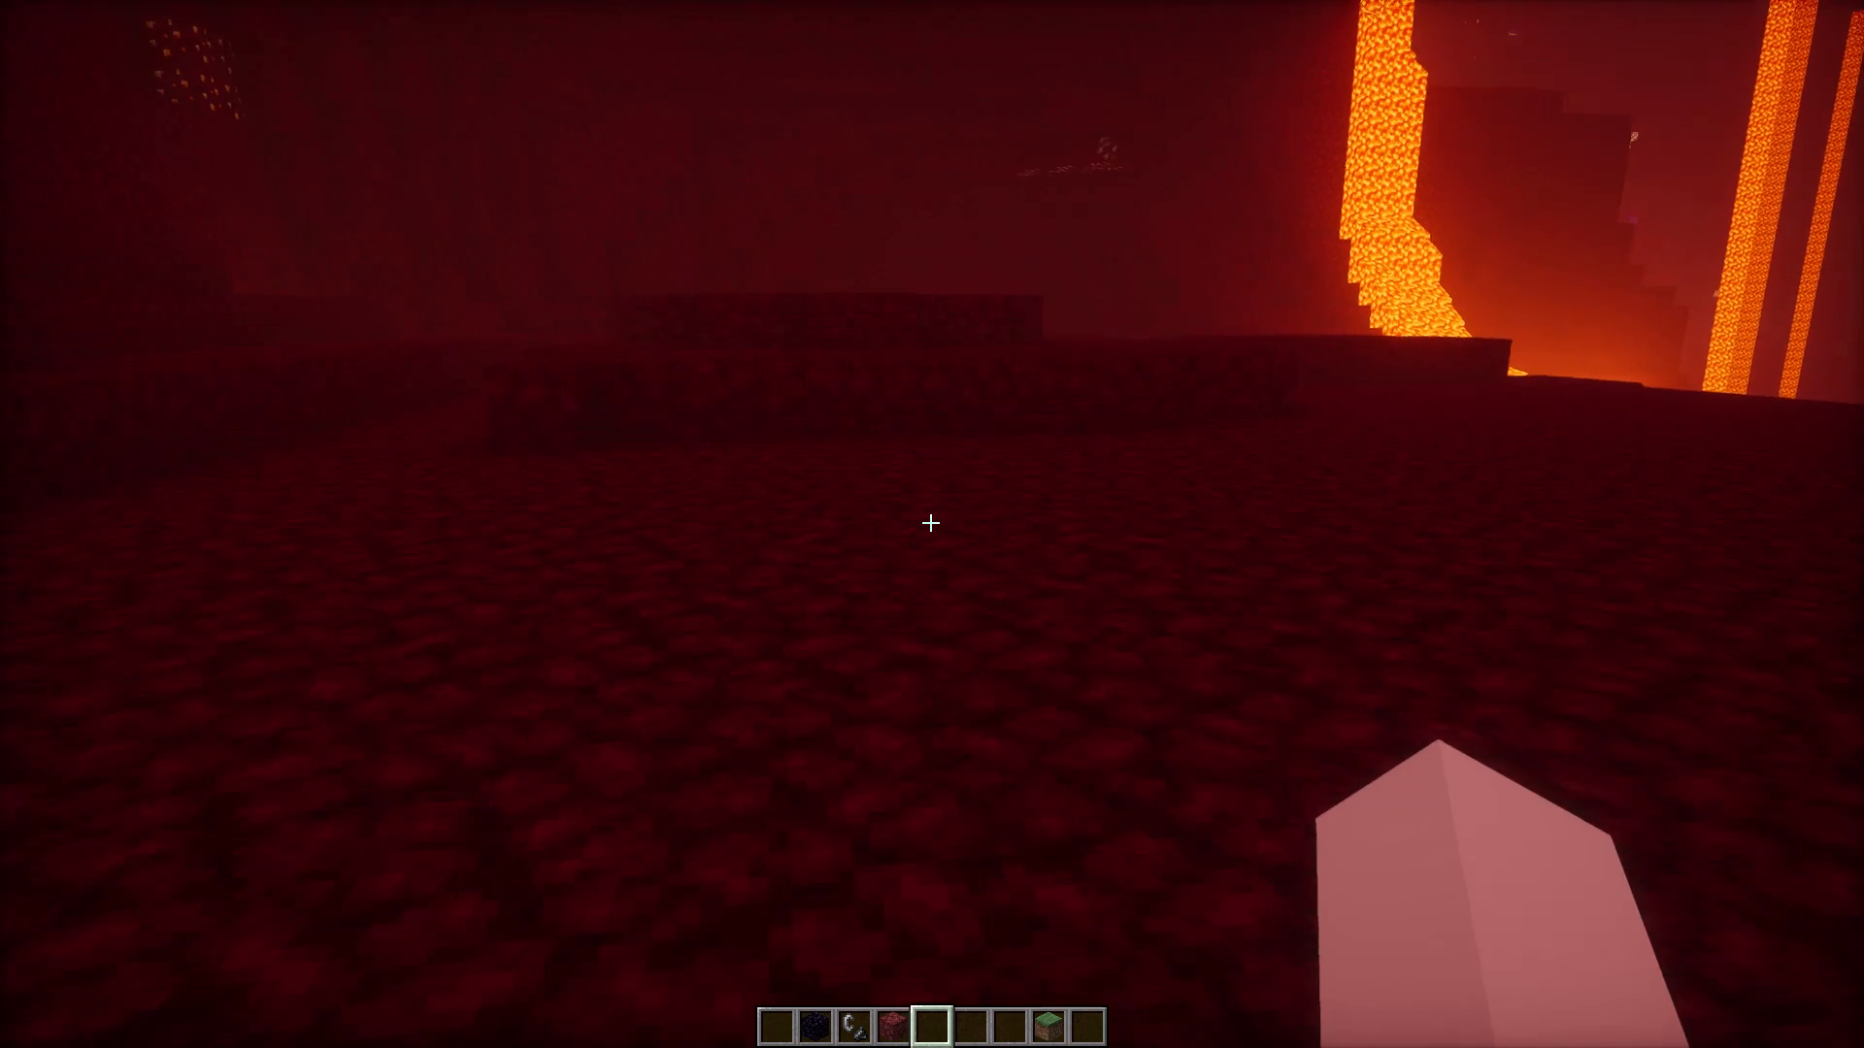
pyautogui.press('space')
pyautogui.write('q q a')
pyautogui.press('space')
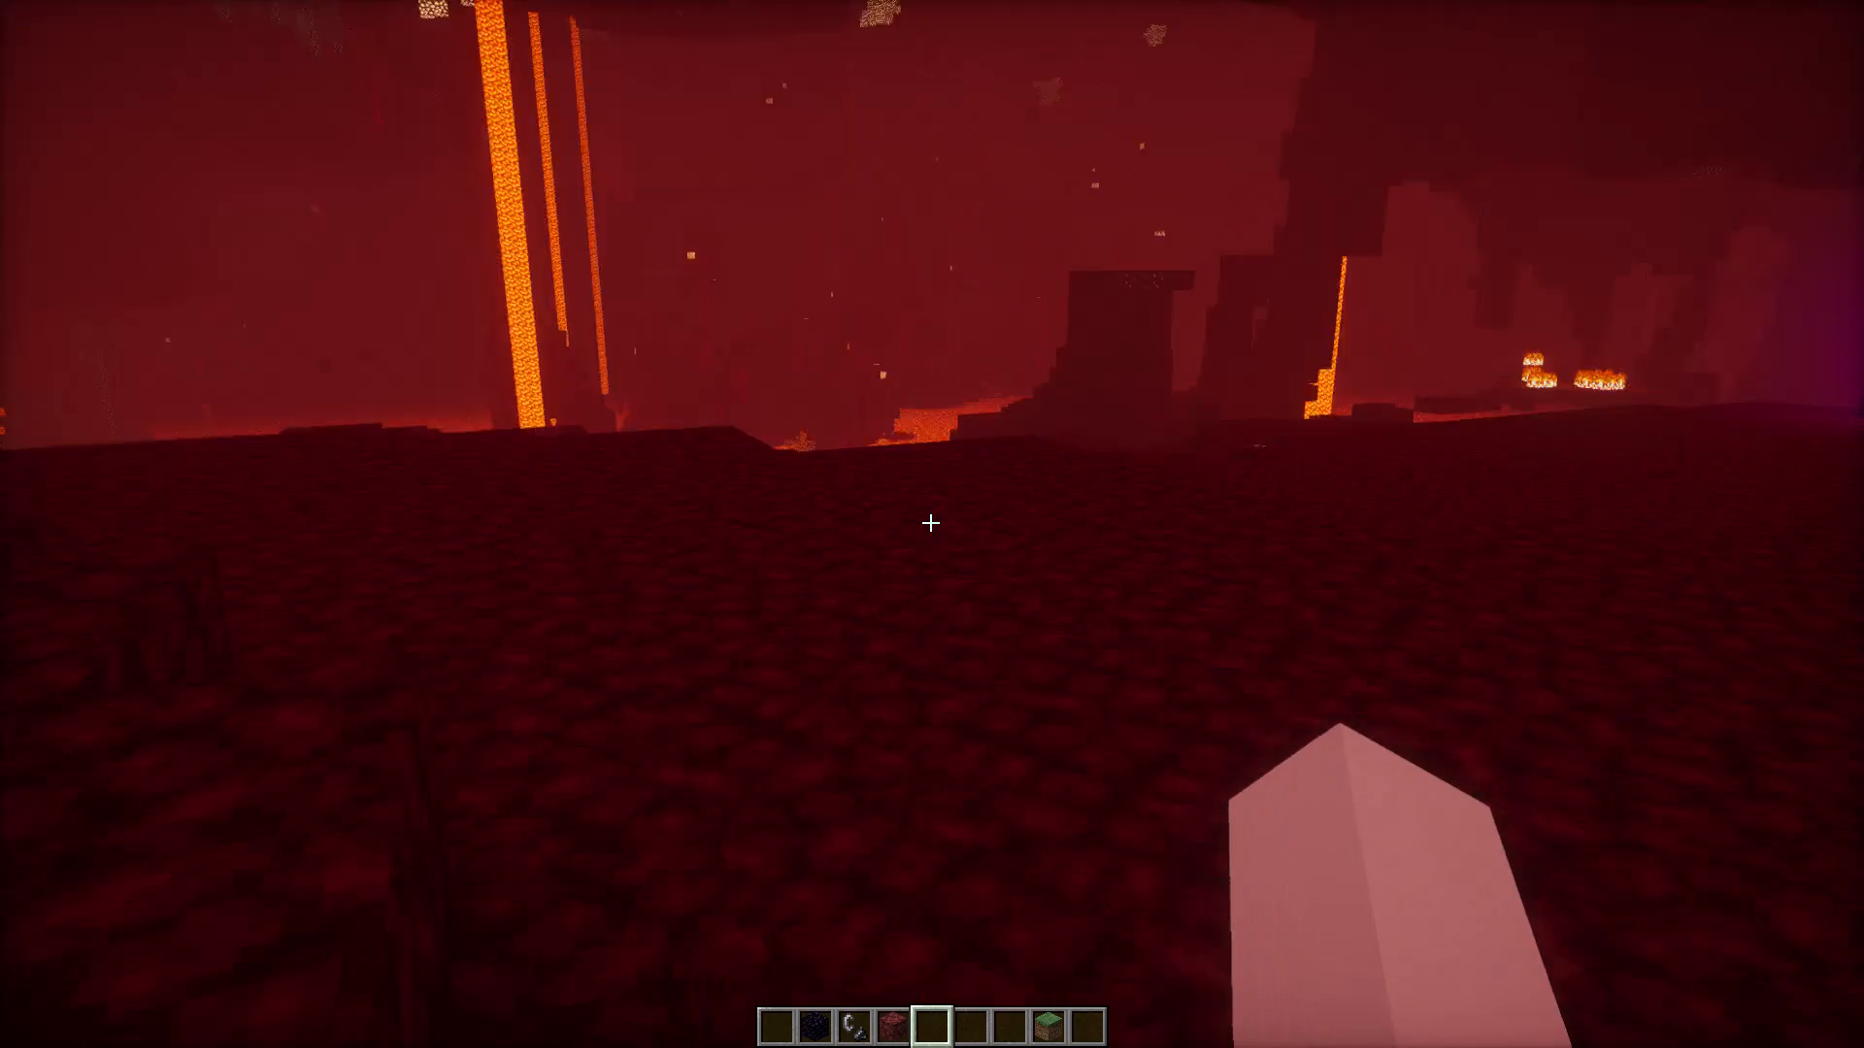
pyautogui.press('s')
# Open the creative inventory and search its items for gold equipment.
pyautogui.press('e')
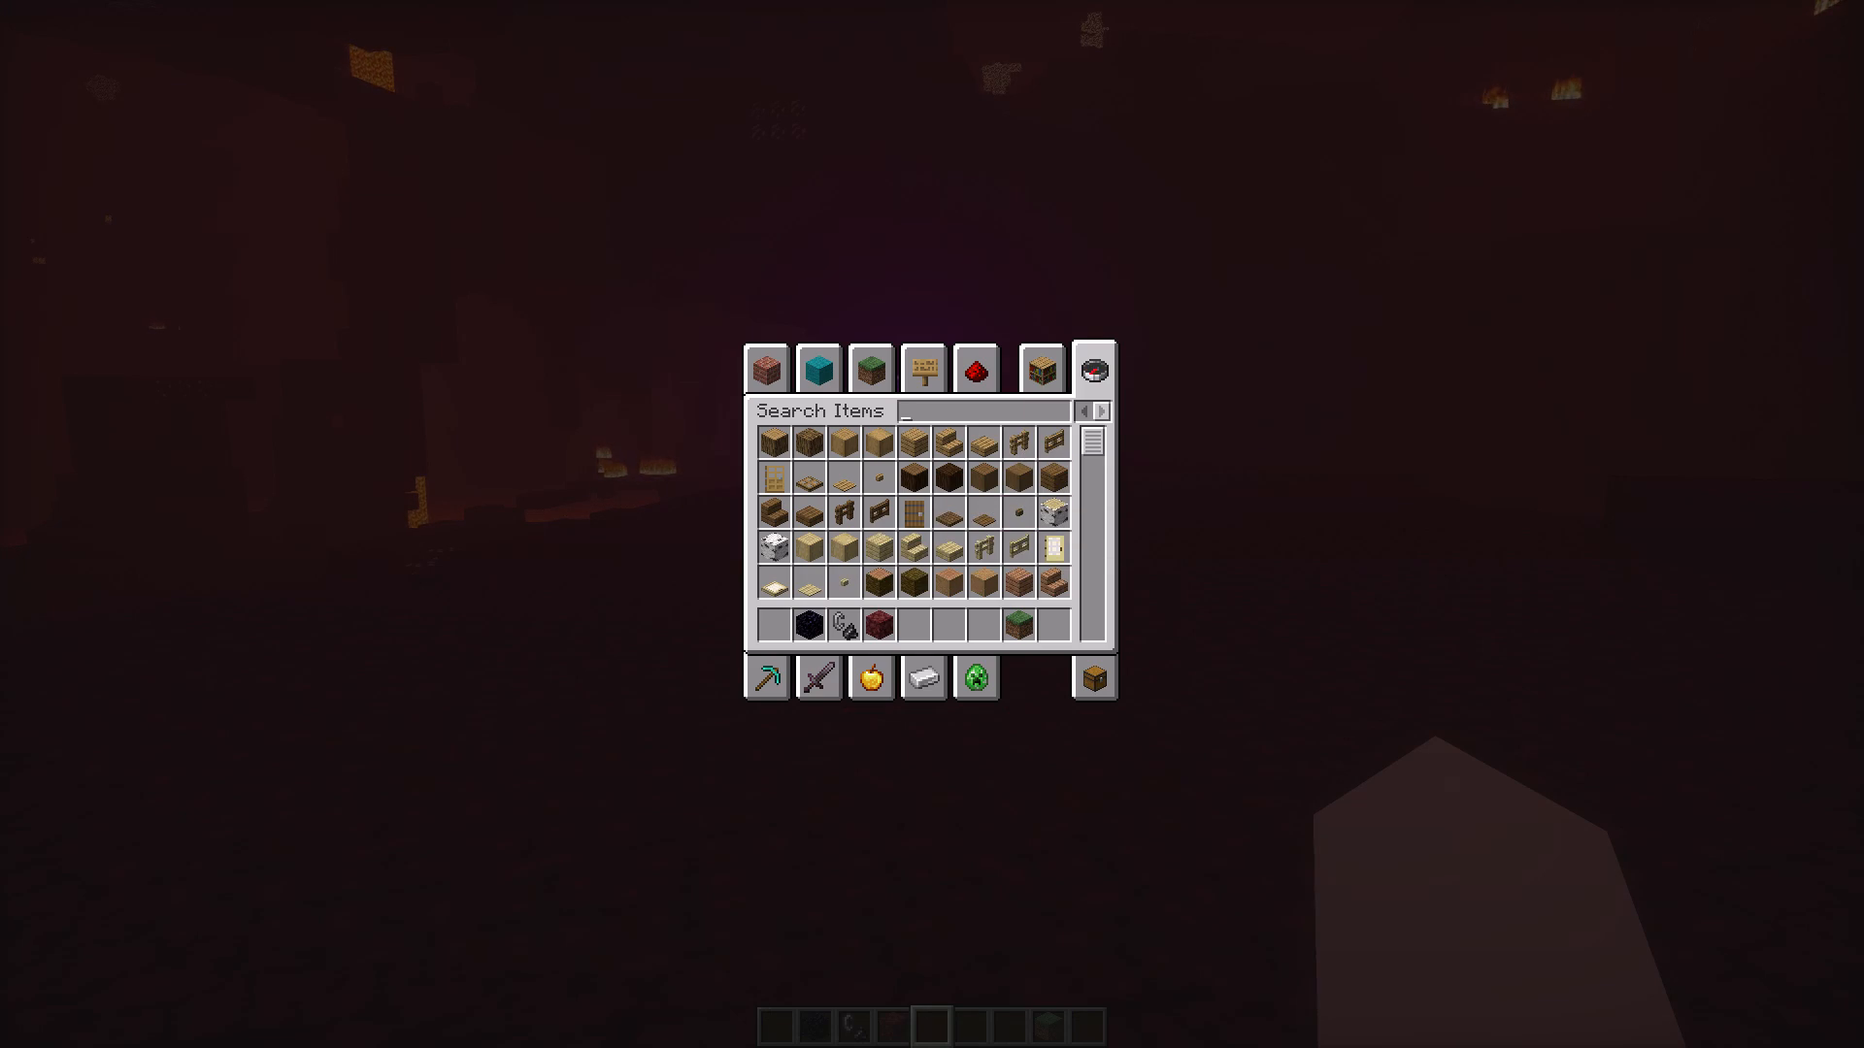
pyautogui.write('gp')
pyautogui.press('BackSpace')
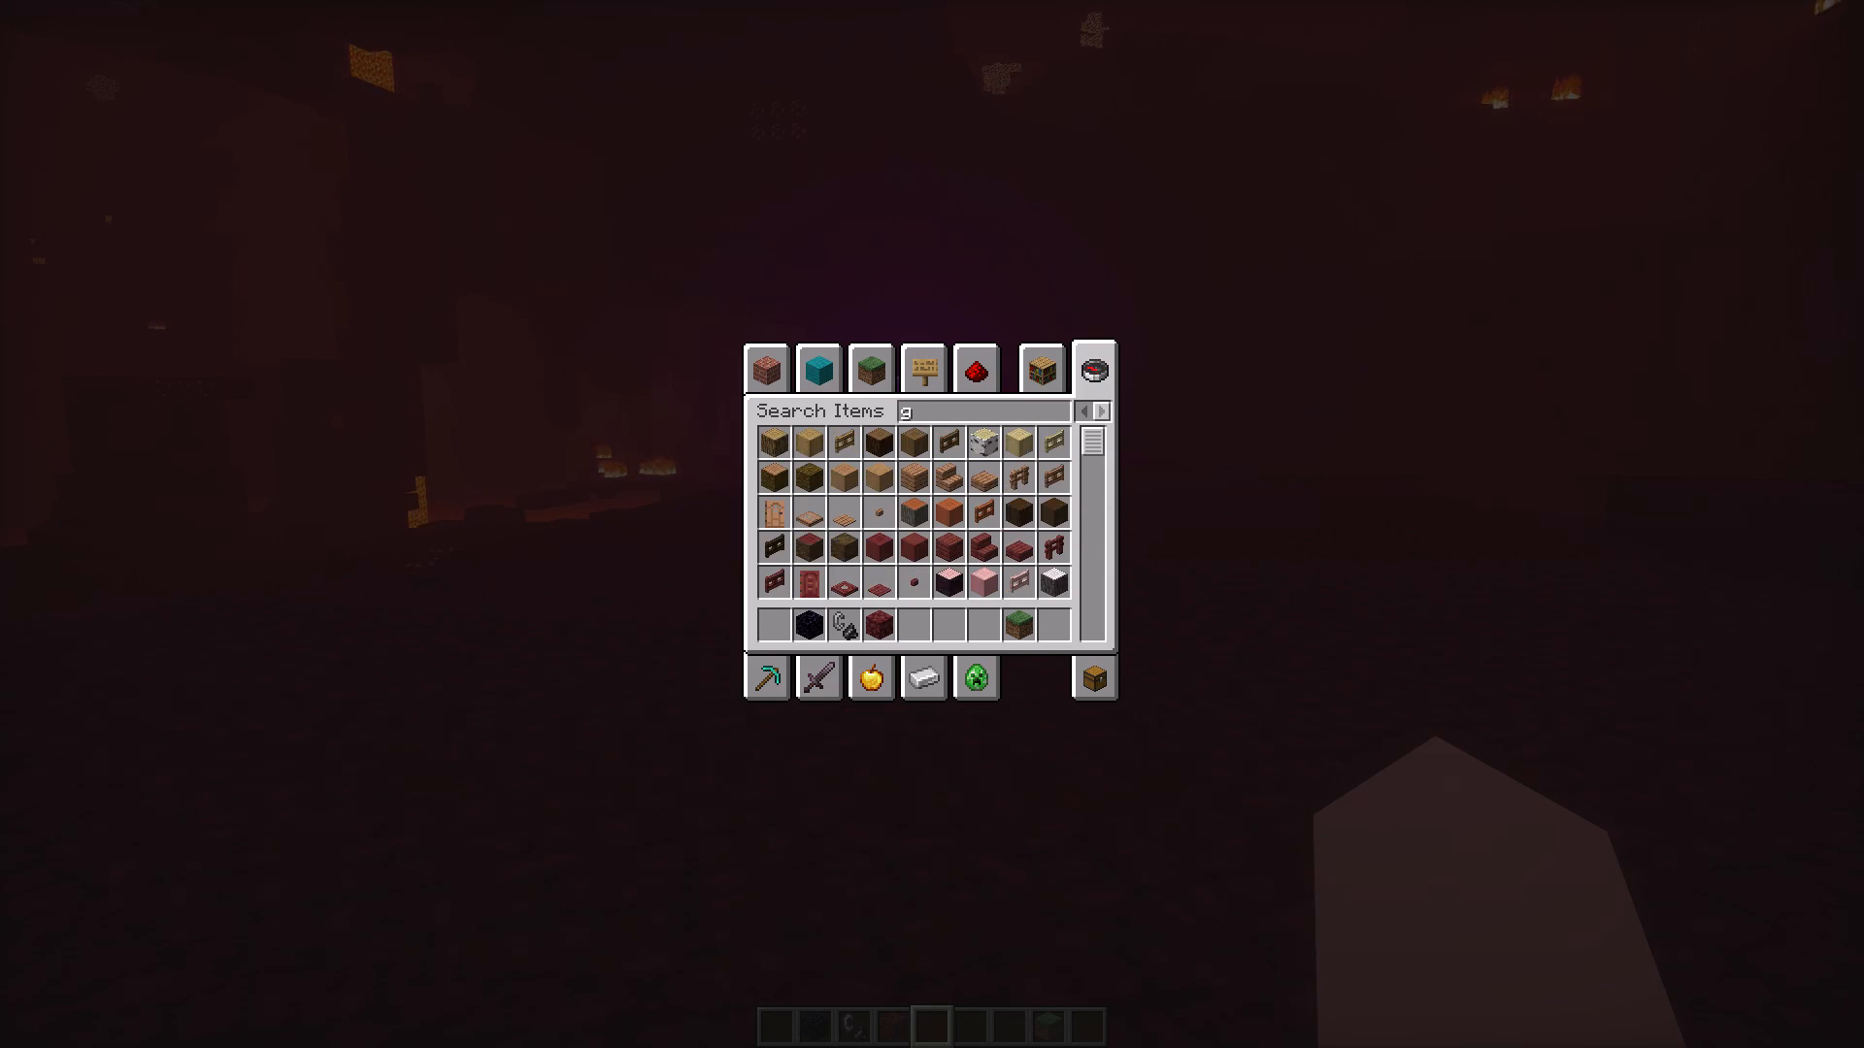
pyautogui.write('ol')
pyautogui.scroll(-1, 910, 532)
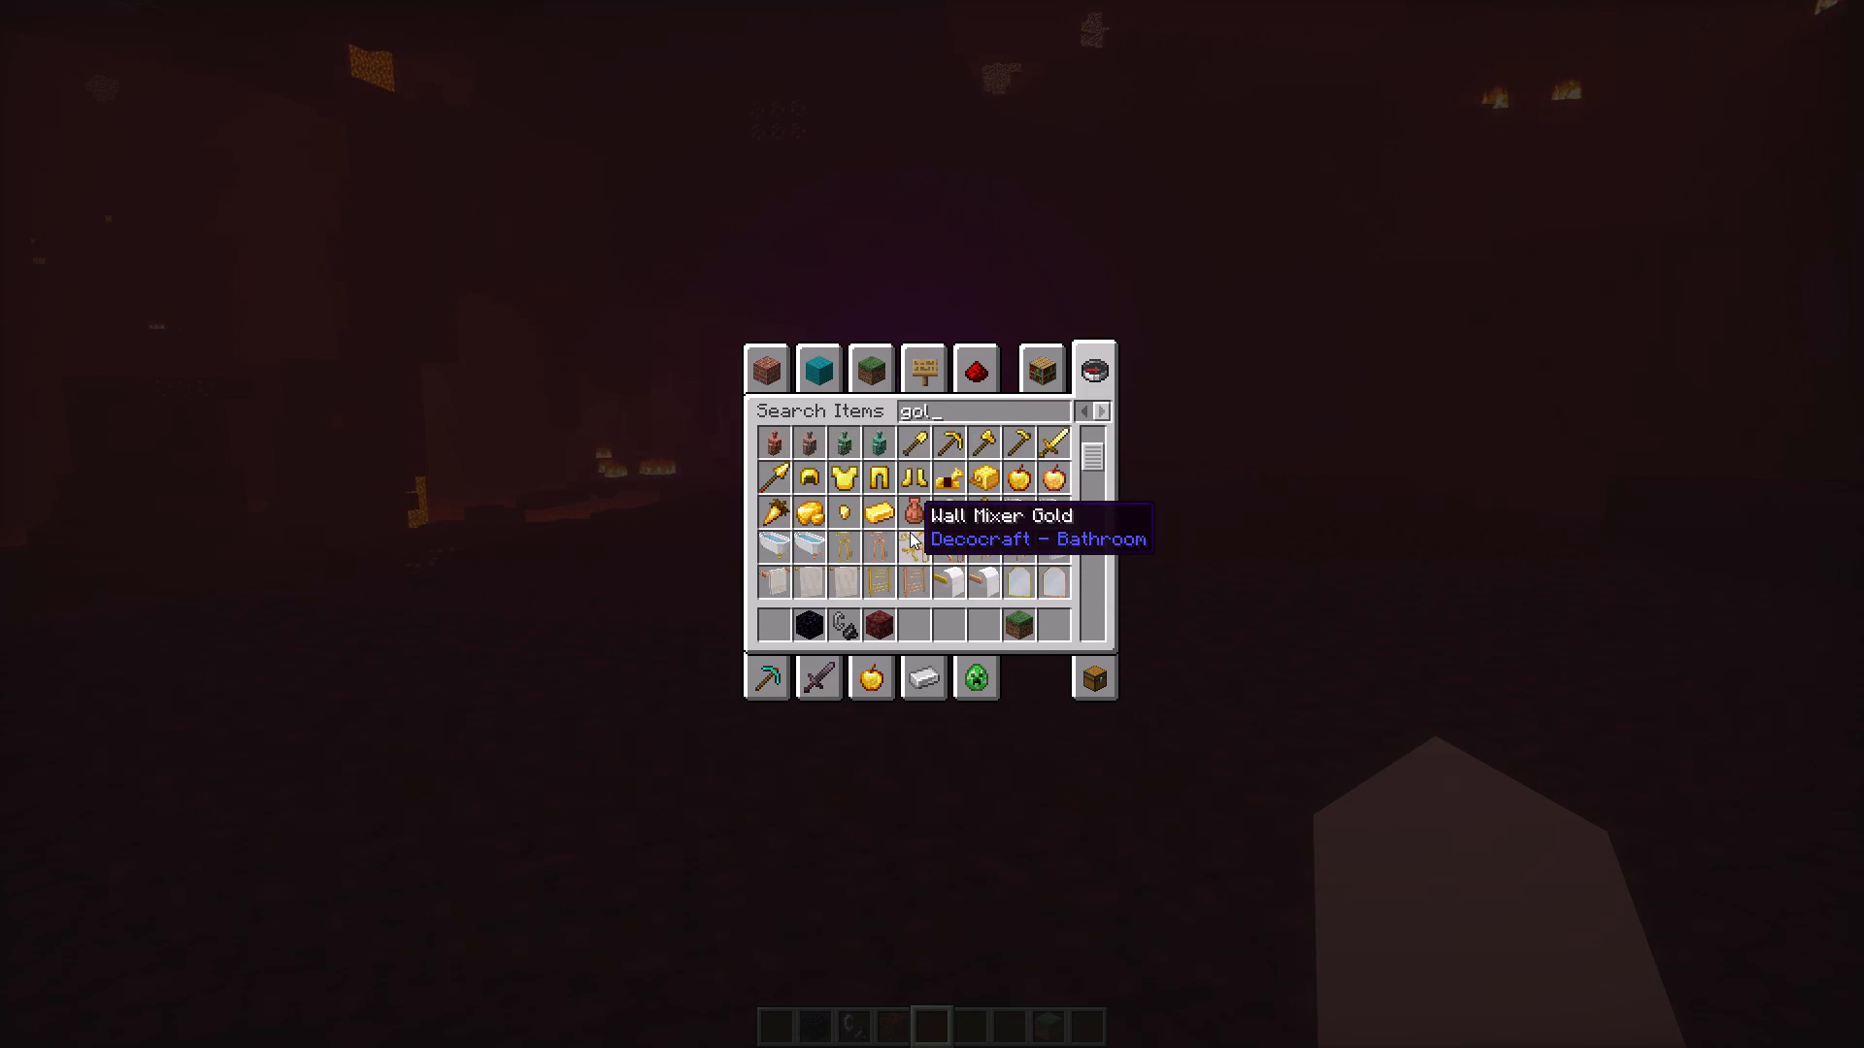
pyautogui.scroll(-1, 910, 532)
pyautogui.scroll(3, 942, 521)
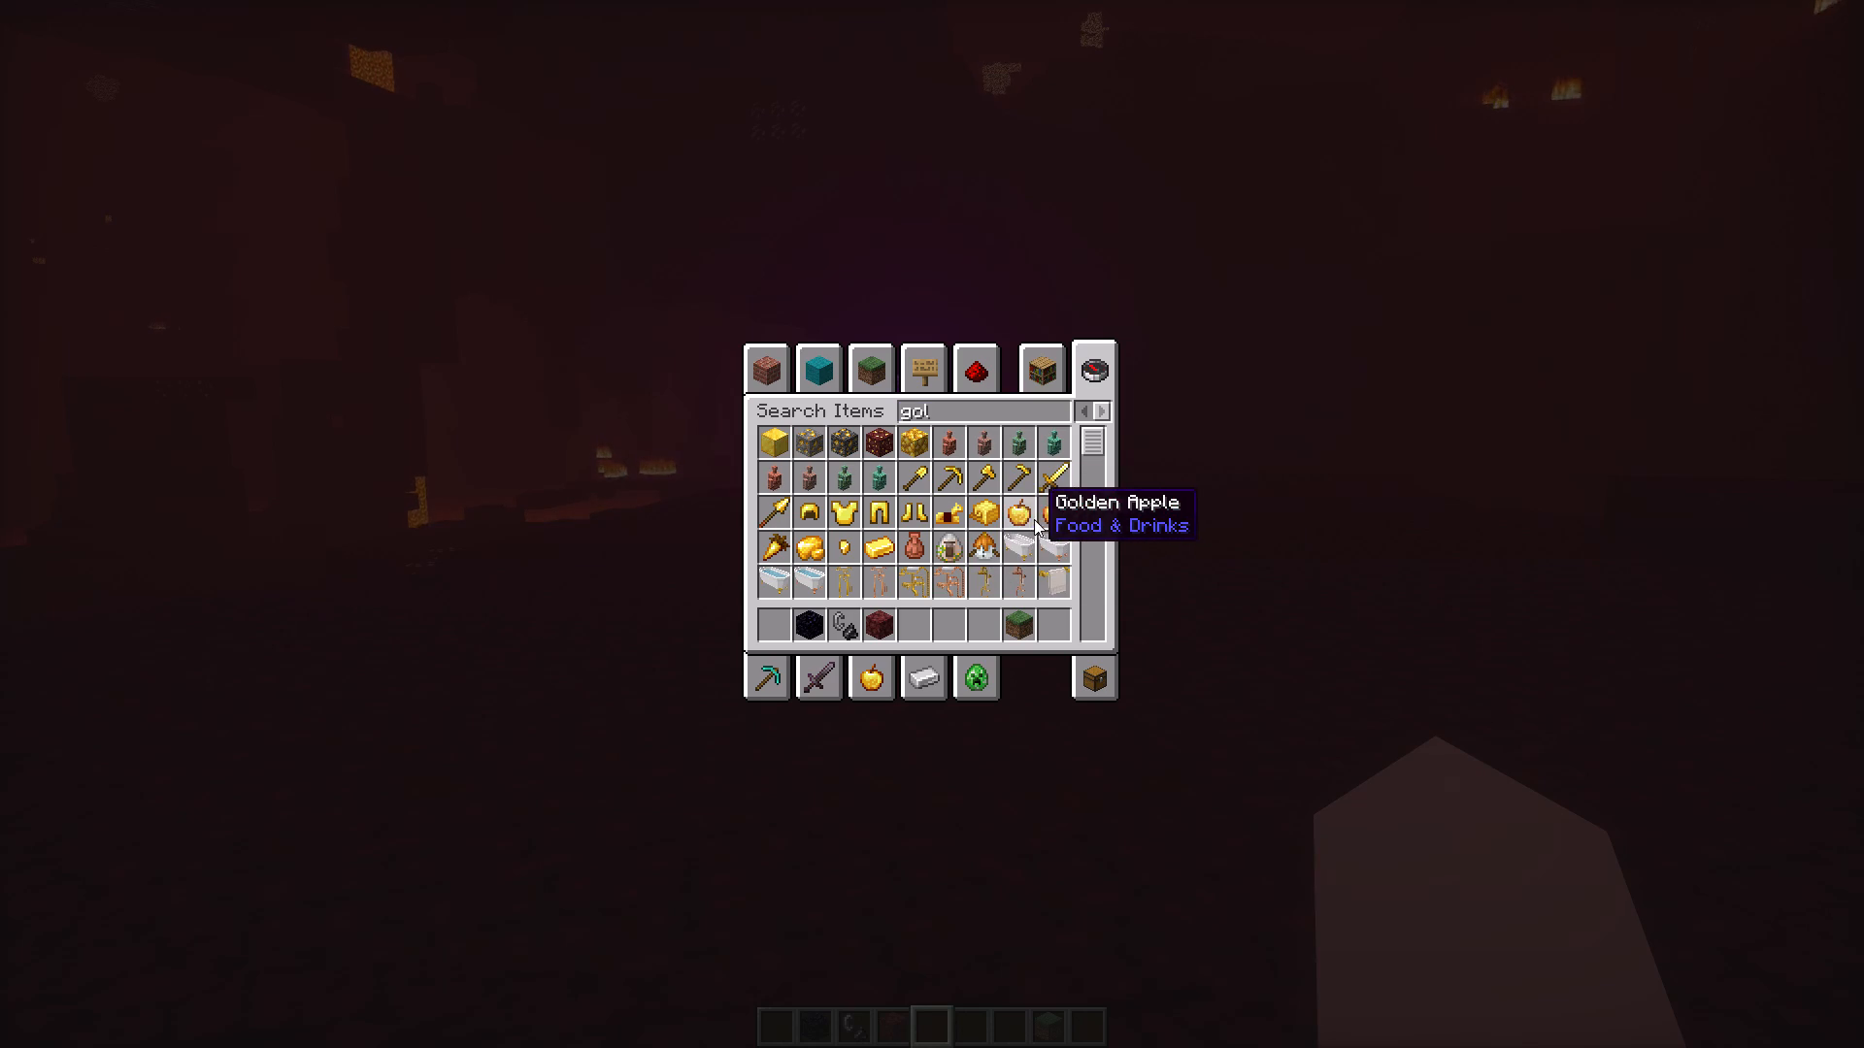
pyautogui.click(1034, 519)
pyautogui.click(1048, 494)
pyautogui.click(1032, 420)
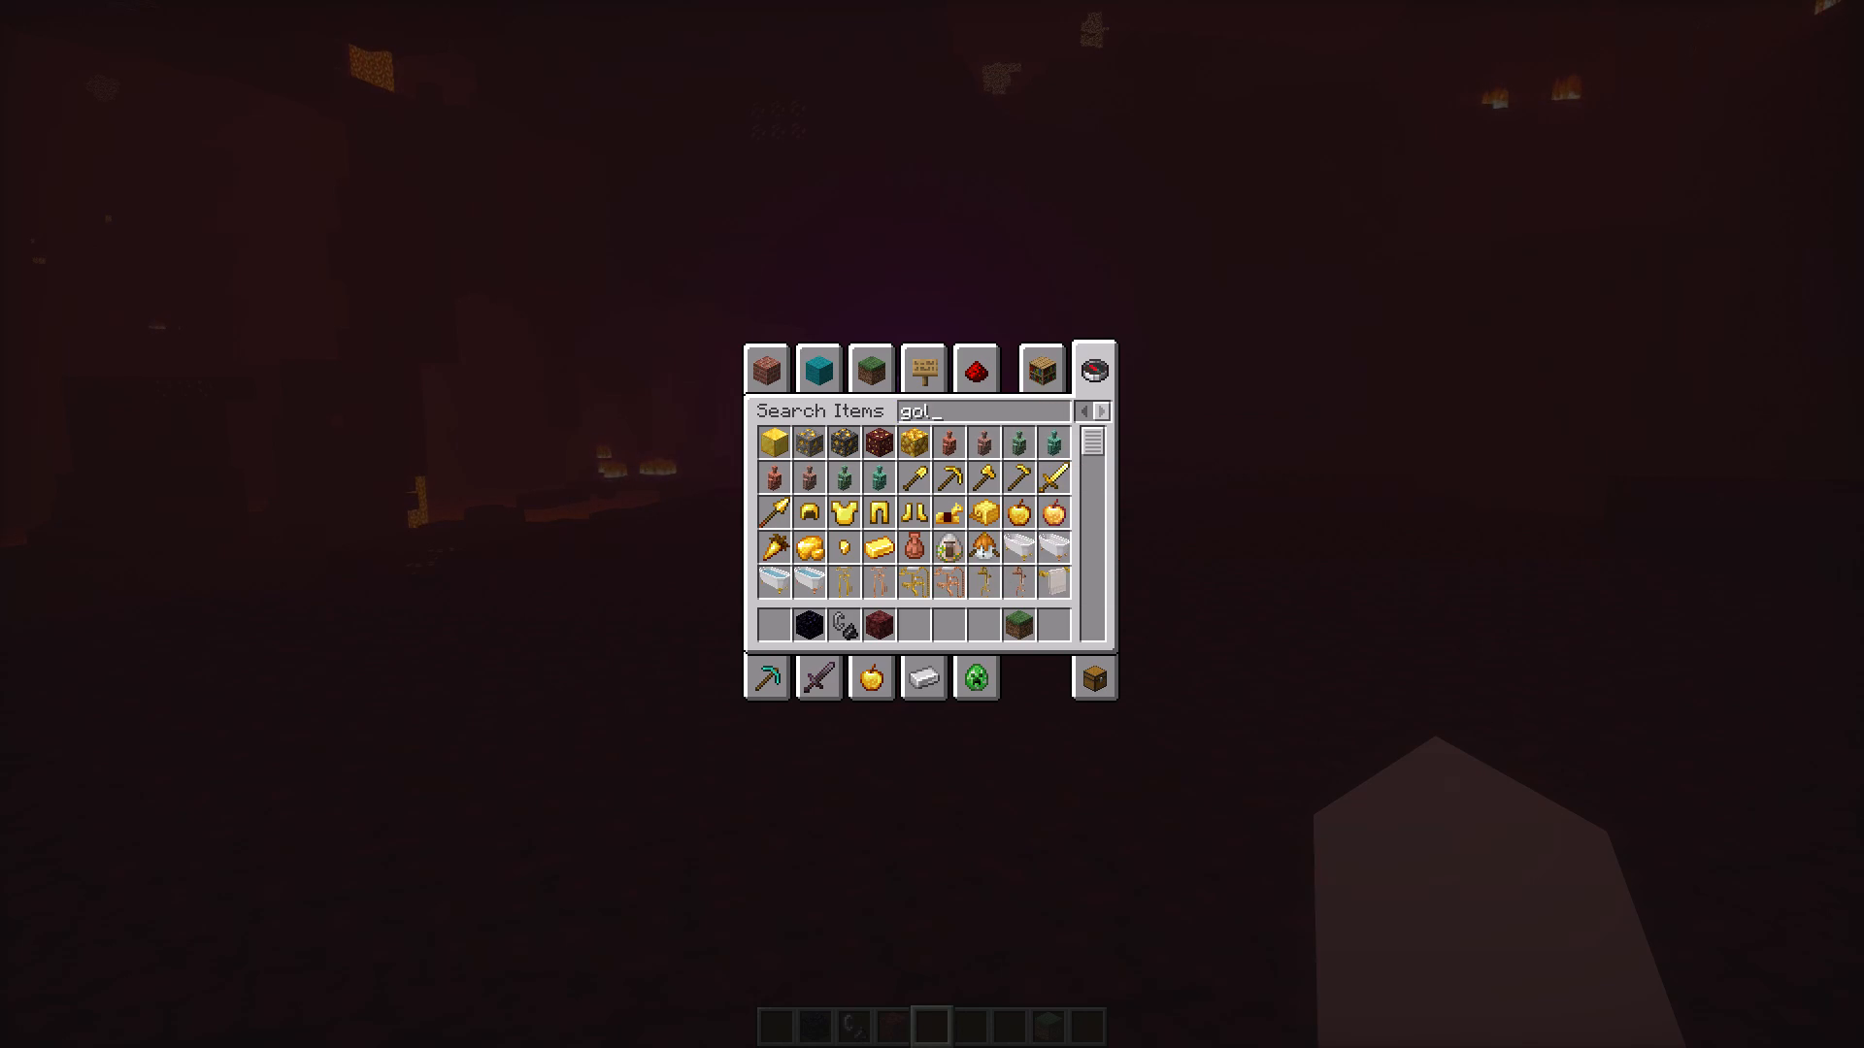
# Search the creative items for "end" and place an End Rod in the sixth hotbar slot.
pyautogui.press('BackSpace')
pyautogui.press('BackSpace')
pyautogui.press('BackSpace')
pyautogui.press('BackSpace')
pyautogui.write('end')
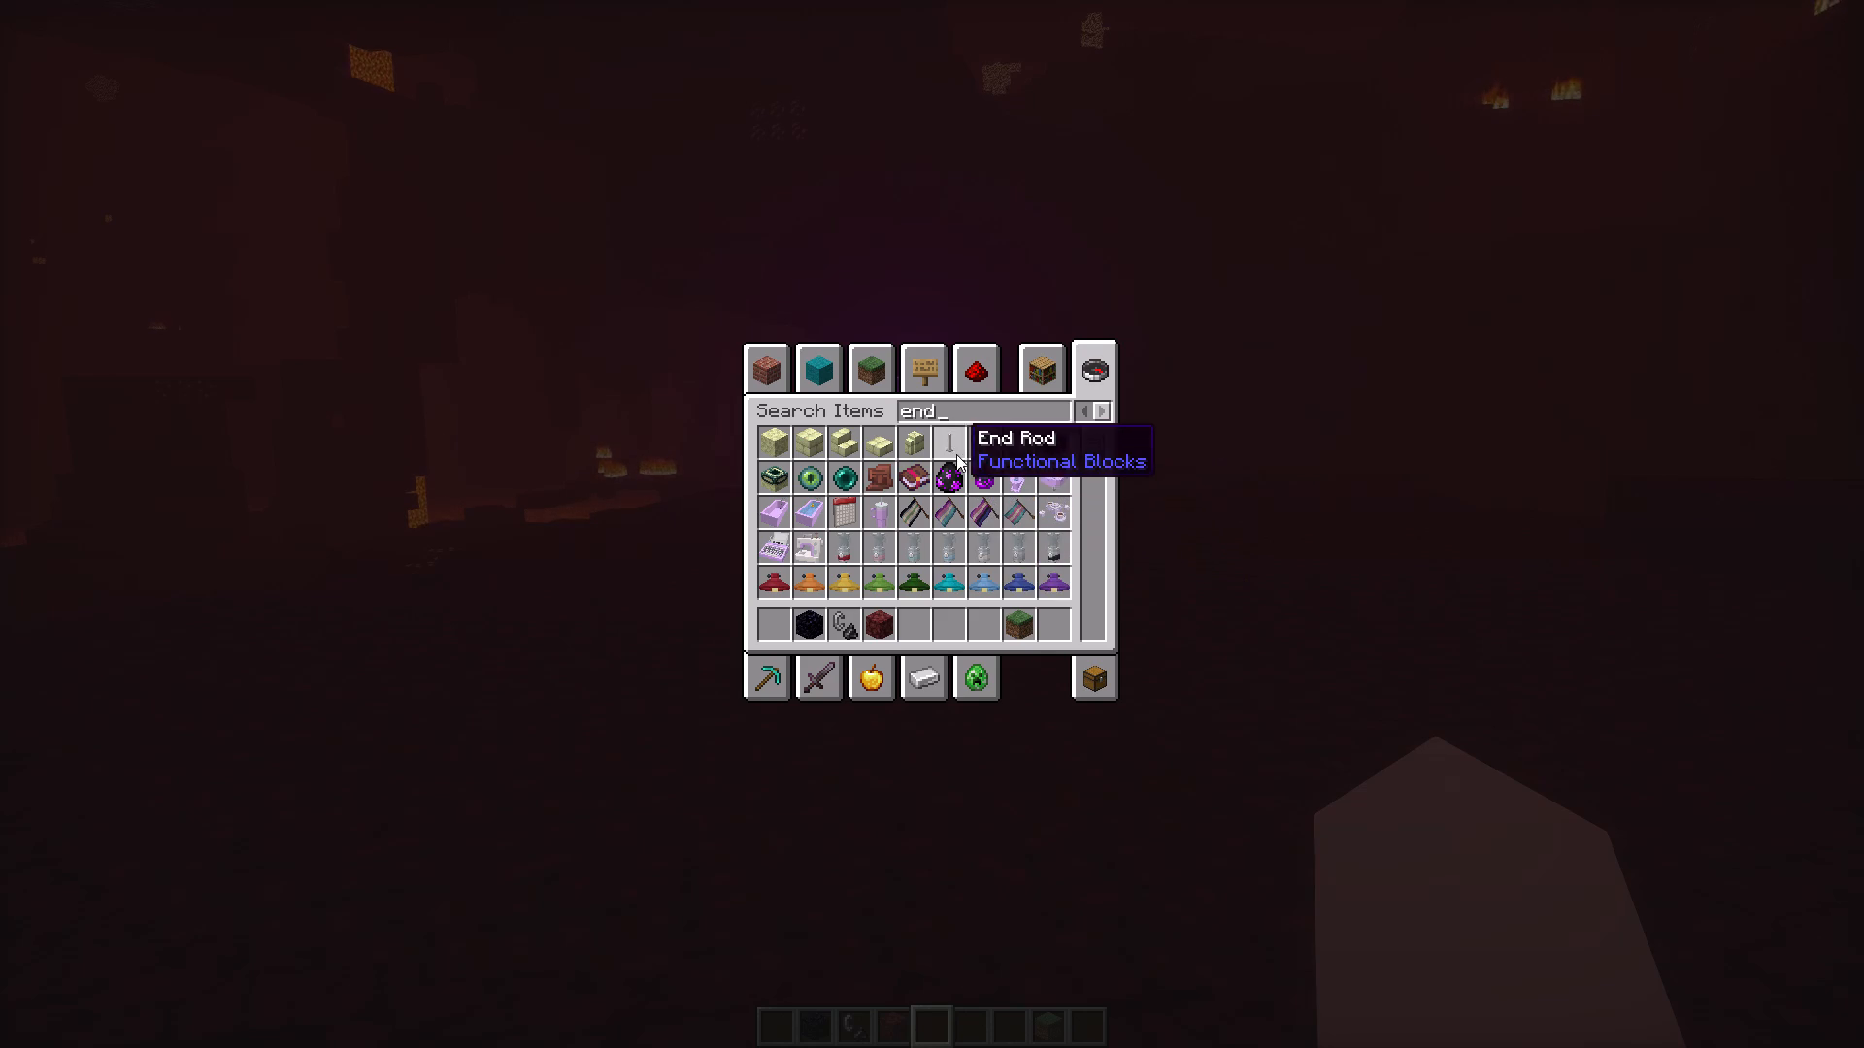
pyautogui.click(953, 450)
pyautogui.click(958, 622)
# Search the creative items for "gold" and place the Golden Spear in the seventh hotbar slot.
pyautogui.press('BackSpace')
pyautogui.press('BackSpace')
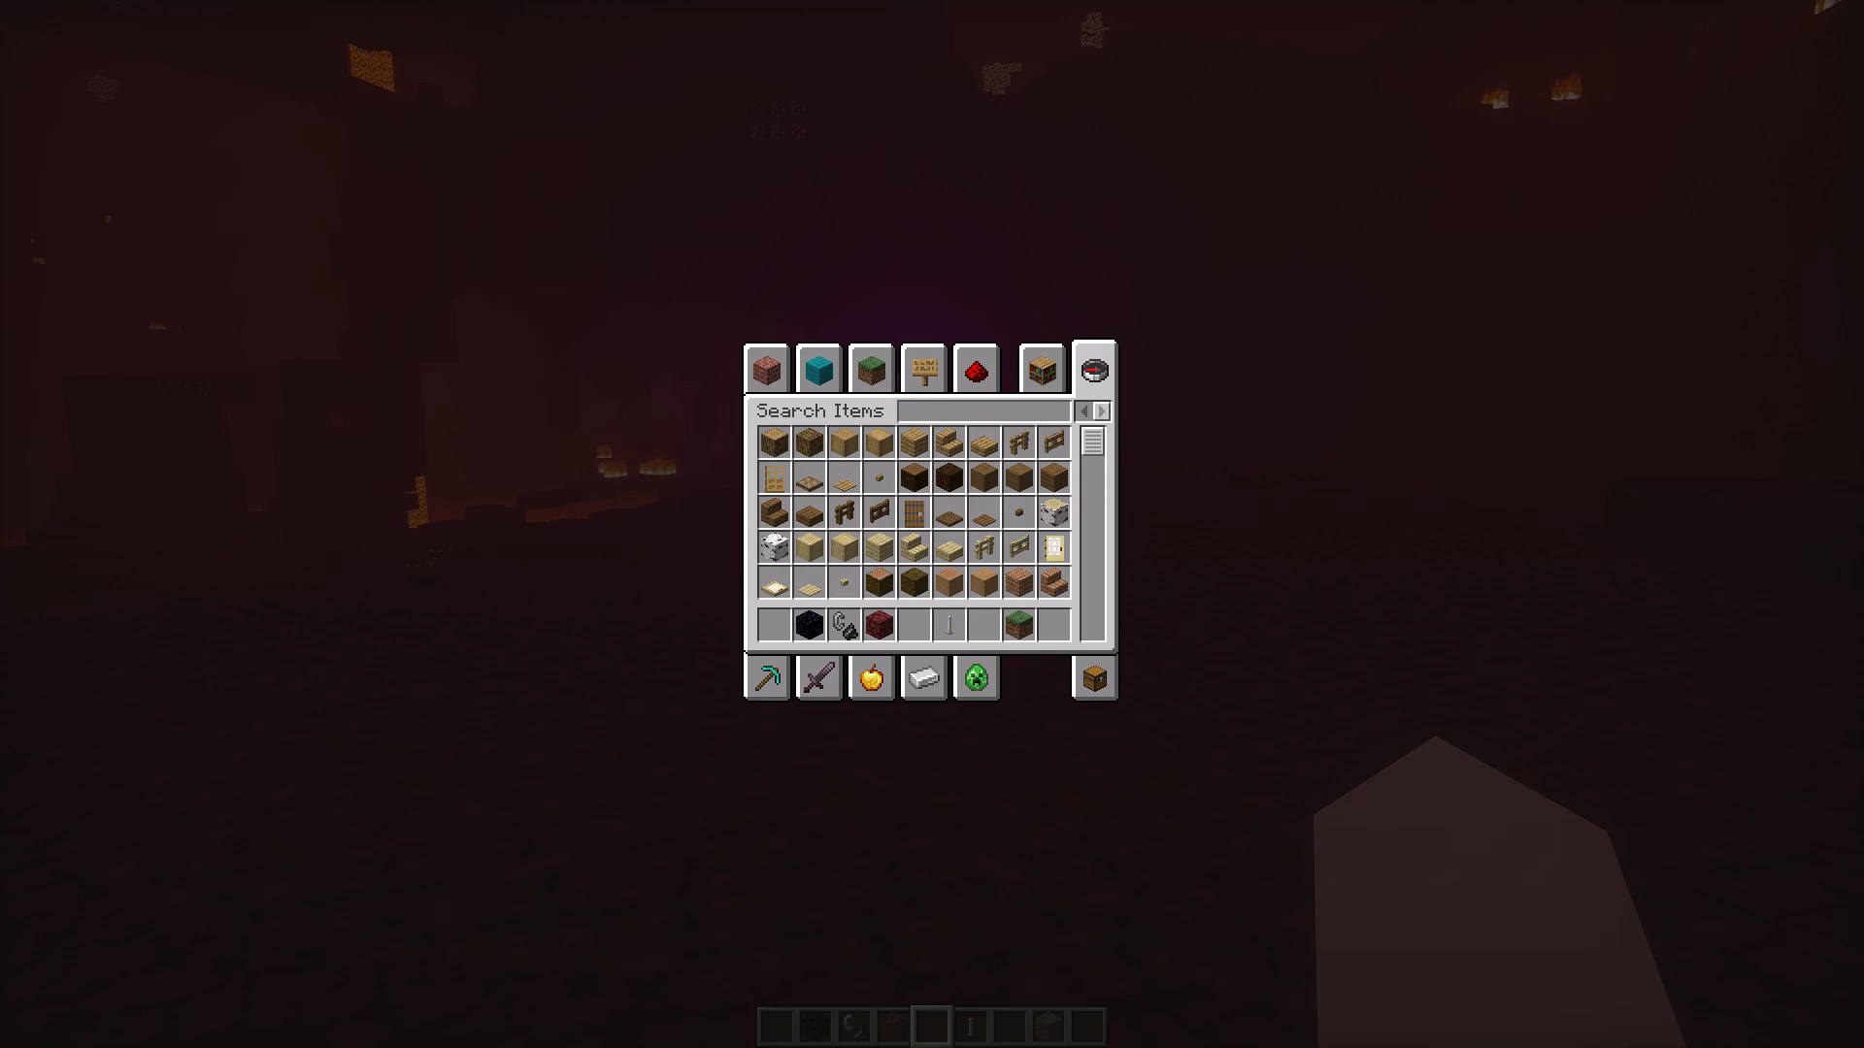
pyautogui.press('BackSpace')
pyautogui.write('gol')
pyautogui.press('d')
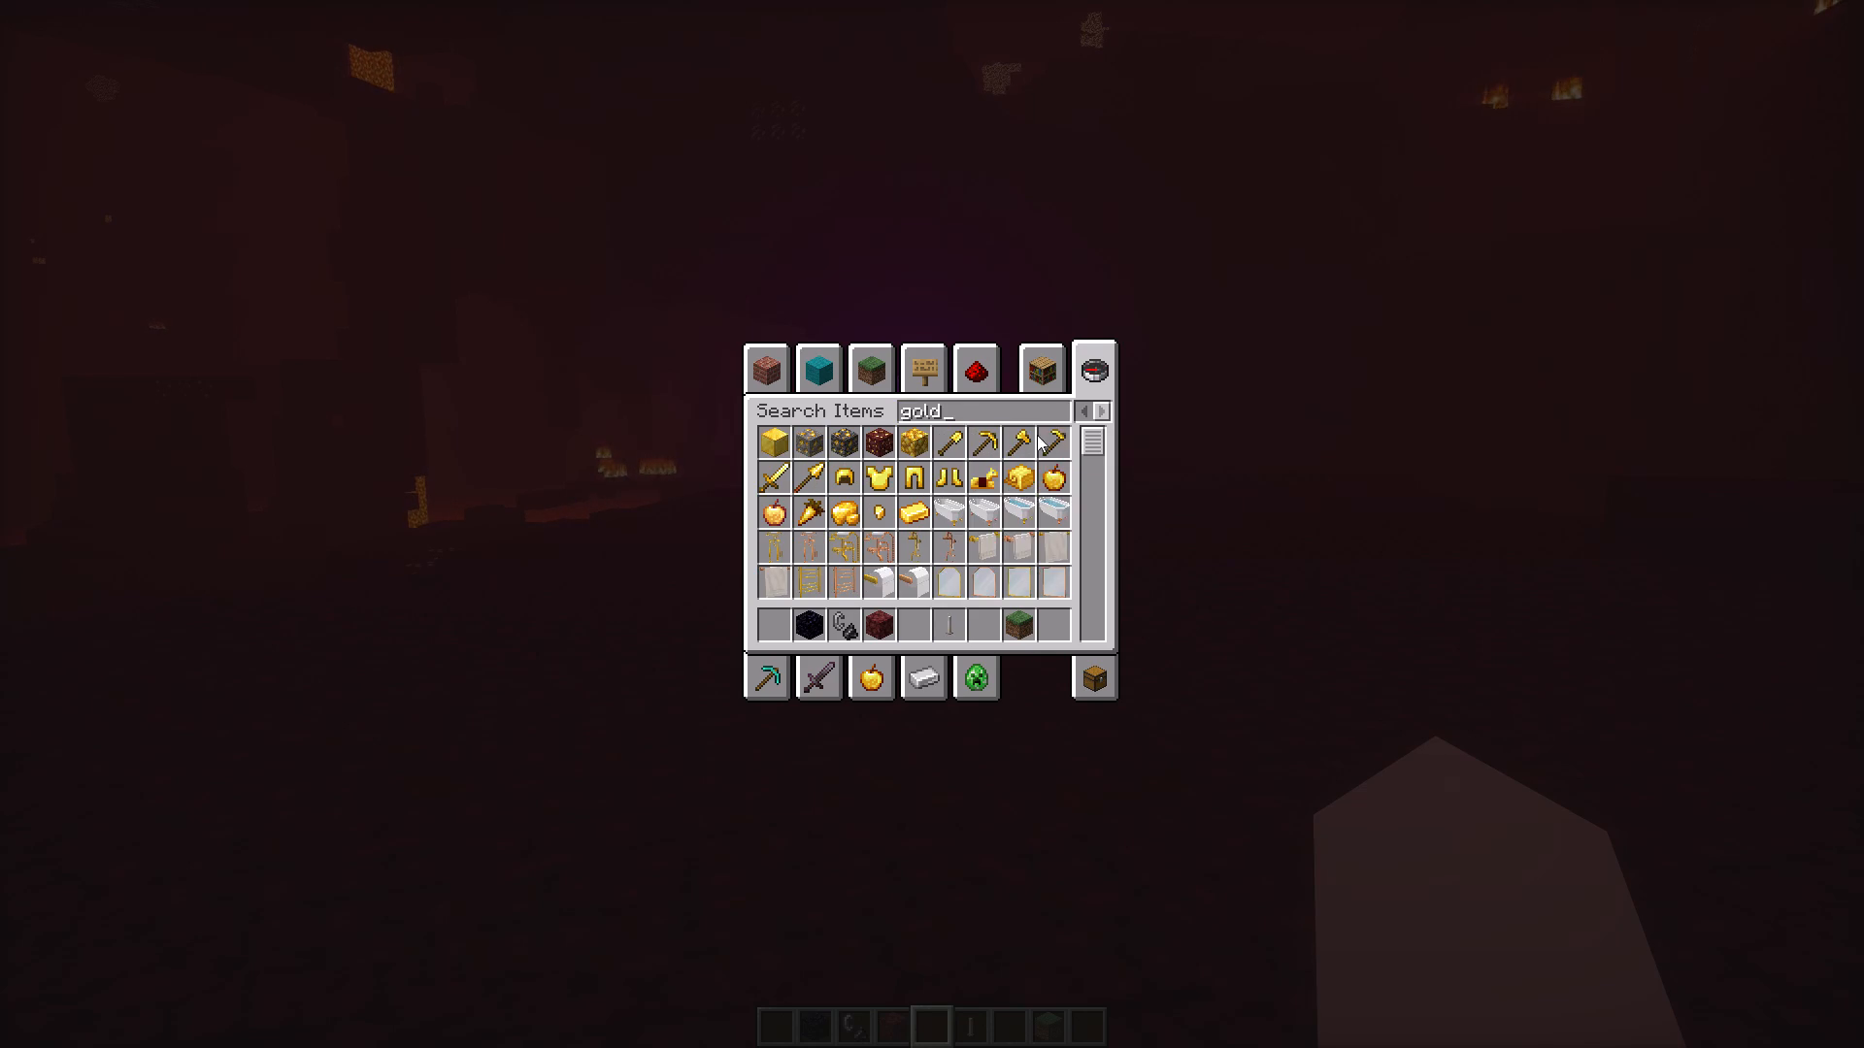
pyautogui.click(794, 485)
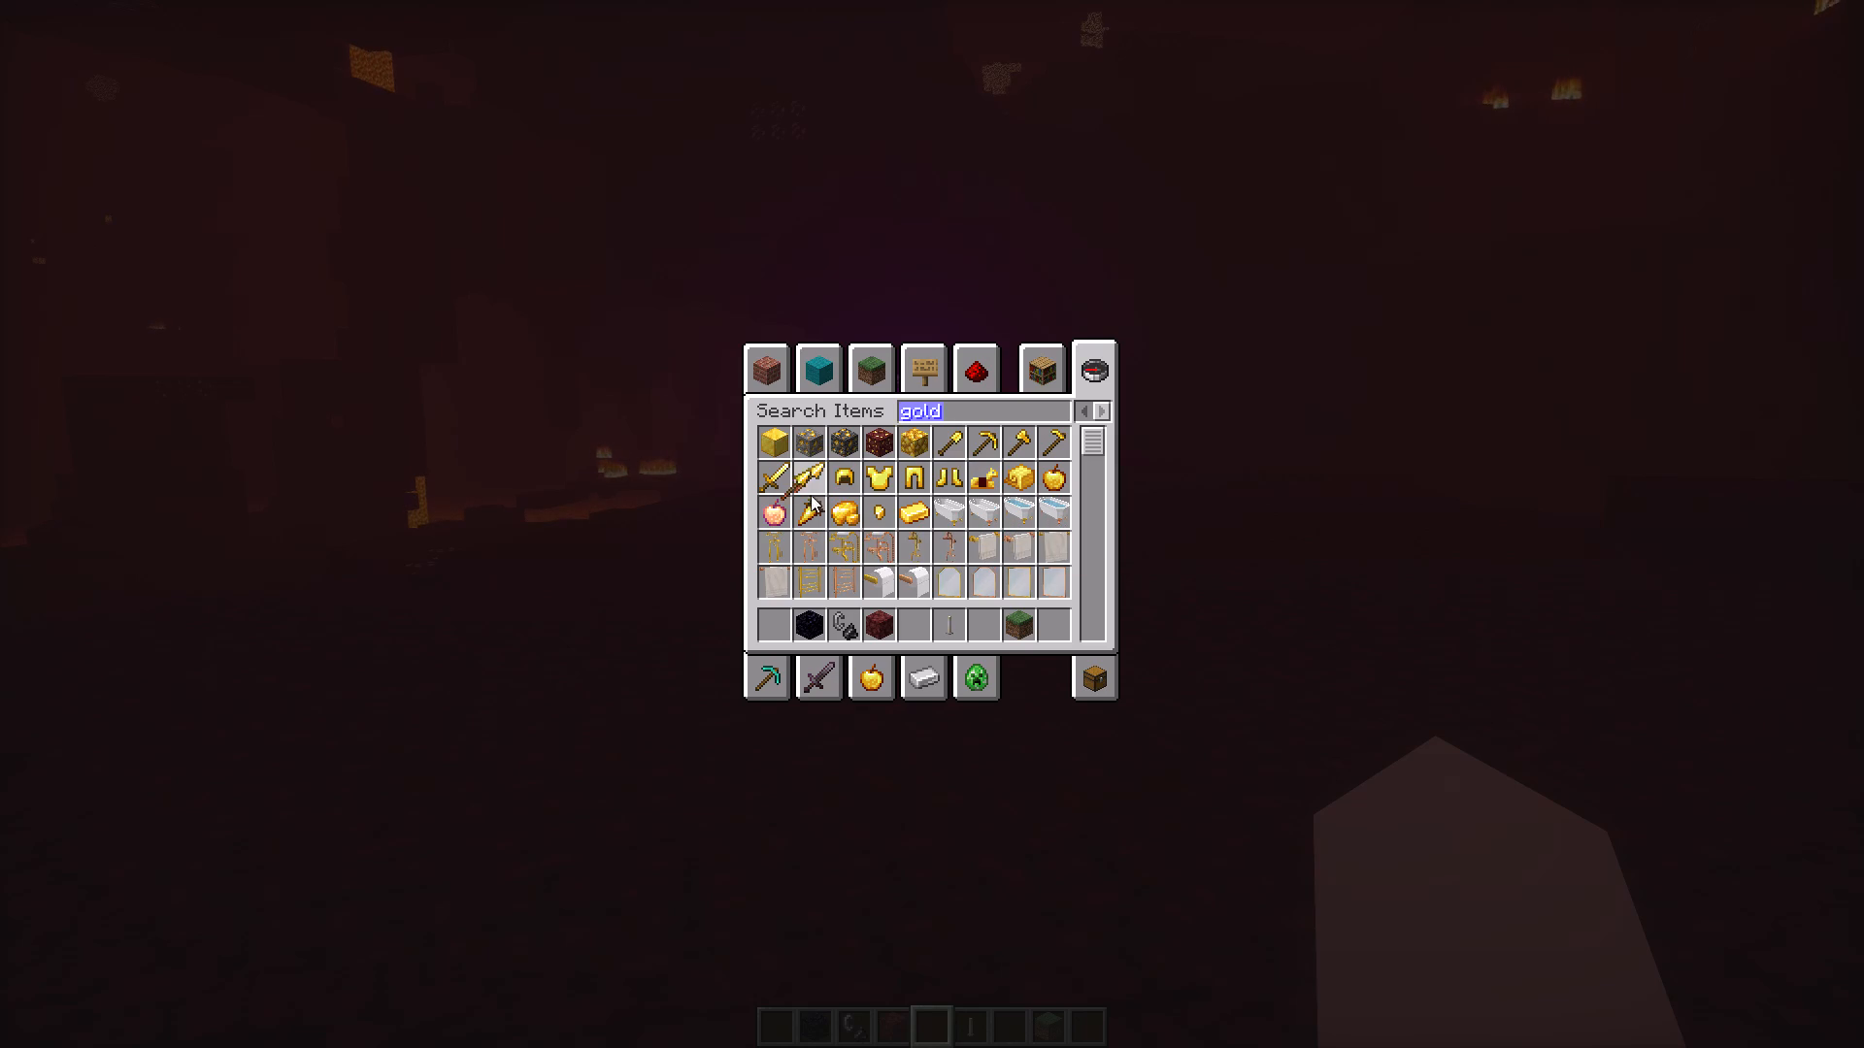
pyautogui.click(984, 630)
pyautogui.press('Escape')
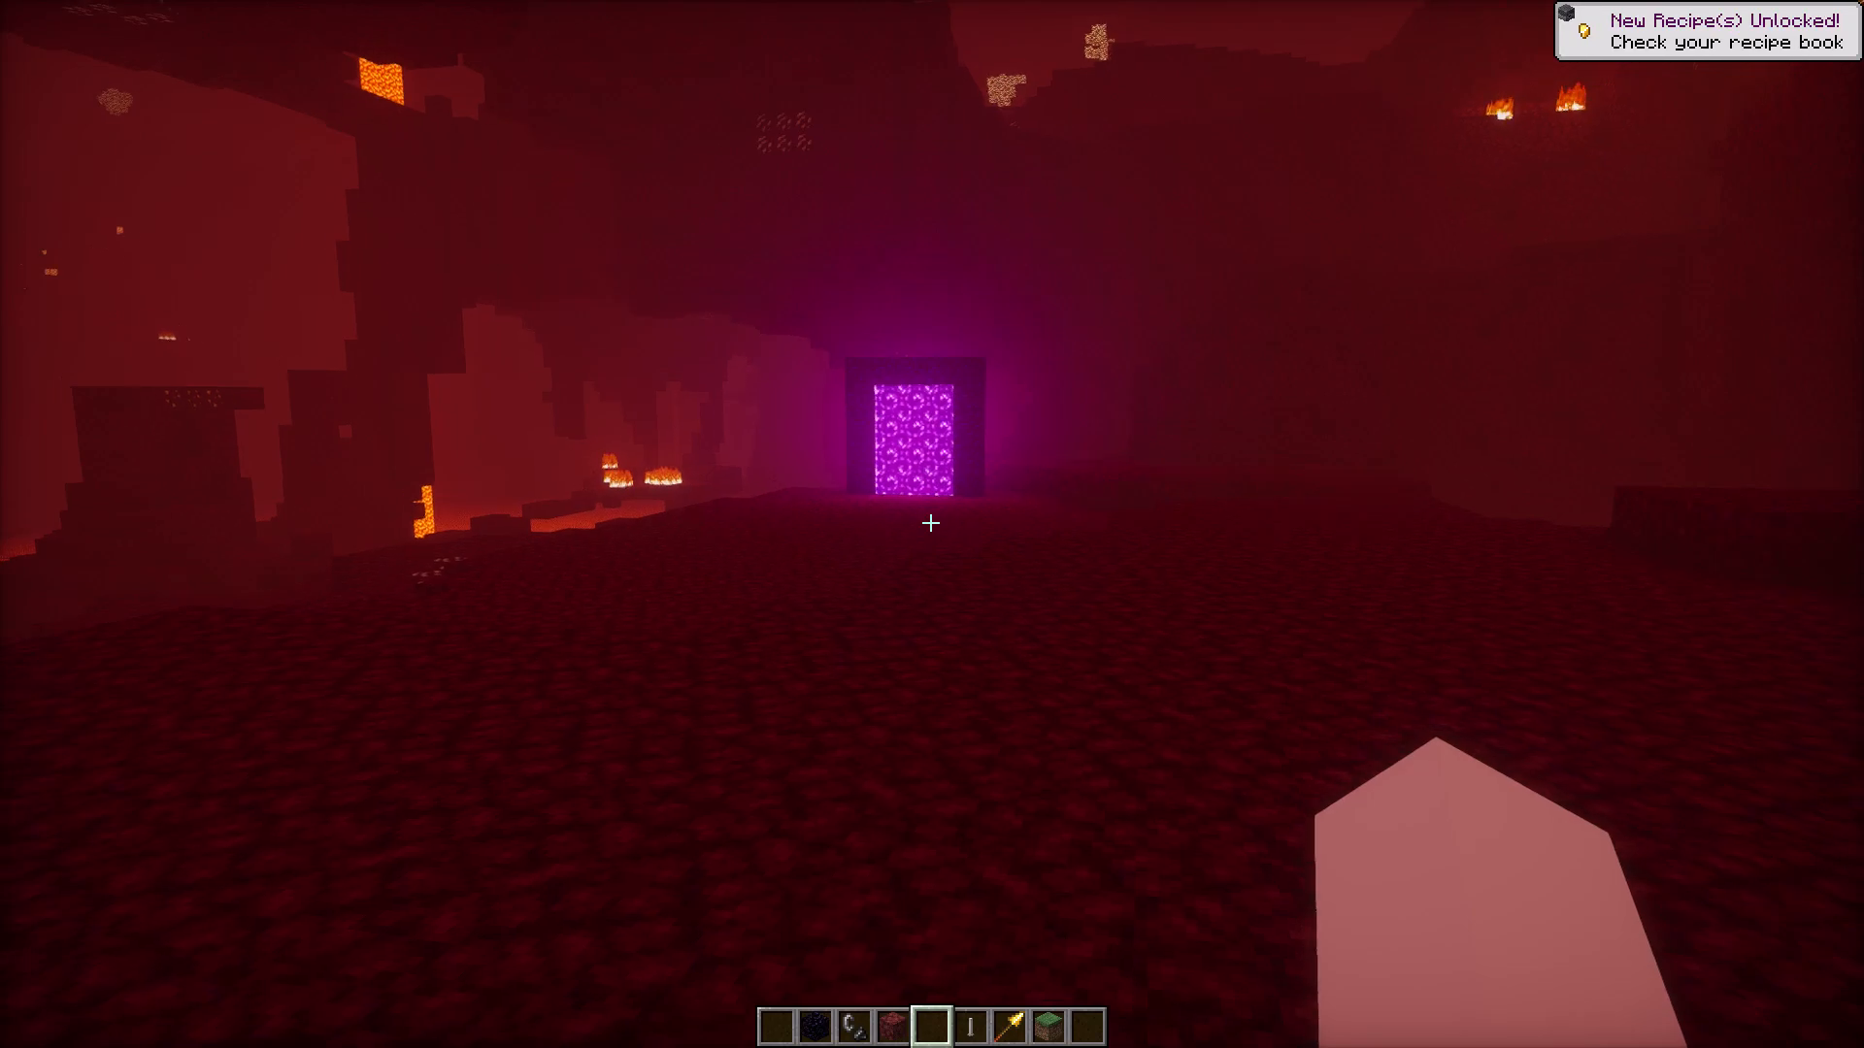
# Equip the Golden Spear in the offhand slot and hold the End Rod in the main hand.
pyautogui.write('we')
pyautogui.click(1097, 667)
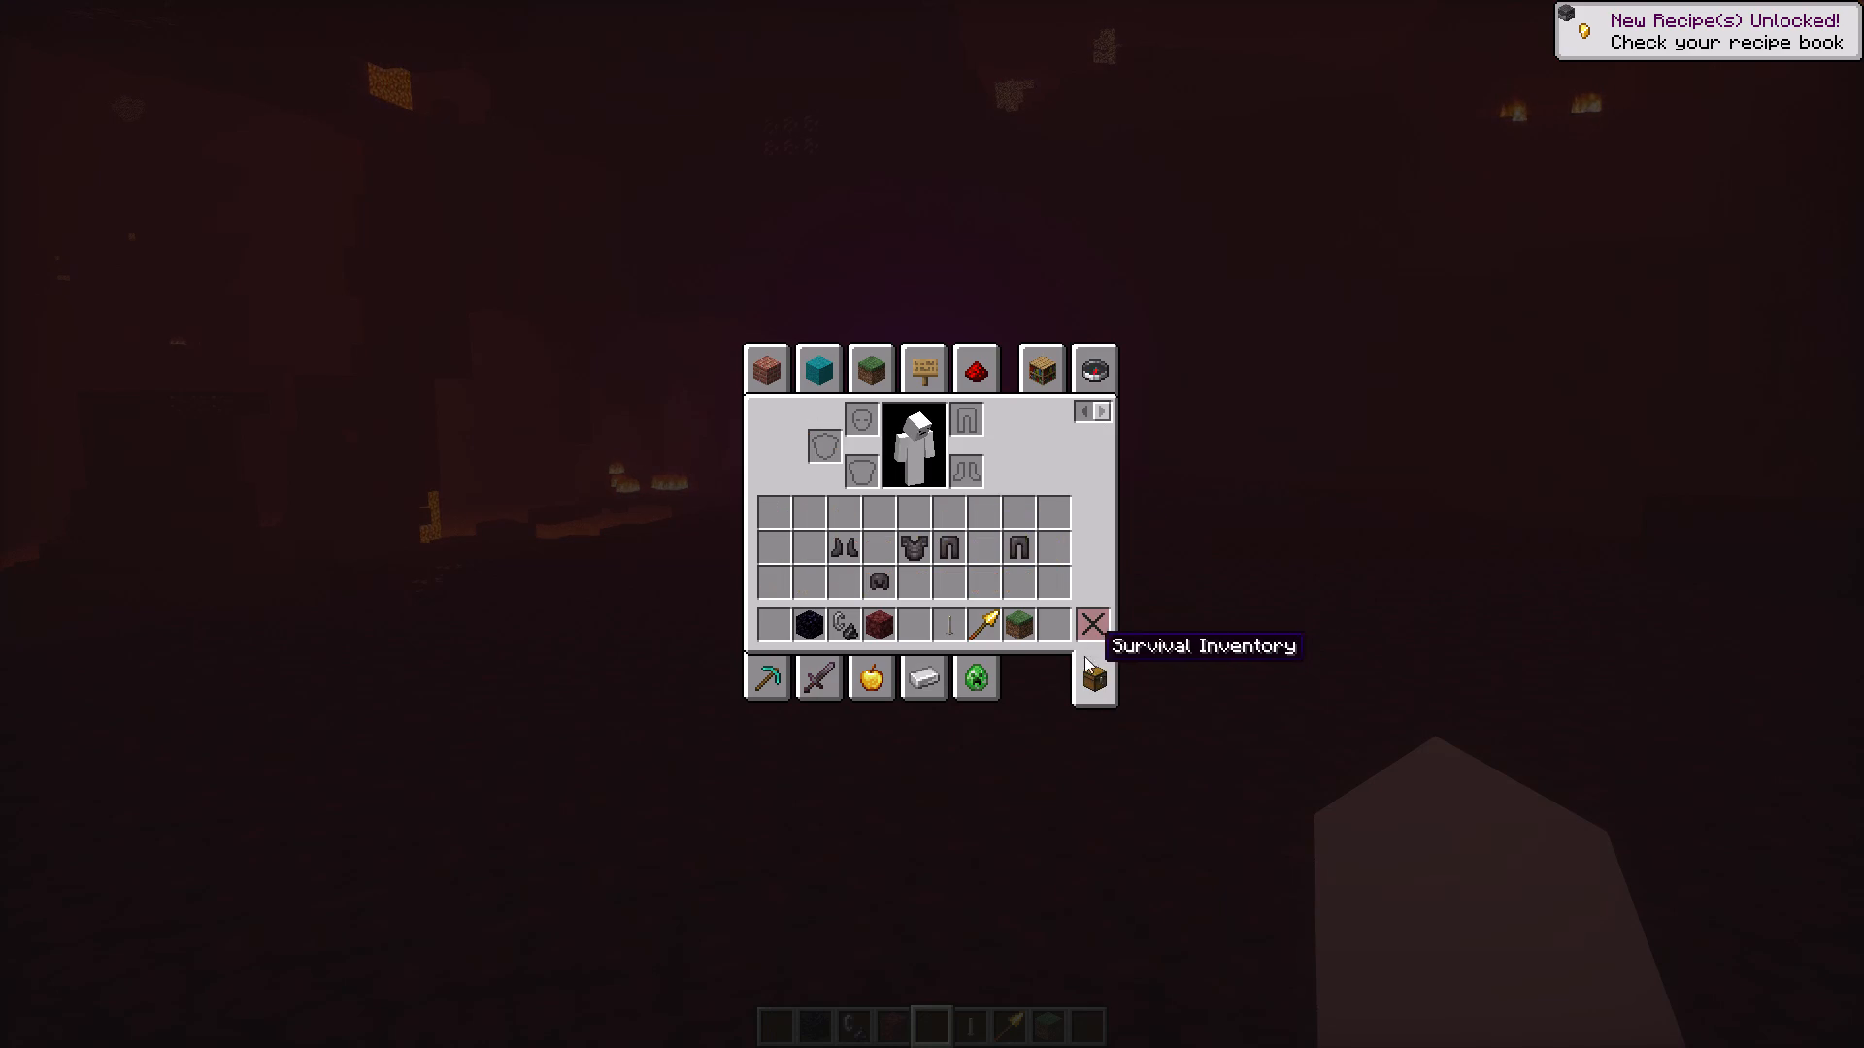
pyautogui.click(985, 611)
pyautogui.click(823, 451)
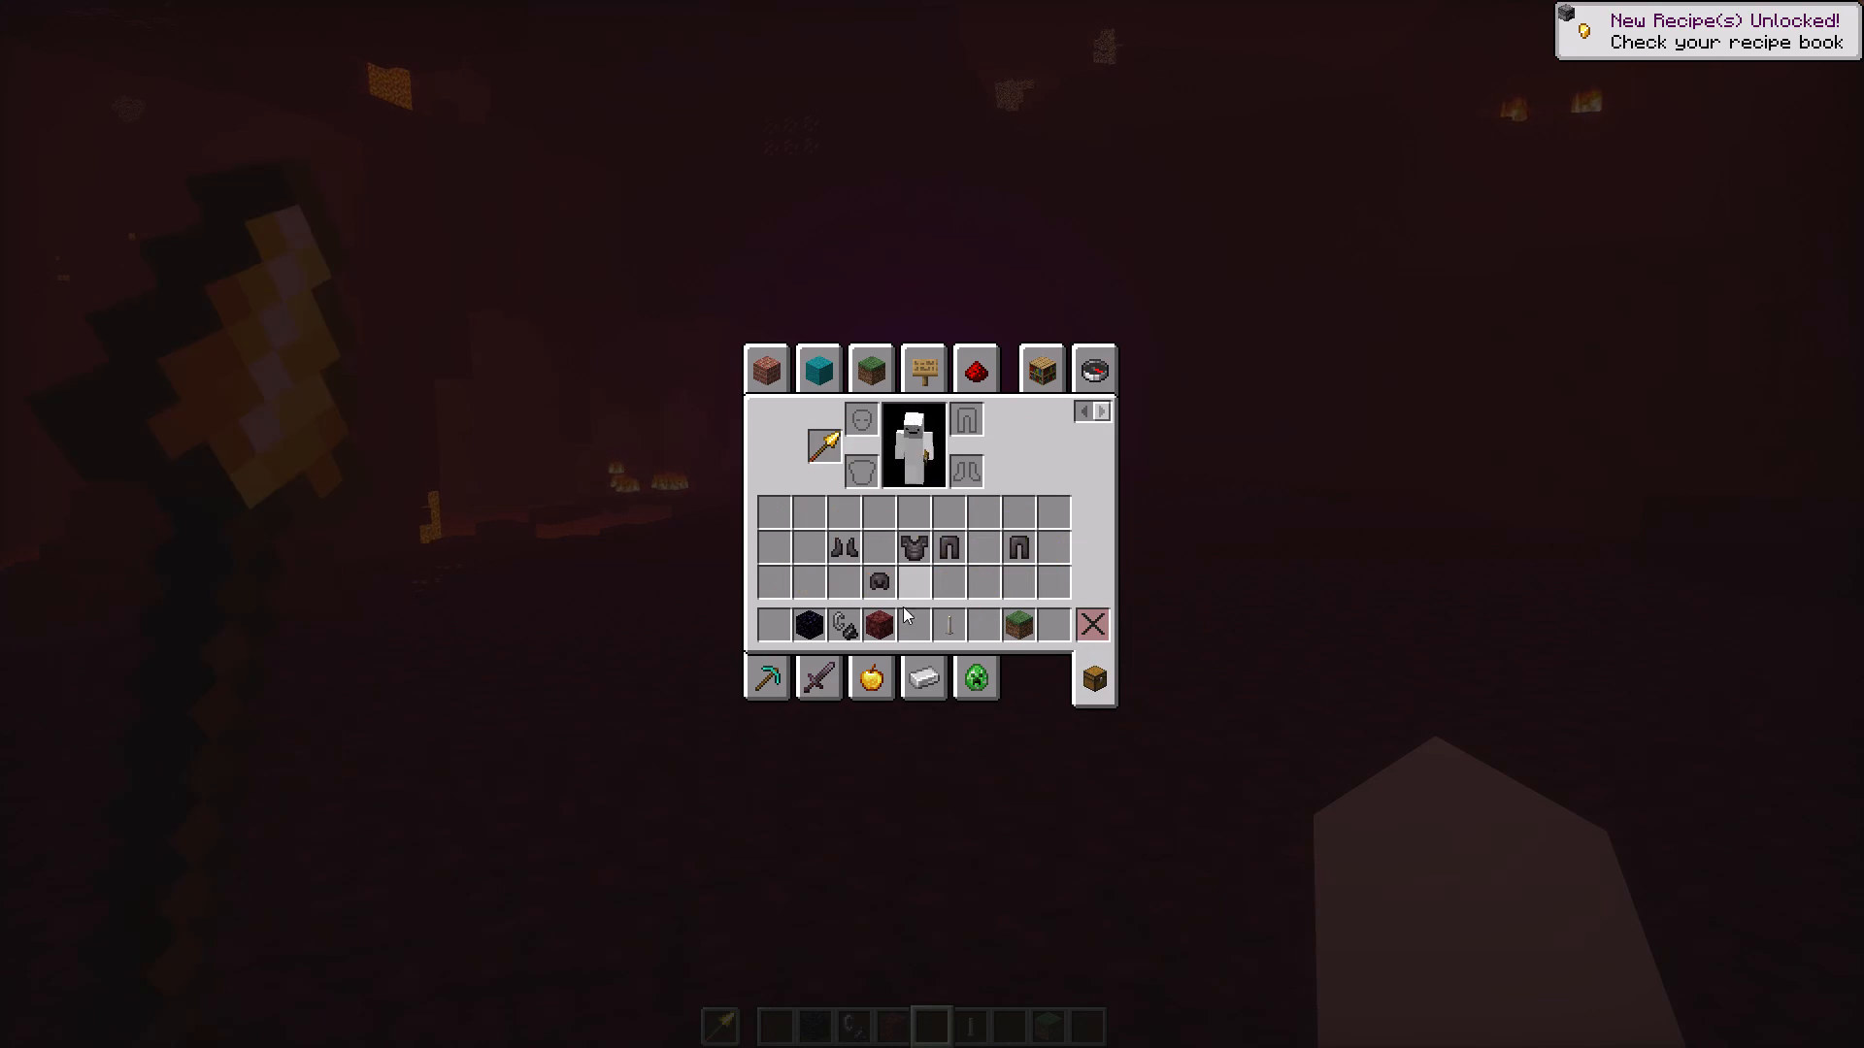
pyautogui.click(944, 628)
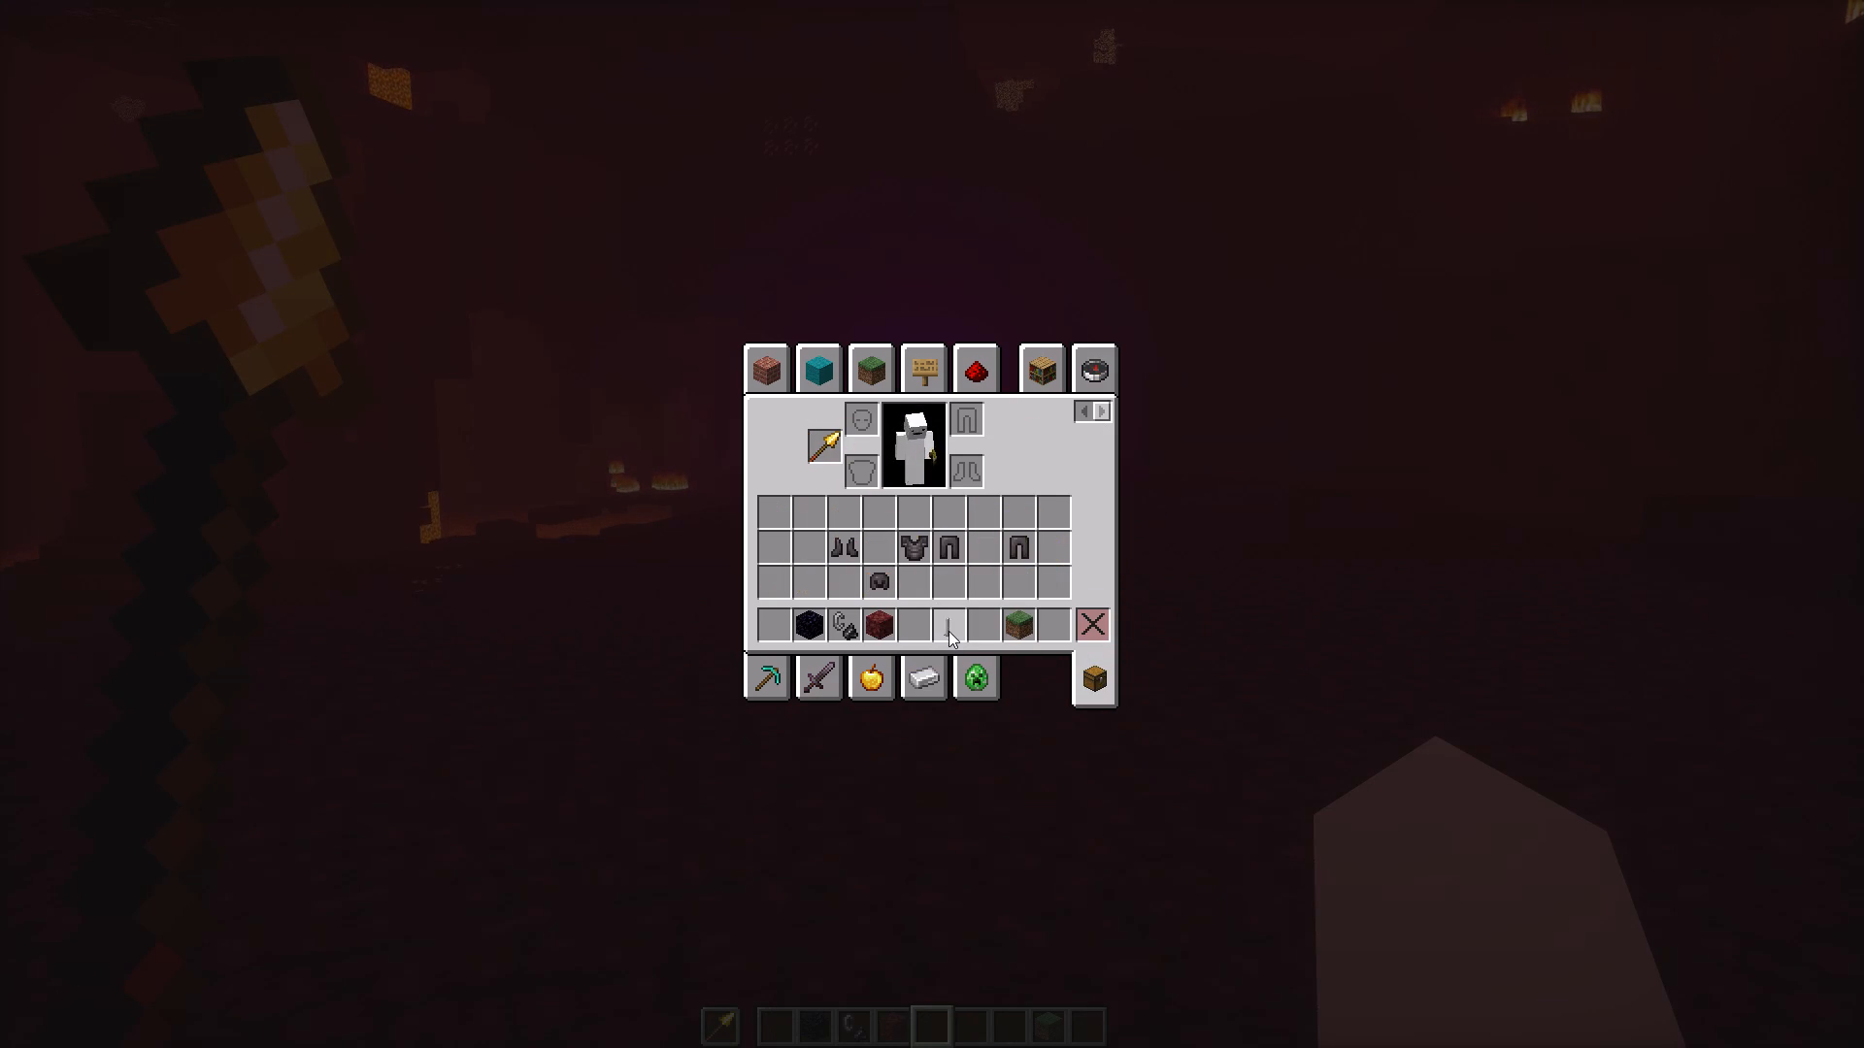
pyautogui.click(949, 631)
pyautogui.press('Escape')
pyautogui.press('w')
pyautogui.press('q')
pyautogui.scroll(-1, 932, 524)
pyautogui.press('a')
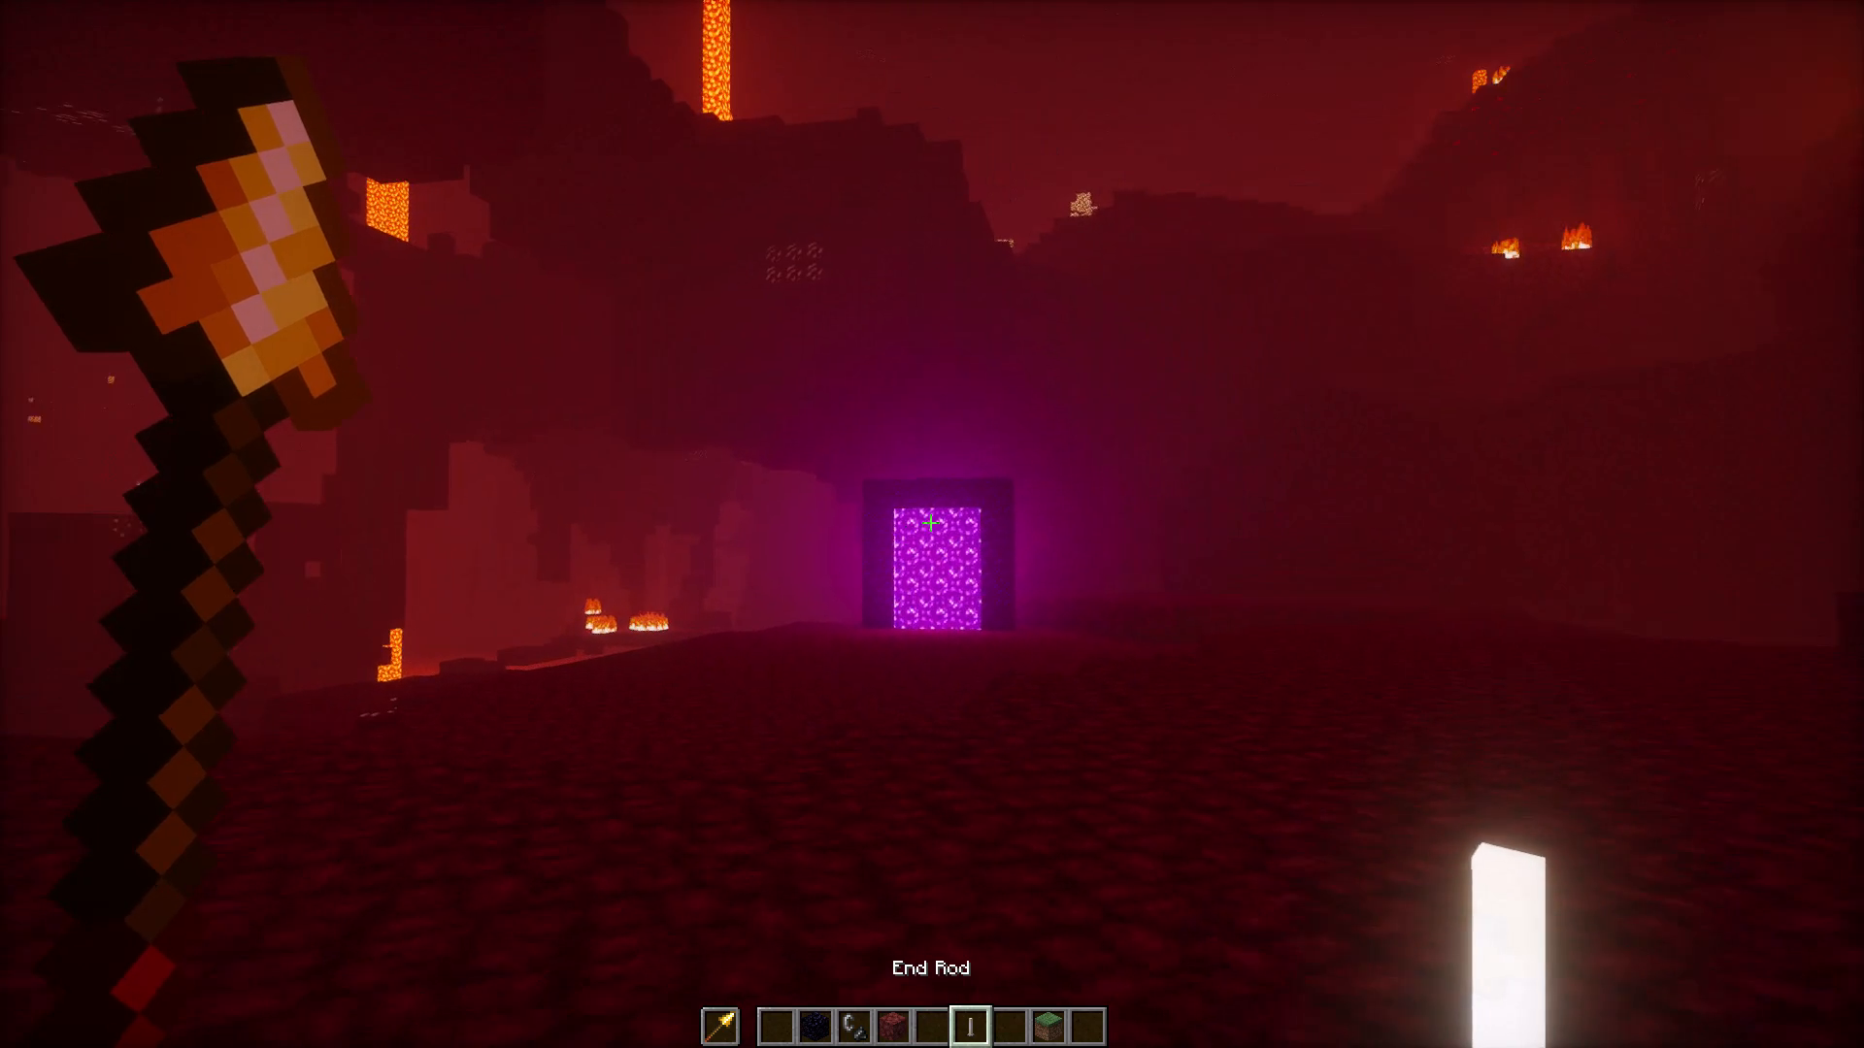
# Check the character and its held items in third-person view, and return to first person facing the portal.
pyautogui.press('F5')
pyautogui.press('F5')
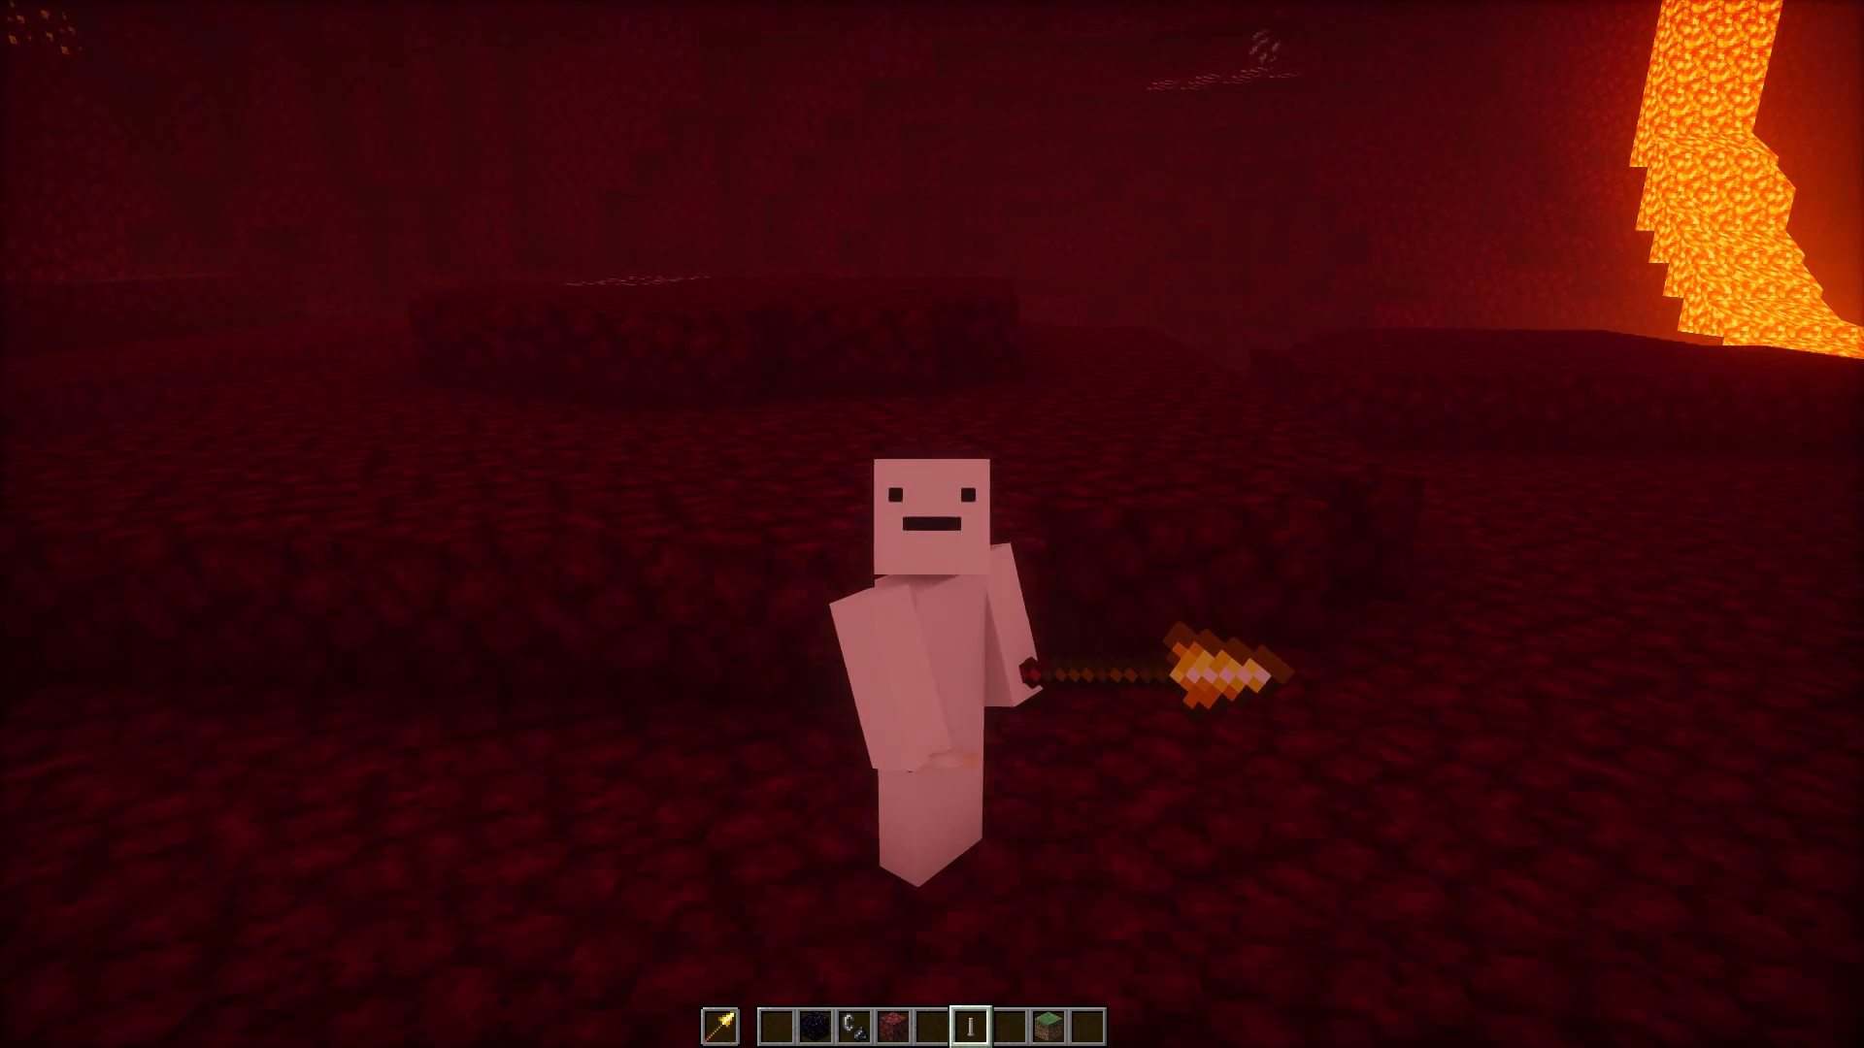
pyautogui.press('F5')
pyautogui.press('w')
pyautogui.press('a')
pyautogui.press('a')
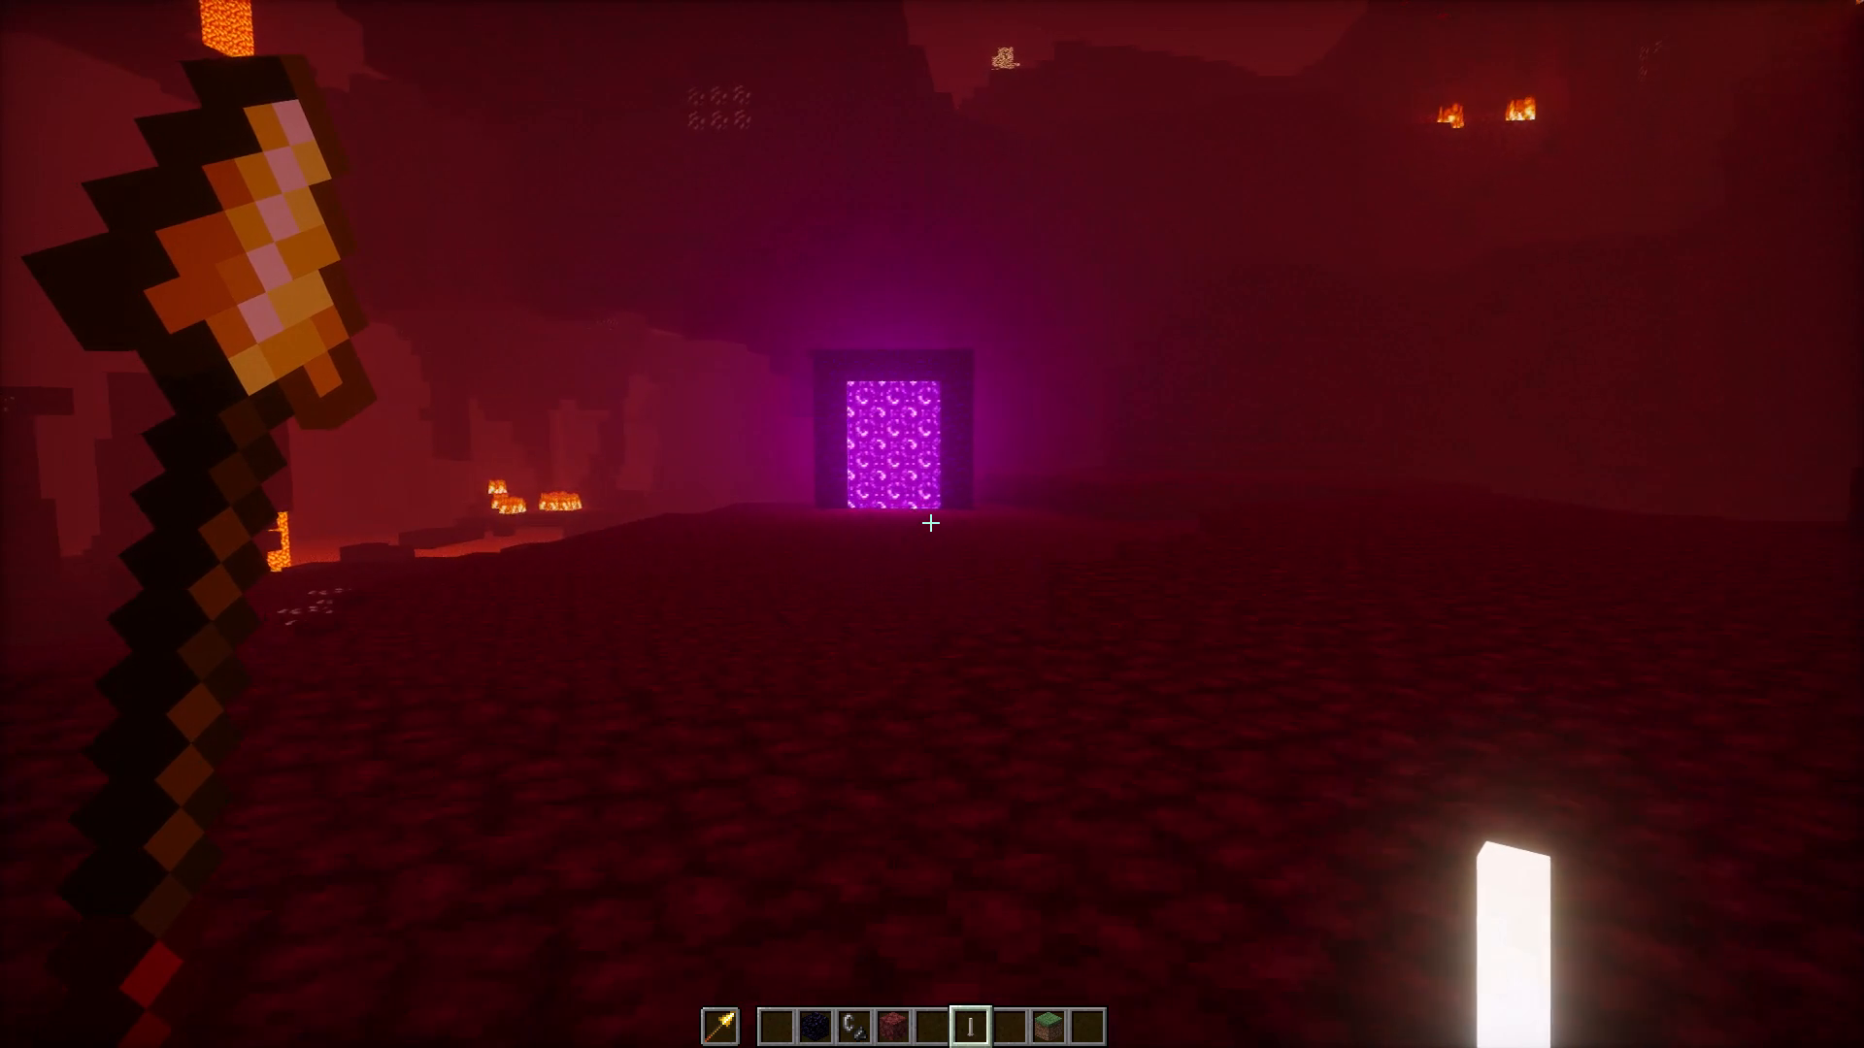
# Advance across the netherrack plain toward the nether portal with the End Rod and Golden Spear in hand.
pyautogui.press('w')
pyautogui.press('w')
pyautogui.press('w')
pyautogui.press('w')
pyautogui.press('w')
pyautogui.press('w')
pyautogui.press('w')
pyautogui.press('w')
pyautogui.press('w')
pyautogui.press('w')
pyautogui.press('w')
pyautogui.press('w')
pyautogui.press('w')
pyautogui.press('q')
pyautogui.press('q')
pyautogui.press('q')
pyautogui.press('q')
pyautogui.press('q')
pyautogui.press('q')
pyautogui.press('q')
pyautogui.press('q')
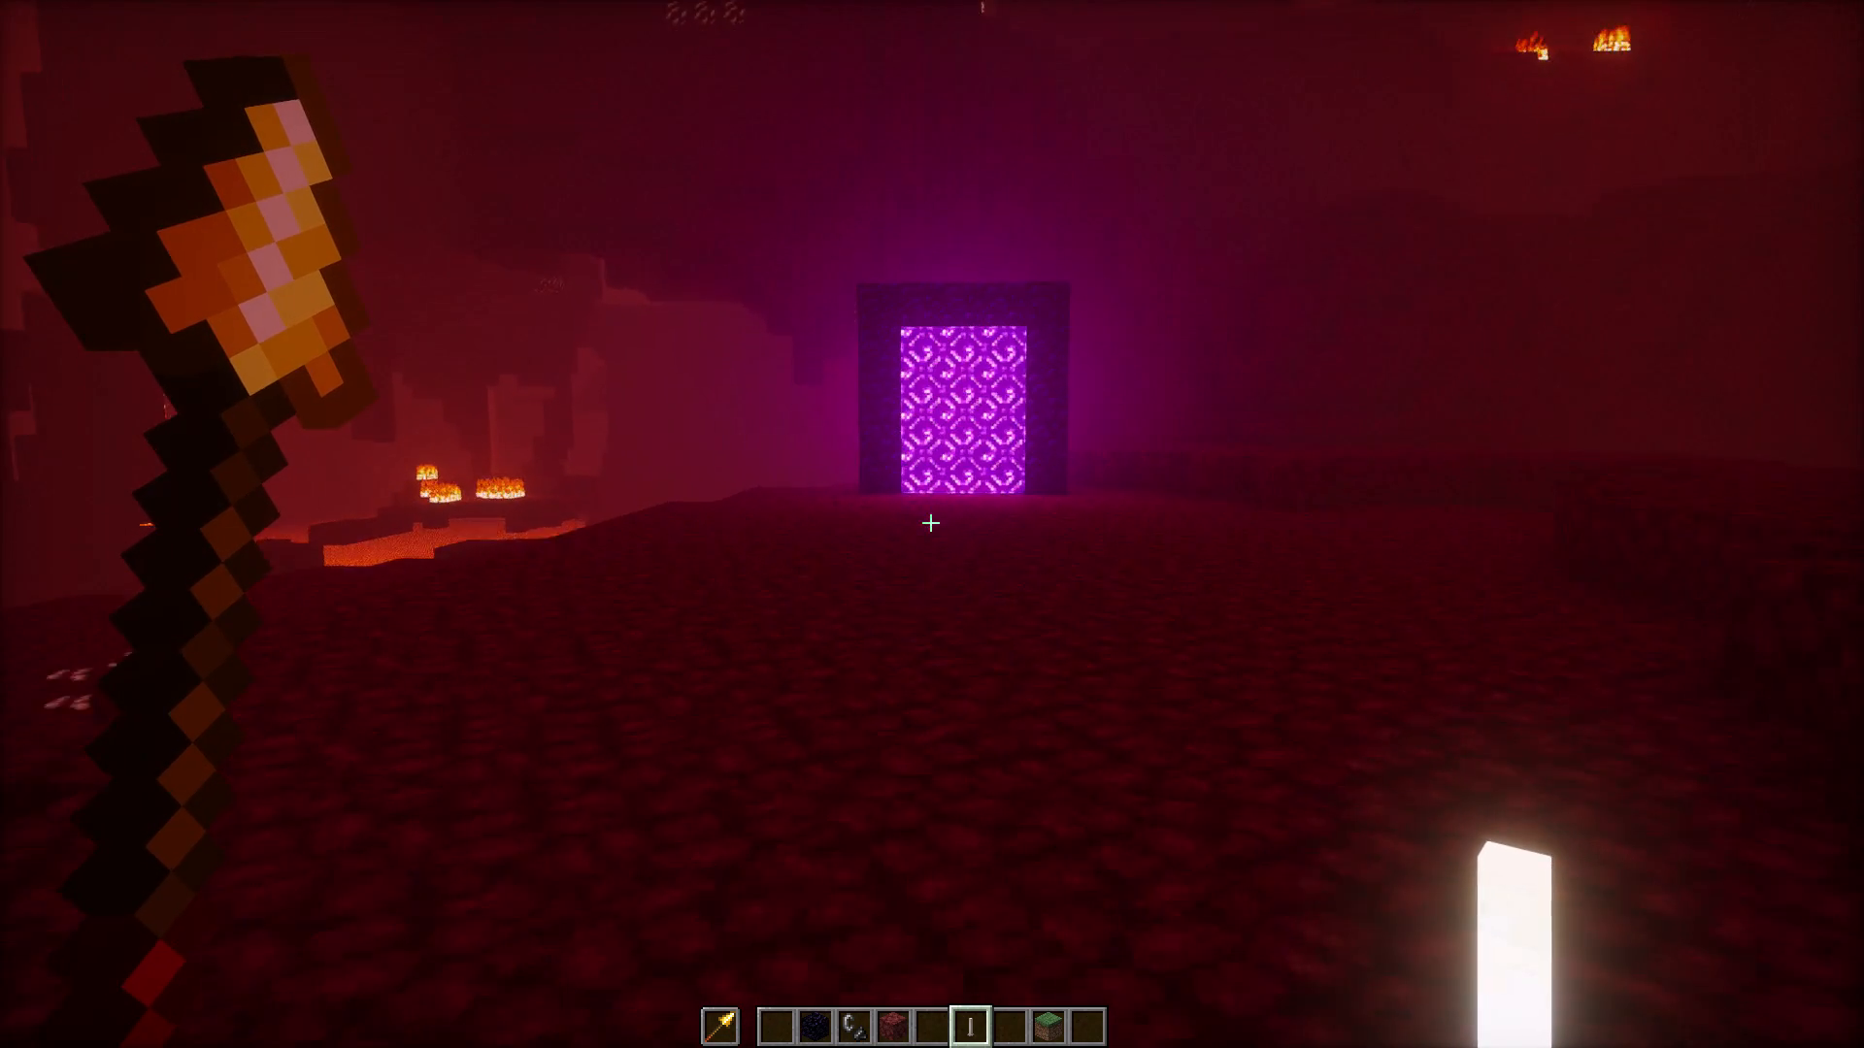
pyautogui.press('a')
pyautogui.press('a')
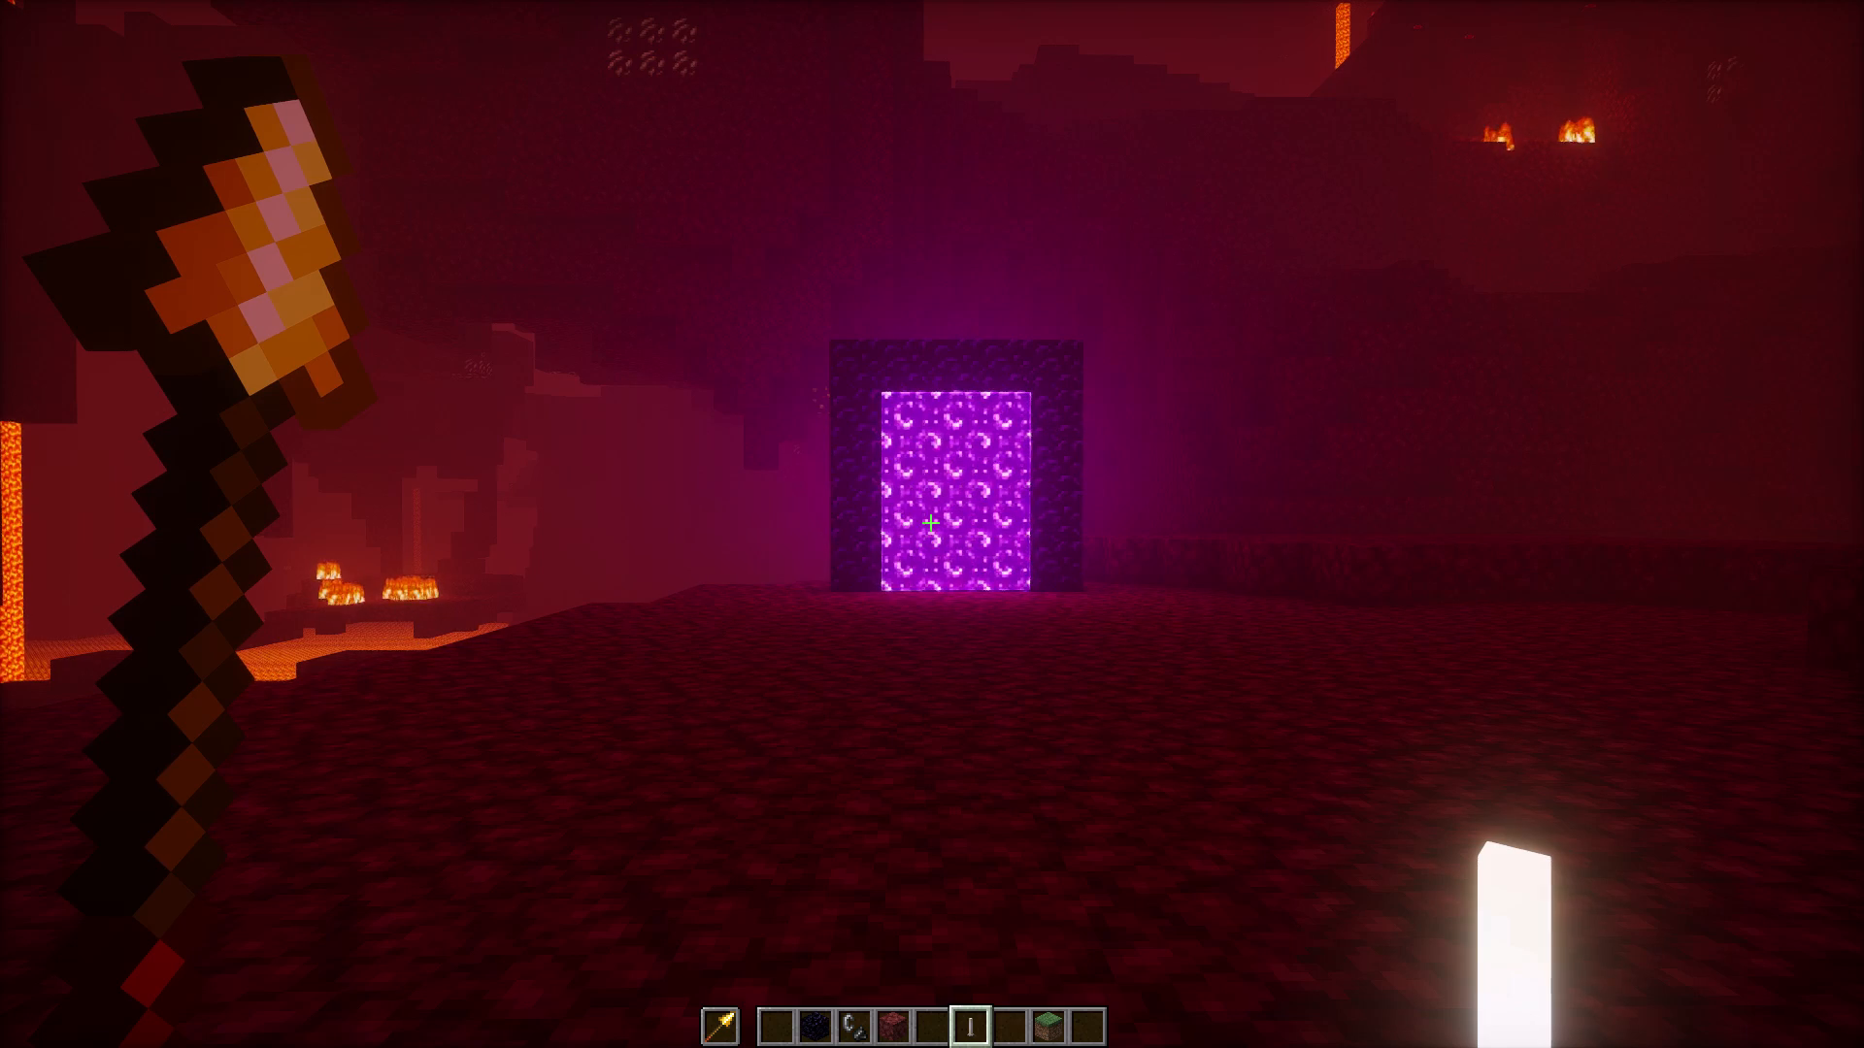
# Swap the held items so the Golden Spear is in the main hand, and back away from the zombified piglin.
pyautogui.write('dfd')
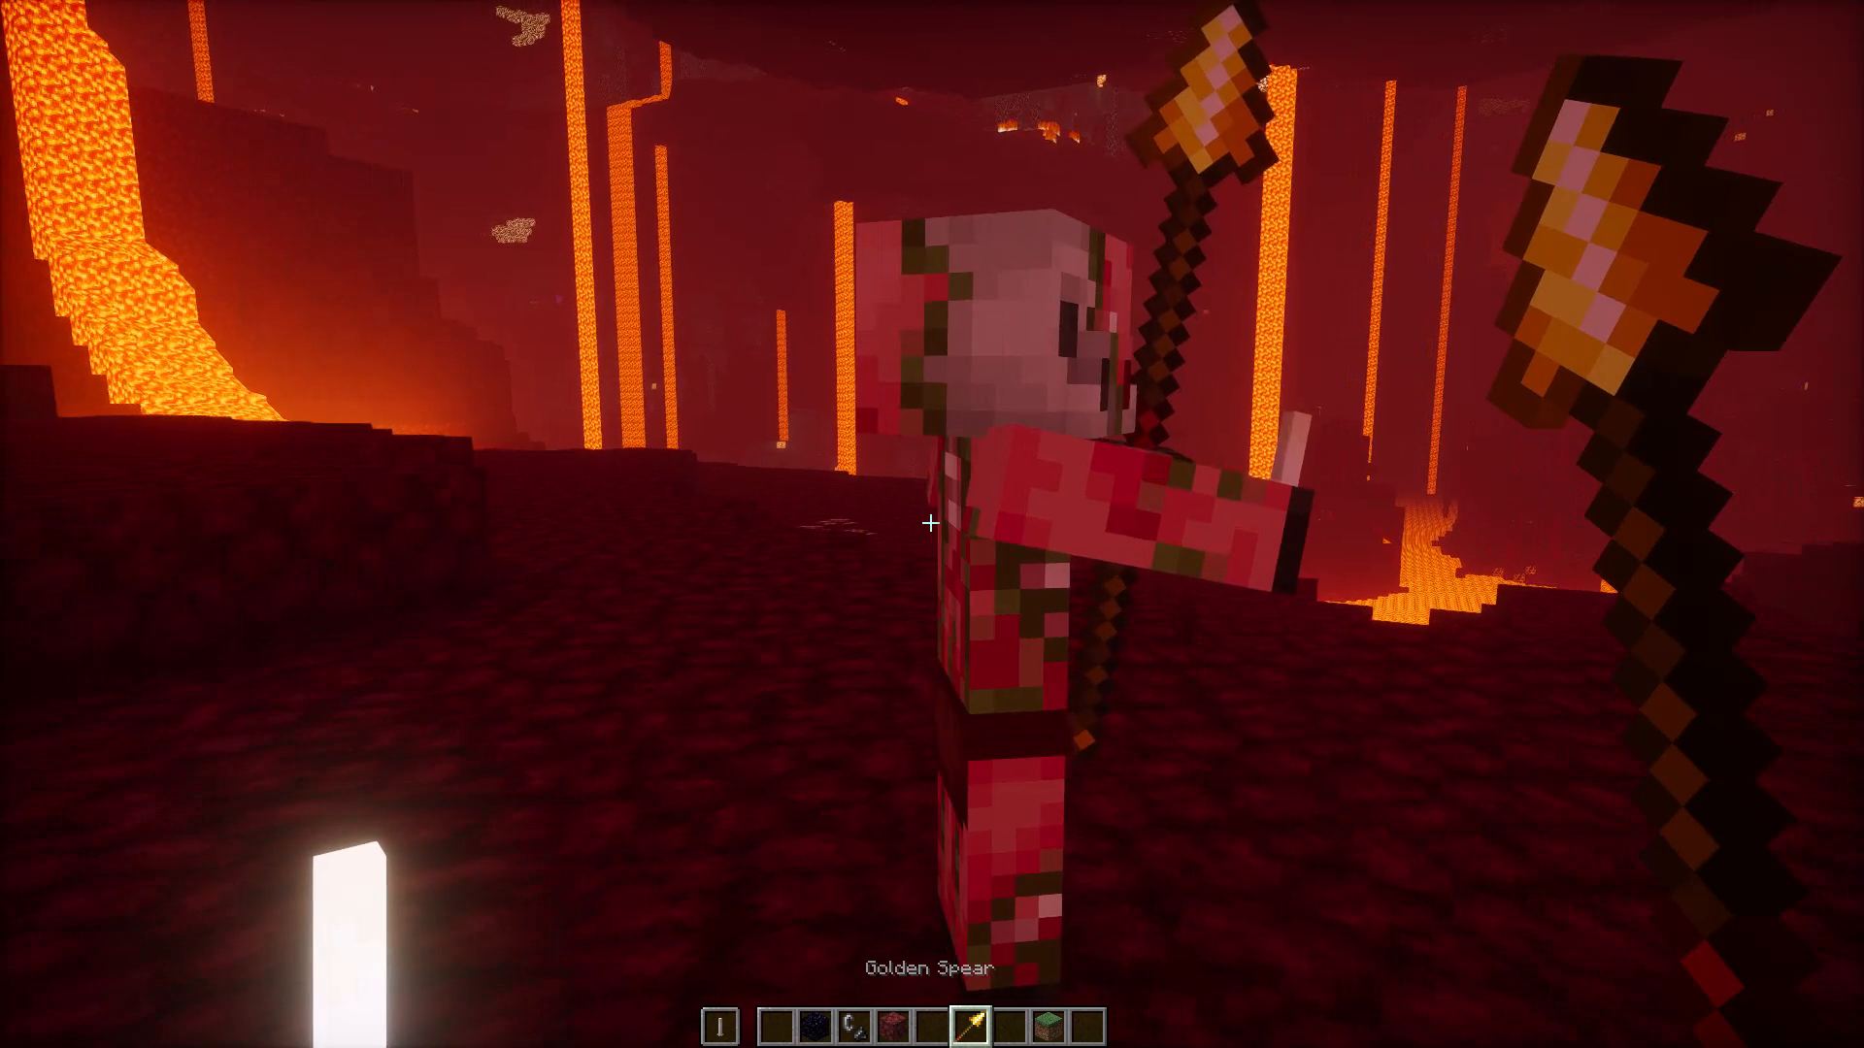
pyautogui.write('sad')
pyautogui.press('s')
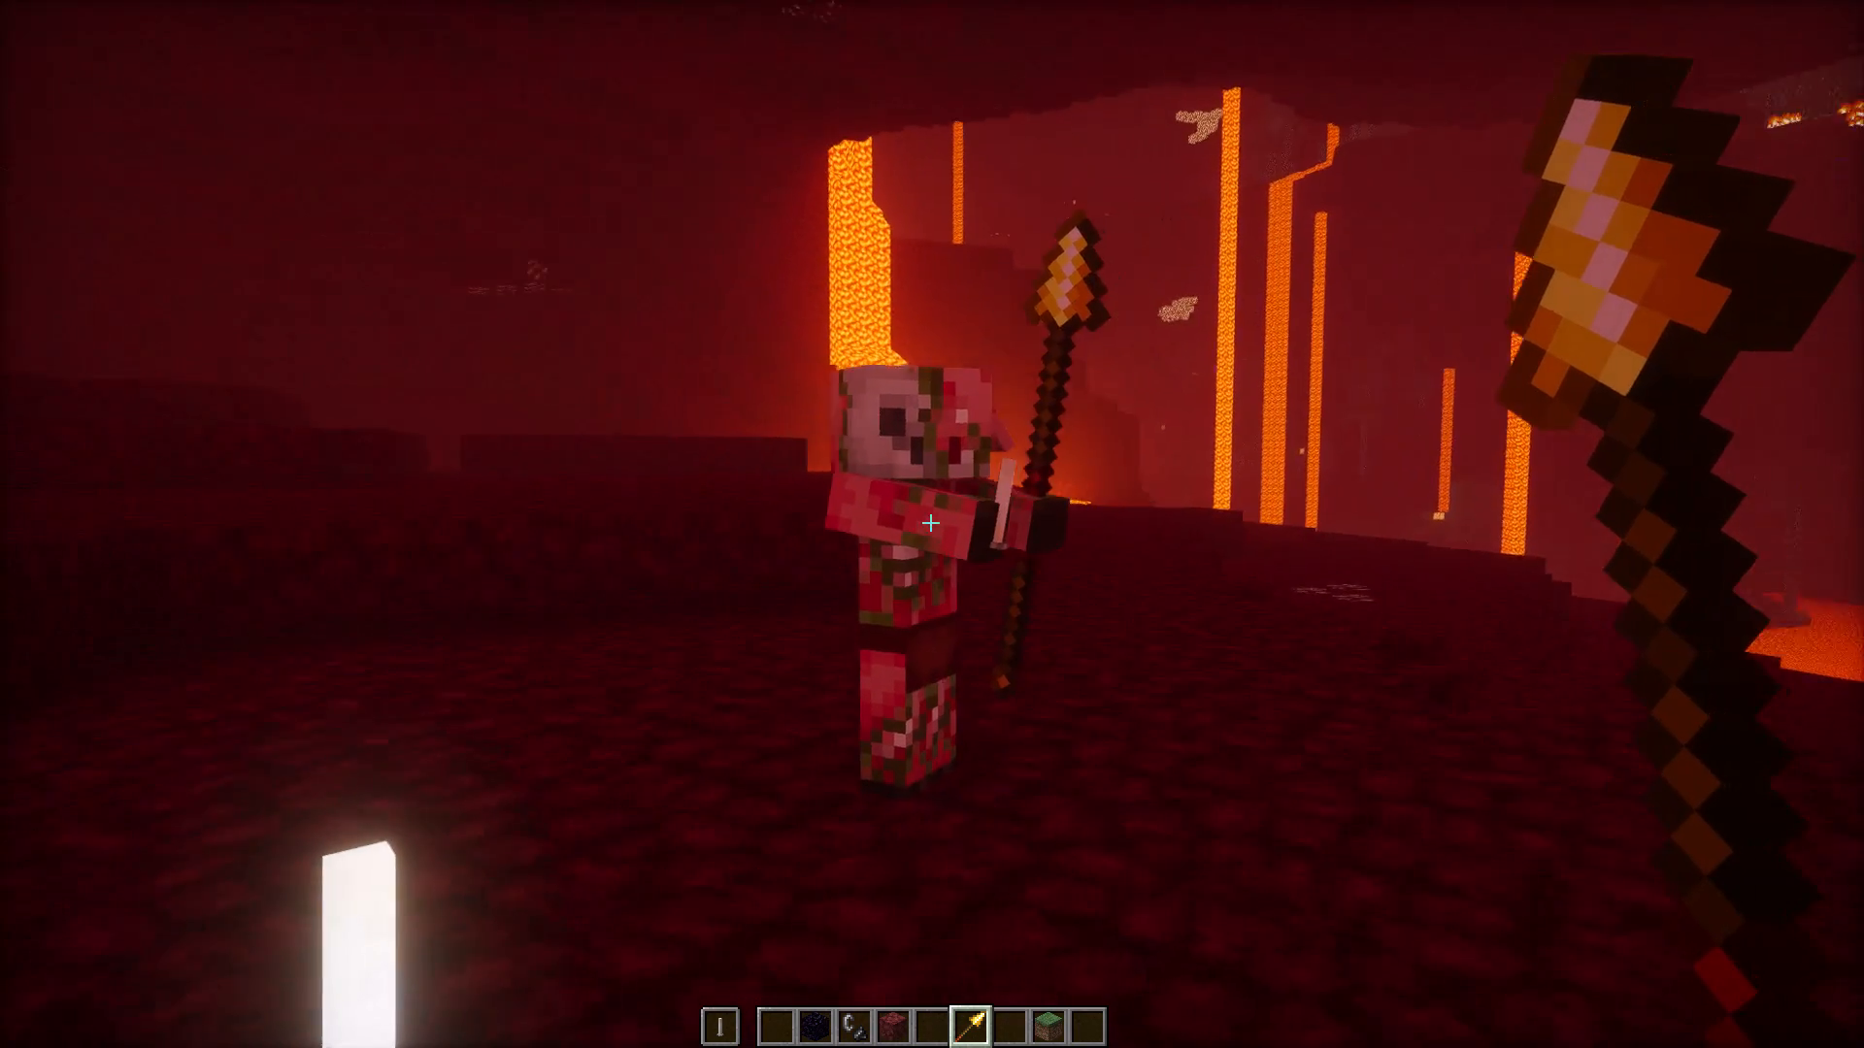
# Cross the netherrack plain to the portal and turn back to face the zombified piglin.
pyautogui.press('a')
pyautogui.press('d')
pyautogui.press('a')
pyautogui.press('w')
pyautogui.press('q')
pyautogui.press('space')
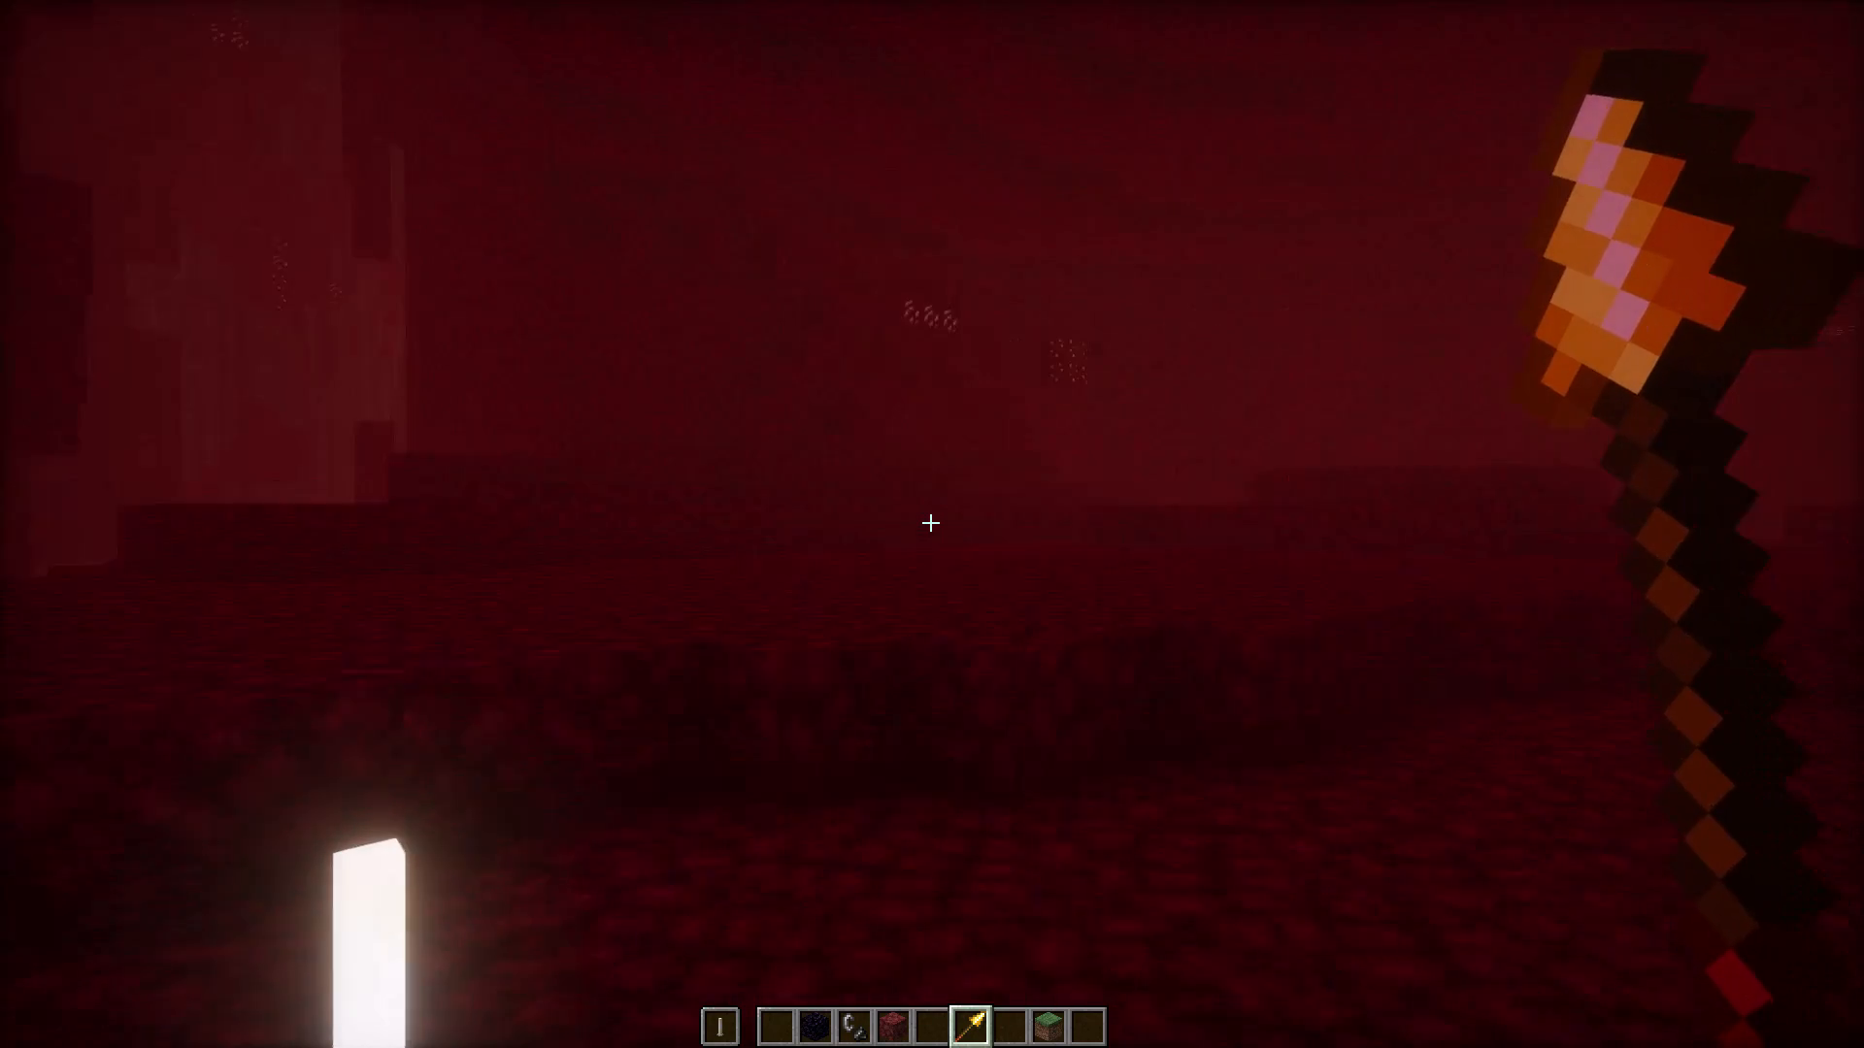
pyautogui.press('q')
pyautogui.press('space')
pyautogui.press('space')
pyautogui.press('a')
pyautogui.press('q')
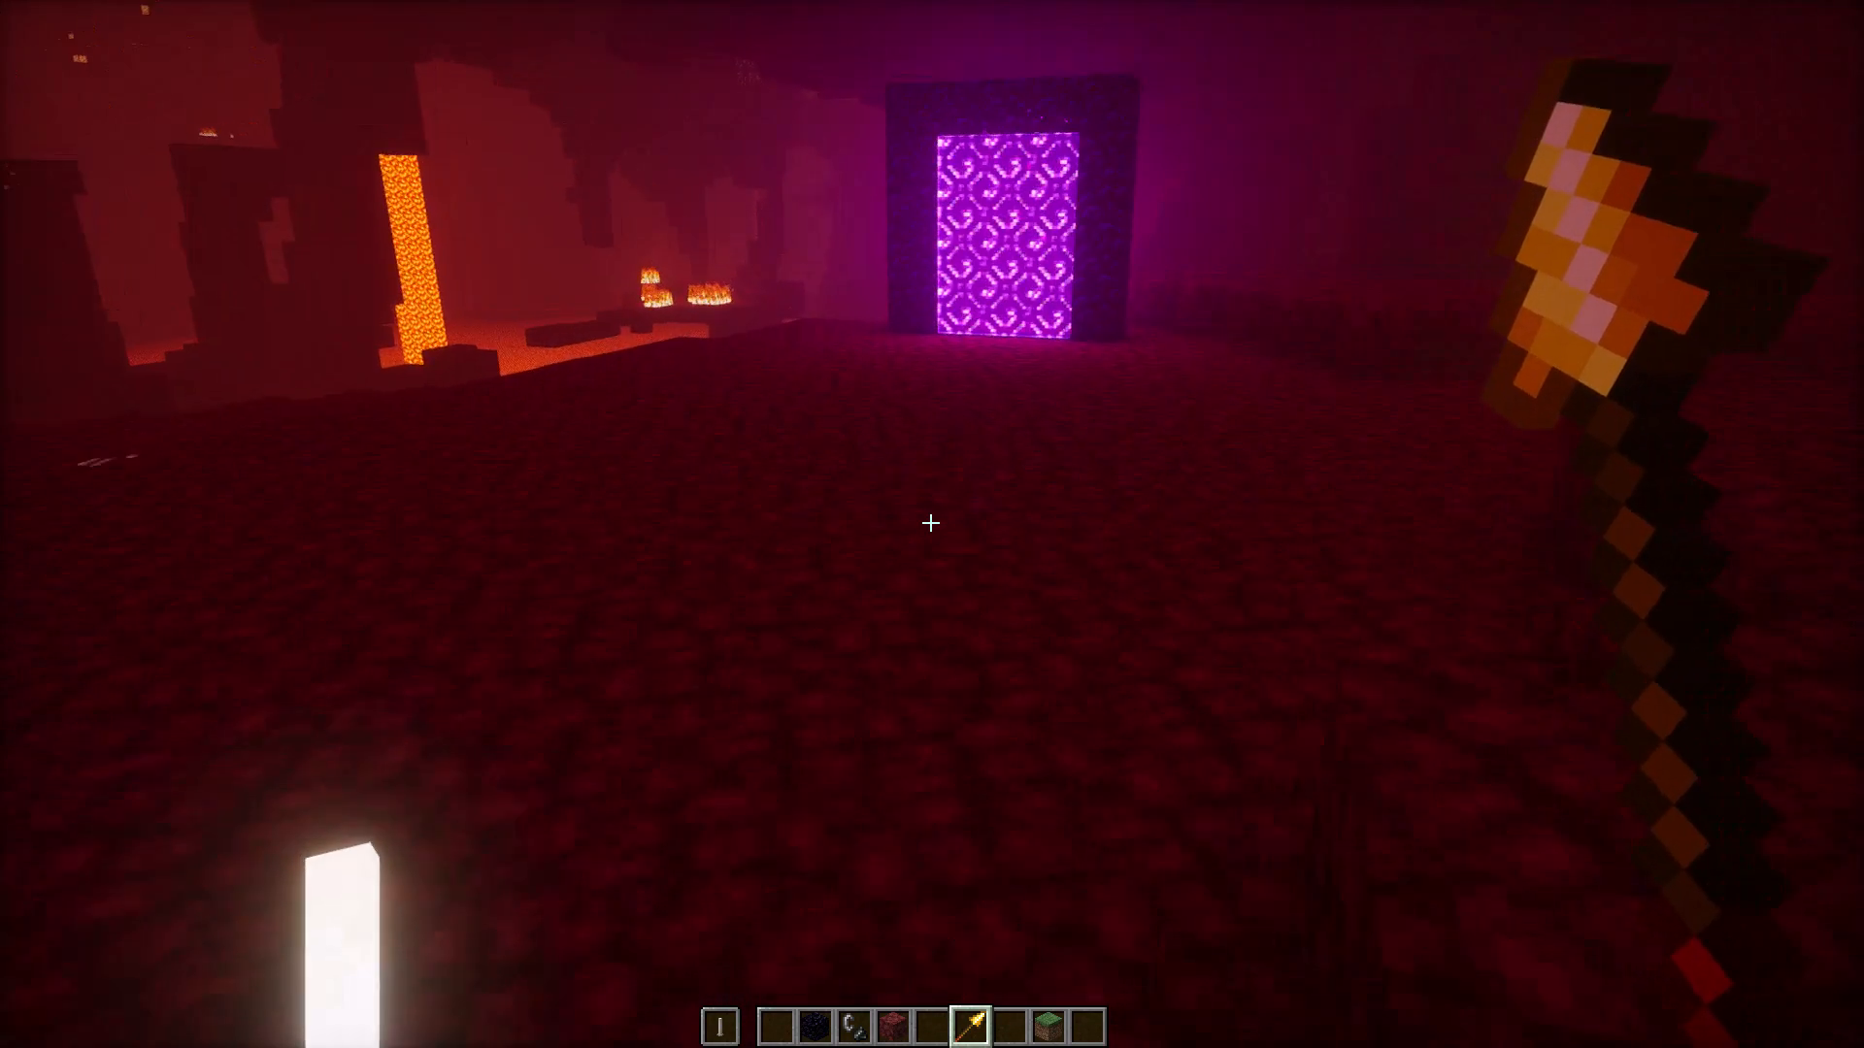
pyautogui.press('space')
pyautogui.press('space')
pyautogui.press('d')
pyautogui.press('s')
pyautogui.press('a')
pyautogui.press('a')
pyautogui.press('a')
pyautogui.press('a')
pyautogui.press('a')
pyautogui.press('a')
pyautogui.press('a')
pyautogui.press('a')
pyautogui.press('a')
pyautogui.press('a')
pyautogui.press('a')
pyautogui.press('a')
pyautogui.press('a')
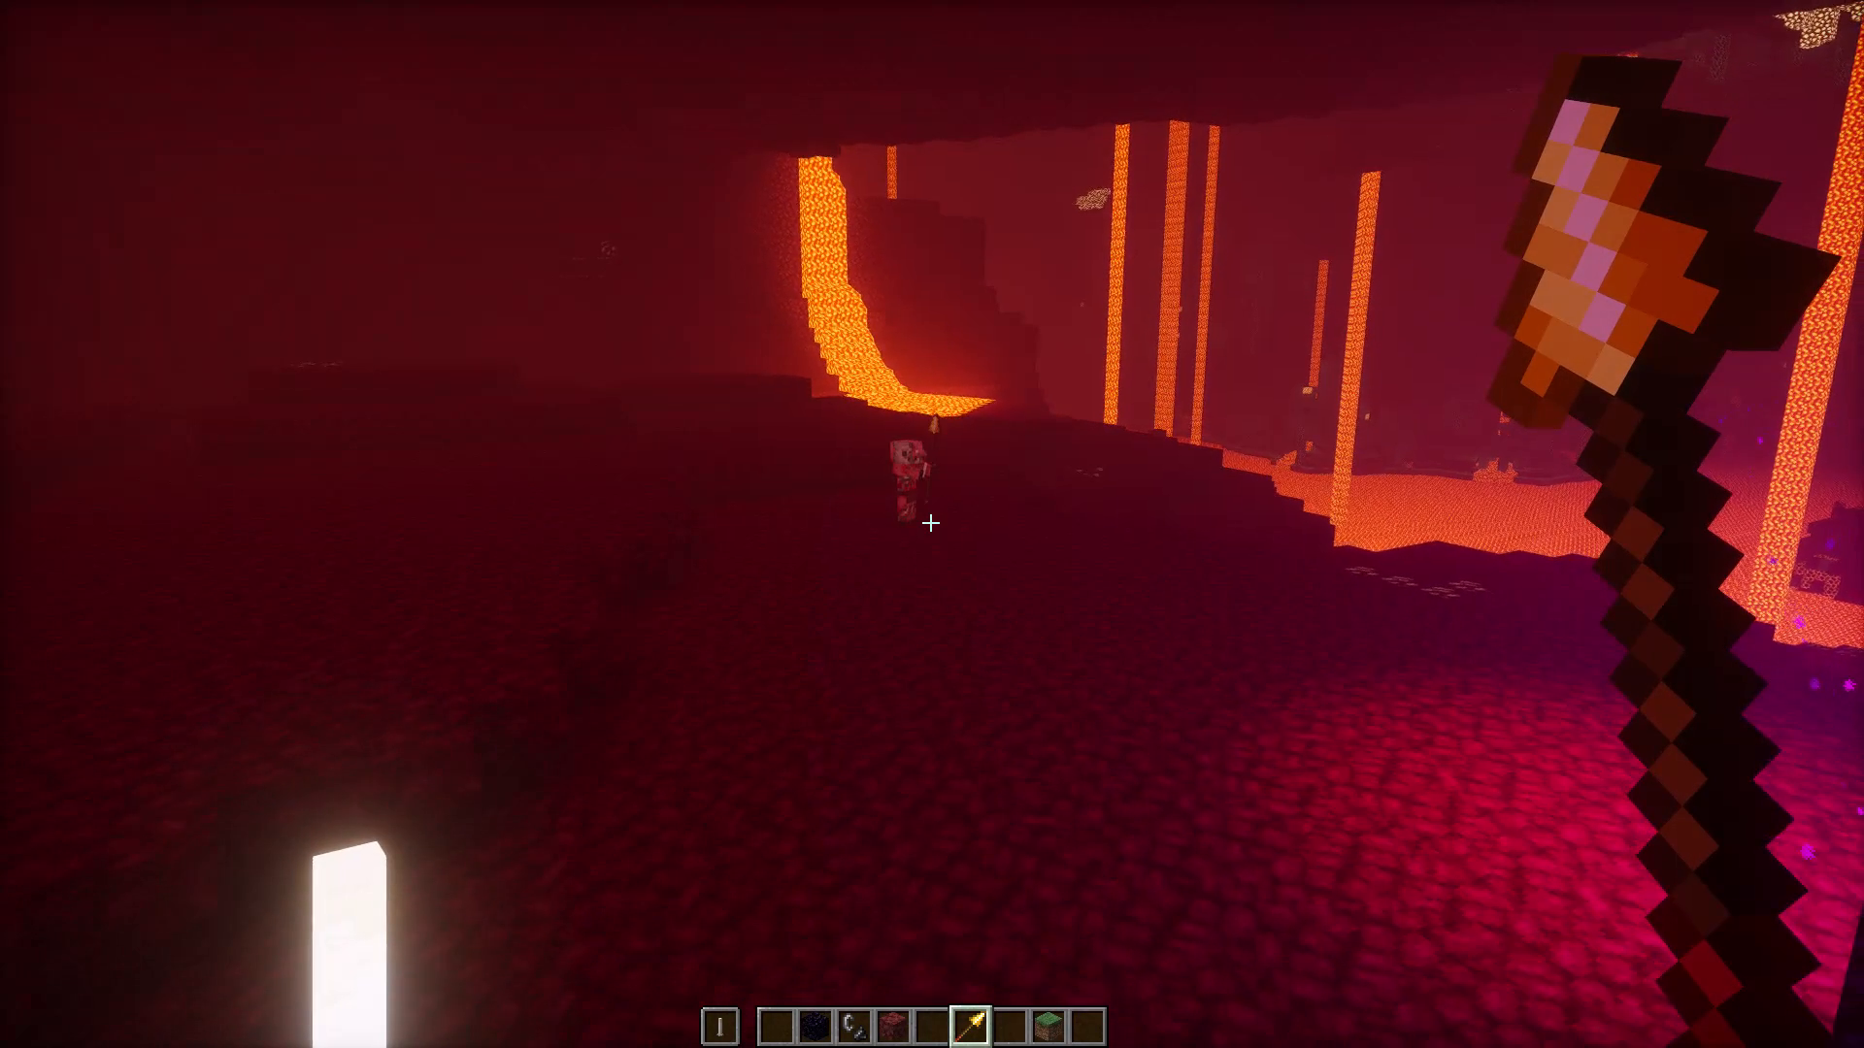
# Approach the zombified piglin, extend the Keyframe clip to a duration of 168 in the film editor, and return to the world.
pyautogui.press('w')
pyautogui.press('q')
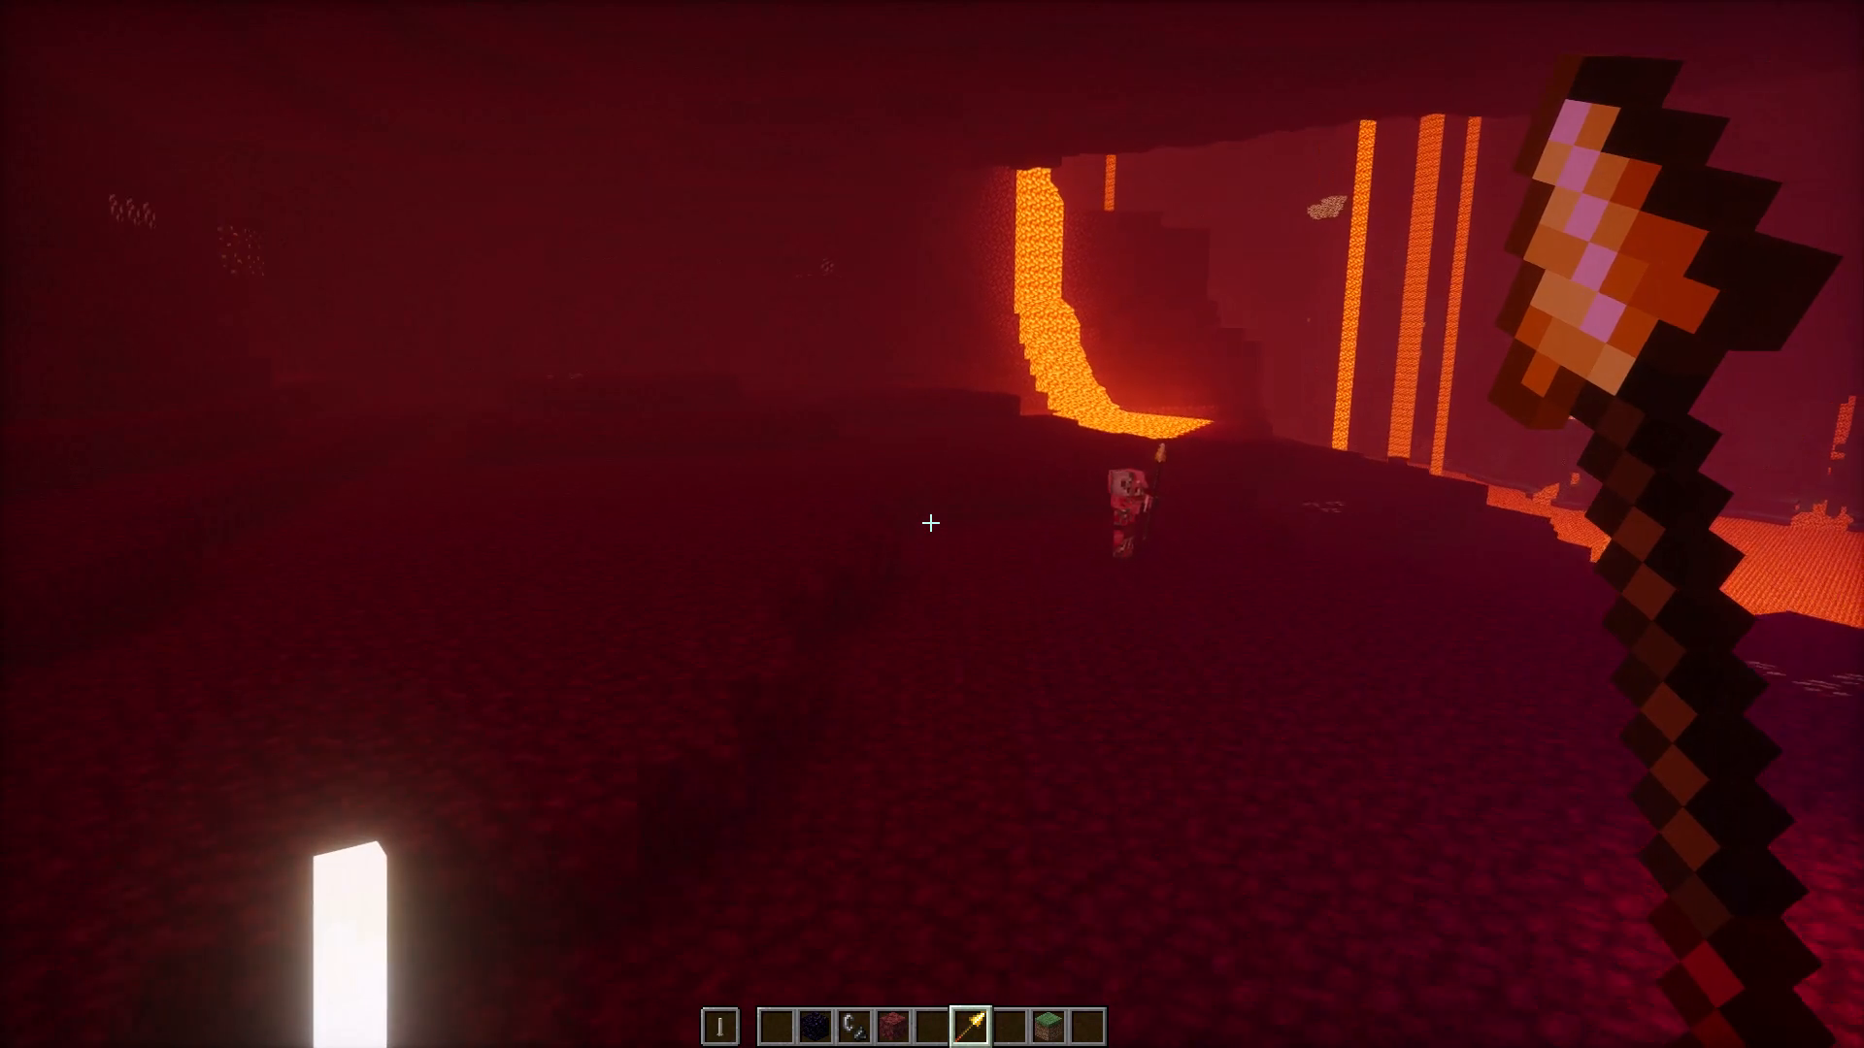
pyautogui.press('space')
pyautogui.press('space')
pyautogui.press('w')
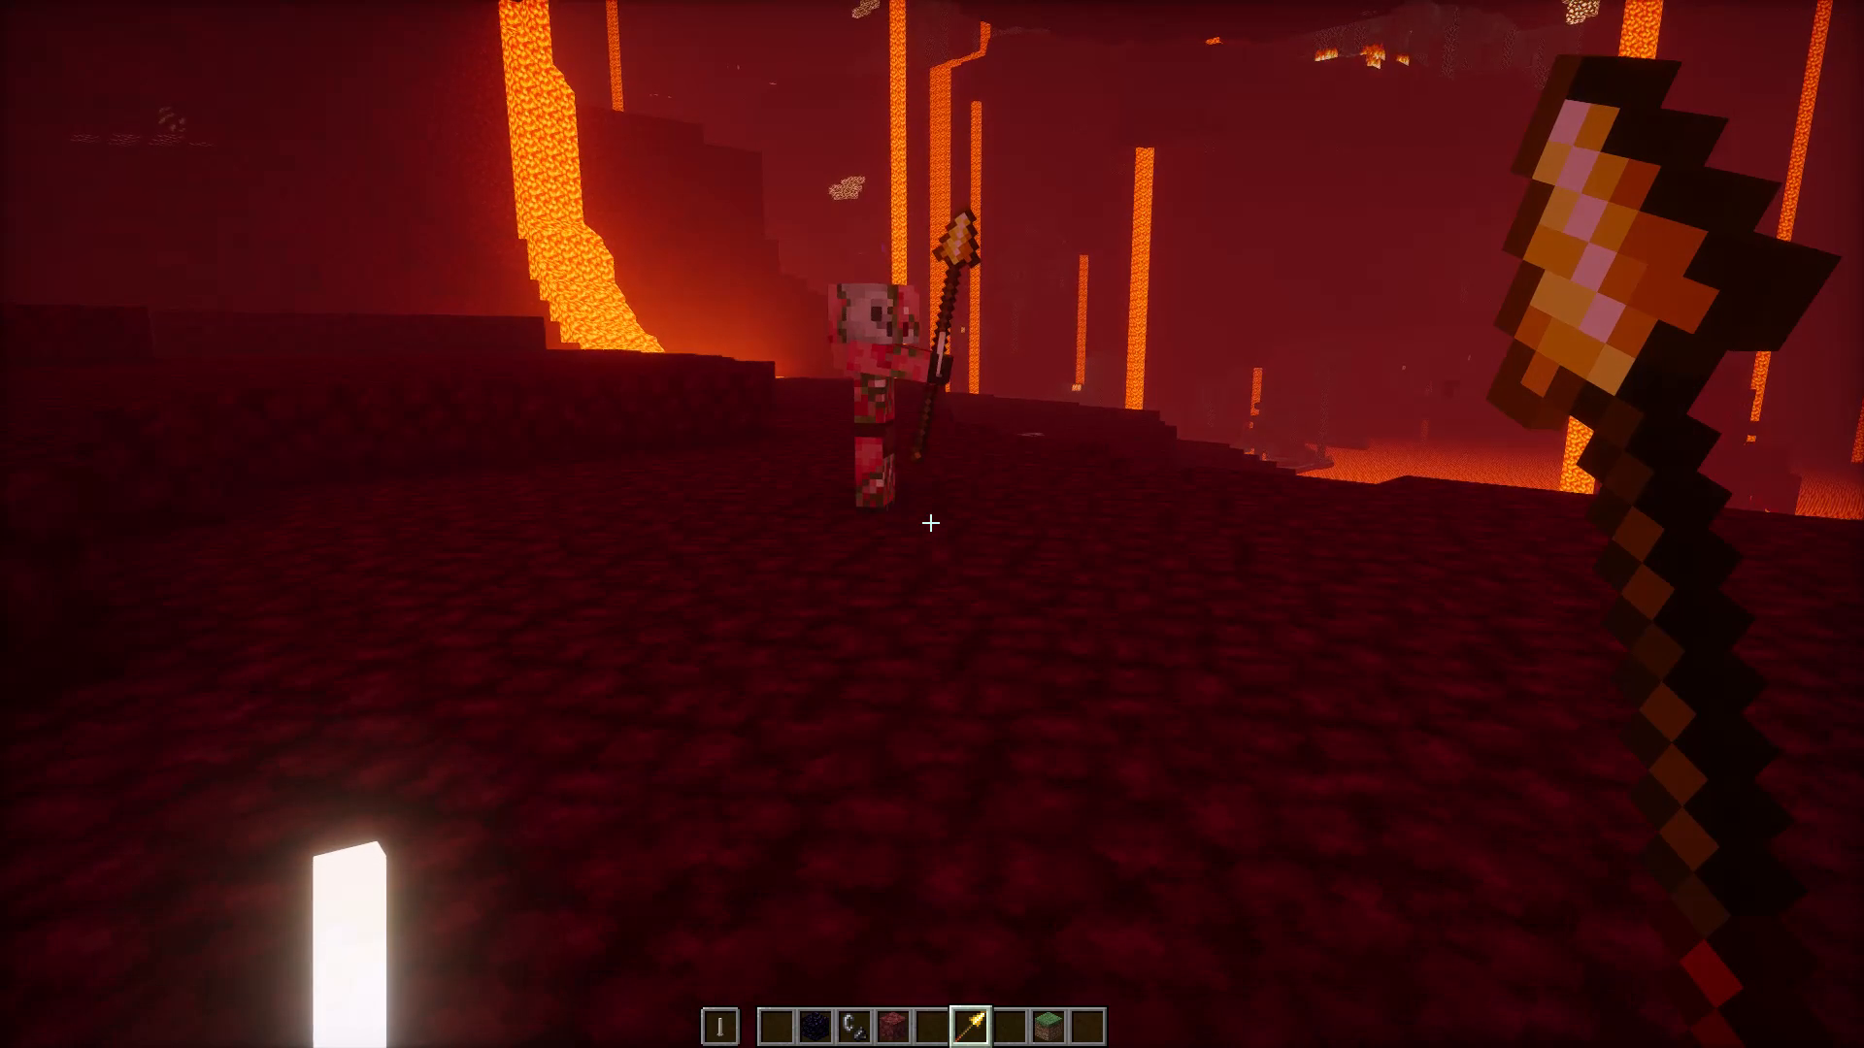
pyautogui.press('0')
pyautogui.moveTo(1060, 763); pyautogui.dragTo(1357, 786)
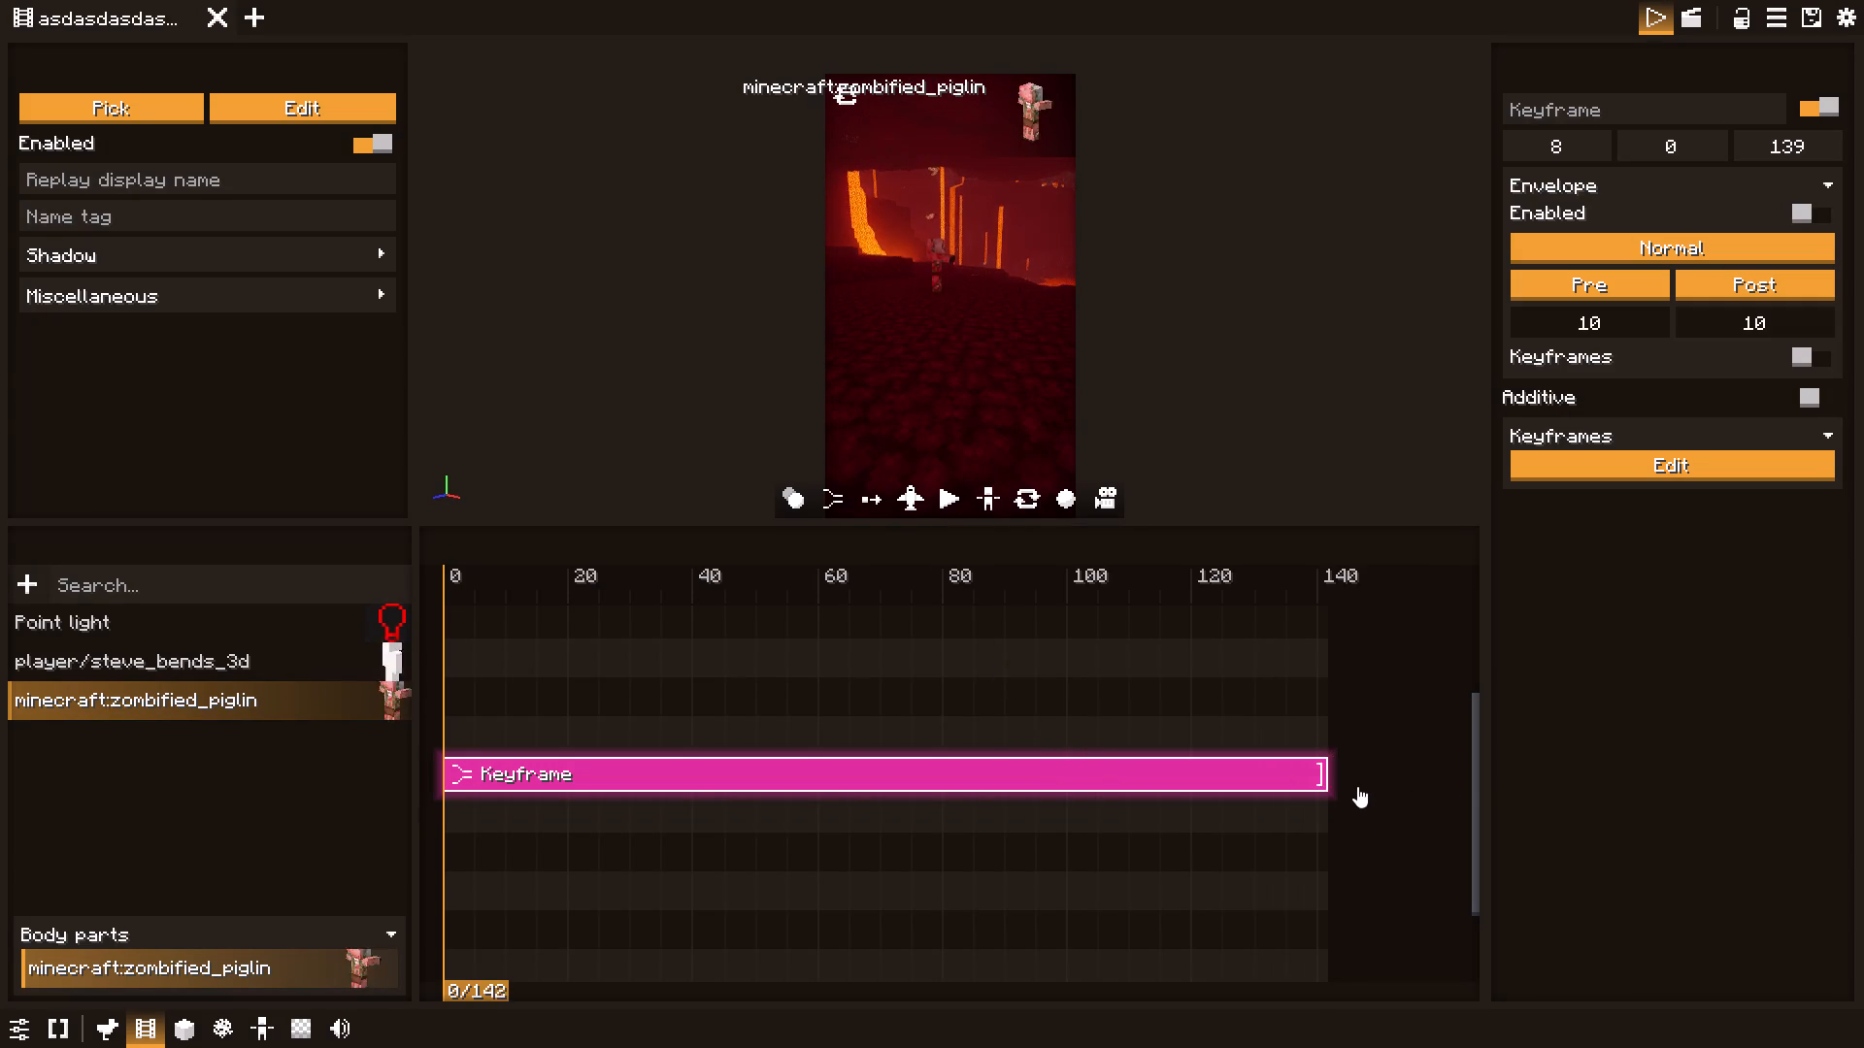
pyautogui.moveTo(1357, 786); pyautogui.dragTo(1484, 793)
pyautogui.press('Escape')
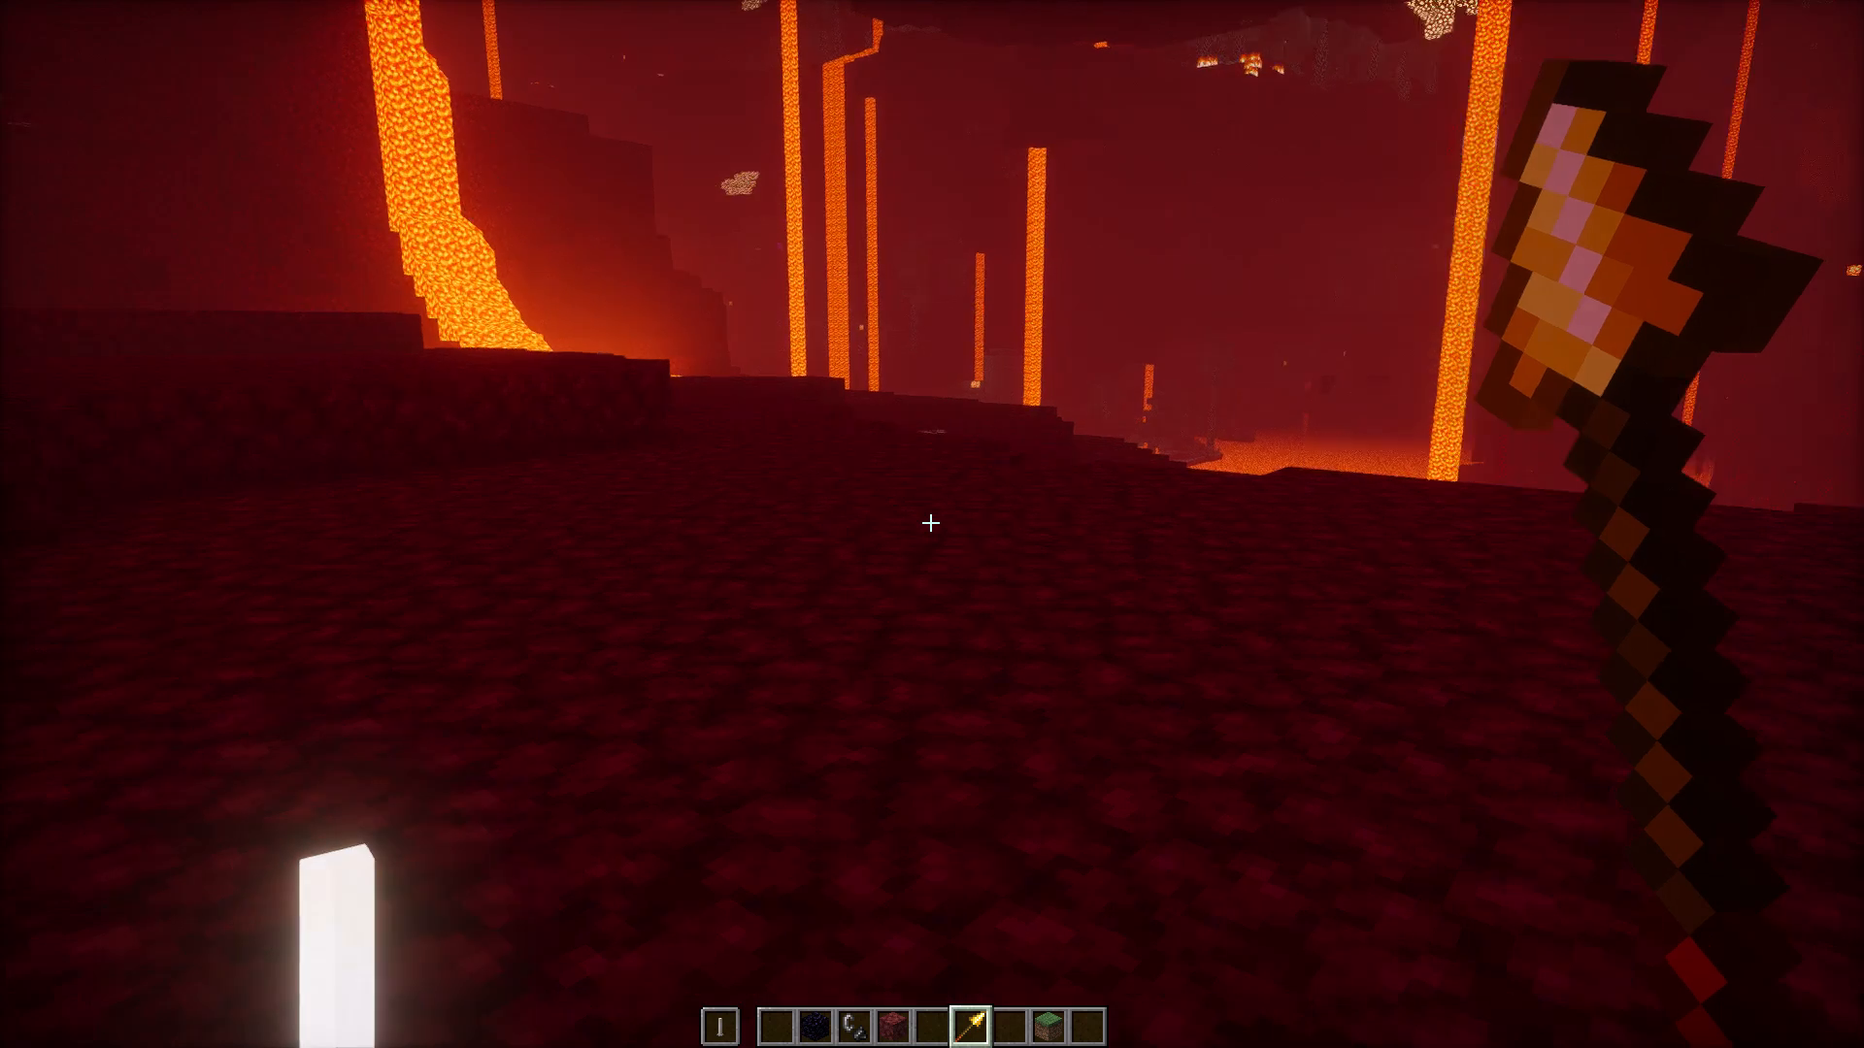
# Move across the plain to a spot beside the nether portal, facing the distant lavafalls.
pyautogui.press('w')
pyautogui.press('q')
pyautogui.press('space')
pyautogui.press('q')
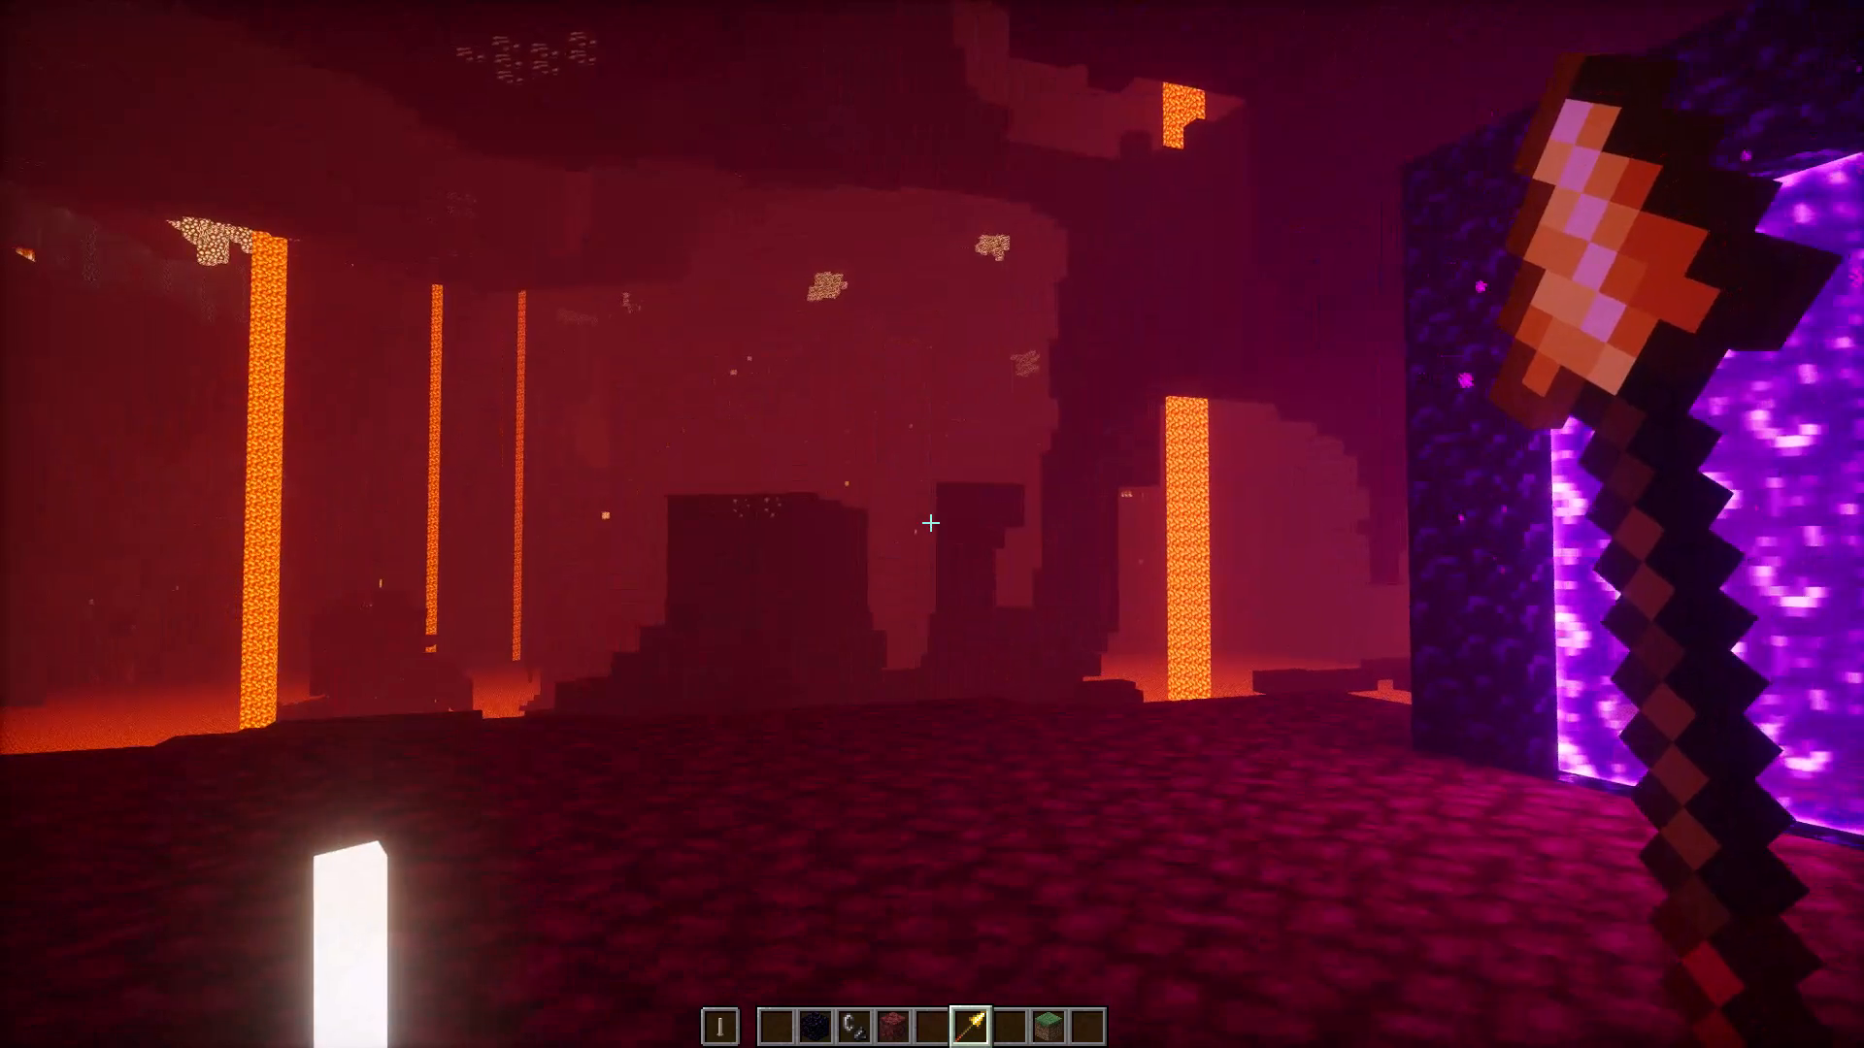
# Reopen the film editor and remove the player/steve_bends_3d replay.
pyautogui.press('0')
pyautogui.click(287, 652)
pyautogui.rightClick(287, 652)
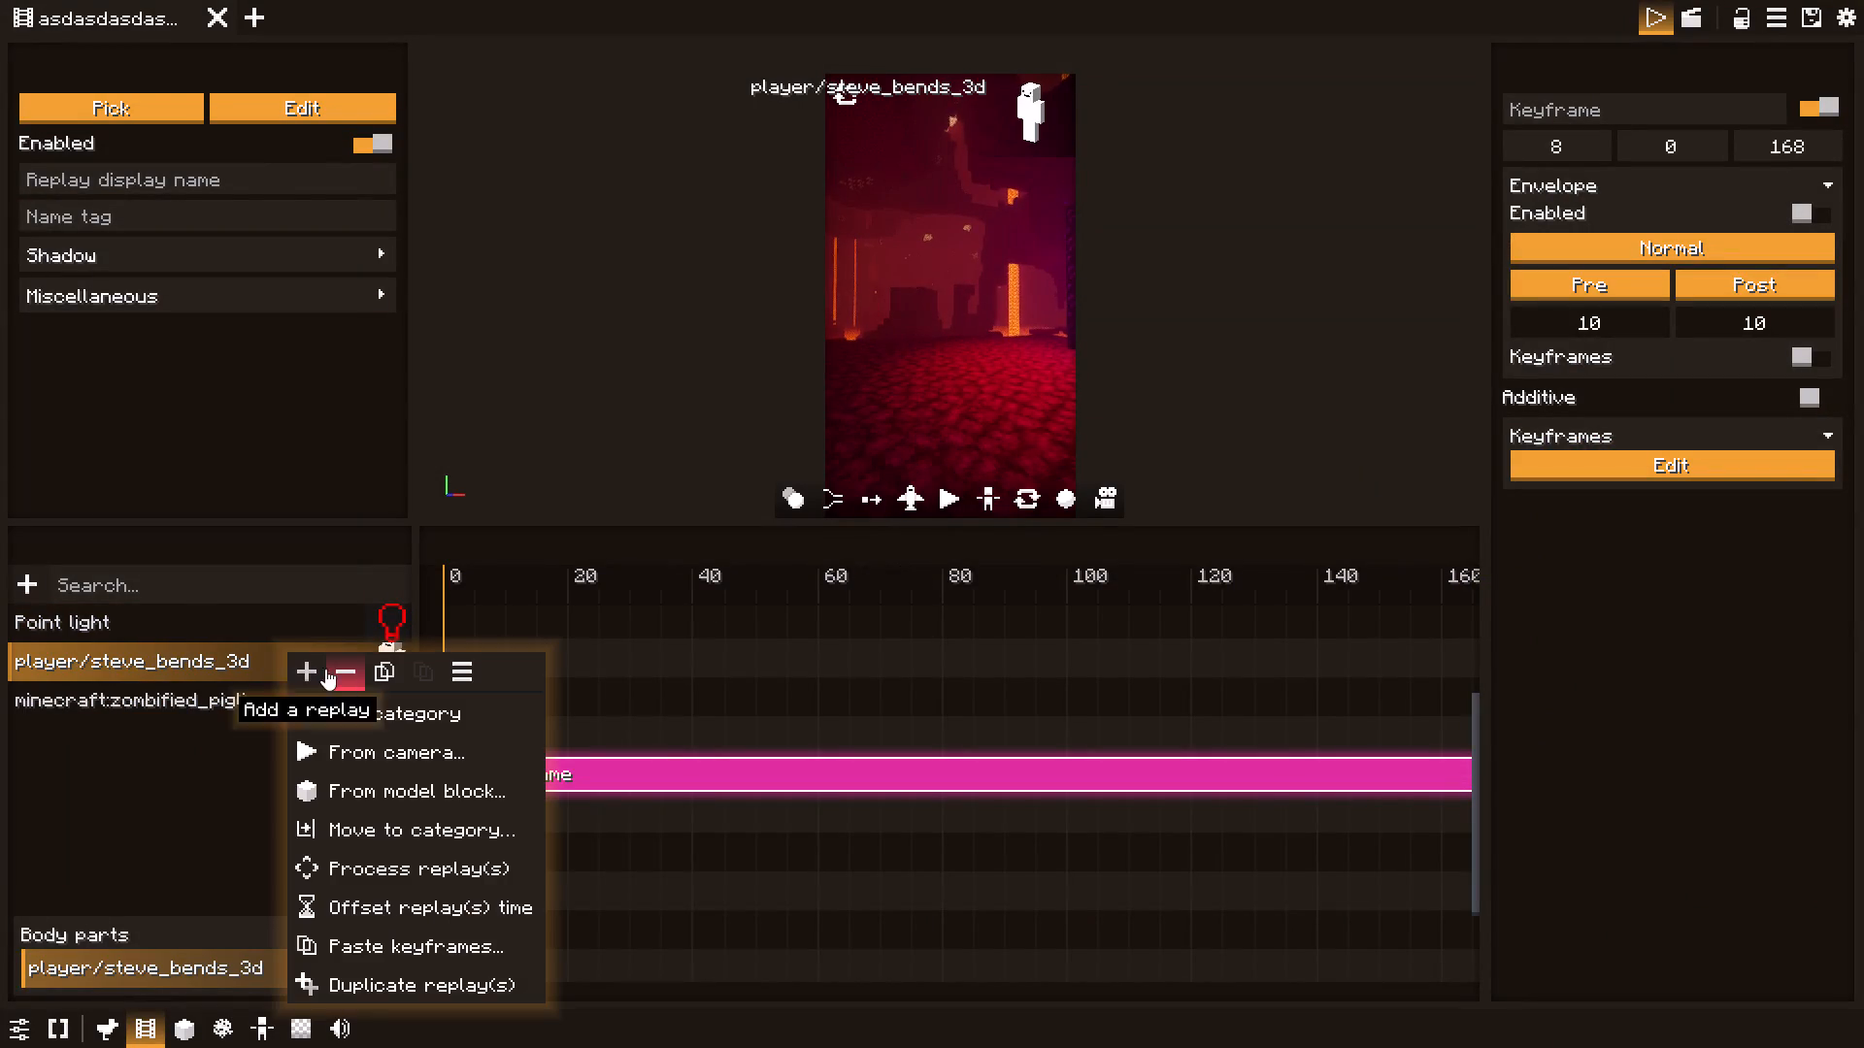
pyautogui.click(336, 681)
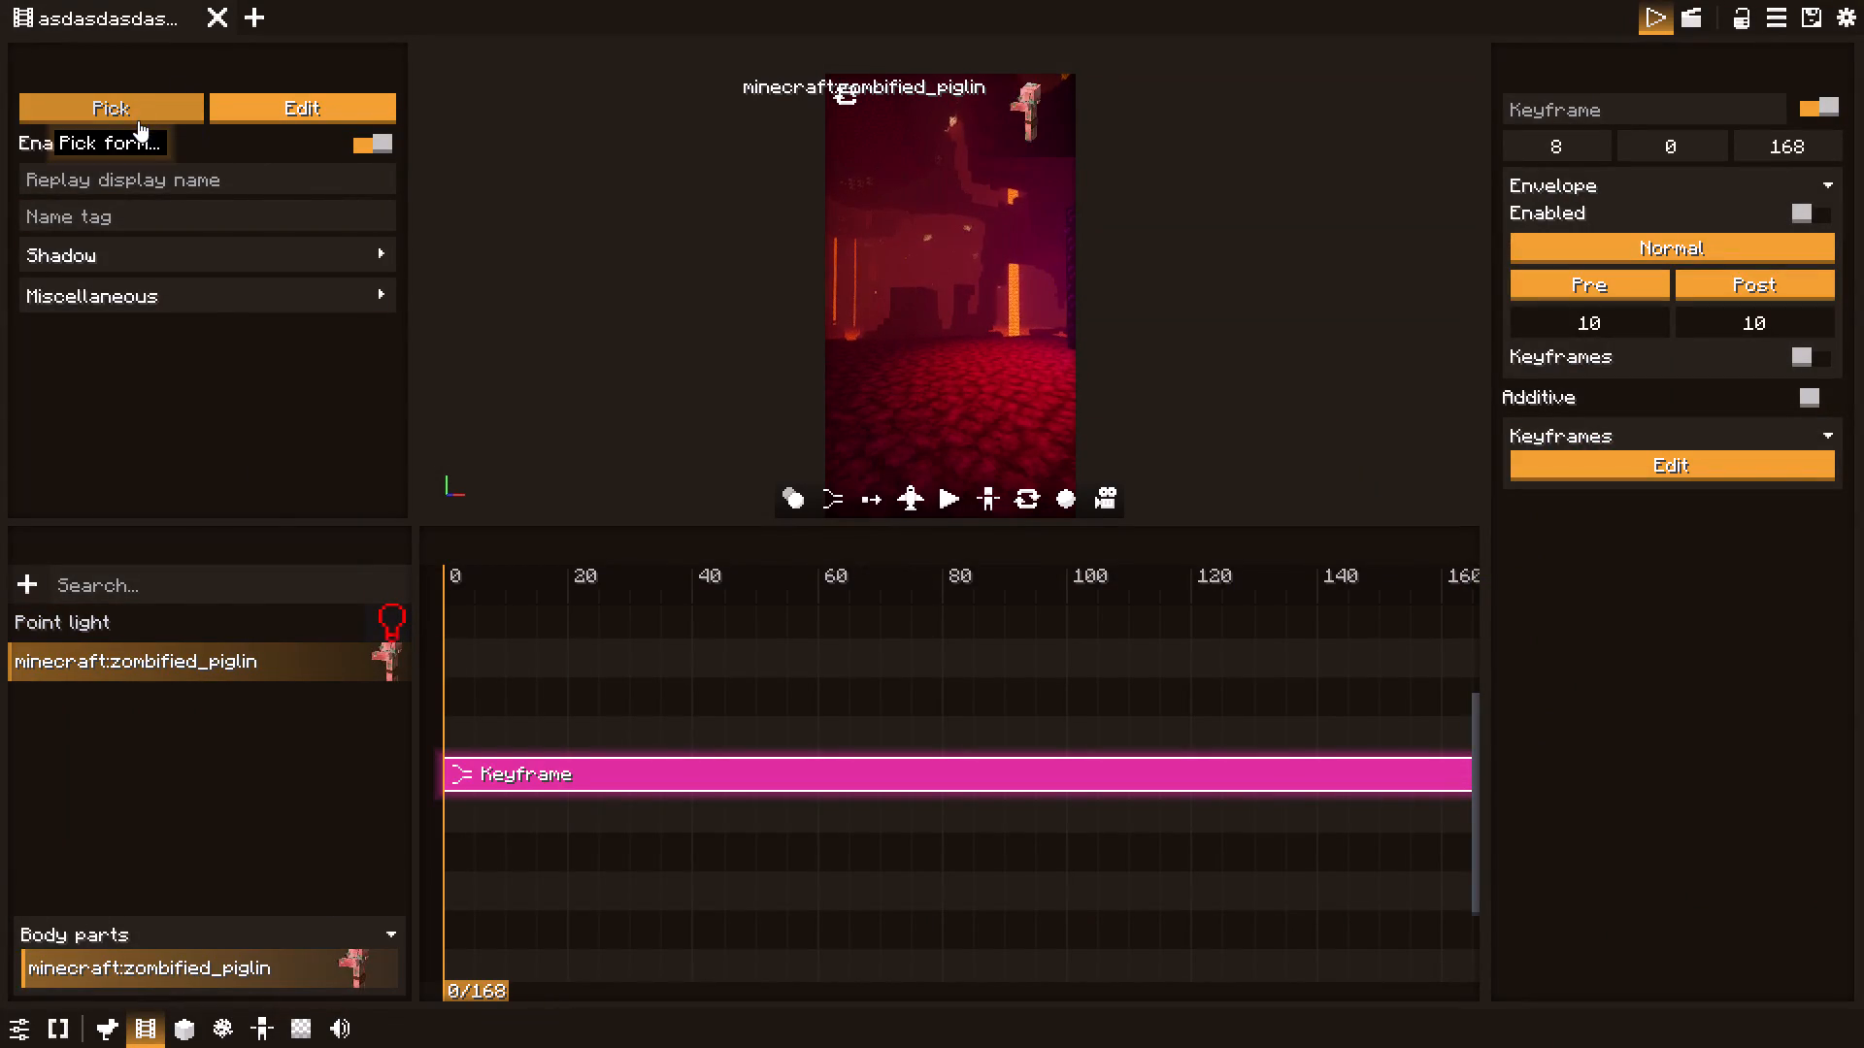
# Replace the zombified piglin replay's form with the emoticons/steve_simple model.
pyautogui.click(138, 120)
pyautogui.scroll(20, 326, 268)
pyautogui.scroll(8, 326, 268)
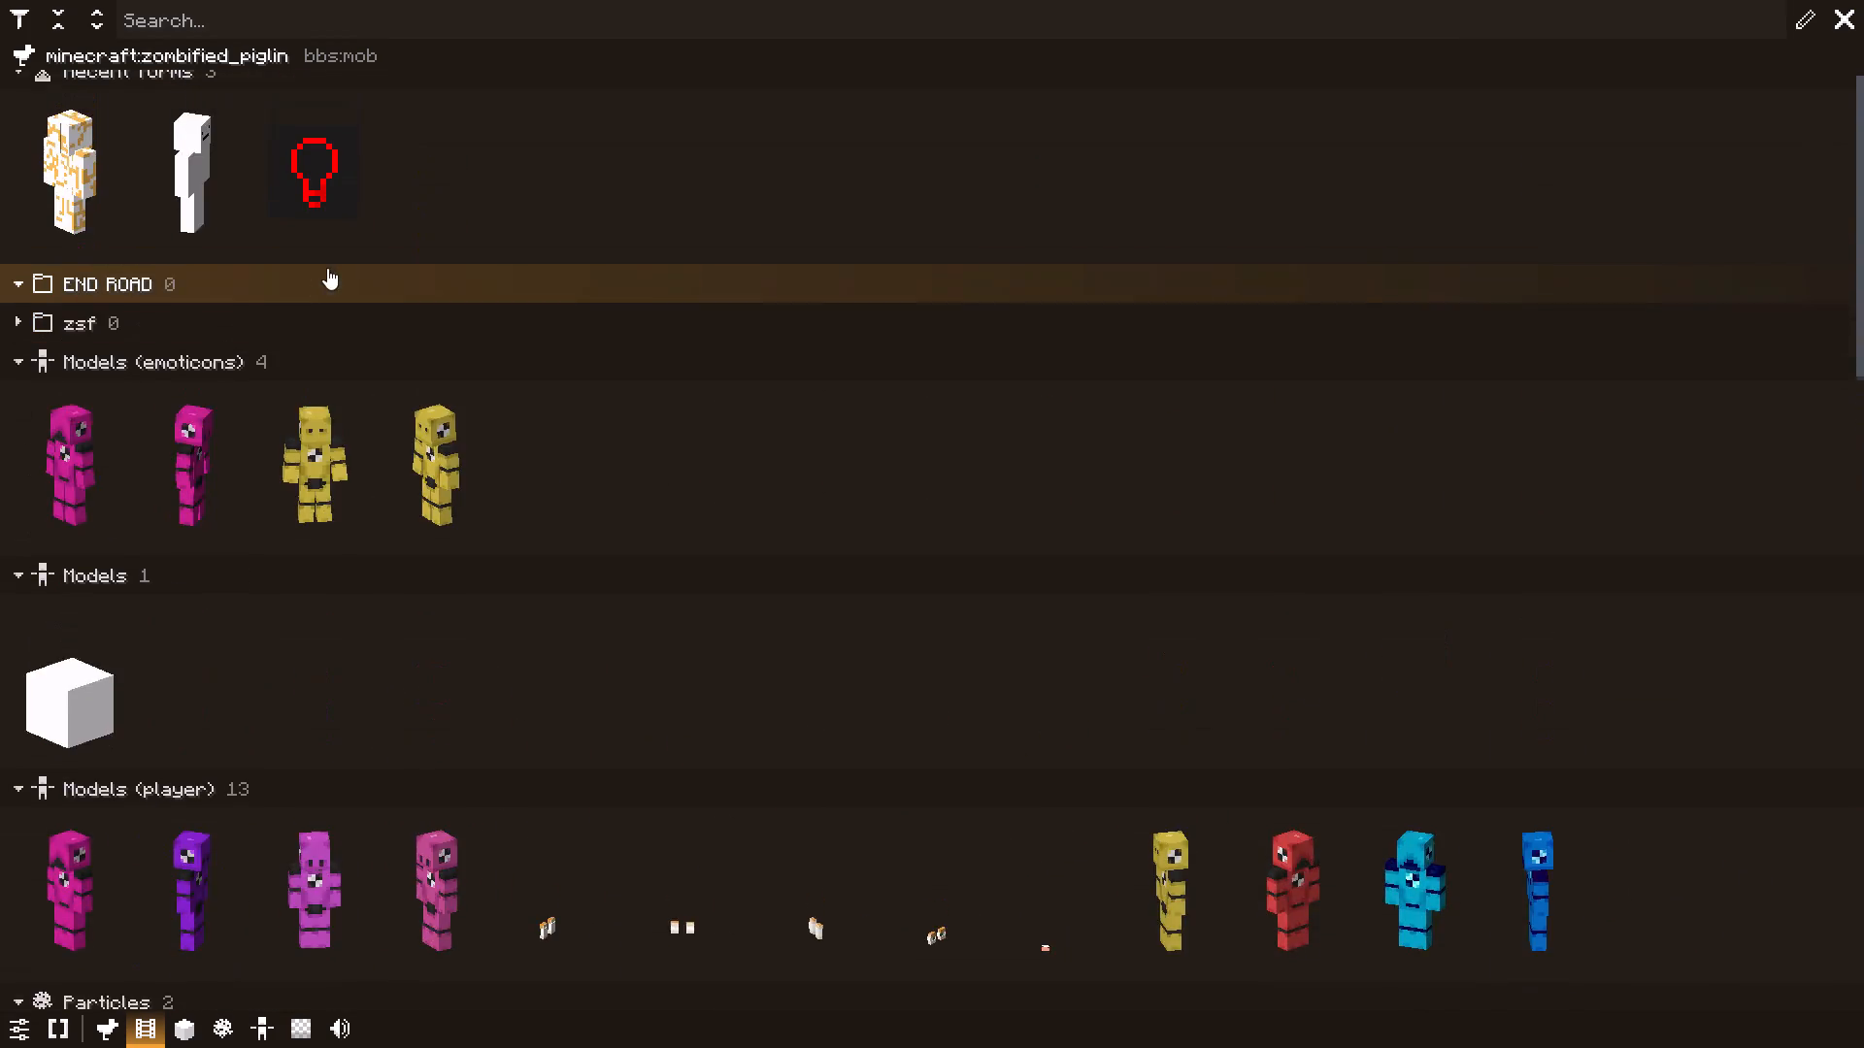
pyautogui.doubleClick(418, 470)
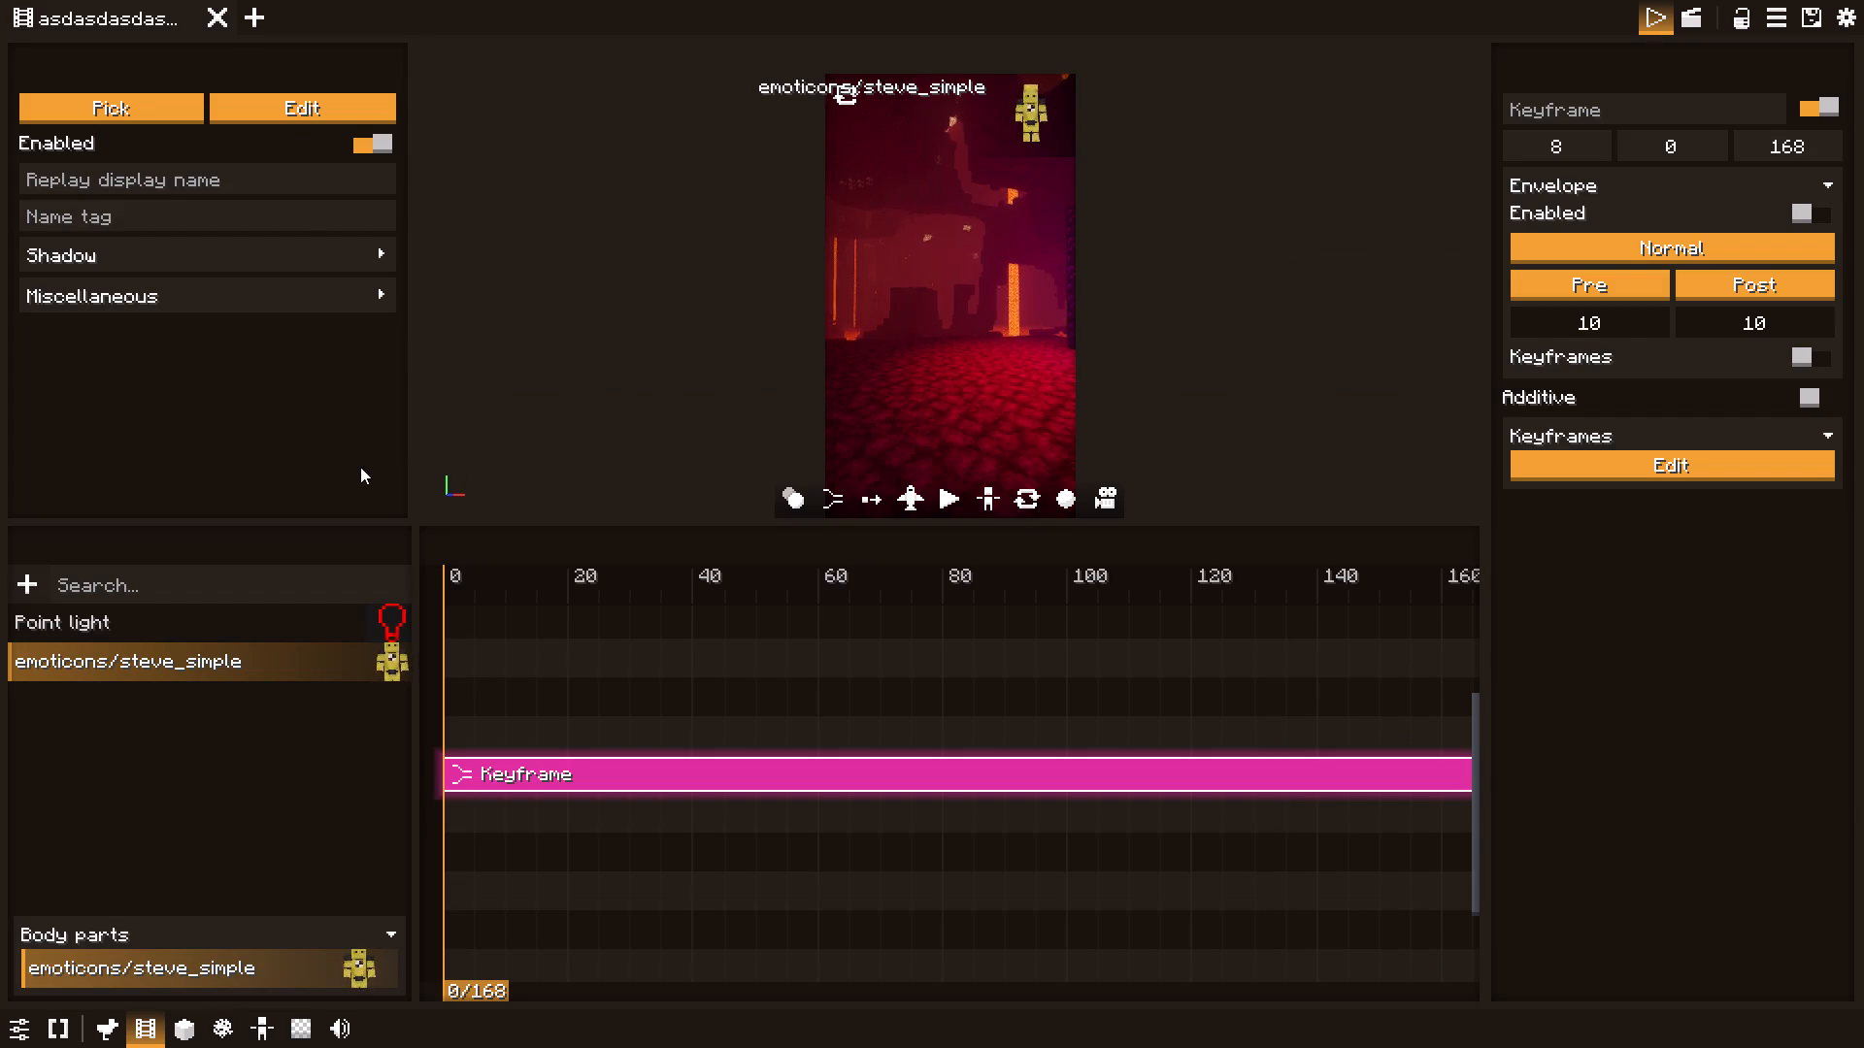
# Edit the steve_simple form and apply the mysterio1233.png texture from the player/steve folder.
pyautogui.click(290, 112)
pyautogui.click(1473, 71)
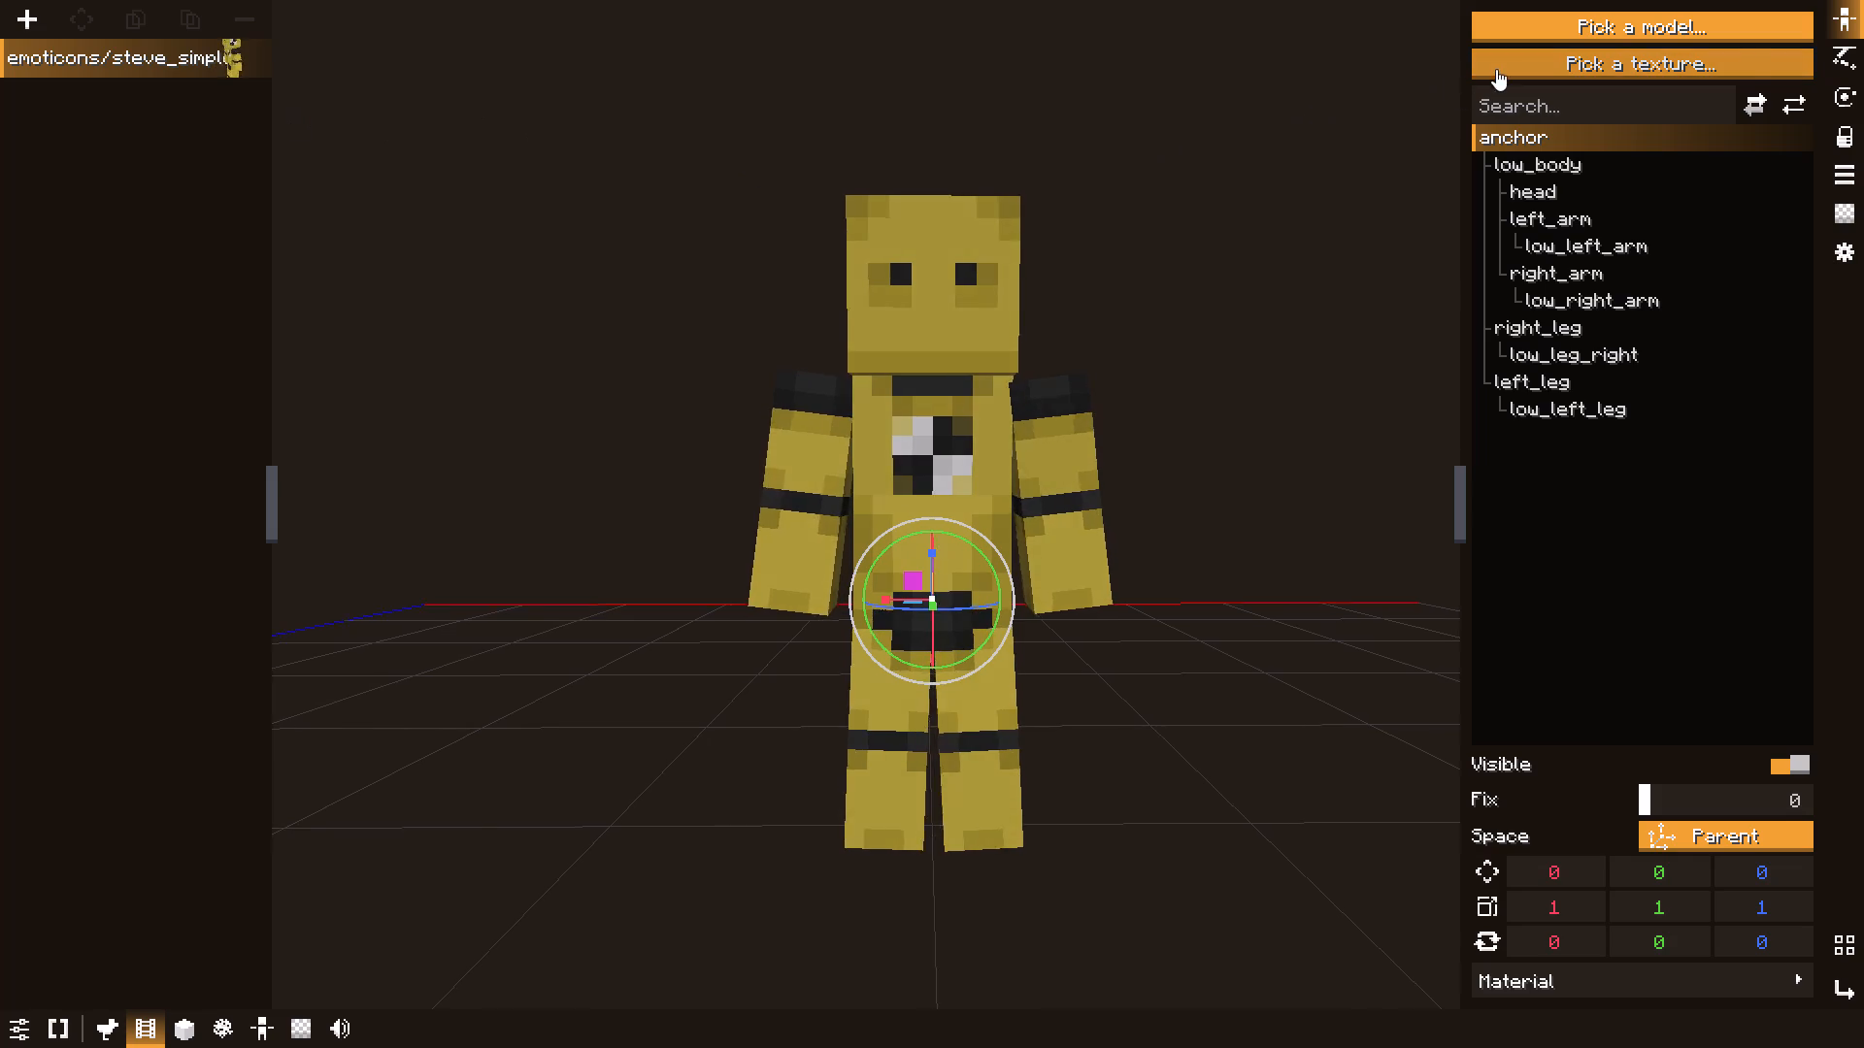
pyautogui.click(1498, 66)
pyautogui.click(392, 202)
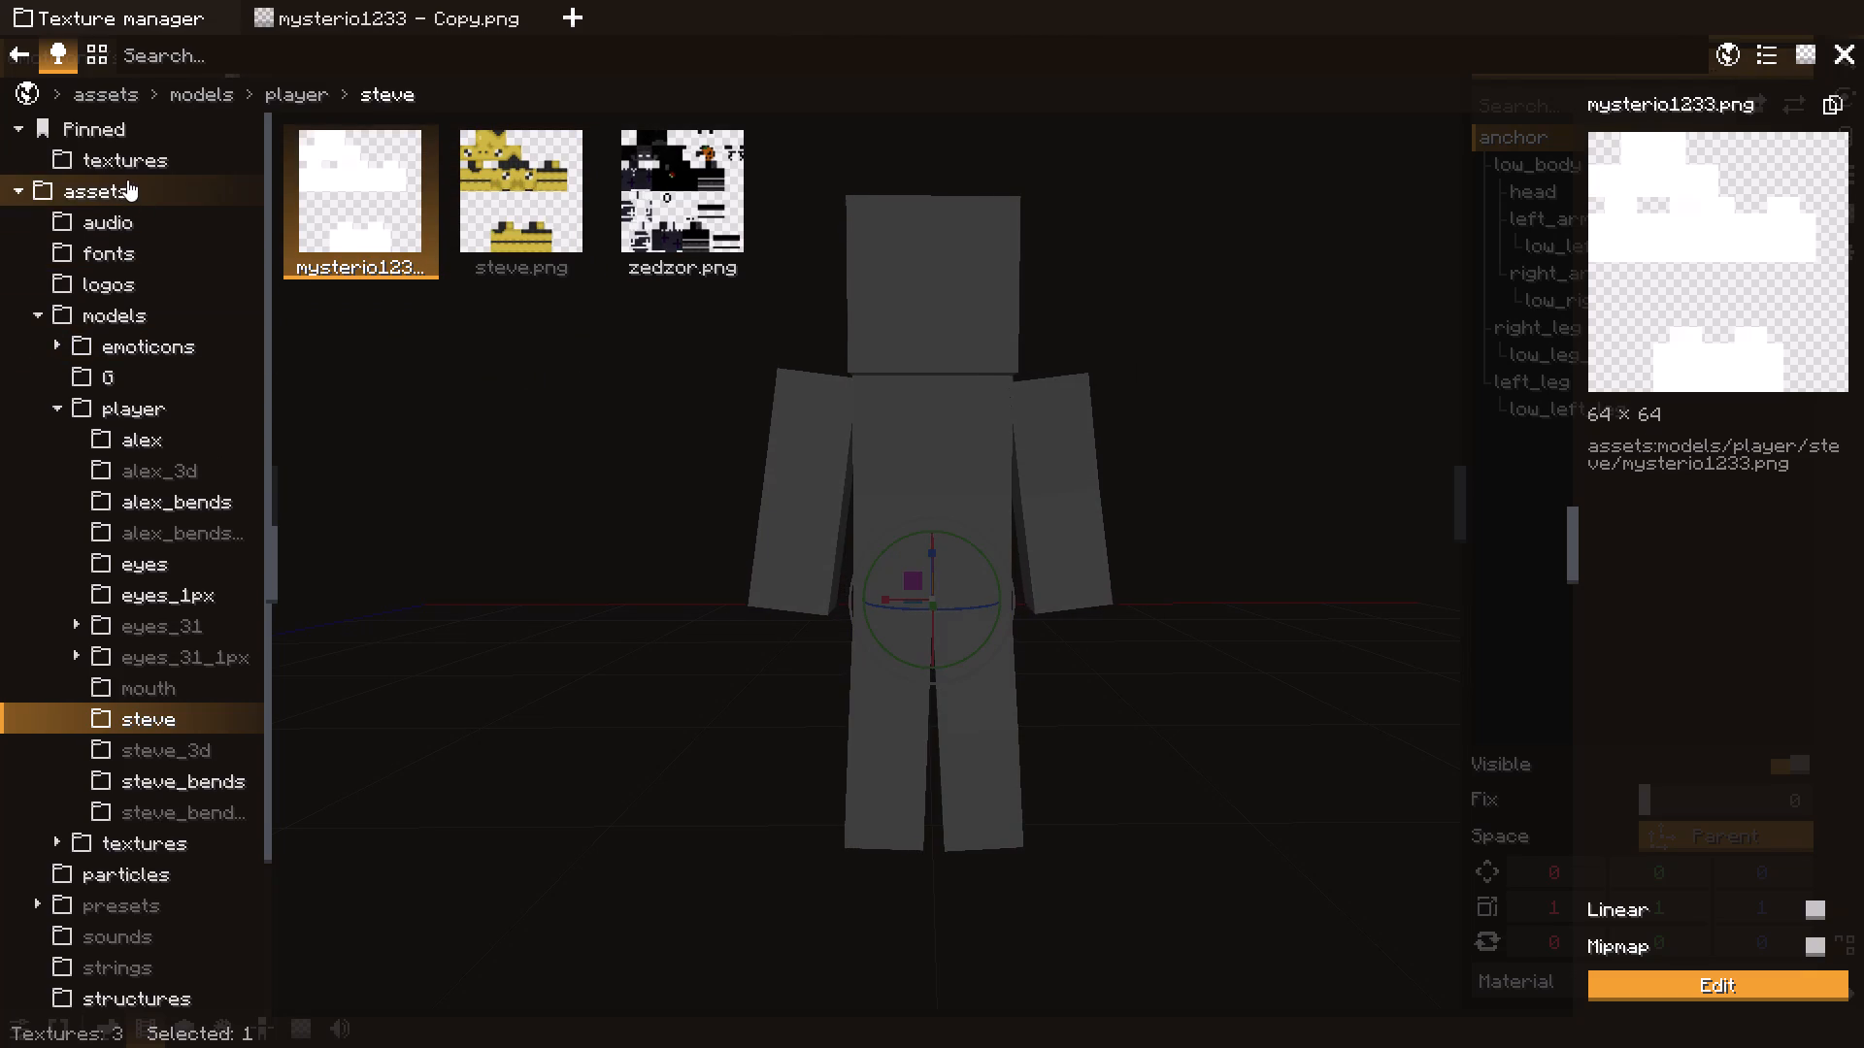
# Apply the mysterio1233 - Copy.png texture with the drawn face from the player folder to the steve_simple form and return to the world.
pyautogui.click(184, 426)
pyautogui.doubleClick(637, 212)
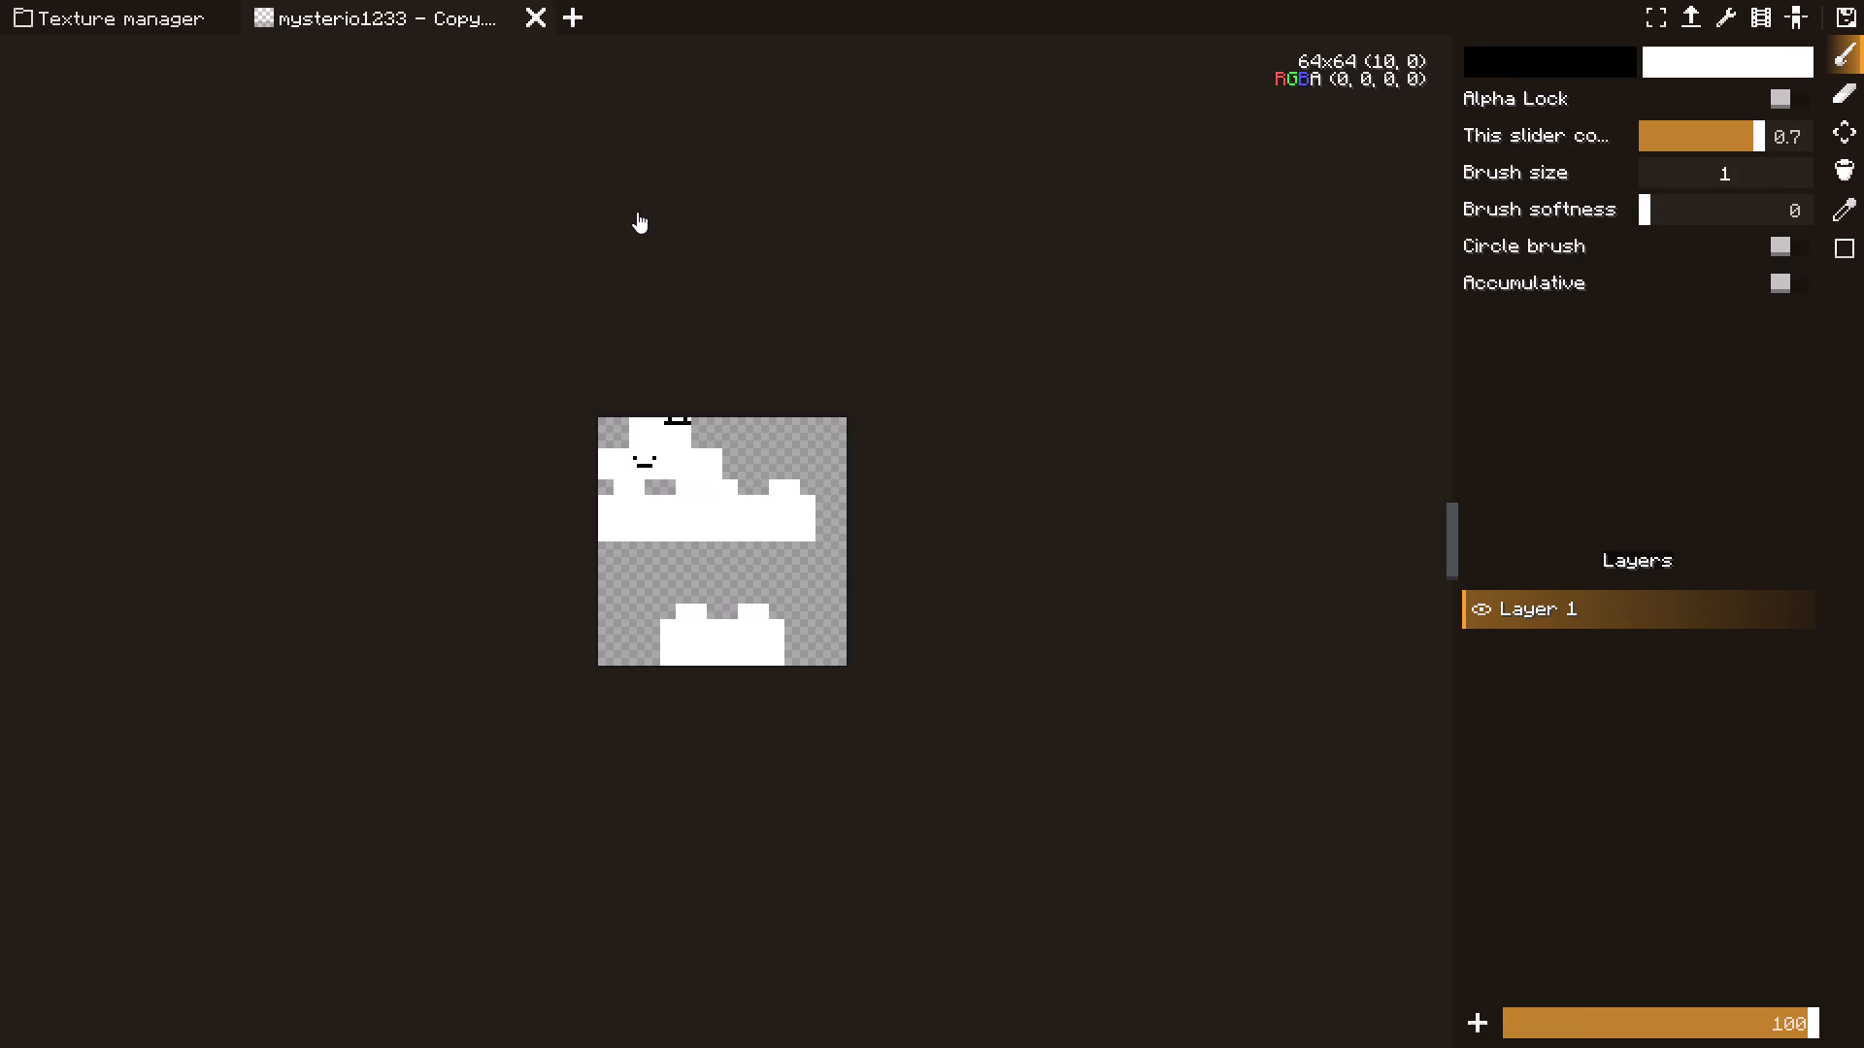
pyautogui.press('Escape')
pyautogui.press('Escape')
pyautogui.press('Escape')
pyautogui.press('Escape')
pyautogui.press('Escape')
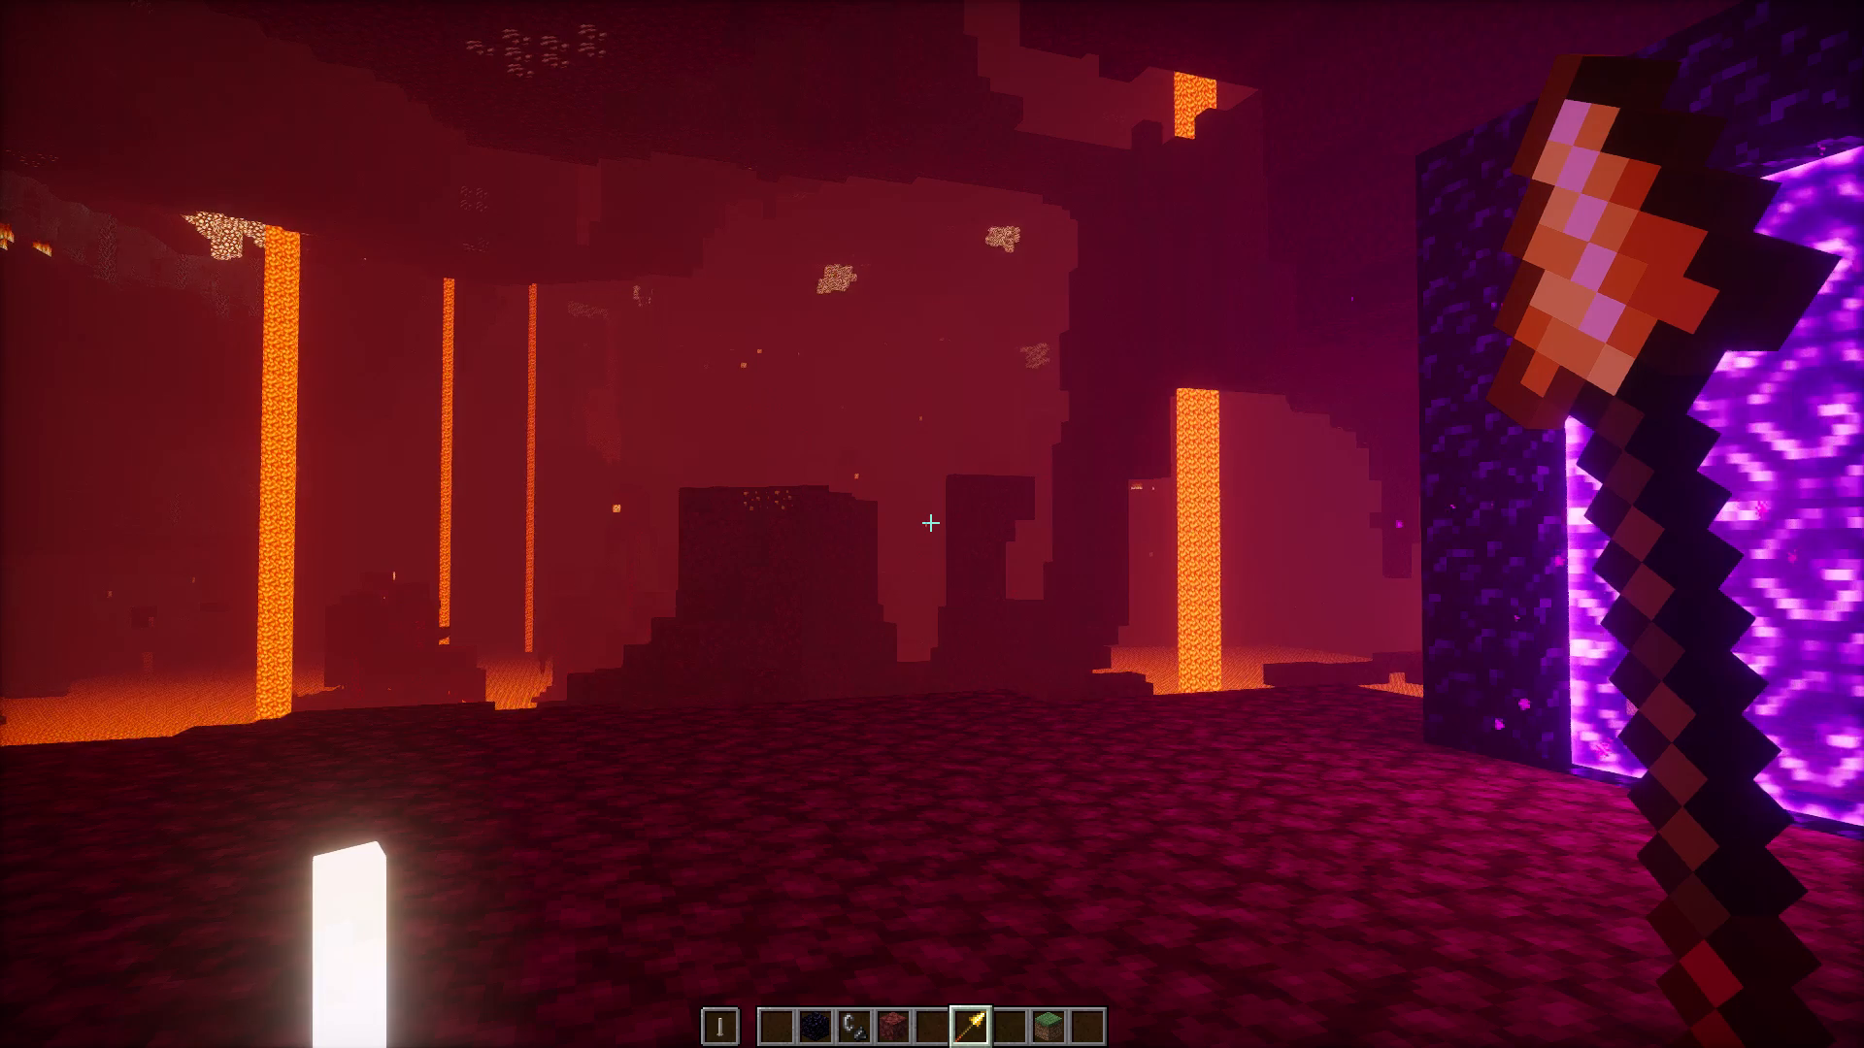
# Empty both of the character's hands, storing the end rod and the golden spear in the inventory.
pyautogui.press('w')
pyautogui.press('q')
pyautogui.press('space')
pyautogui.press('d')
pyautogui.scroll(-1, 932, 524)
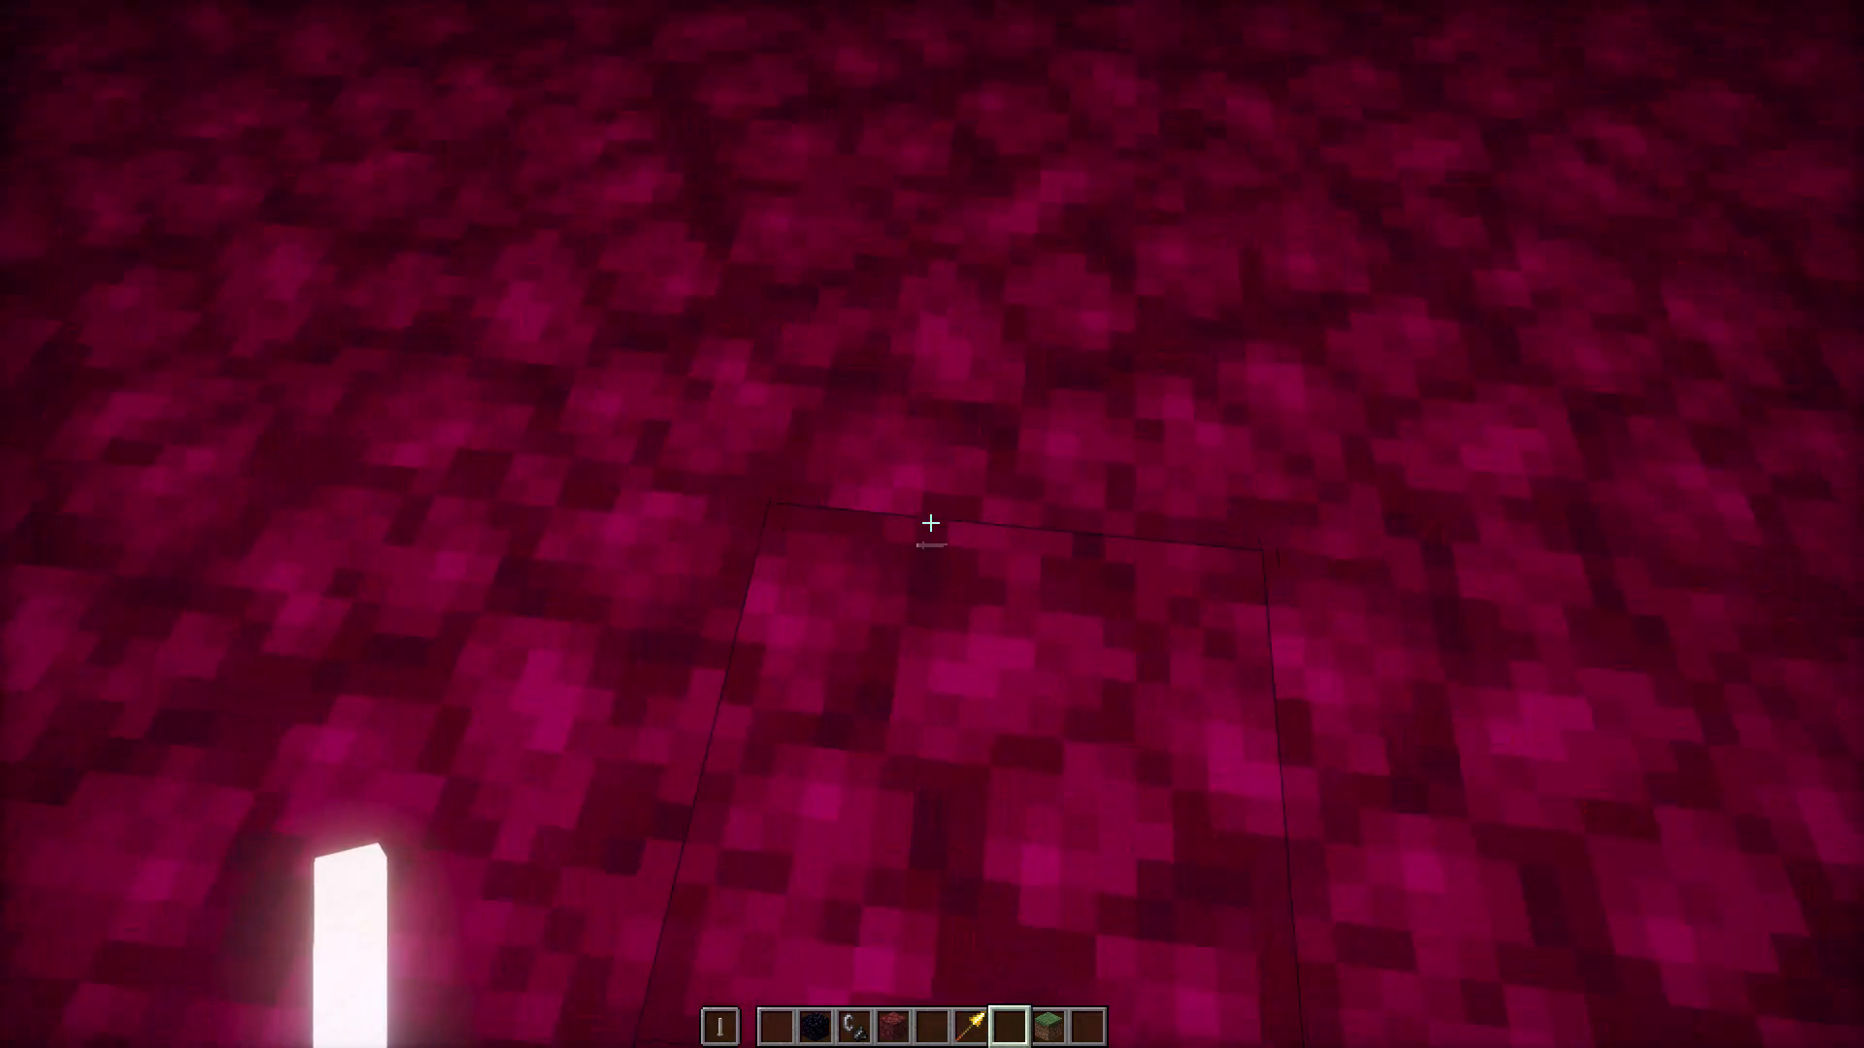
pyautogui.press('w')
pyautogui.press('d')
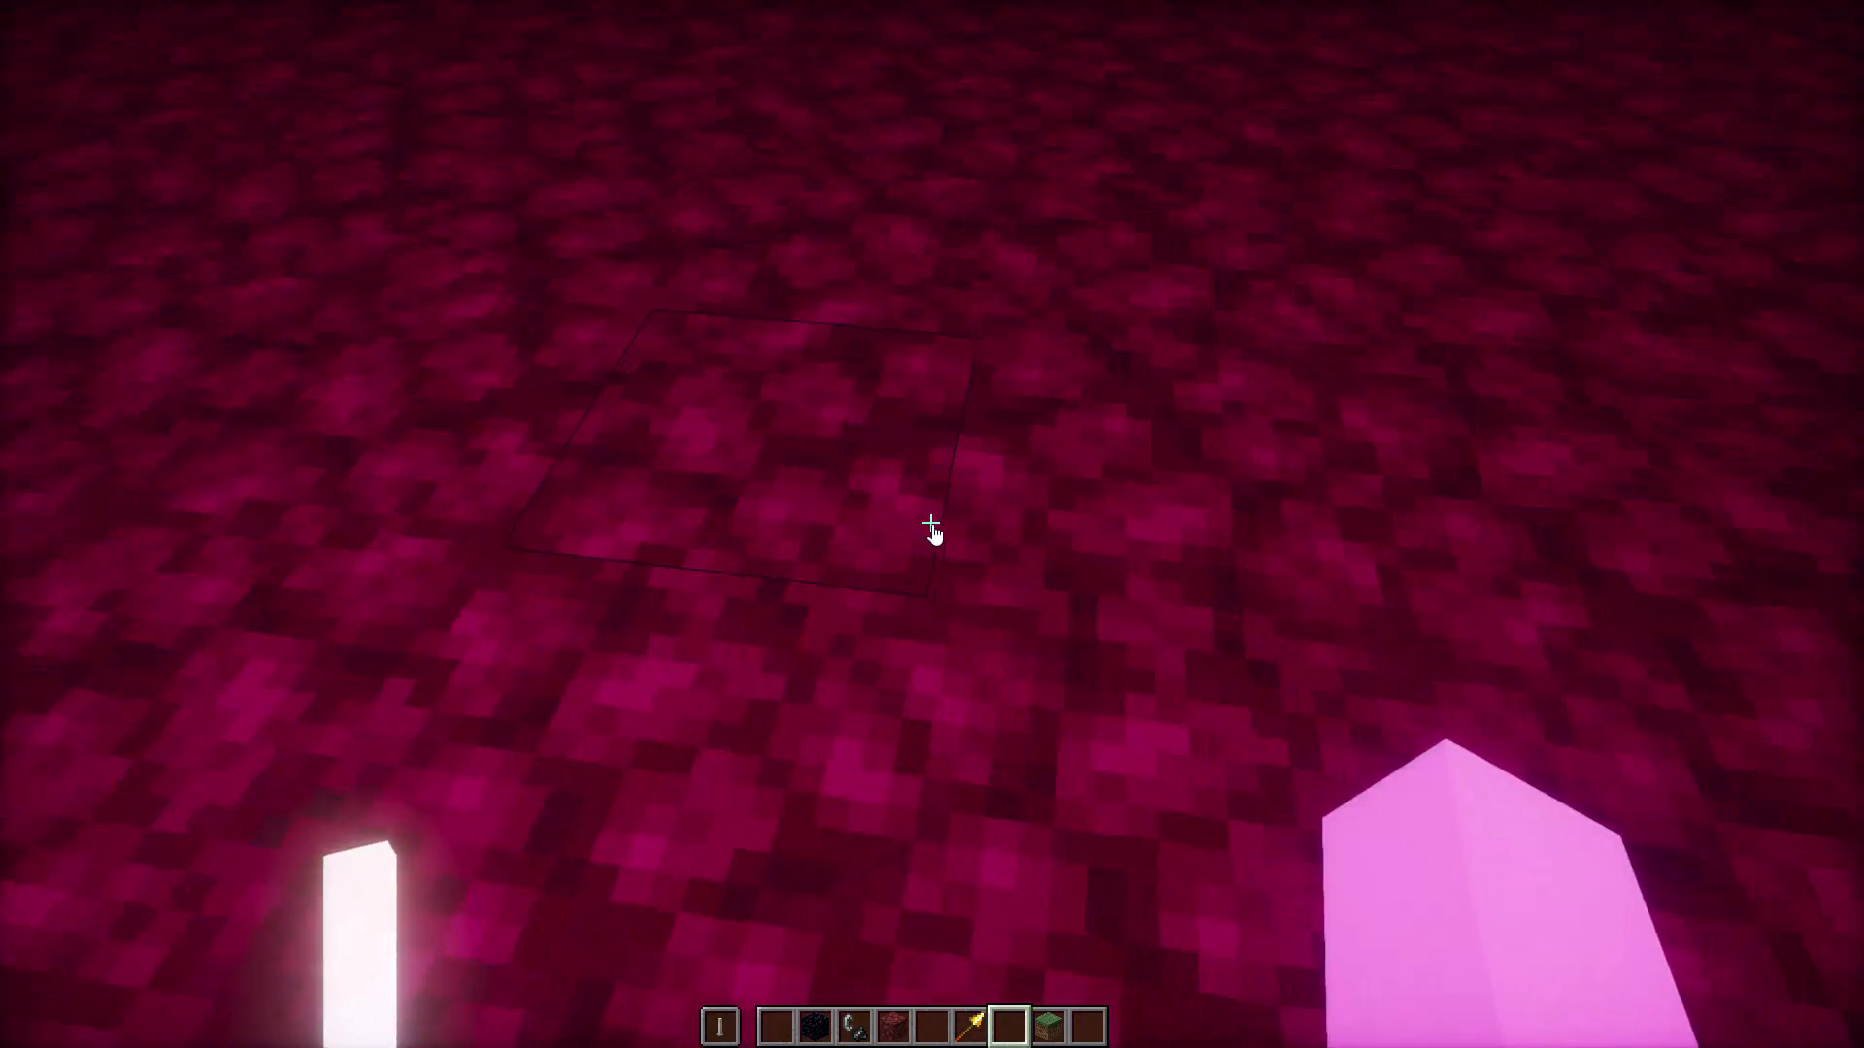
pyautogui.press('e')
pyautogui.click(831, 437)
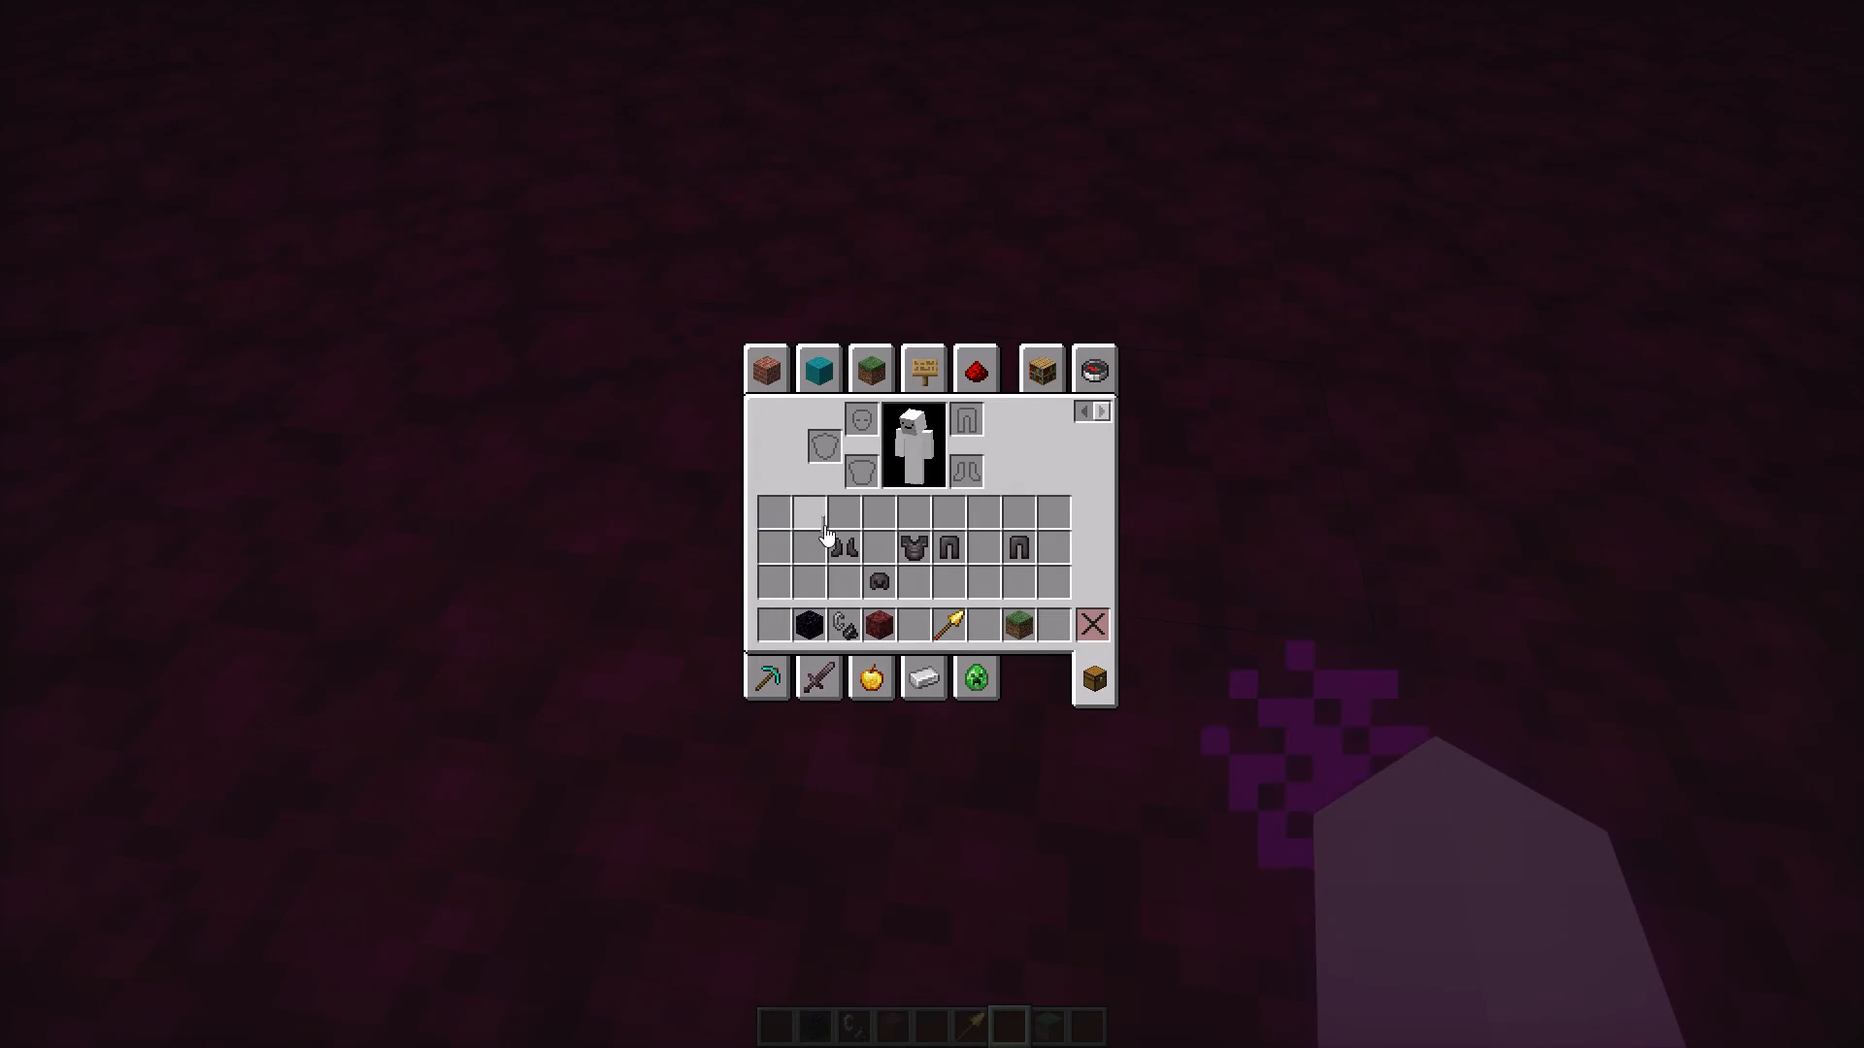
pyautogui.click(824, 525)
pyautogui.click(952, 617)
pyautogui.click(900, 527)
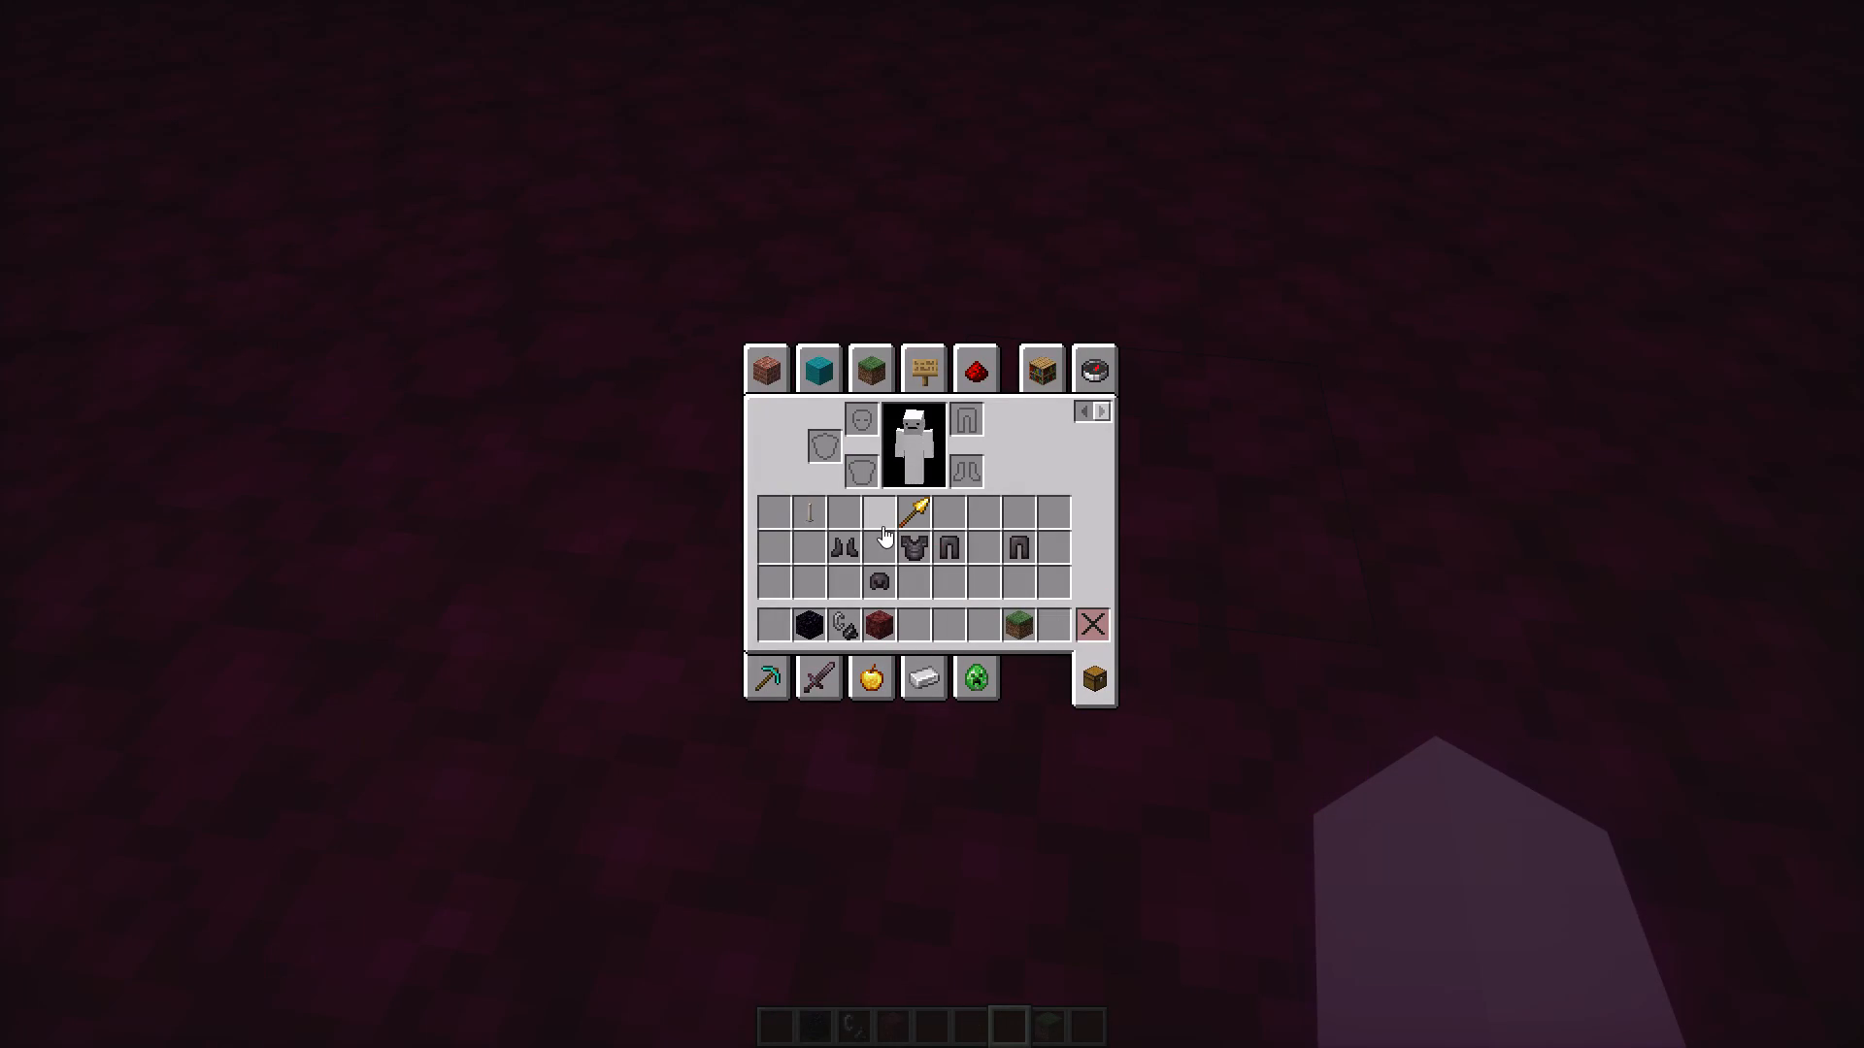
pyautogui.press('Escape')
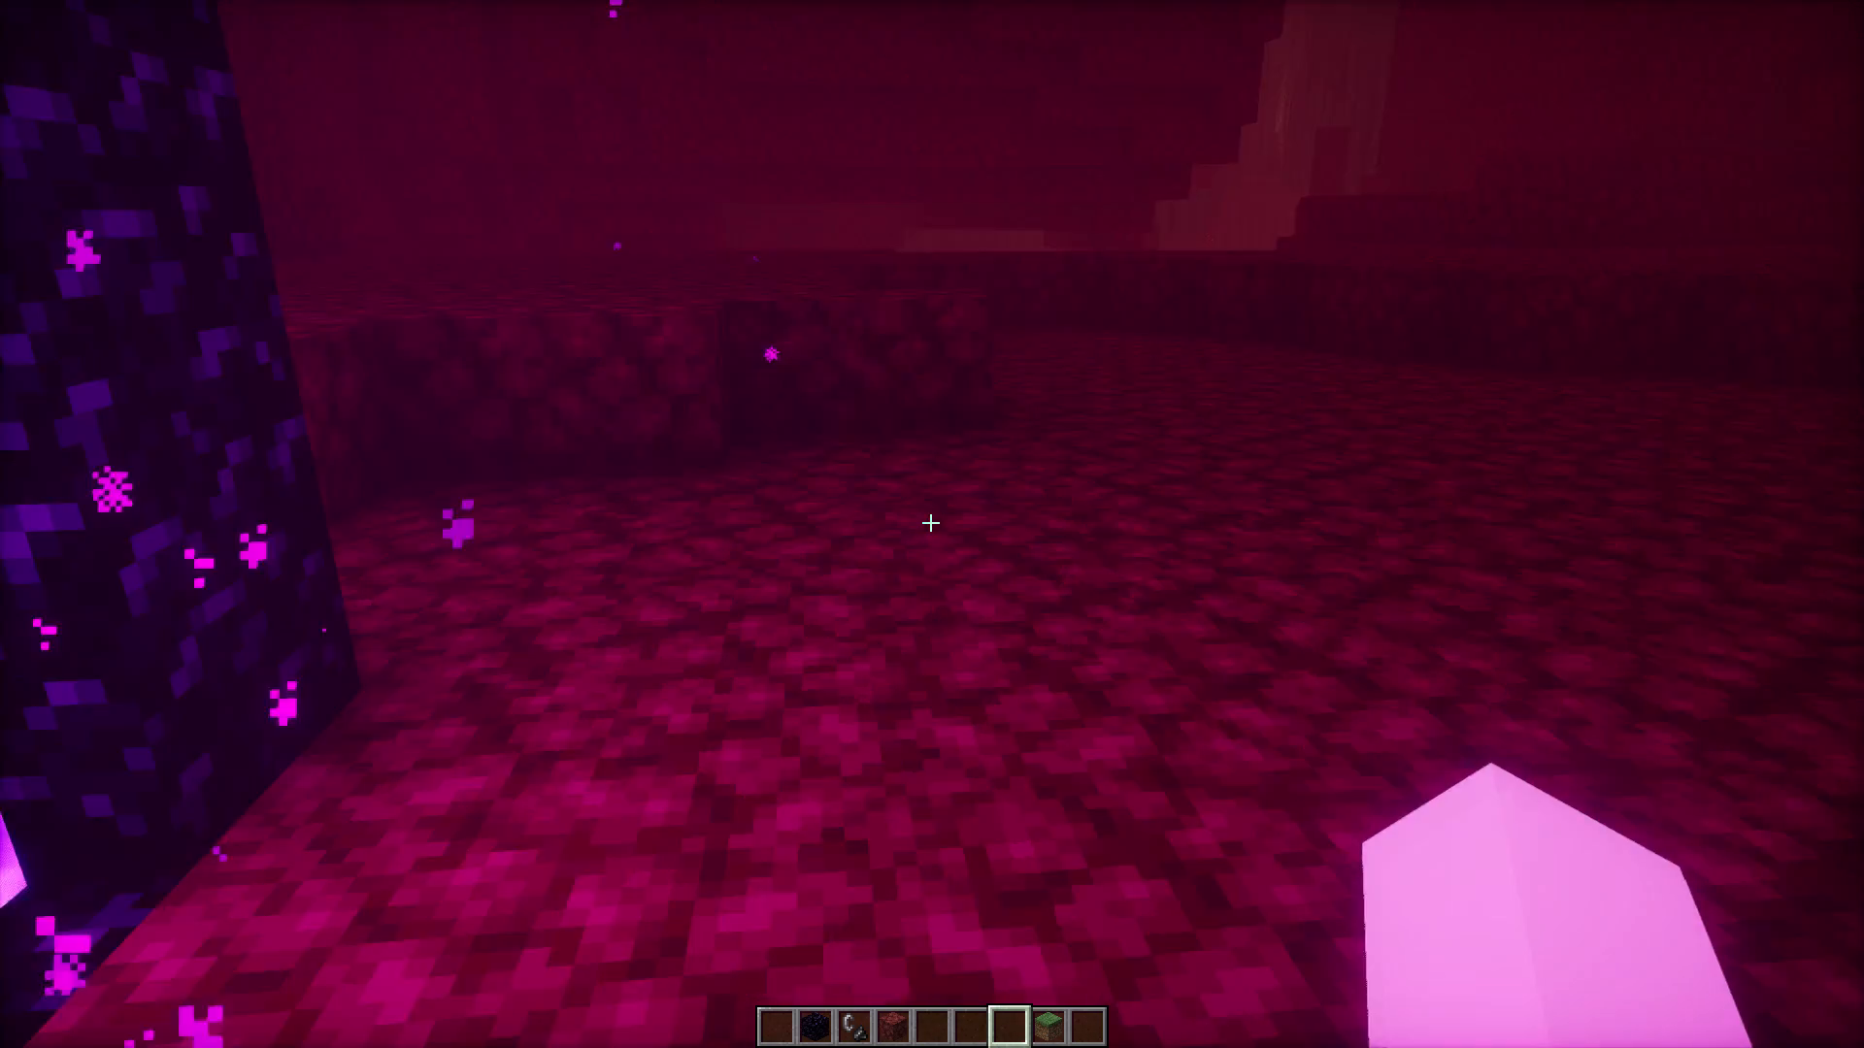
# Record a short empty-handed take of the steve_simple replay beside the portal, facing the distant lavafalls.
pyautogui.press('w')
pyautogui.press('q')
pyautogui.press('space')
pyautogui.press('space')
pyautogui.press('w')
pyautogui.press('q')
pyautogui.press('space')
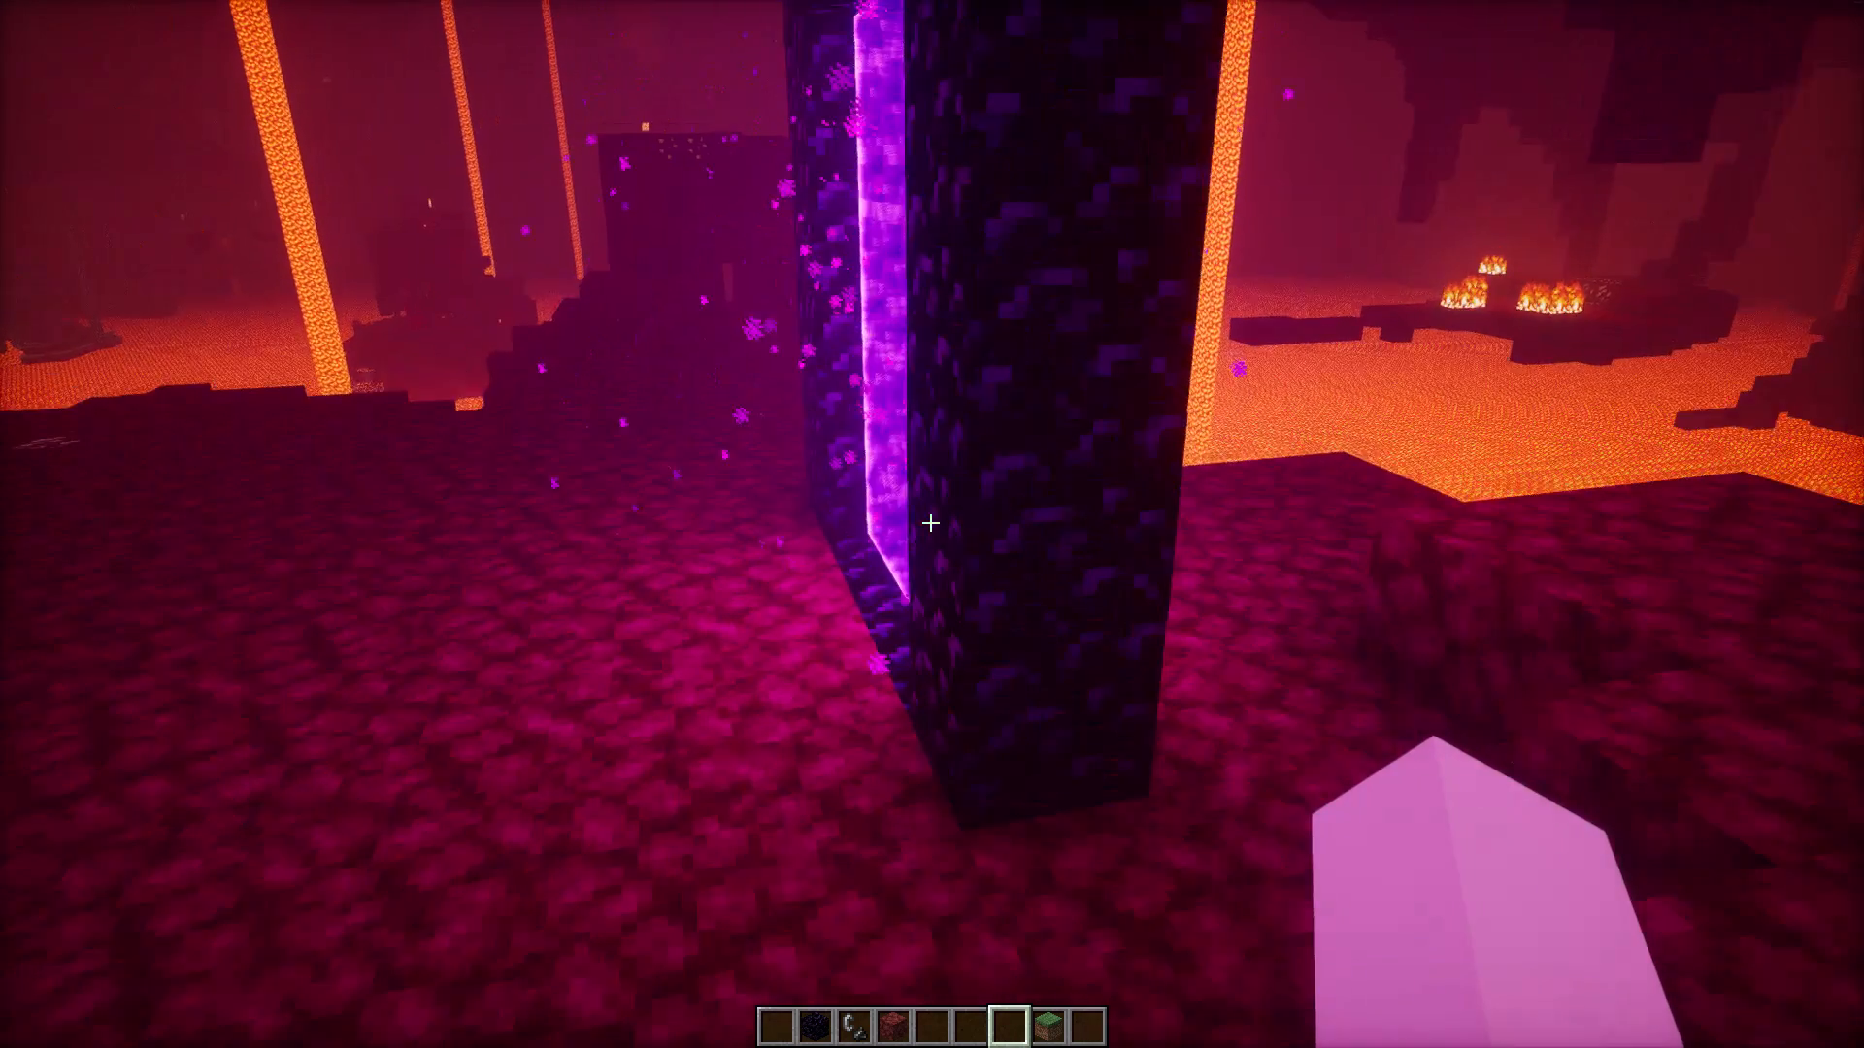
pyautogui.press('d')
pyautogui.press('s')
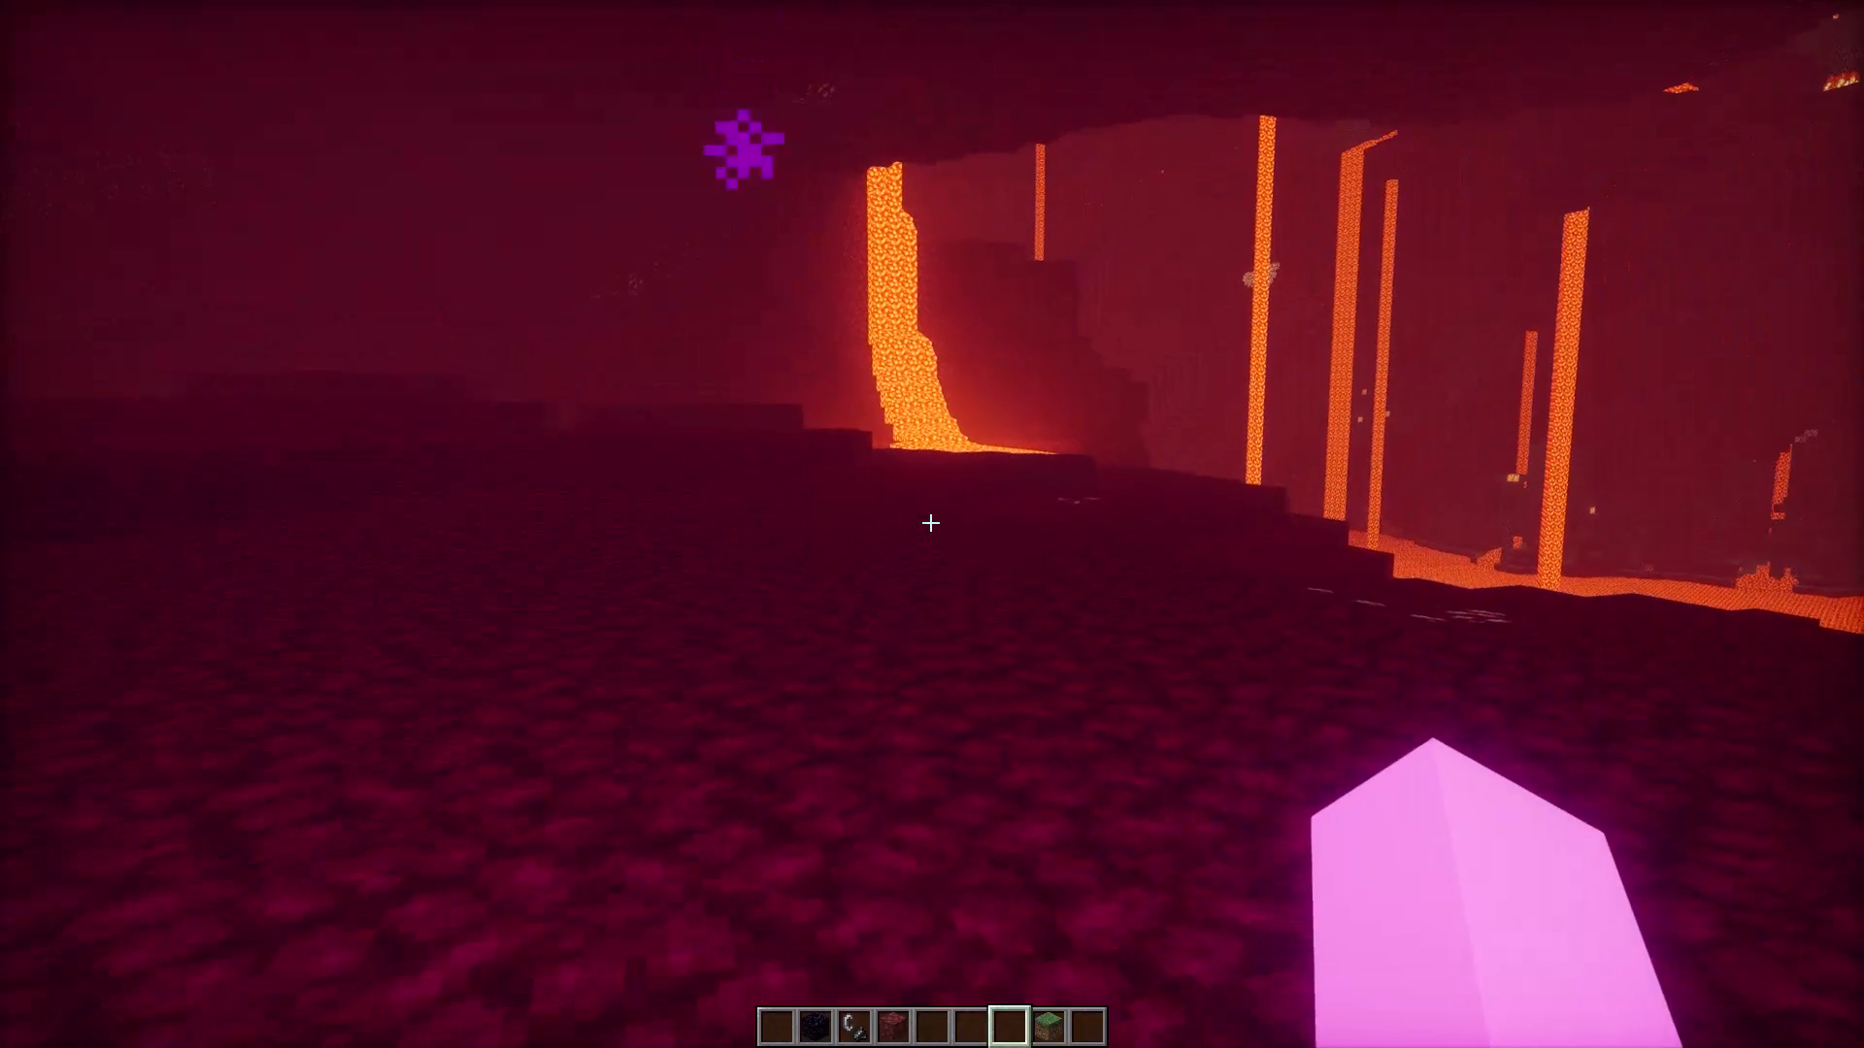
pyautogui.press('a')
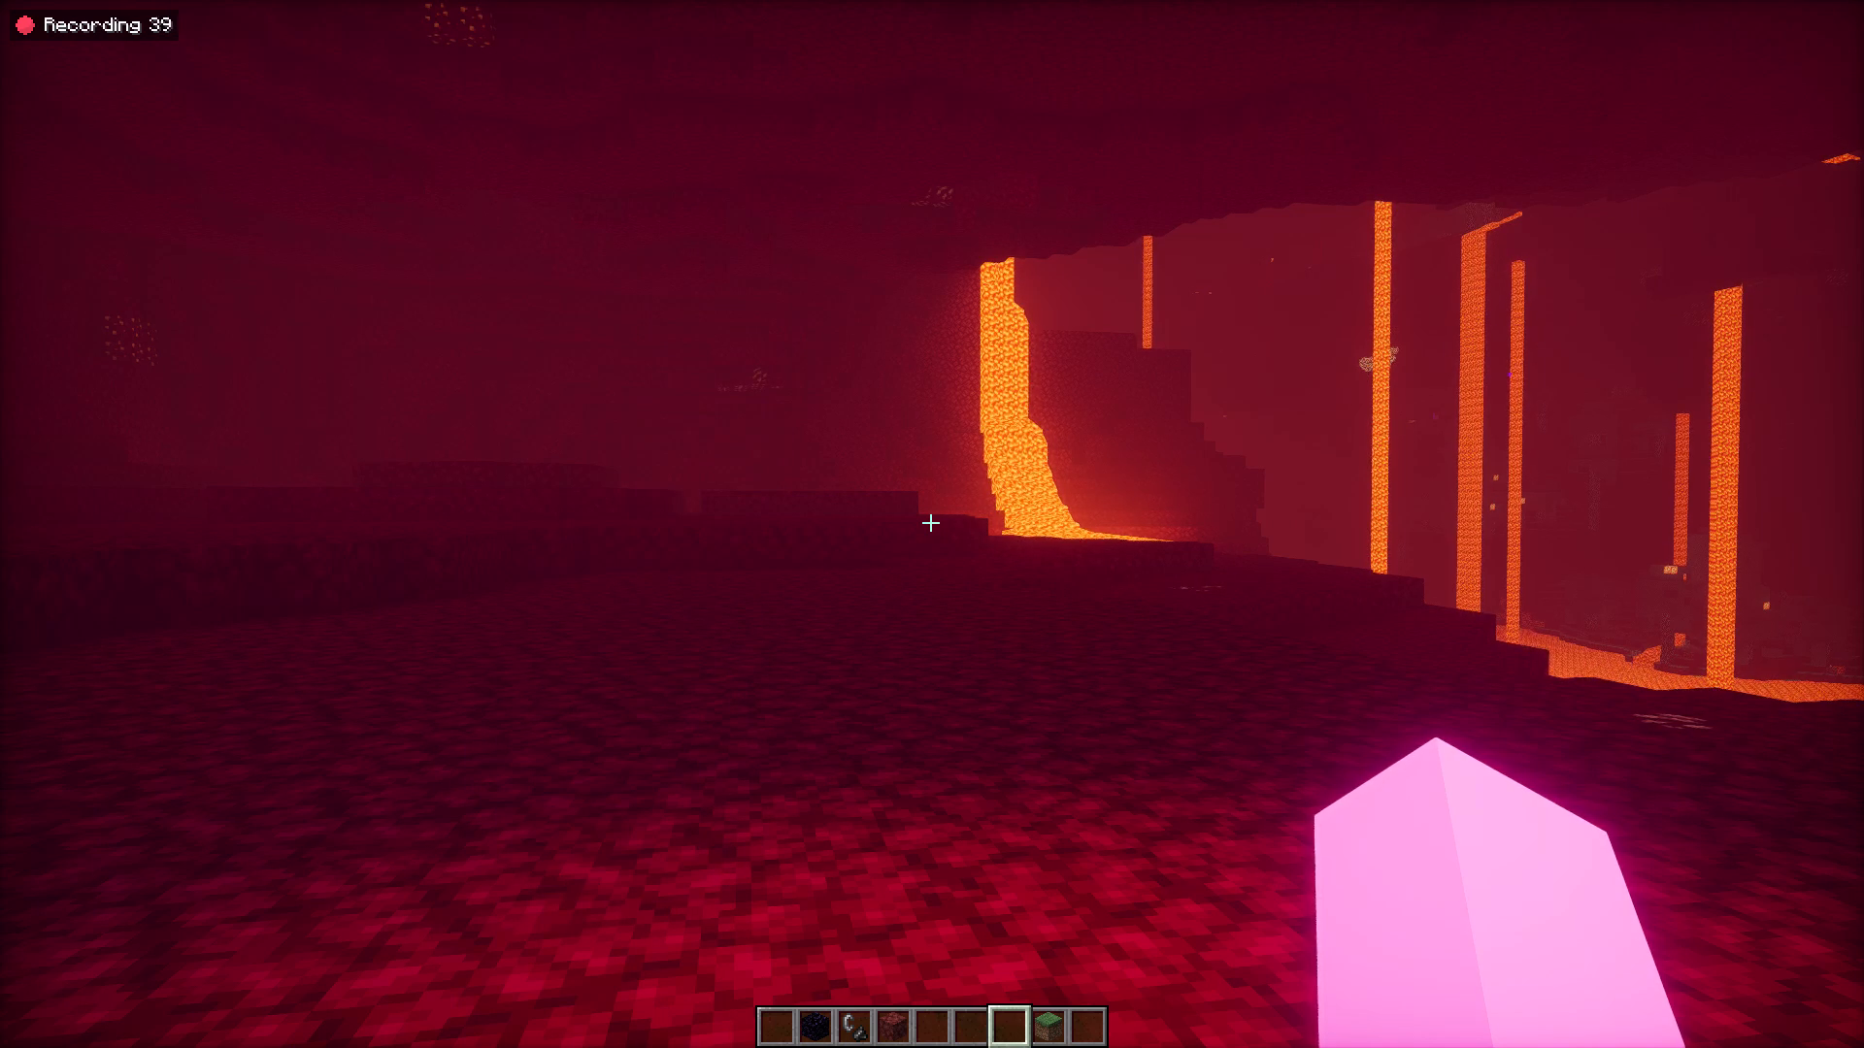
# Move across the netherrack plain to a spot some distance from the portal and turn to face it.
pyautogui.press('w')
pyautogui.press('q')
pyautogui.press('space')
pyautogui.press('space')
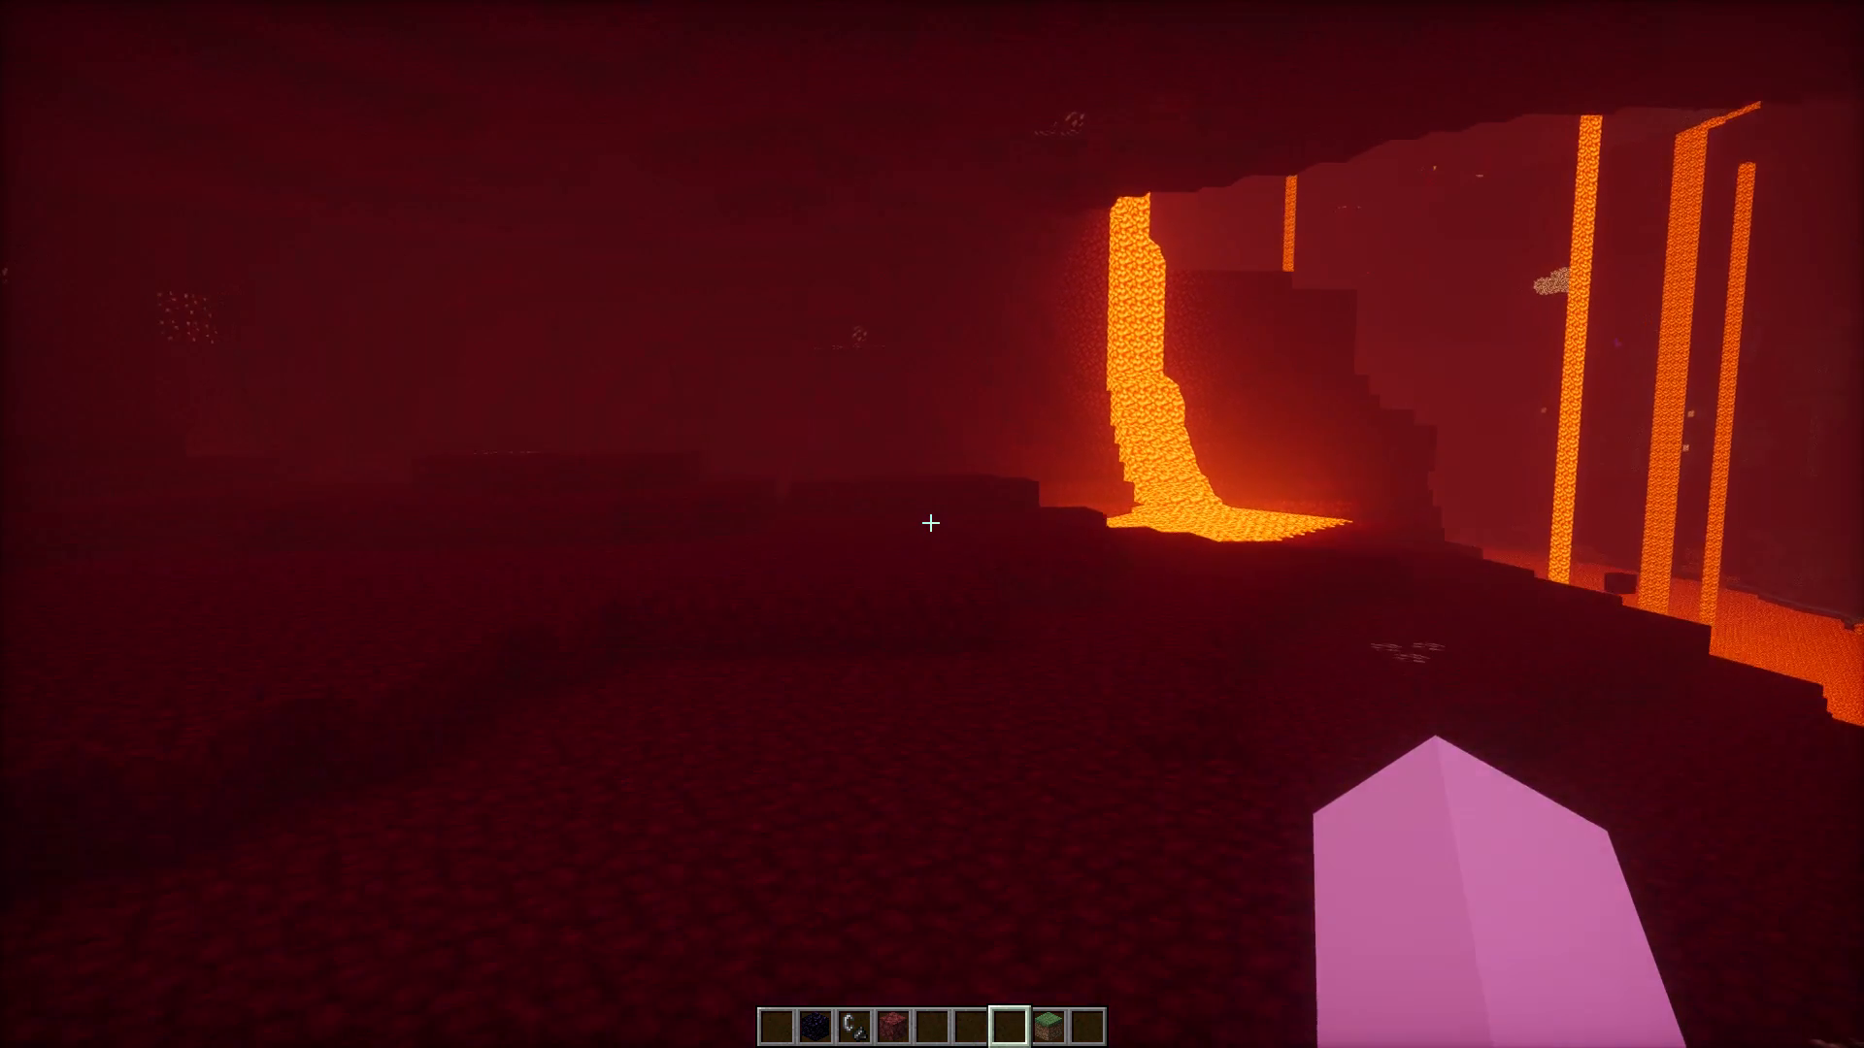
pyautogui.press('q')
pyautogui.press('space')
pyautogui.press('space')
pyautogui.press('a')
pyautogui.press('w')
pyautogui.press('a')
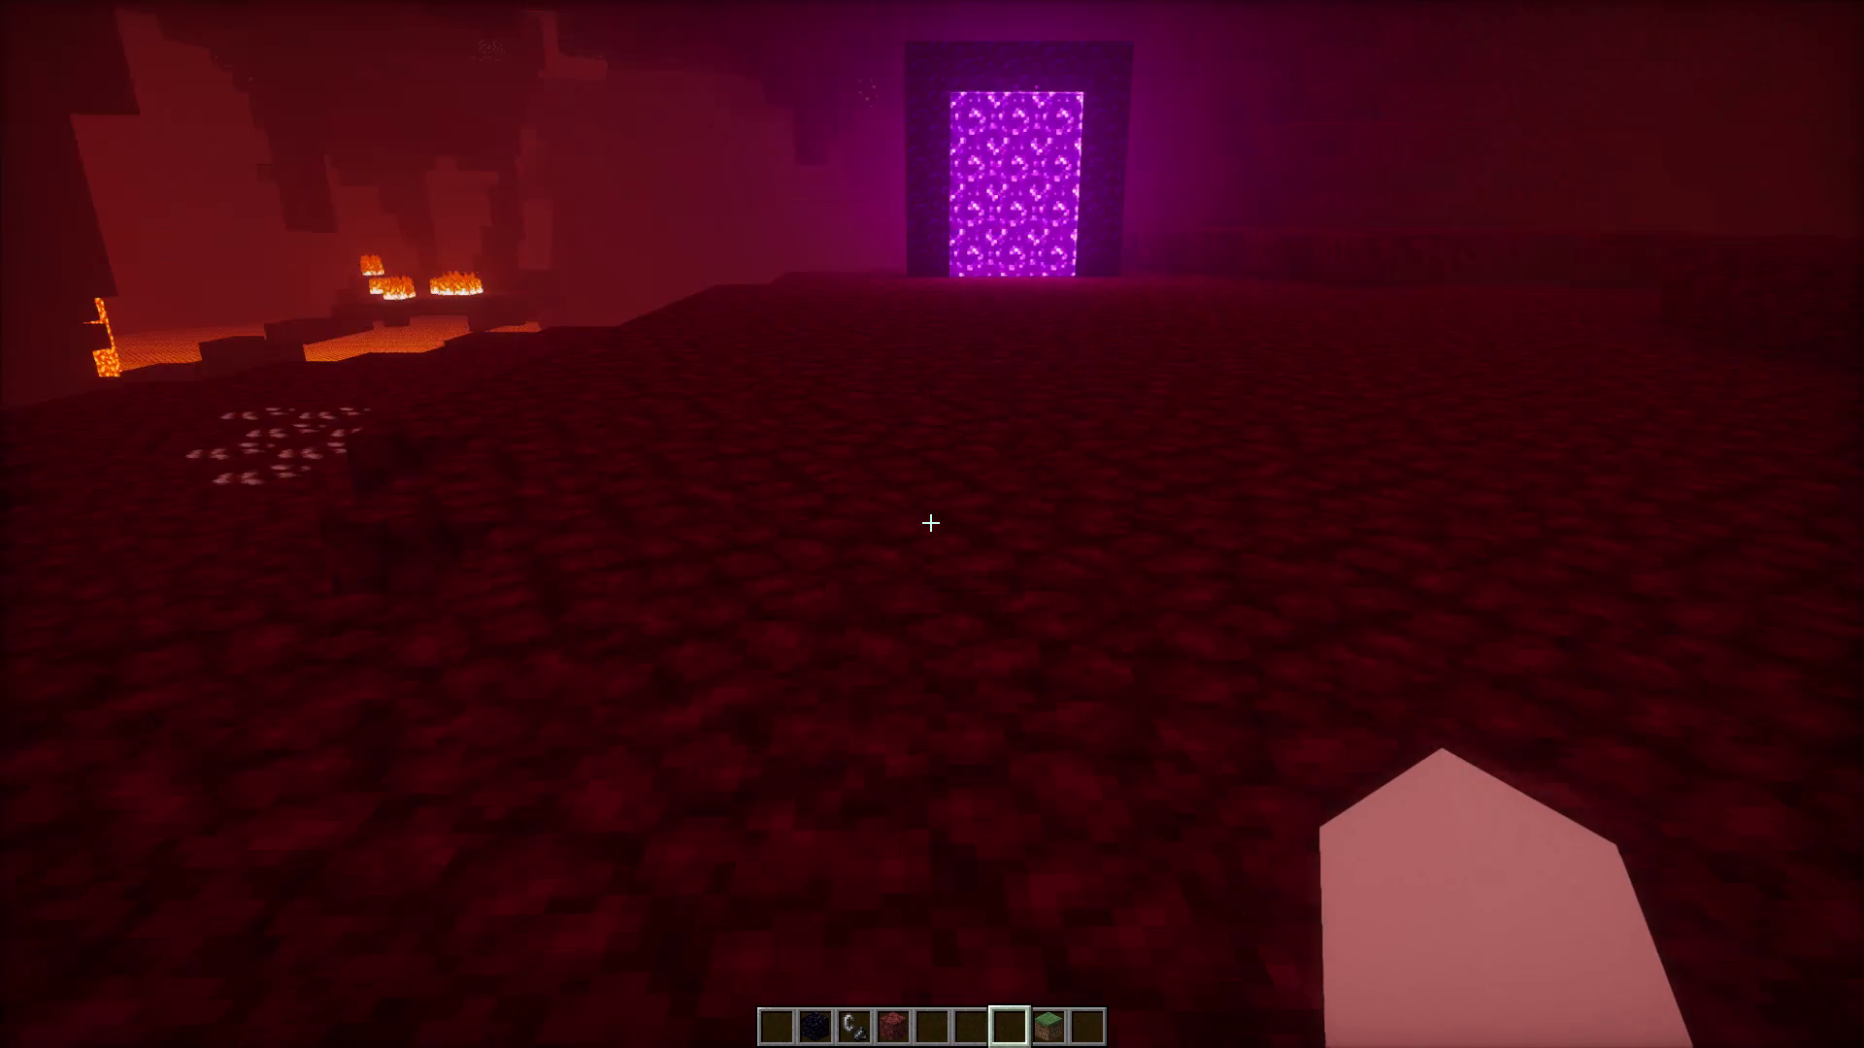
pyautogui.press('a')
# Equip the golden spear in the off hand and hold the end rod from the first hotbar slot in the main hand.
pyautogui.press('e')
pyautogui.keyDown('shift'); pyautogui.click(915, 501); pyautogui.keyUp('shift')
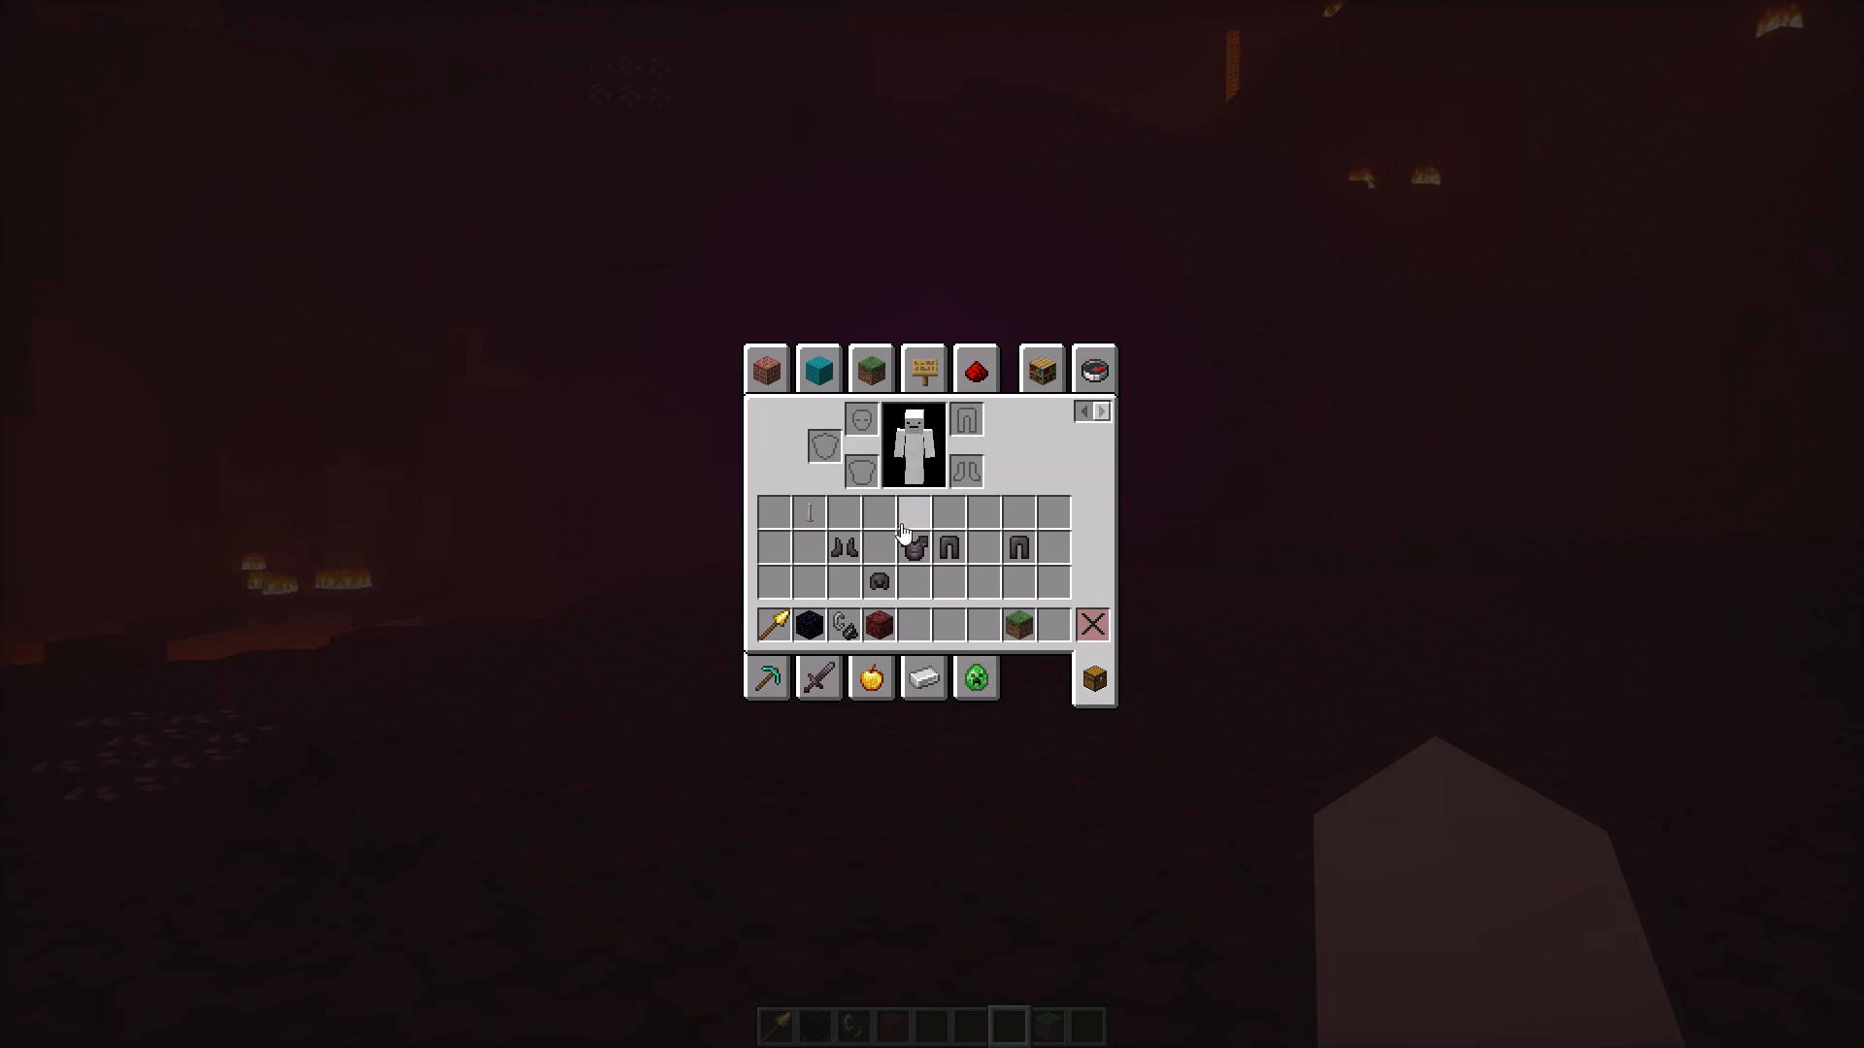
pyautogui.keyDown('shift'); pyautogui.click(779, 607); pyautogui.keyUp('shift')
pyautogui.moveTo(778, 507); pyautogui.dragTo(779, 498)
pyautogui.click(823, 444)
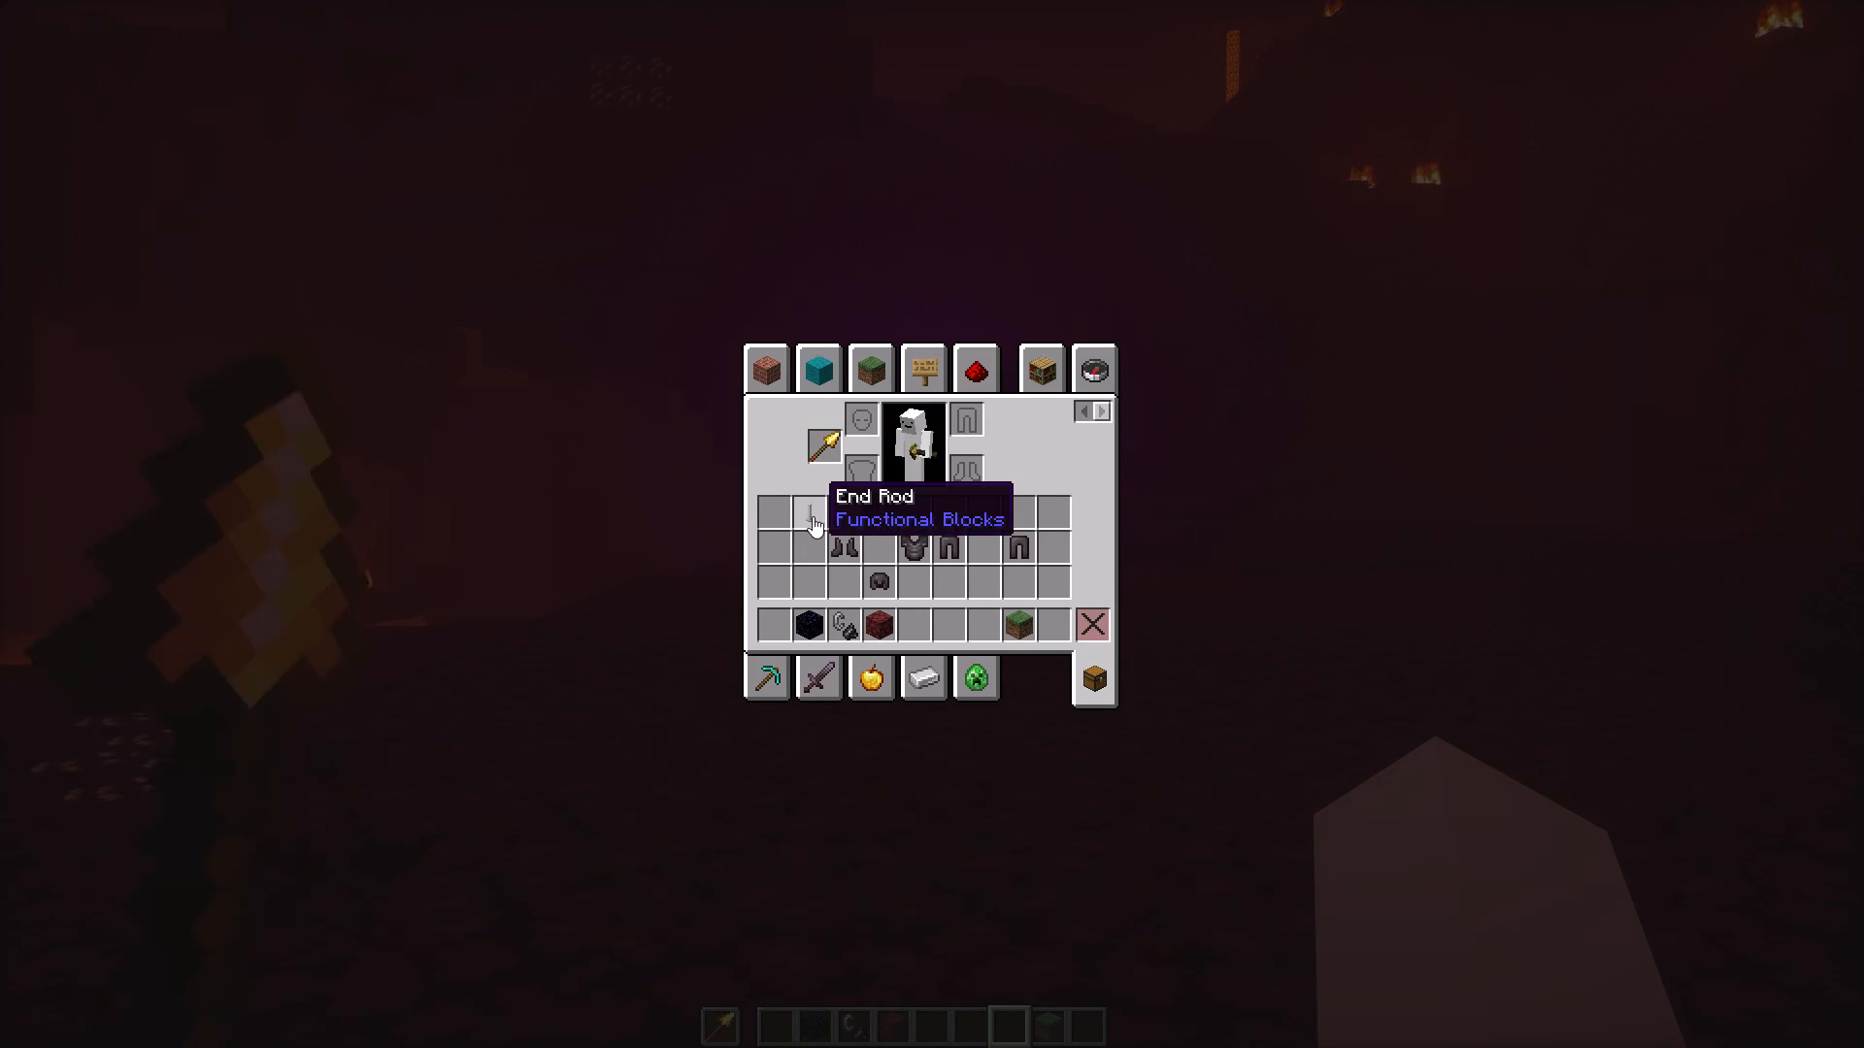
pyautogui.click(813, 517)
pyautogui.click(776, 607)
pyautogui.press('Escape')
pyautogui.scroll(5, 932, 524)
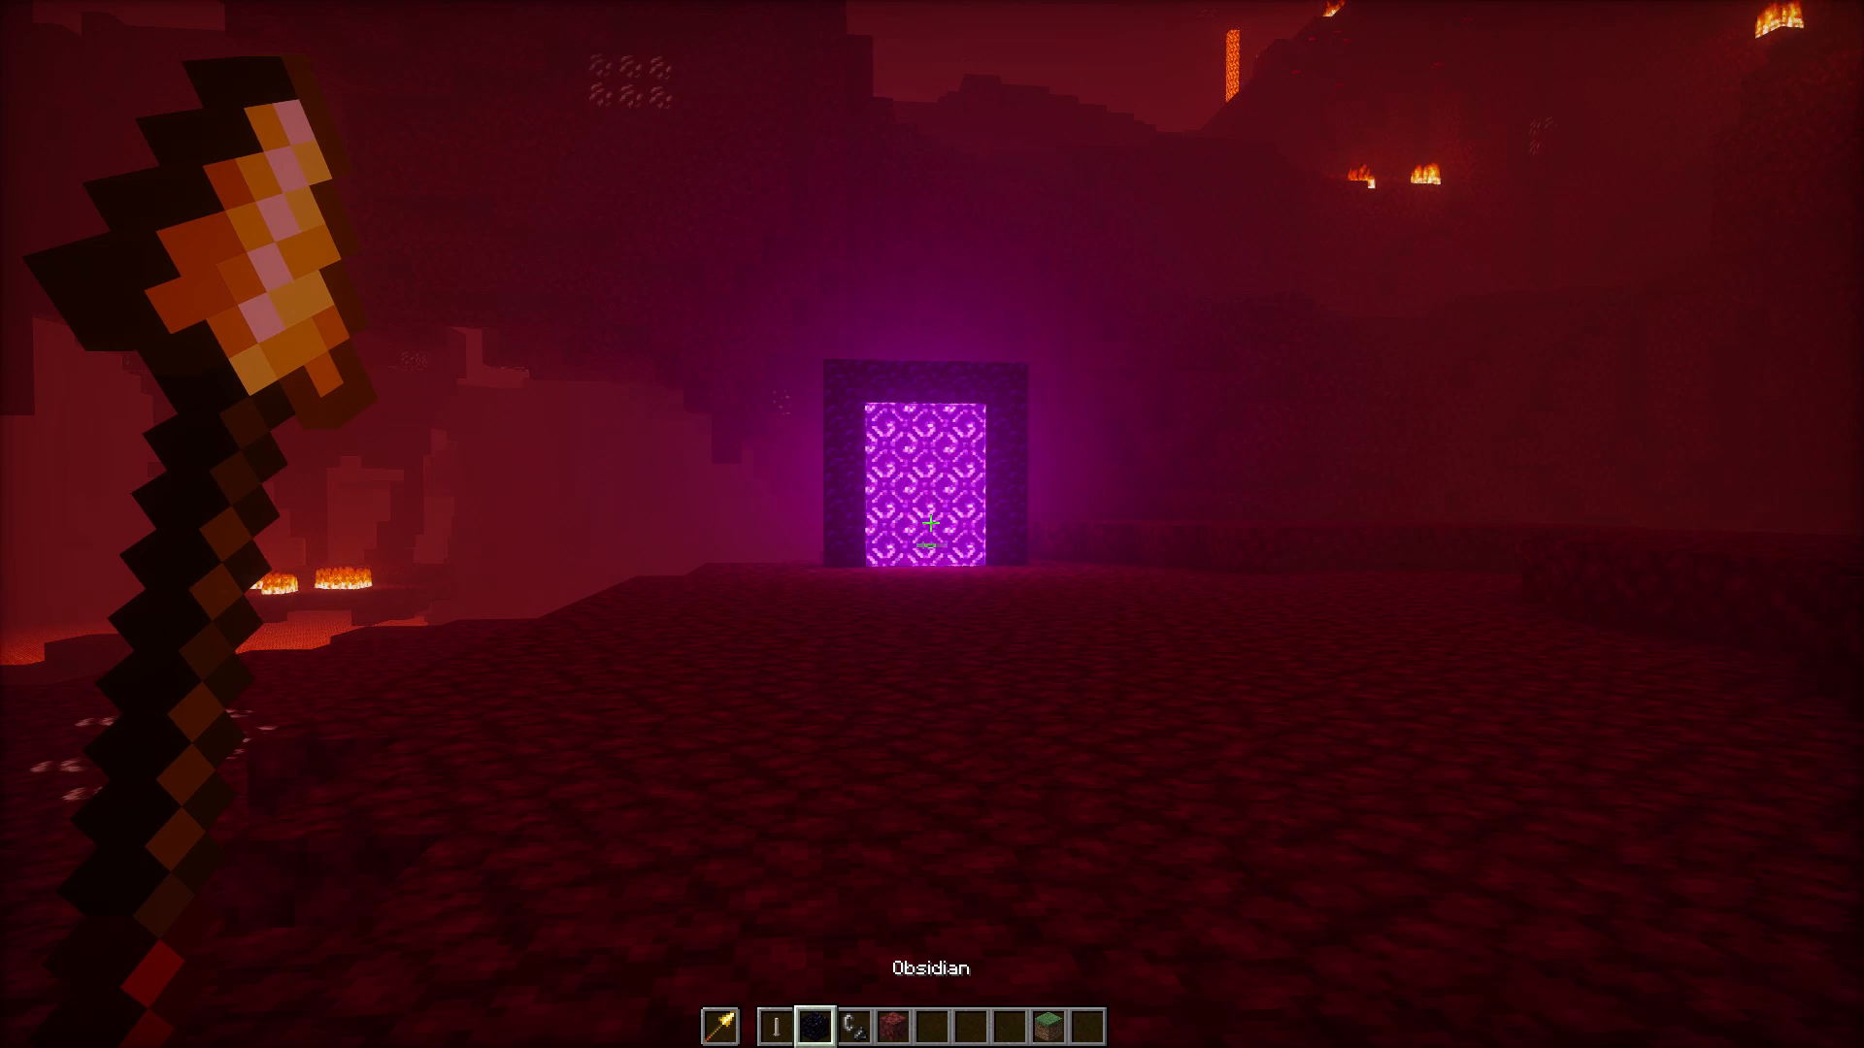
pyautogui.scroll(1, 932, 524)
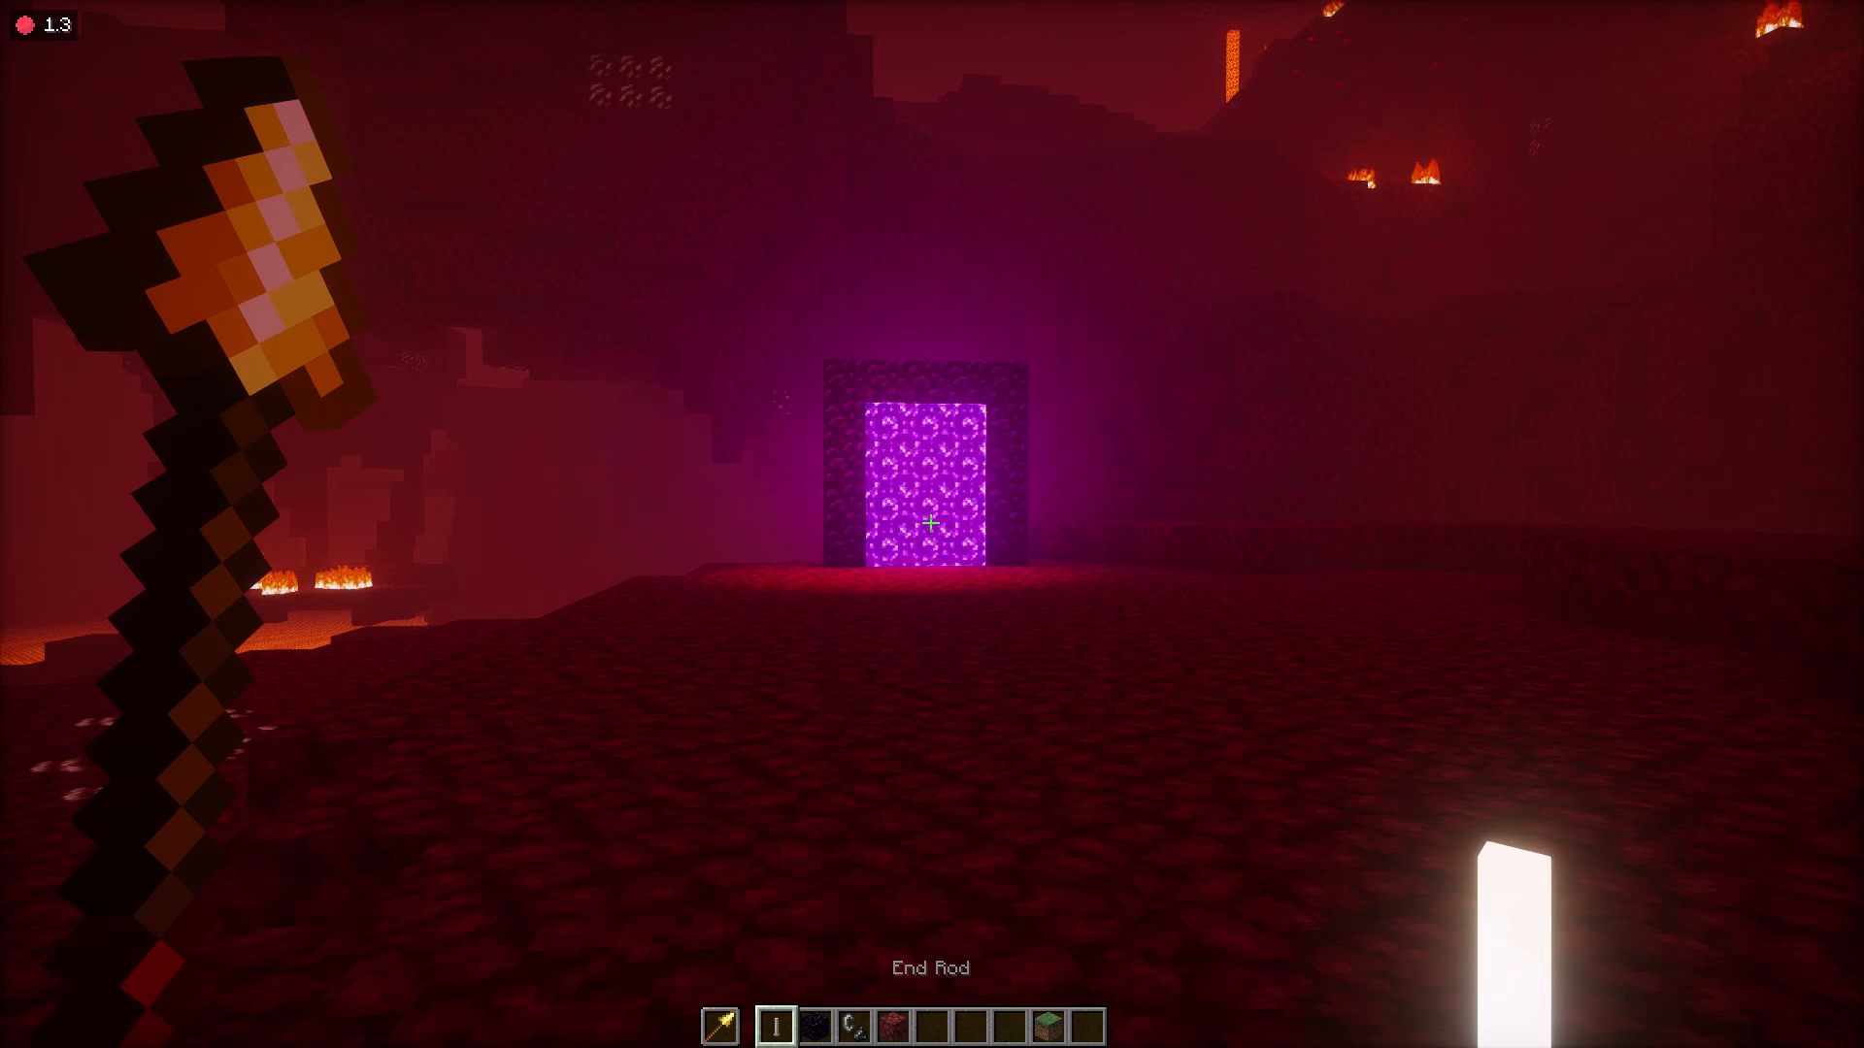
# Record the steve_simple performance facing the portal with both items held, cycling through the camera perspectives.
pyautogui.press('F5')
pyautogui.press('F5')
pyautogui.press('F5')
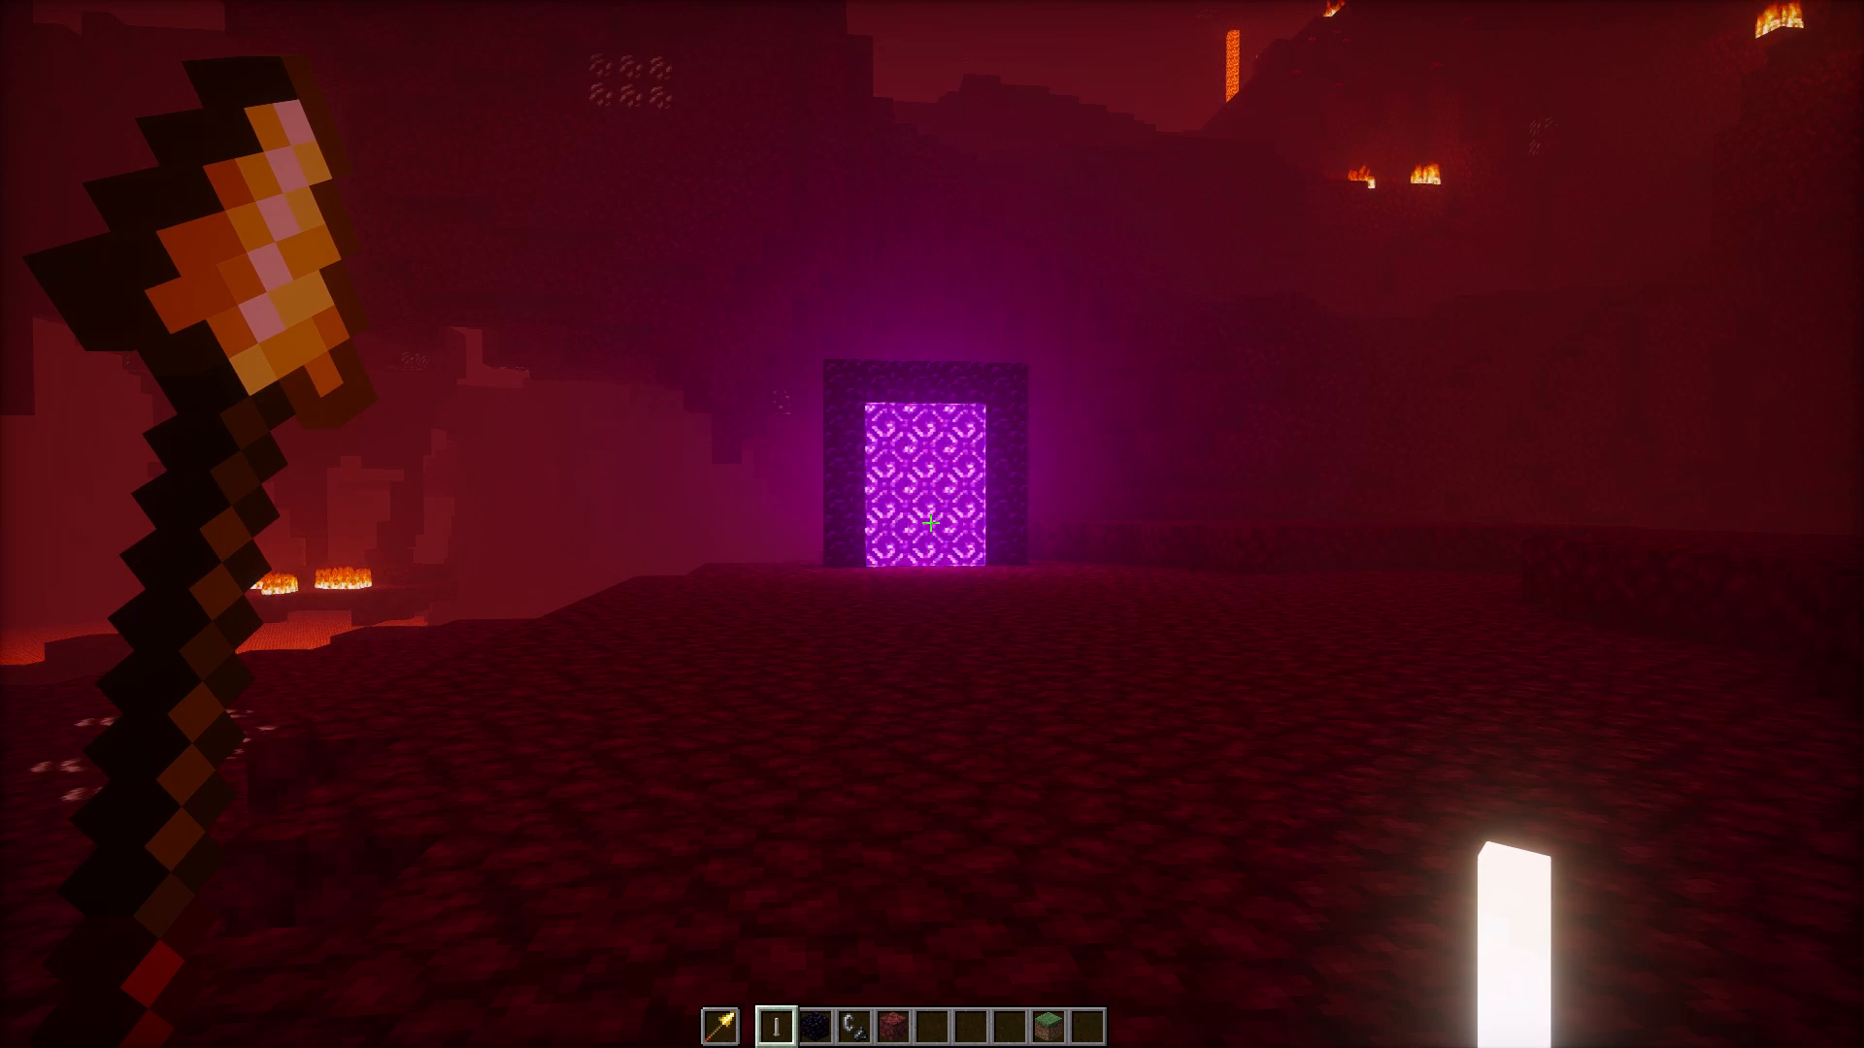
# Back away from the recording spot and examine the recorded steve_simple replay in the film editor and in the world.
pyautogui.press('s')
pyautogui.press('d')
pyautogui.press('s')
pyautogui.press('s')
pyautogui.press('s')
pyautogui.press('s')
pyautogui.press('s')
pyautogui.press('s')
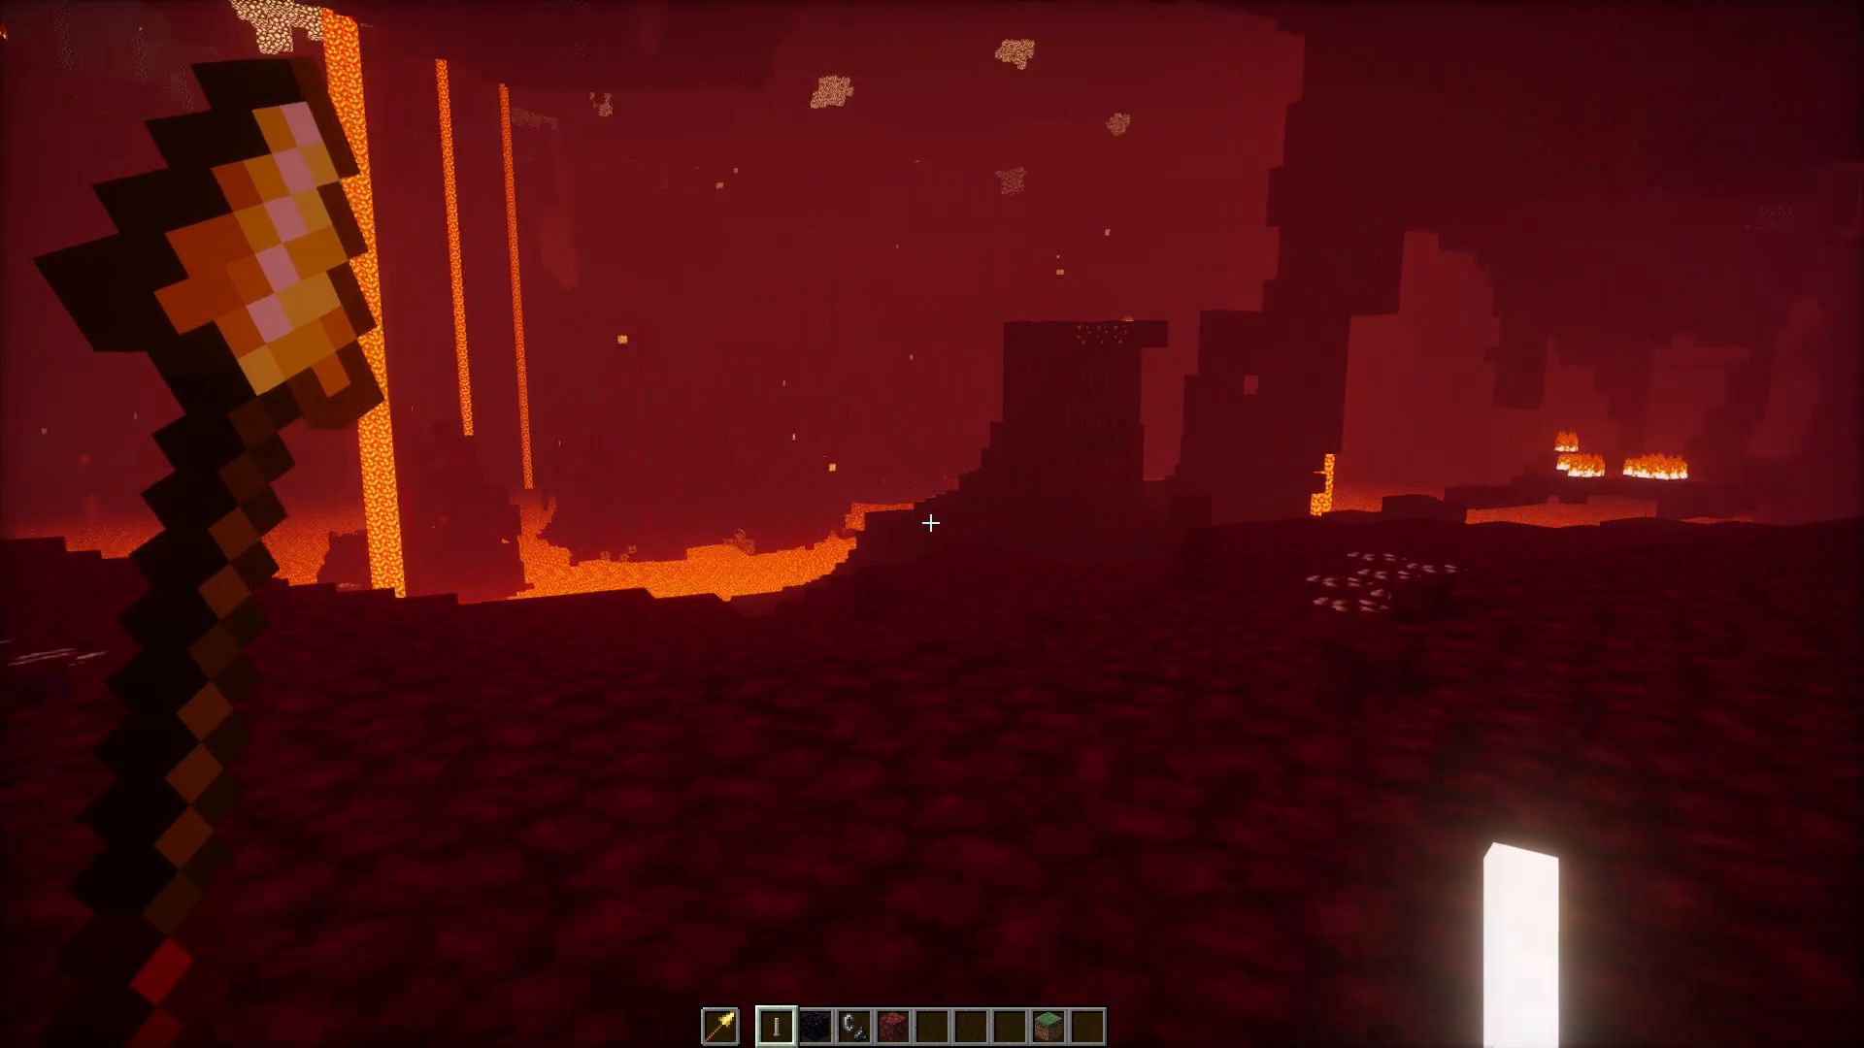
pyautogui.press('0')
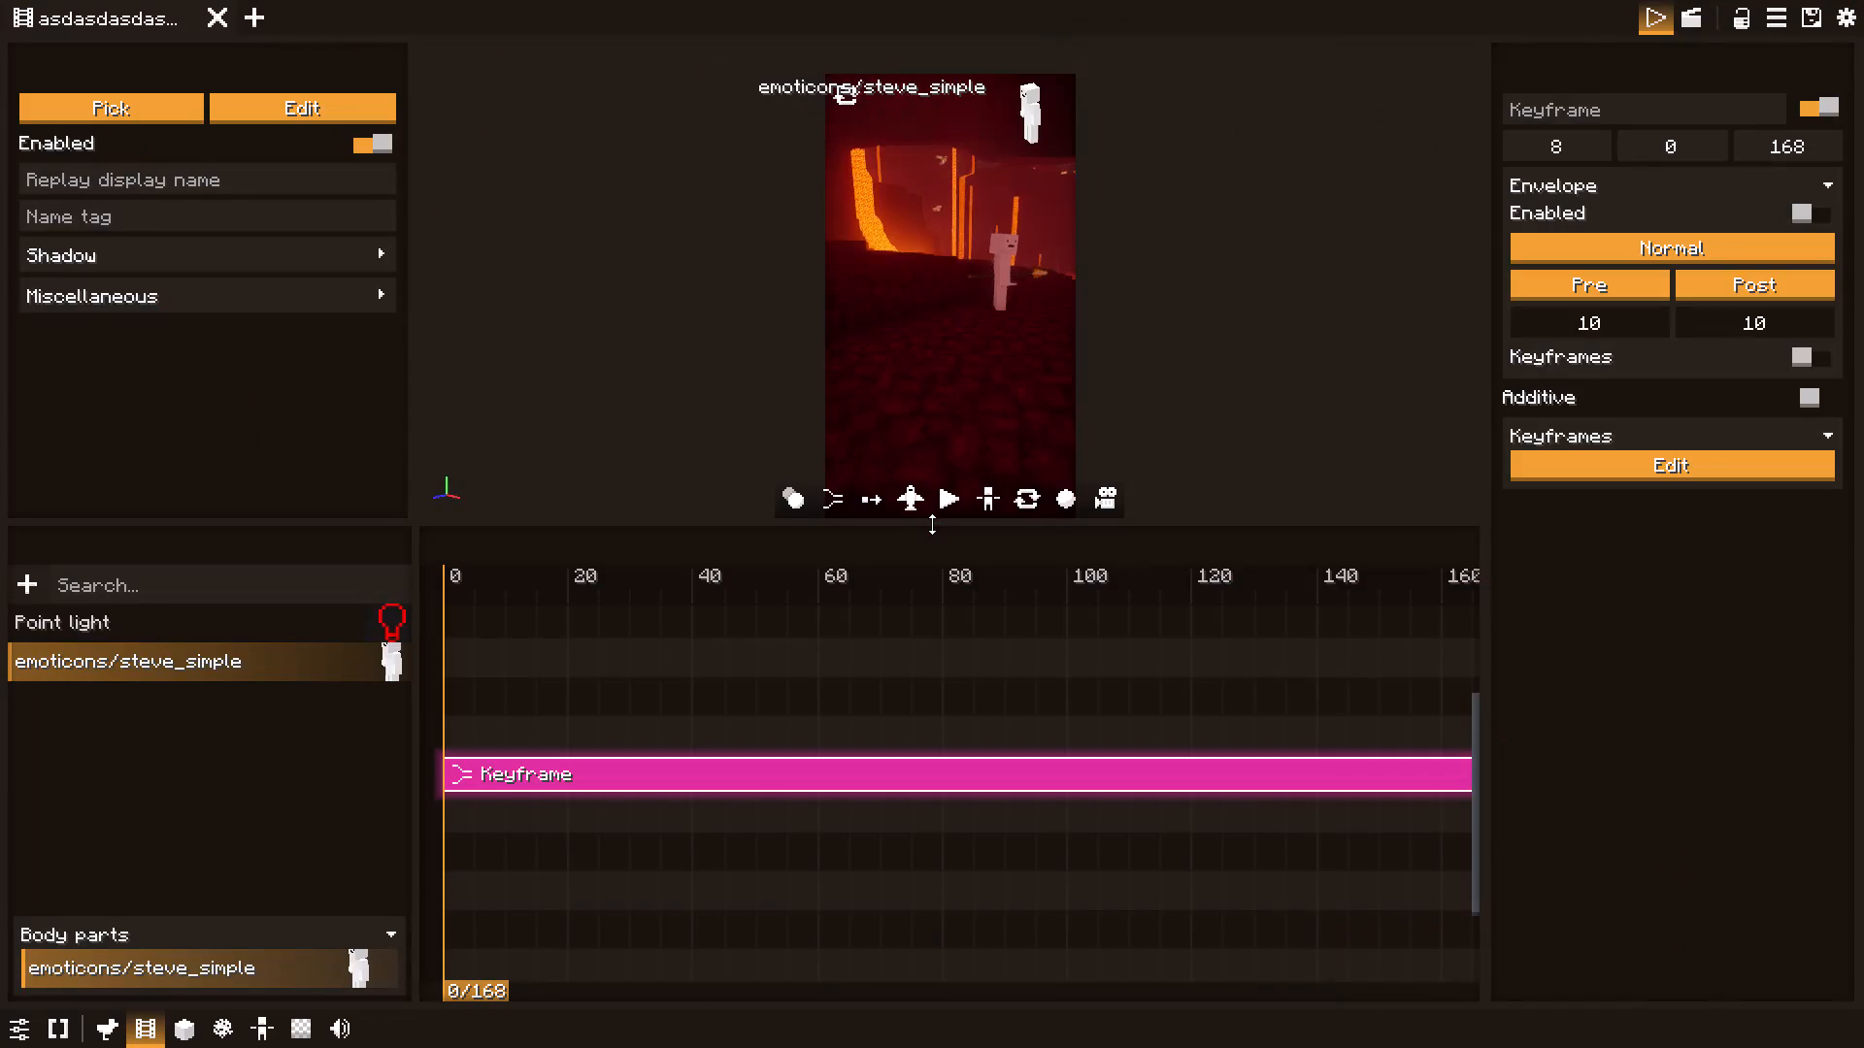
pyautogui.press('Escape')
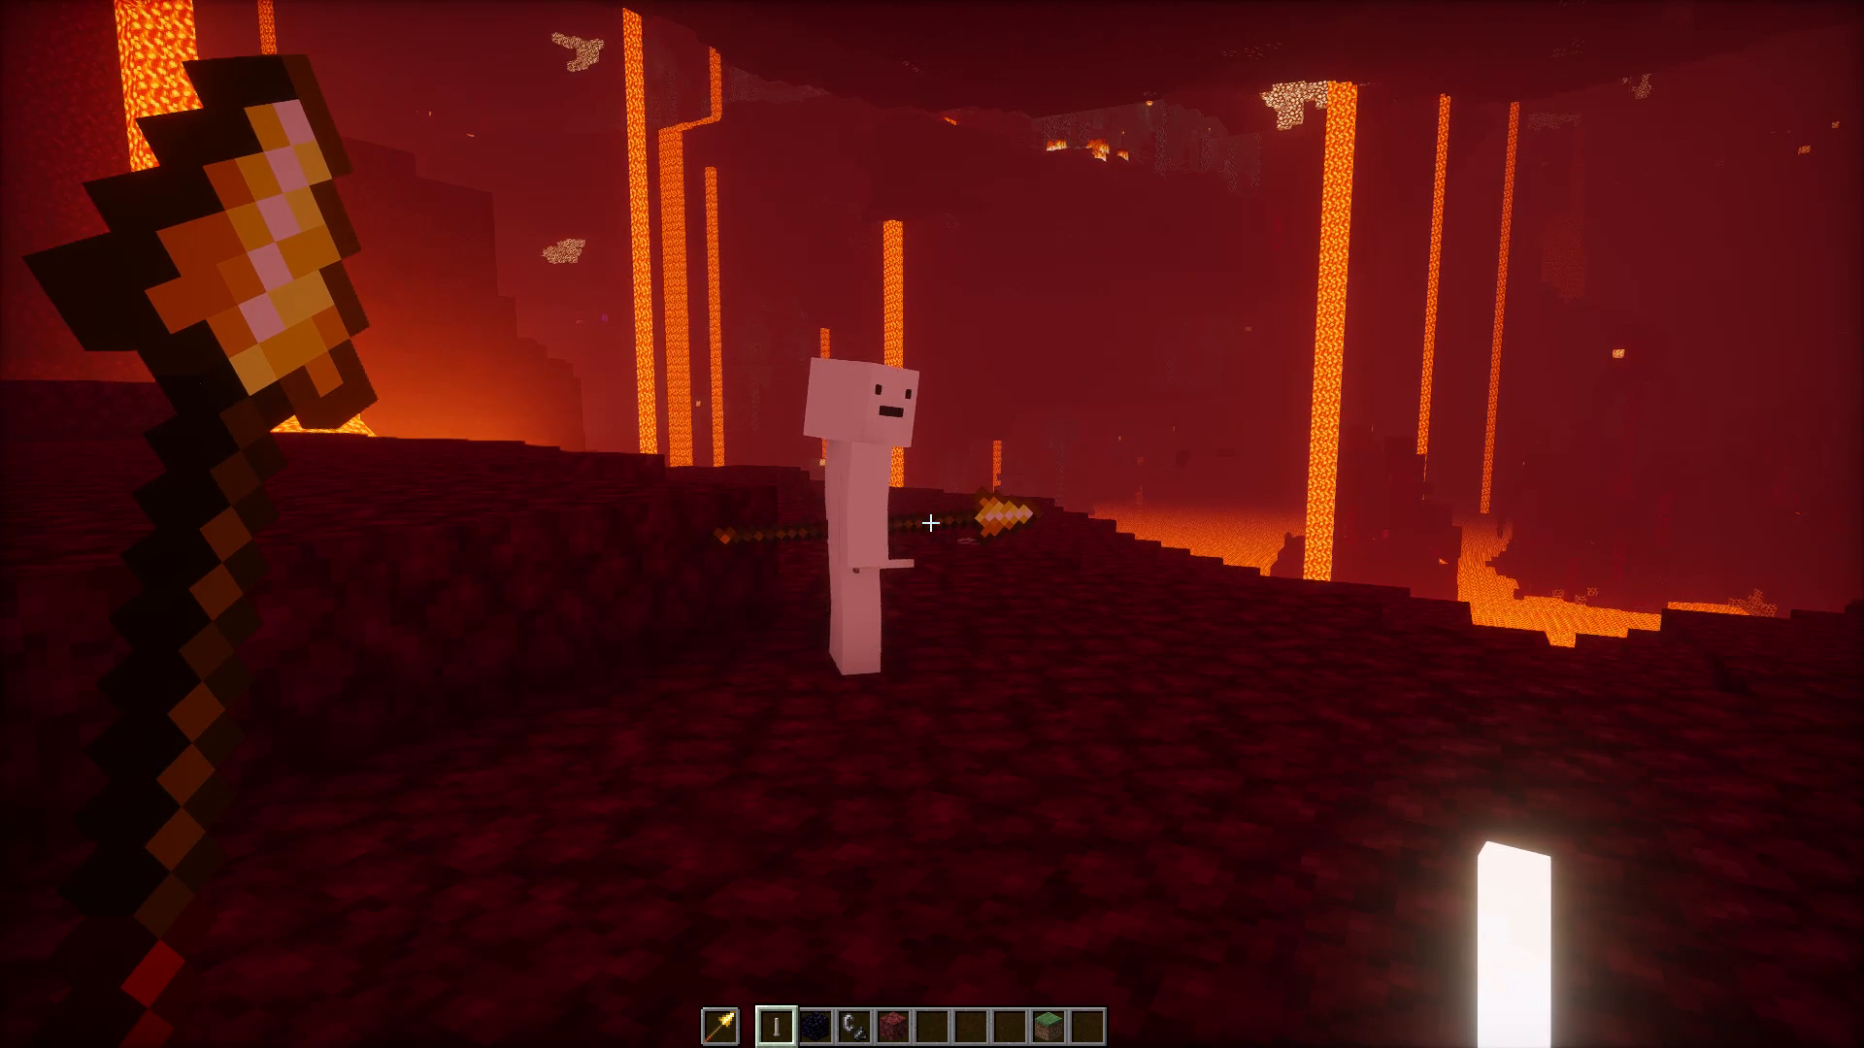
# Add a new replay to the film using the neutral minecraft:piglin mob form.
pyautogui.press('0')
pyautogui.rightClick(275, 773)
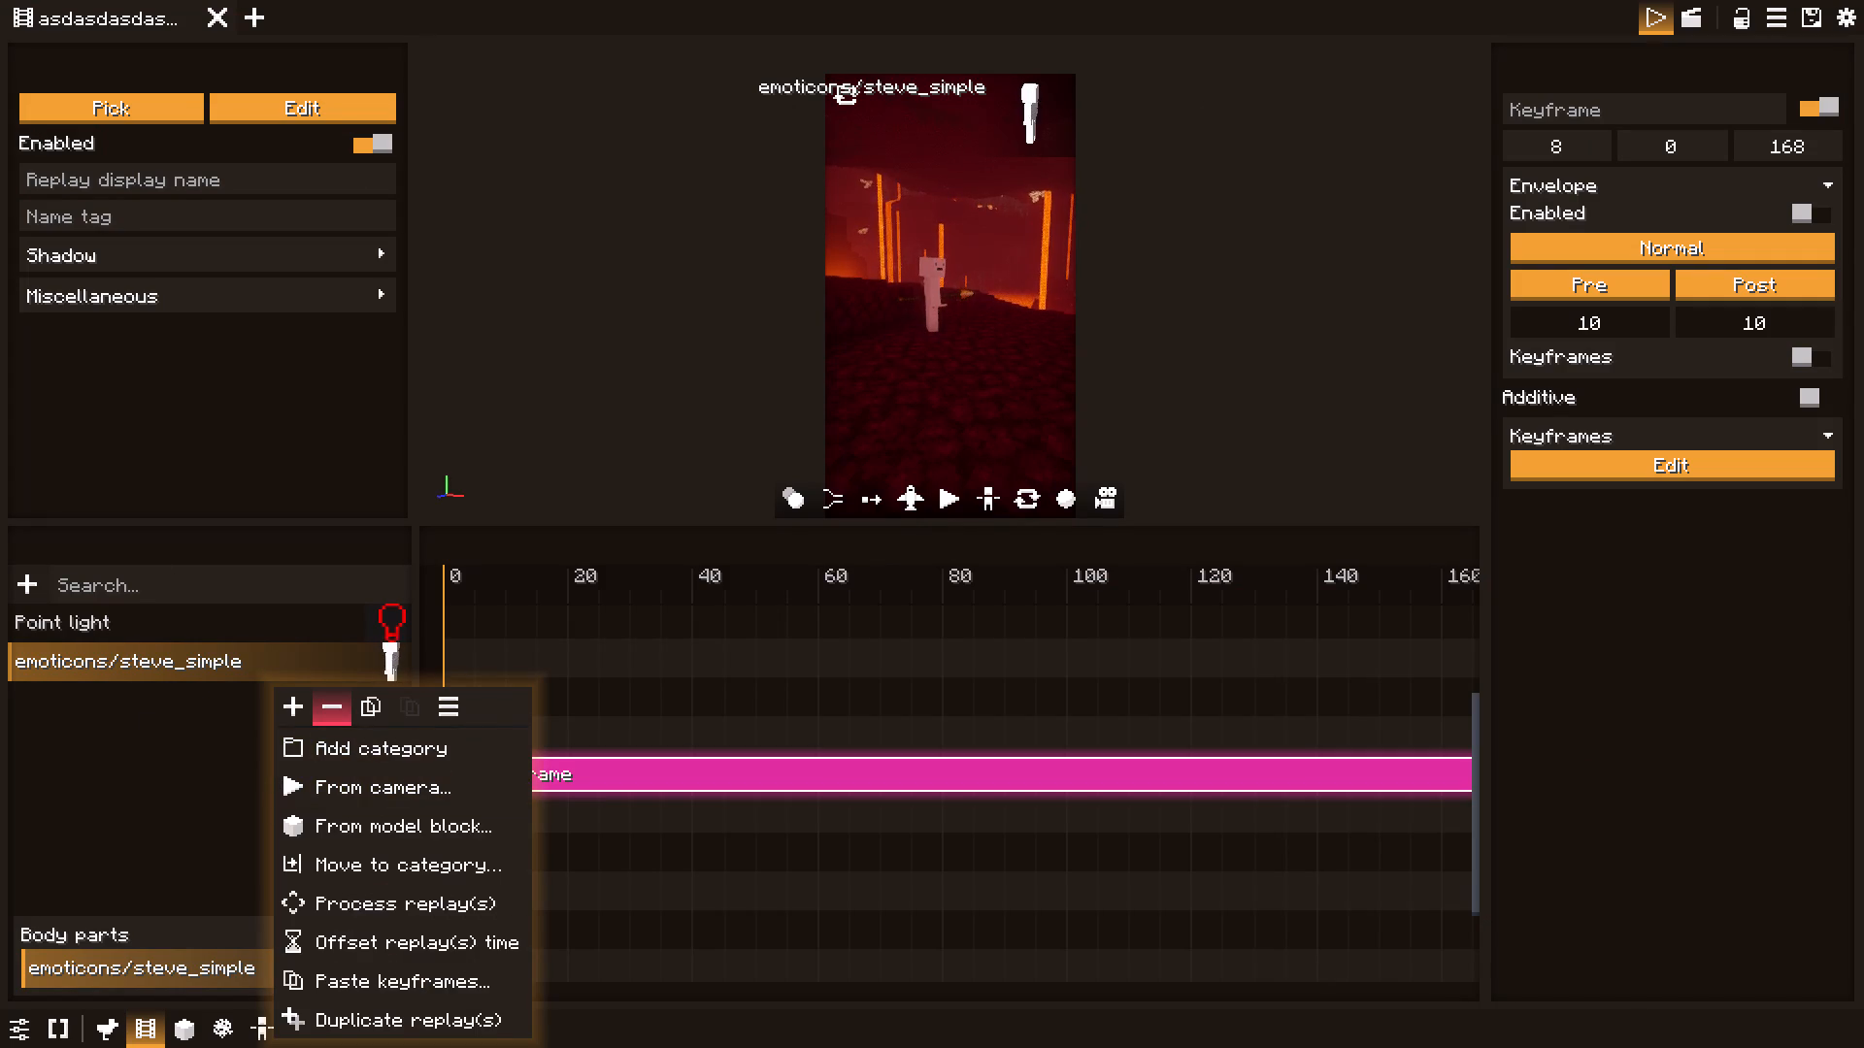
pyautogui.click(287, 705)
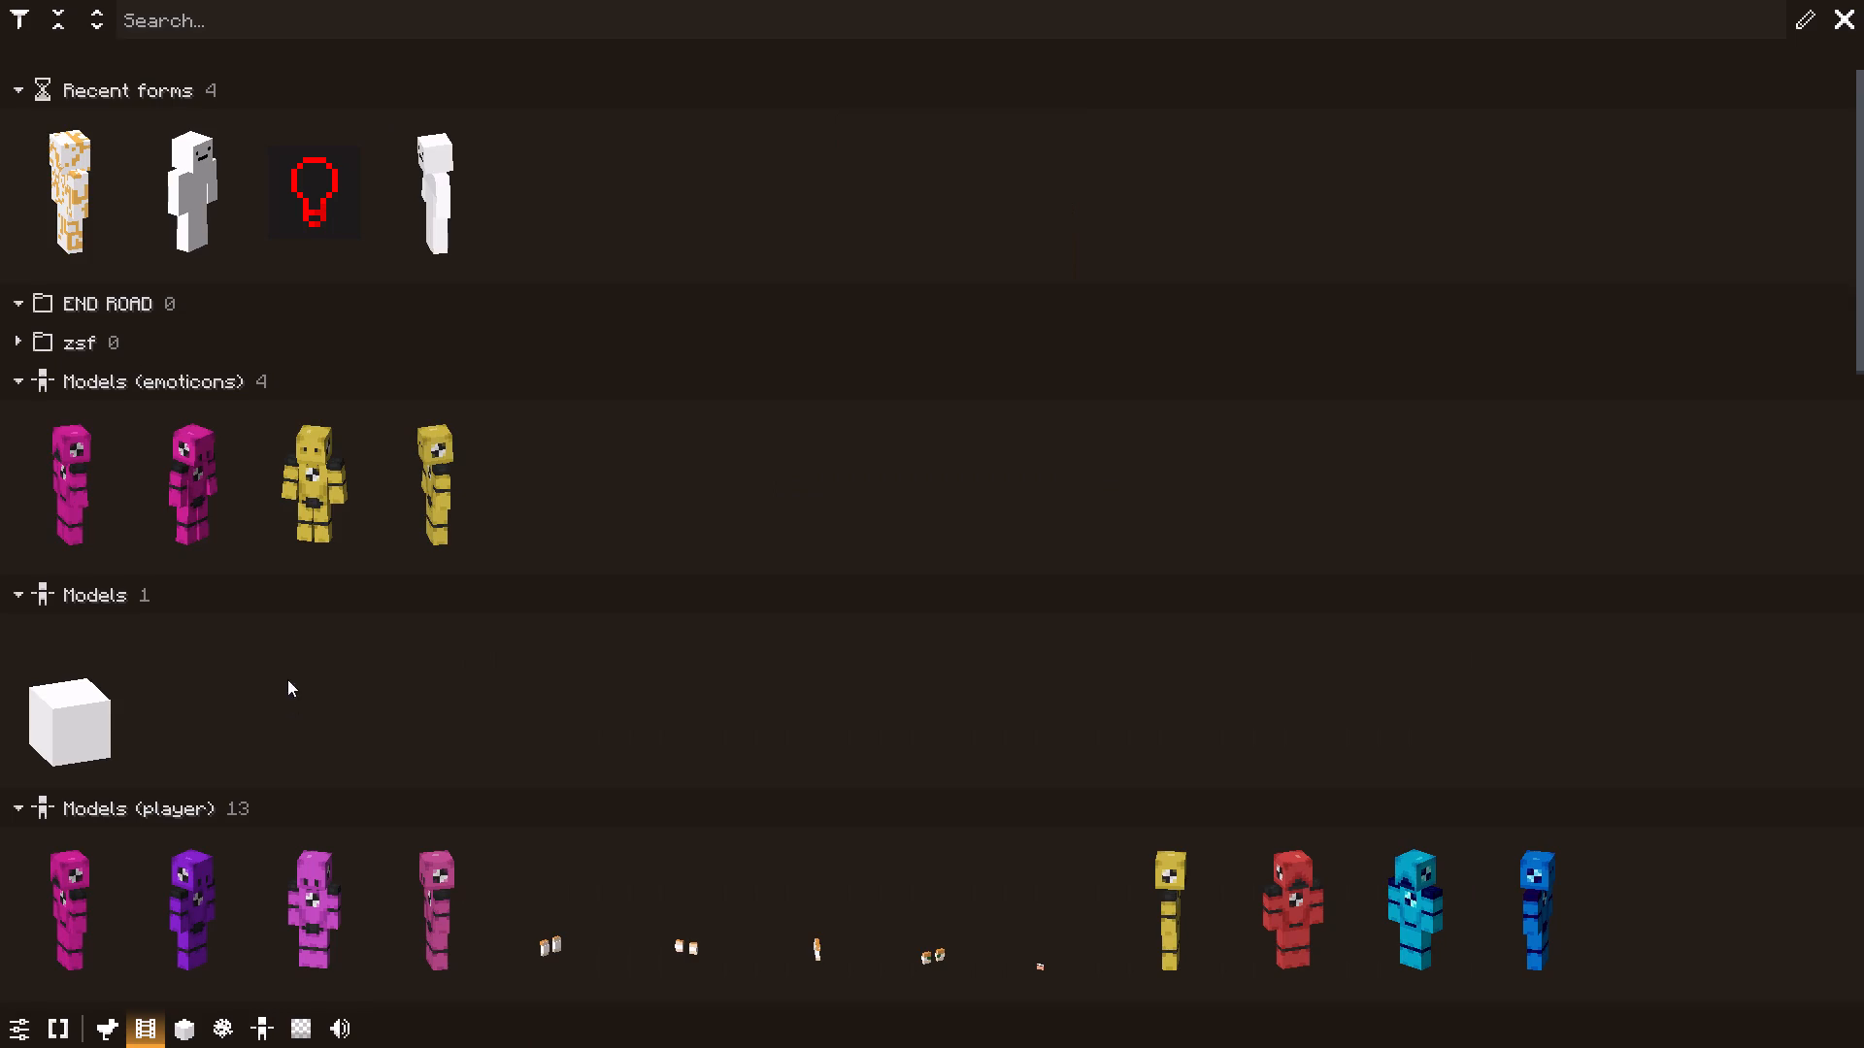
pyautogui.scroll(-8, 657, 600)
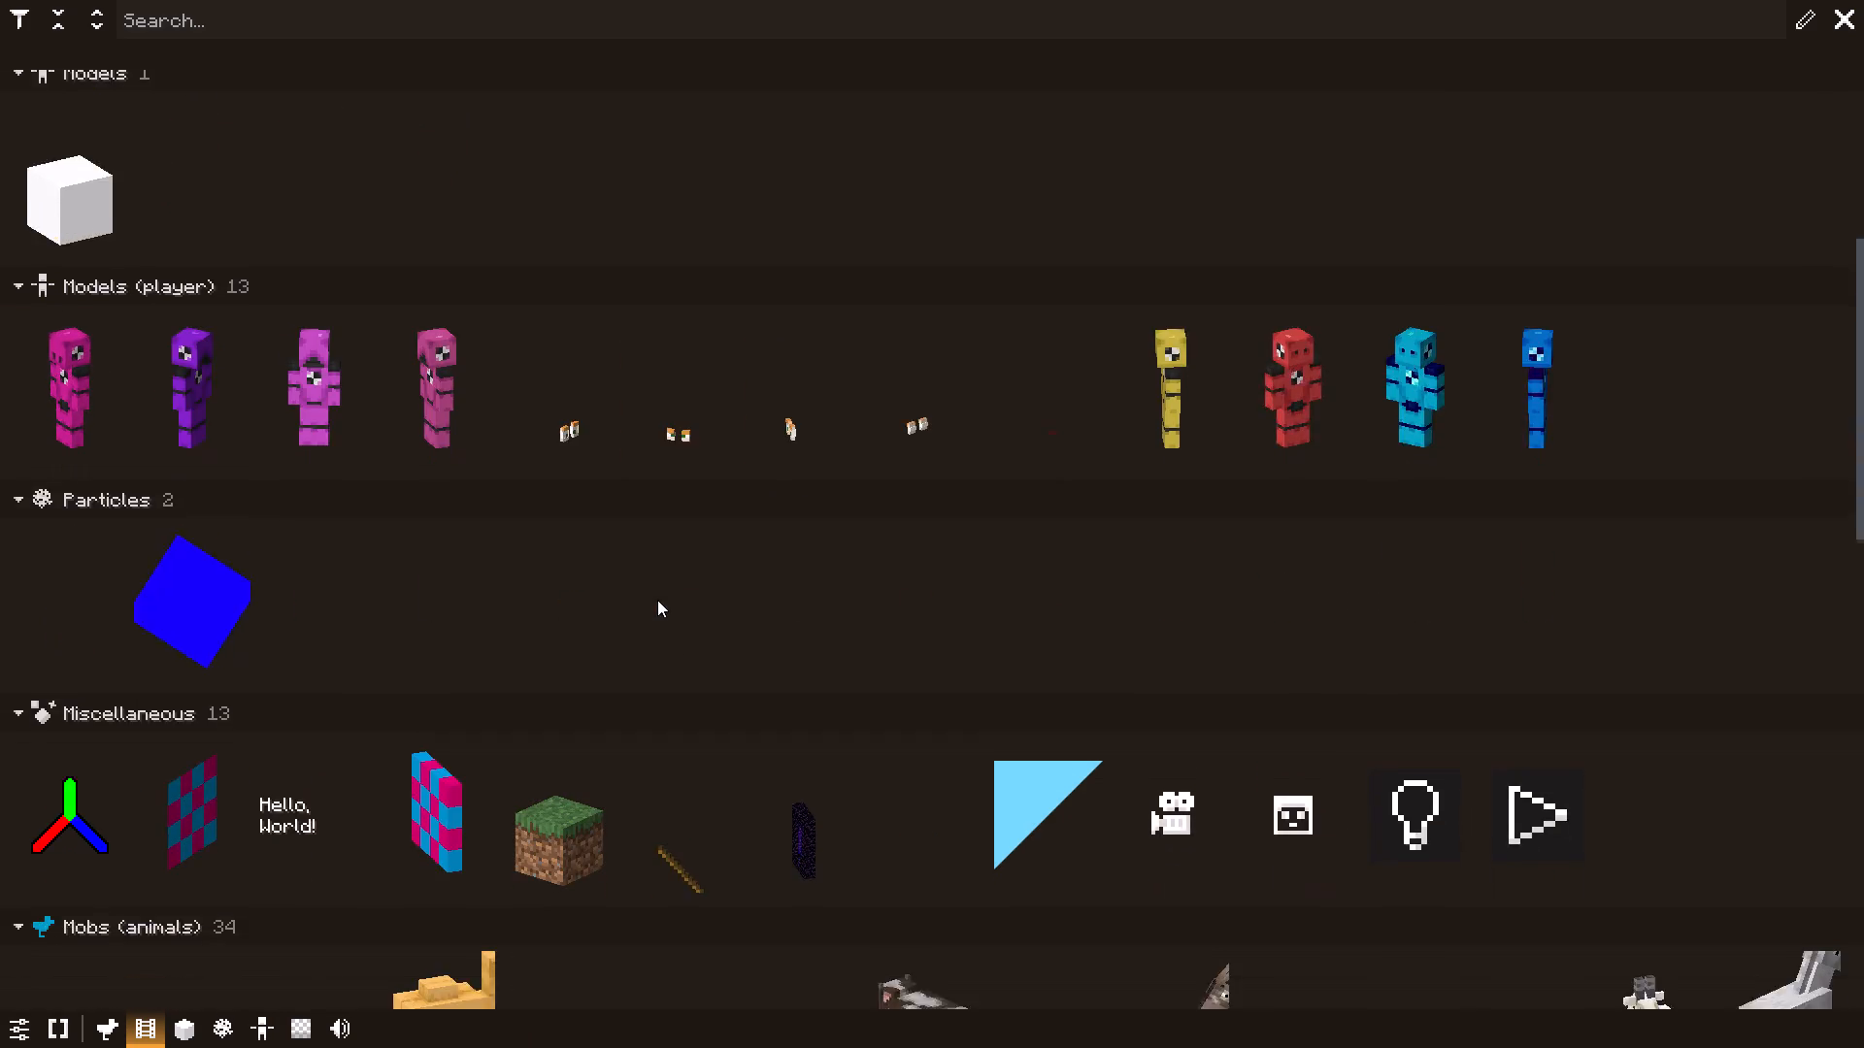
pyautogui.scroll(-11, 657, 600)
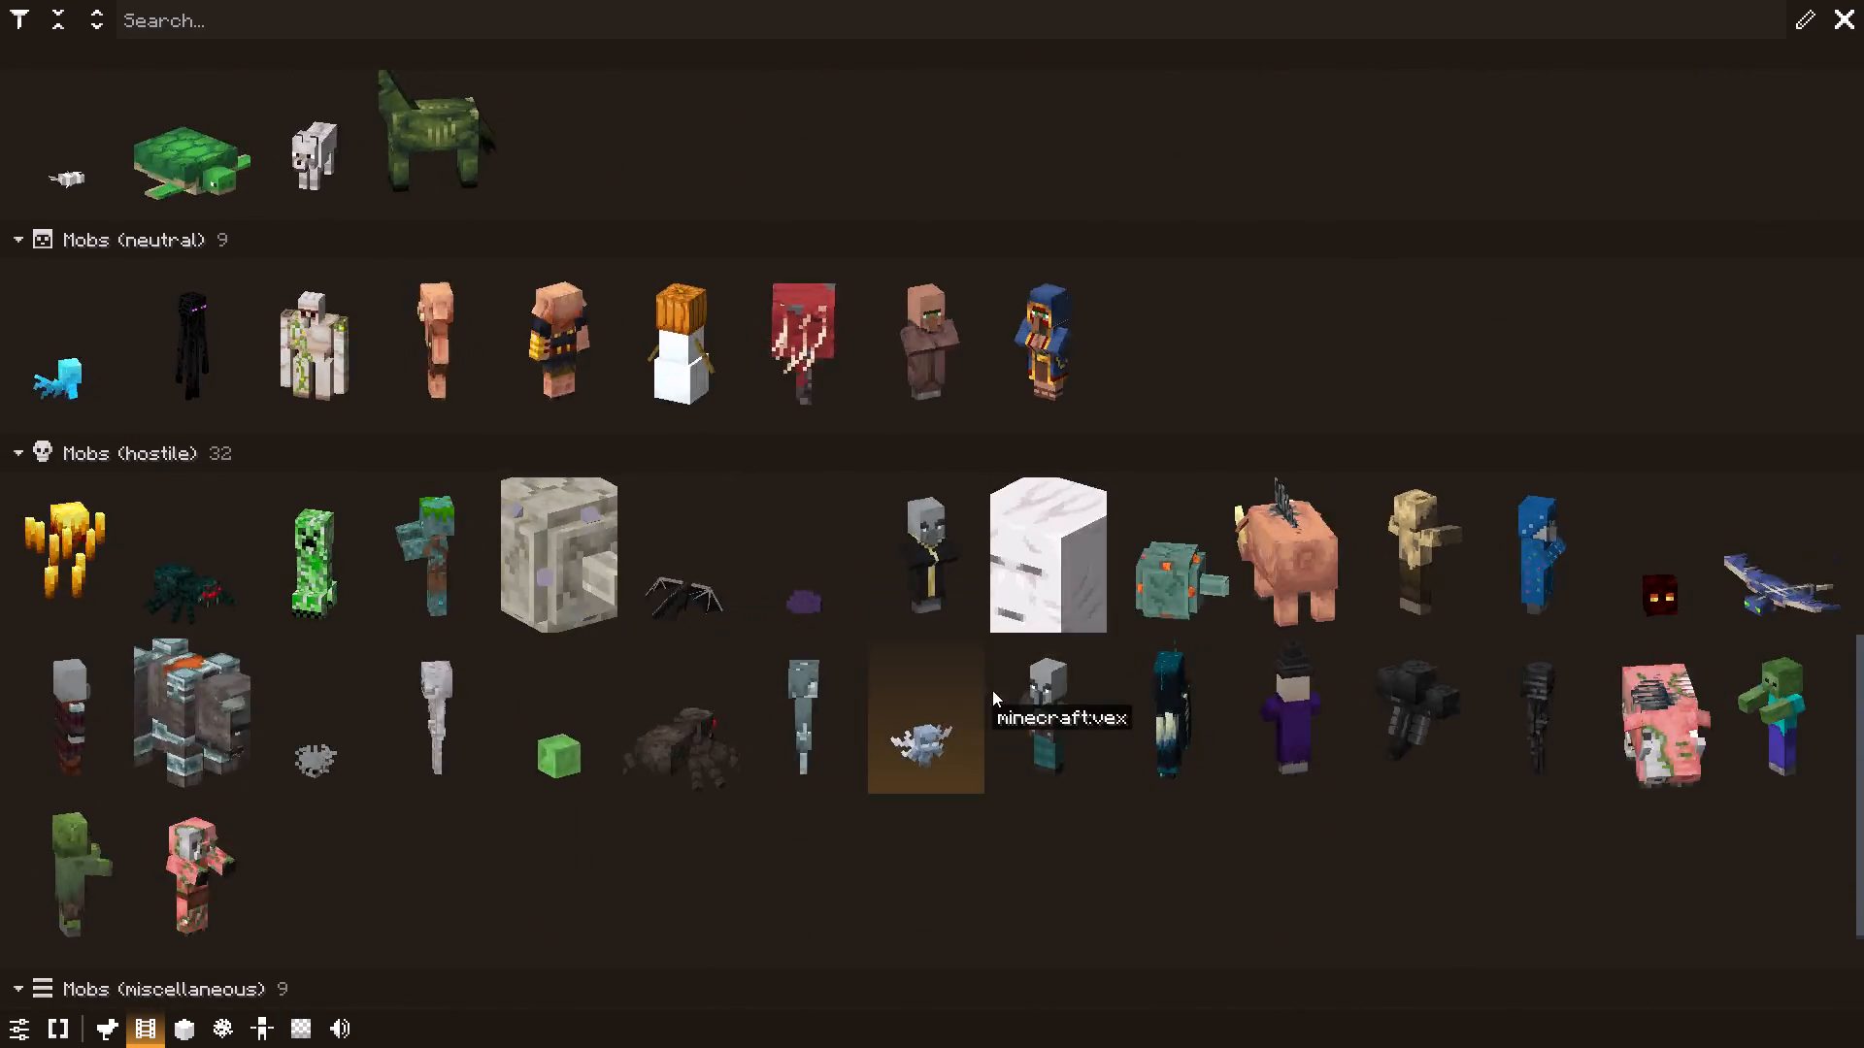
pyautogui.doubleClick(449, 348)
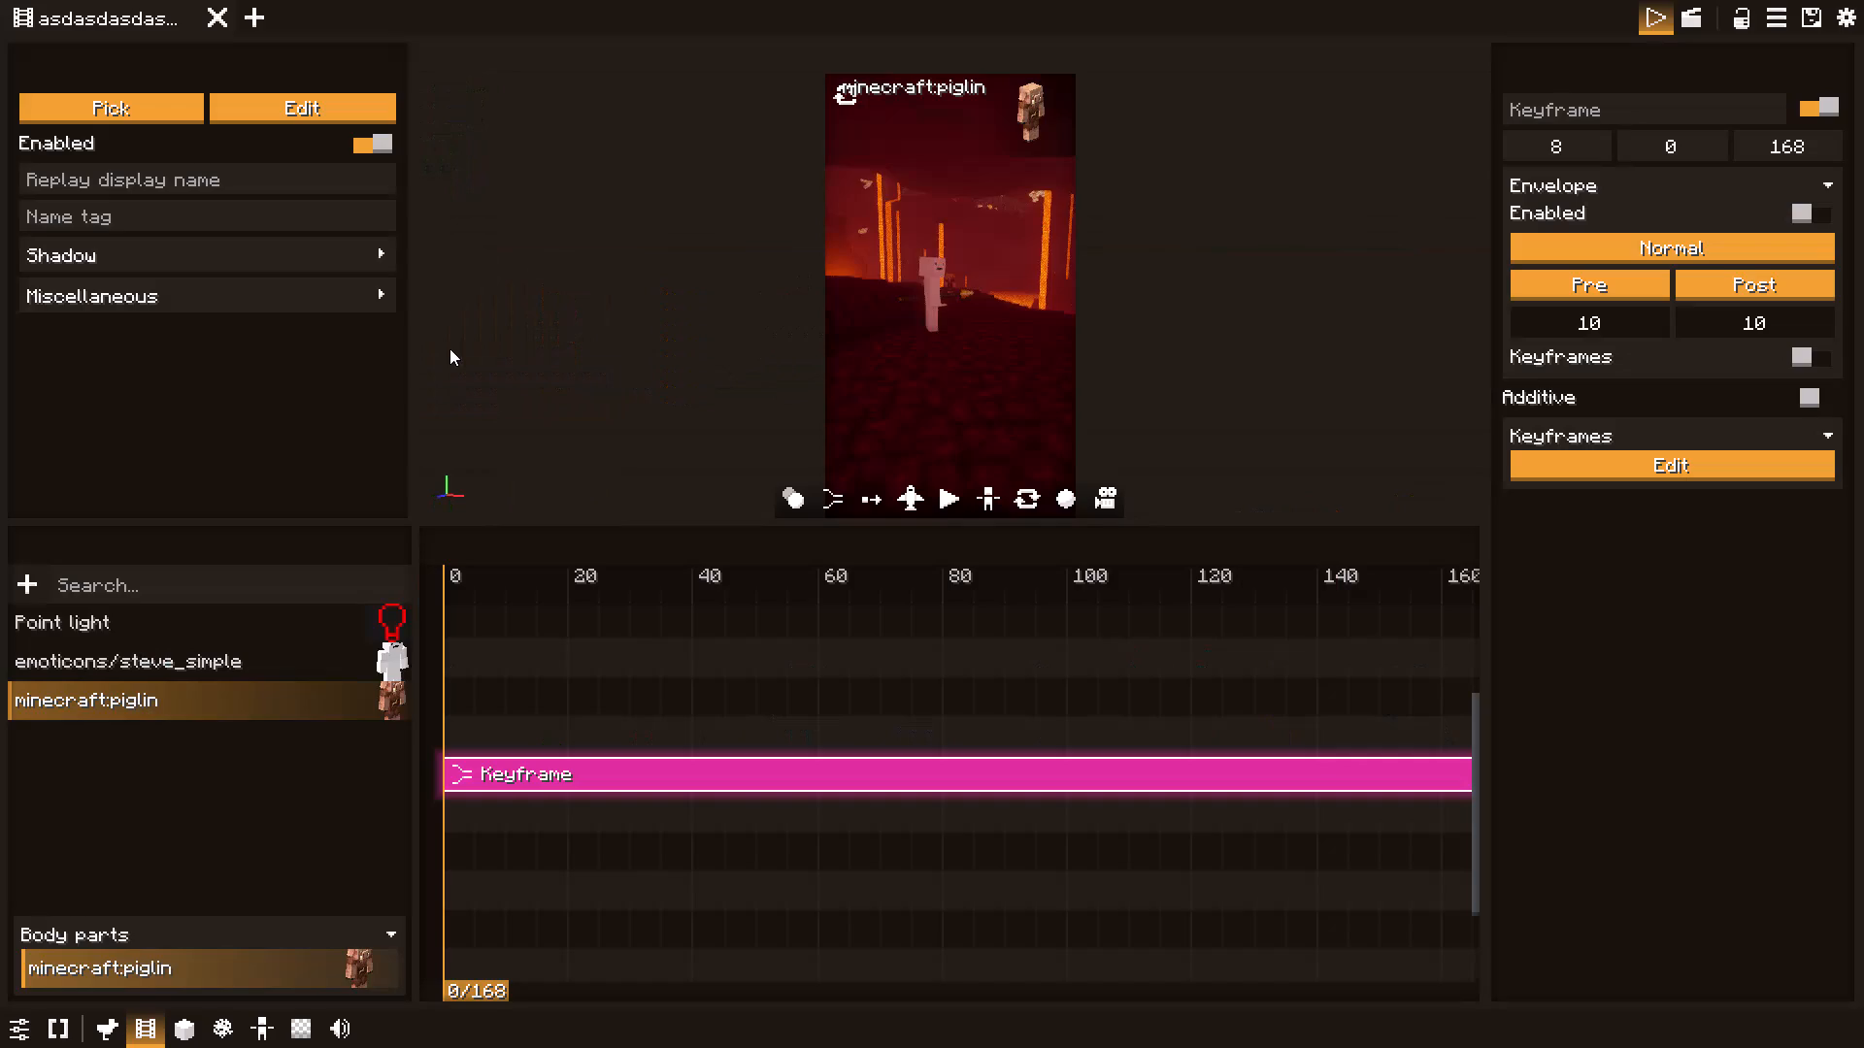
# Change the new replay's mob type to Zombified Piglin and return to the world.
pyautogui.click(312, 104)
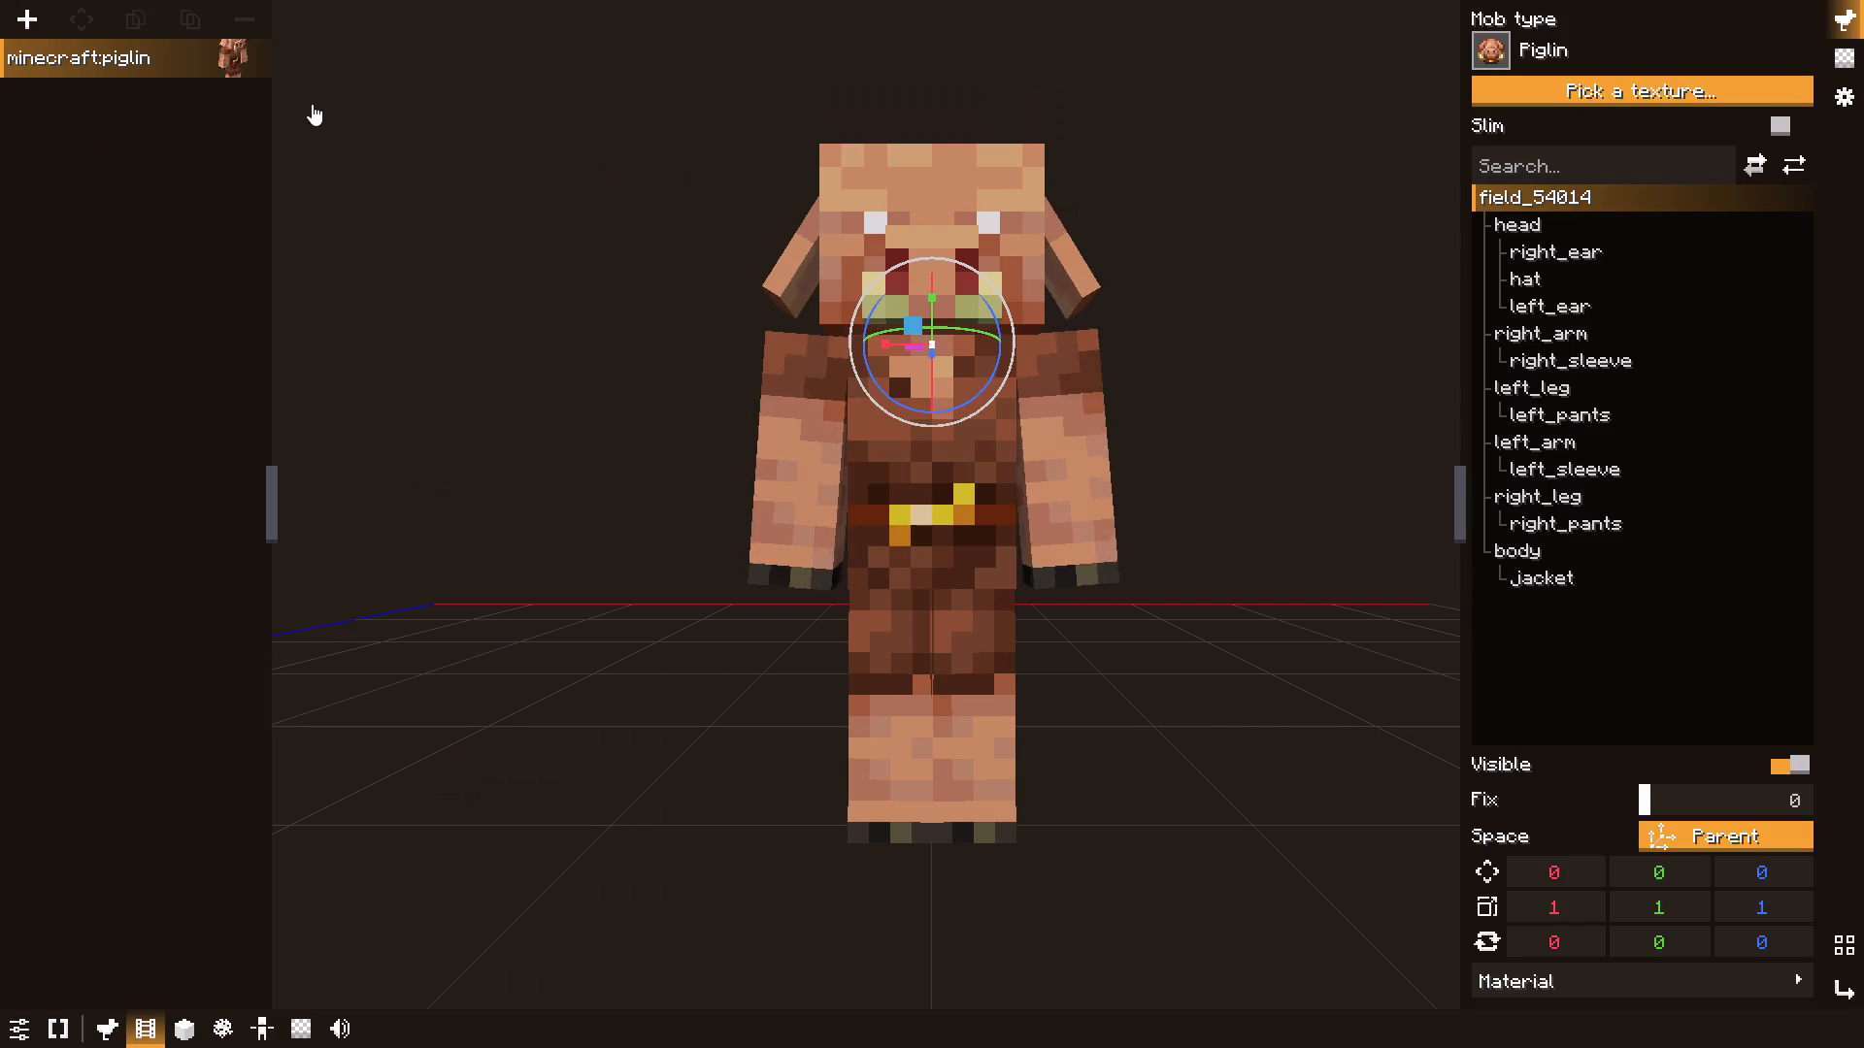
pyautogui.click(1558, 45)
pyautogui.click(785, 190)
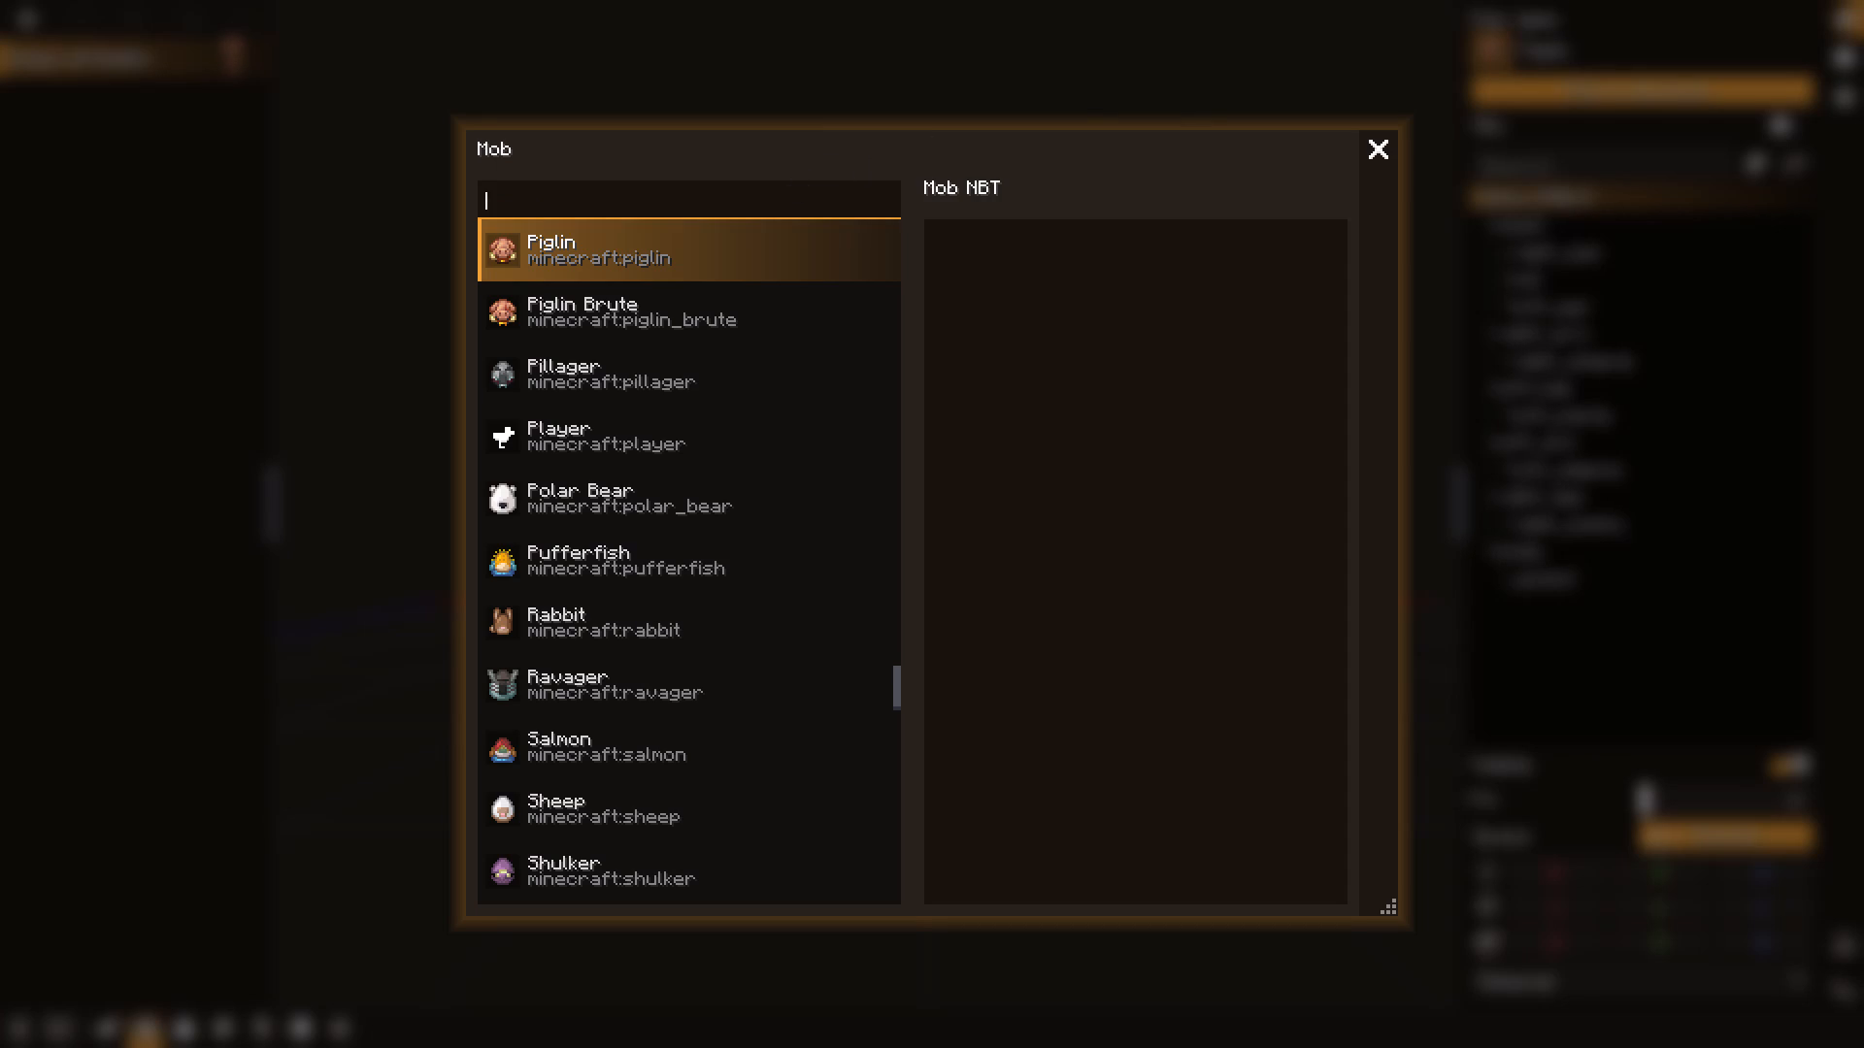
pyautogui.write('zo')
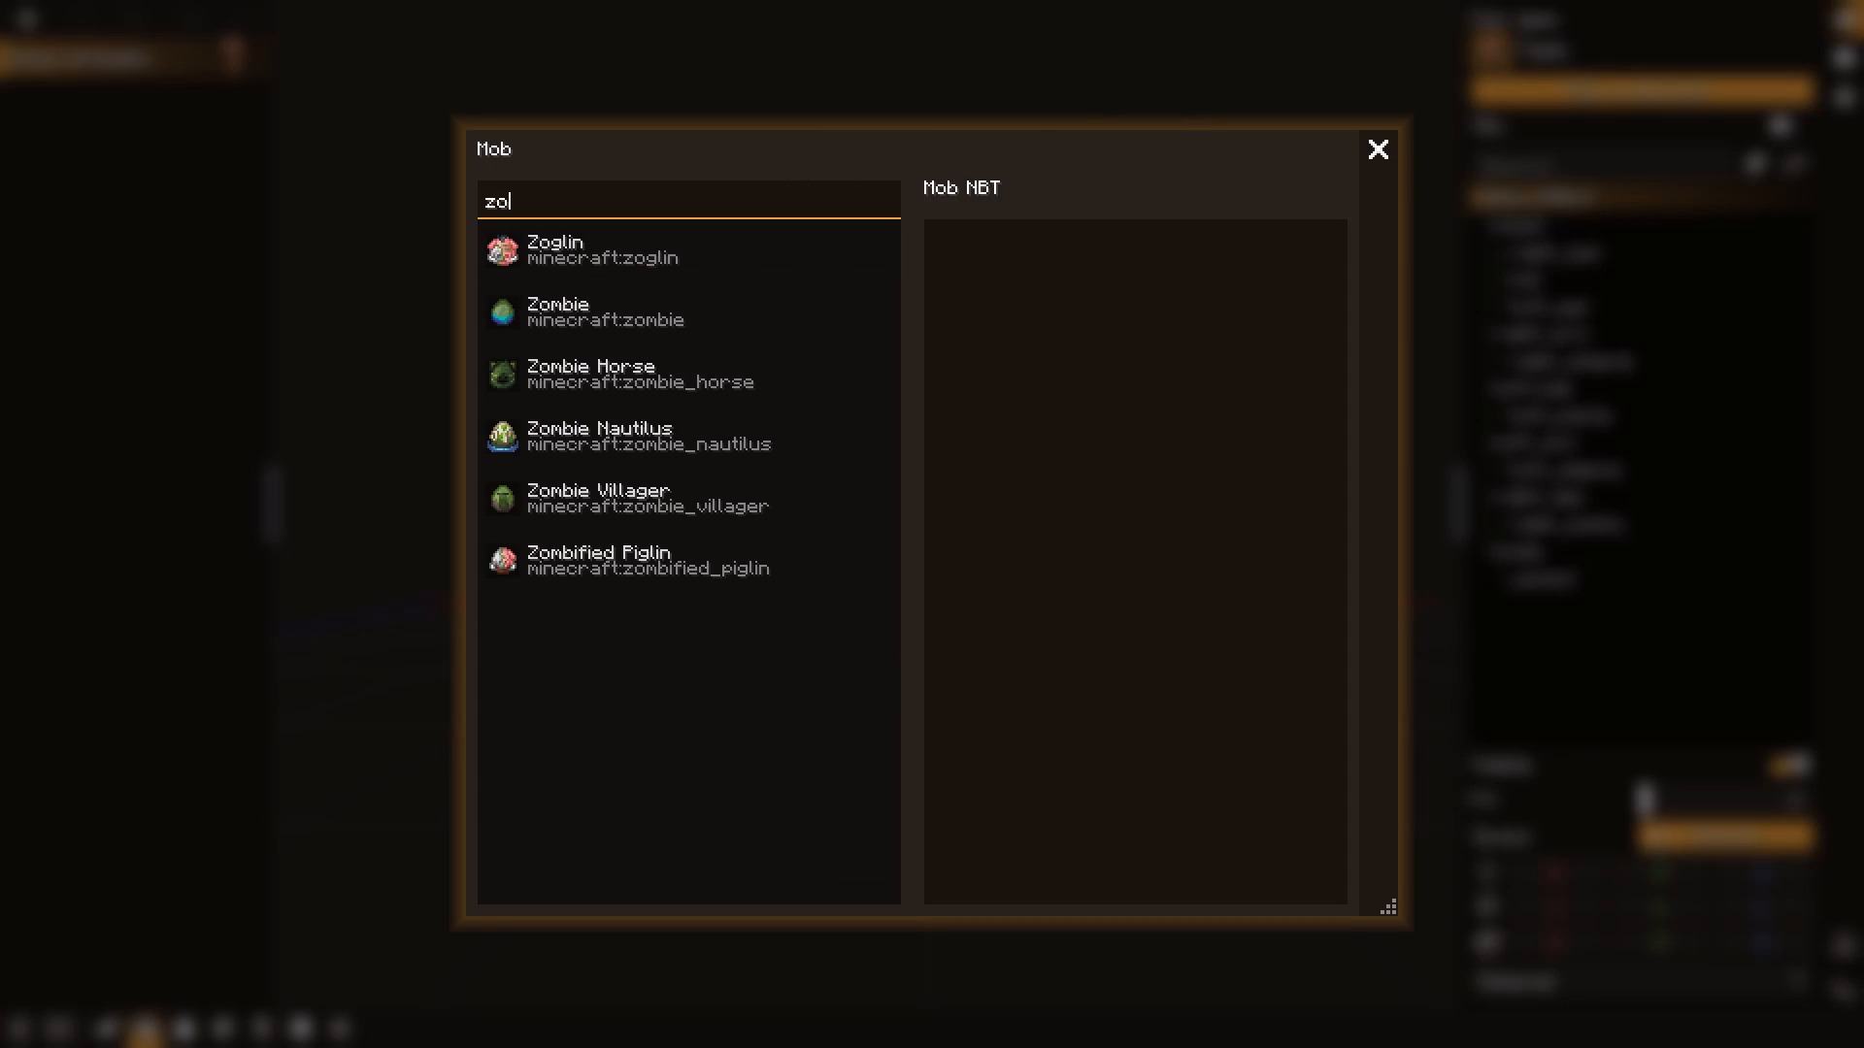
pyautogui.write('bm')
pyautogui.press('BackSpace')
pyautogui.press('BackSpace')
pyautogui.doubleClick(709, 561)
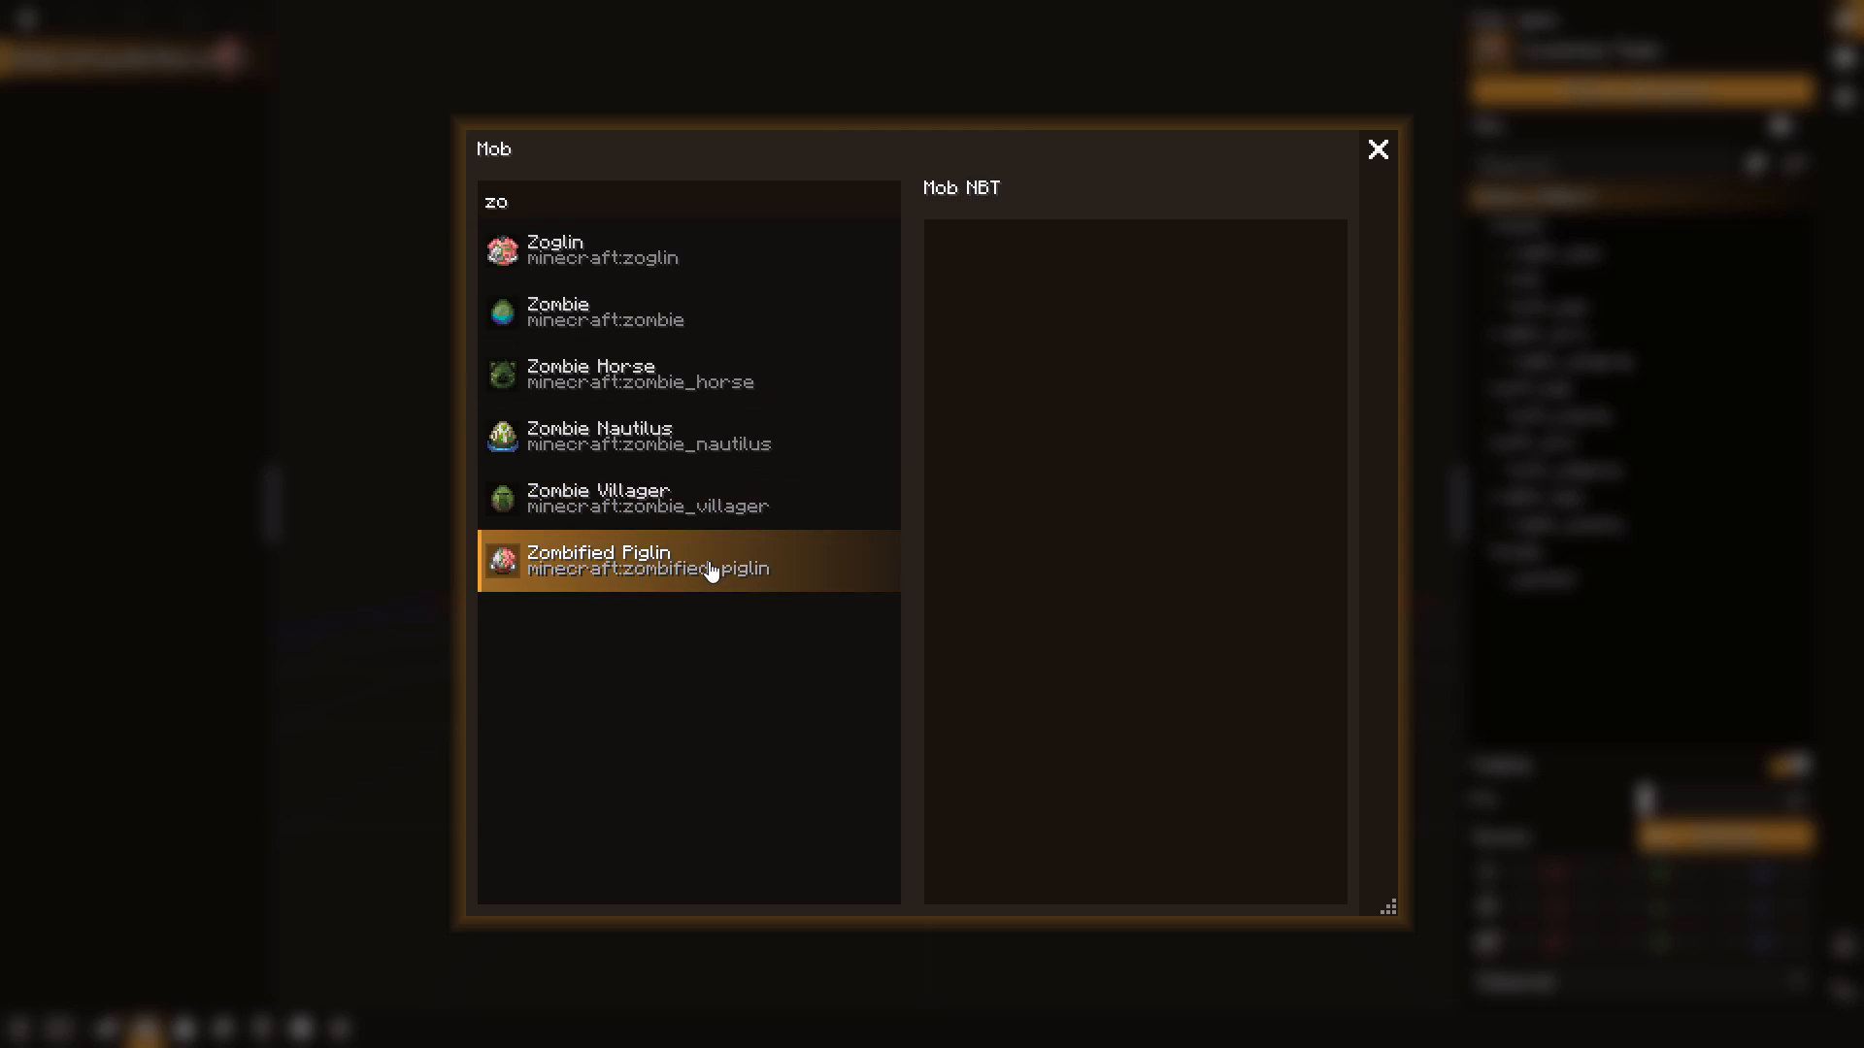
pyautogui.press('Escape')
pyautogui.press('Escape')
pyautogui.press('Escape')
pyautogui.press('Escape')
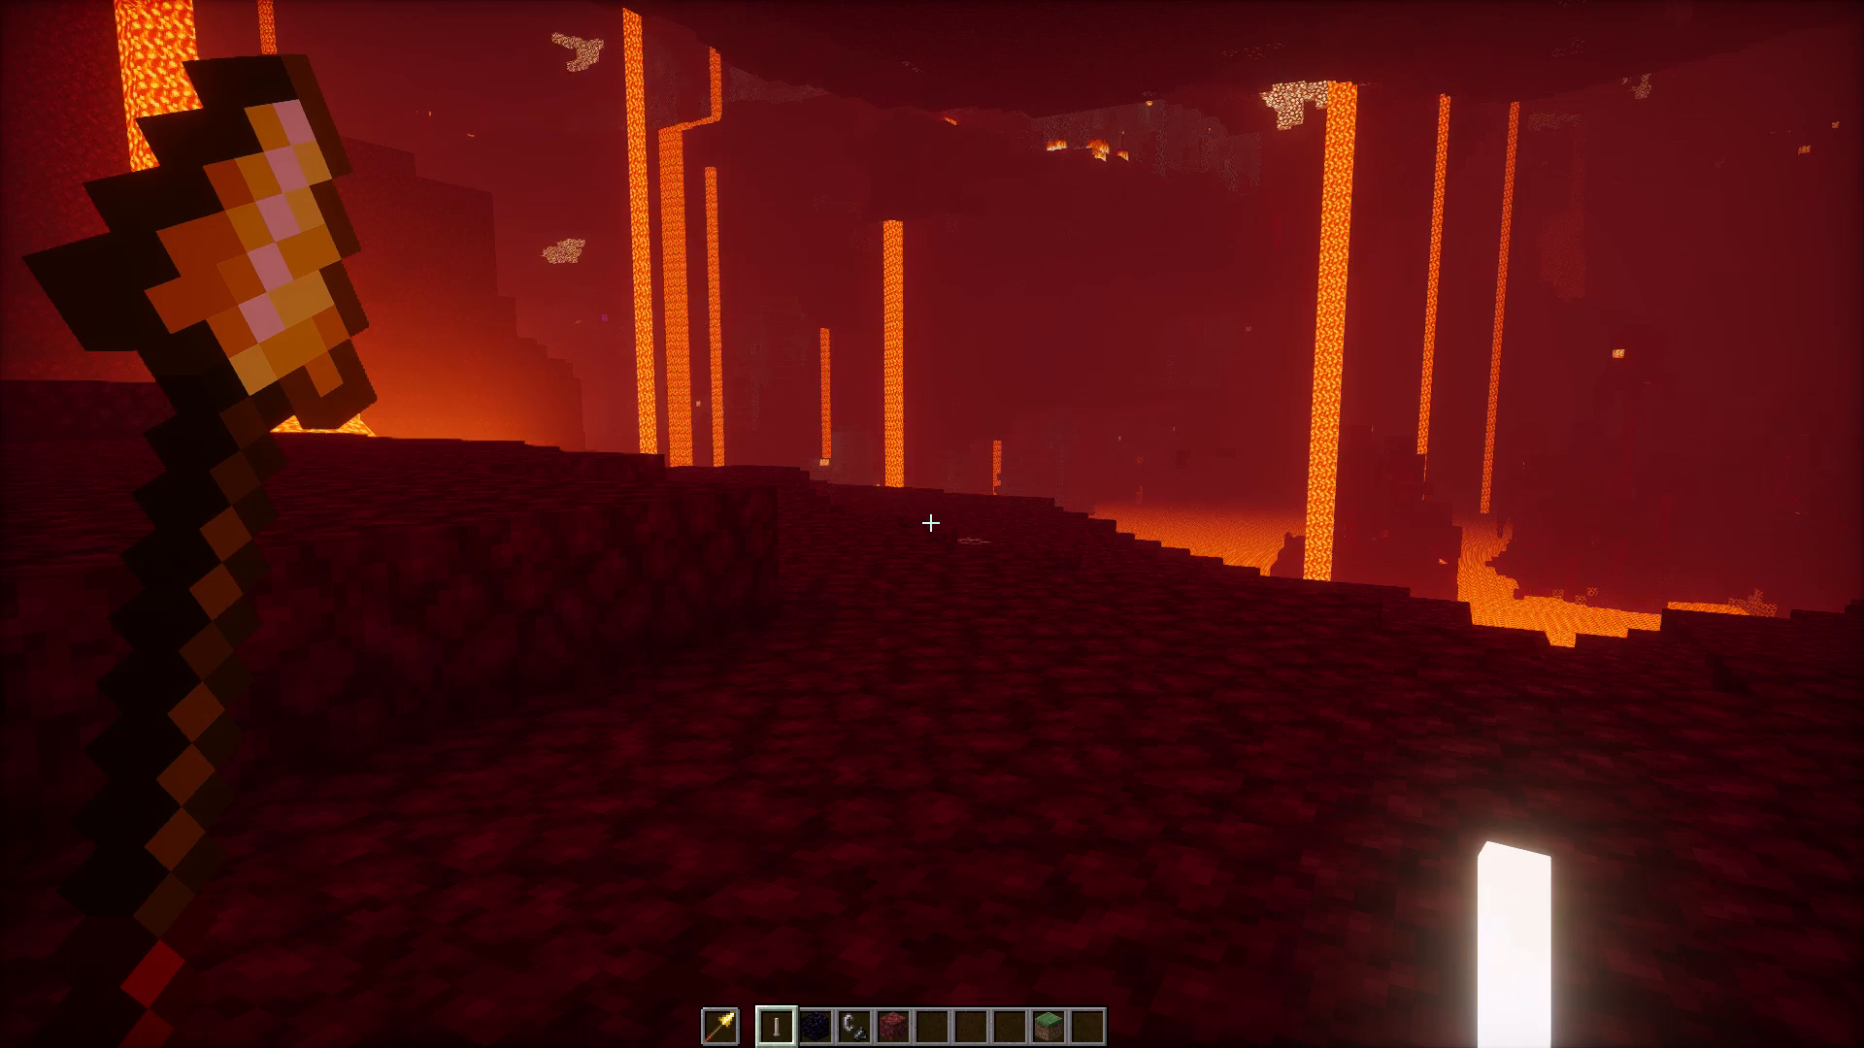
# Return to the spot facing the portal and record the zombified piglin's performance near steve_simple in third-person view.
pyautogui.press('w')
pyautogui.press('q')
pyautogui.press('a')
pyautogui.press('s')
pyautogui.press('a')
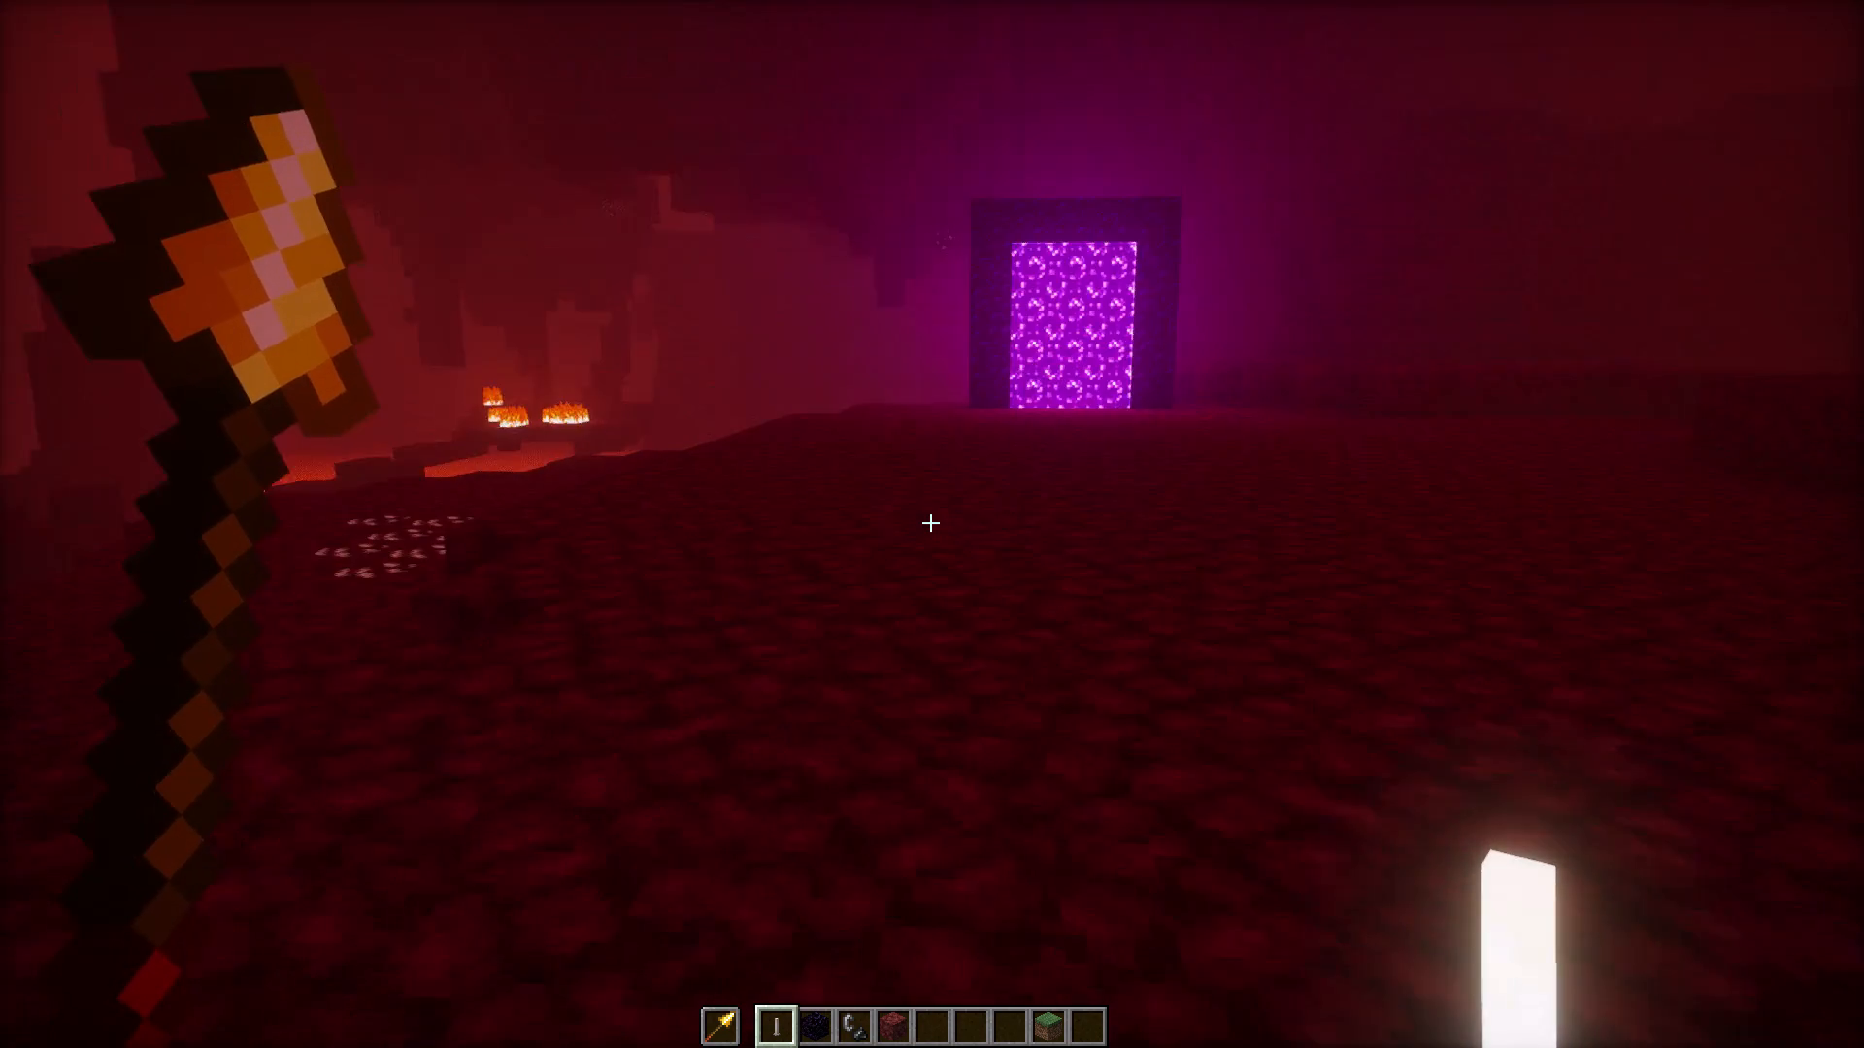
pyautogui.press('a')
pyautogui.press('w')
pyautogui.press('F5')
pyautogui.press('w')
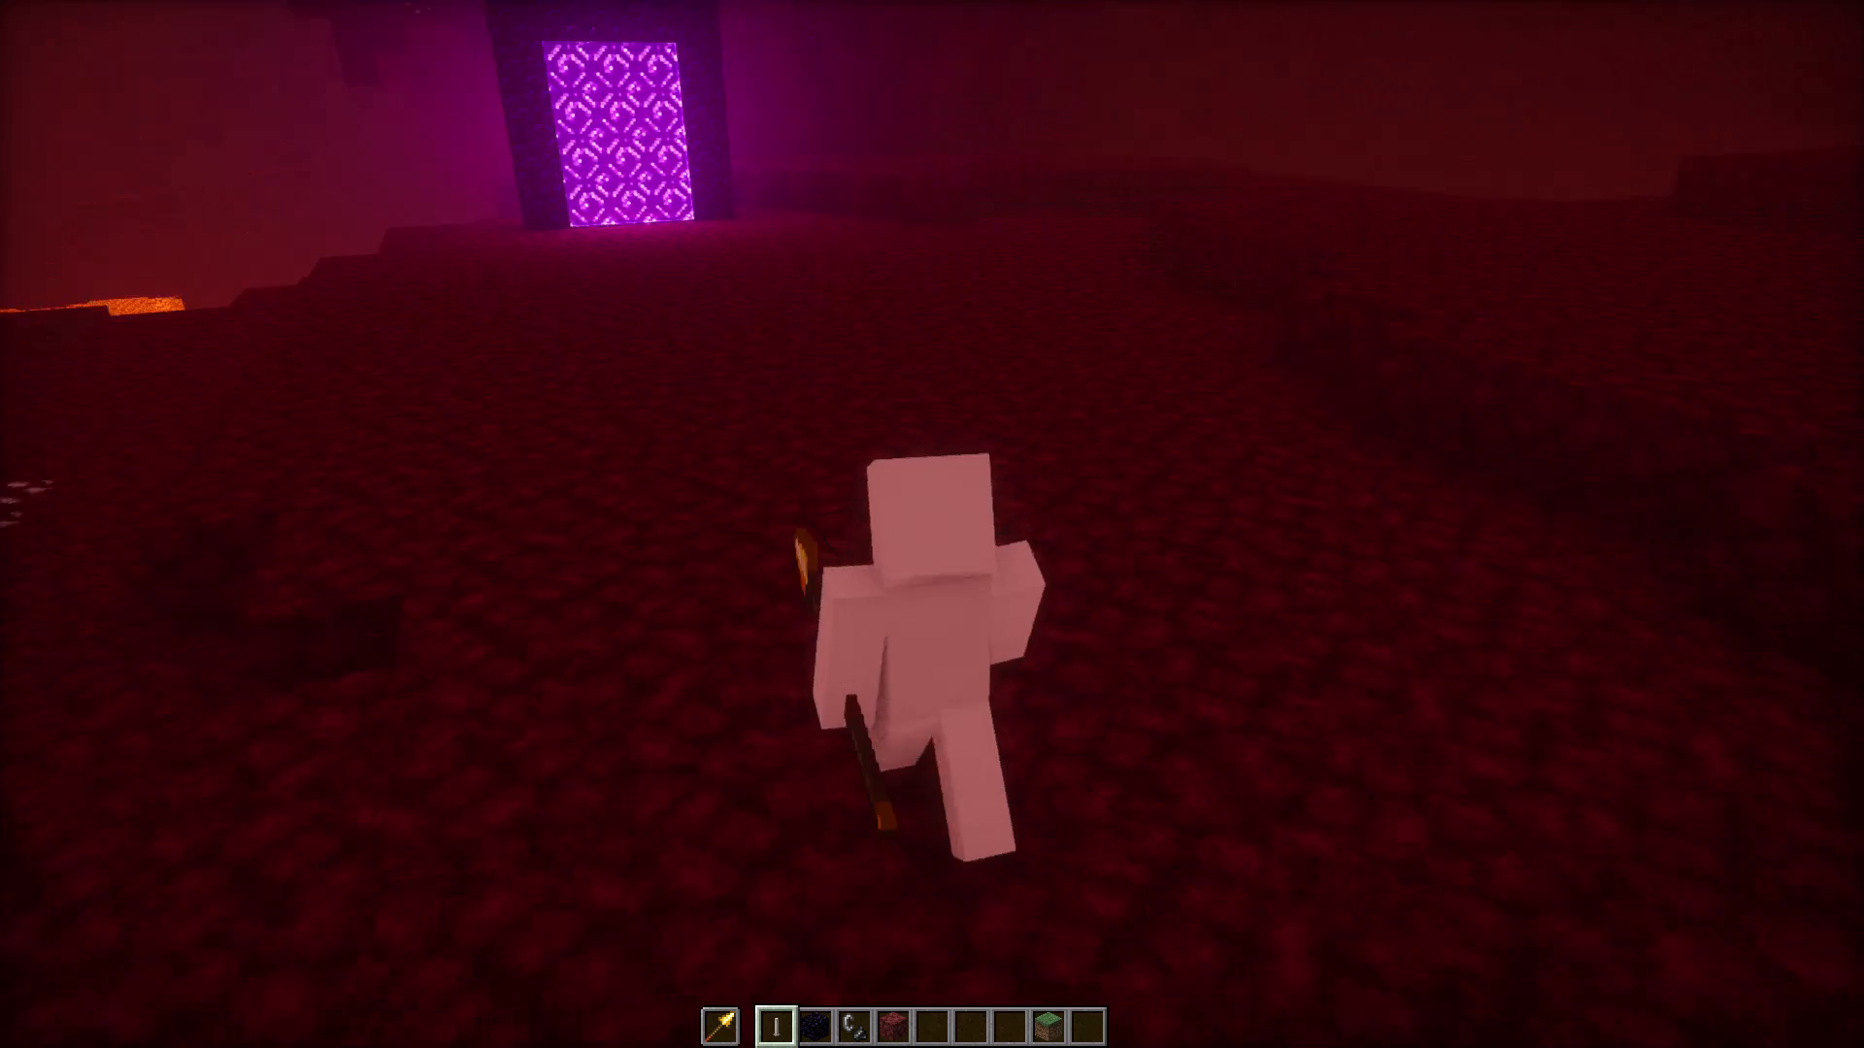
pyautogui.press('w')
pyautogui.hotkey('shift', 'w')
pyautogui.hotkey('shift', 'a')
pyautogui.hotkey('shift', 'w')
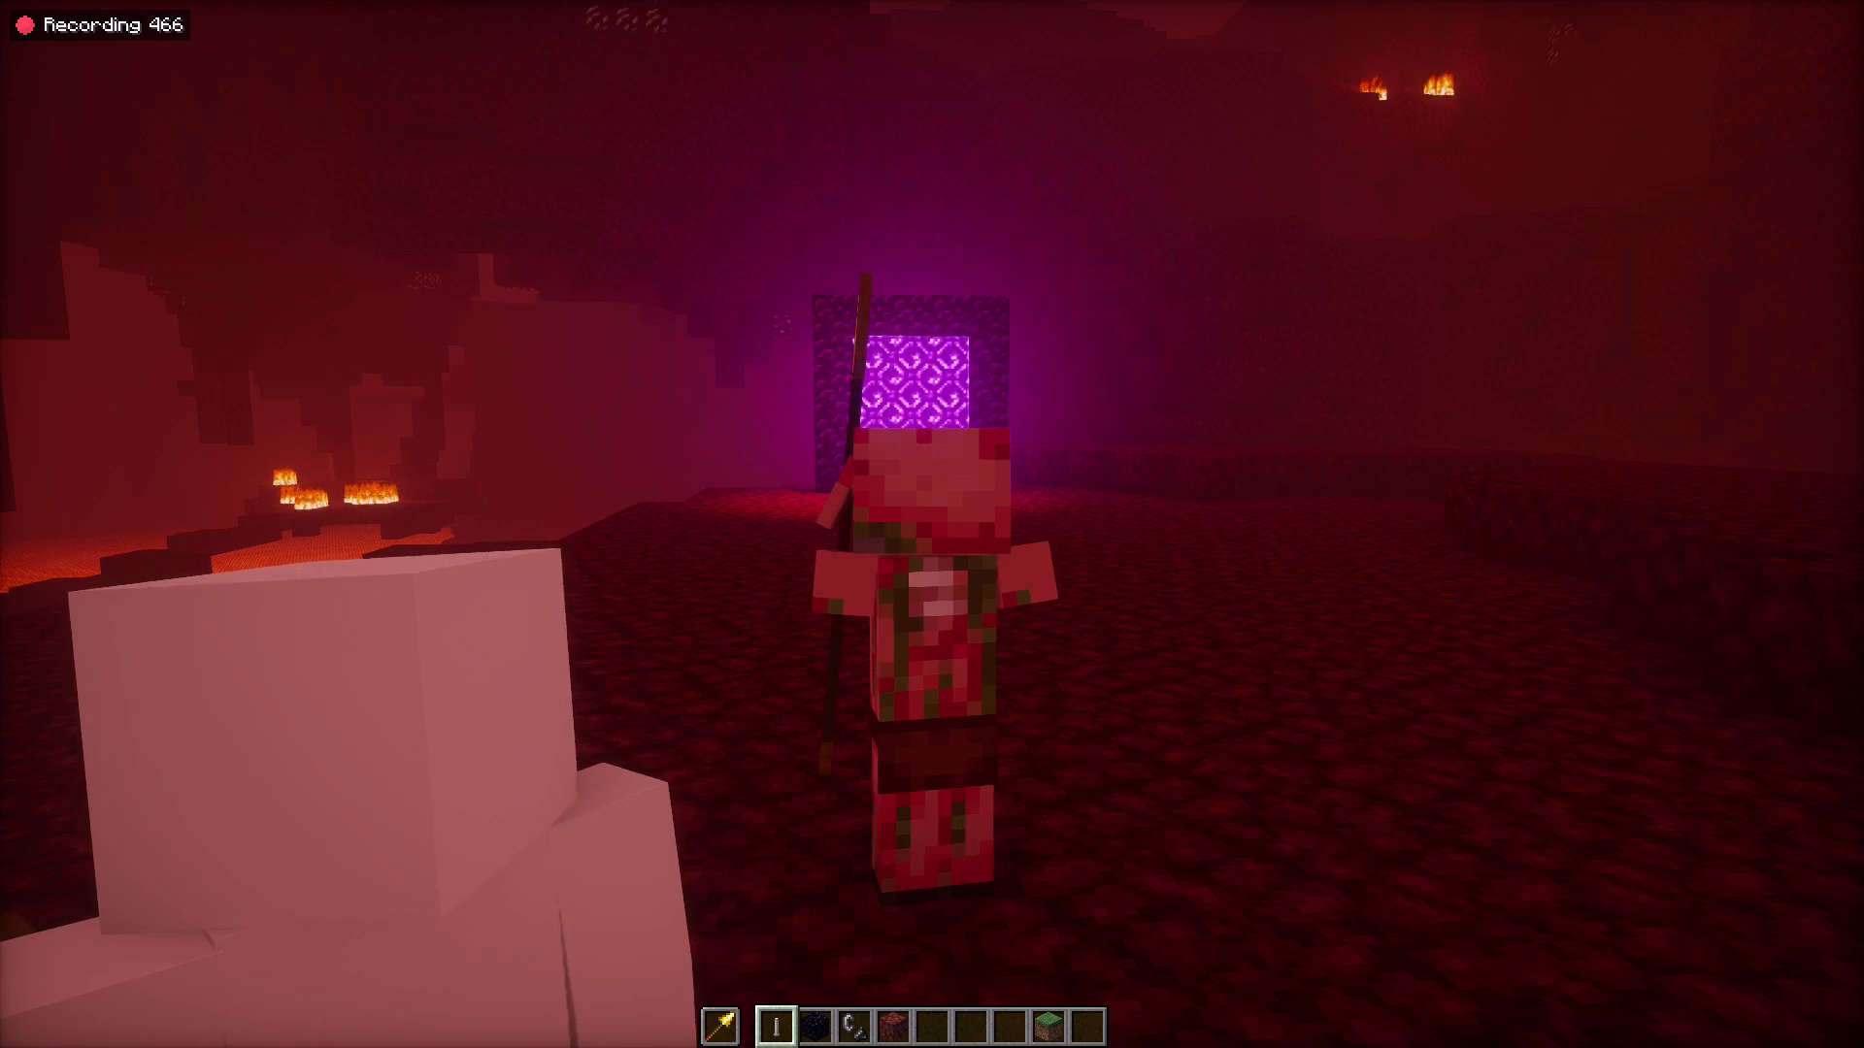
# Finish recording the zombified piglin's performance near the portal and return to the film editor.
pyautogui.write('wq q')
pyautogui.press('space')
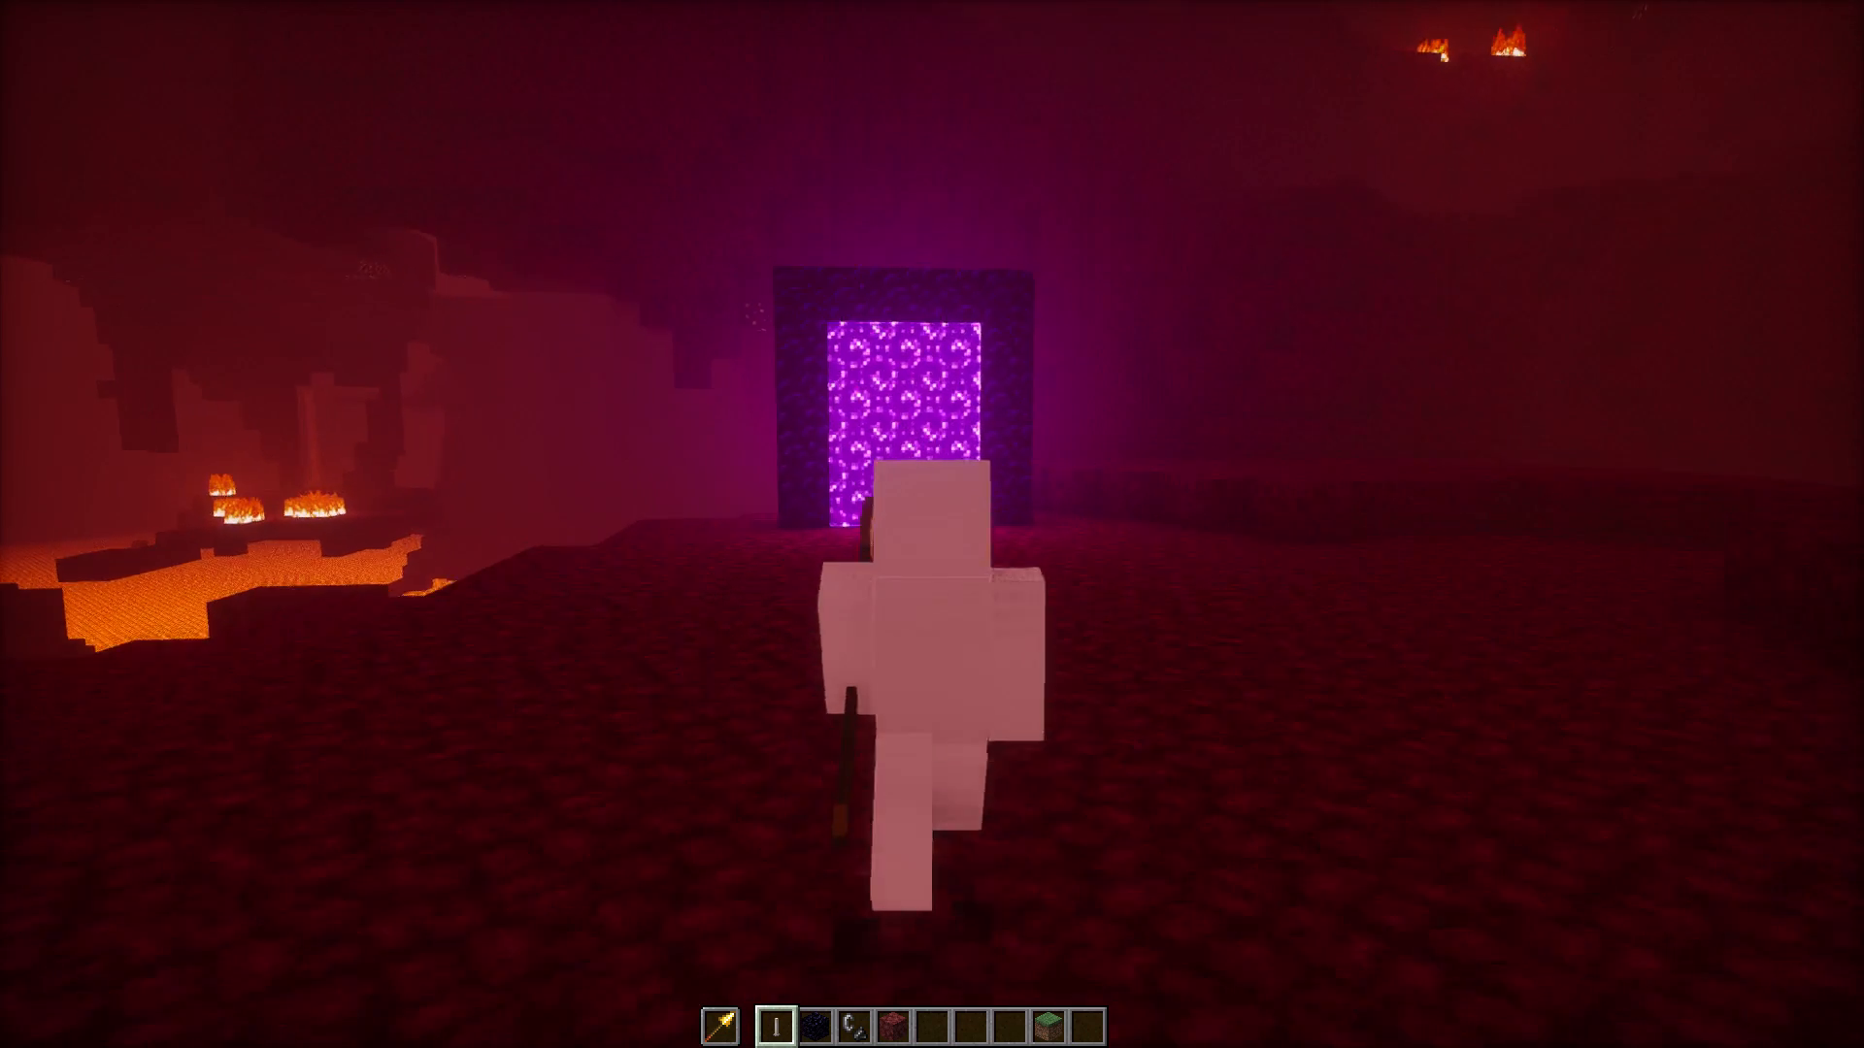
pyautogui.press('q')
pyautogui.press('q')
pyautogui.press('q')
pyautogui.press('q')
pyautogui.press('q')
pyautogui.press('q')
pyautogui.press('q')
pyautogui.press('q')
pyautogui.press('q')
pyautogui.press('0')
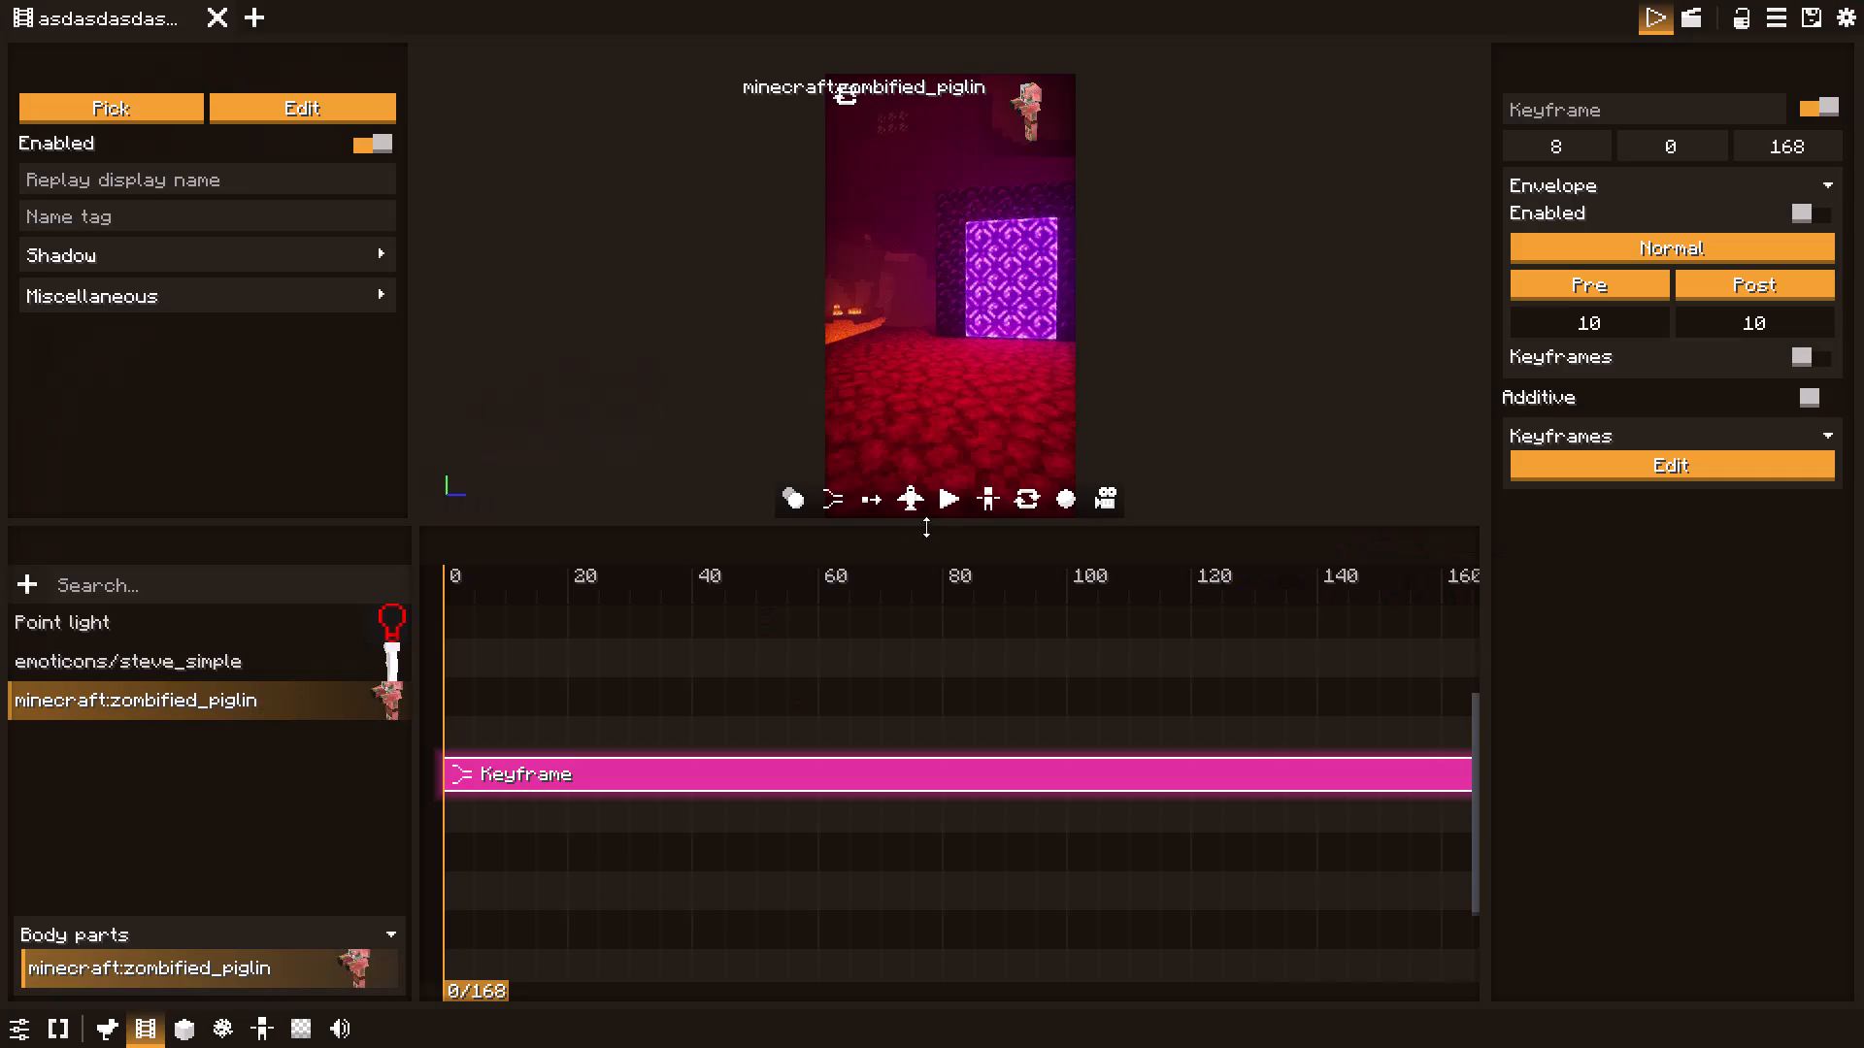
# Select the emoticons/steve_simple replay, return to the world, and position the character at the nether portal, facing the lava falls.
pyautogui.click(260, 643)
pyautogui.press('Escape')
pyautogui.press('w')
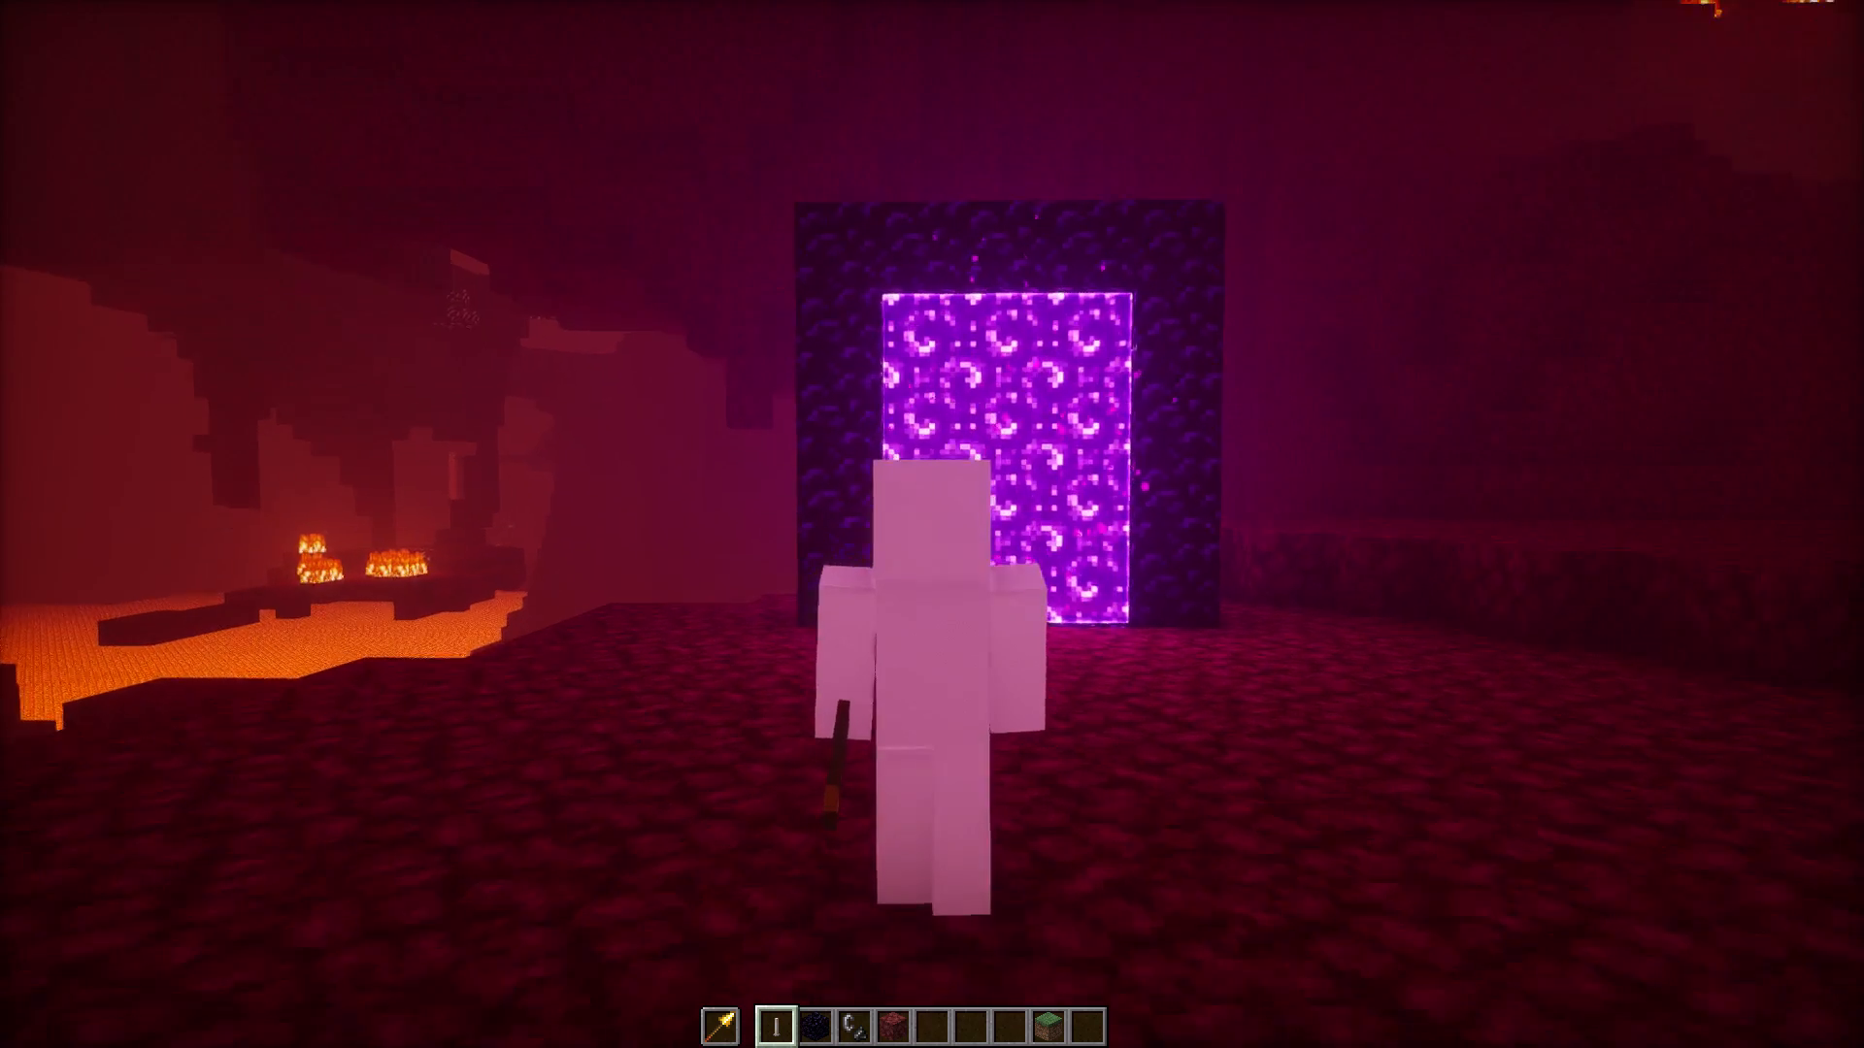
pyautogui.press('q')
pyautogui.press('a')
pyautogui.hotkey('shift', 'd')
pyautogui.press('s')
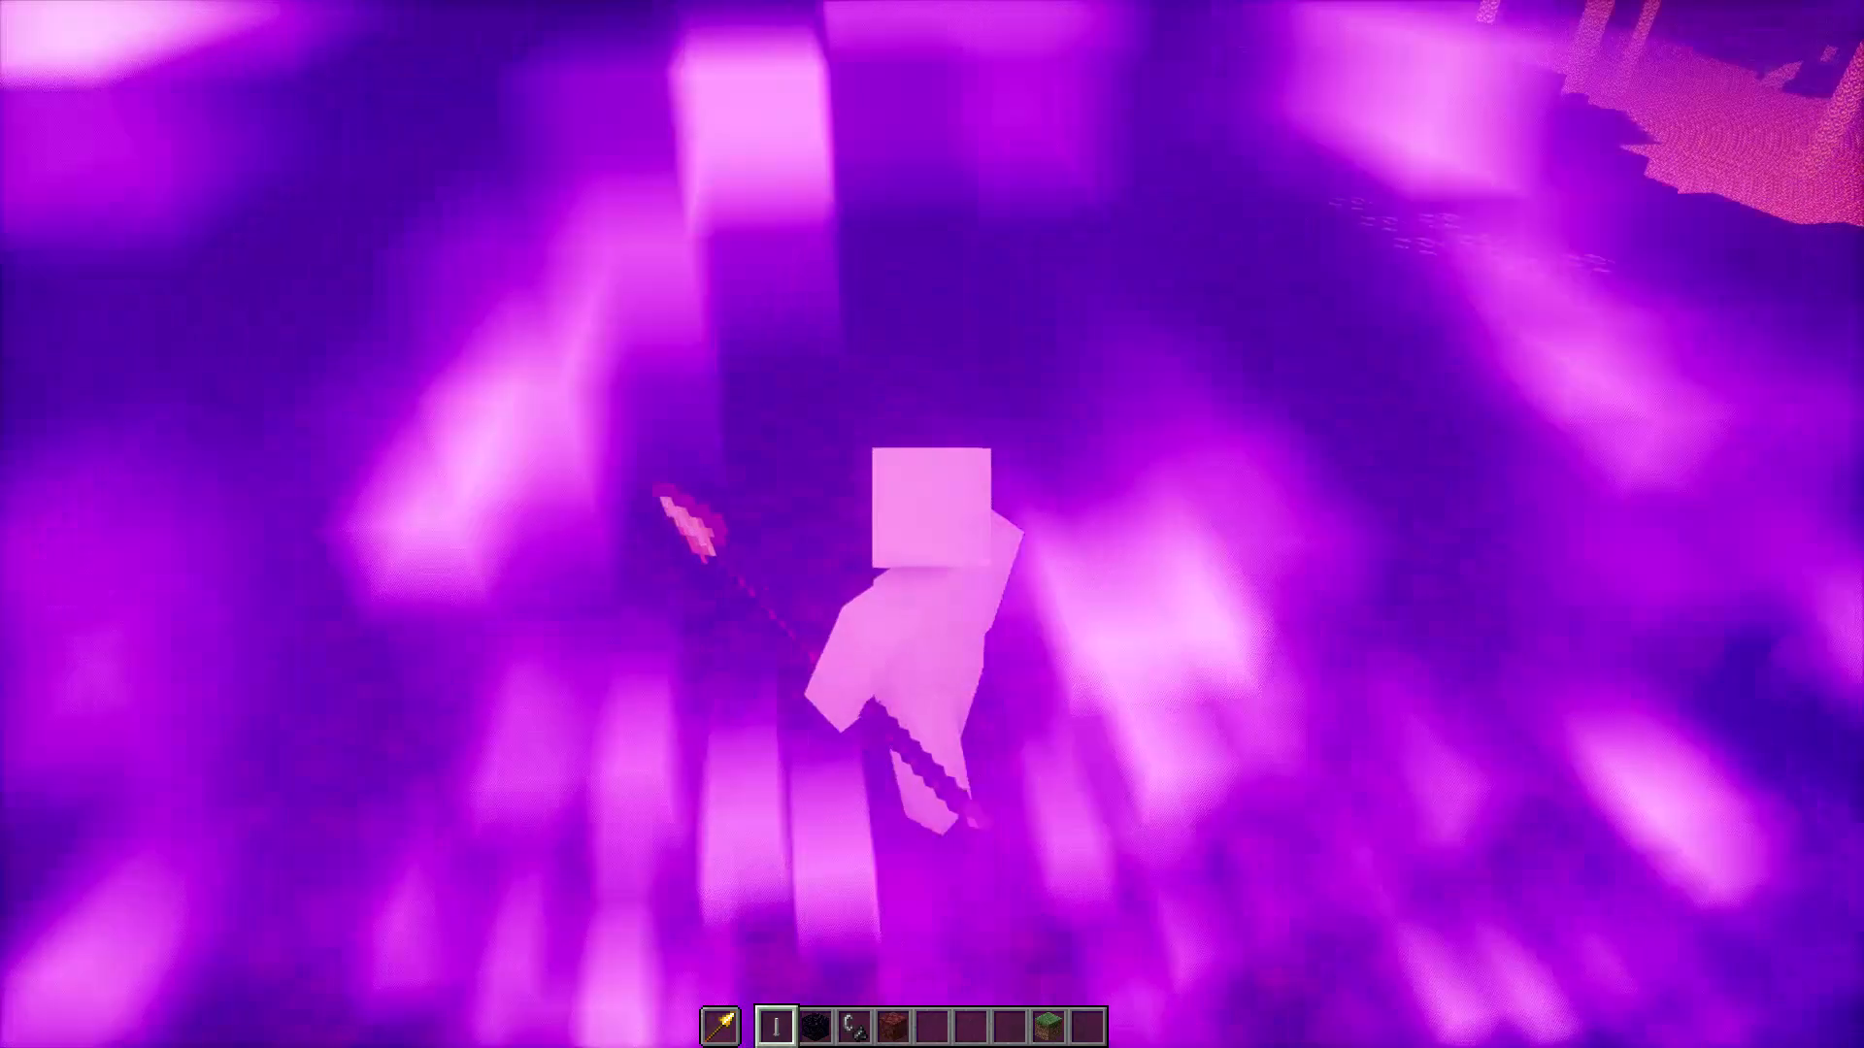
pyautogui.press('a')
pyautogui.press('s')
pyautogui.press('s')
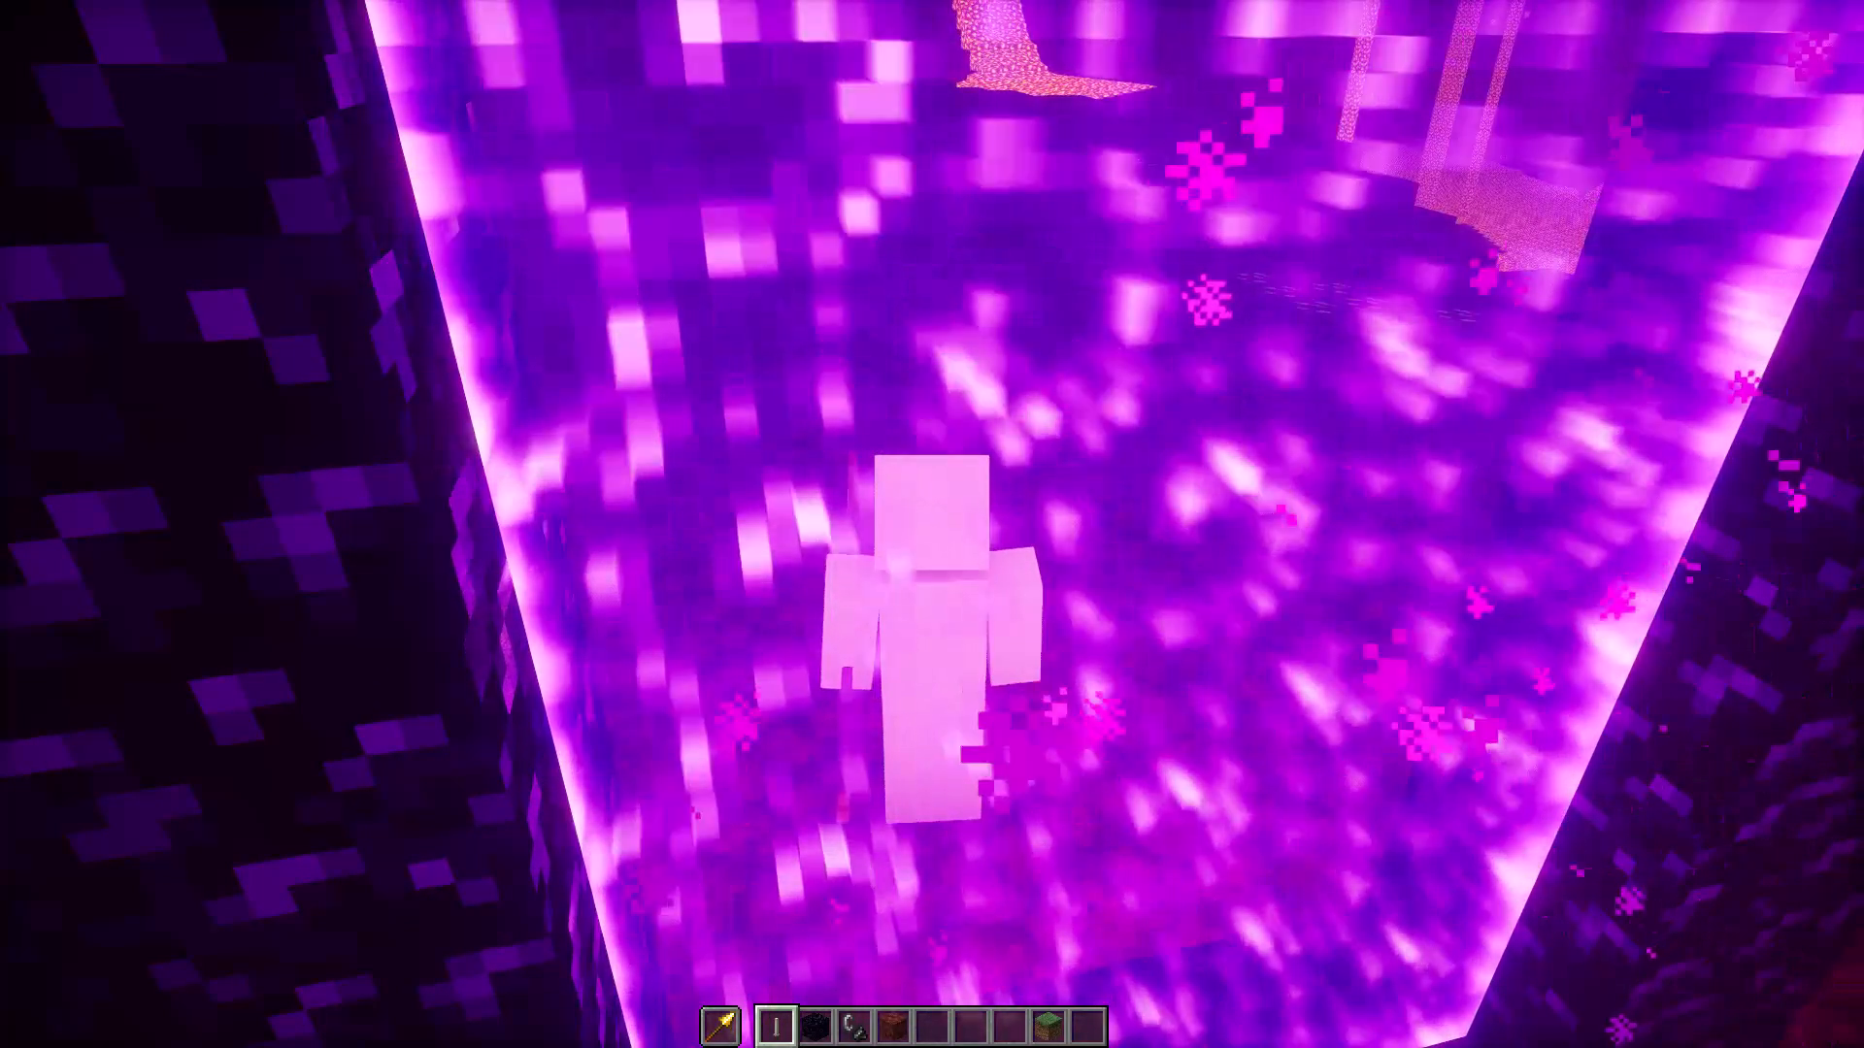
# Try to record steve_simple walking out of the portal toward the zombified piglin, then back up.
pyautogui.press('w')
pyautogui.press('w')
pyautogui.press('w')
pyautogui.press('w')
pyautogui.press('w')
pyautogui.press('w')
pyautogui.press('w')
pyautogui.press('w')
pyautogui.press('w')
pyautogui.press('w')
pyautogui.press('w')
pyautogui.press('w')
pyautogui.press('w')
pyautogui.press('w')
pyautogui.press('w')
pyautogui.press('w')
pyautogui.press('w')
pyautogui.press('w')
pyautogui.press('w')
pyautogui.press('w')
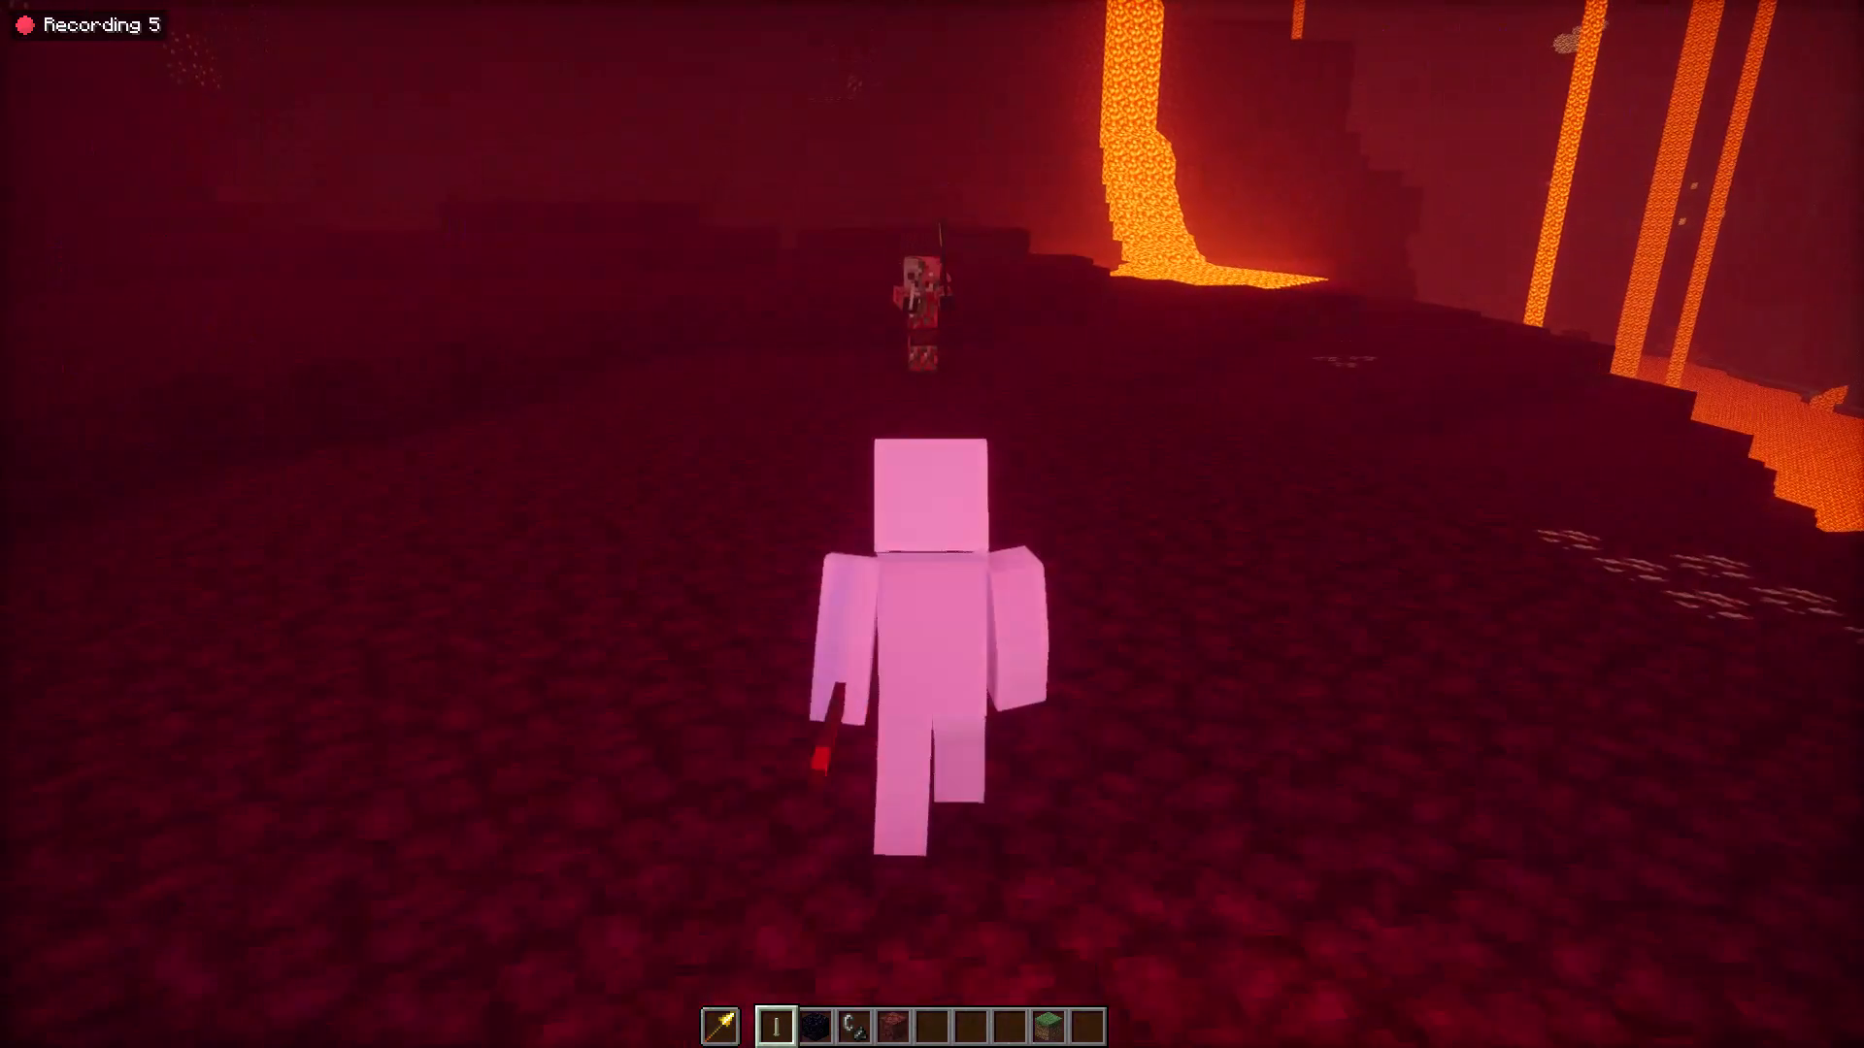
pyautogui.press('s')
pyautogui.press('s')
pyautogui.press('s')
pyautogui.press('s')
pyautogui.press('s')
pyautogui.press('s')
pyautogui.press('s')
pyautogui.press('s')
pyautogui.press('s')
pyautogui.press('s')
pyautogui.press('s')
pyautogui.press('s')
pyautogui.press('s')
# Move the golden item from the character's off-hand slot into the main inventory.
pyautogui.press('e')
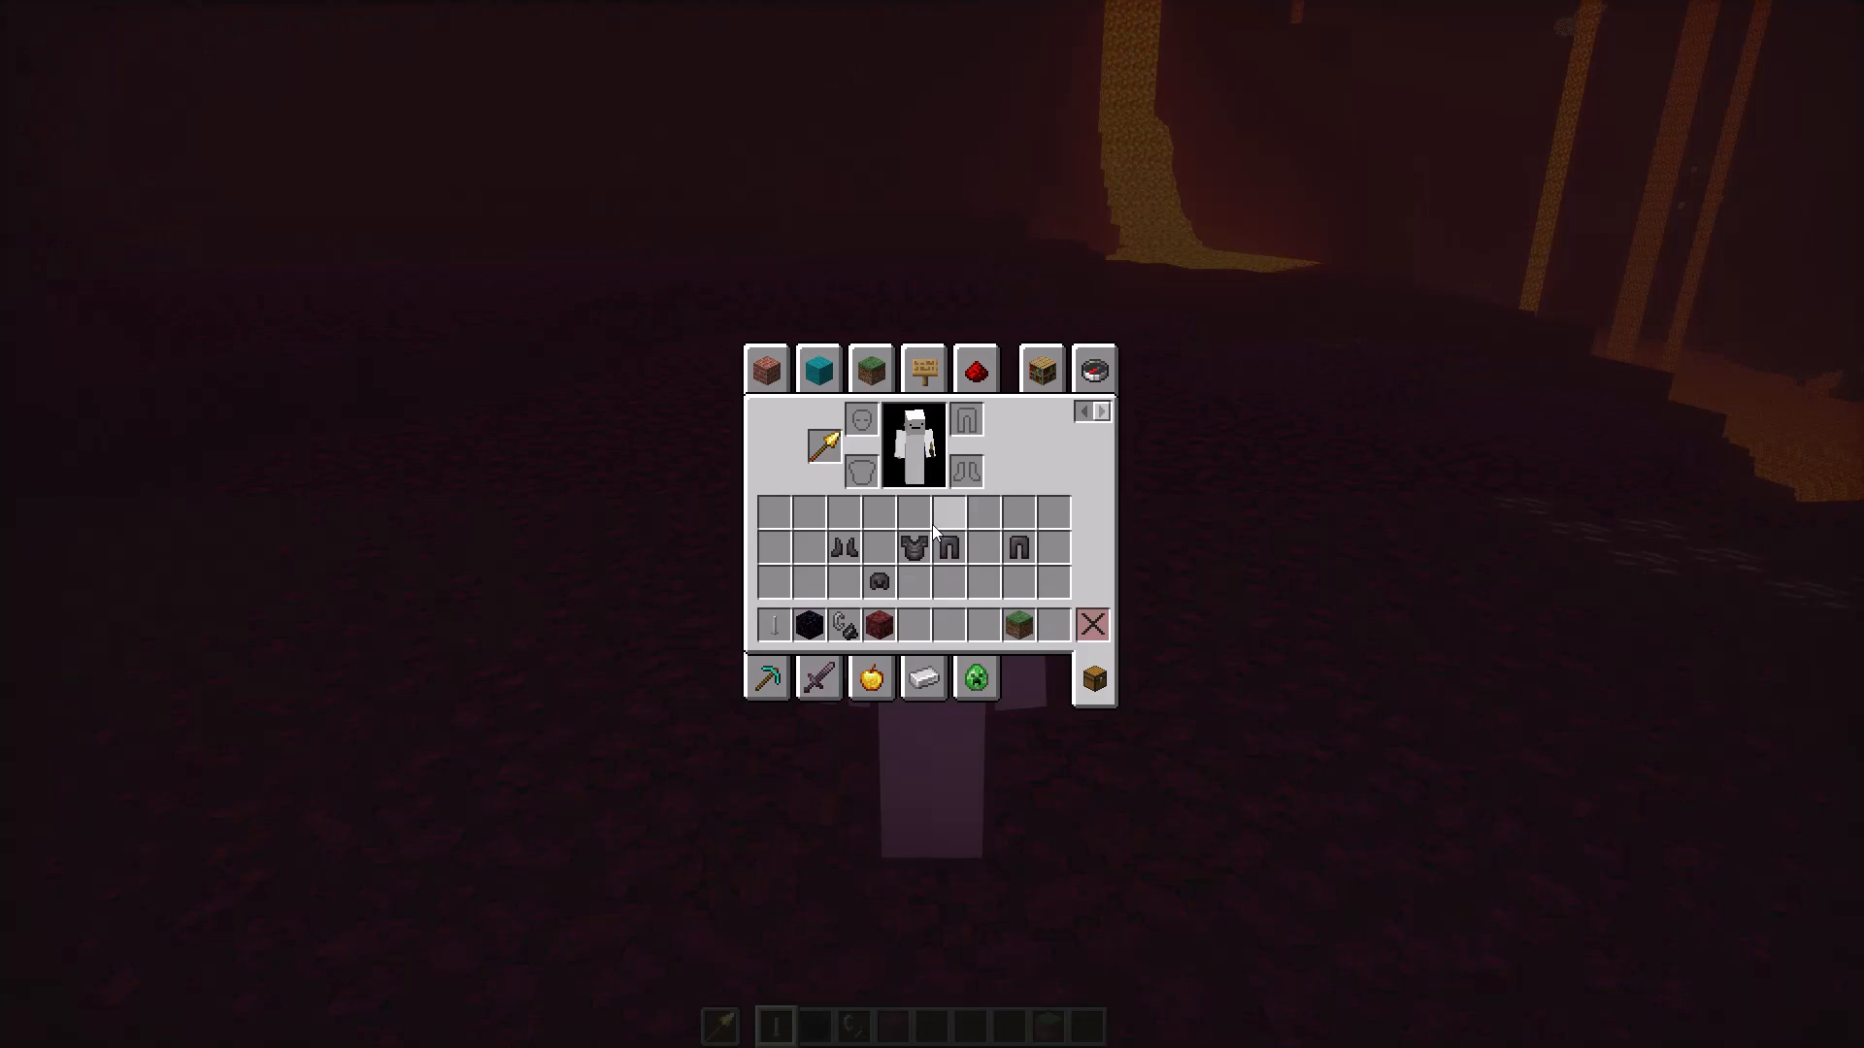
pyautogui.click(833, 434)
pyautogui.click(827, 524)
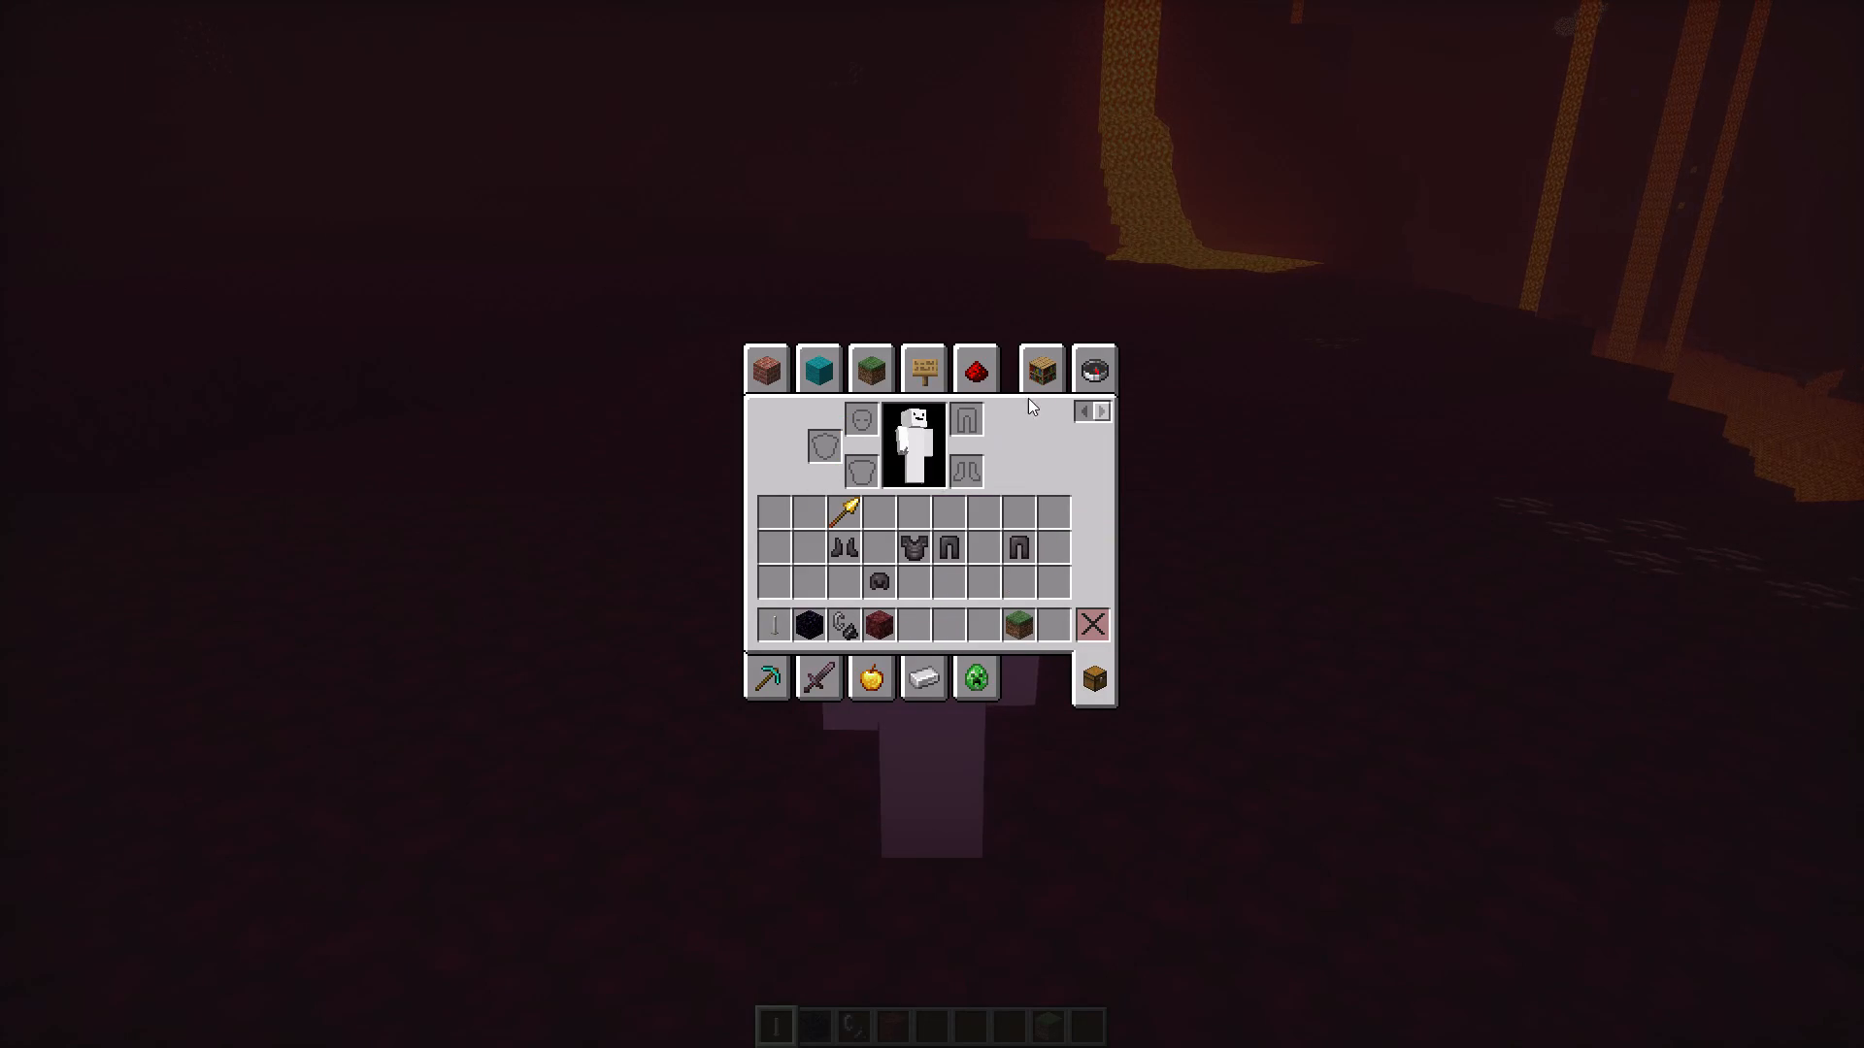
# Search the creative items for axe and put the Netherite Axe in the first hotbar slot, replacing the item there.
pyautogui.click(1093, 376)
pyautogui.press('a')
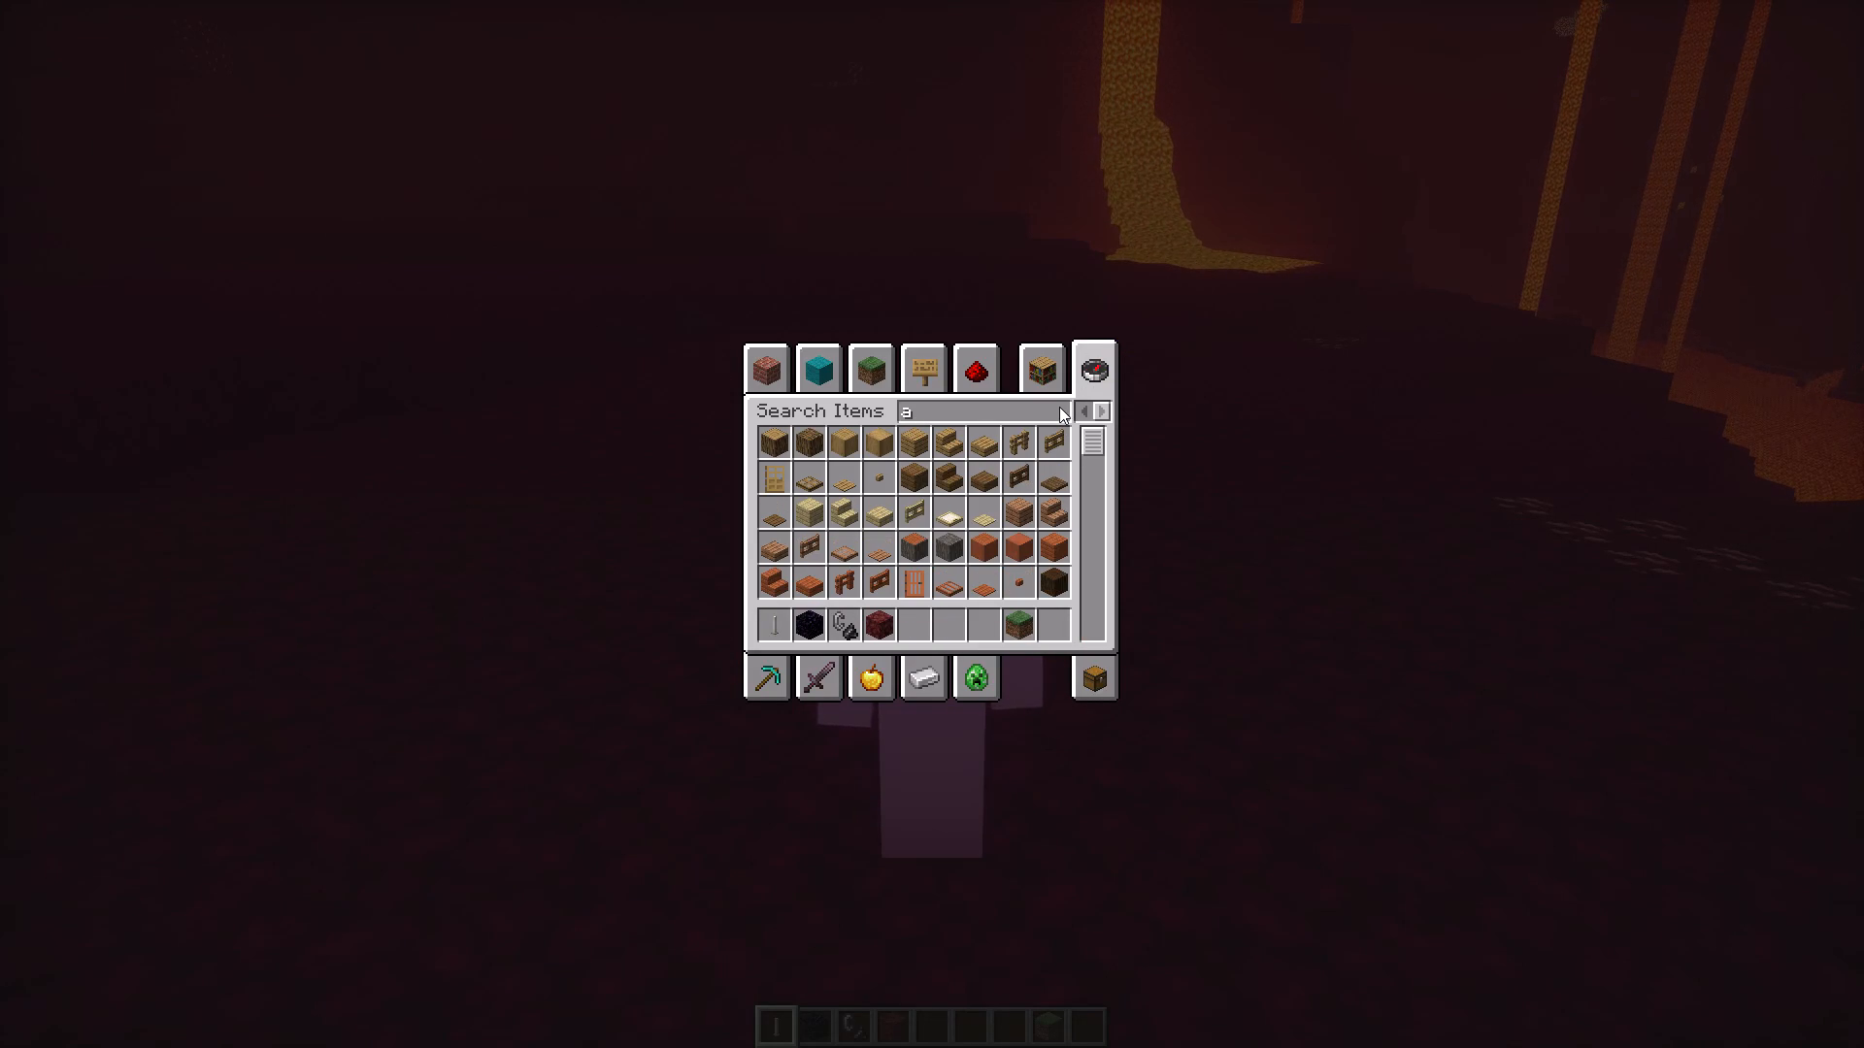
pyautogui.write('xe')
pyautogui.scroll(-7, 913, 502)
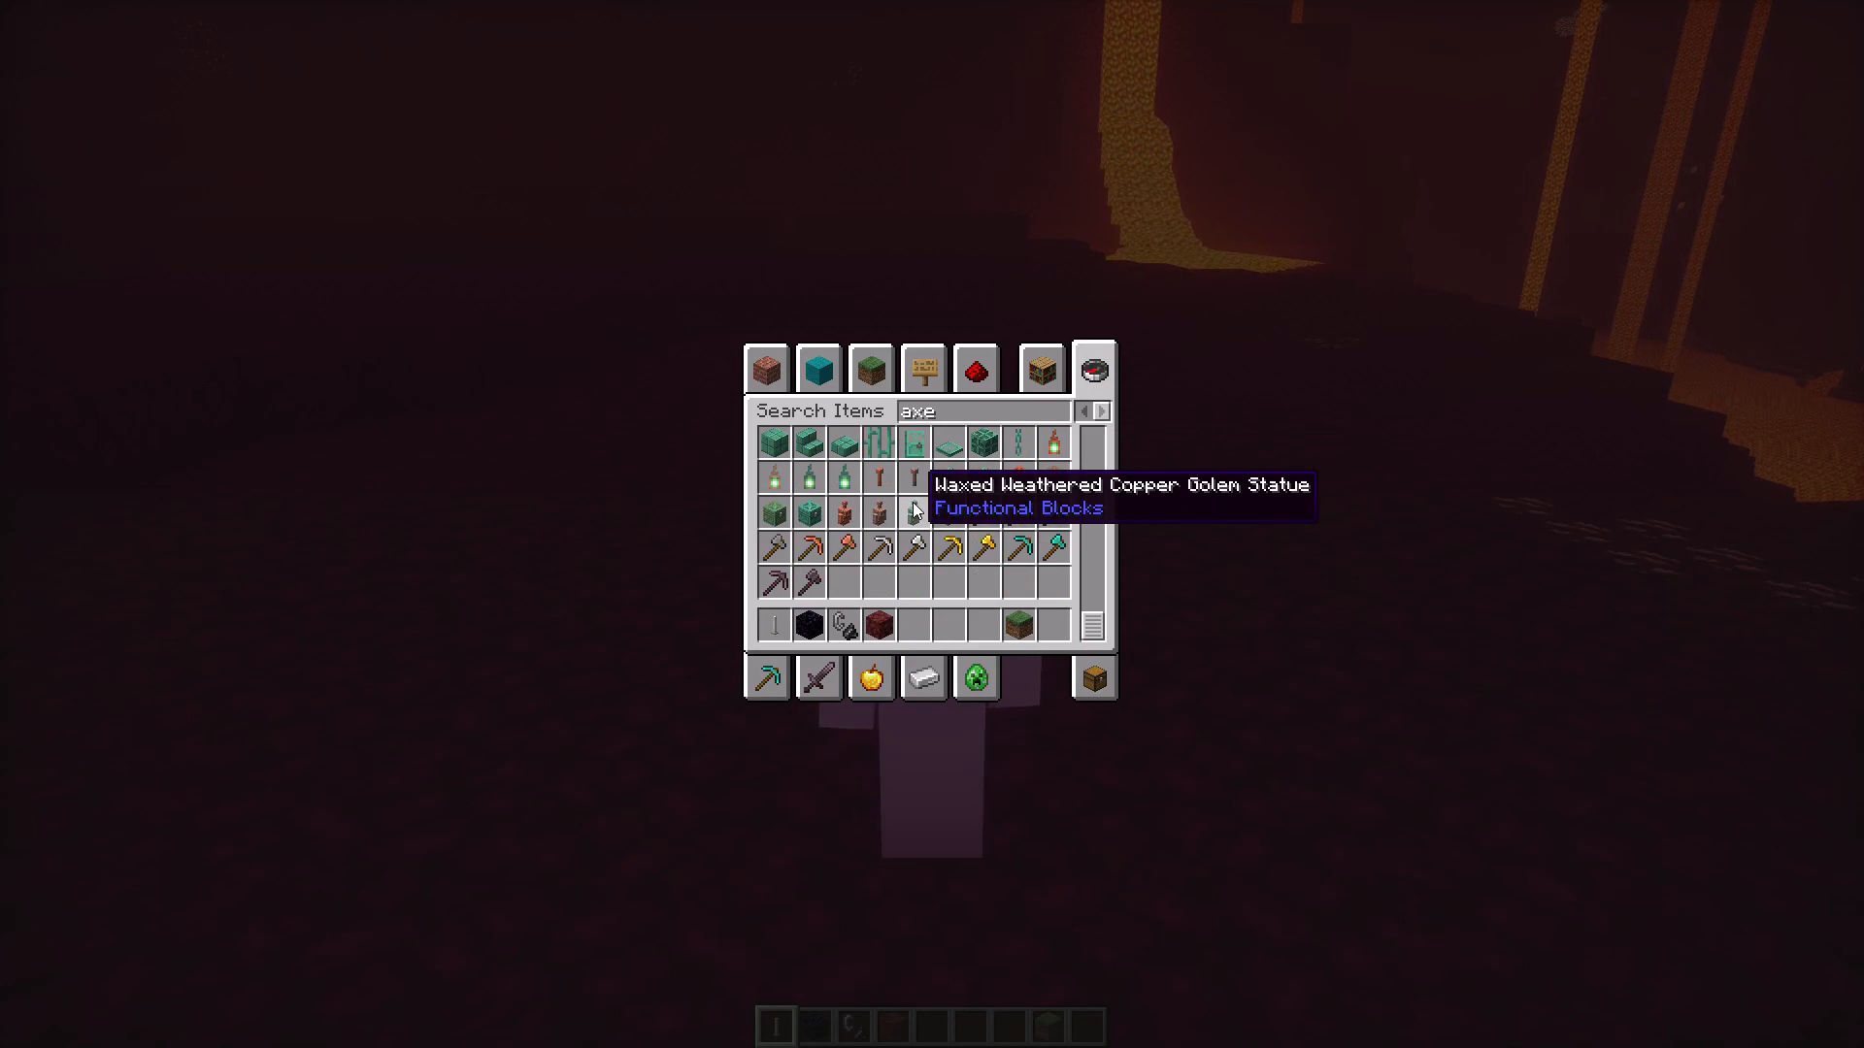
pyautogui.click(803, 572)
pyautogui.click(780, 623)
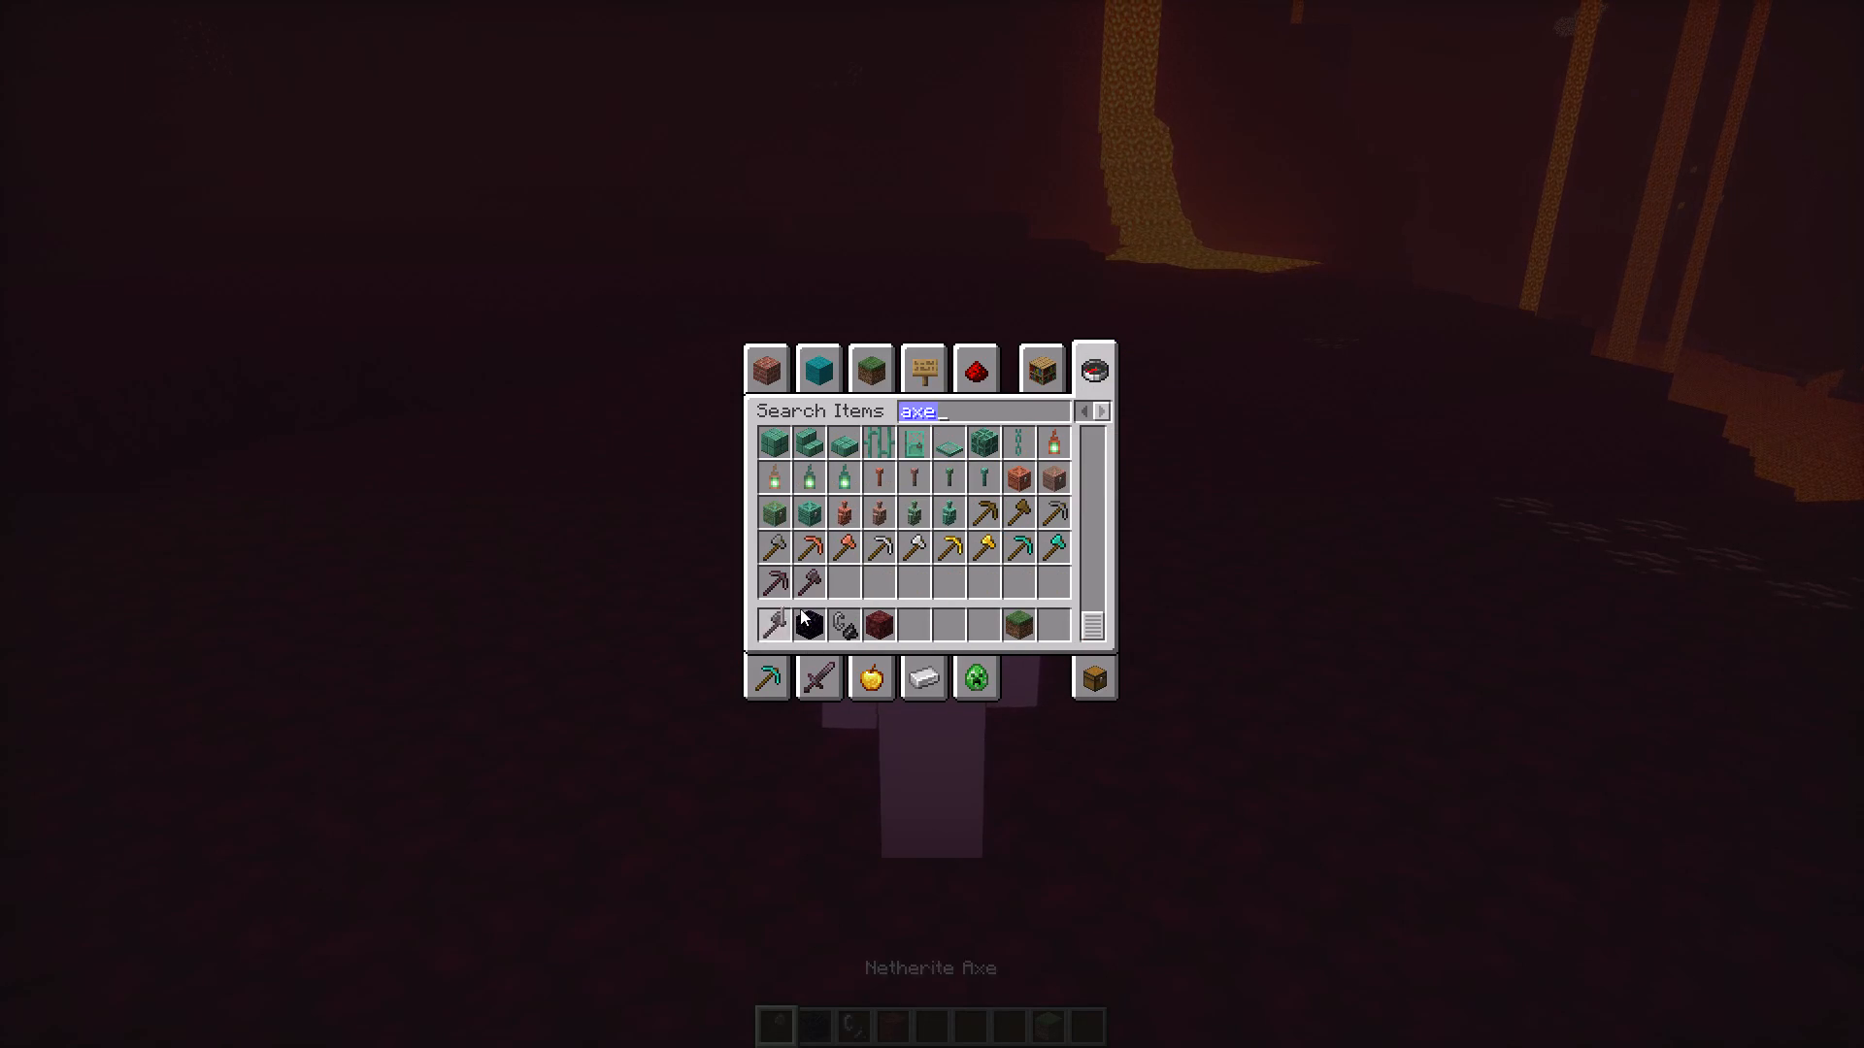
pyautogui.click(849, 584)
pyautogui.press('Escape')
# Back into the portal again and record steve_simple walking out of it toward the lava falls in third-person view.
pyautogui.press('s')
pyautogui.press('s')
pyautogui.press('s')
pyautogui.press('s')
pyautogui.press('s')
pyautogui.press('s')
pyautogui.press('s')
pyautogui.press('s')
pyautogui.press('s')
pyautogui.press('d')
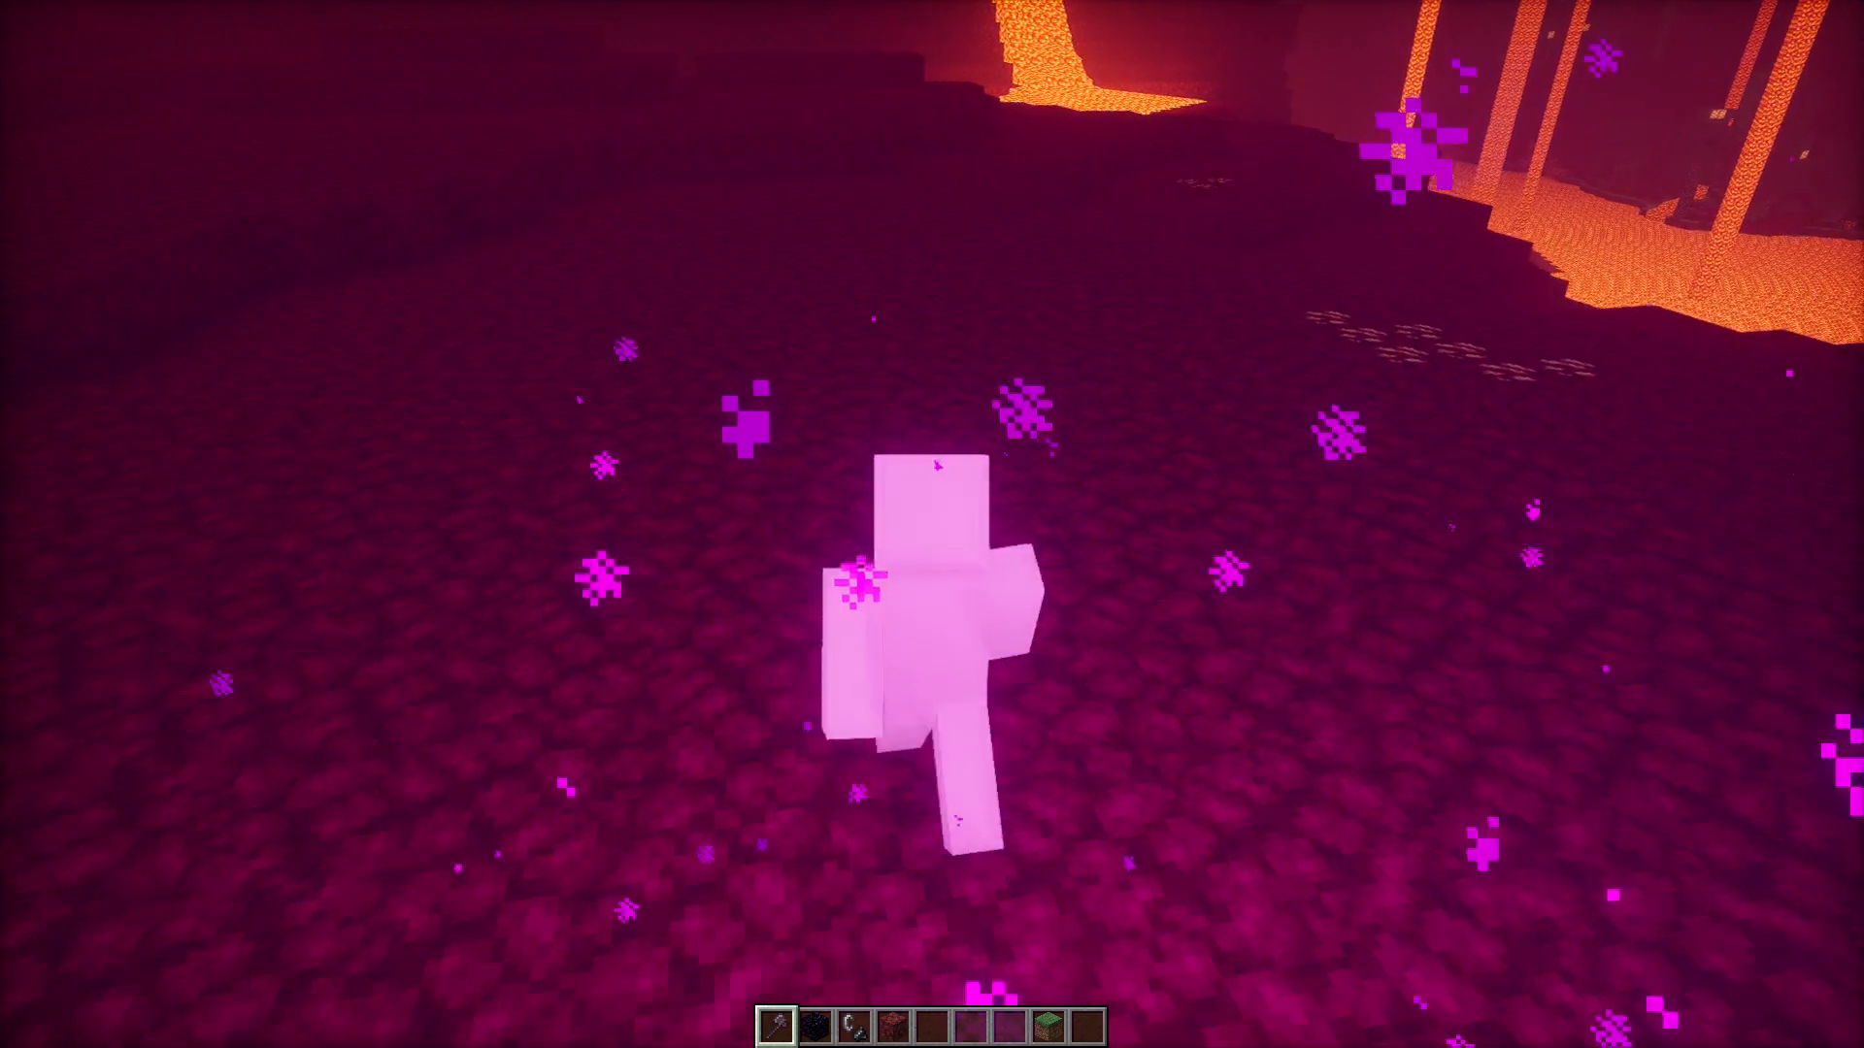
pyautogui.press('s')
pyautogui.press('s')
pyautogui.press('s')
pyautogui.press('s')
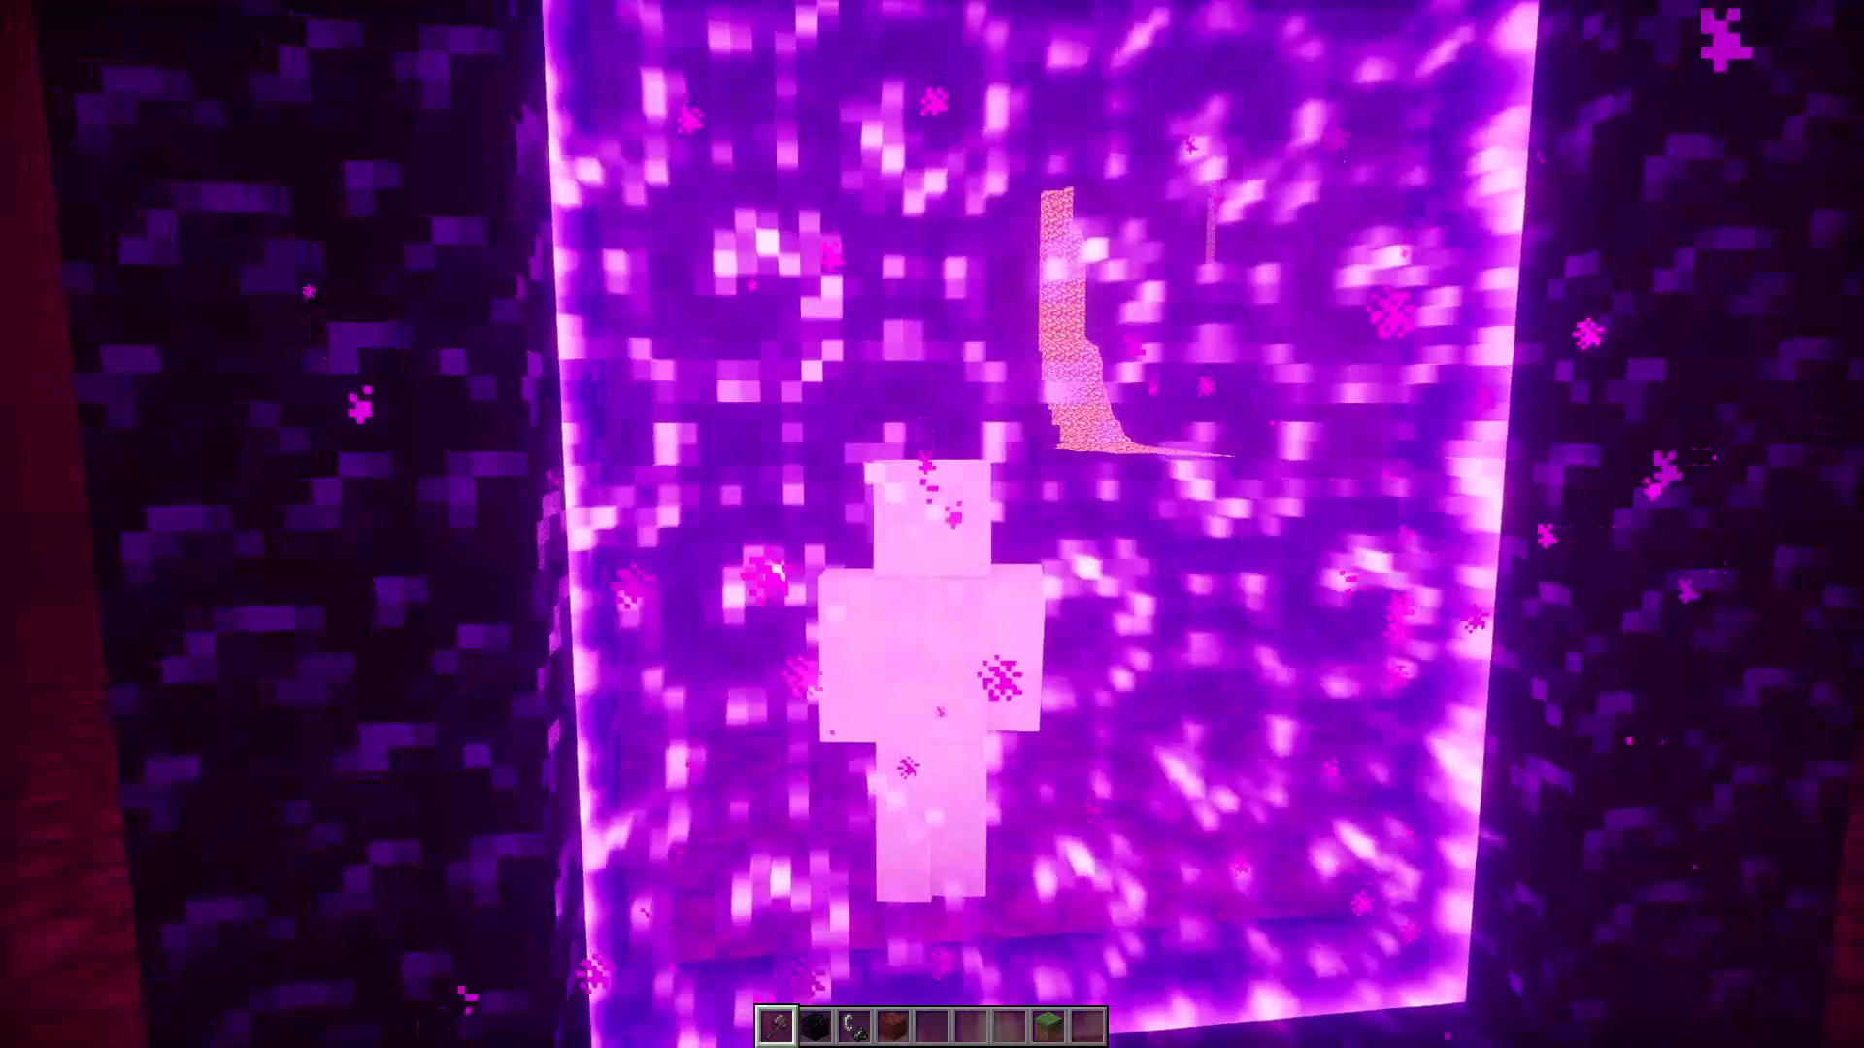
pyautogui.press('w')
pyautogui.press('w')
pyautogui.press('w')
pyautogui.press('w')
pyautogui.press('w')
pyautogui.press('w')
pyautogui.press('w')
pyautogui.press('w')
pyautogui.press('w')
pyautogui.press('w')
pyautogui.press('w')
pyautogui.press('w')
pyautogui.press('w')
pyautogui.press('w')
pyautogui.press('w')
pyautogui.press('w')
pyautogui.press('w')
pyautogui.press('w')
pyautogui.press('w')
pyautogui.press('w')
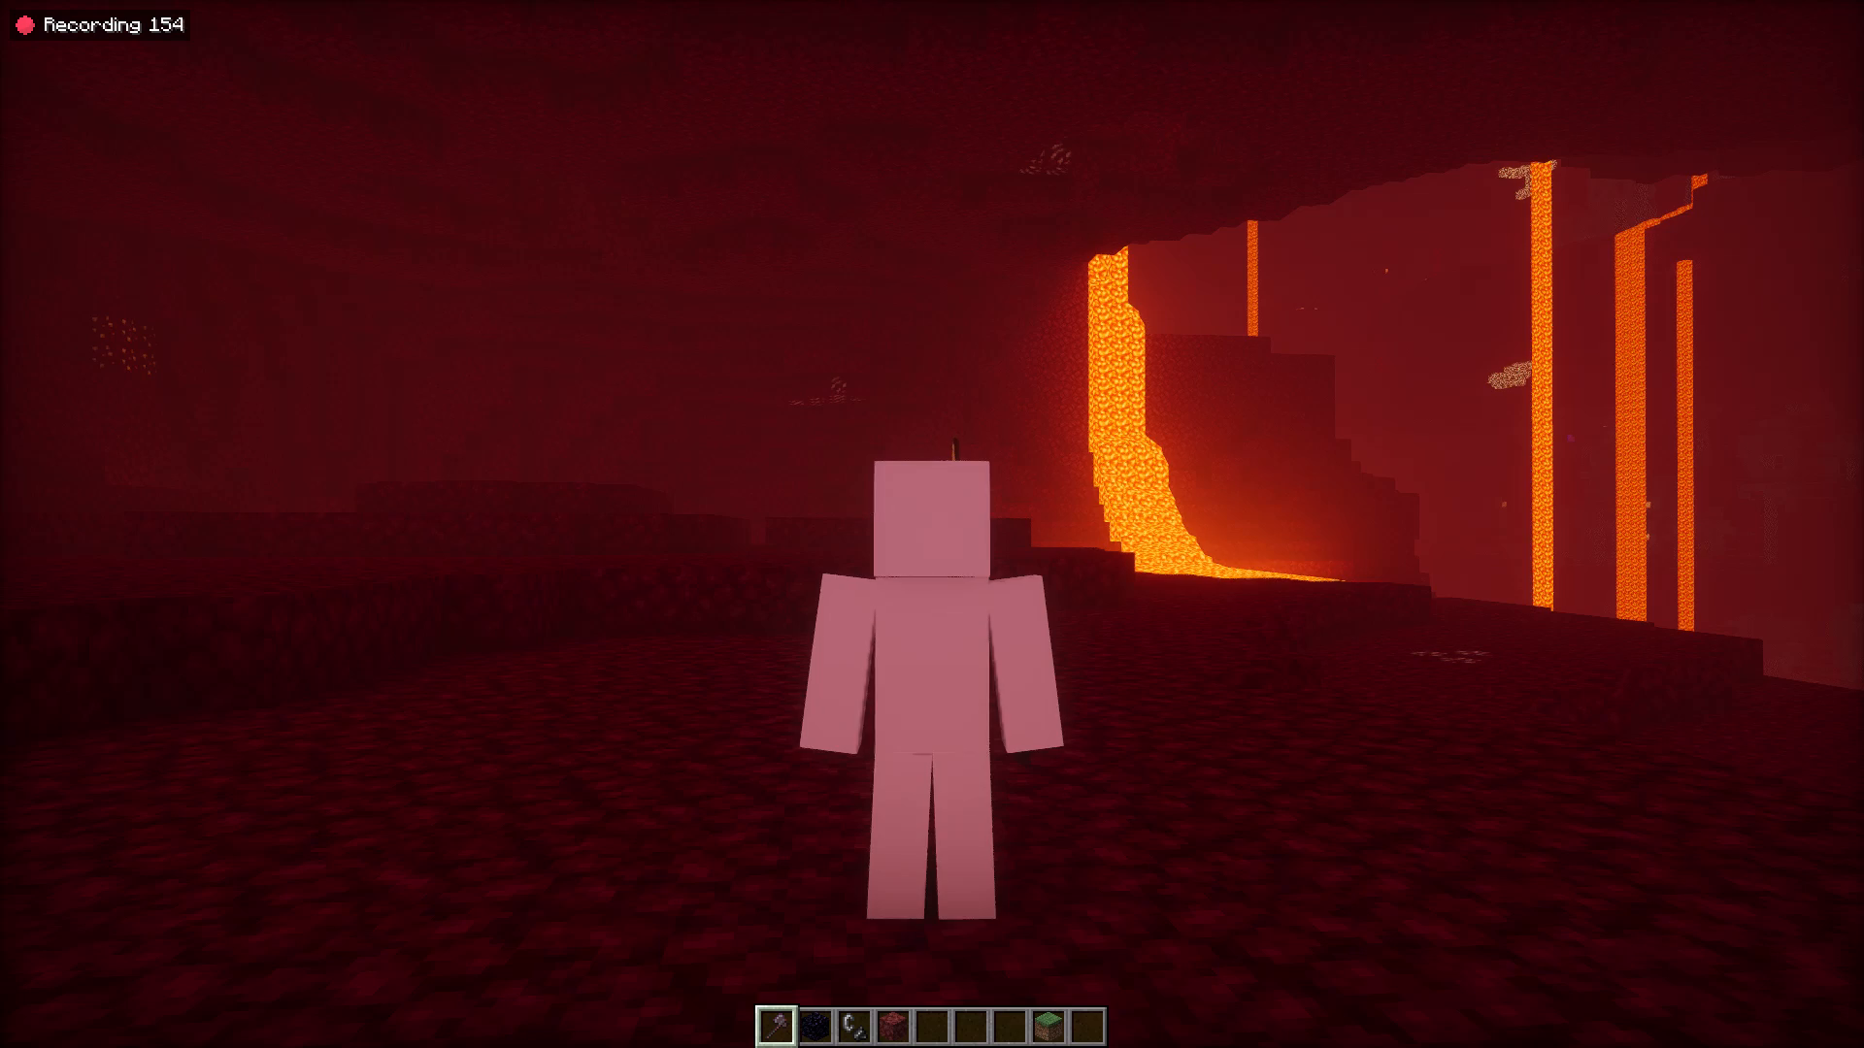
pyautogui.press('w')
pyautogui.press('w')
pyautogui.press('w')
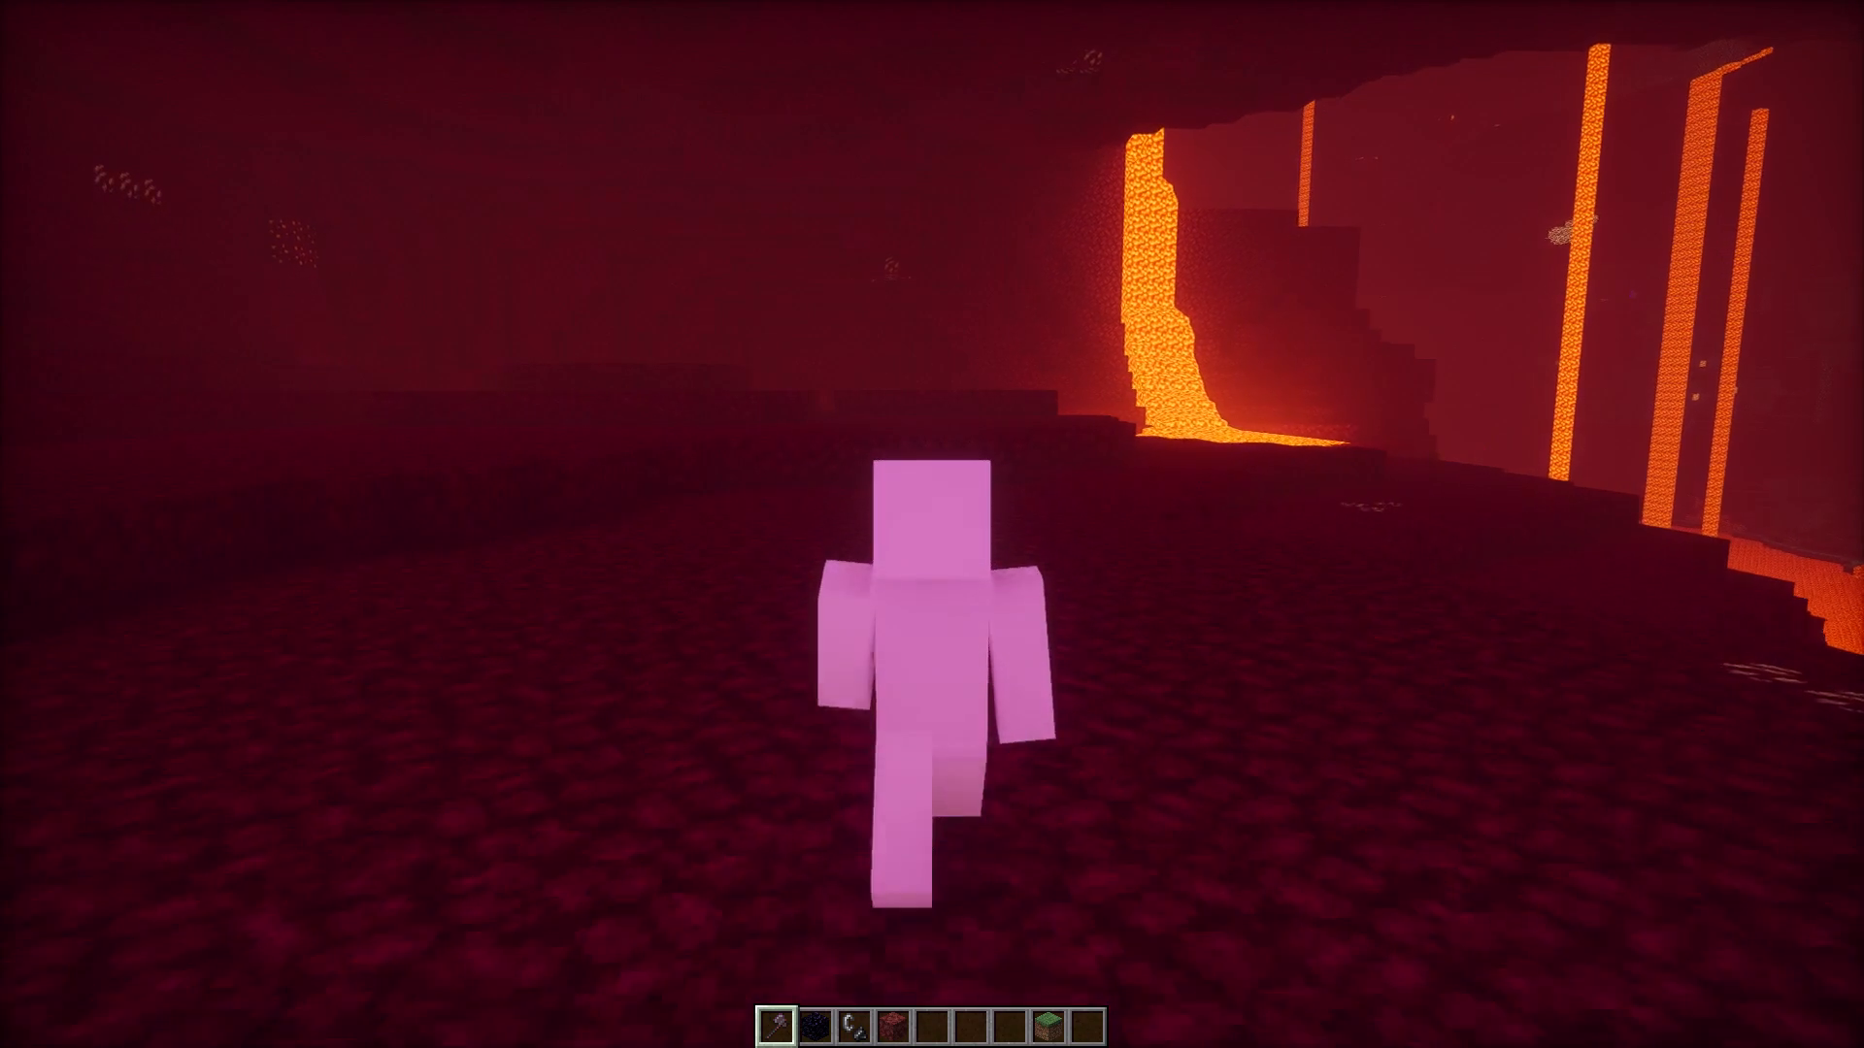
# Walk the character backward from the end of the recorded path into the nether portal.
pyautogui.press('s')
pyautogui.press('s')
pyautogui.press('s')
pyautogui.press('s')
pyautogui.press('s')
pyautogui.press('s')
pyautogui.press('s')
pyautogui.press('s')
pyautogui.press('s')
pyautogui.press('s')
pyautogui.press('s')
pyautogui.press('s')
pyautogui.press('s')
pyautogui.press('s')
pyautogui.press('s')
pyautogui.write('sss')
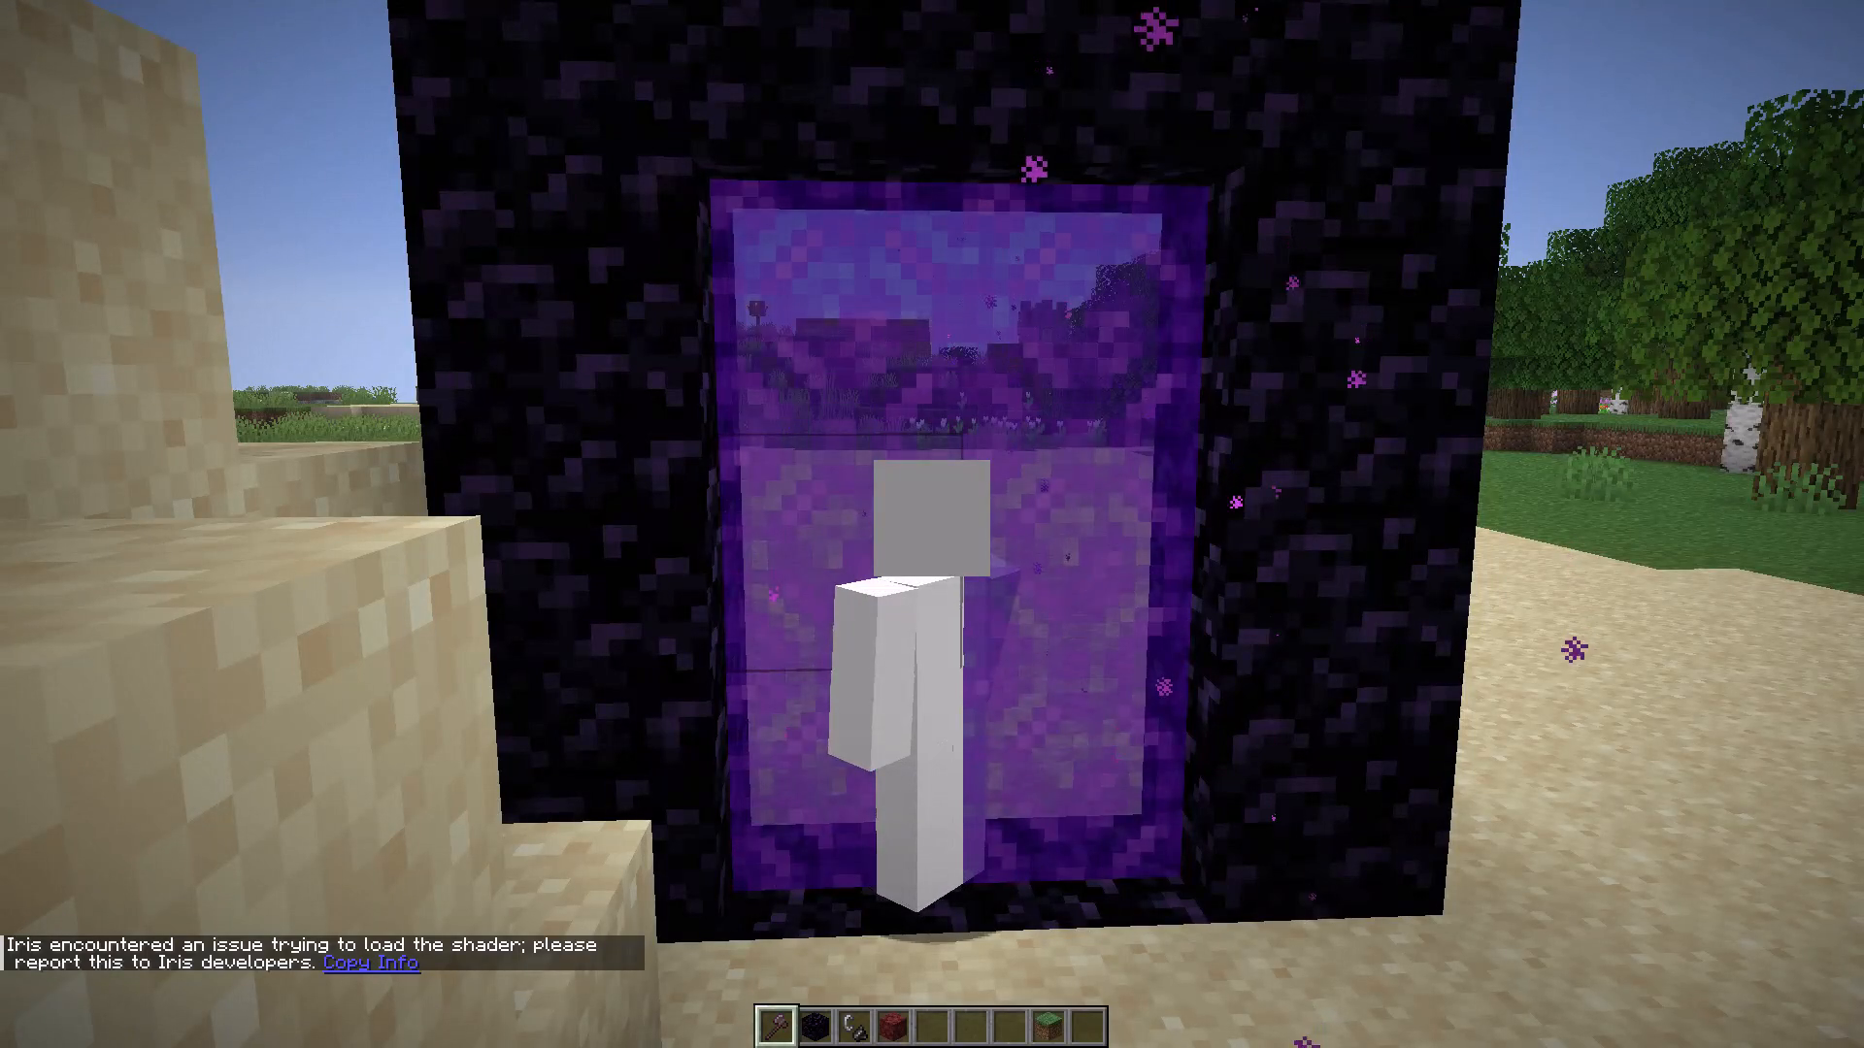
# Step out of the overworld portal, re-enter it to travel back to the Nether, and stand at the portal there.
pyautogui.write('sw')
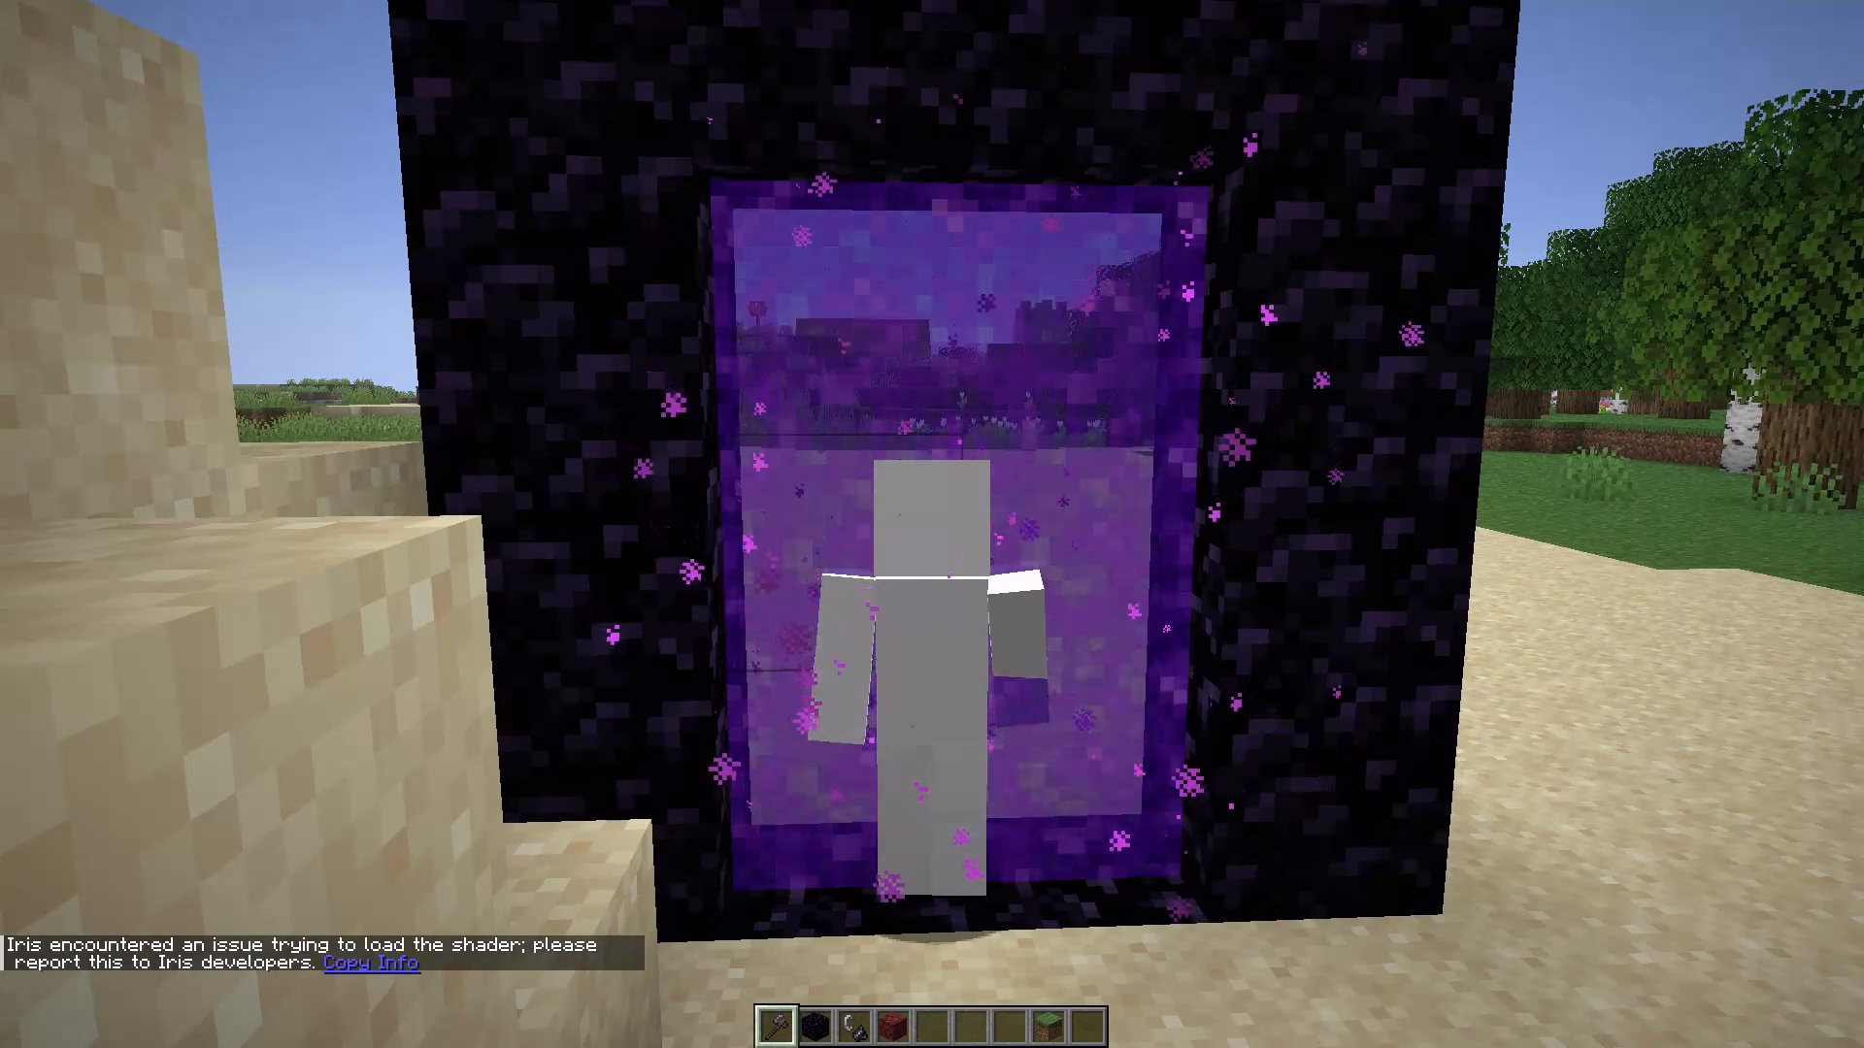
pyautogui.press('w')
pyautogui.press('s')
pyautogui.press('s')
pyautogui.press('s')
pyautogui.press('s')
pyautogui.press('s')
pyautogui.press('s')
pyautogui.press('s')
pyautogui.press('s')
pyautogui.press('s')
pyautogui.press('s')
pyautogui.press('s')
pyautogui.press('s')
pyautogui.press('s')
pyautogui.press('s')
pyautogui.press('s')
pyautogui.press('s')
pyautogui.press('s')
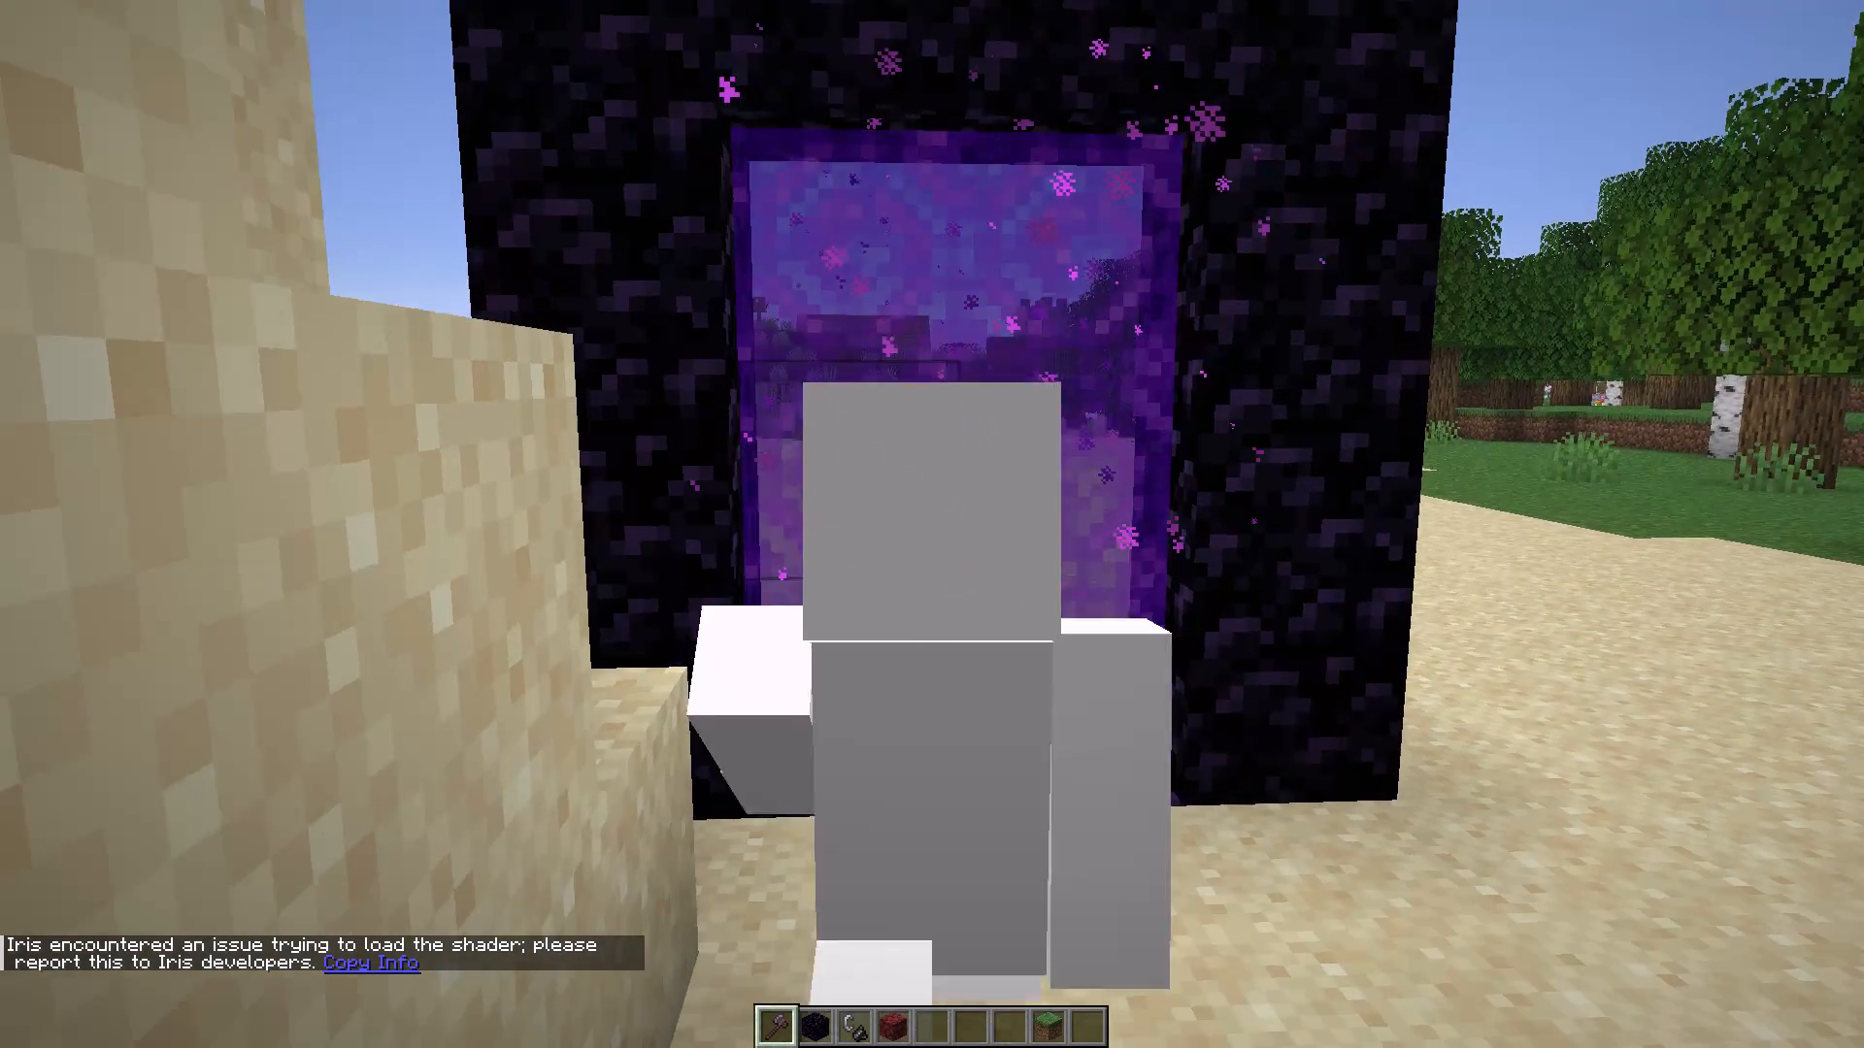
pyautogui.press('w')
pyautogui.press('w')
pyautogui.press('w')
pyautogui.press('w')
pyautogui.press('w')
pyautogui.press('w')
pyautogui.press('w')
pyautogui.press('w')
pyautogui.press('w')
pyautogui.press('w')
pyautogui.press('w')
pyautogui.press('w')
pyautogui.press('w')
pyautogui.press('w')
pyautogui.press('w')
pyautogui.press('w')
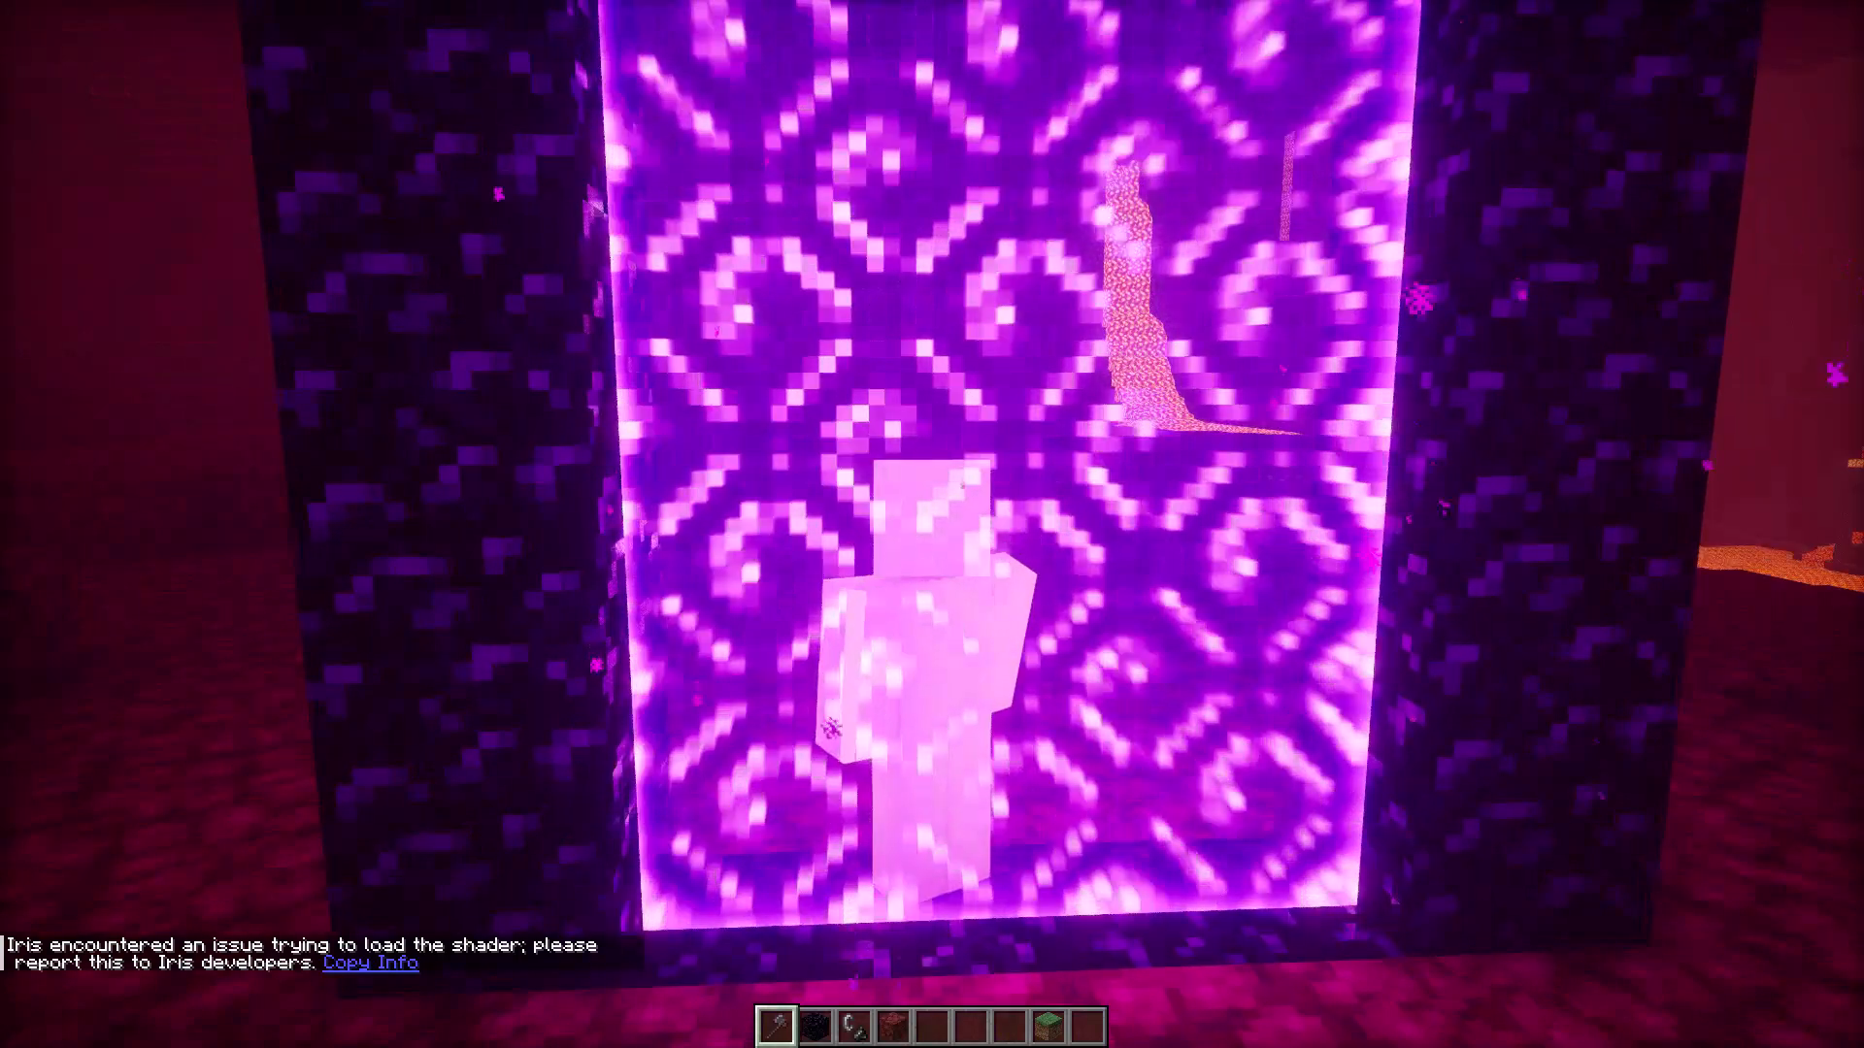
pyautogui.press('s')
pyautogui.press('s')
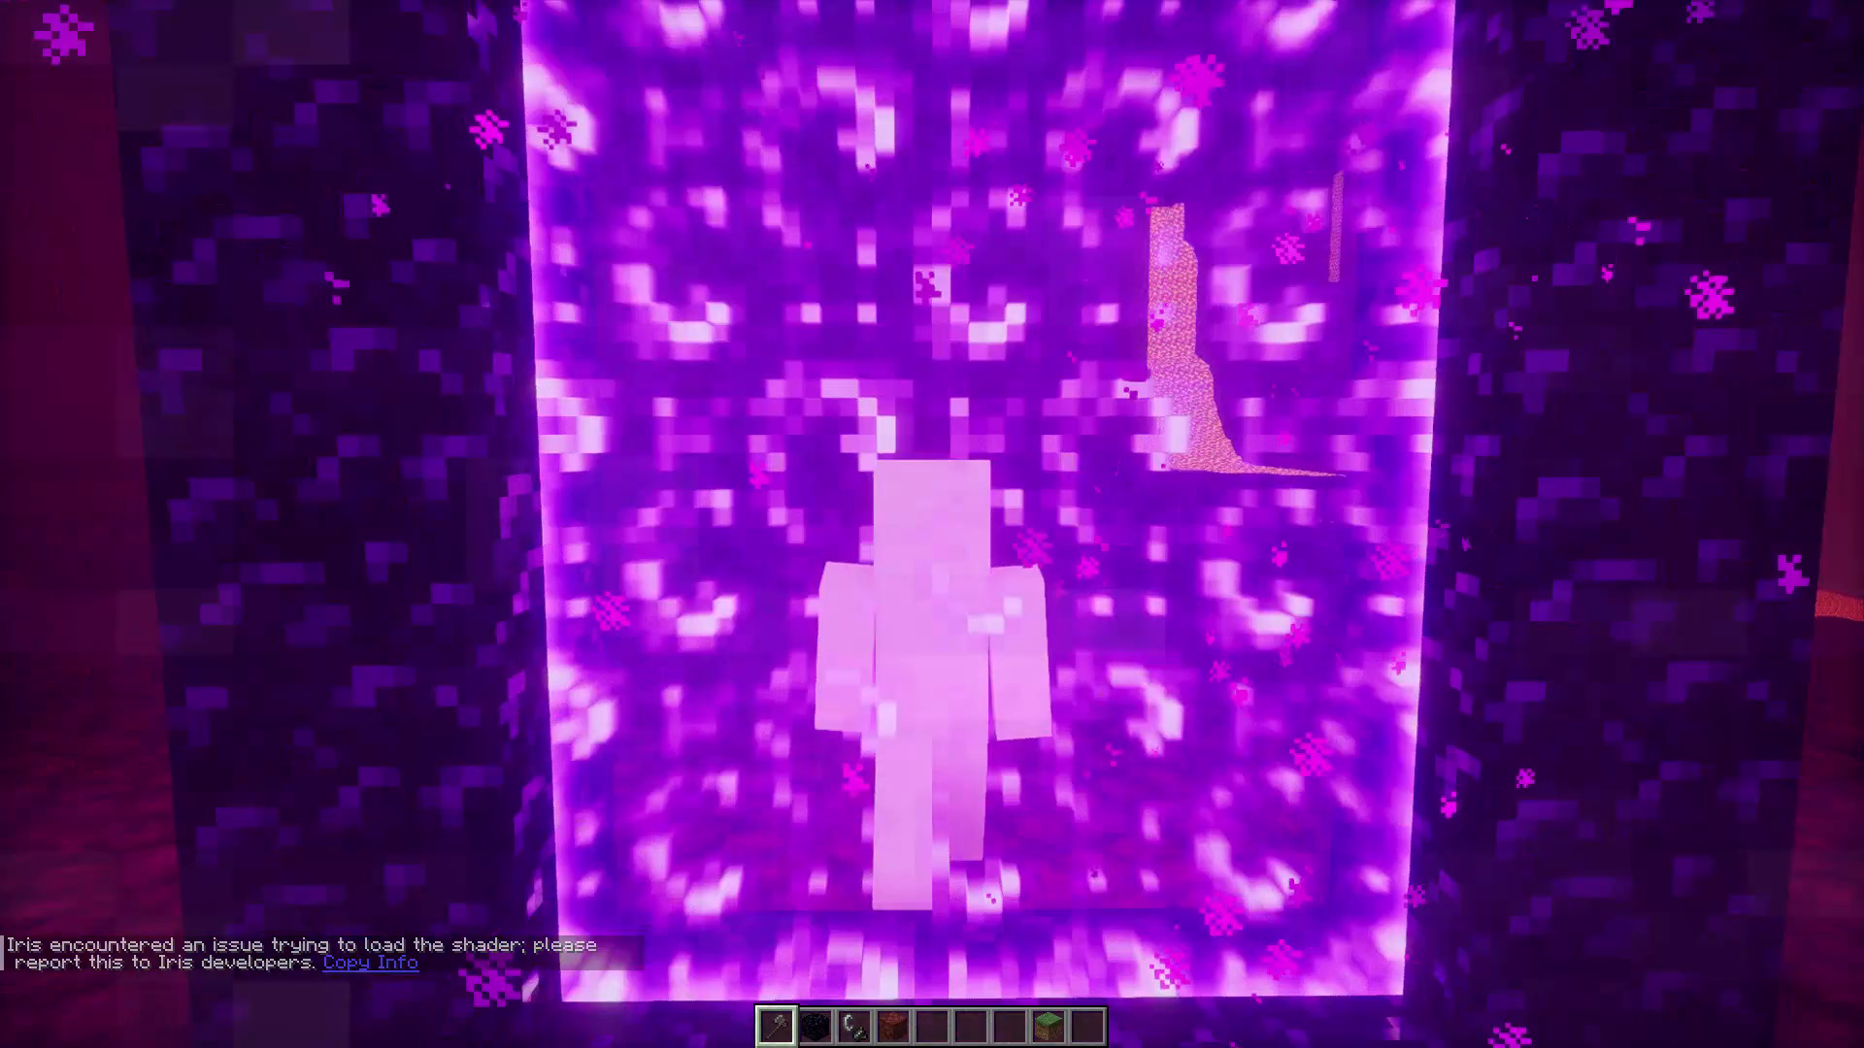
# Walk the character forward through the nether portal and stop just in front of it, facing the lava falls.
pyautogui.write('ws')
pyautogui.press('w')
pyautogui.press('w')
pyautogui.press('w')
pyautogui.press('w')
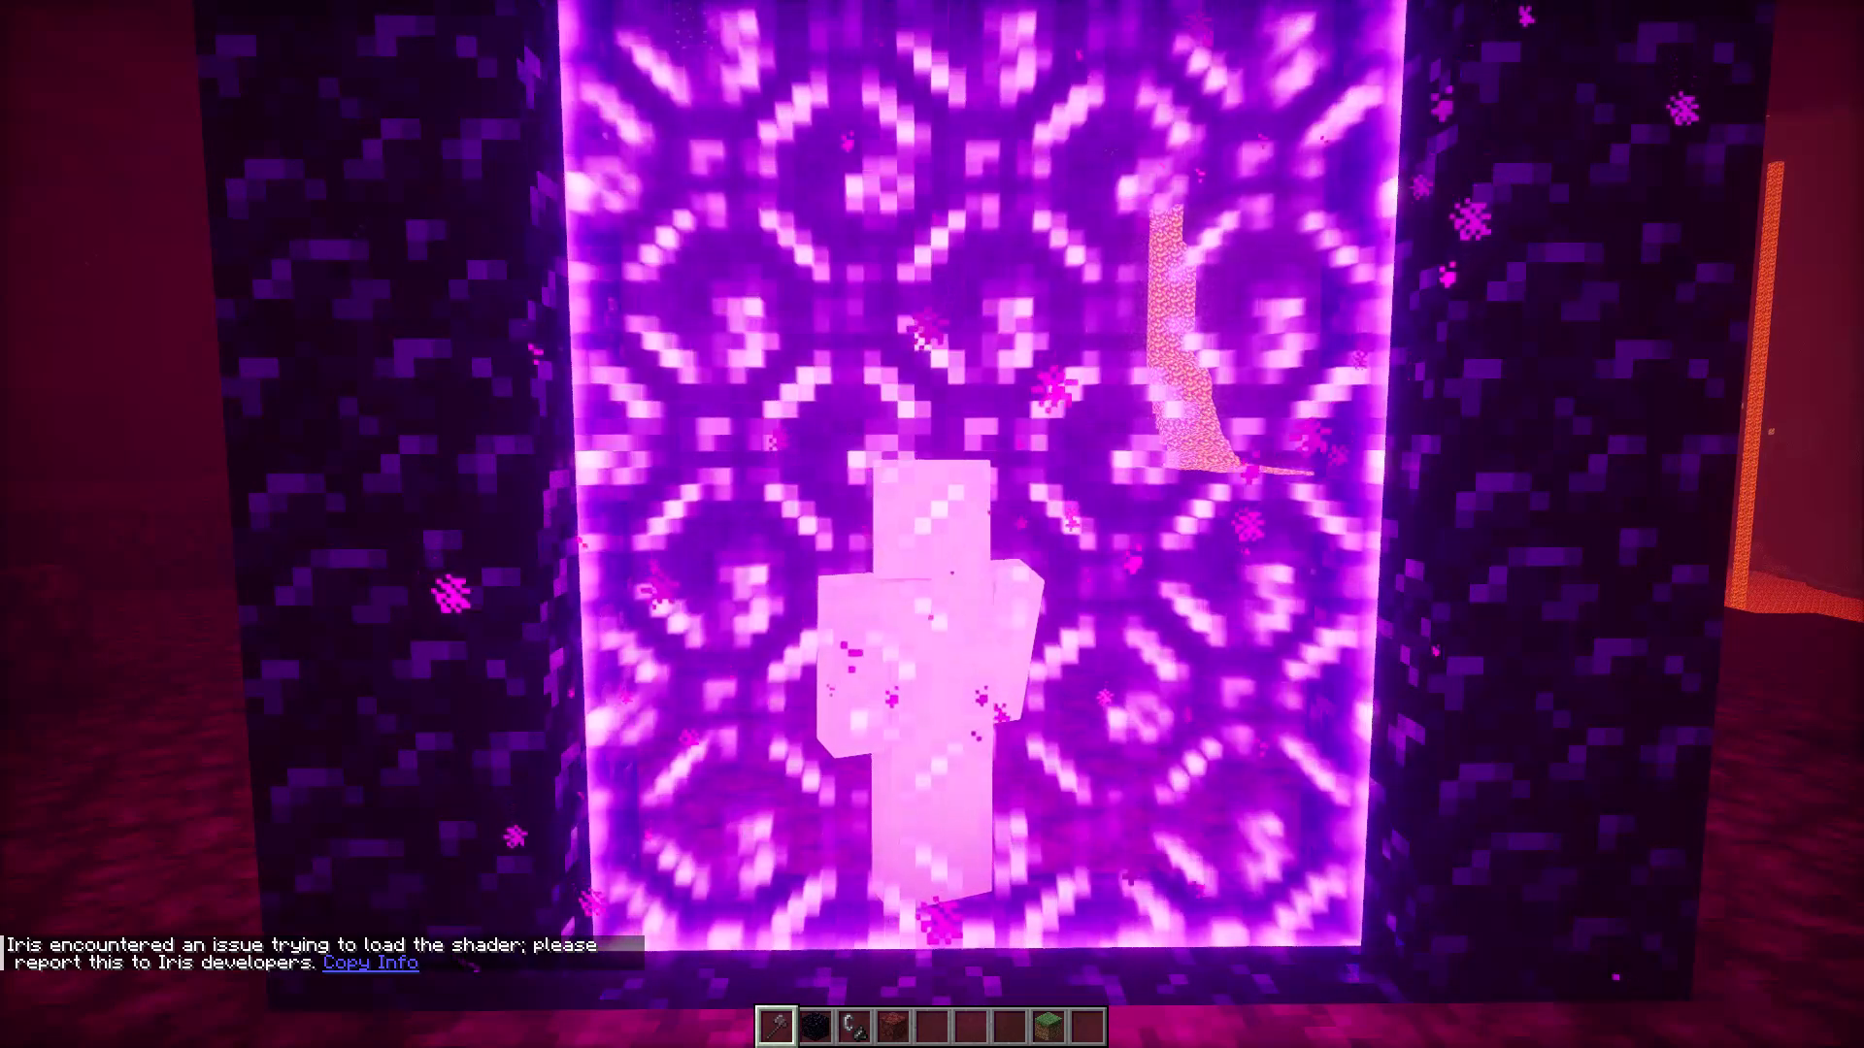
pyautogui.press('w')
pyautogui.press('w')
pyautogui.press('w')
pyautogui.press('w')
pyautogui.press('w')
pyautogui.press('w')
pyautogui.press('w')
pyautogui.press('w')
pyautogui.press('w')
pyautogui.press('w')
pyautogui.press('w')
pyautogui.press('w')
pyautogui.press('w')
pyautogui.press('w')
pyautogui.press('w')
pyautogui.press('w')
pyautogui.press('w')
pyautogui.press('w')
pyautogui.press('w')
pyautogui.press('w')
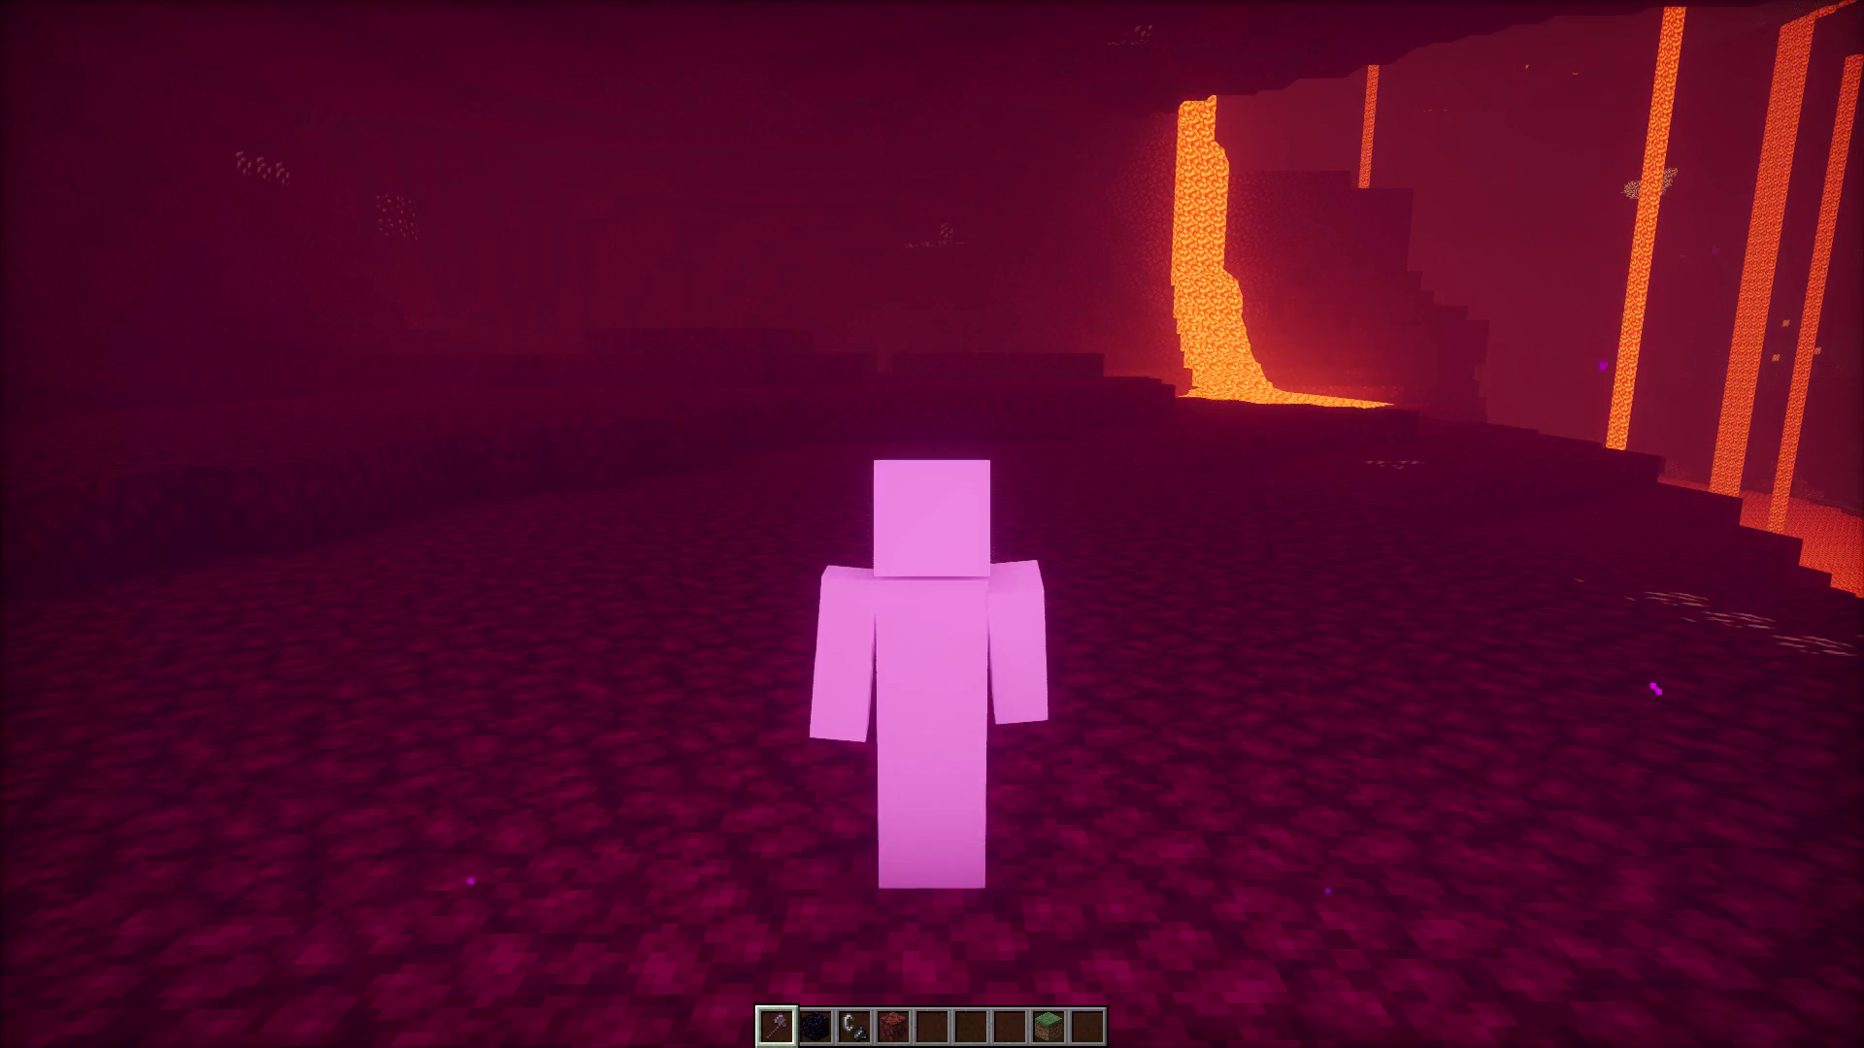
# Reopen the film editor and fly the free camera to frame the zombified piglin in front of the portal and steve_simple.
pyautogui.press('0')
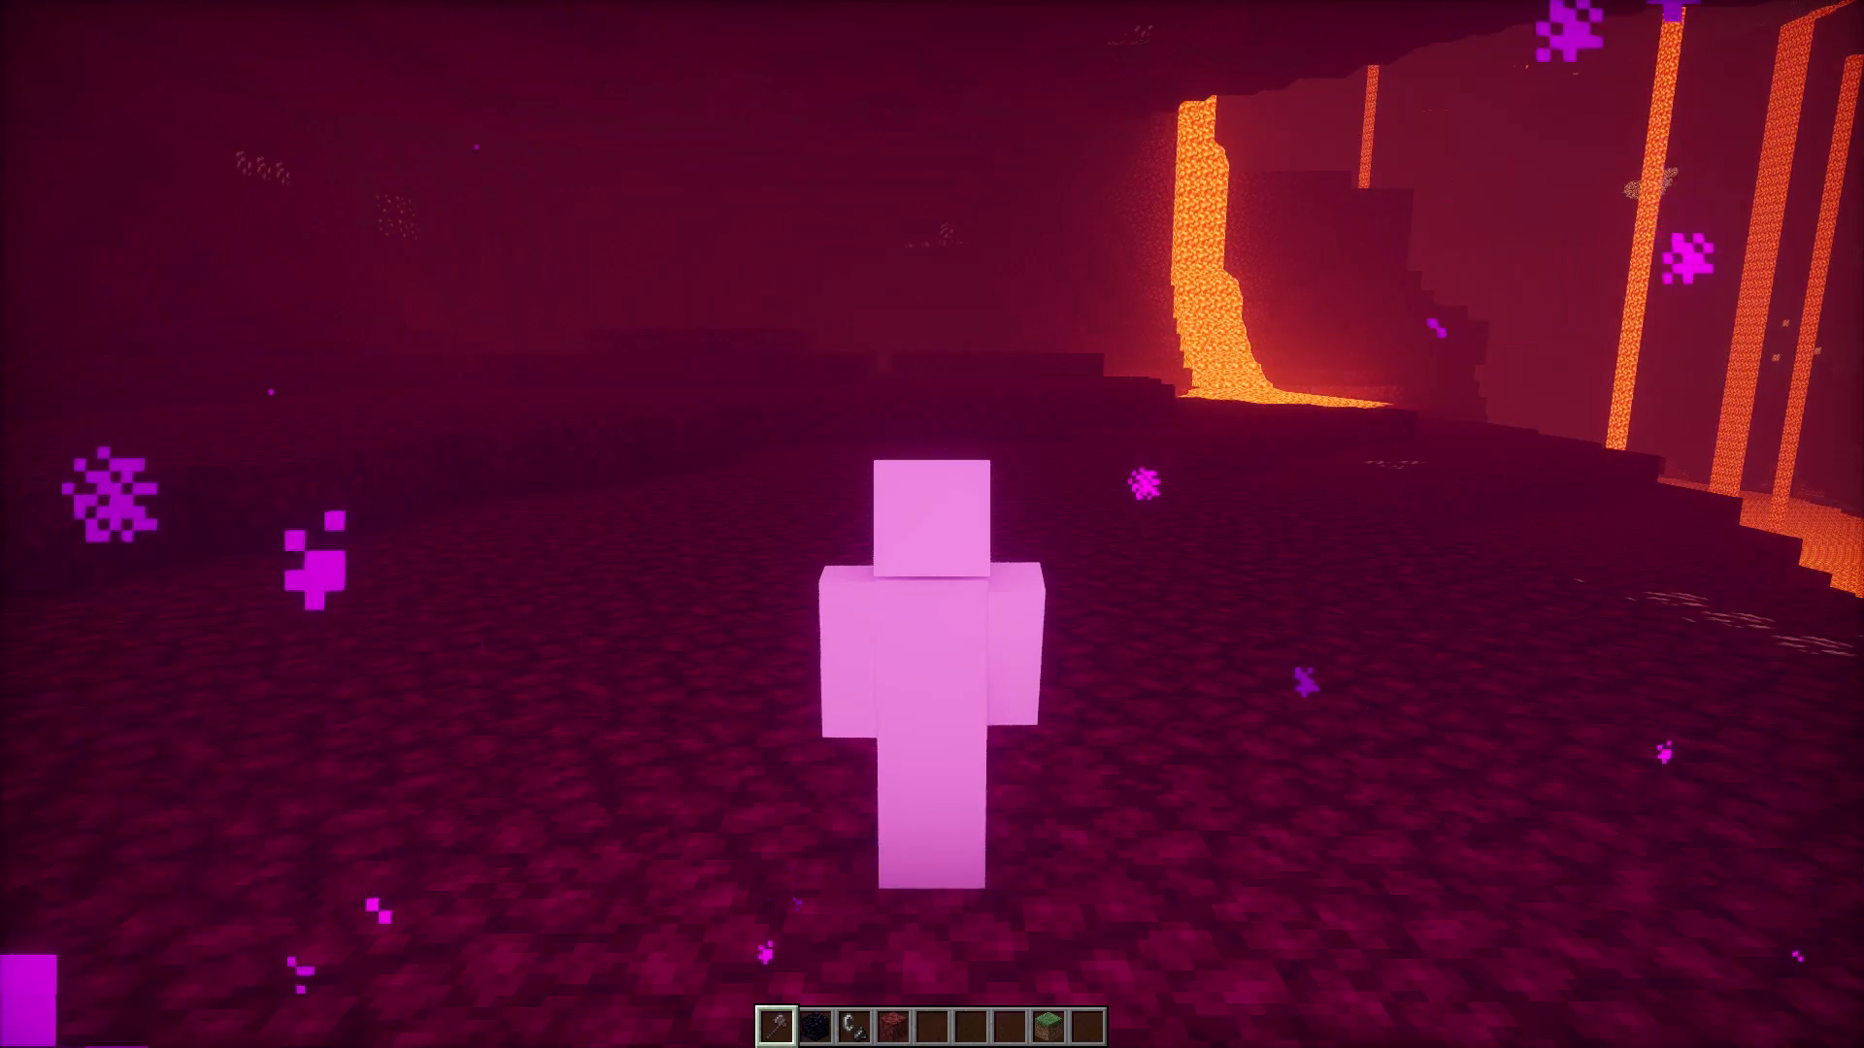
pyautogui.scroll(-7, 814, 605)
pyautogui.scroll(5, 814, 606)
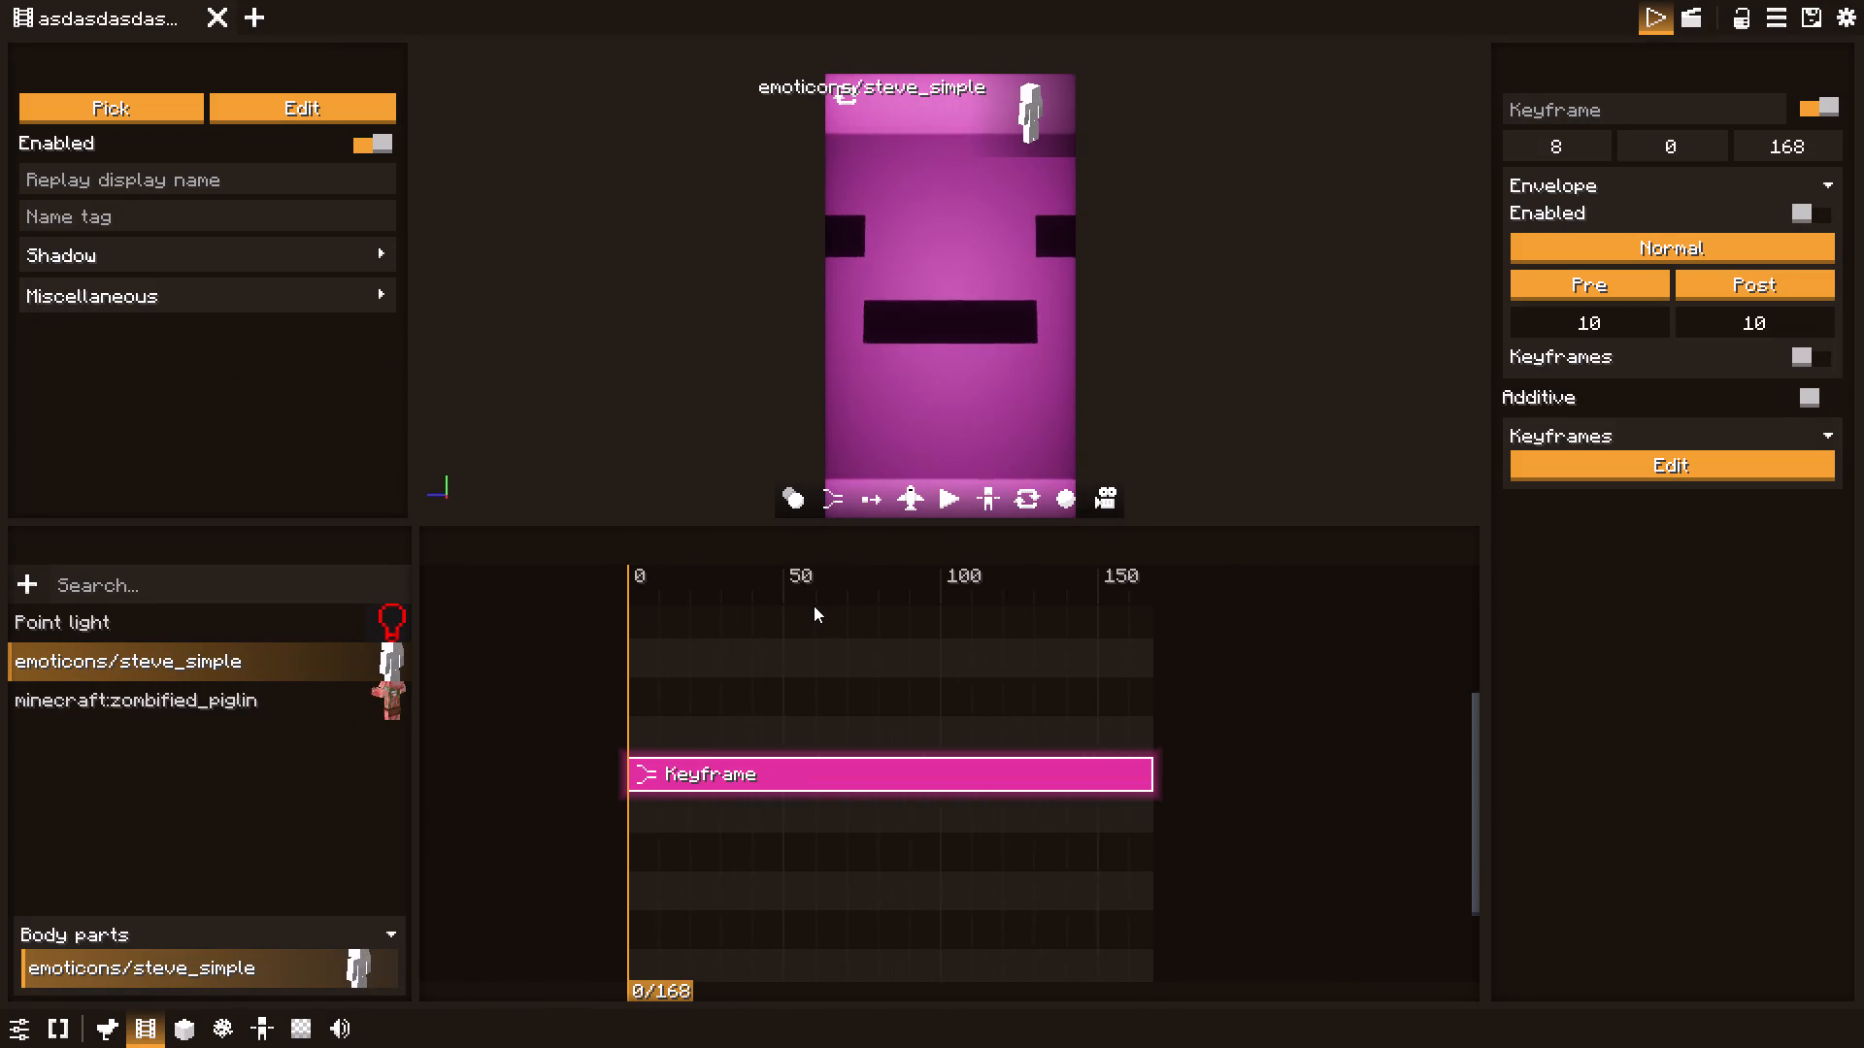
pyautogui.scroll(3, 814, 606)
pyautogui.click(917, 486)
pyautogui.press('a')
pyautogui.press('a')
pyautogui.press('a')
pyautogui.press('a')
pyautogui.press('a')
pyautogui.press('a')
pyautogui.press('a')
pyautogui.press('a')
pyautogui.press('a')
pyautogui.press('a')
pyautogui.press('a')
pyautogui.press('a')
pyautogui.press('a')
pyautogui.press('a')
pyautogui.press('a')
pyautogui.press('a')
pyautogui.press('a')
pyautogui.press('a')
pyautogui.moveTo(913, 427); pyautogui.dragTo(1401, 429)
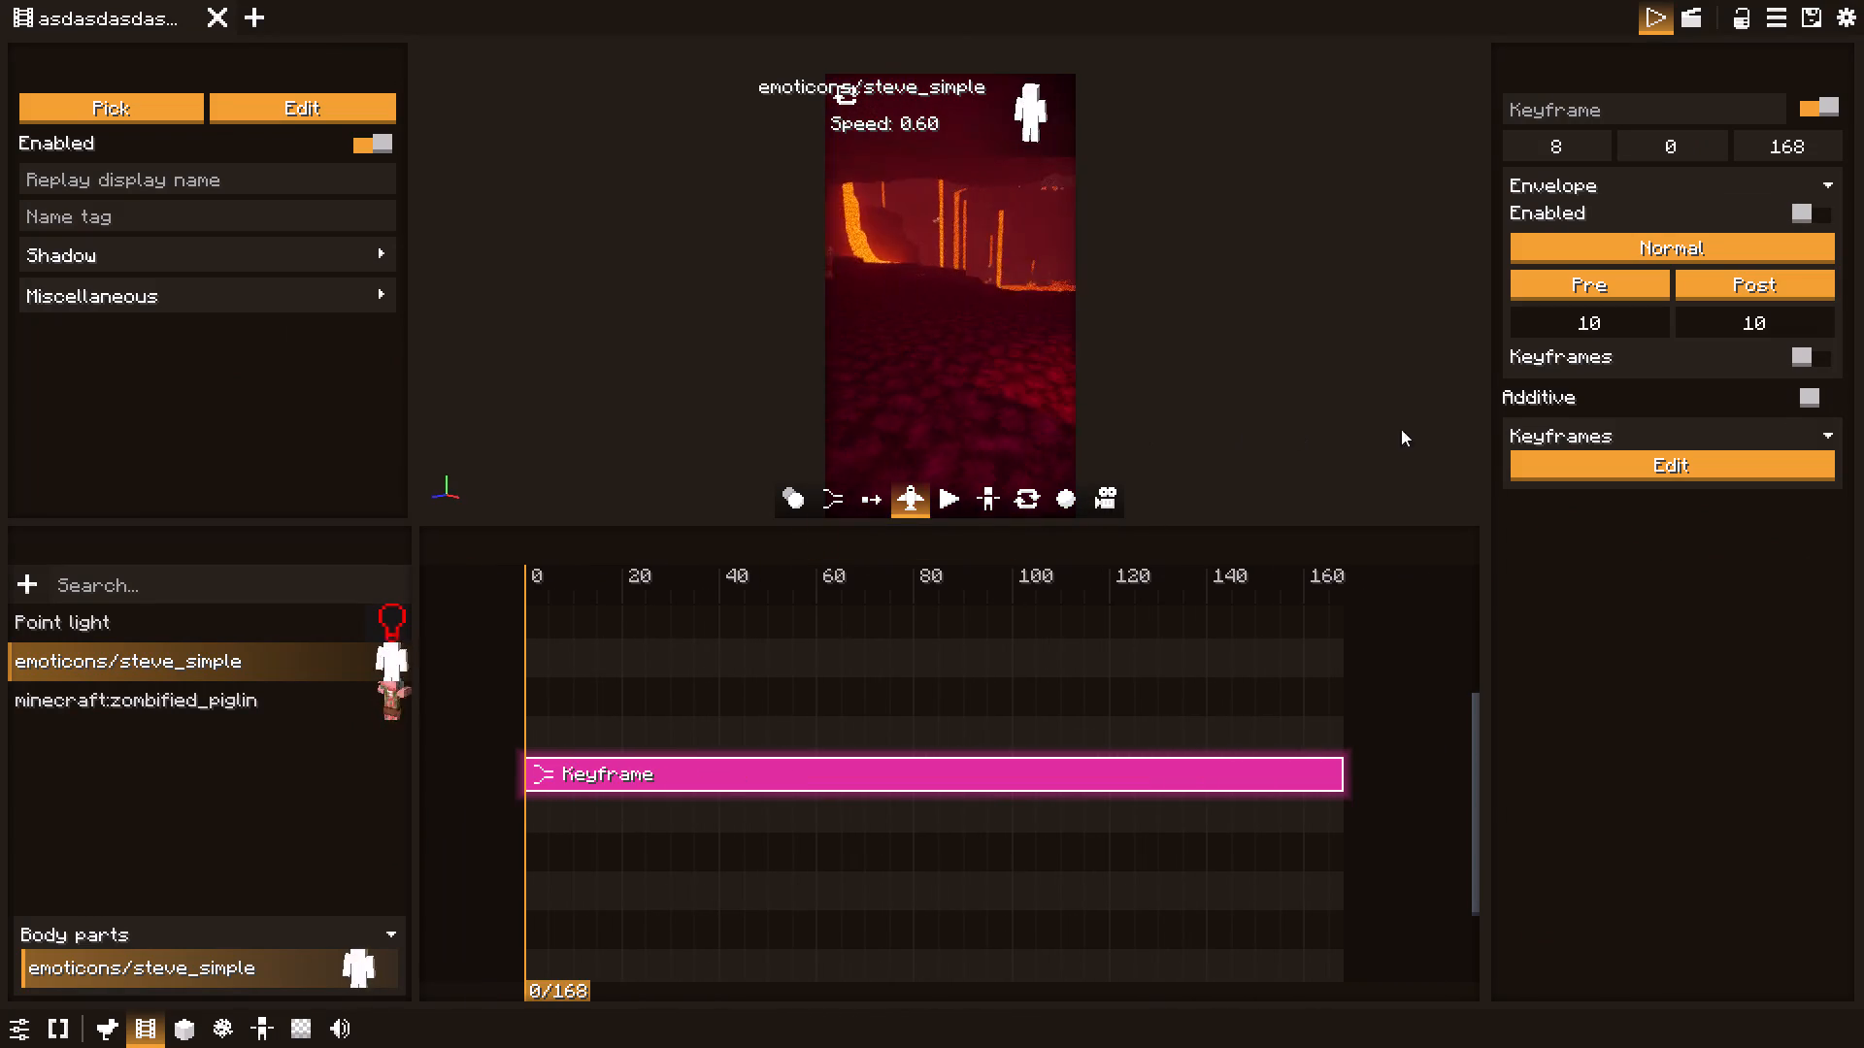
pyautogui.moveTo(1401, 429); pyautogui.dragTo(1436, 422)
pyautogui.press('w')
pyautogui.moveTo(930, 353); pyautogui.dragTo(721, 314)
pyautogui.press('a')
pyautogui.press('d')
pyautogui.press('a')
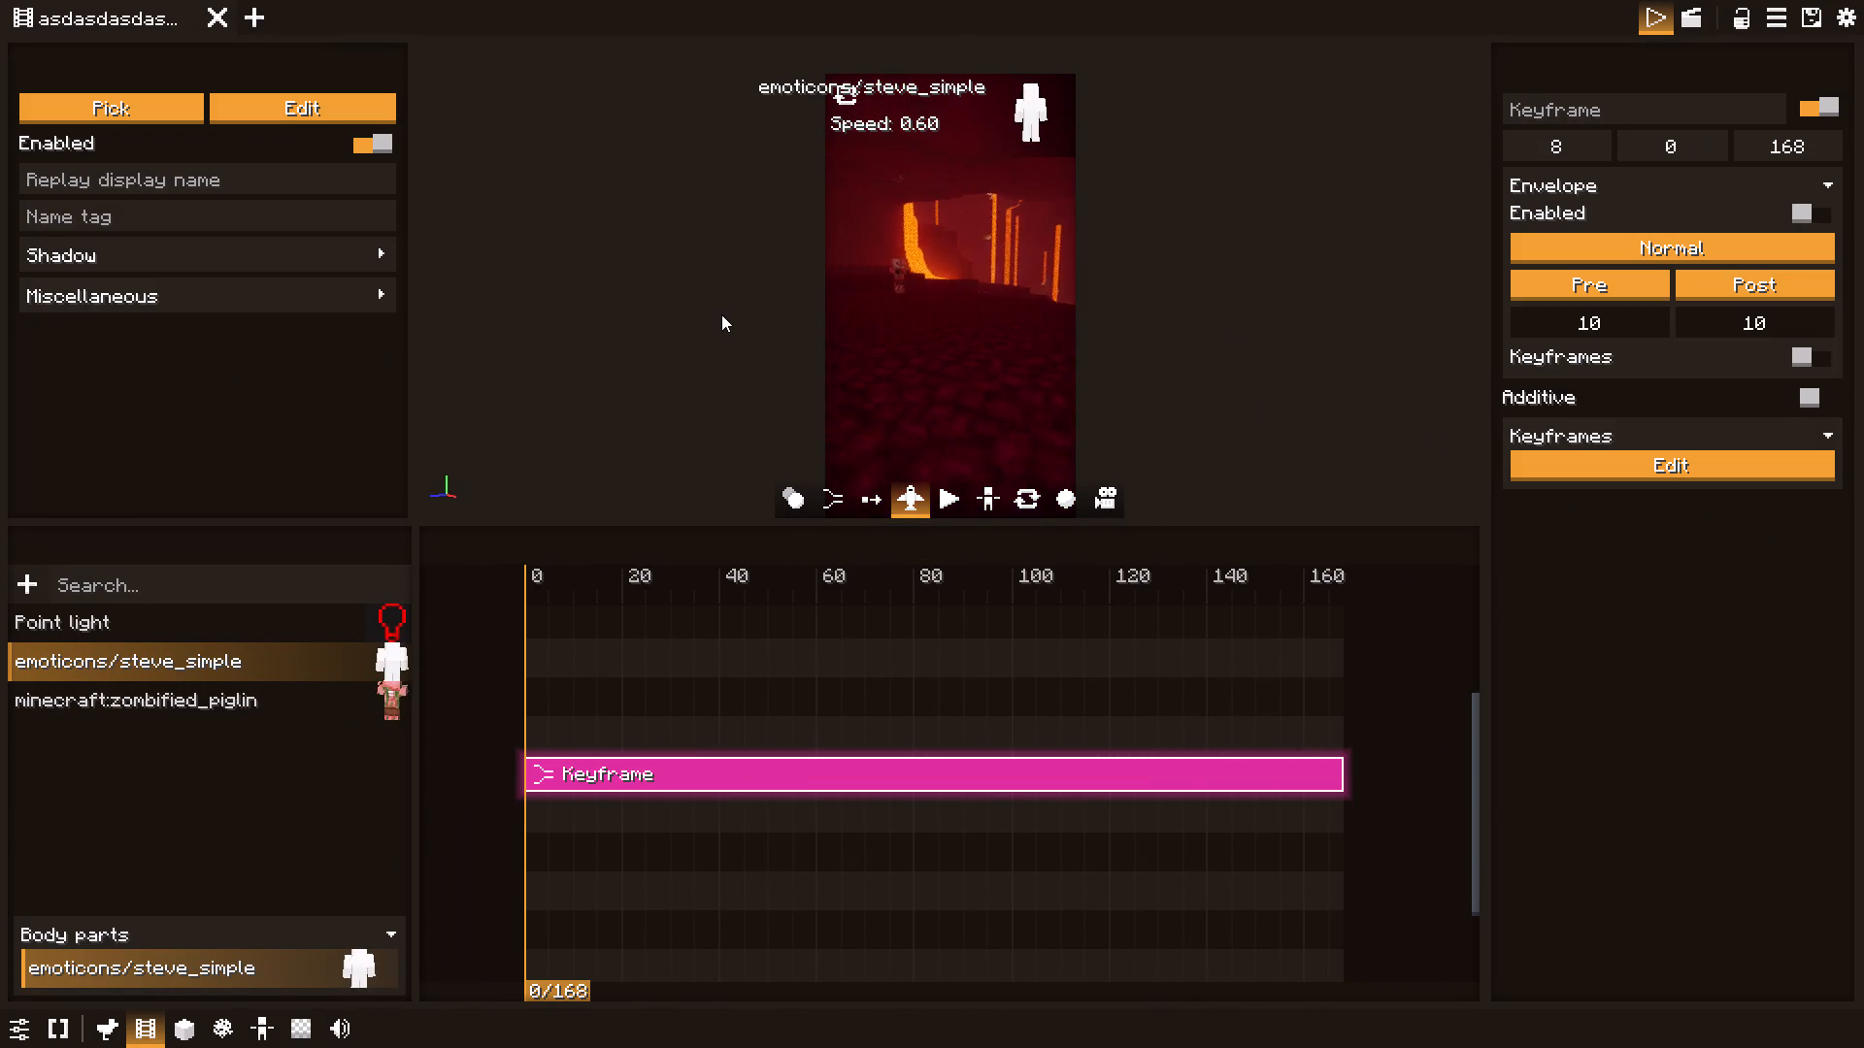
pyautogui.moveTo(721, 314); pyautogui.dragTo(1289, 291)
pyautogui.press('w')
pyautogui.press('w')
pyautogui.press('w')
pyautogui.press('w')
pyautogui.press('w')
pyautogui.press('w')
pyautogui.press('w')
pyautogui.press('w')
pyautogui.press('w')
pyautogui.press('w')
pyautogui.press('w')
pyautogui.press('w')
pyautogui.press('w')
pyautogui.press('w')
pyautogui.press('w')
pyautogui.press('w')
pyautogui.press('w')
pyautogui.press('w')
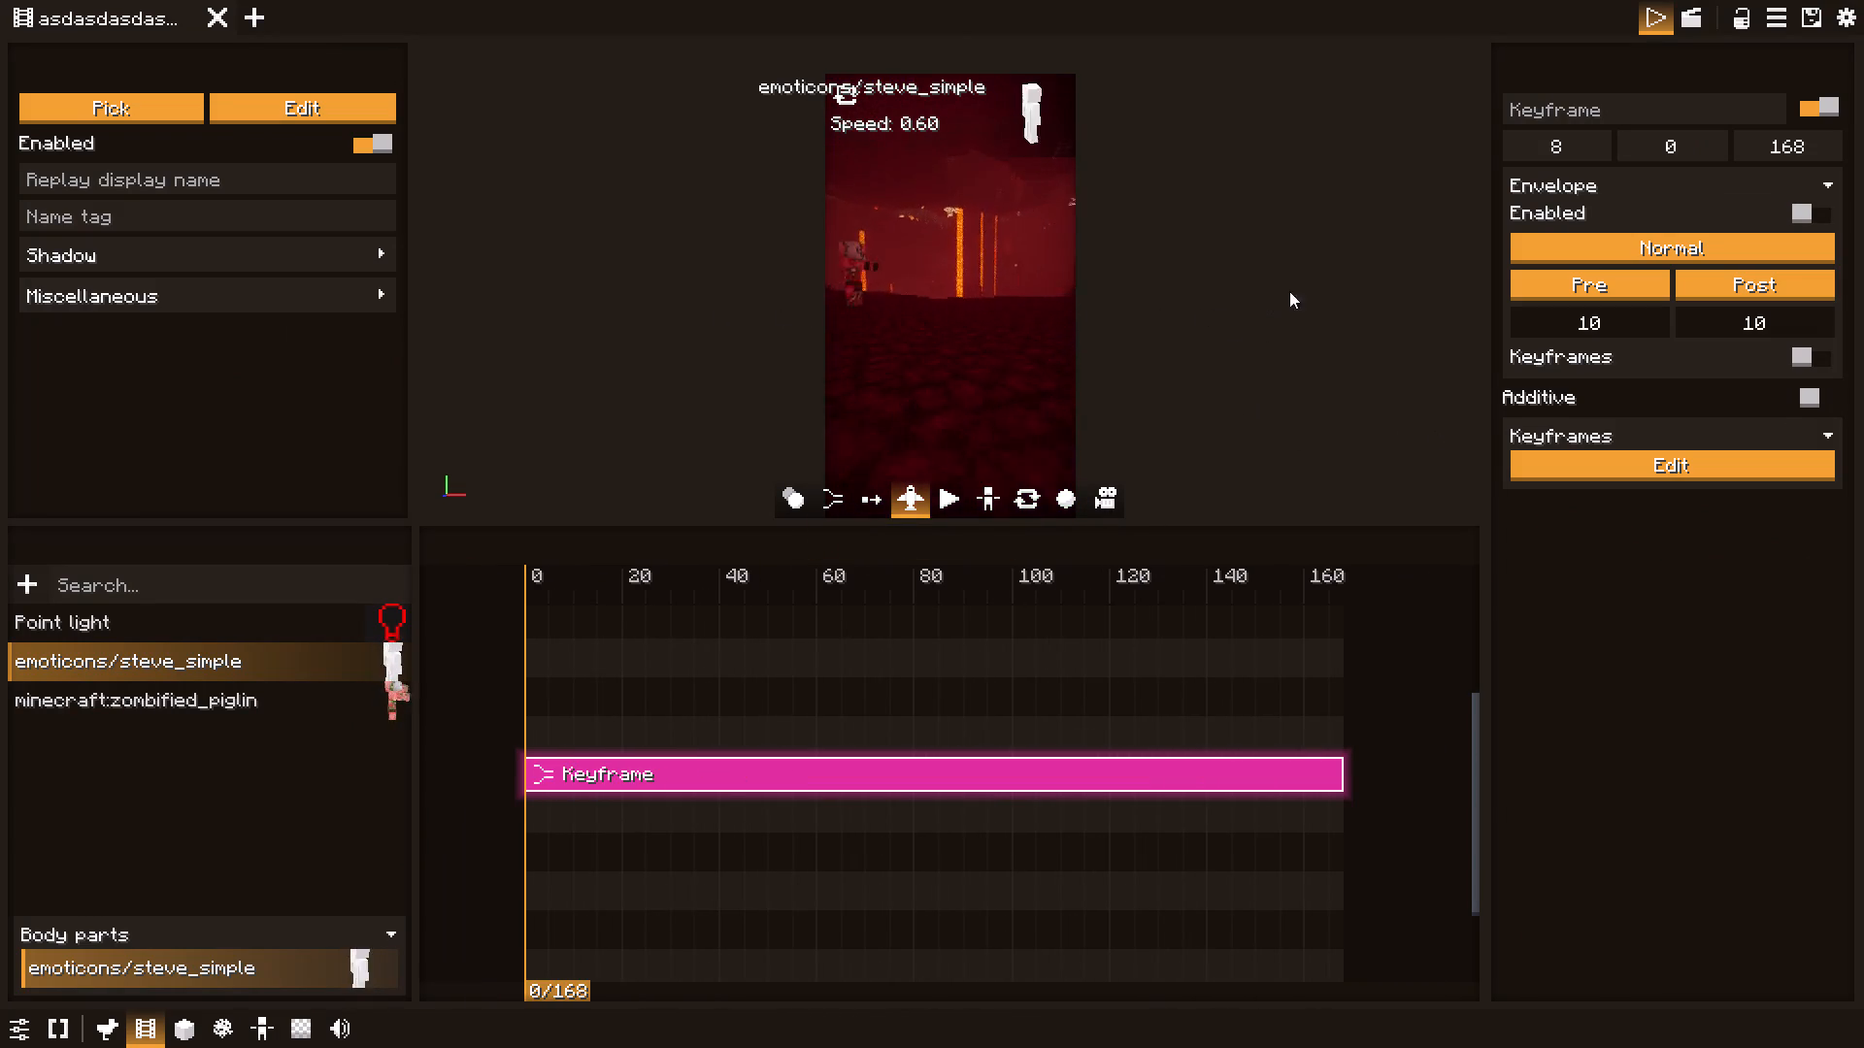
pyautogui.moveTo(1289, 291); pyautogui.dragTo(1374, 270)
pyautogui.moveTo(999, 292); pyautogui.dragTo(1522, 290)
pyautogui.press('w')
pyautogui.press('space')
pyautogui.press('s')
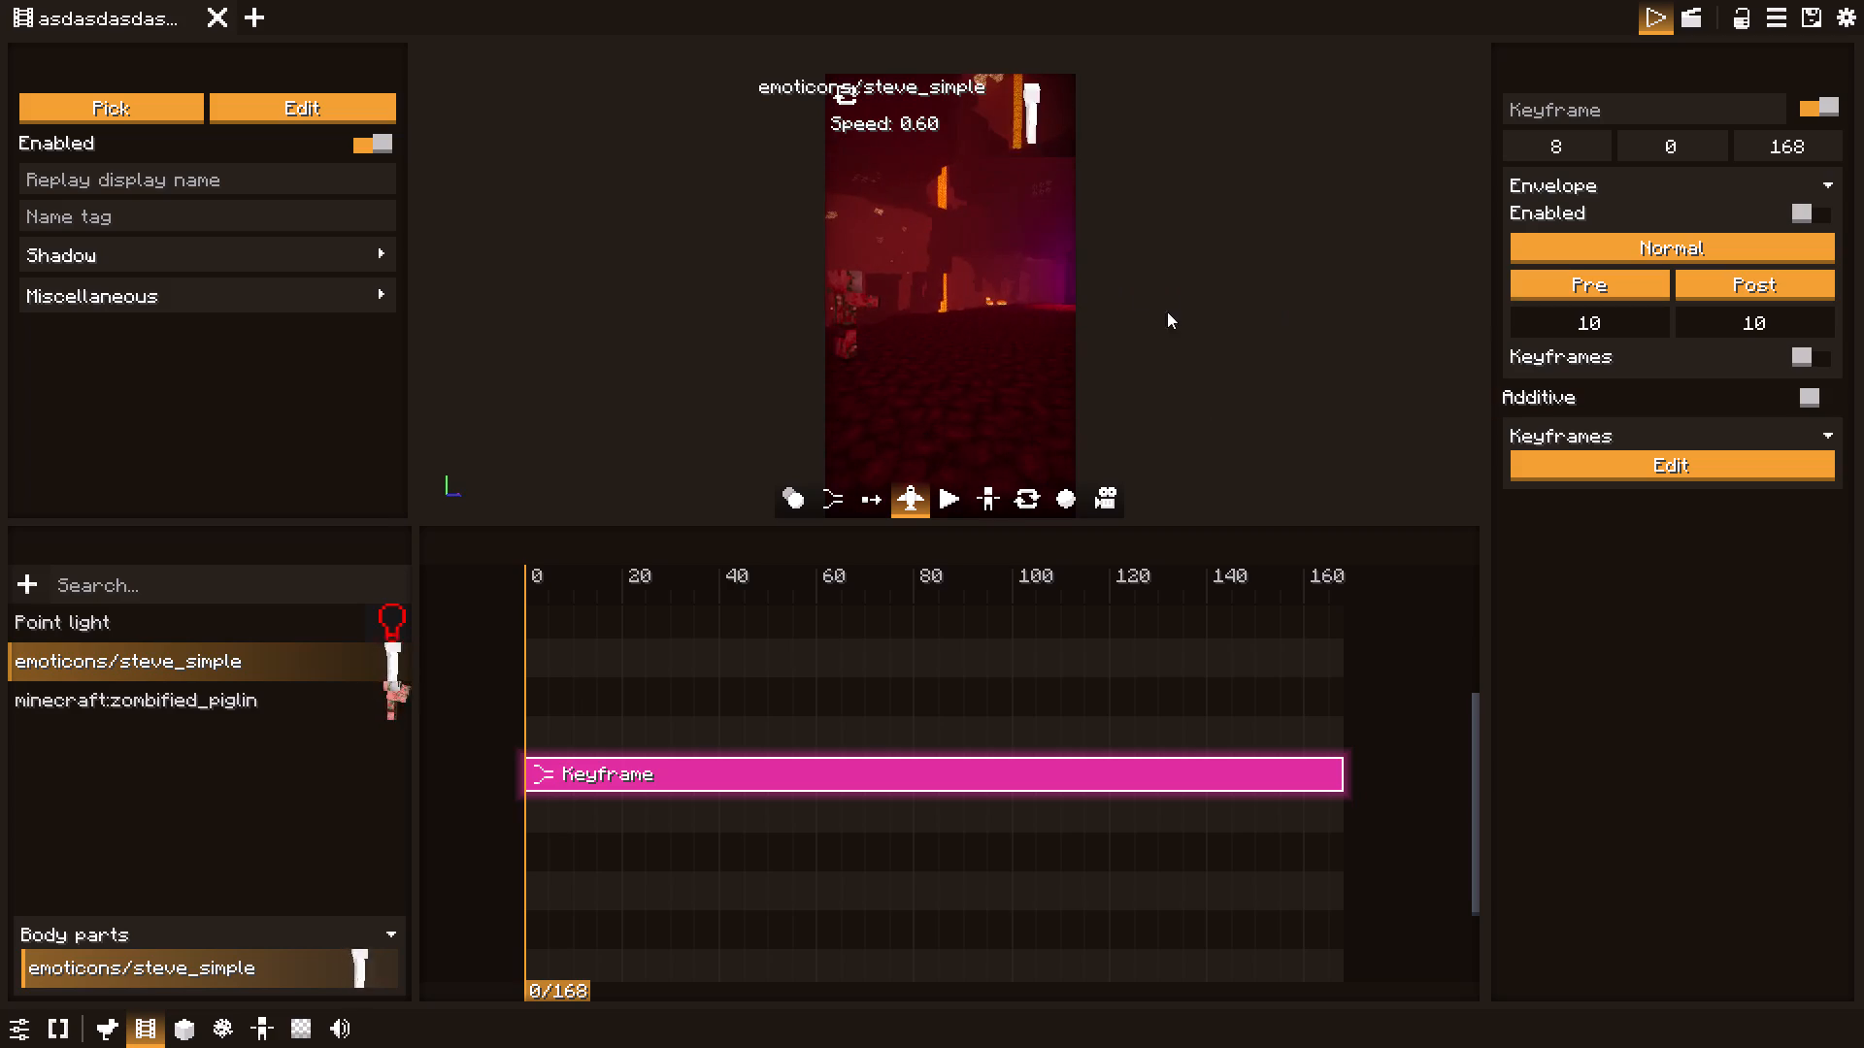
pyautogui.press('w')
pyautogui.moveTo(1074, 311); pyautogui.dragTo(1163, 290)
pyautogui.press('a')
pyautogui.press('a')
pyautogui.press('a')
pyautogui.press('s')
pyautogui.press('a')
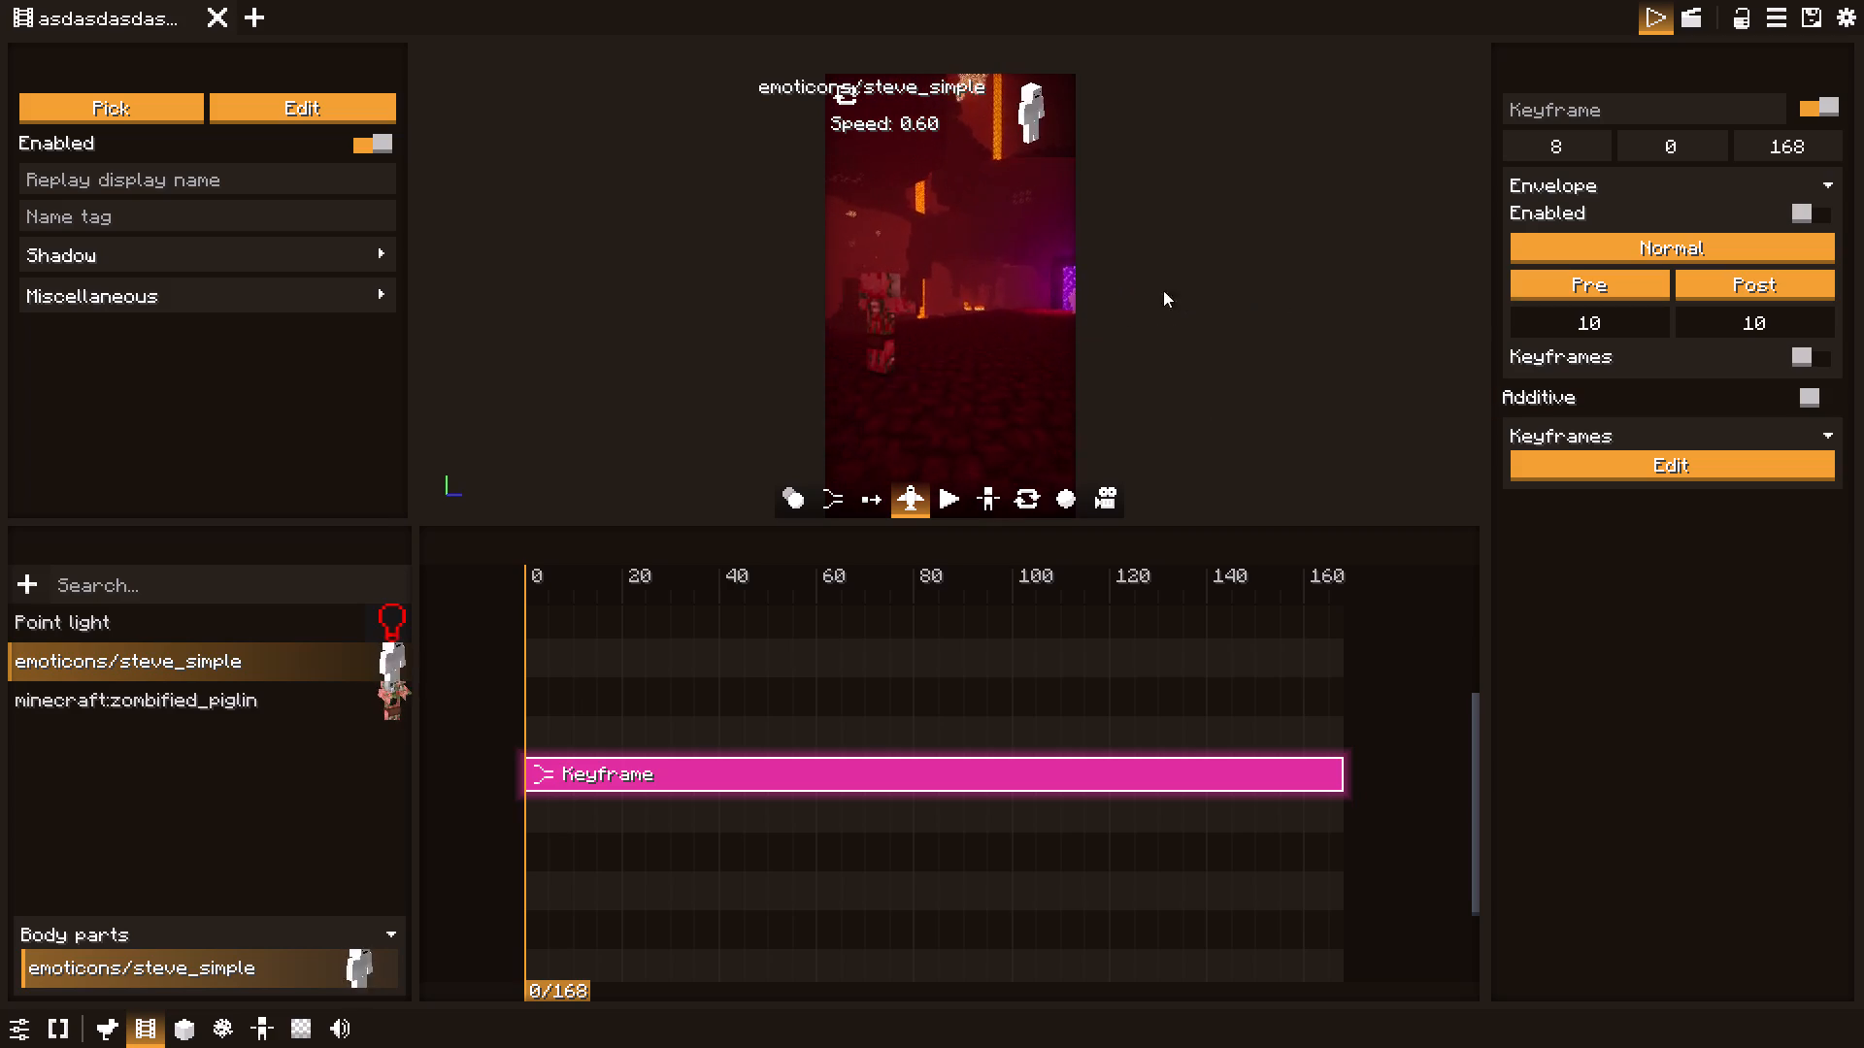
pyautogui.moveTo(1163, 290); pyautogui.dragTo(1297, 259)
pyautogui.press('w')
pyautogui.press('d')
# Scrub to tick 22, play back steve_simple's walk out of the portal, and pause at tick 59.
pyautogui.moveTo(573, 588); pyautogui.dragTo(601, 583)
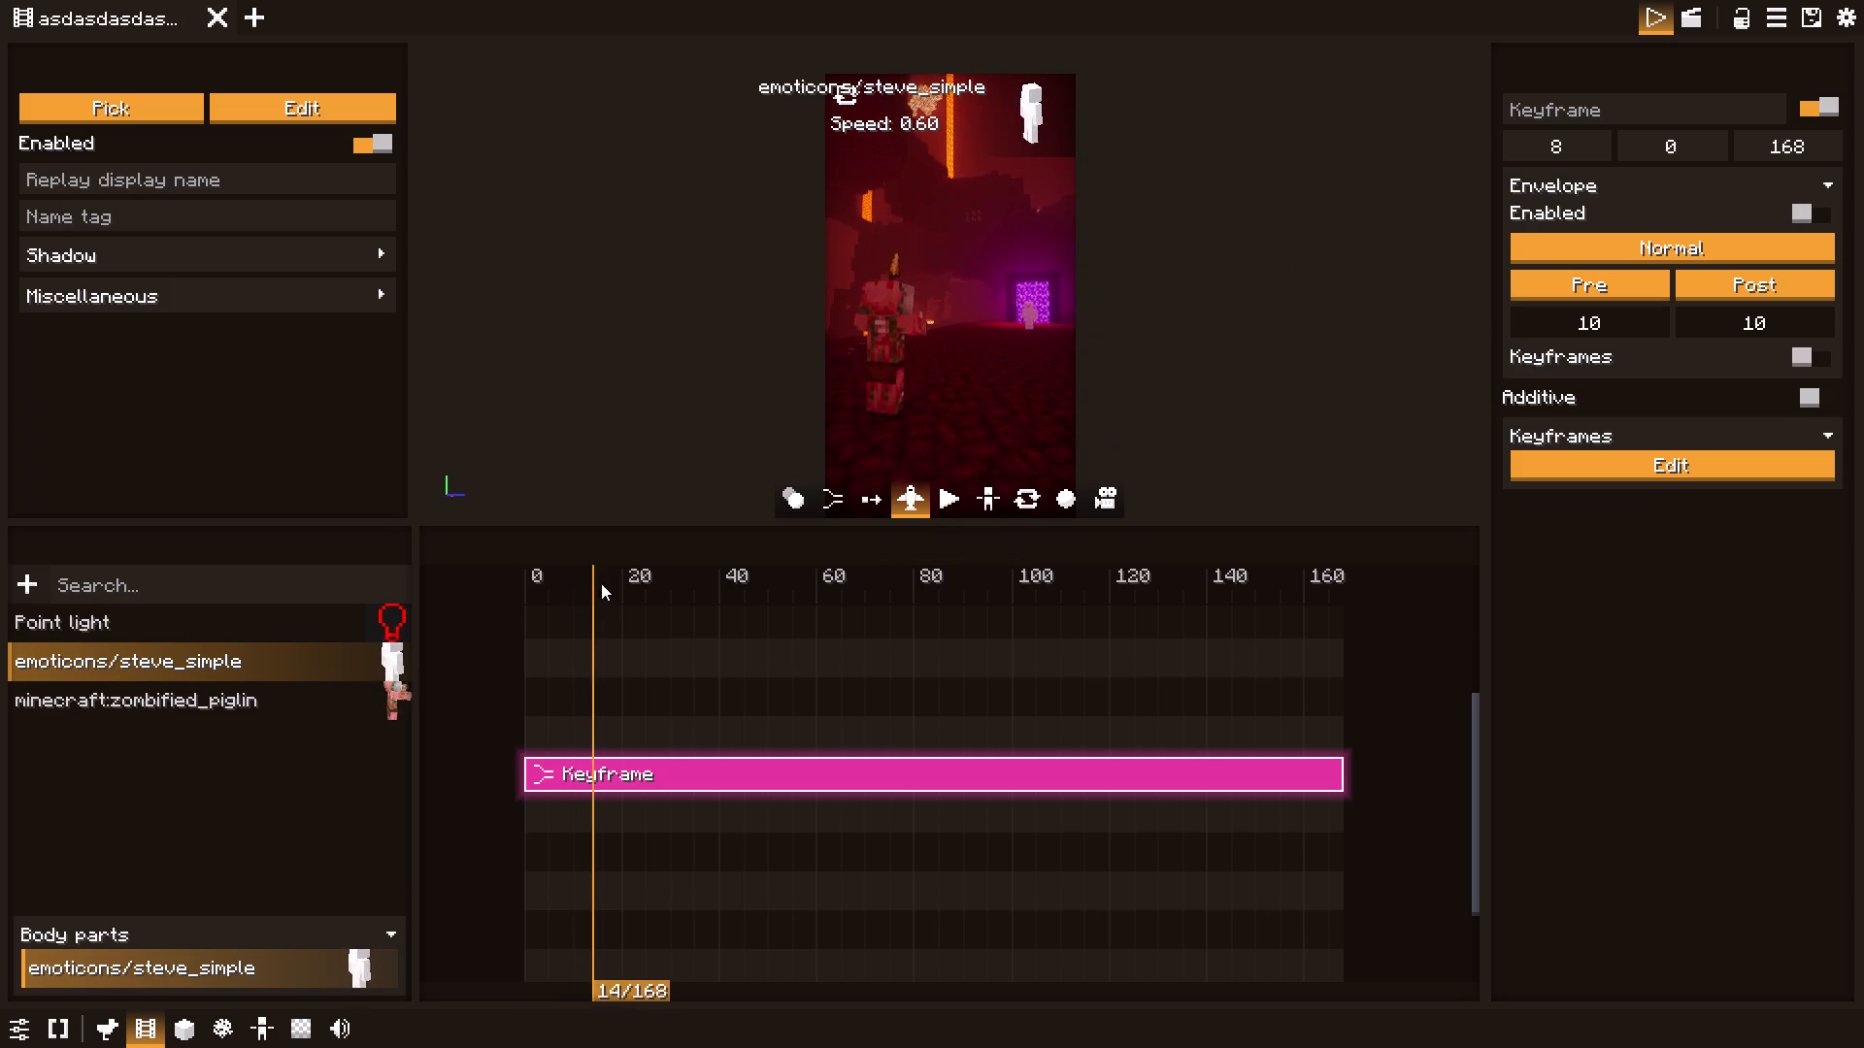
pyautogui.moveTo(601, 583); pyautogui.dragTo(631, 560)
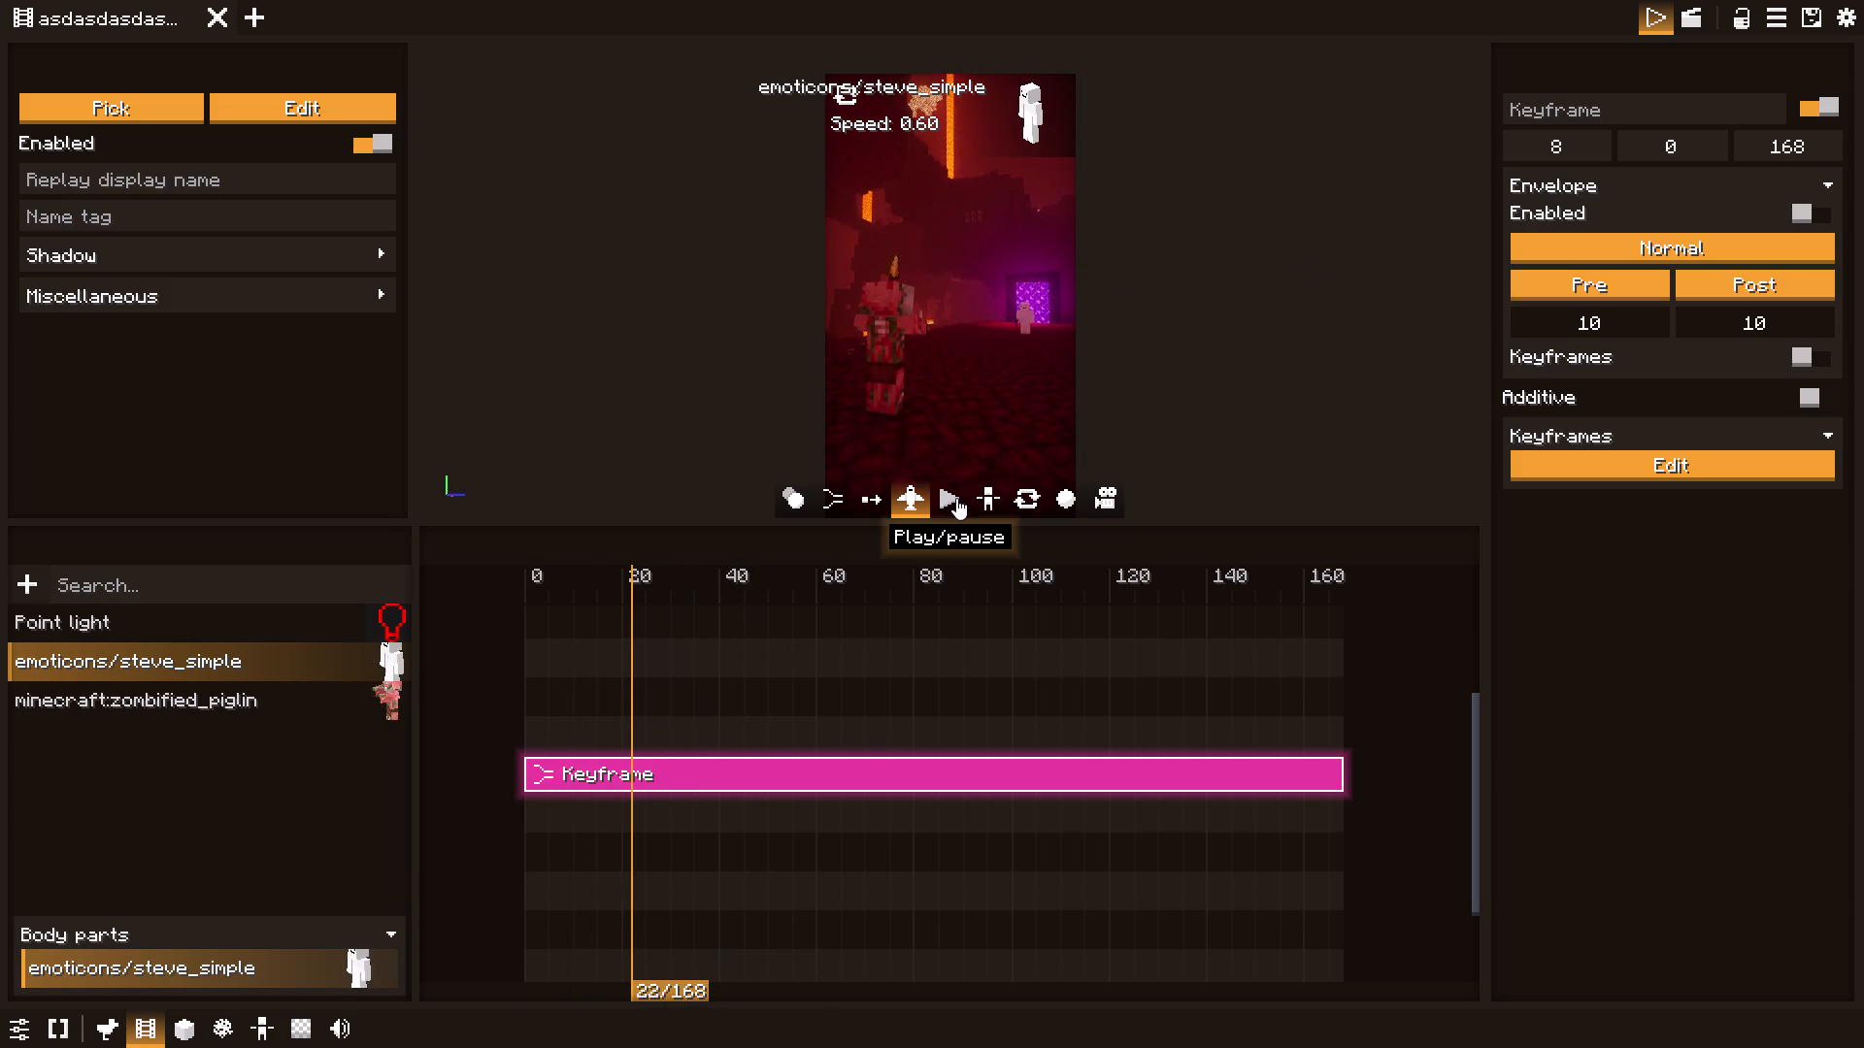
pyautogui.click(955, 494)
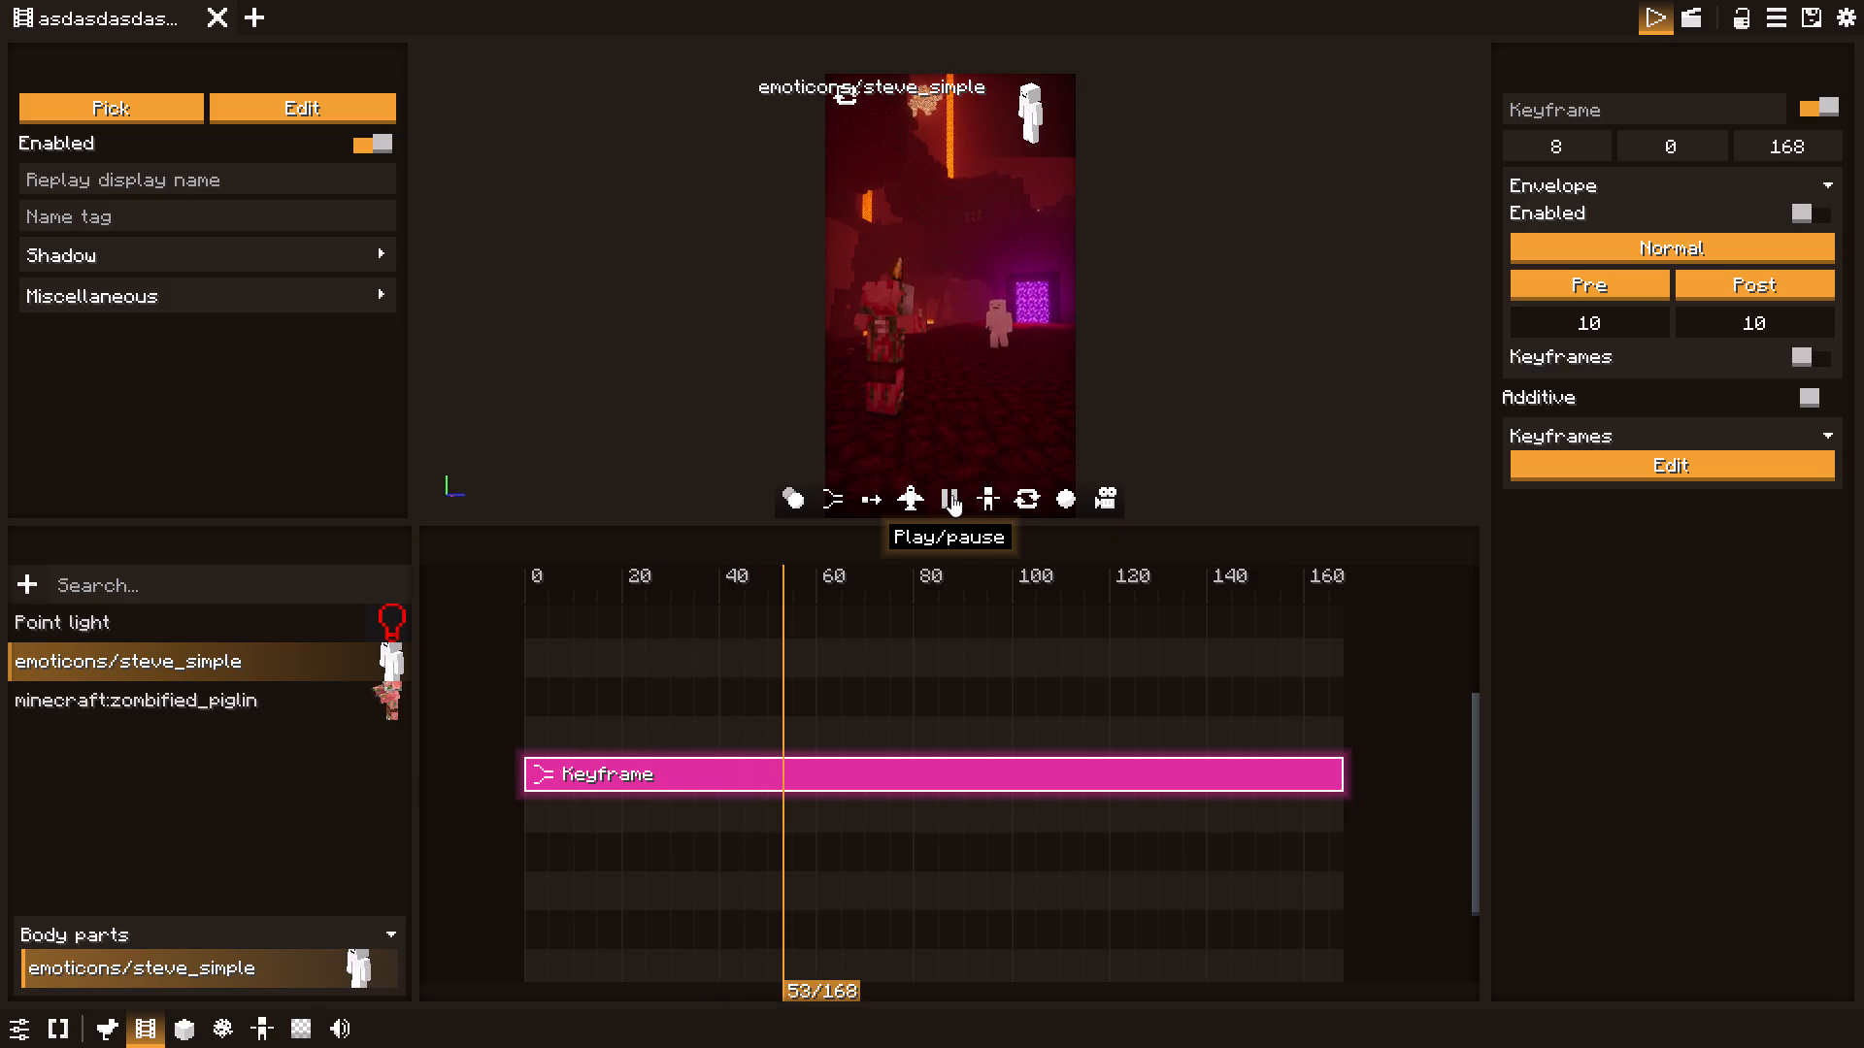
pyautogui.click(951, 495)
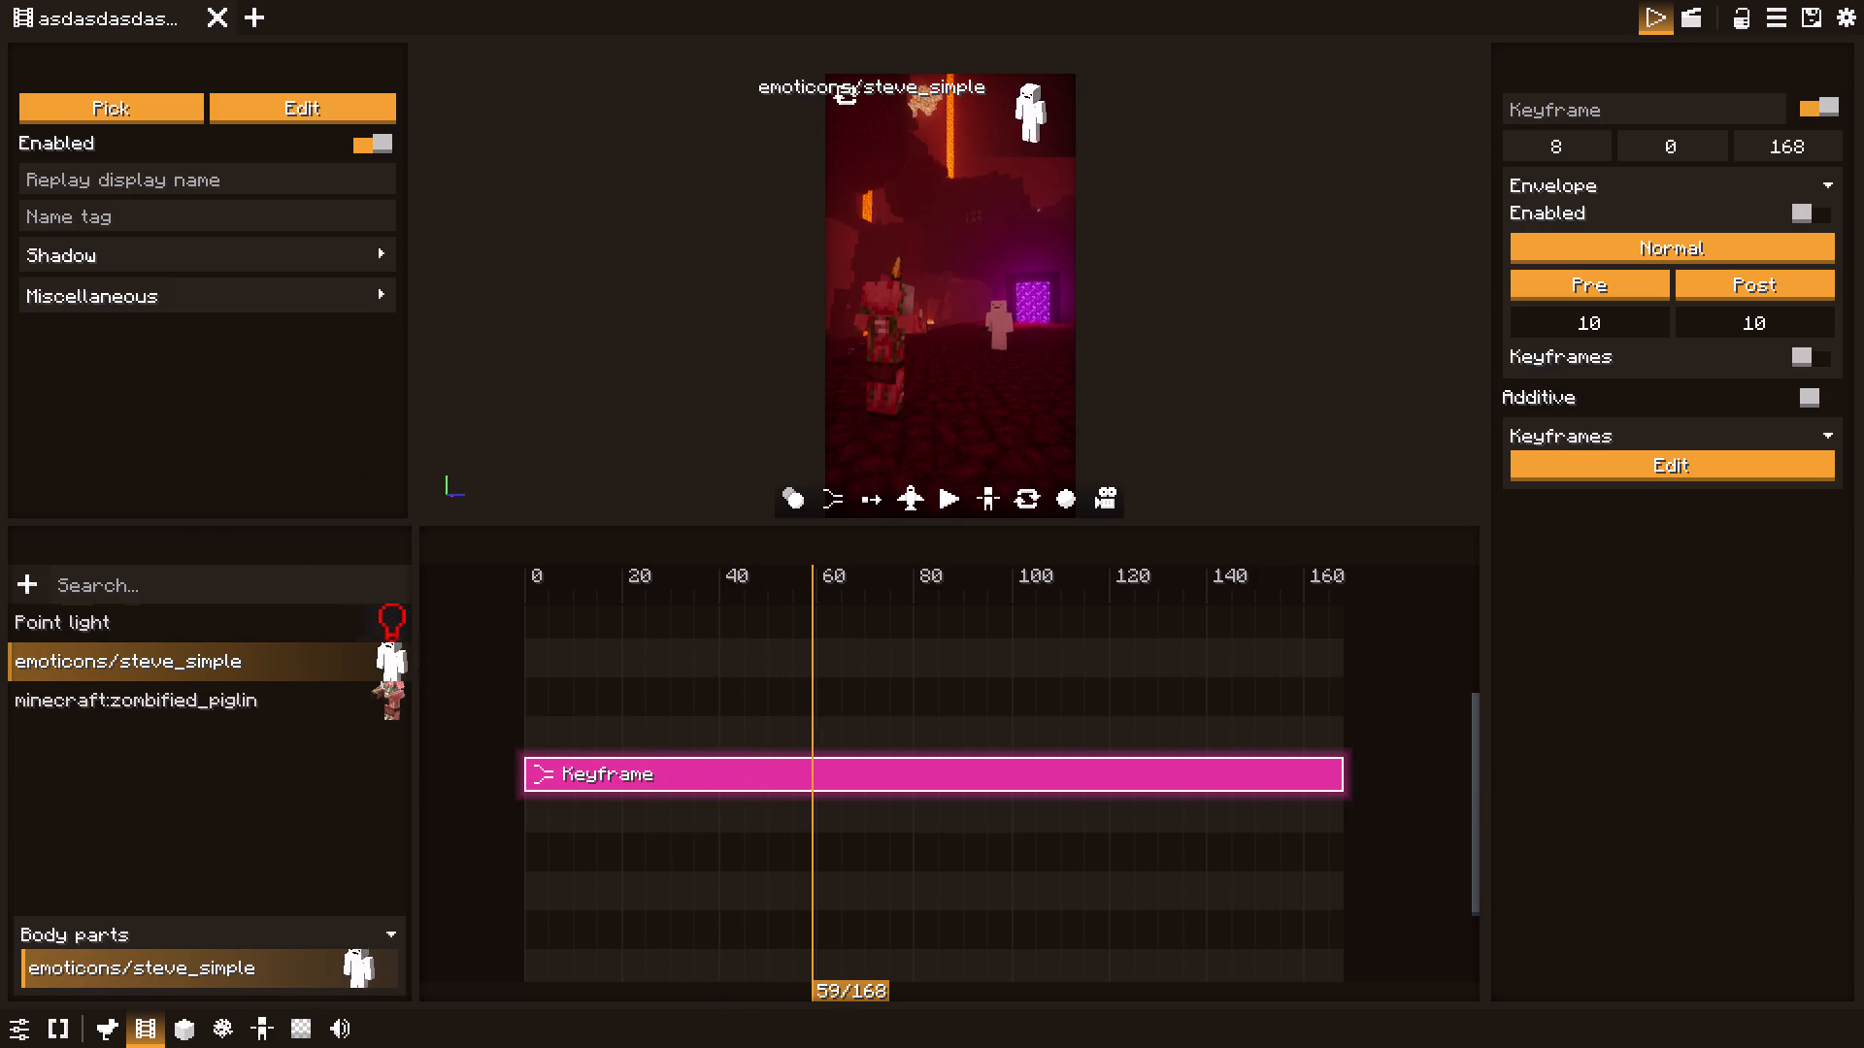
# Select the Point light in the replay editor and move its replay onto the ground between the piglin and steve_simple at tick 59.
pyautogui.click(313, 629)
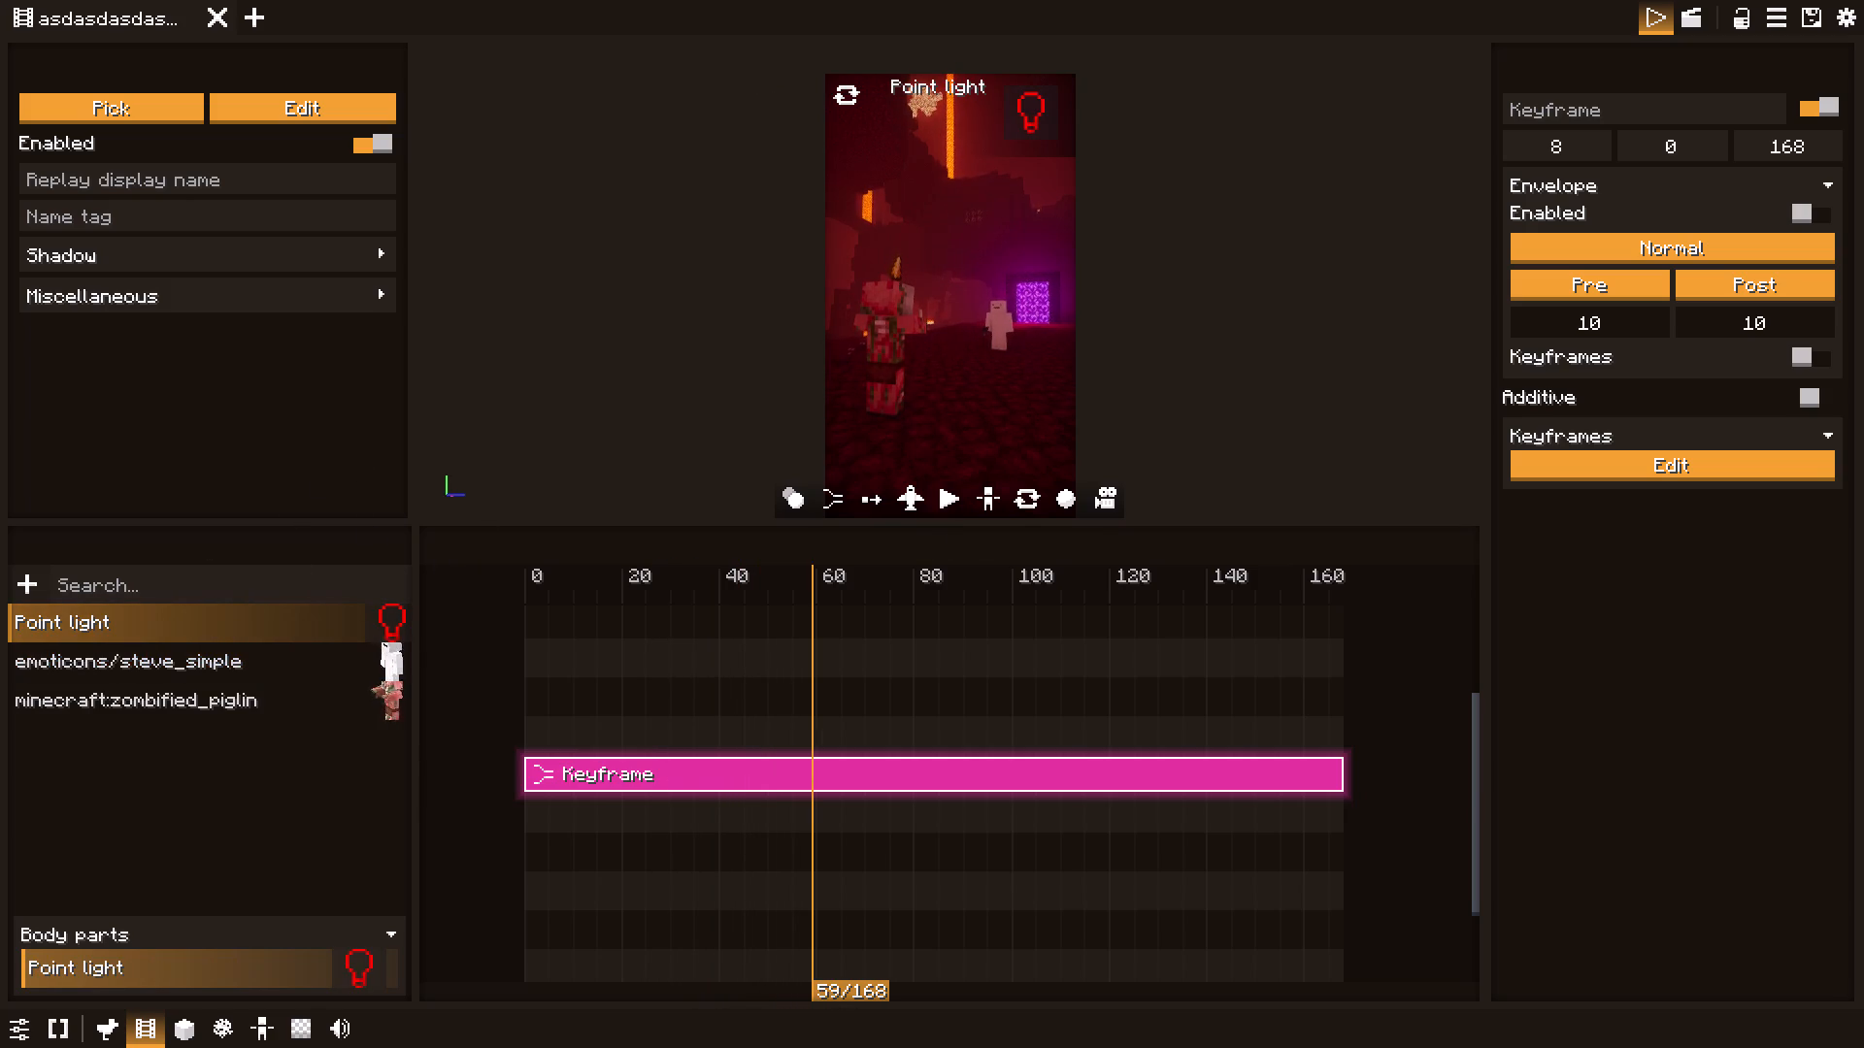
pyautogui.rightClick(952, 408)
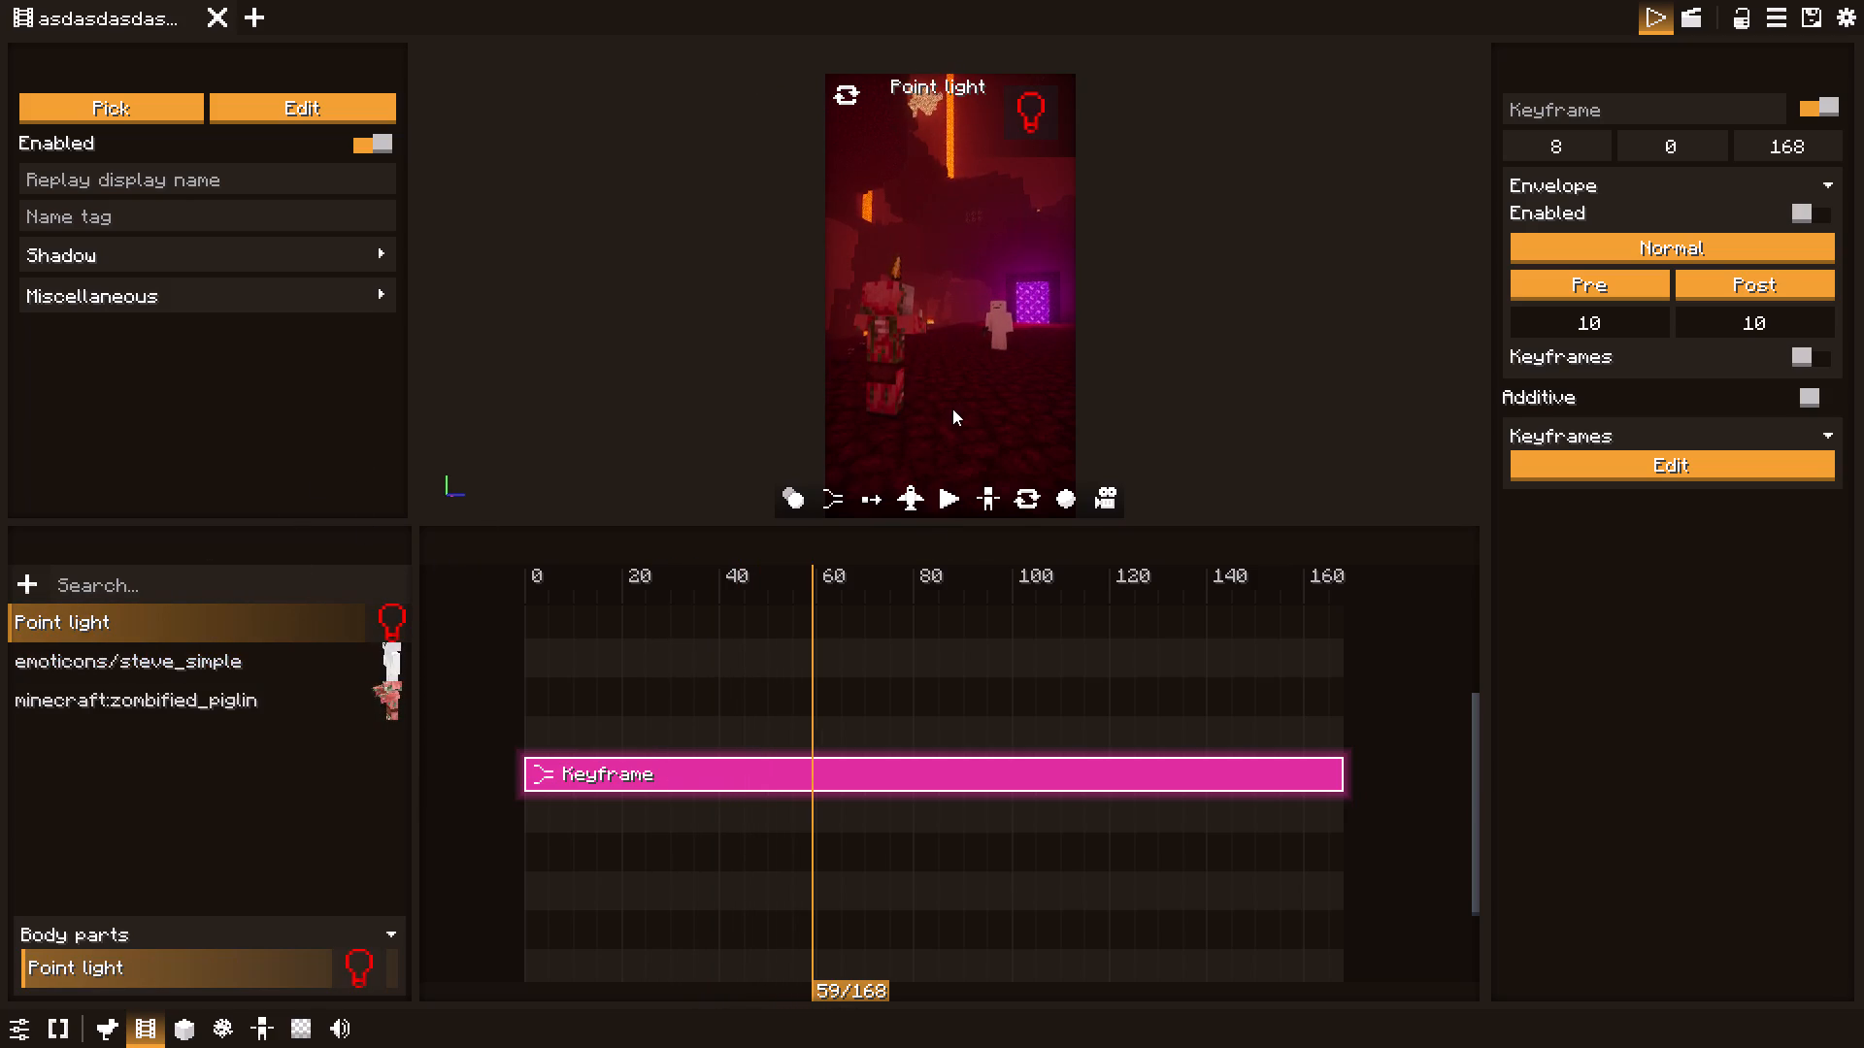
pyautogui.click(1695, 10)
pyautogui.rightClick(959, 411)
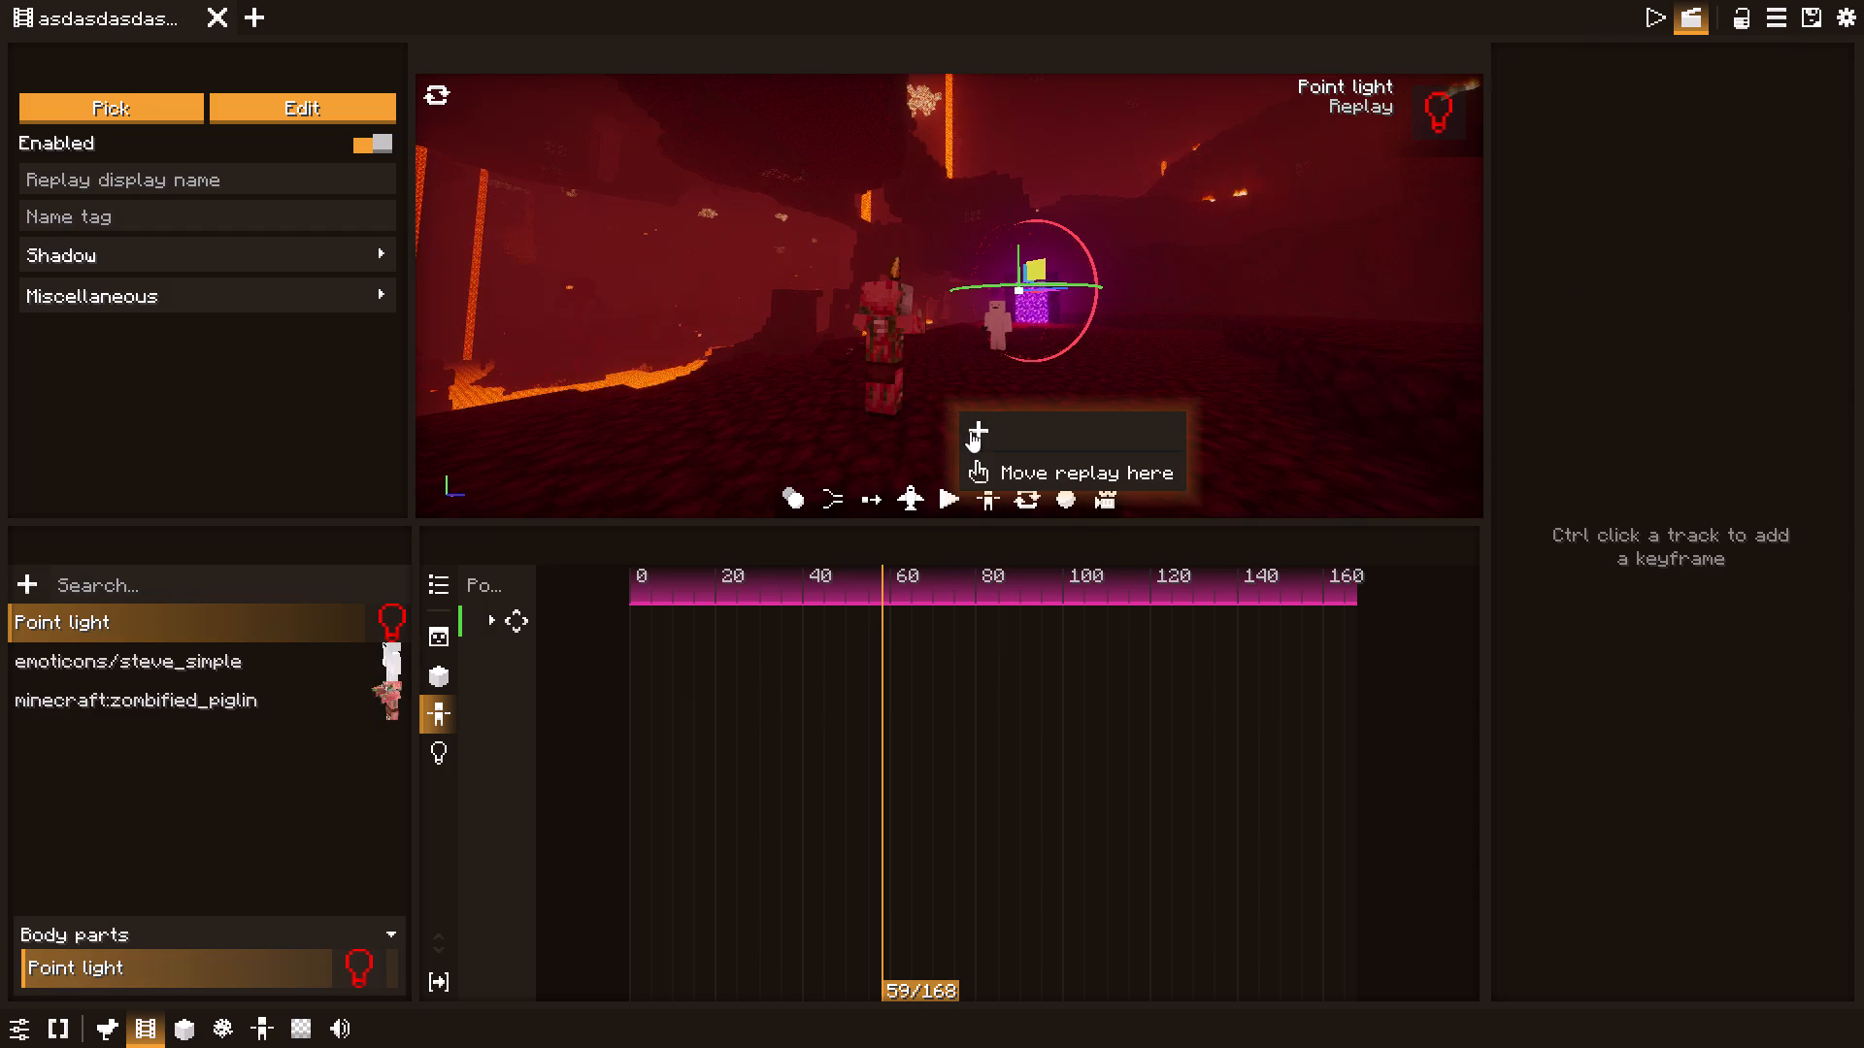
pyautogui.click(985, 465)
# Raise the point light off the ground, adjust its height, and shift it close to steve_simple's head.
pyautogui.moveTo(961, 412); pyautogui.dragTo(950, 235)
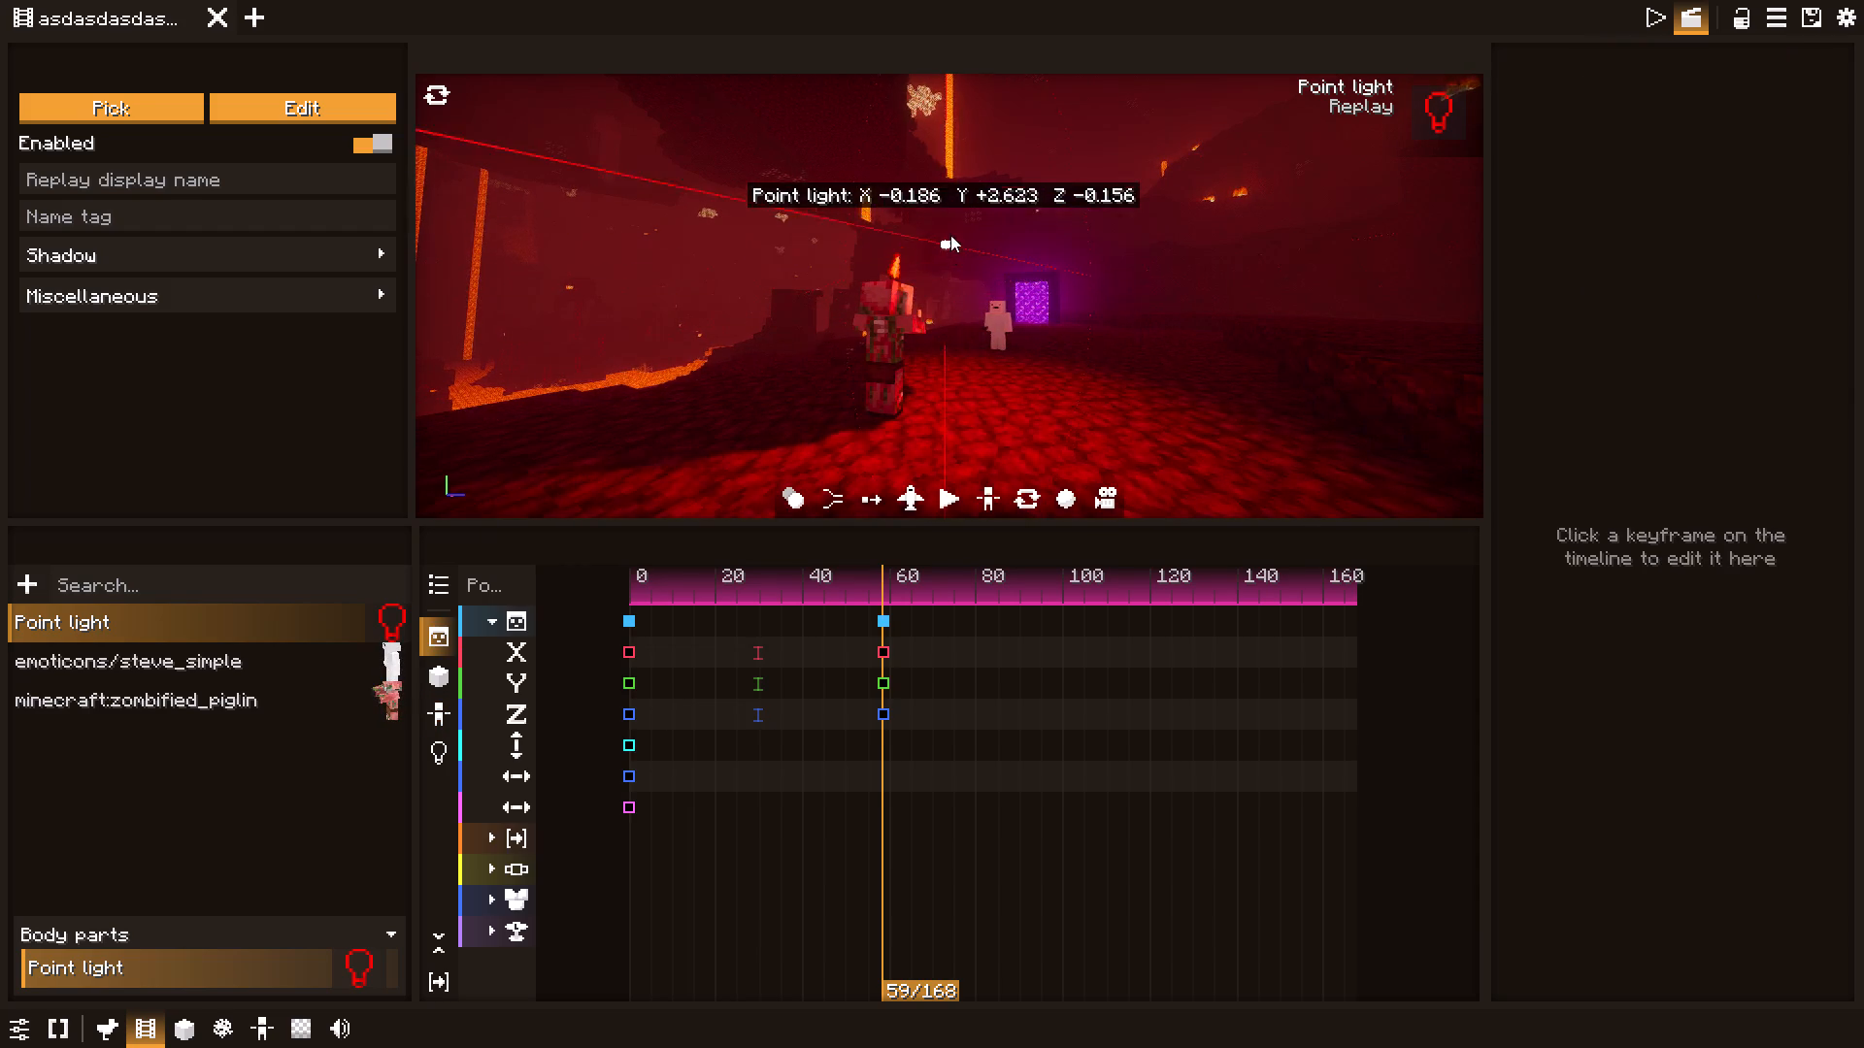
pyautogui.moveTo(950, 235); pyautogui.dragTo(973, 180)
pyautogui.scroll(-2, 973, 180)
pyautogui.click(973, 180)
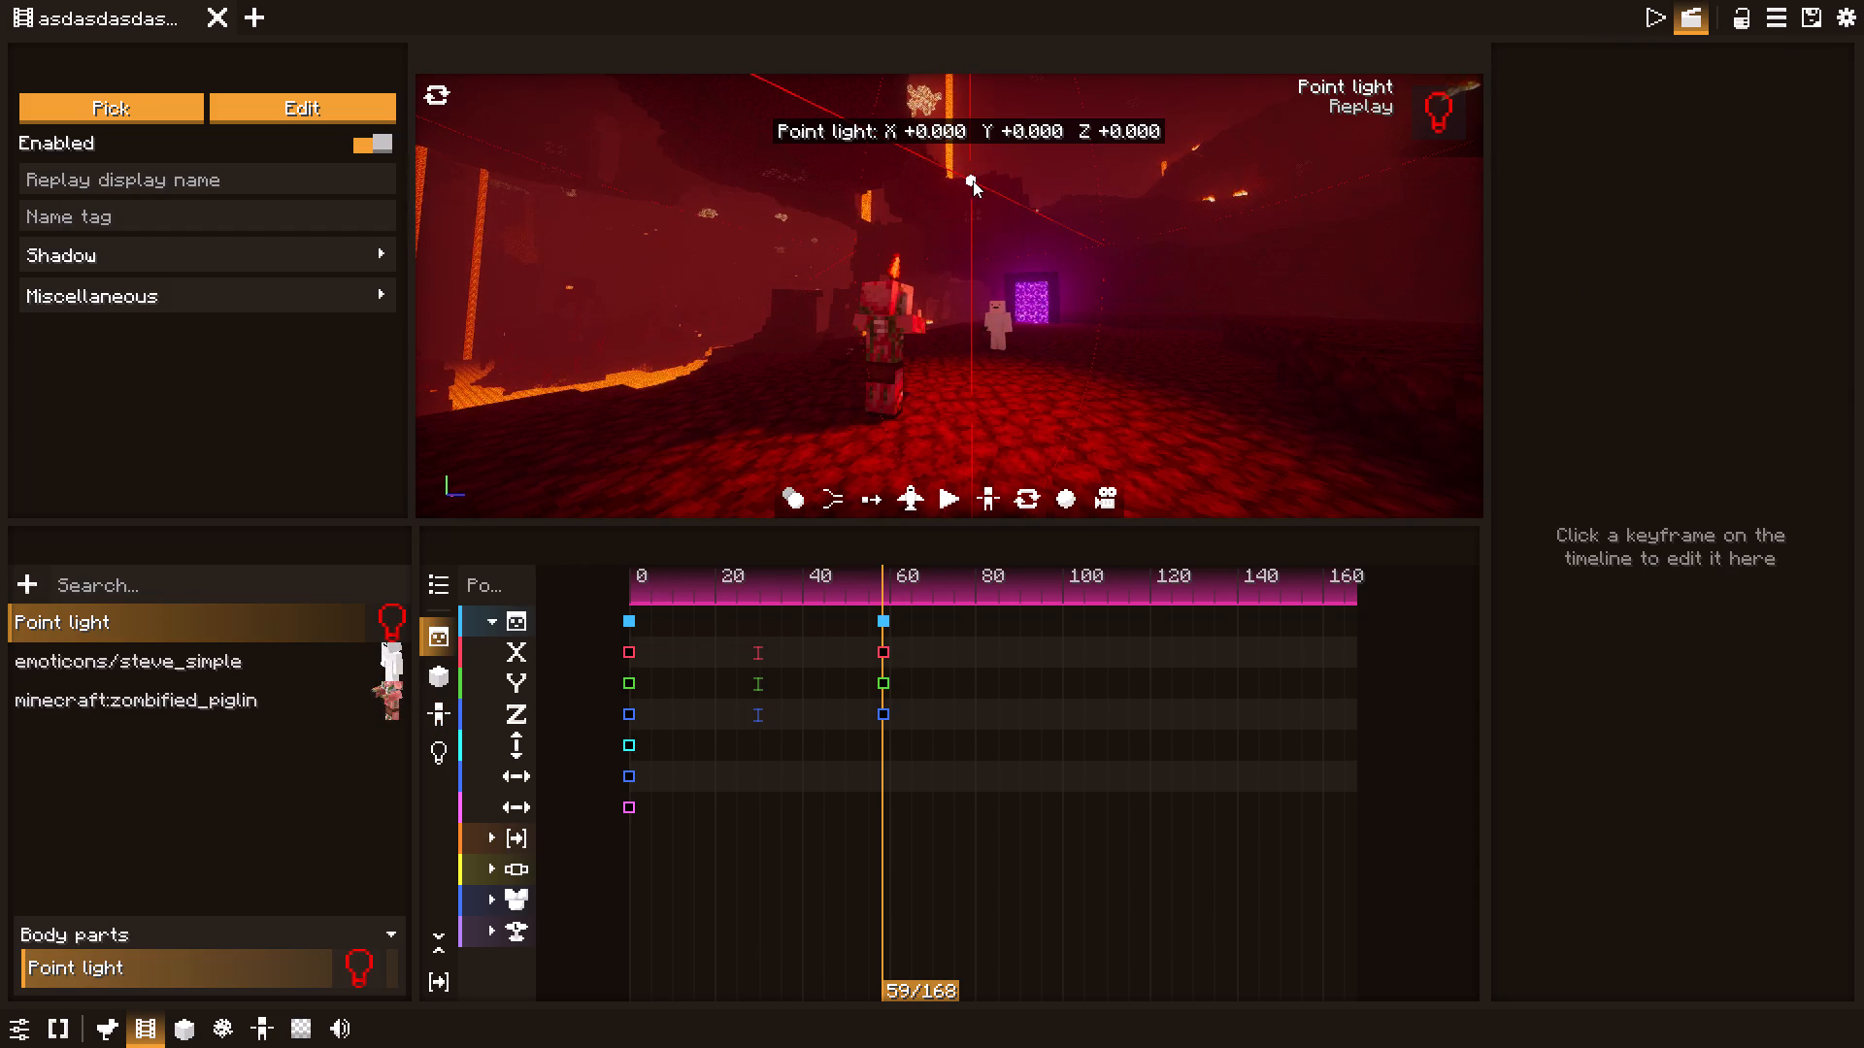
pyautogui.middleClick(973, 180)
pyautogui.scroll(3, 973, 180)
pyautogui.scroll(-9, 973, 180)
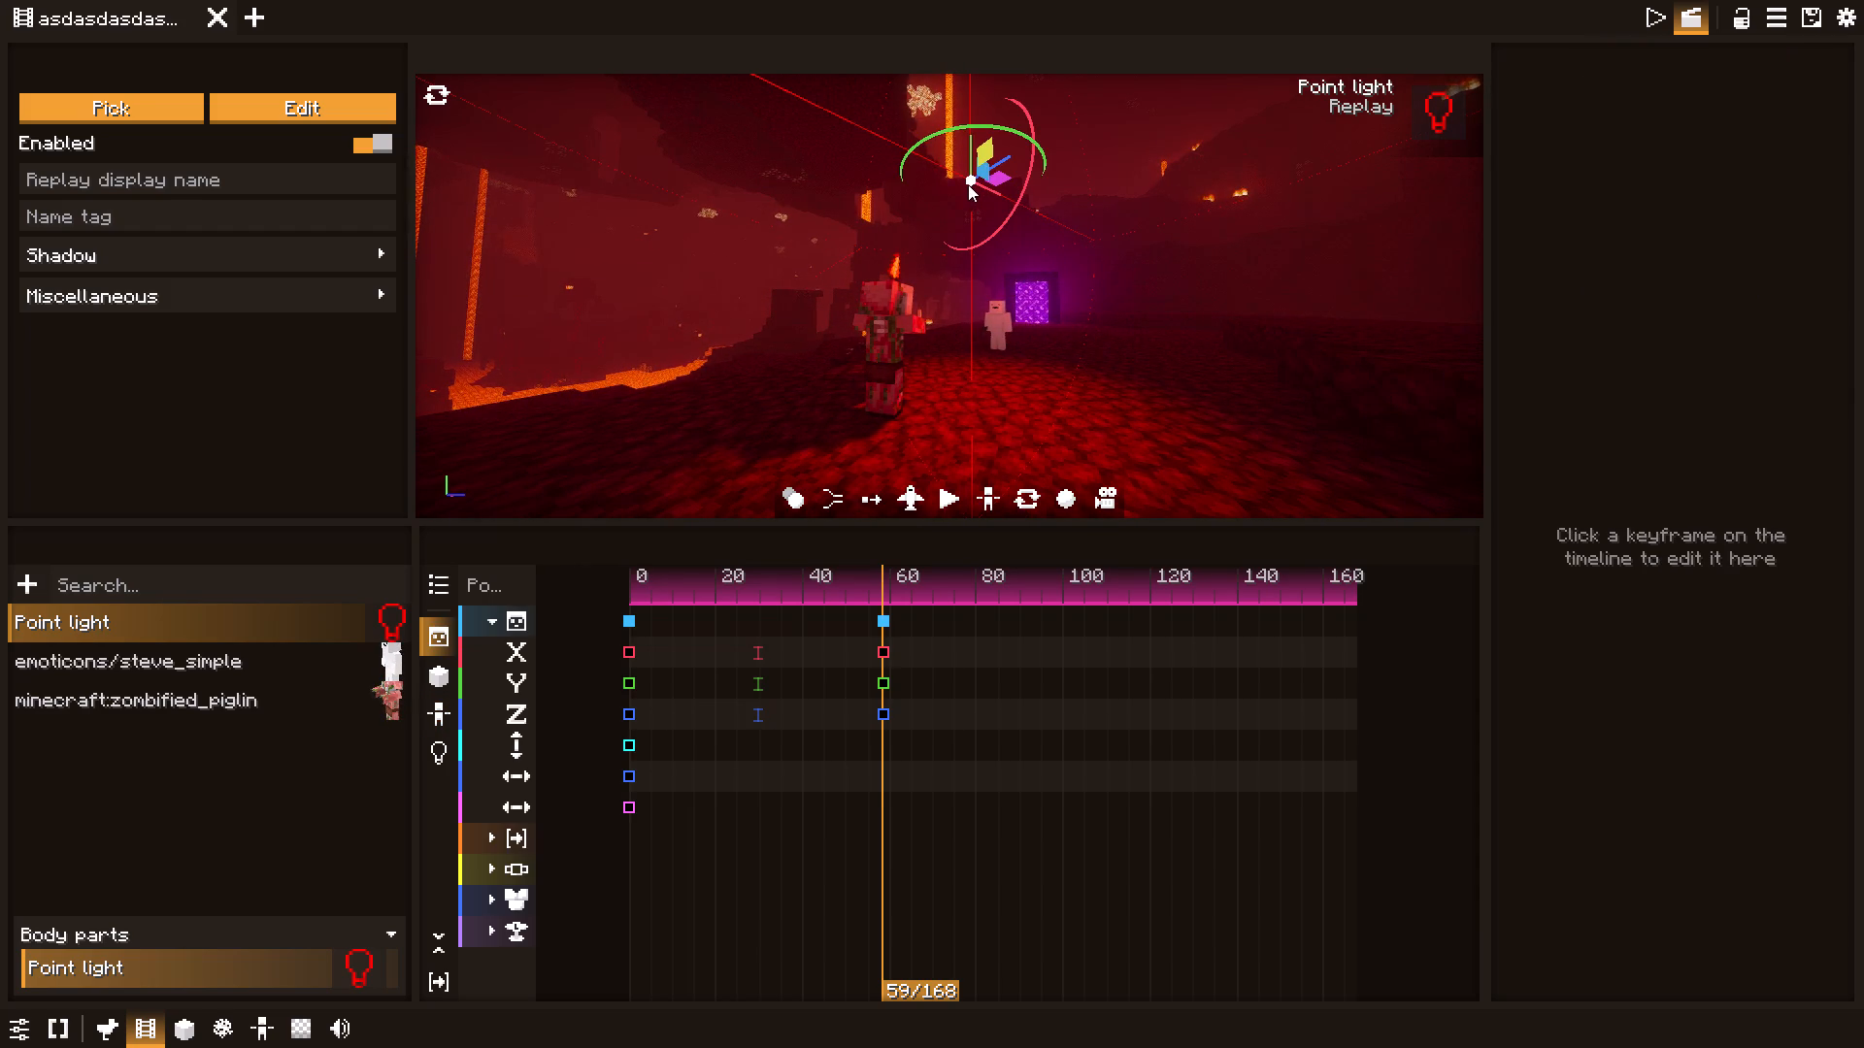
pyautogui.moveTo(967, 181); pyautogui.dragTo(966, 284)
pyautogui.middleClick(966, 284)
pyautogui.scroll(4, 966, 284)
pyautogui.scroll(-7, 966, 284)
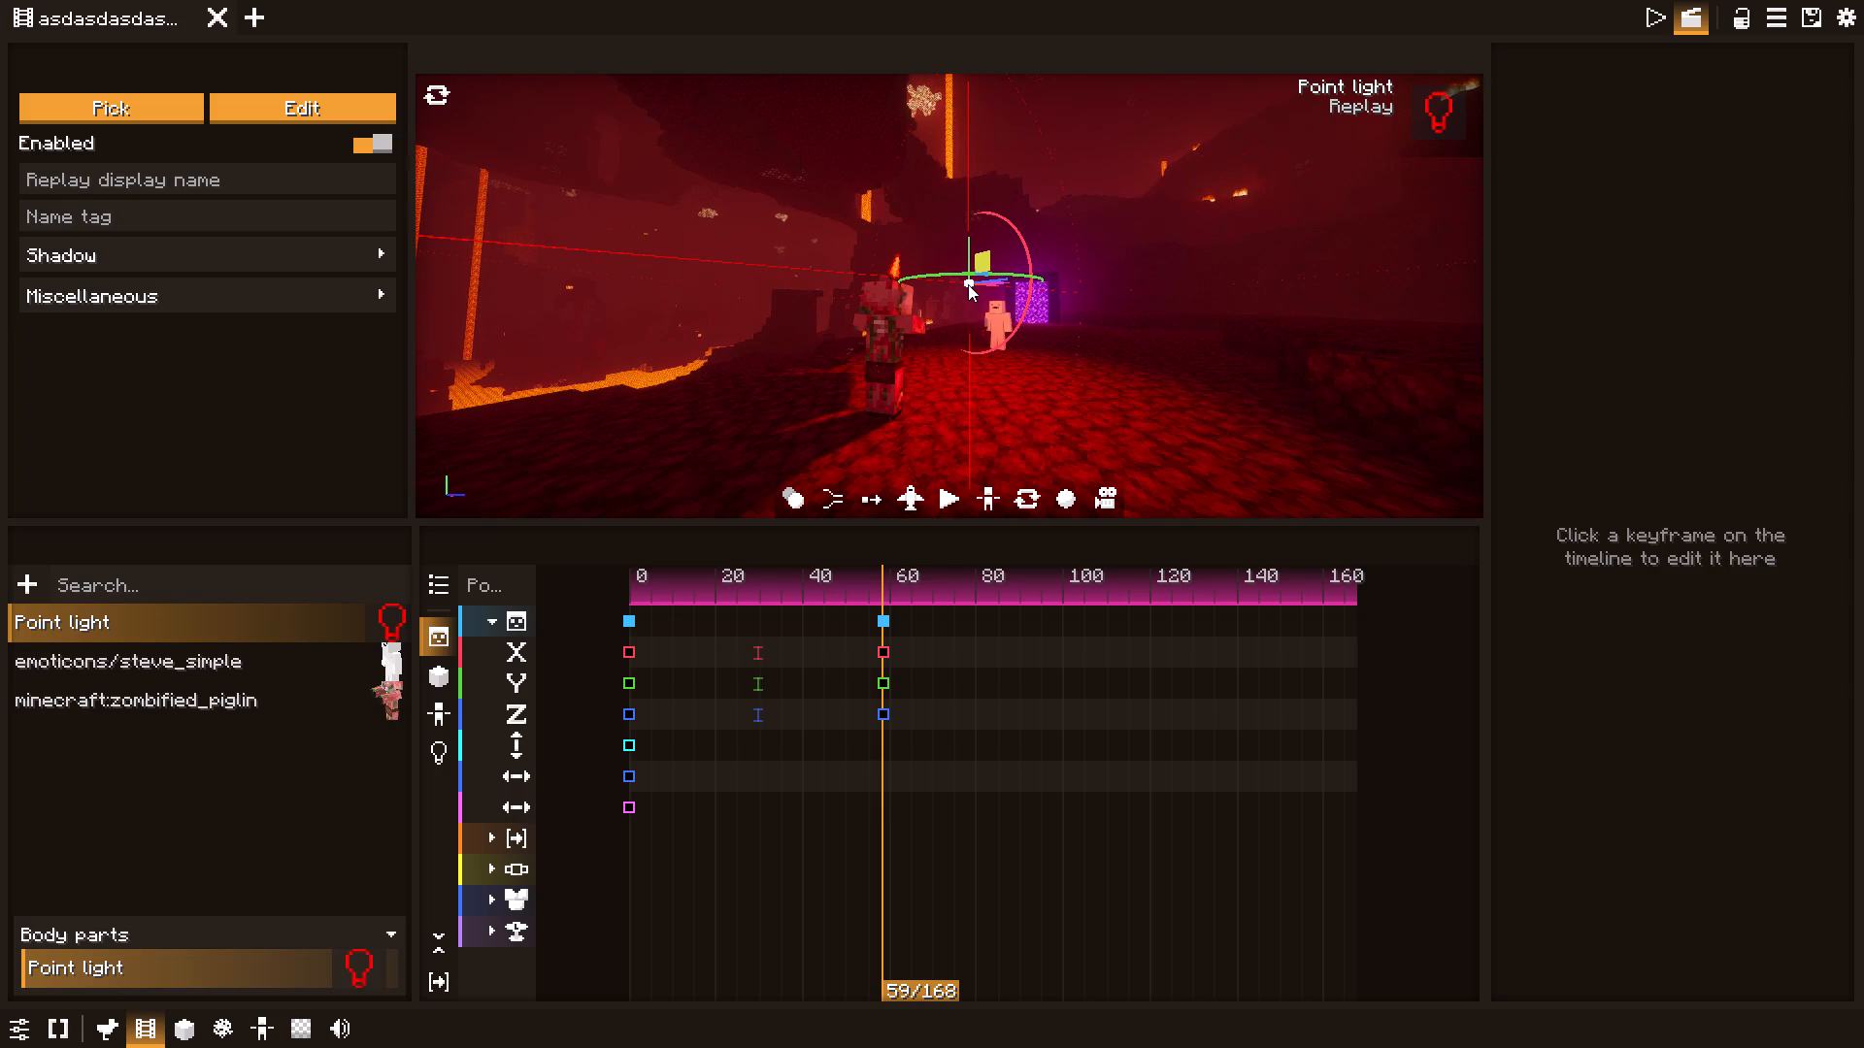
pyautogui.moveTo(985, 283); pyautogui.dragTo(1002, 282)
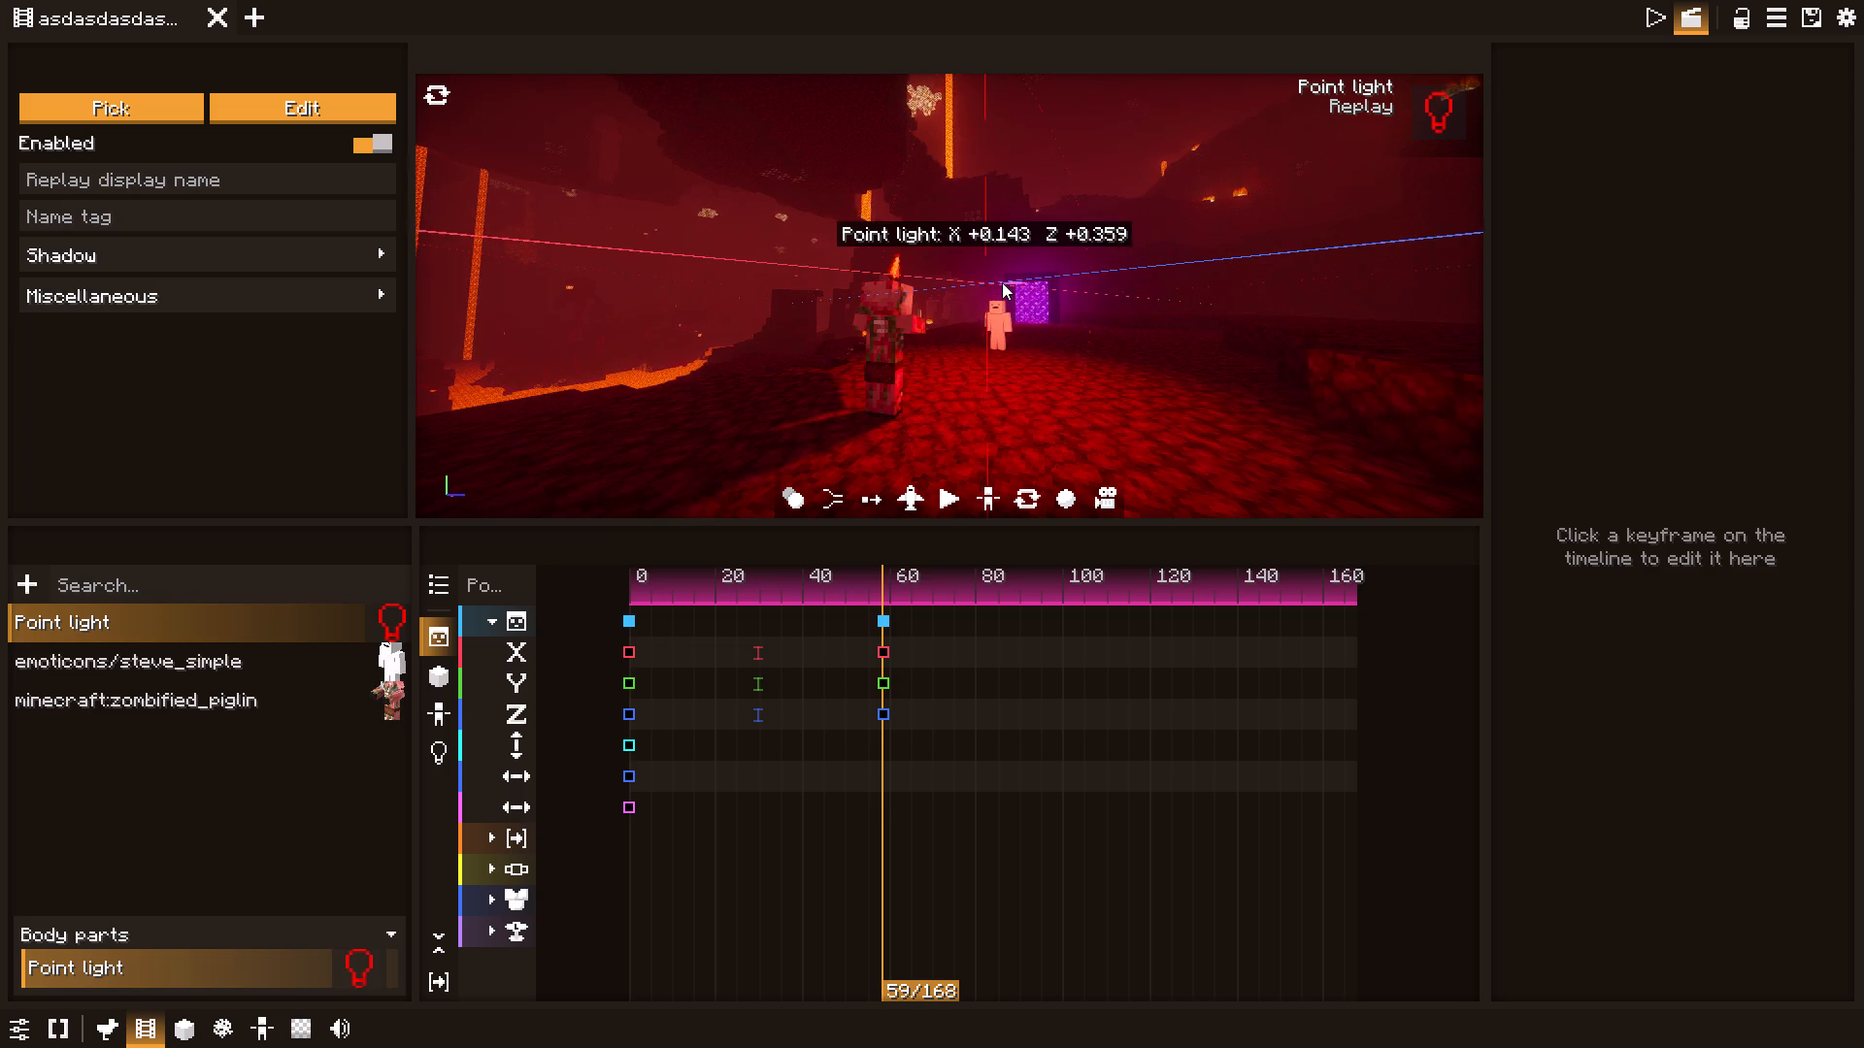
pyautogui.moveTo(1002, 282); pyautogui.dragTo(999, 282)
pyautogui.scroll(3, 1002, 282)
pyautogui.scroll(-5, 1002, 282)
pyautogui.moveTo(1031, 317); pyautogui.dragTo(1029, 326)
pyautogui.press('w')
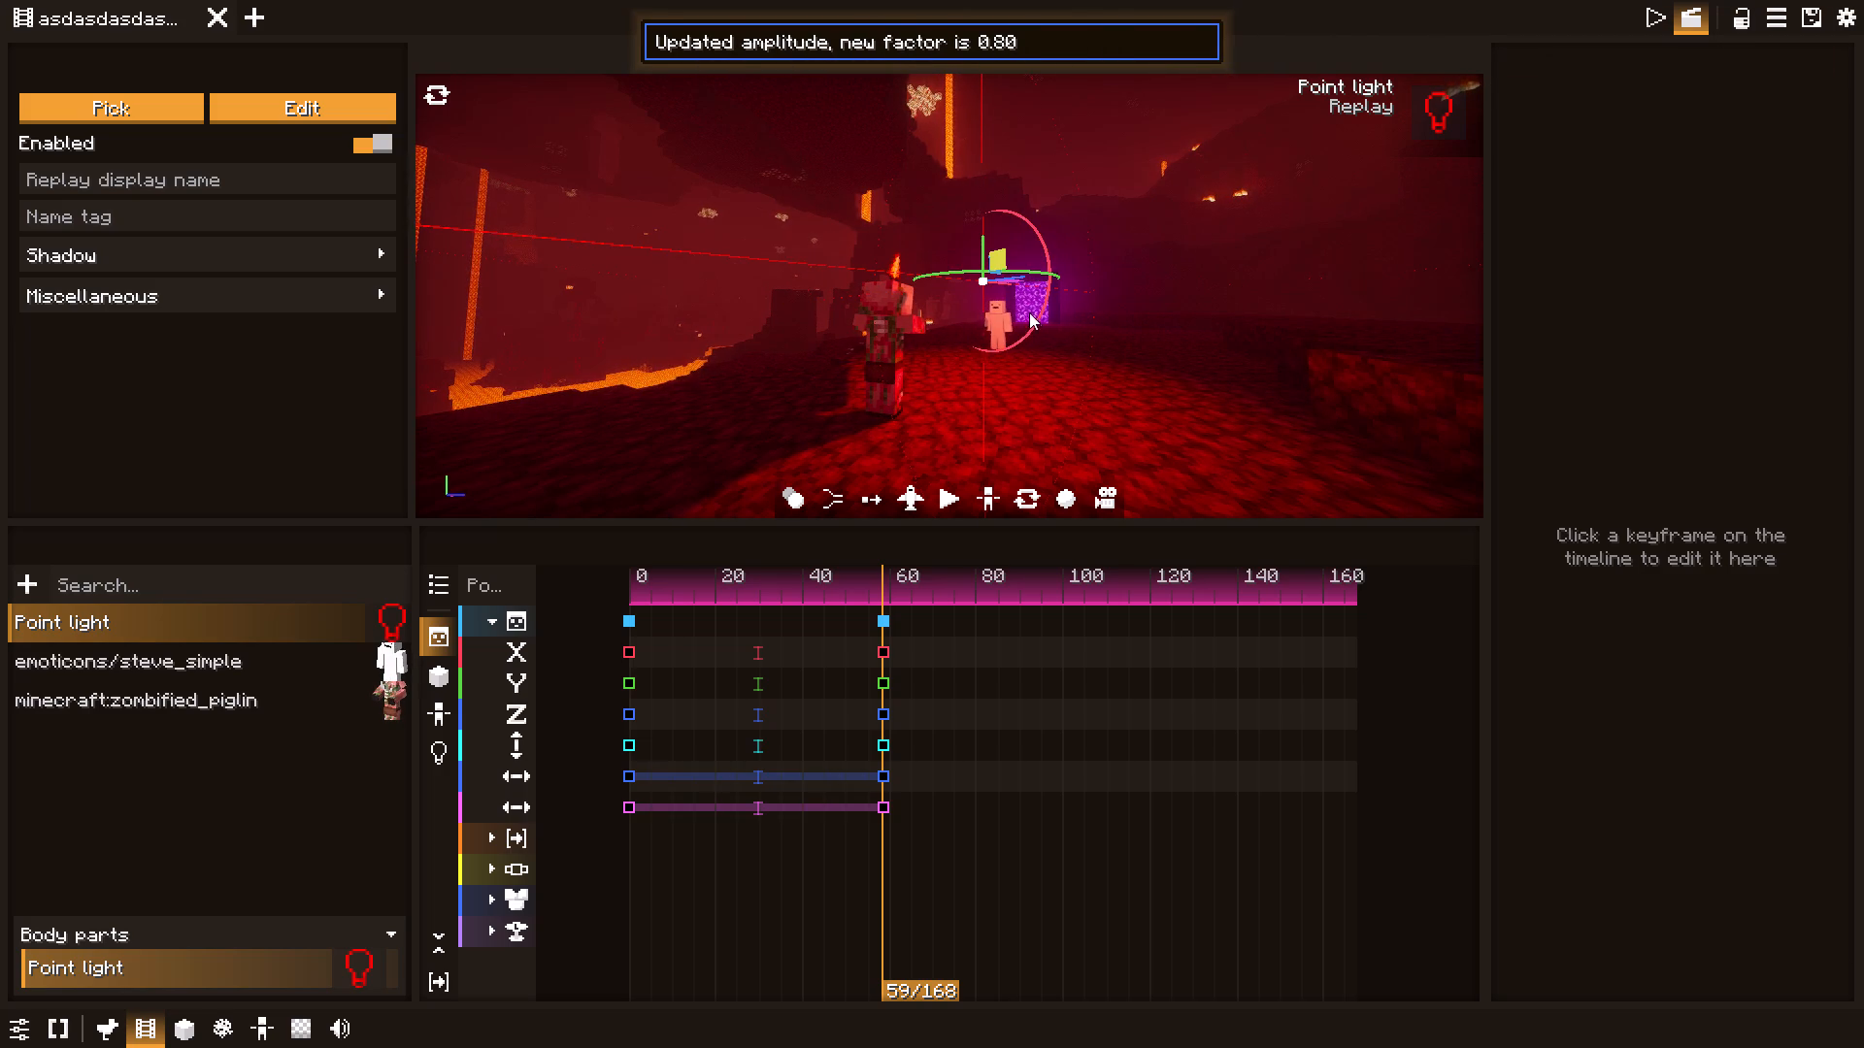
pyautogui.moveTo(1108, 342); pyautogui.dragTo(1042, 344)
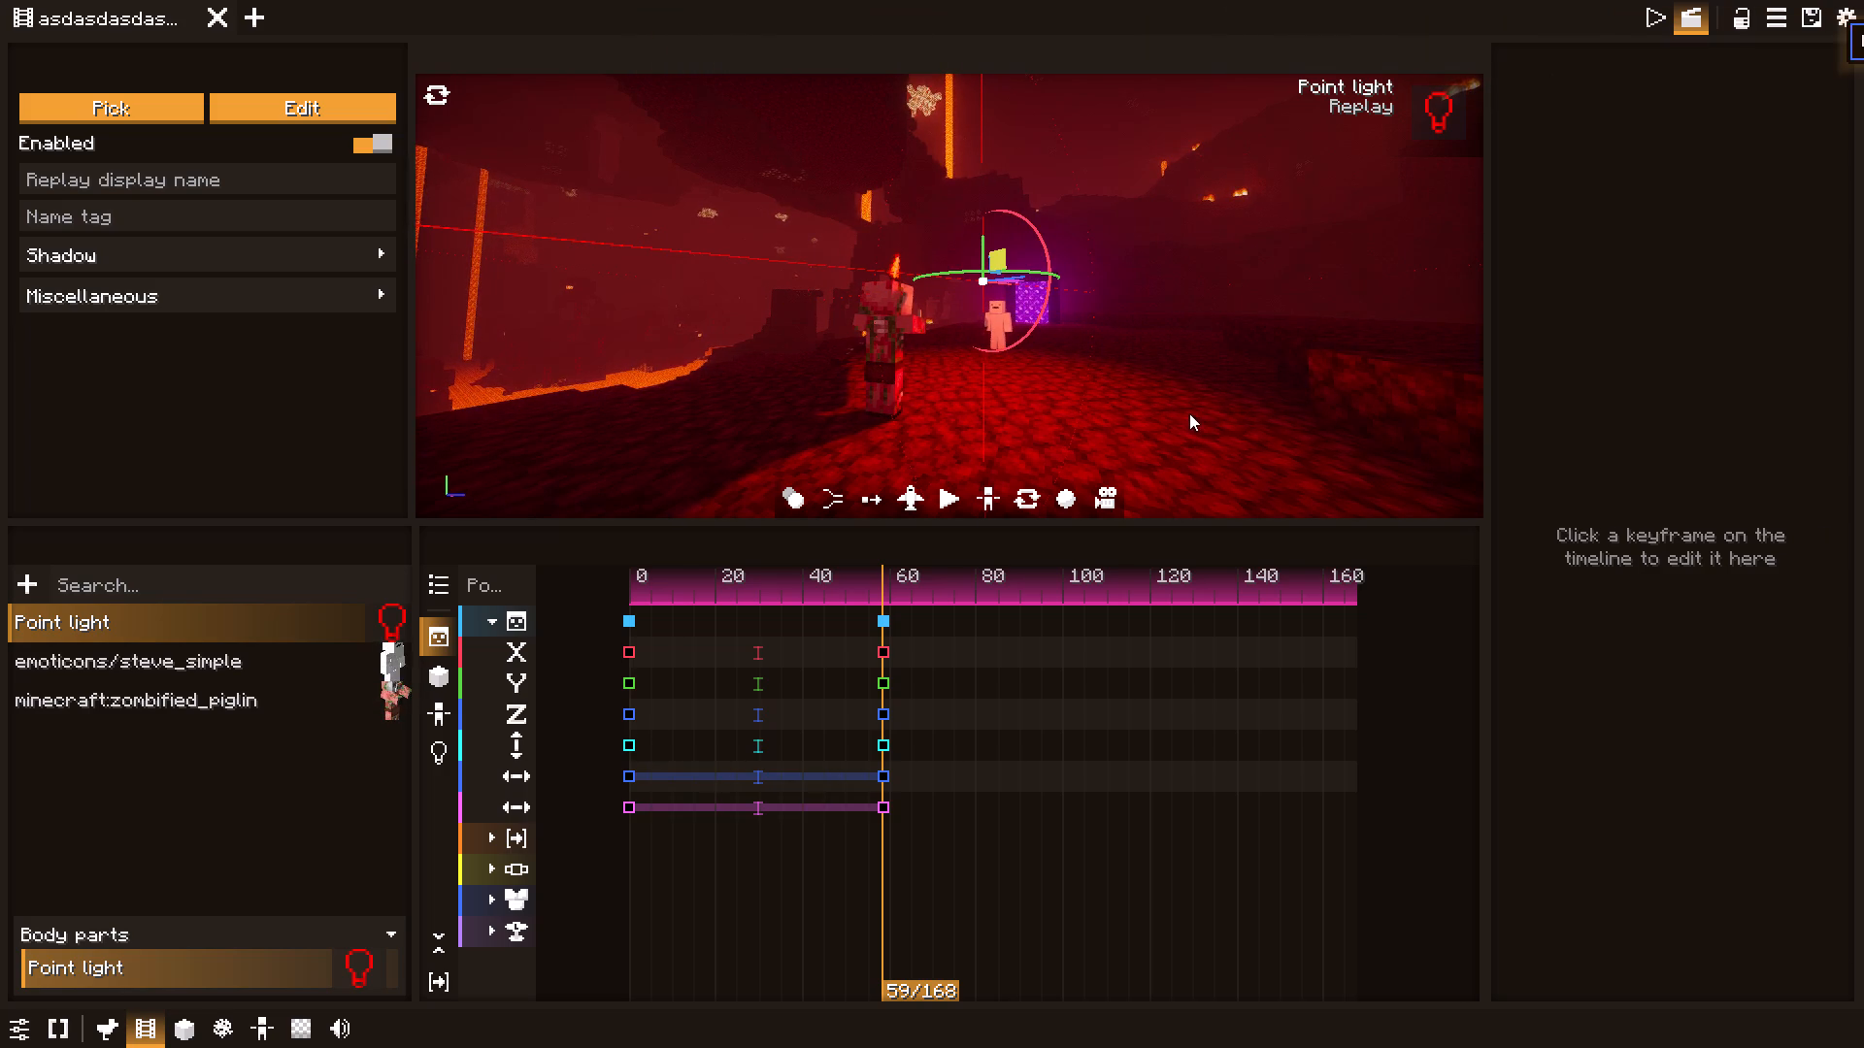
pyautogui.click(976, 276)
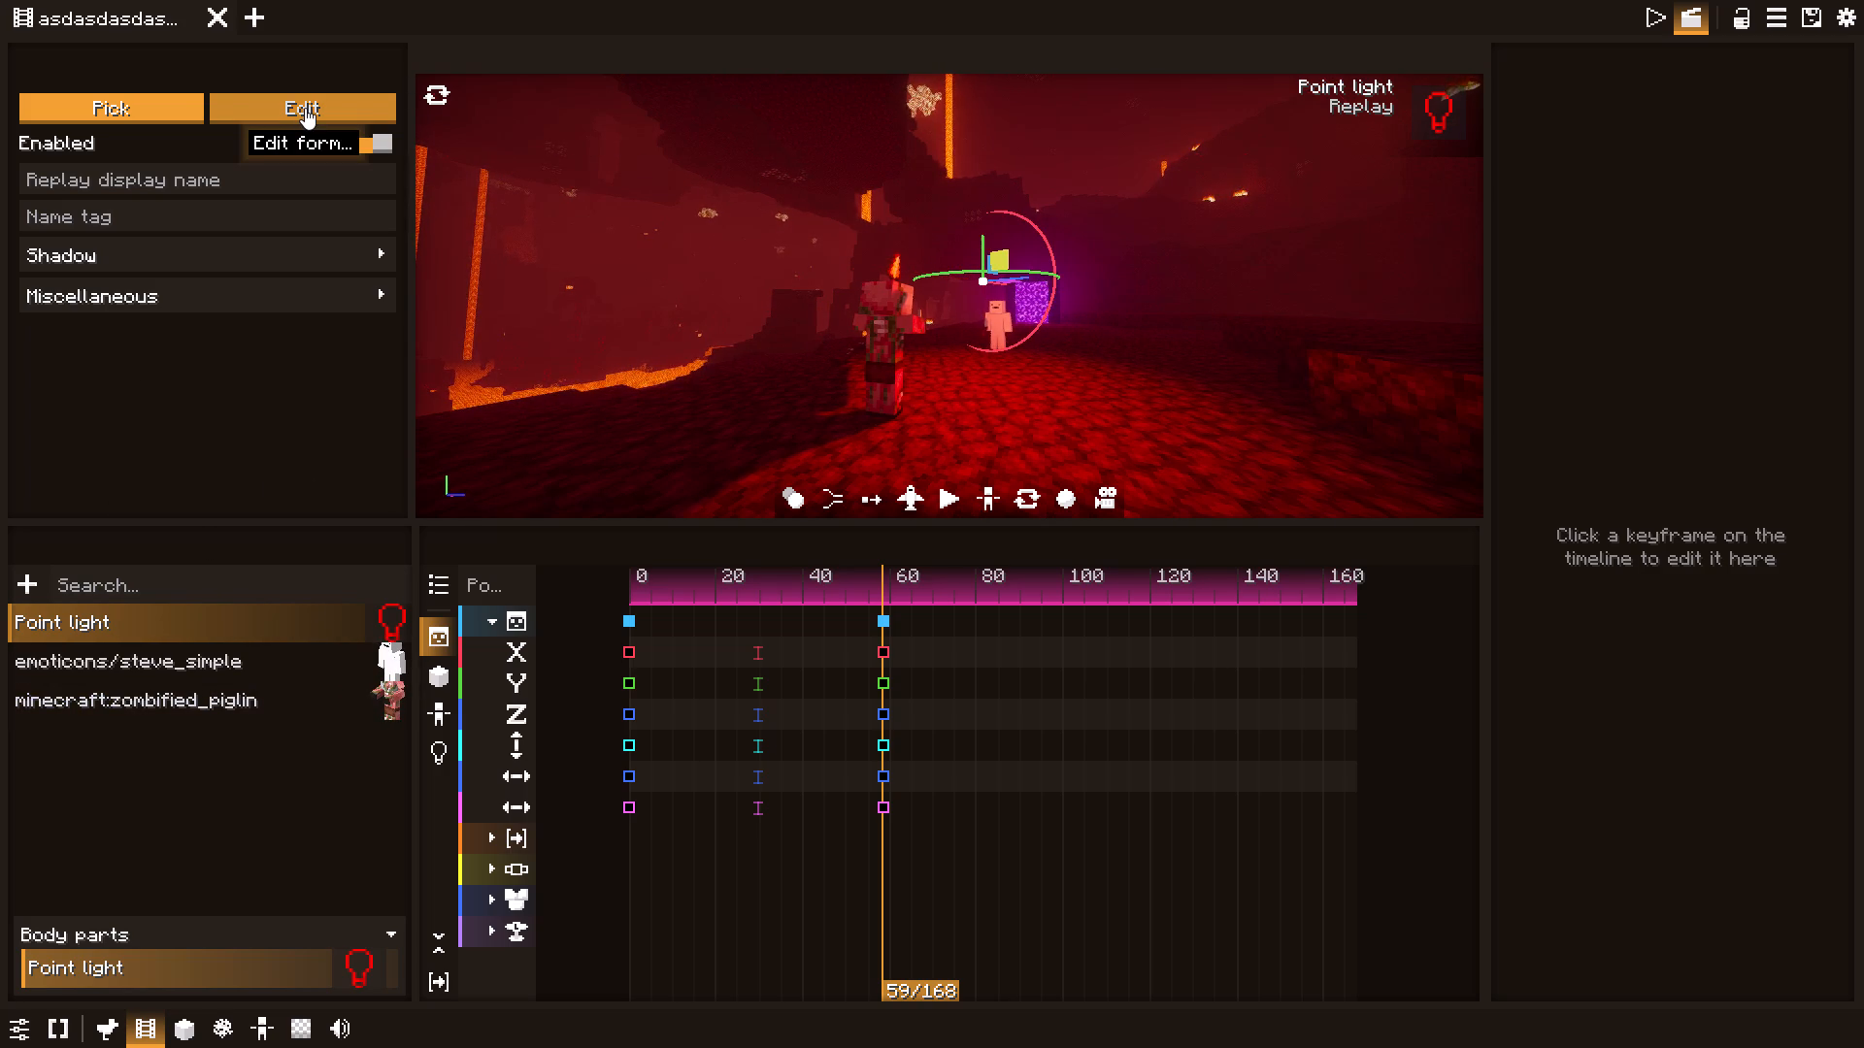
# Add a new replay using the Spotlight form from the Miscellaneous category.
pyautogui.click(25, 580)
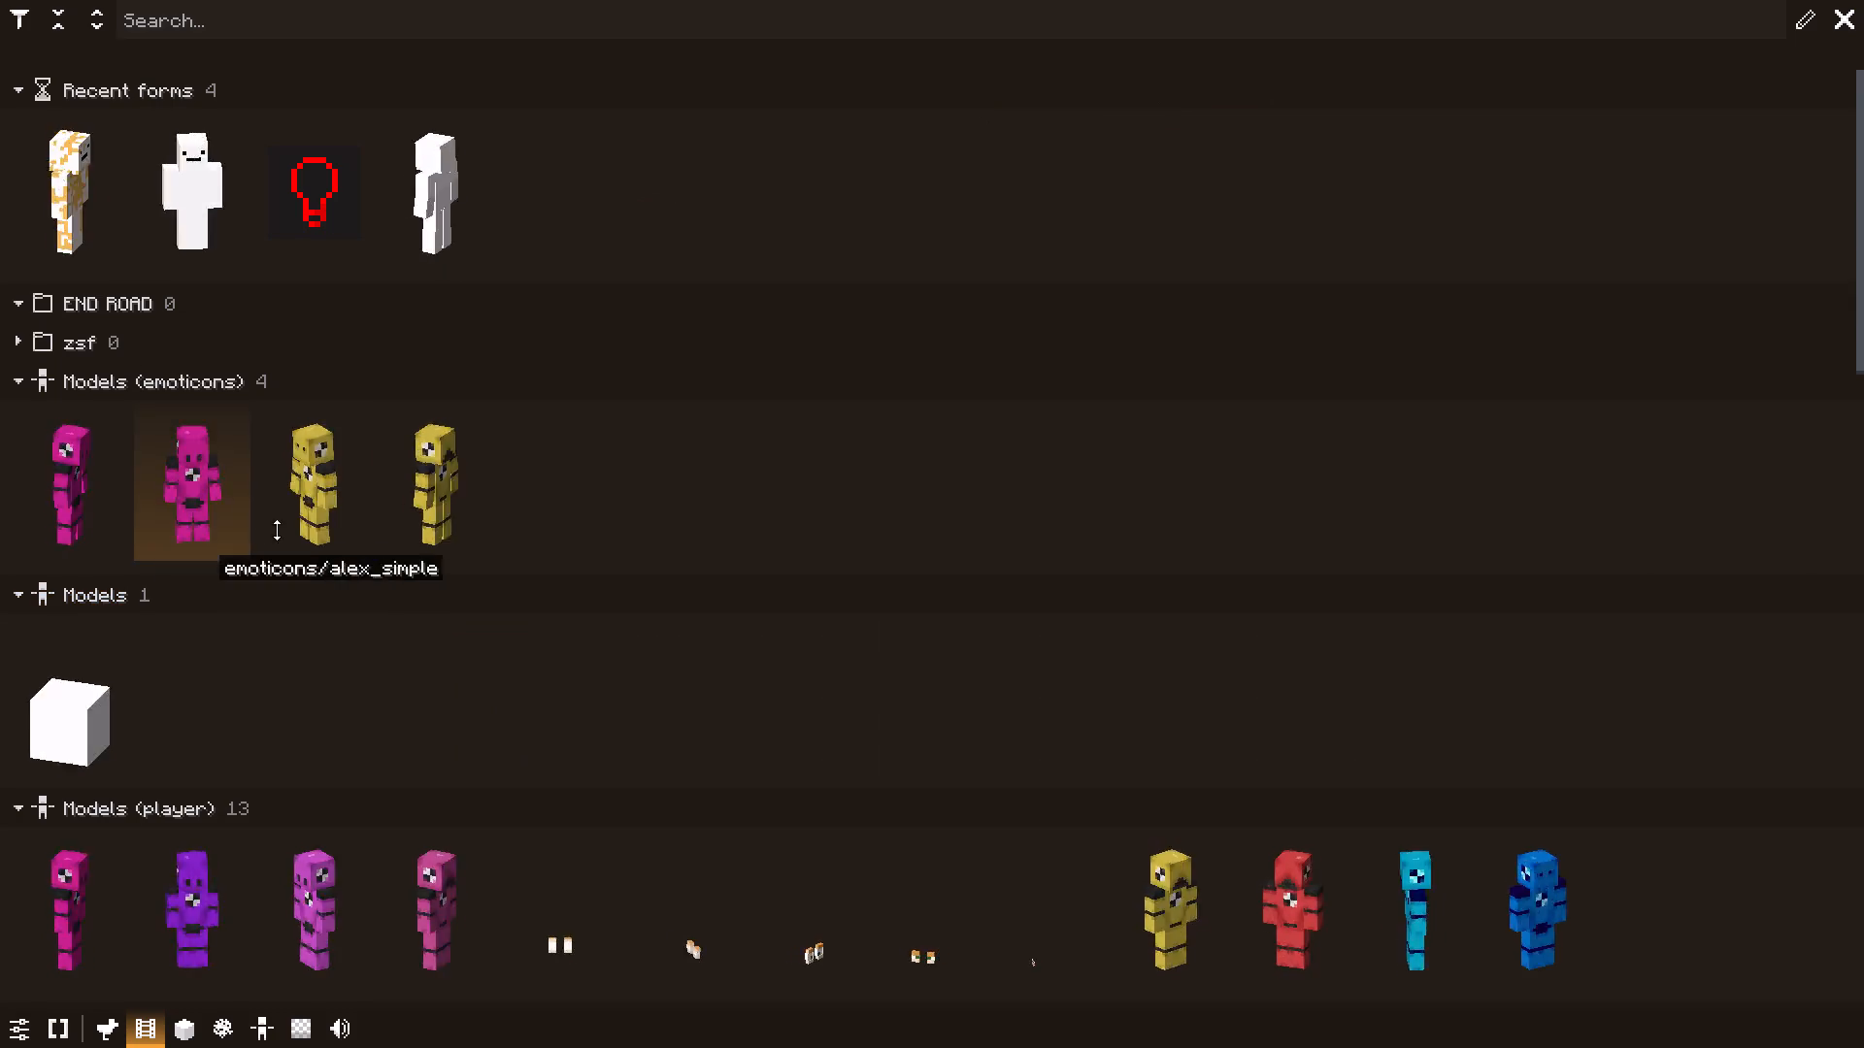
pyautogui.scroll(-3, 590, 504)
pyautogui.scroll(-5, 1048, 701)
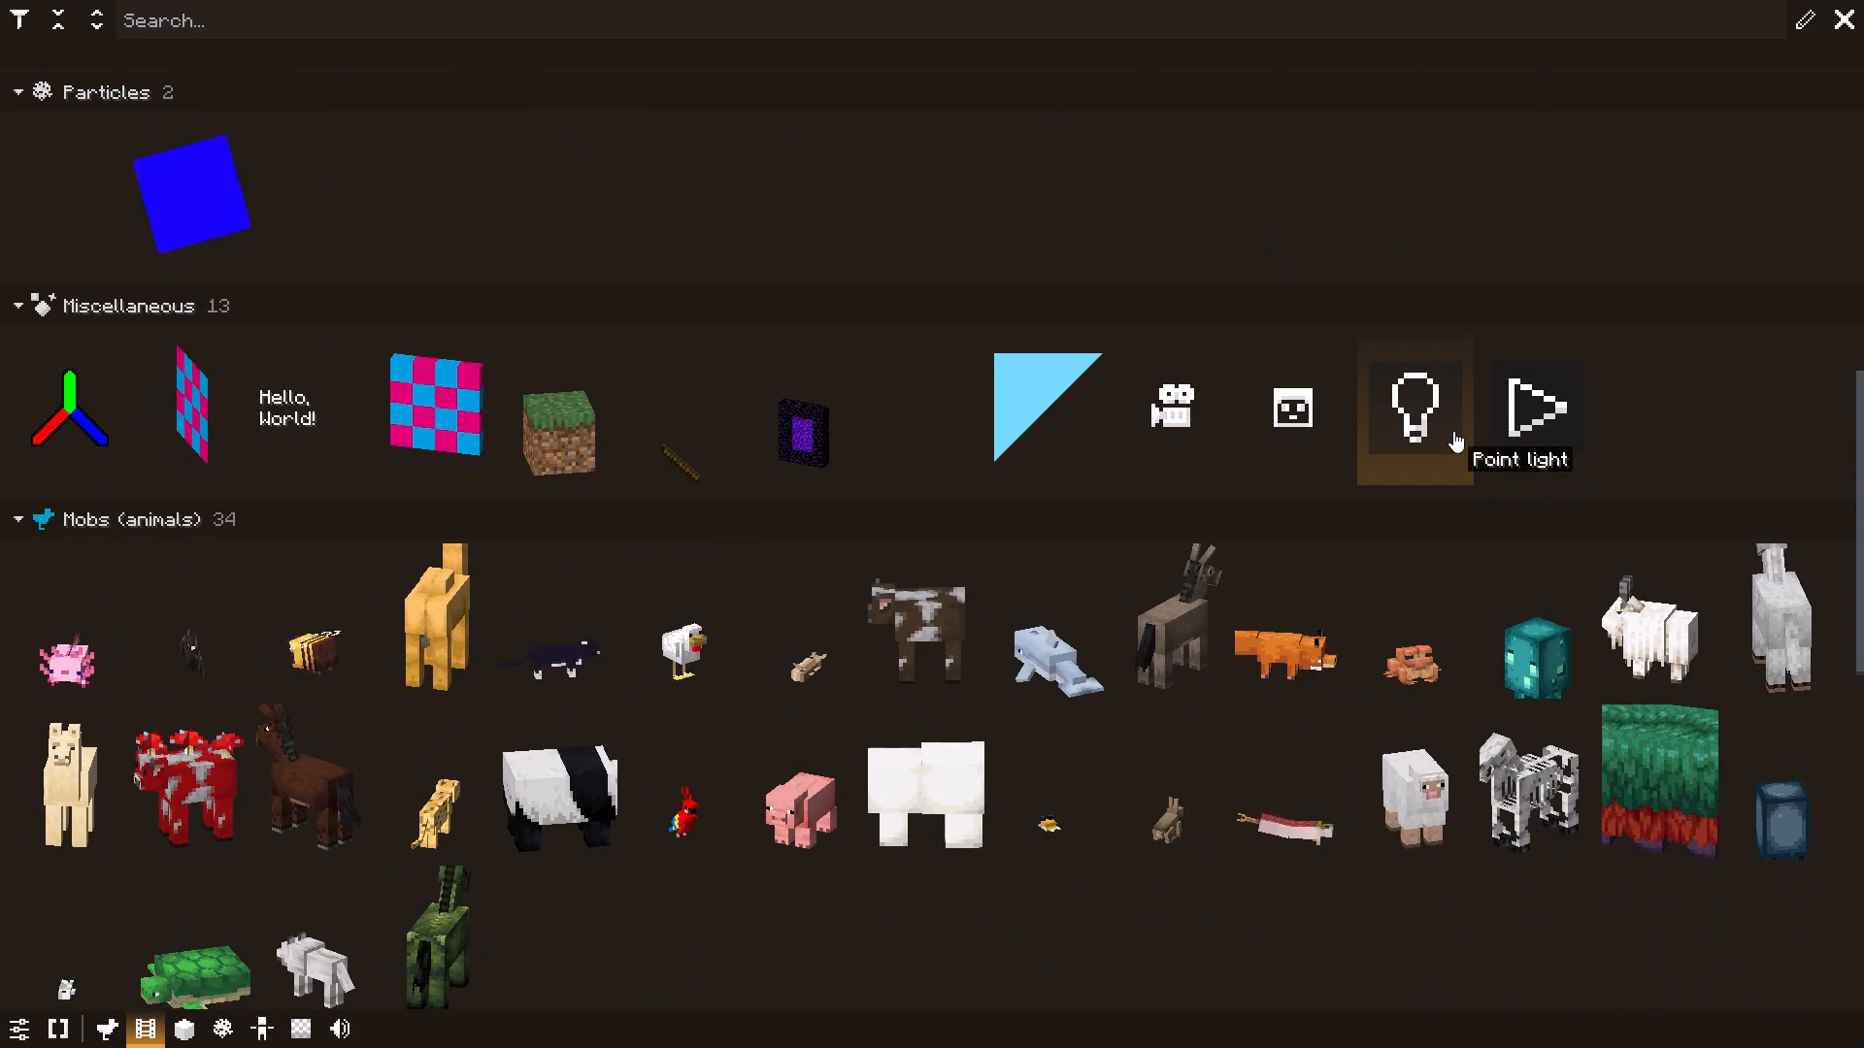
pyautogui.doubleClick(1535, 415)
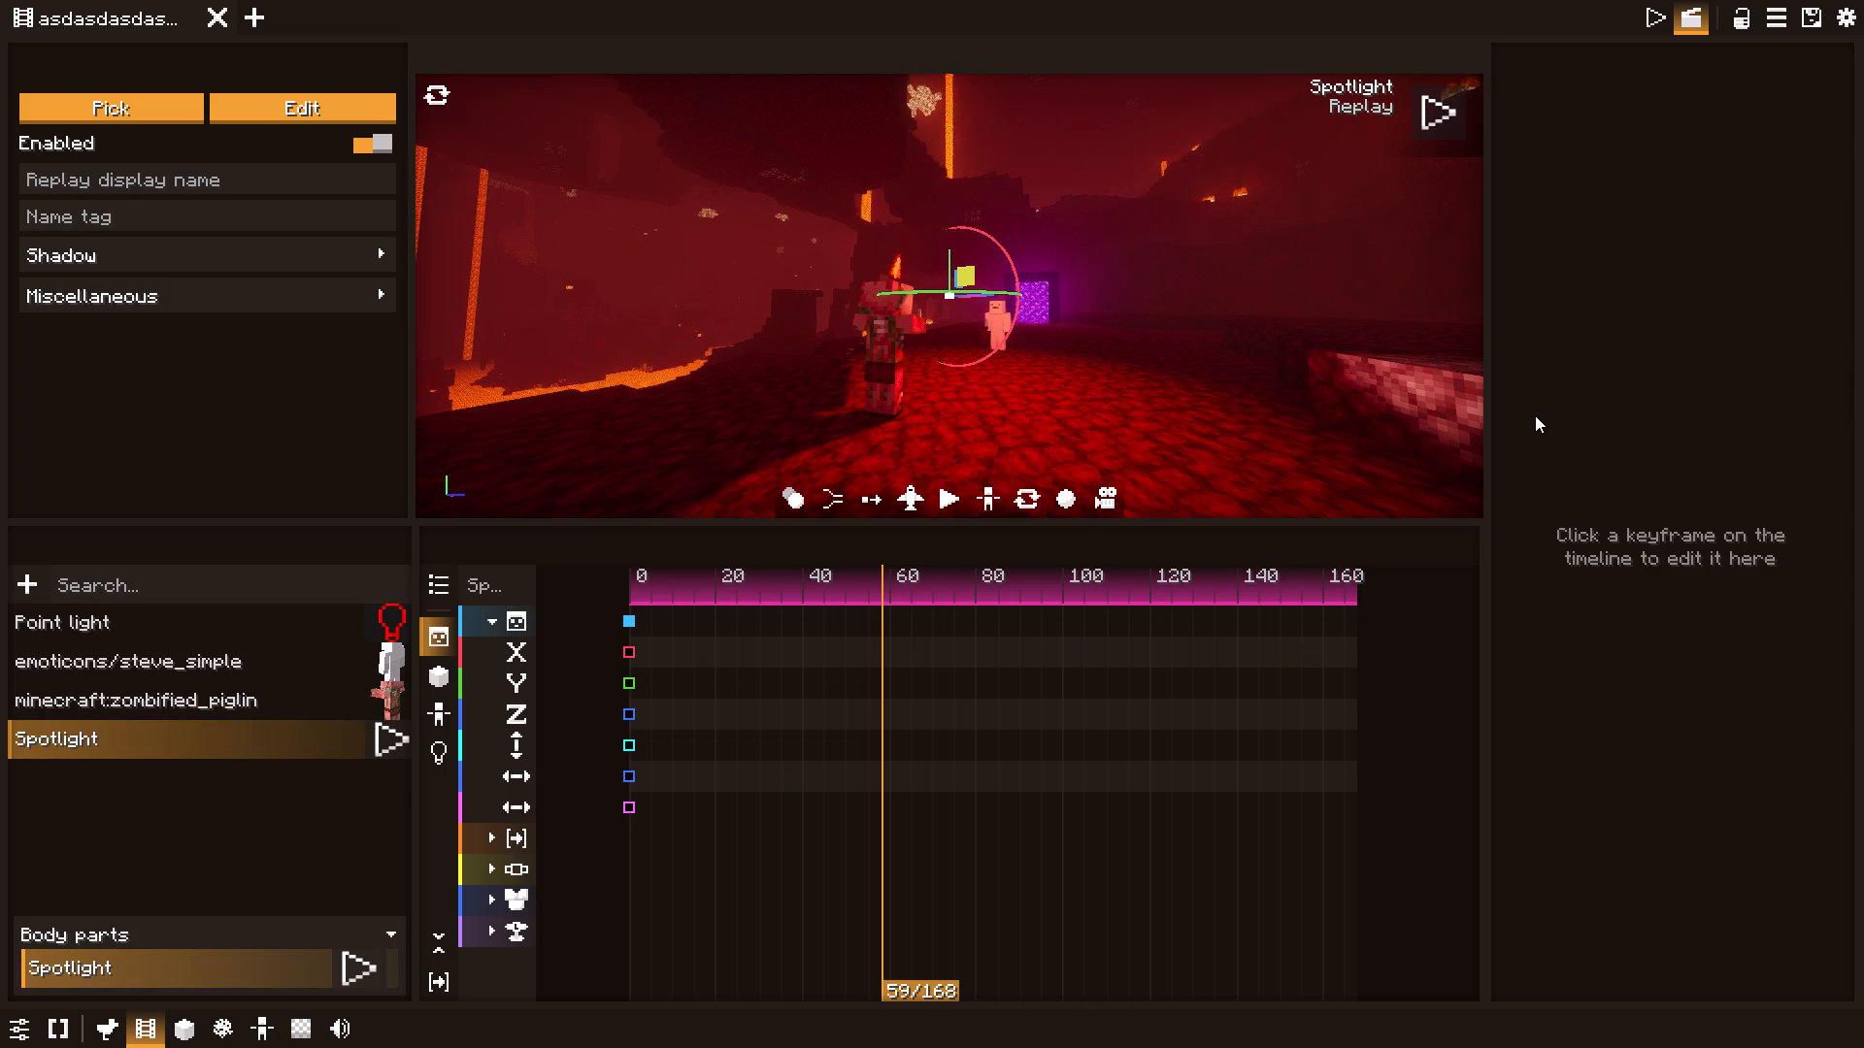
# Rotate the spotlight horizontally at tick 59 to aim its cone toward steve_simple.
pyautogui.moveTo(922, 291); pyautogui.dragTo(950, 294)
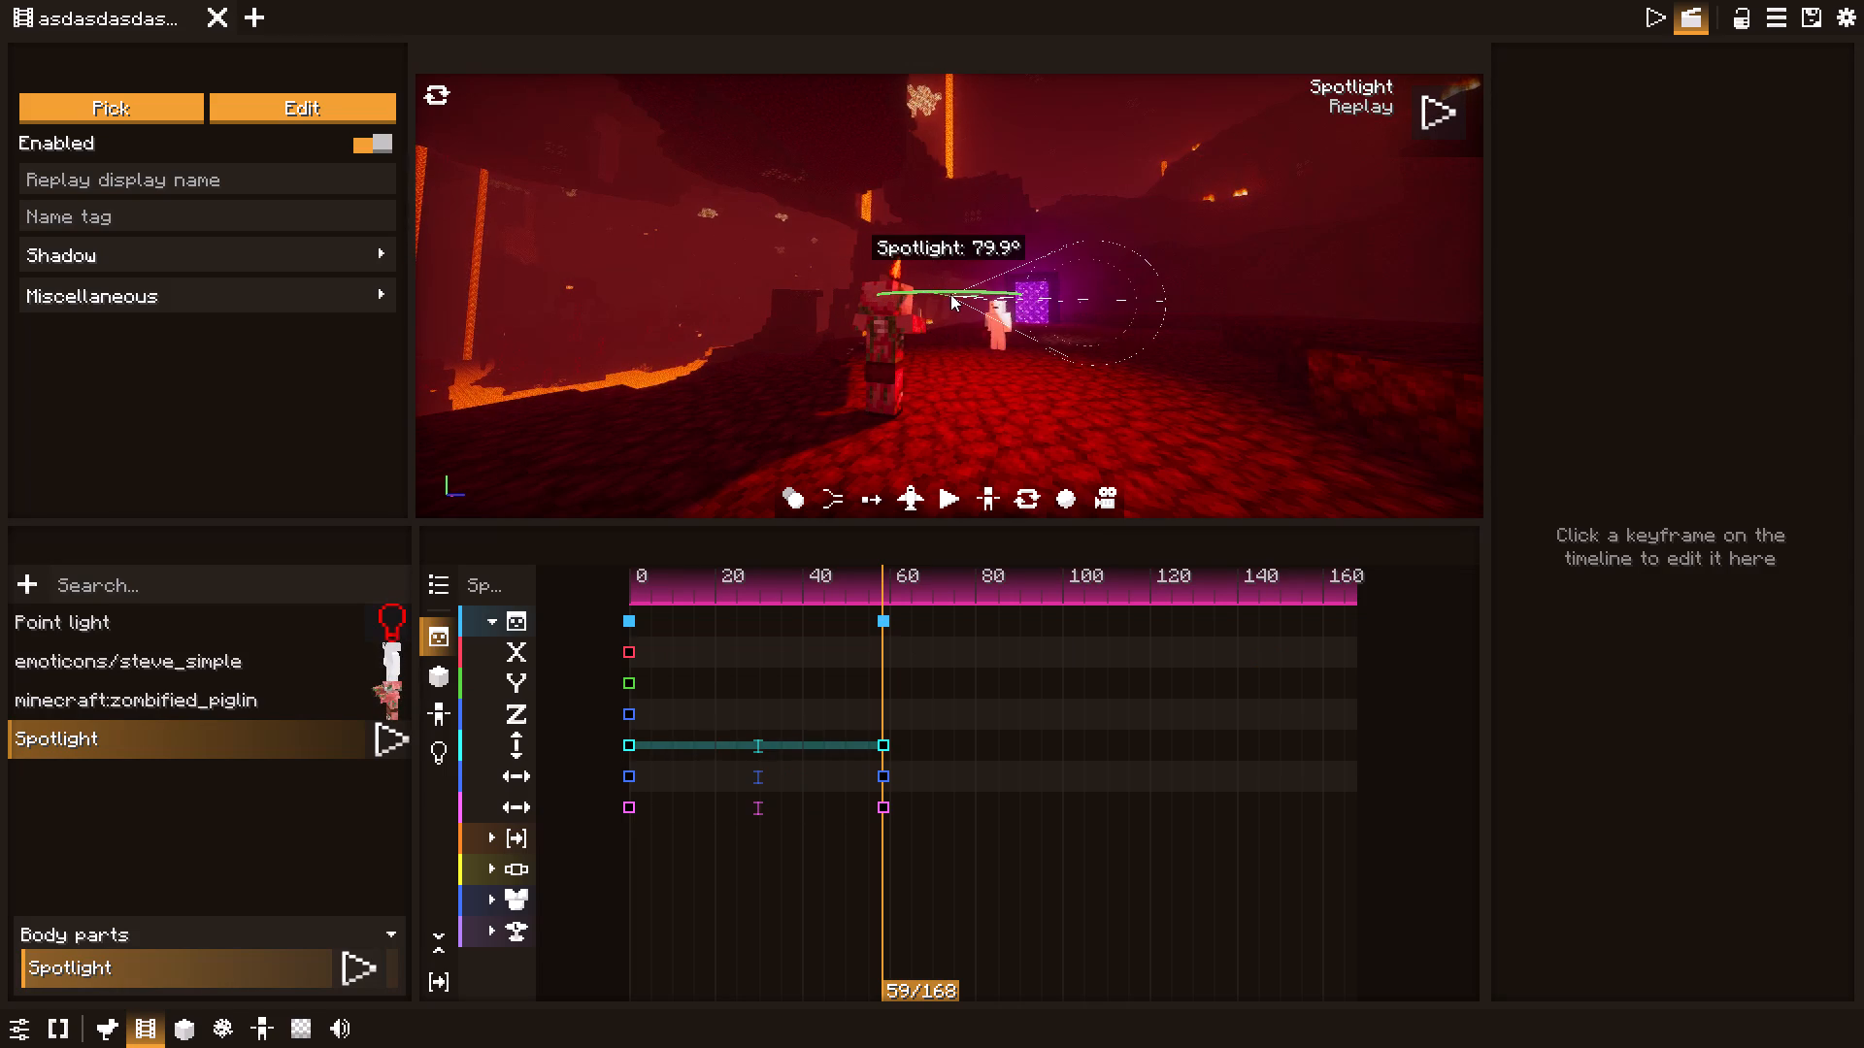
pyautogui.moveTo(950, 294); pyautogui.dragTo(952, 294)
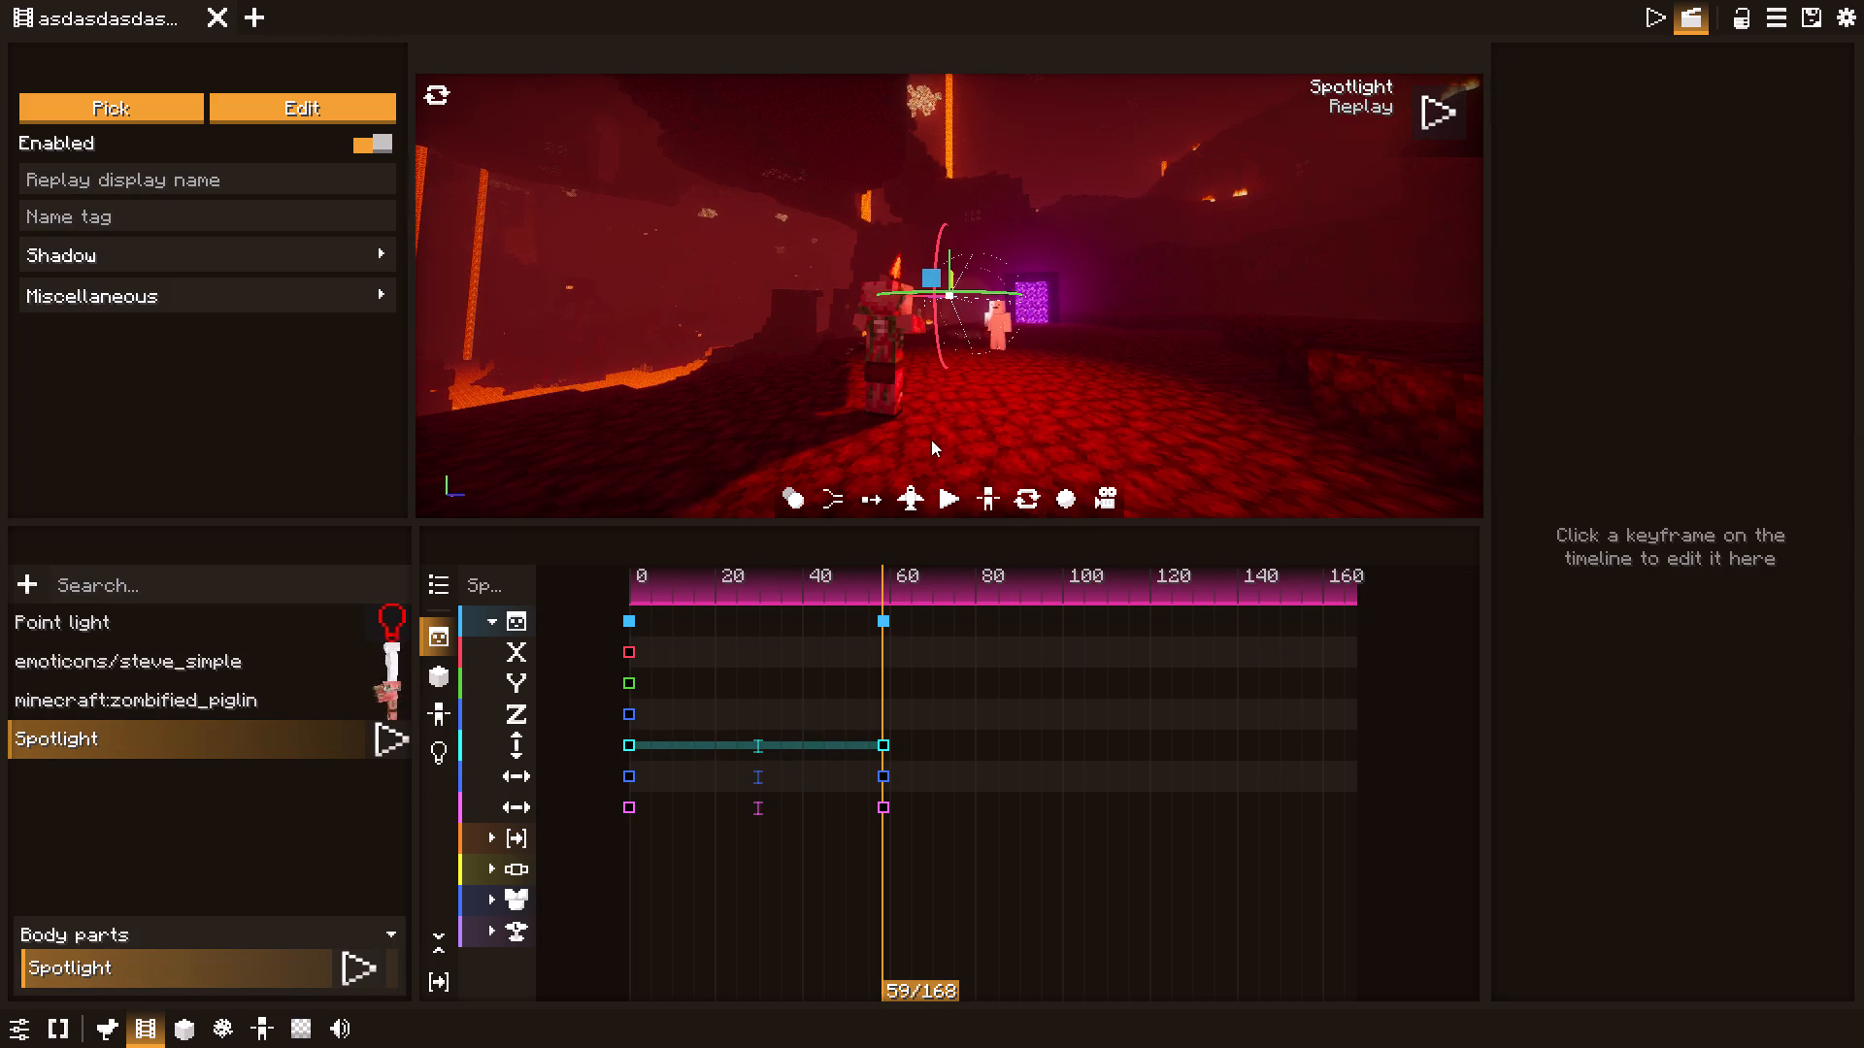
# Delete the spotlight's three rotation keyframes at tick 0, keeping those at tick 59.
pyautogui.click(914, 497)
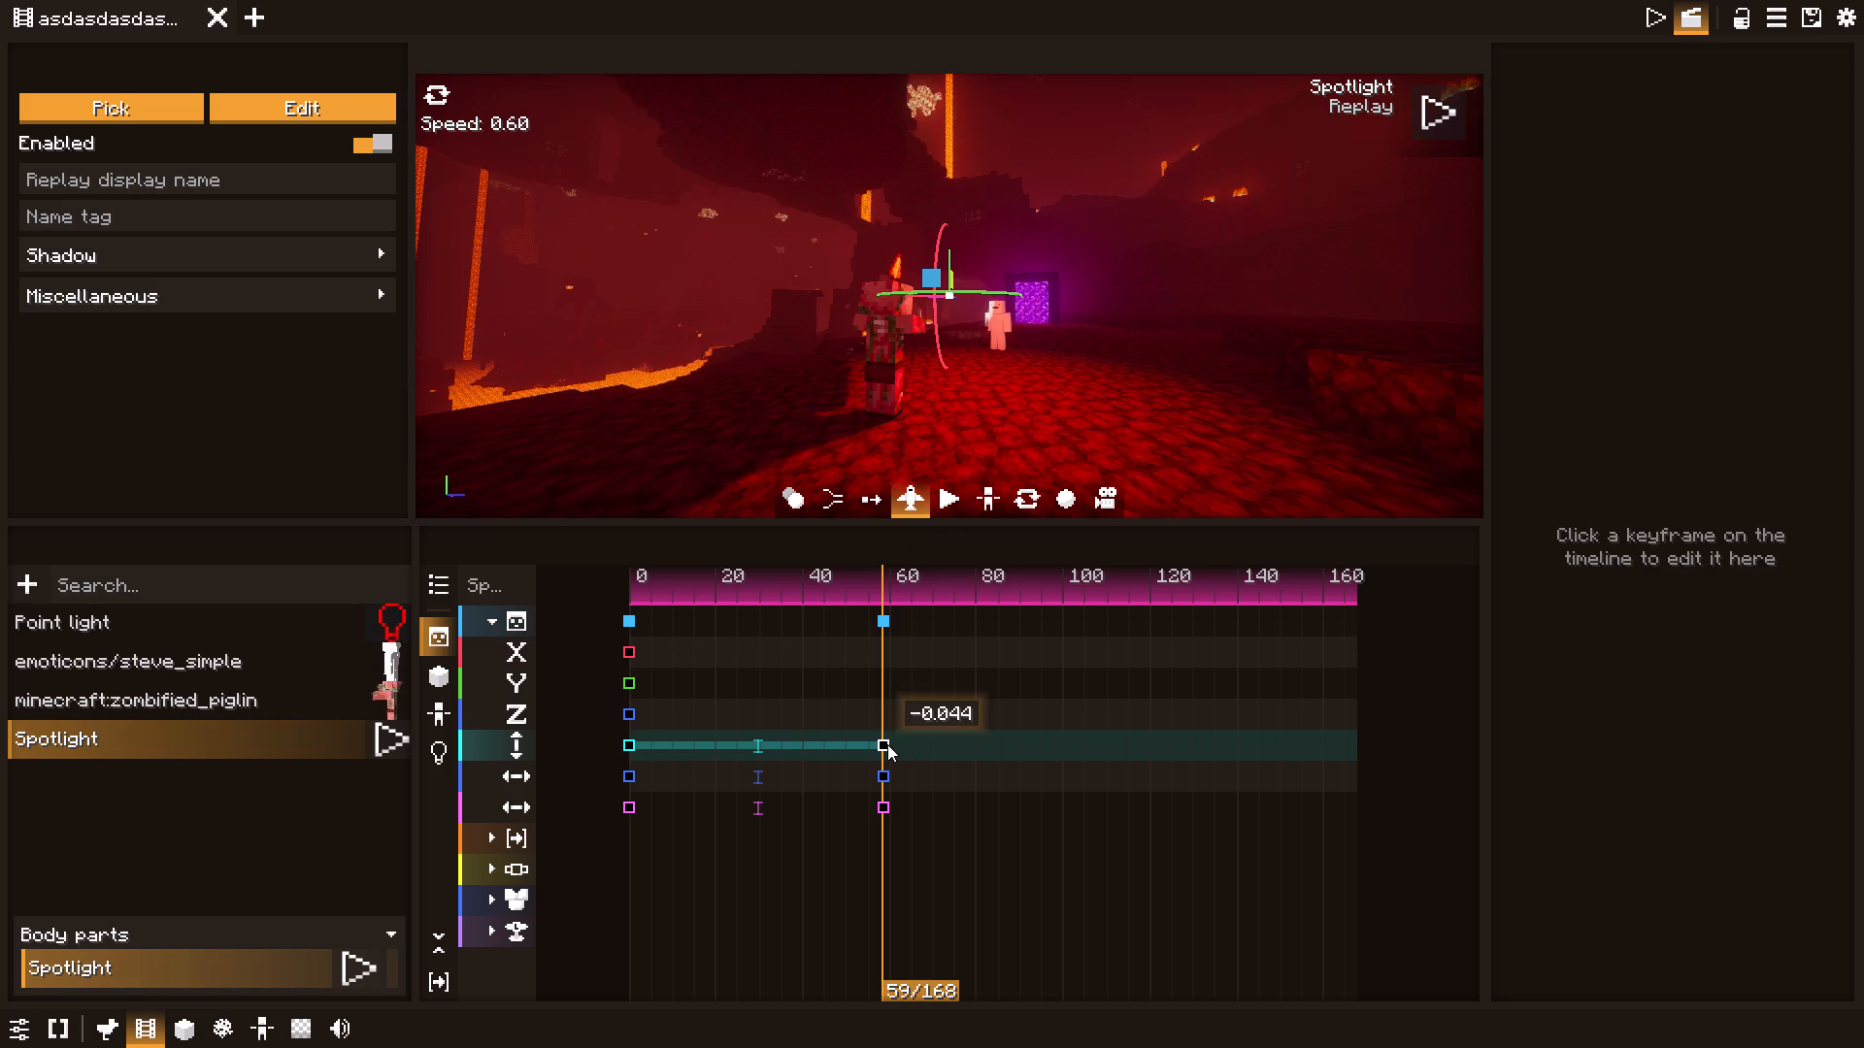
pyautogui.click(635, 742)
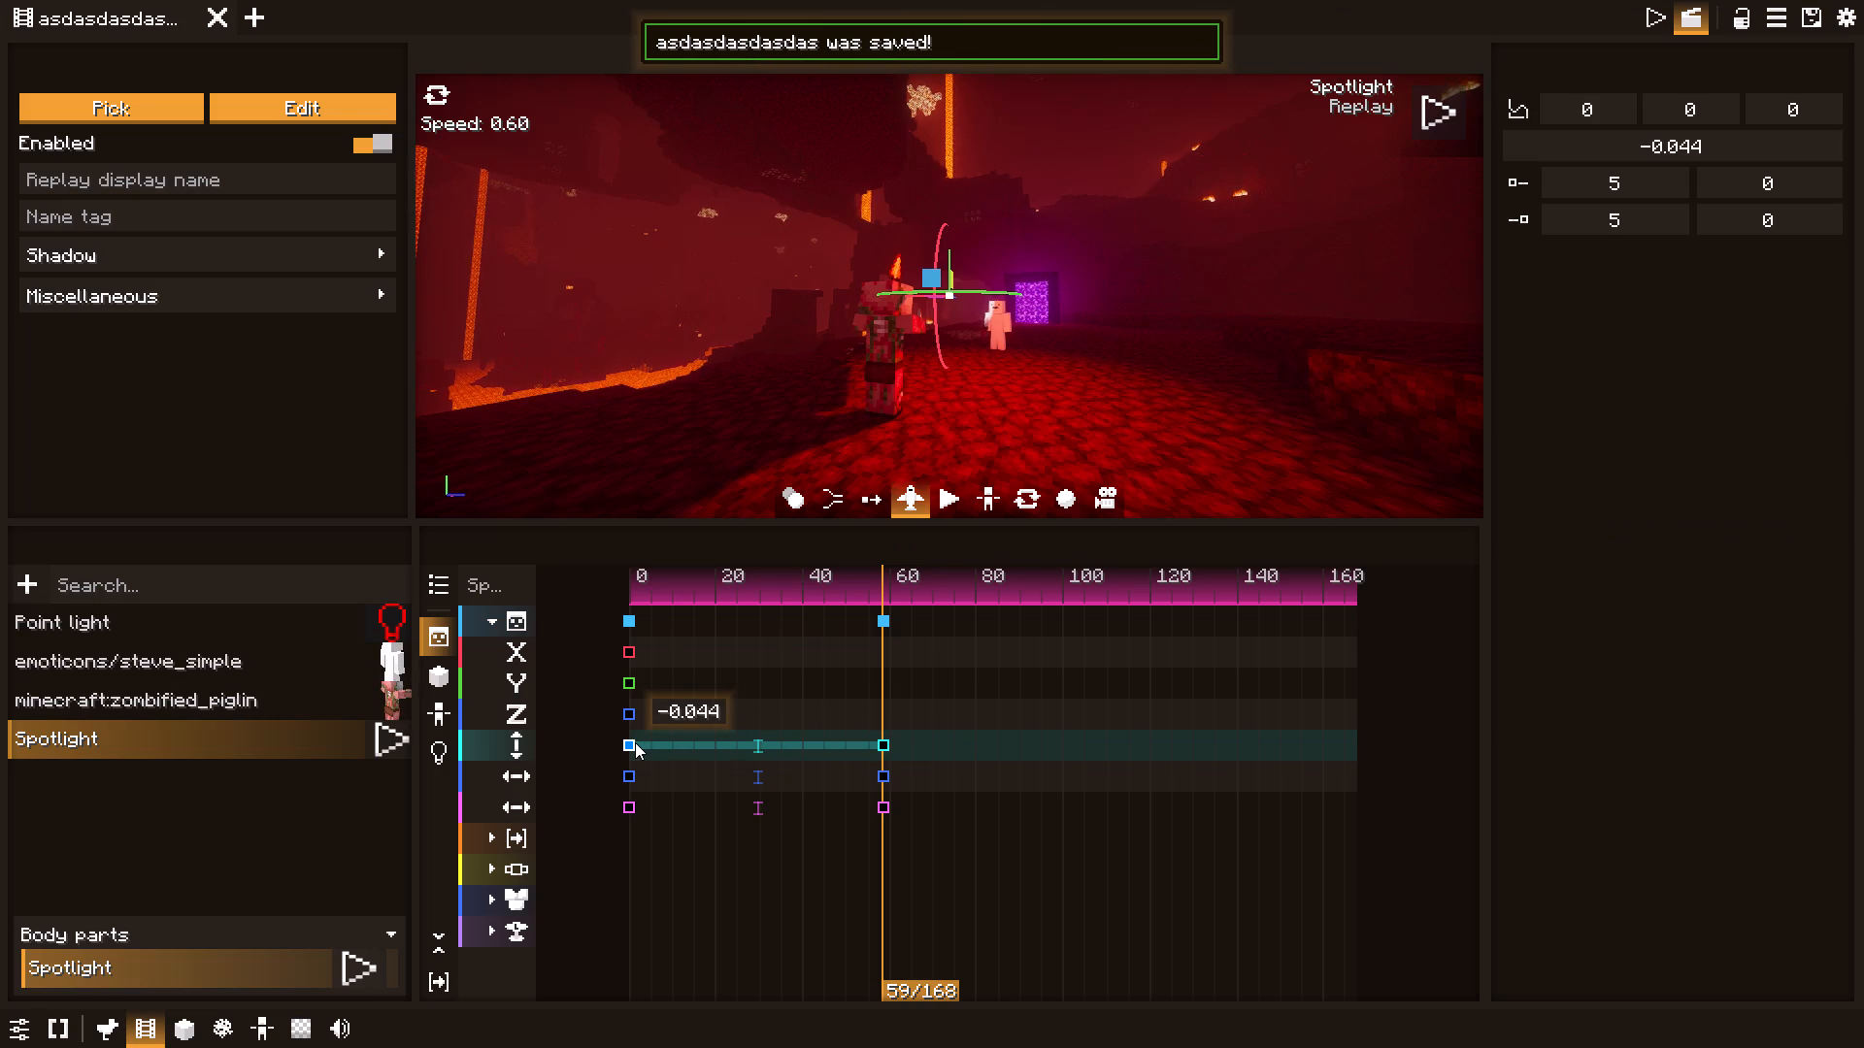
pyautogui.press('Delete')
pyautogui.click(626, 778)
pyautogui.press('Delete')
pyautogui.click(626, 802)
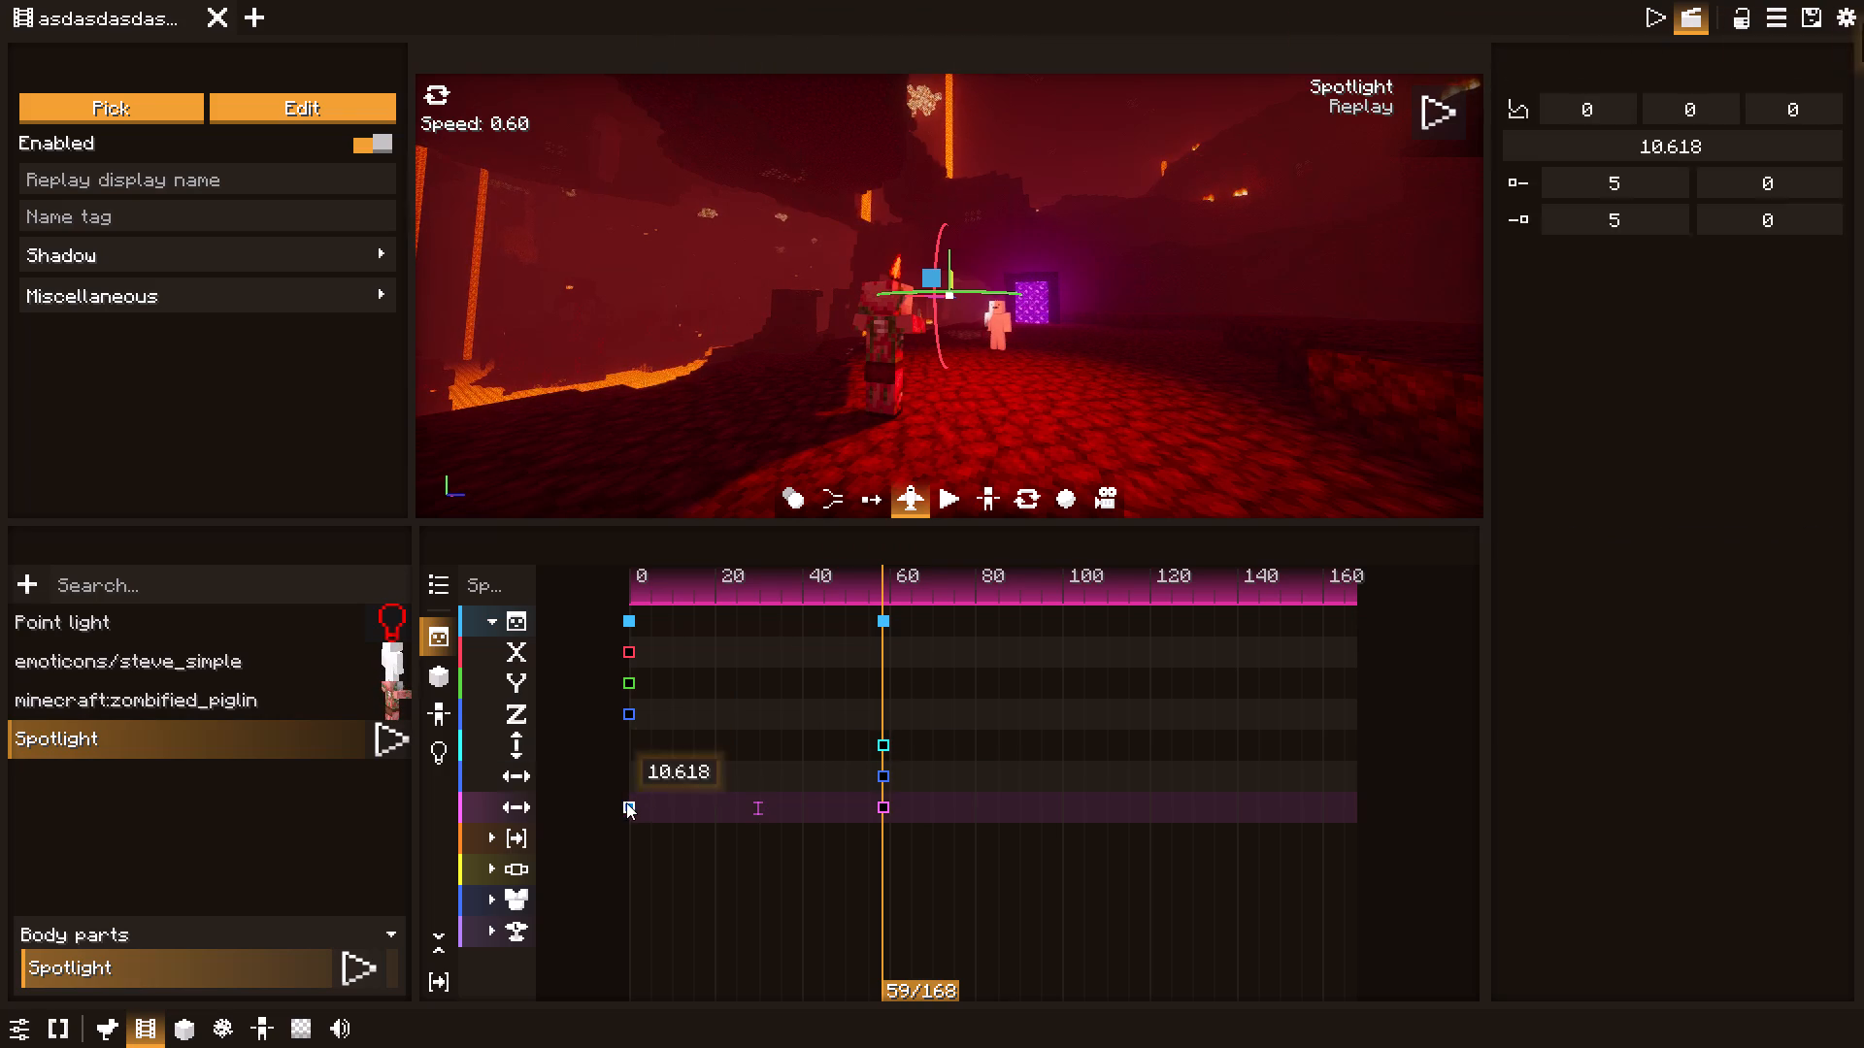
pyautogui.press('Delete')
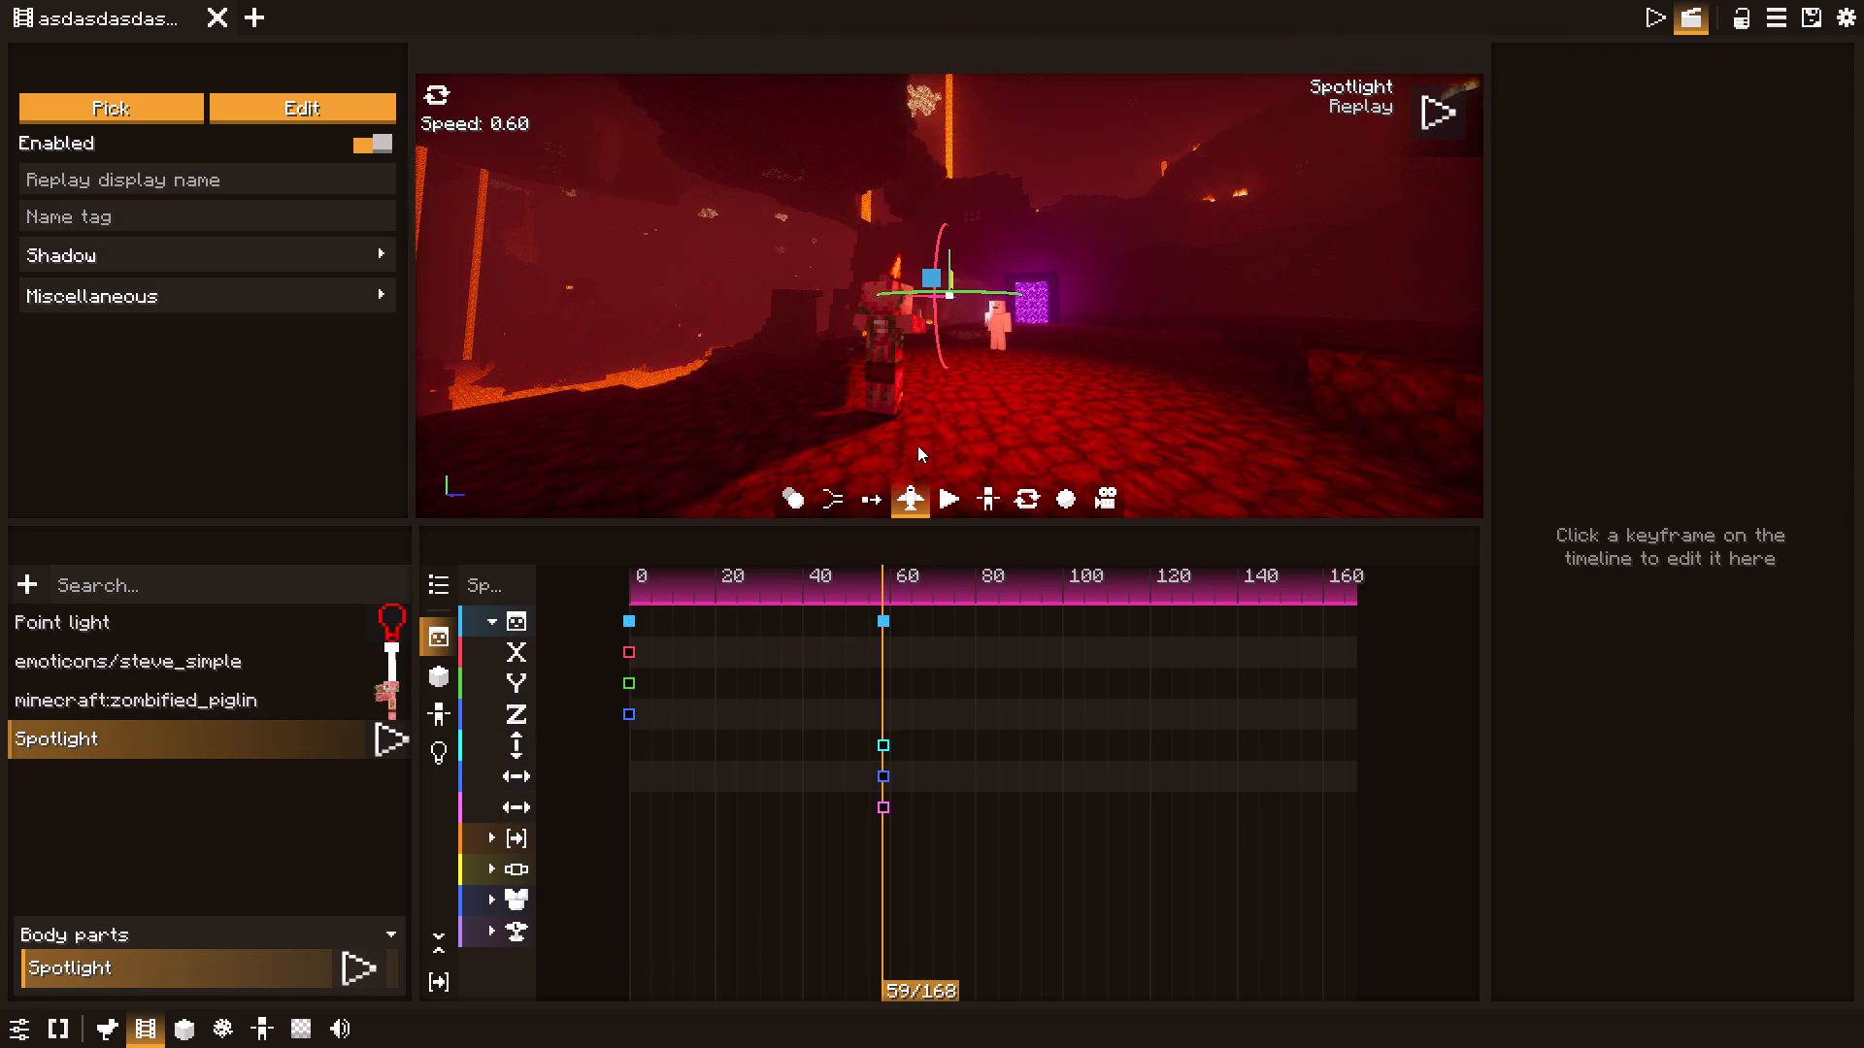
# Rotate the spotlight horizontally in small increments at tick 59 until its cone covers steve_simple beside the portal.
pyautogui.moveTo(976, 448); pyautogui.dragTo(876, 438)
pyautogui.press('w')
pyautogui.press('d')
pyautogui.press('d')
pyautogui.press('d')
pyautogui.press('d')
pyautogui.press('d')
pyautogui.press('d')
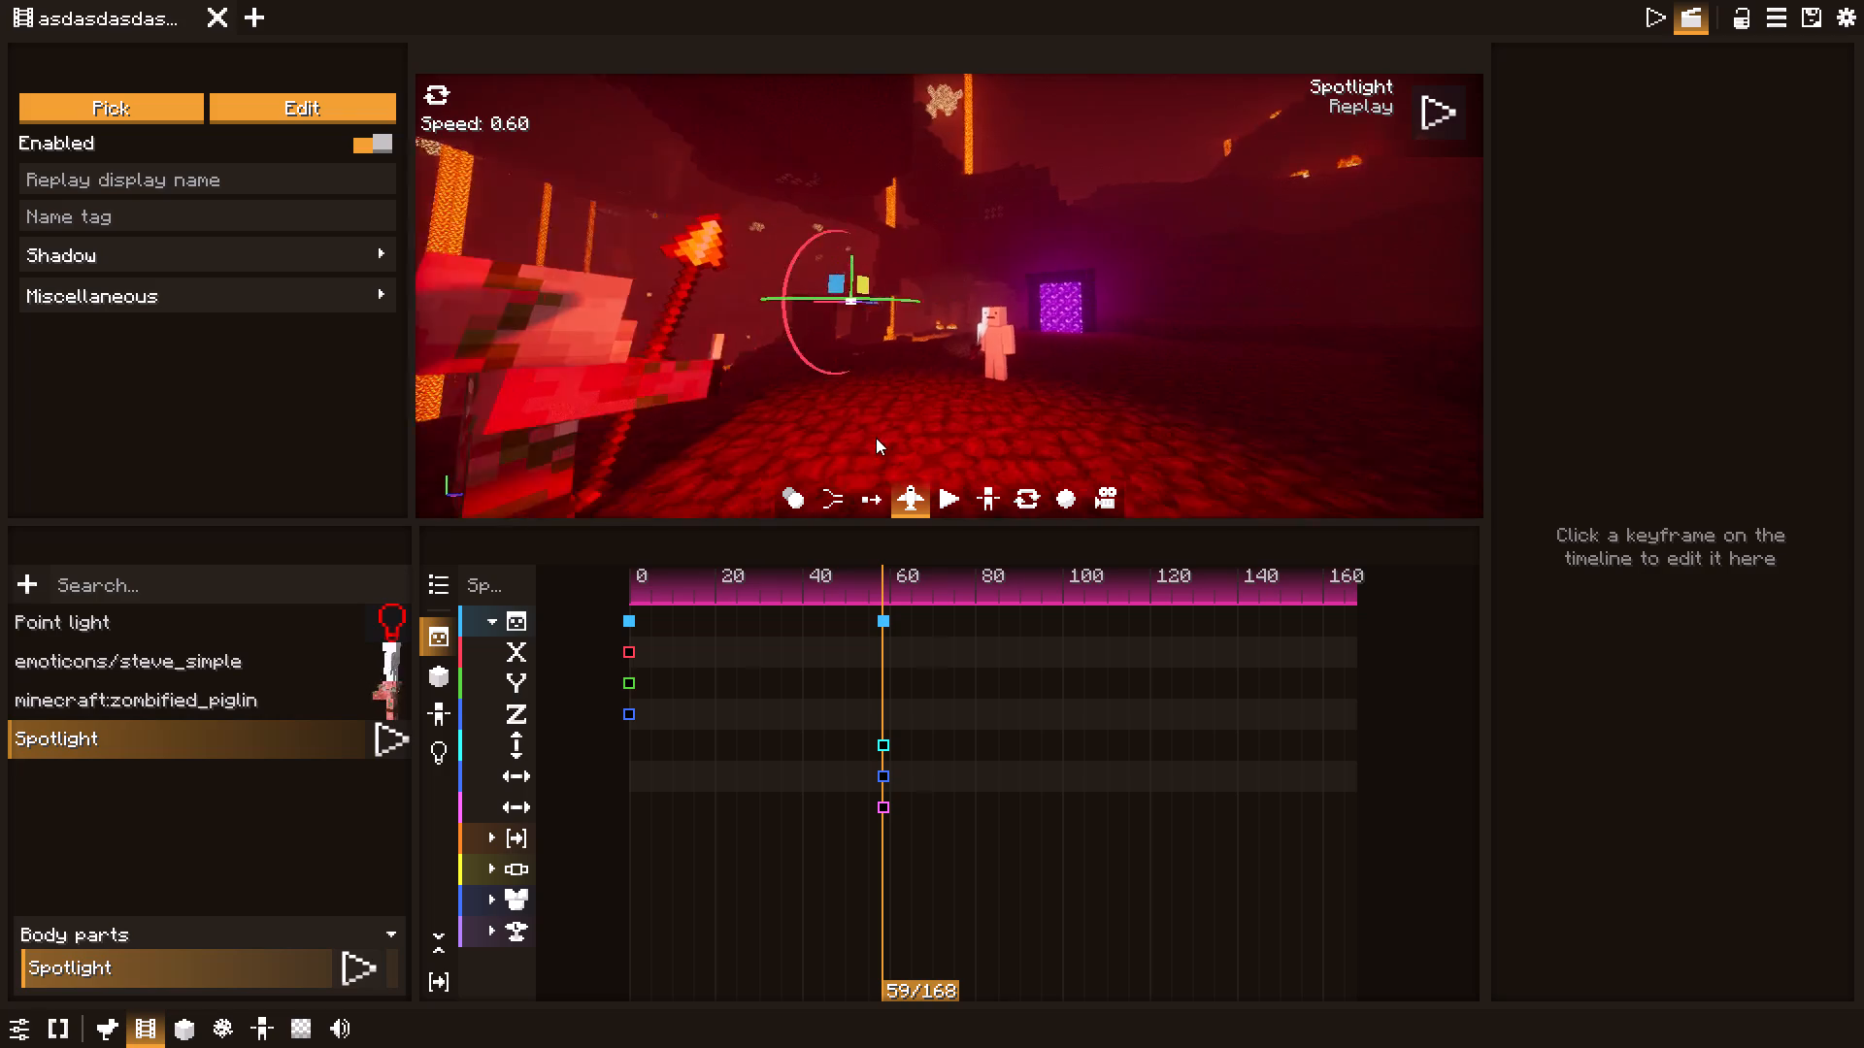
pyautogui.moveTo(876, 438); pyautogui.dragTo(852, 454)
pyautogui.press('a')
pyautogui.press('w')
pyautogui.press('a')
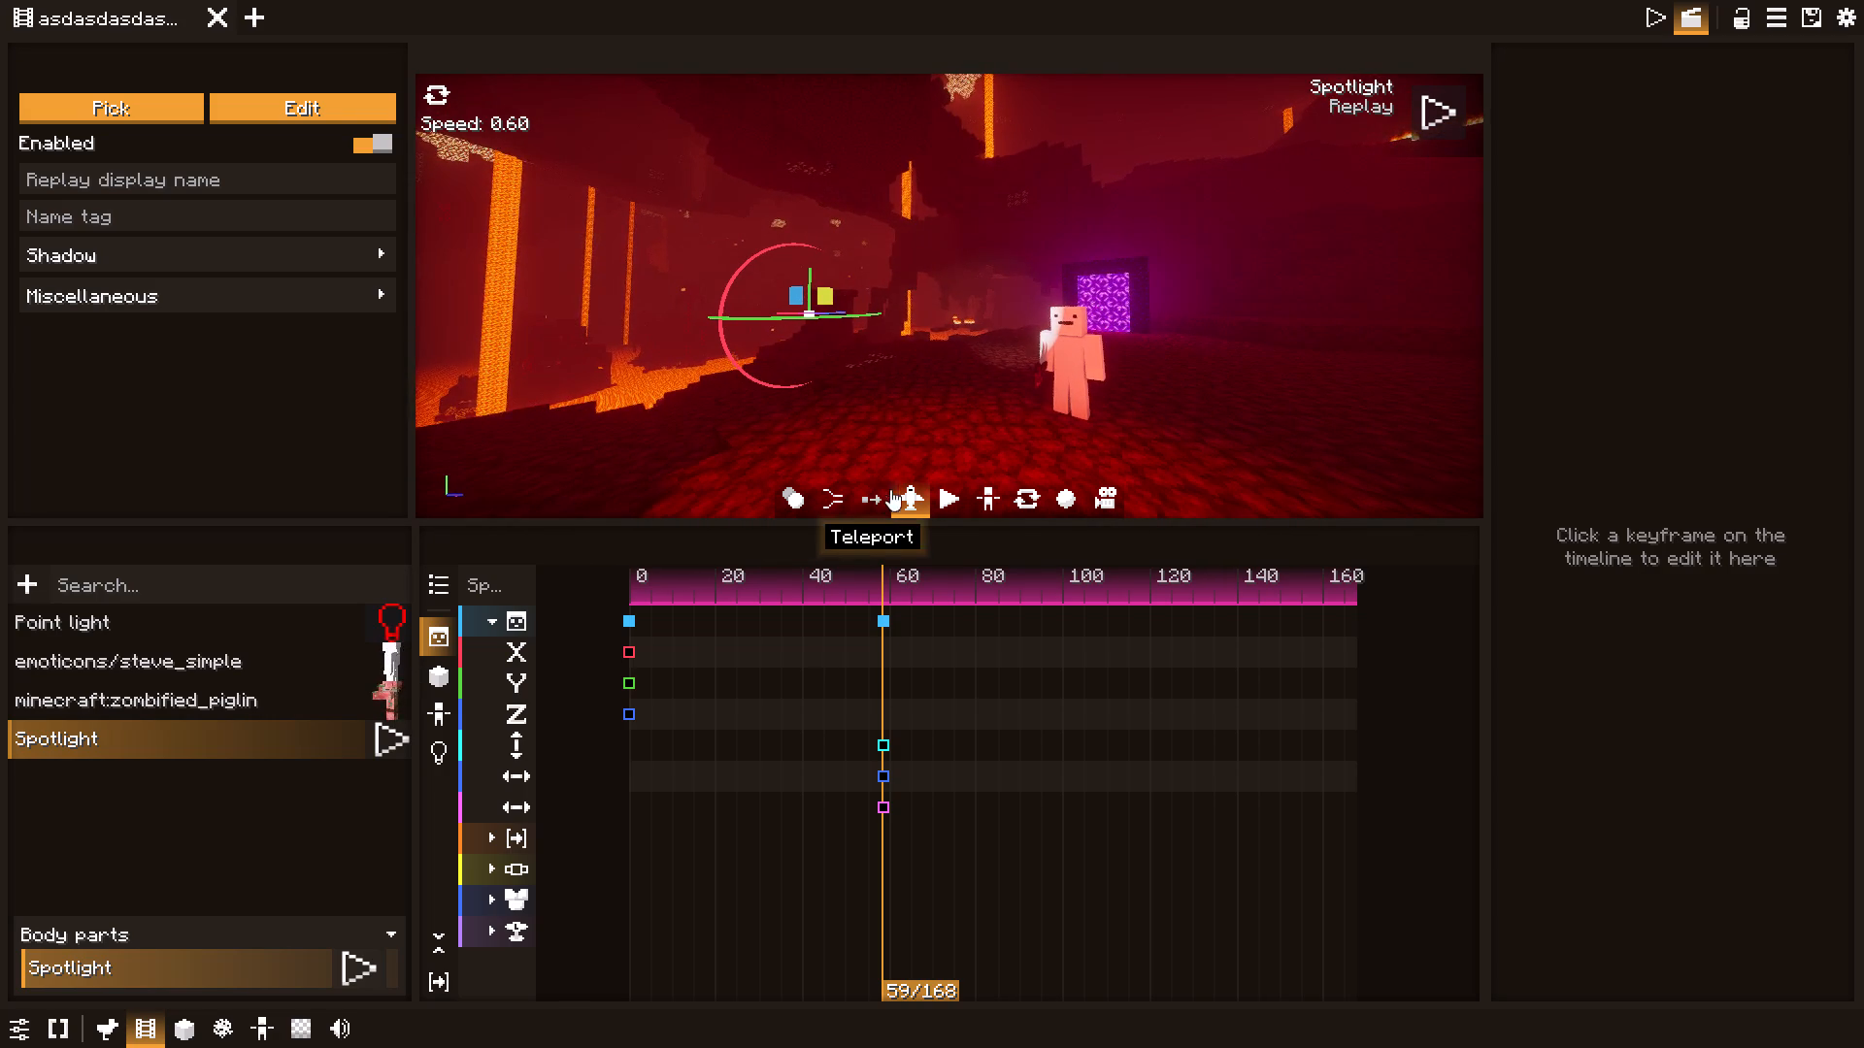
pyautogui.click(910, 483)
pyautogui.moveTo(755, 319); pyautogui.dragTo(735, 319)
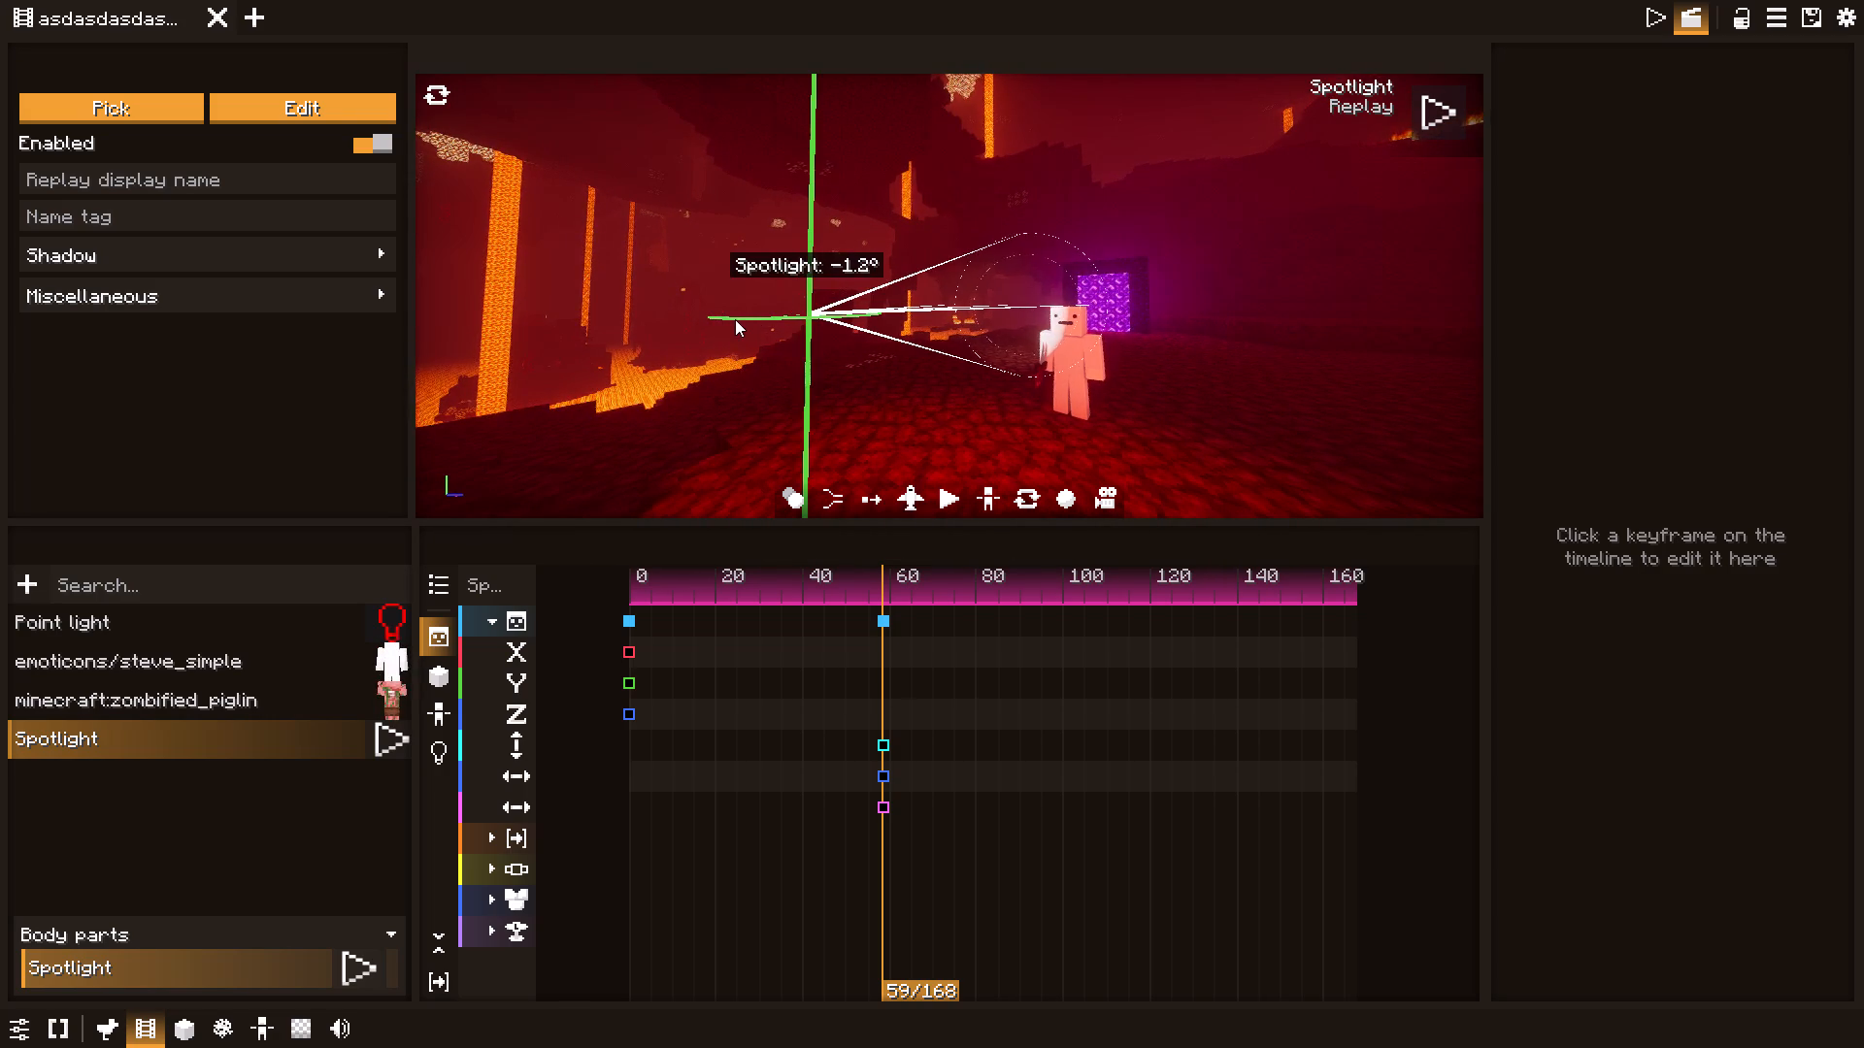
pyautogui.moveTo(735, 319); pyautogui.dragTo(729, 321)
pyautogui.moveTo(780, 319); pyautogui.dragTo(755, 320)
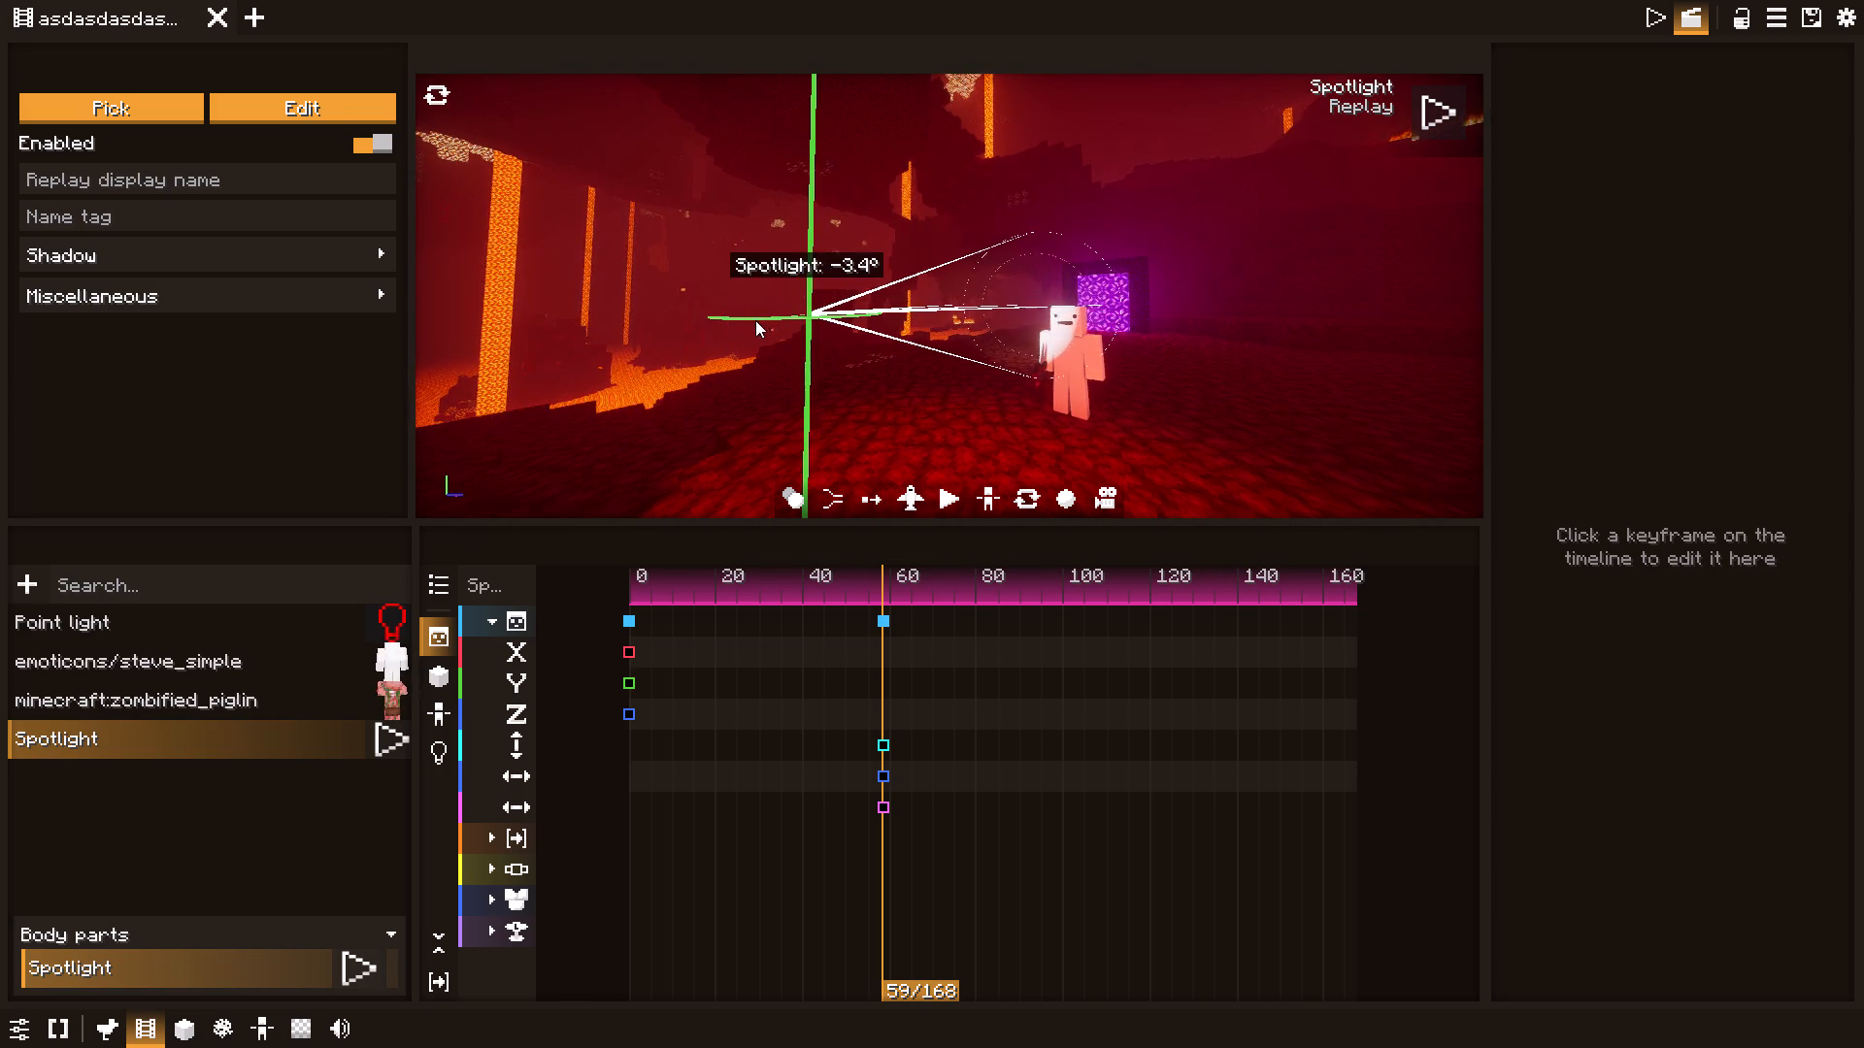
pyautogui.moveTo(755, 320); pyautogui.dragTo(757, 320)
pyautogui.moveTo(780, 319); pyautogui.dragTo(768, 319)
pyautogui.moveTo(796, 319); pyautogui.dragTo(783, 319)
pyautogui.click(790, 319)
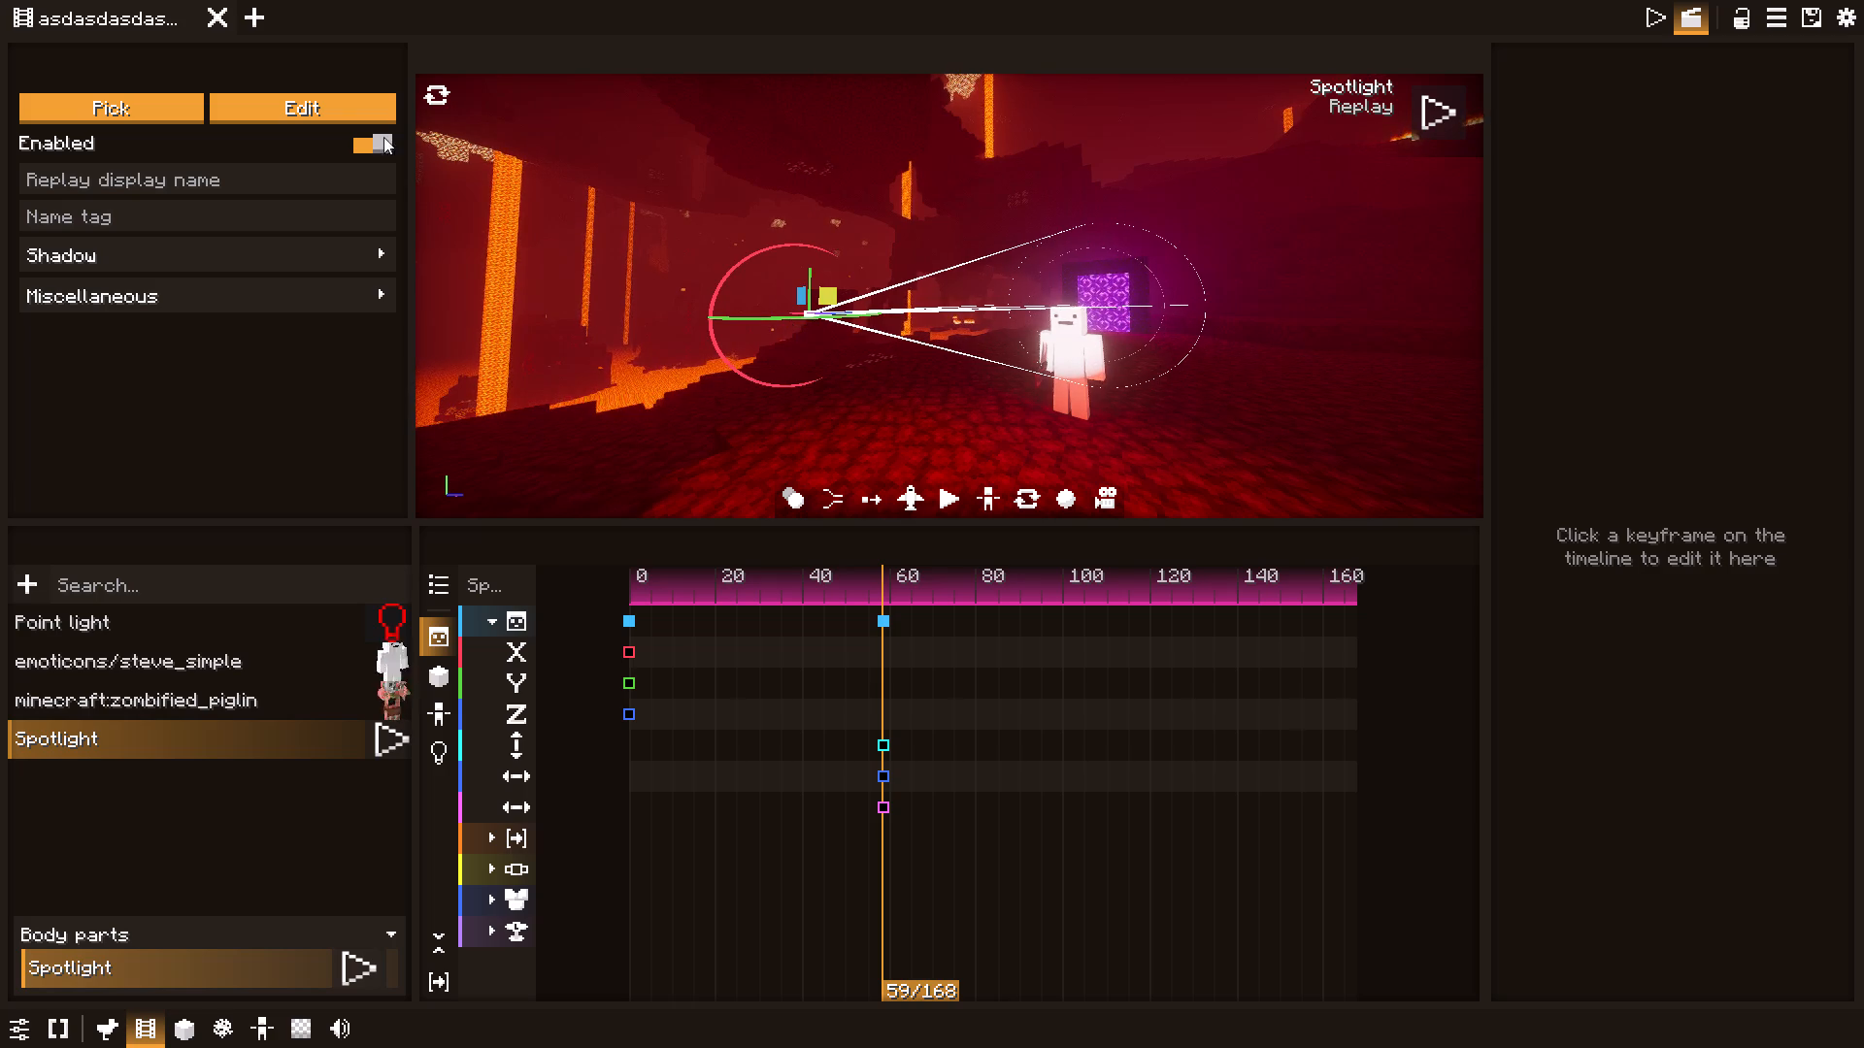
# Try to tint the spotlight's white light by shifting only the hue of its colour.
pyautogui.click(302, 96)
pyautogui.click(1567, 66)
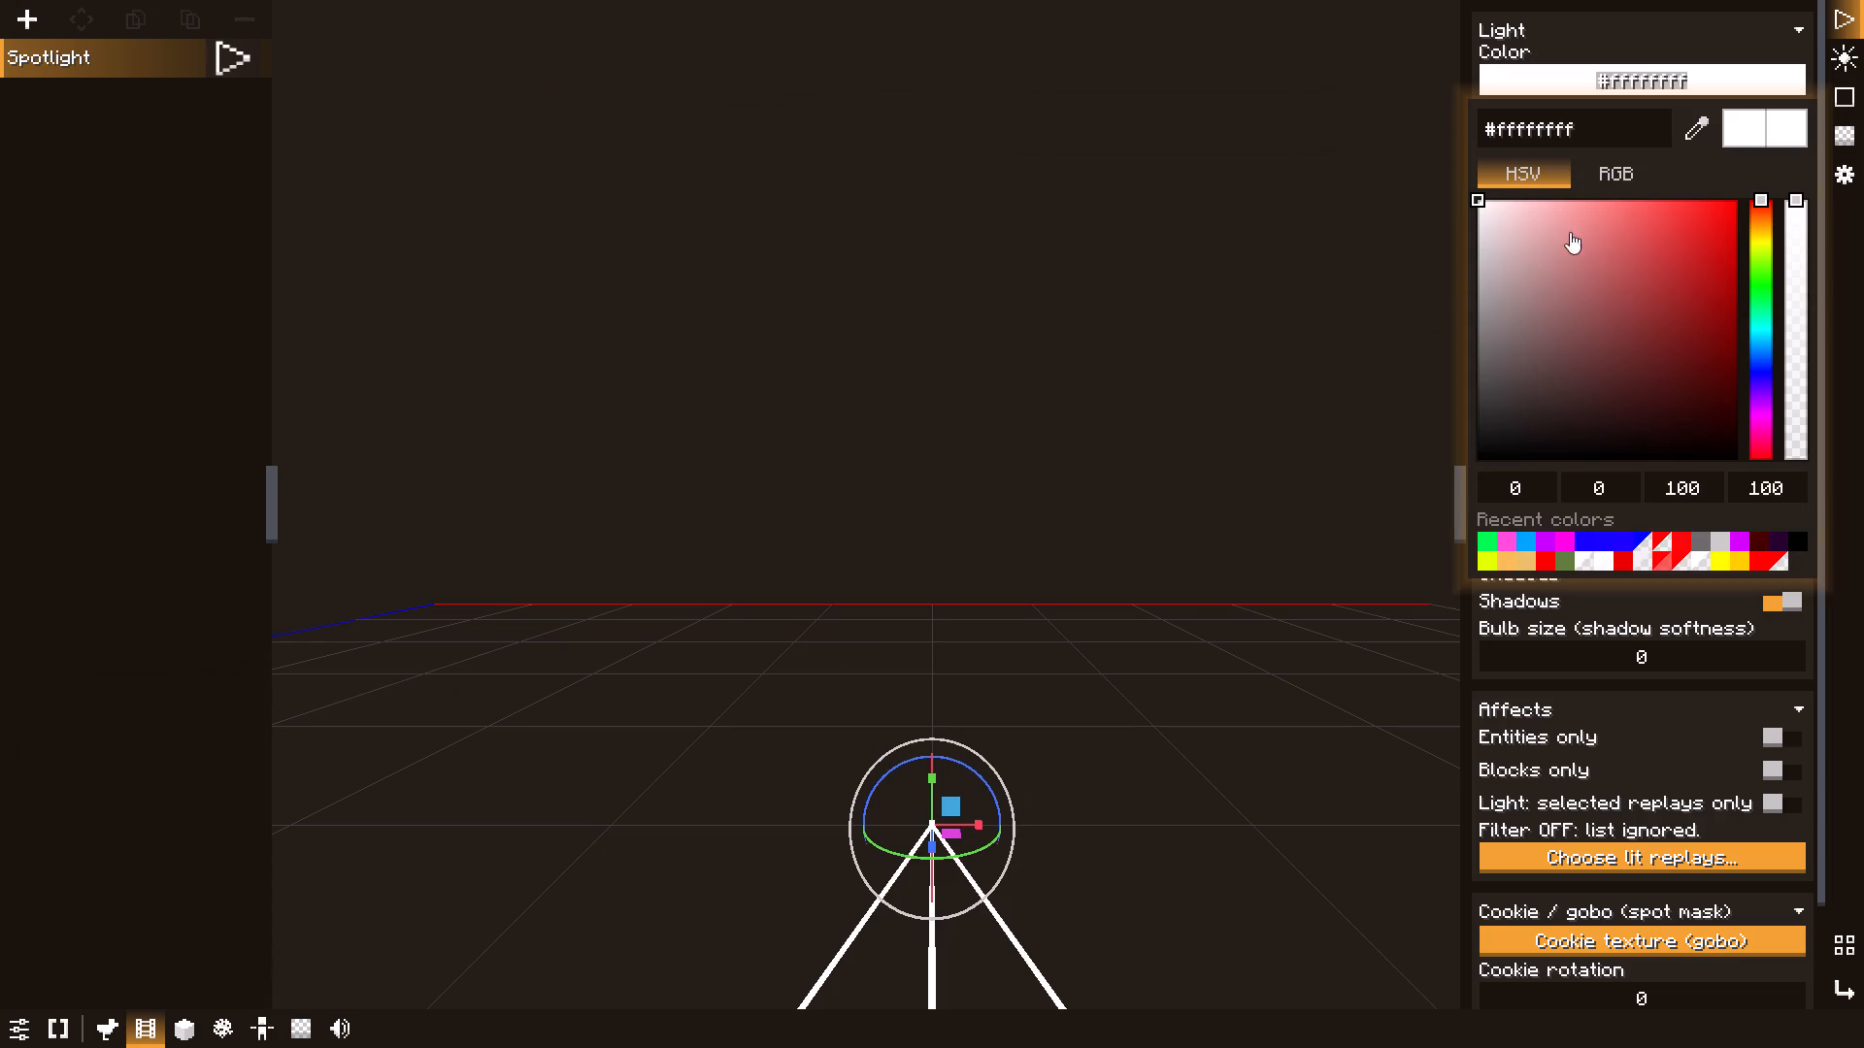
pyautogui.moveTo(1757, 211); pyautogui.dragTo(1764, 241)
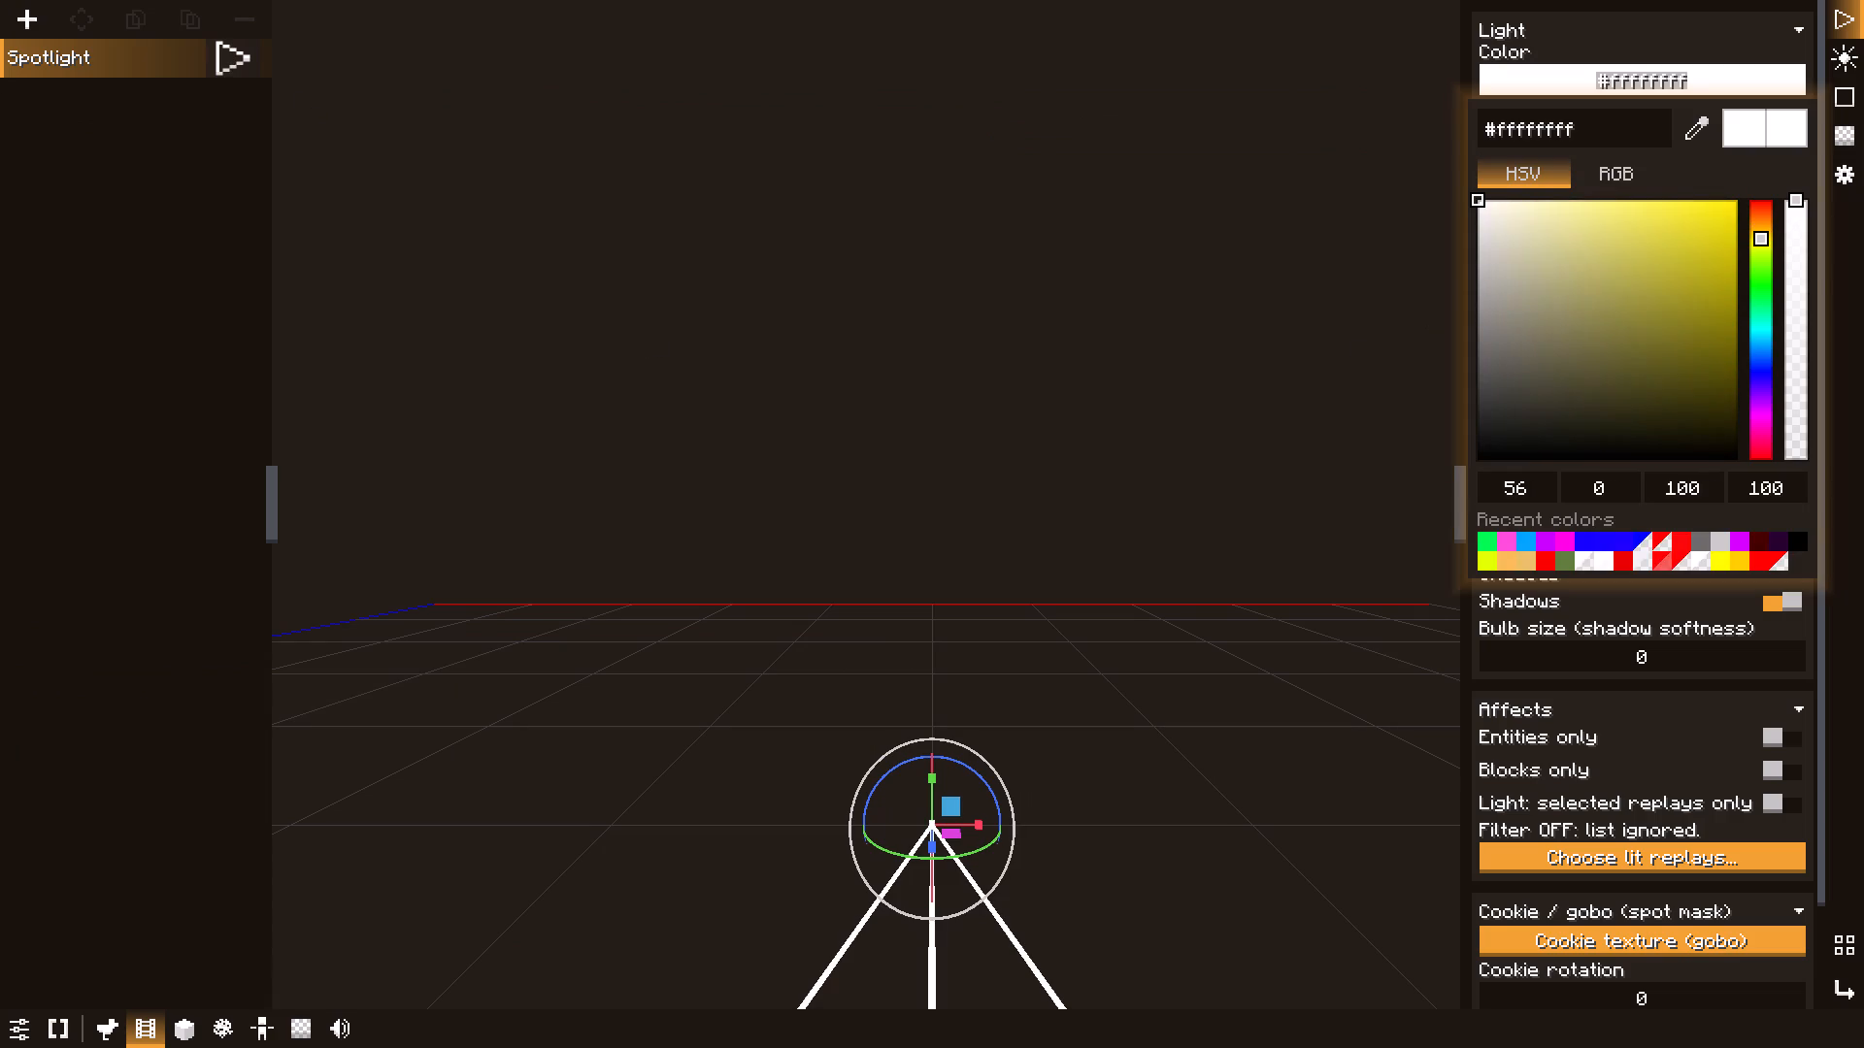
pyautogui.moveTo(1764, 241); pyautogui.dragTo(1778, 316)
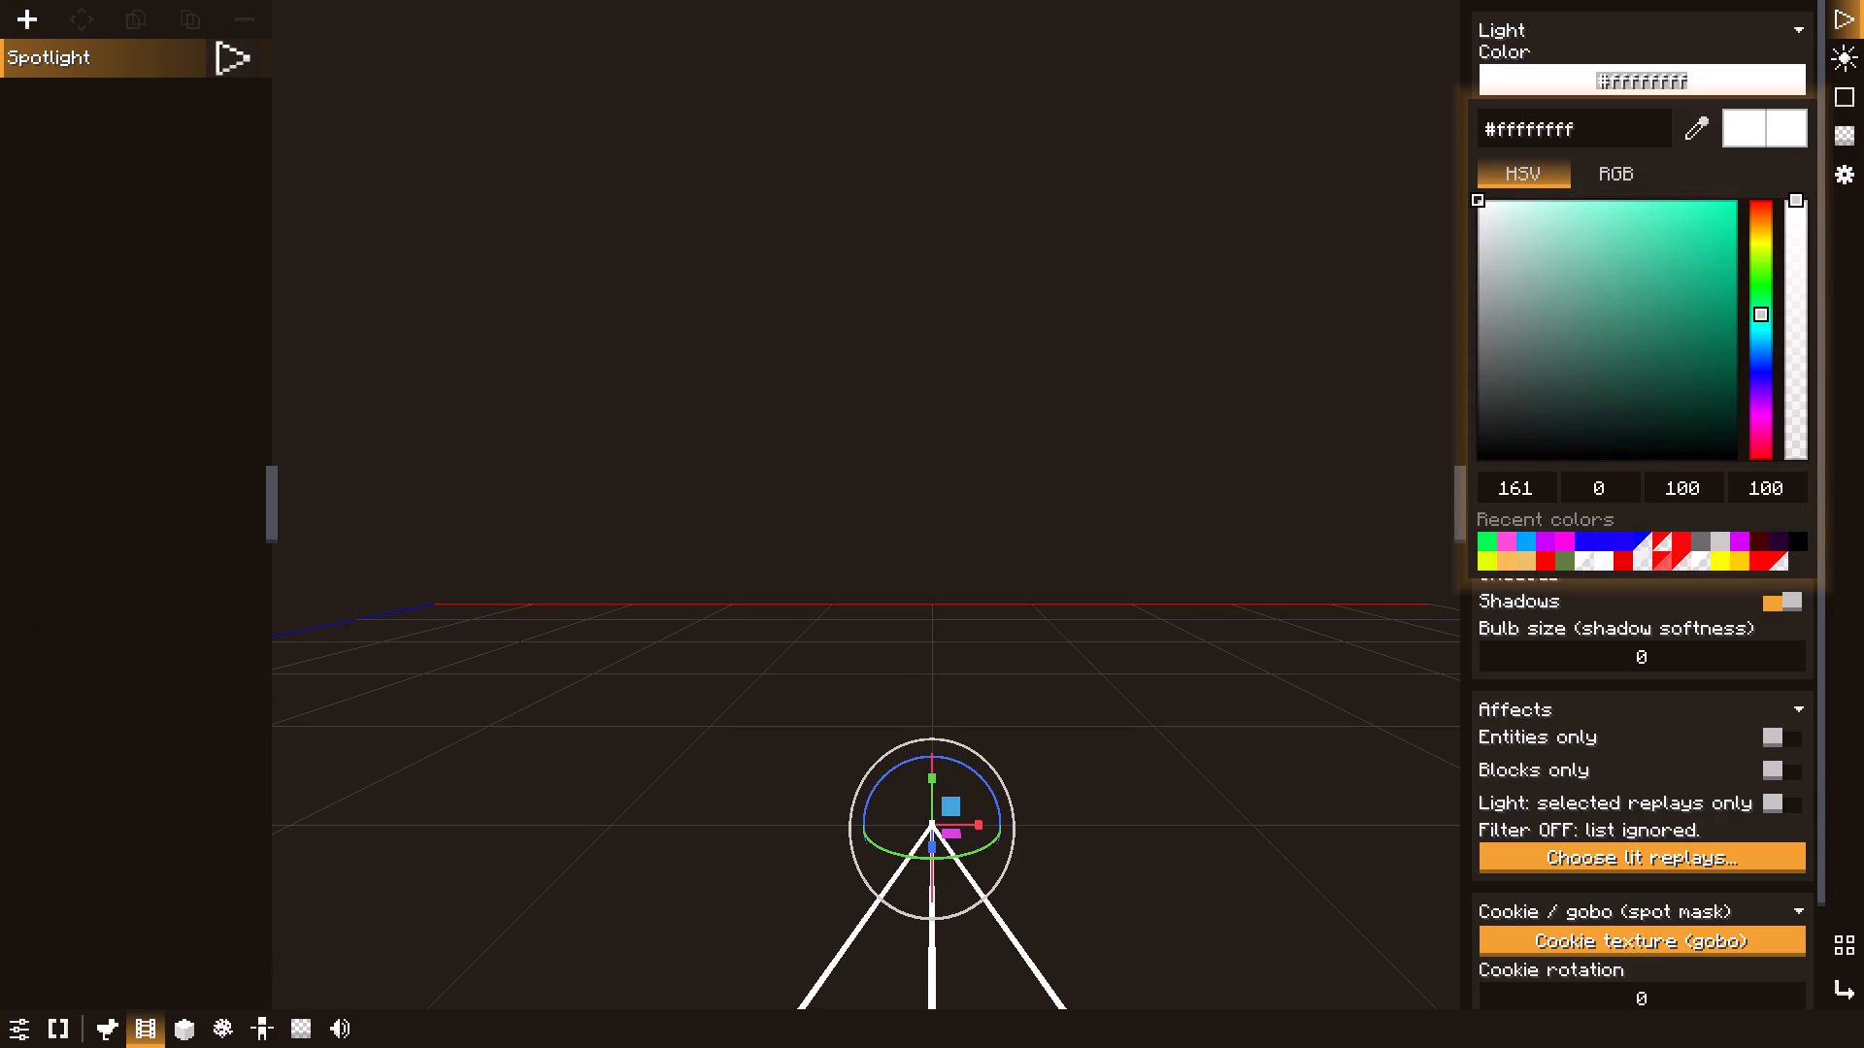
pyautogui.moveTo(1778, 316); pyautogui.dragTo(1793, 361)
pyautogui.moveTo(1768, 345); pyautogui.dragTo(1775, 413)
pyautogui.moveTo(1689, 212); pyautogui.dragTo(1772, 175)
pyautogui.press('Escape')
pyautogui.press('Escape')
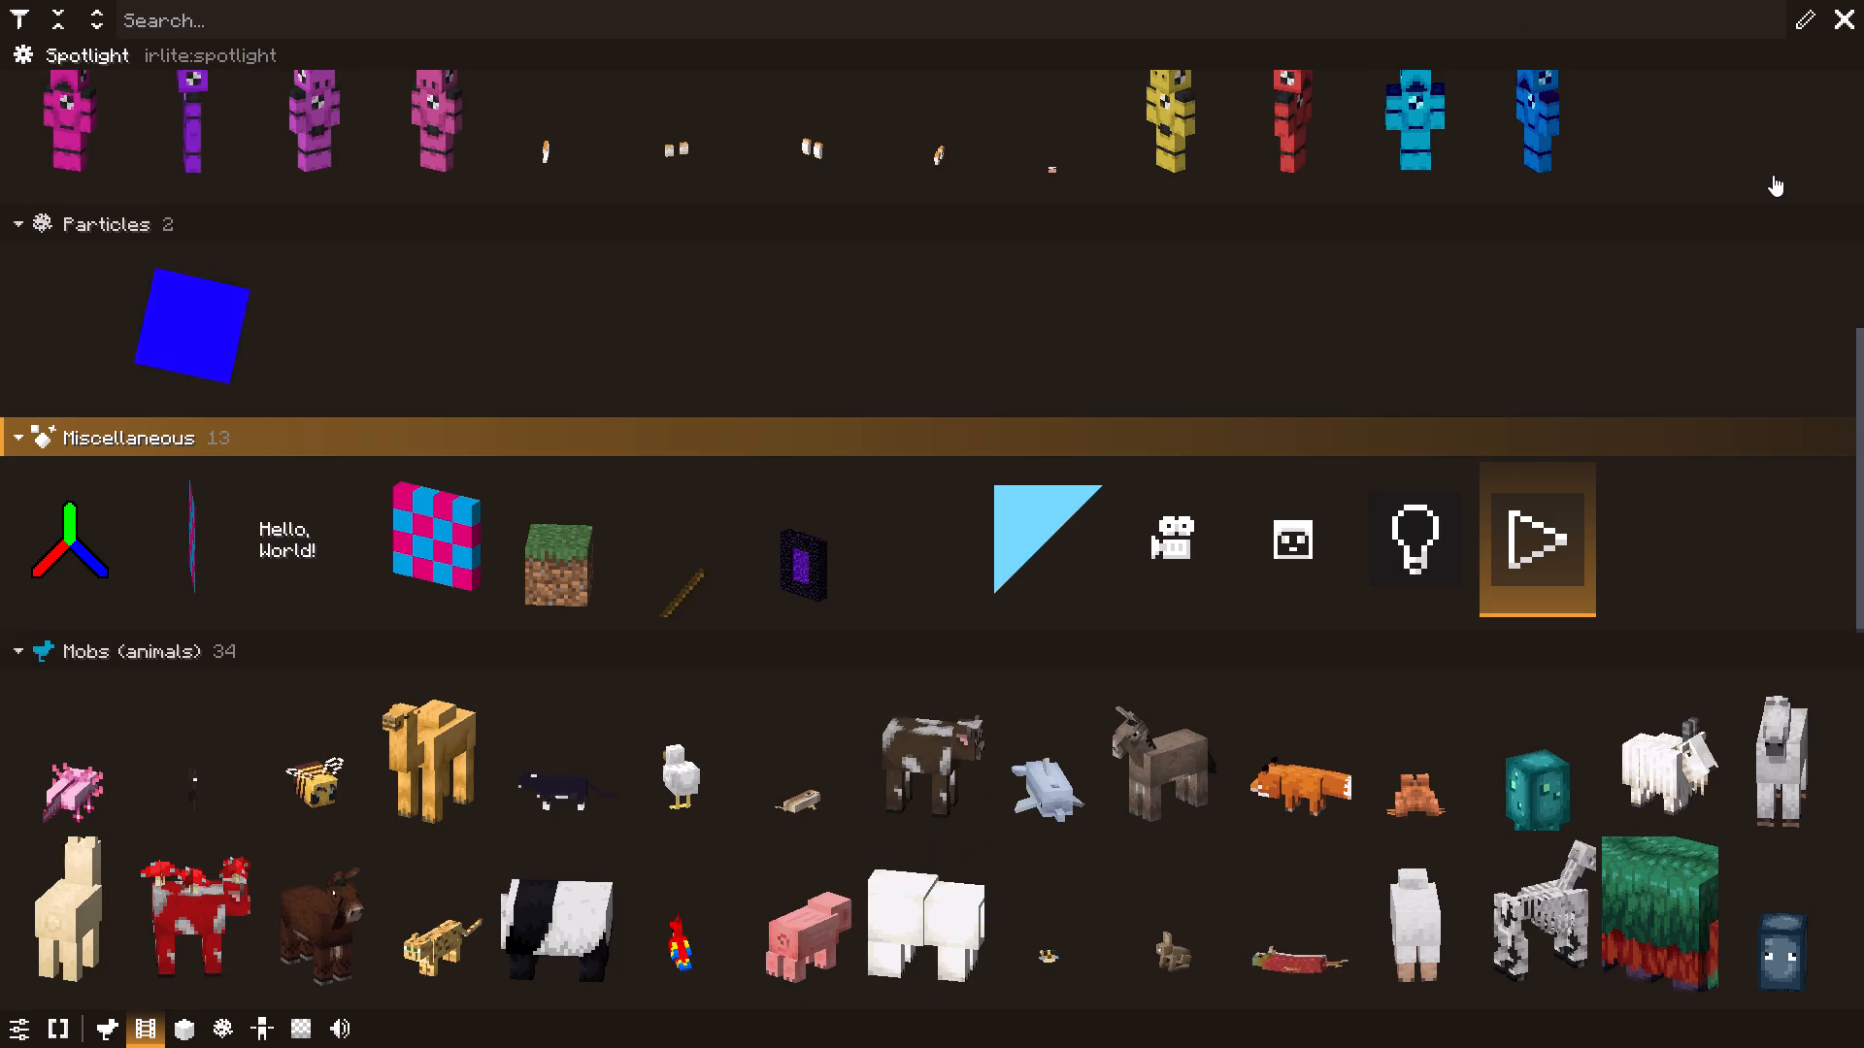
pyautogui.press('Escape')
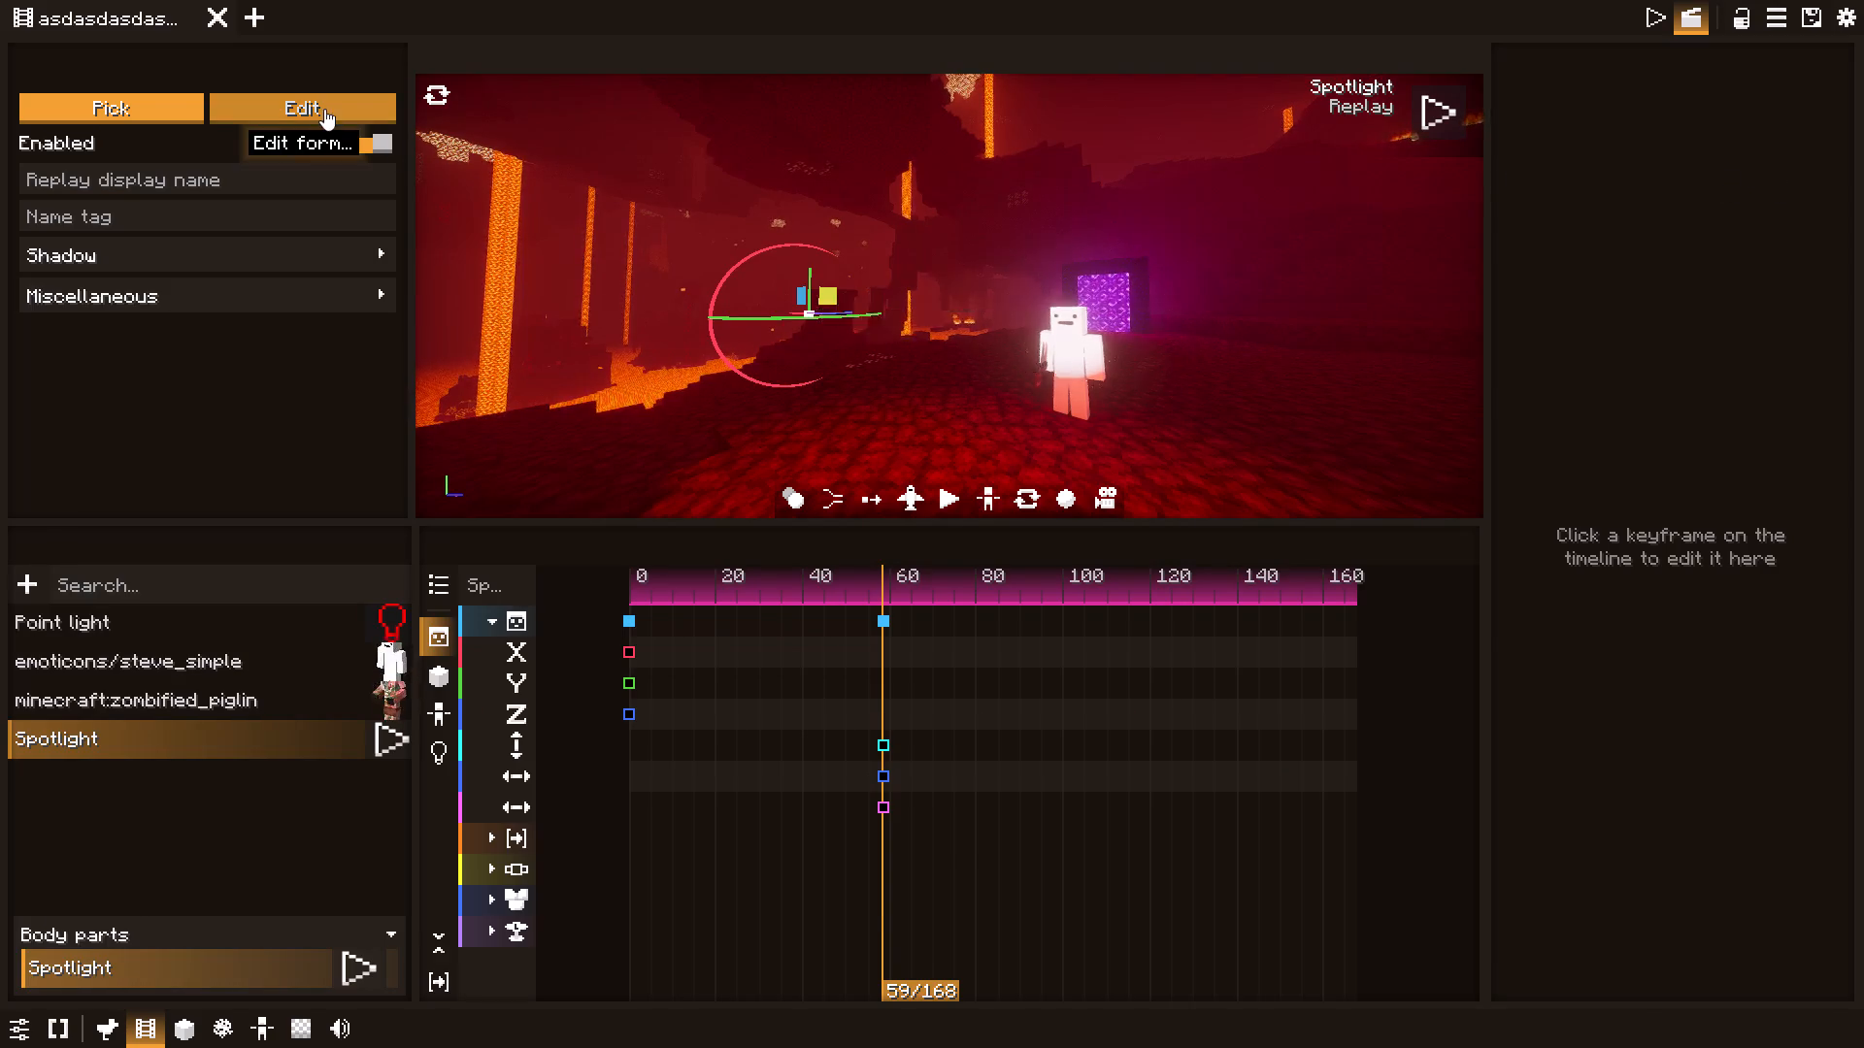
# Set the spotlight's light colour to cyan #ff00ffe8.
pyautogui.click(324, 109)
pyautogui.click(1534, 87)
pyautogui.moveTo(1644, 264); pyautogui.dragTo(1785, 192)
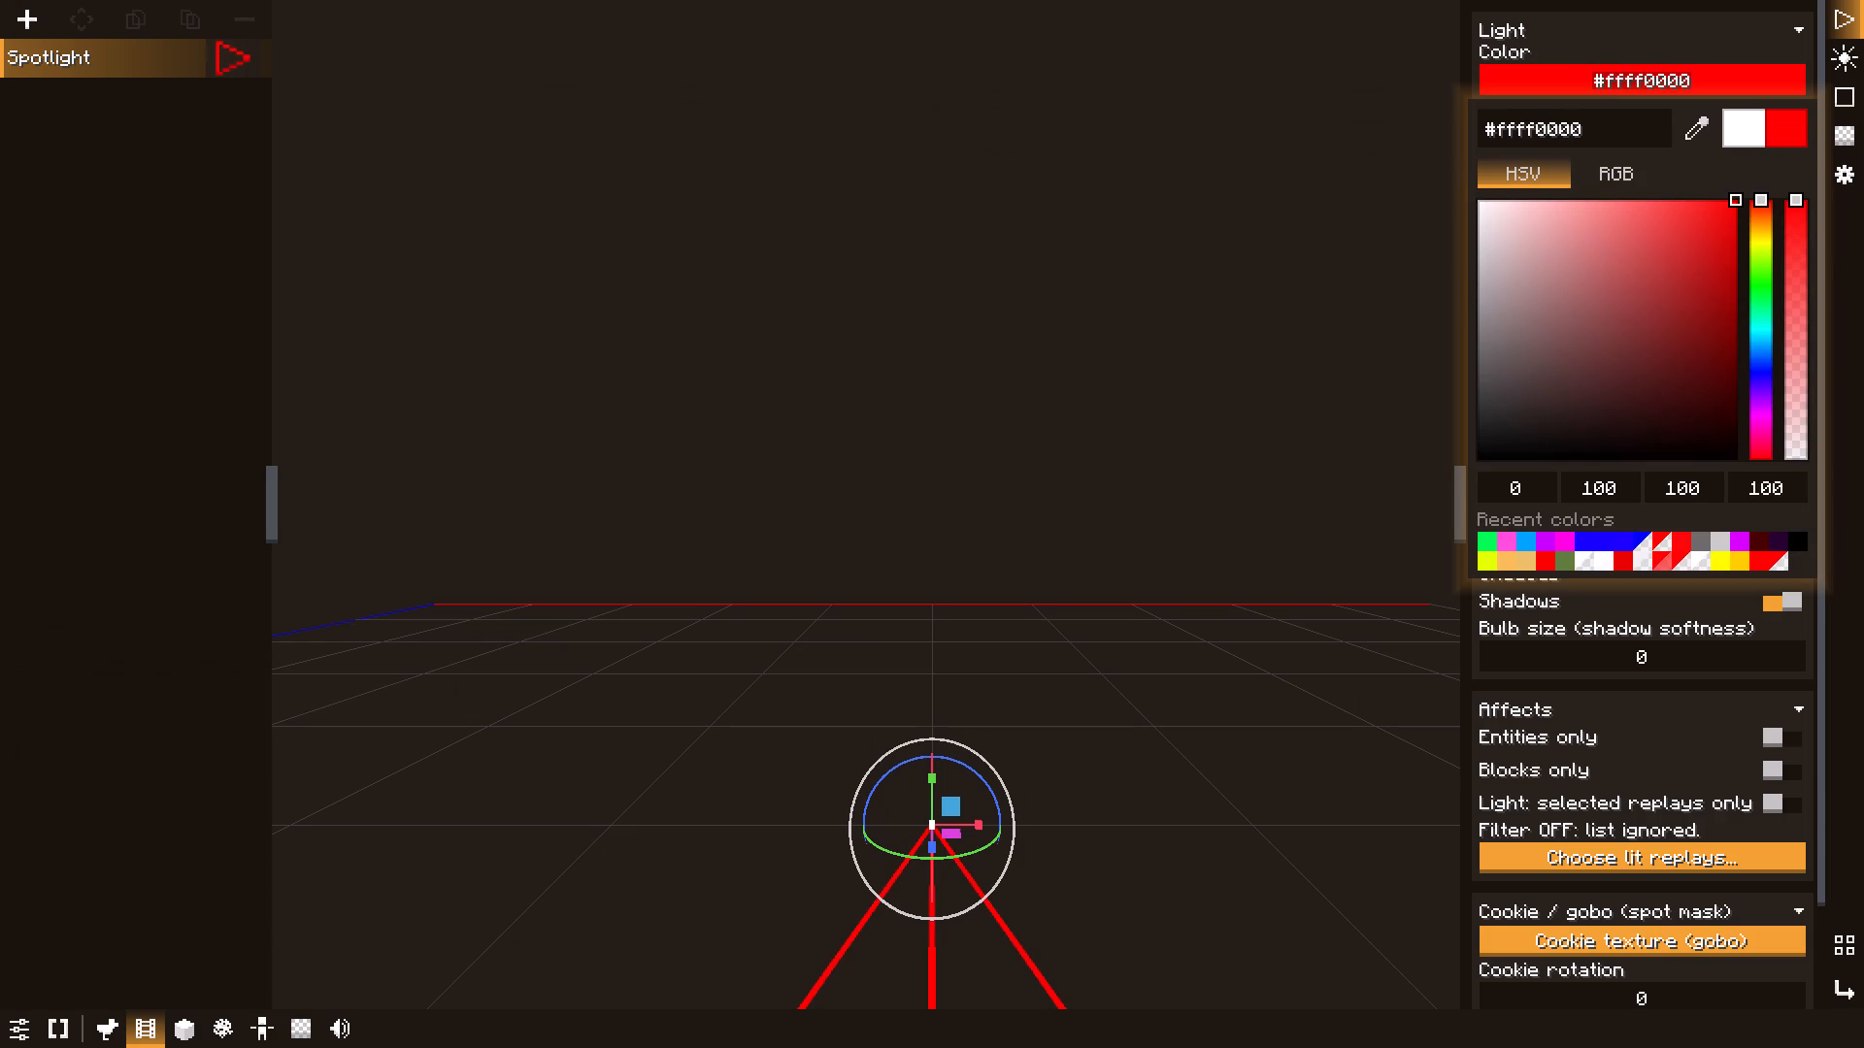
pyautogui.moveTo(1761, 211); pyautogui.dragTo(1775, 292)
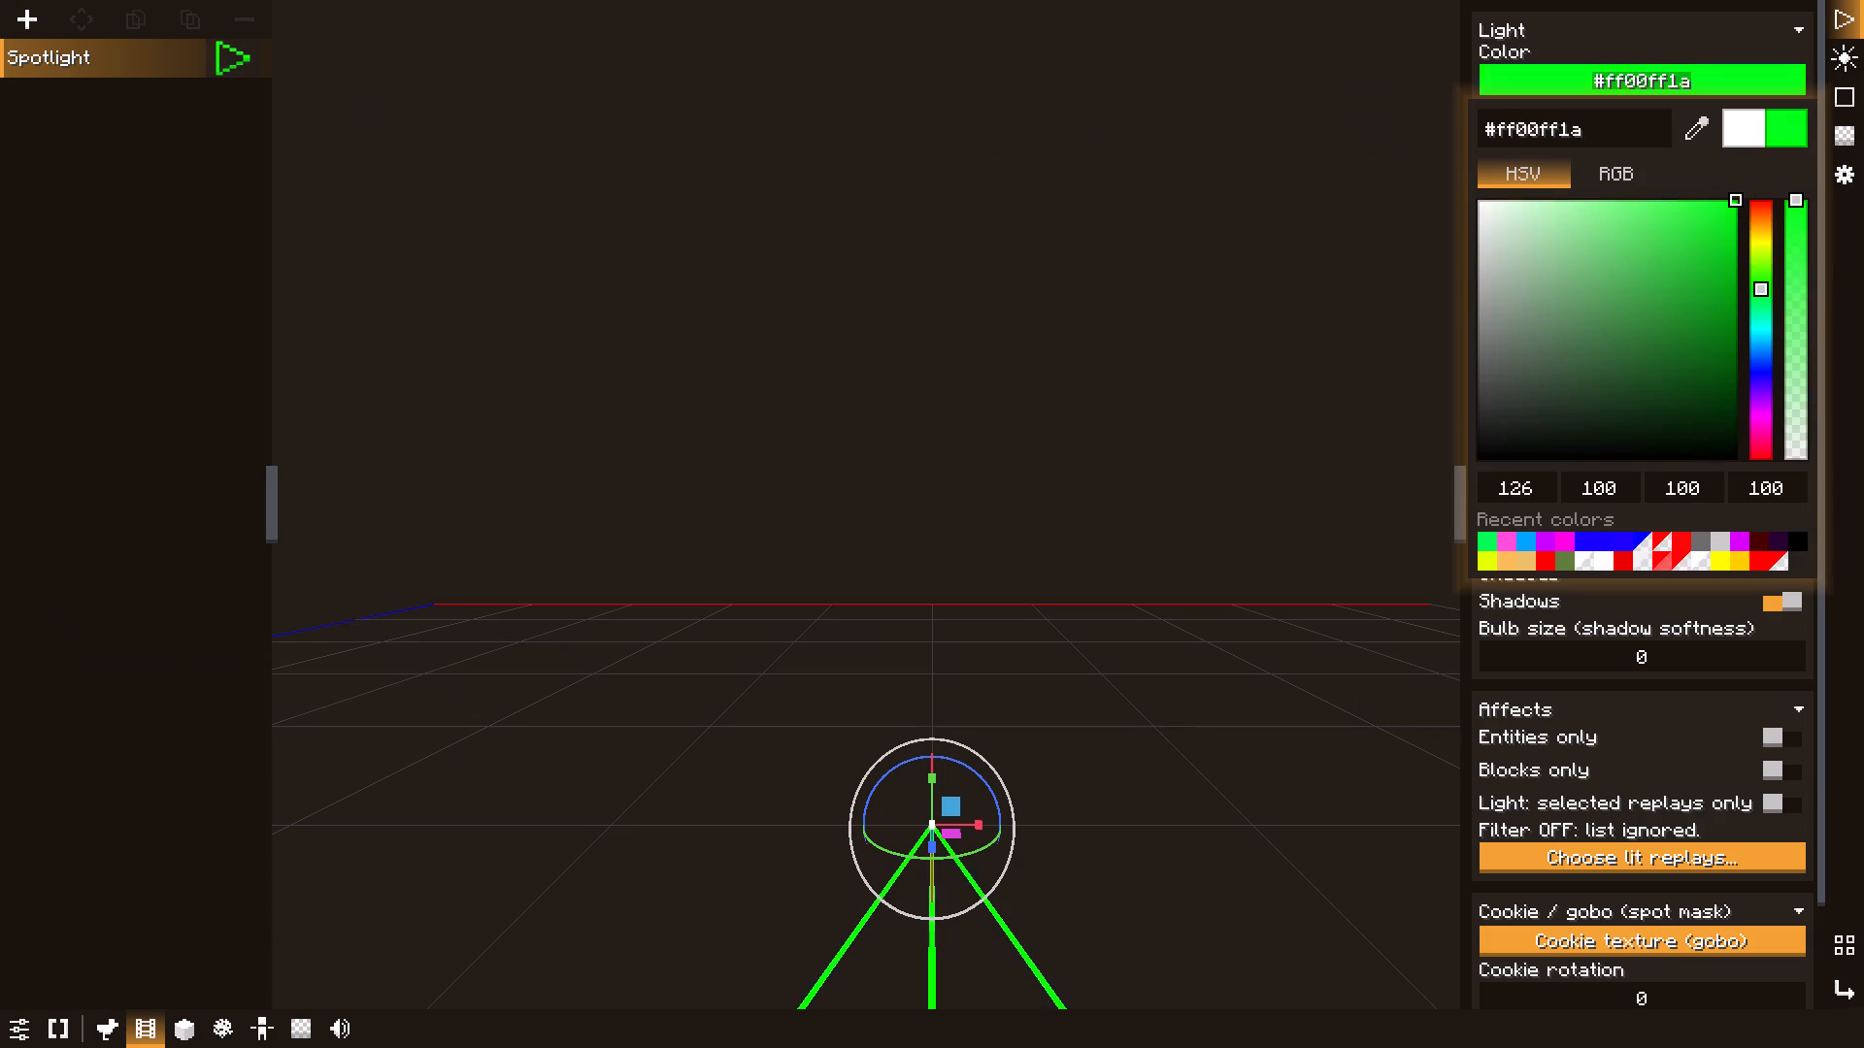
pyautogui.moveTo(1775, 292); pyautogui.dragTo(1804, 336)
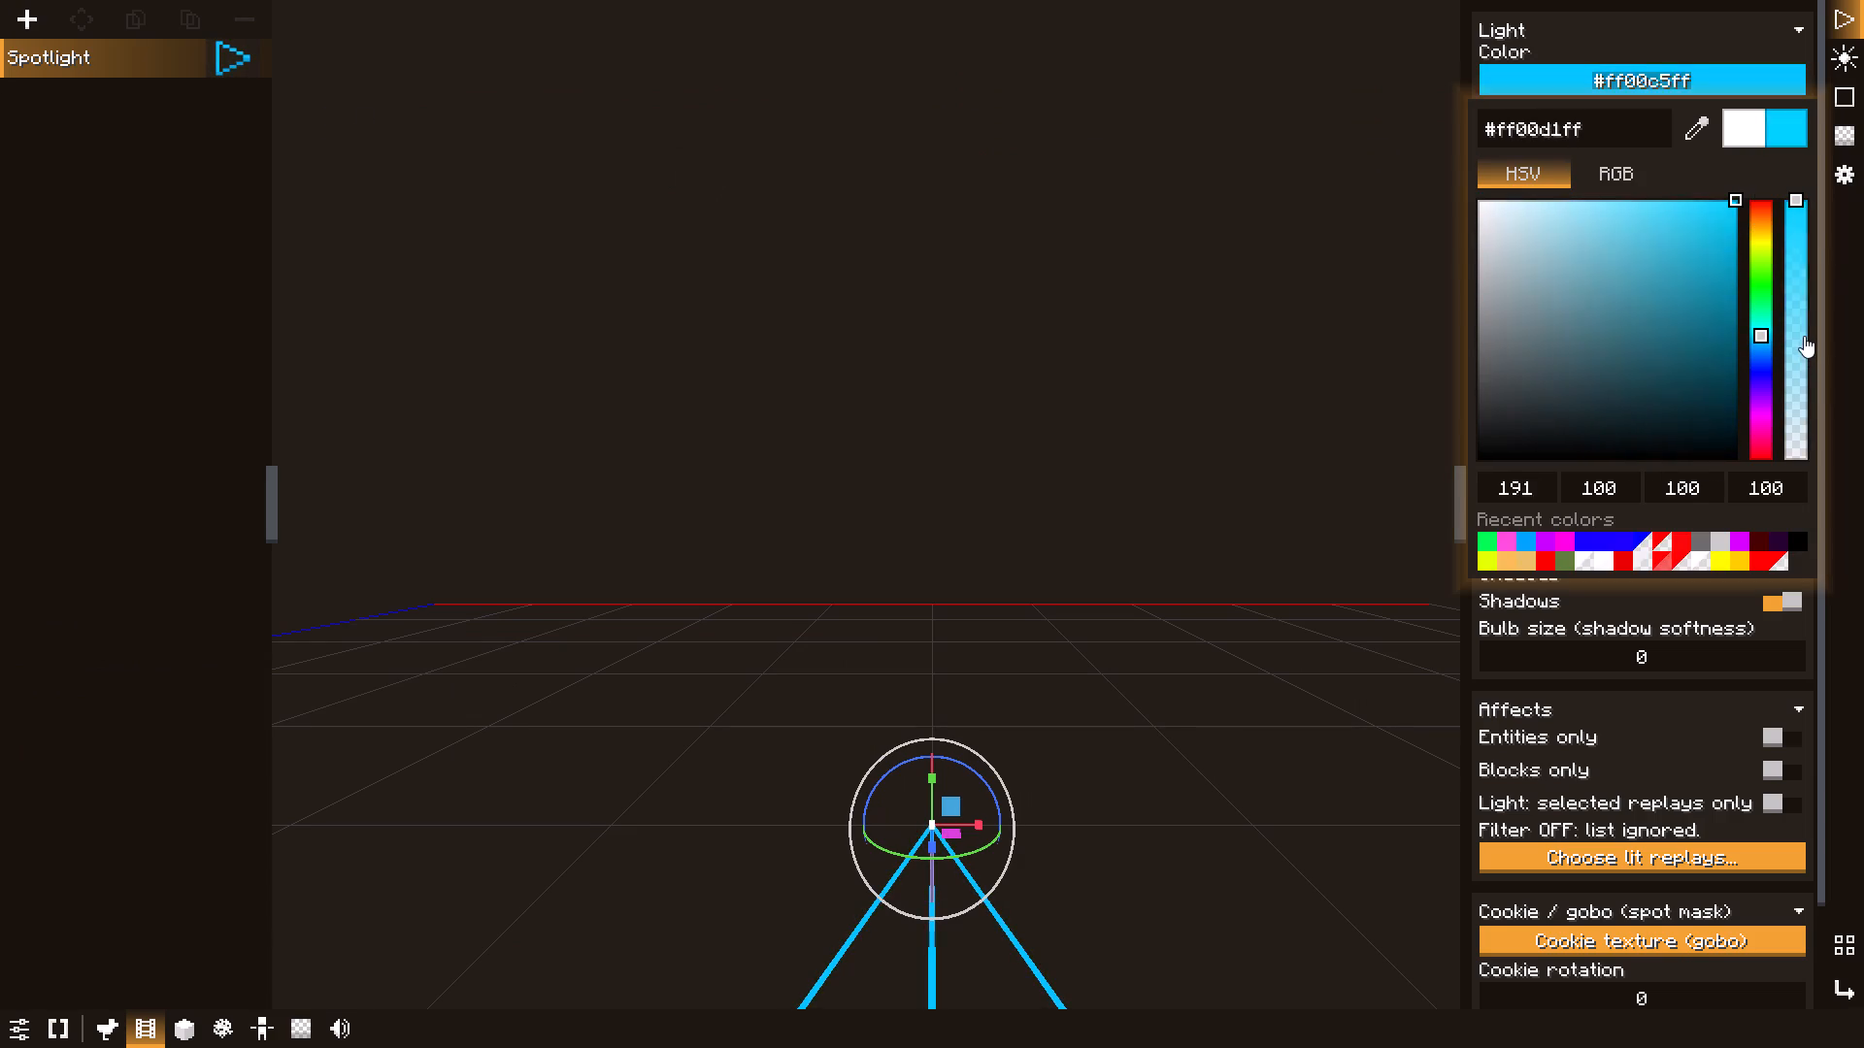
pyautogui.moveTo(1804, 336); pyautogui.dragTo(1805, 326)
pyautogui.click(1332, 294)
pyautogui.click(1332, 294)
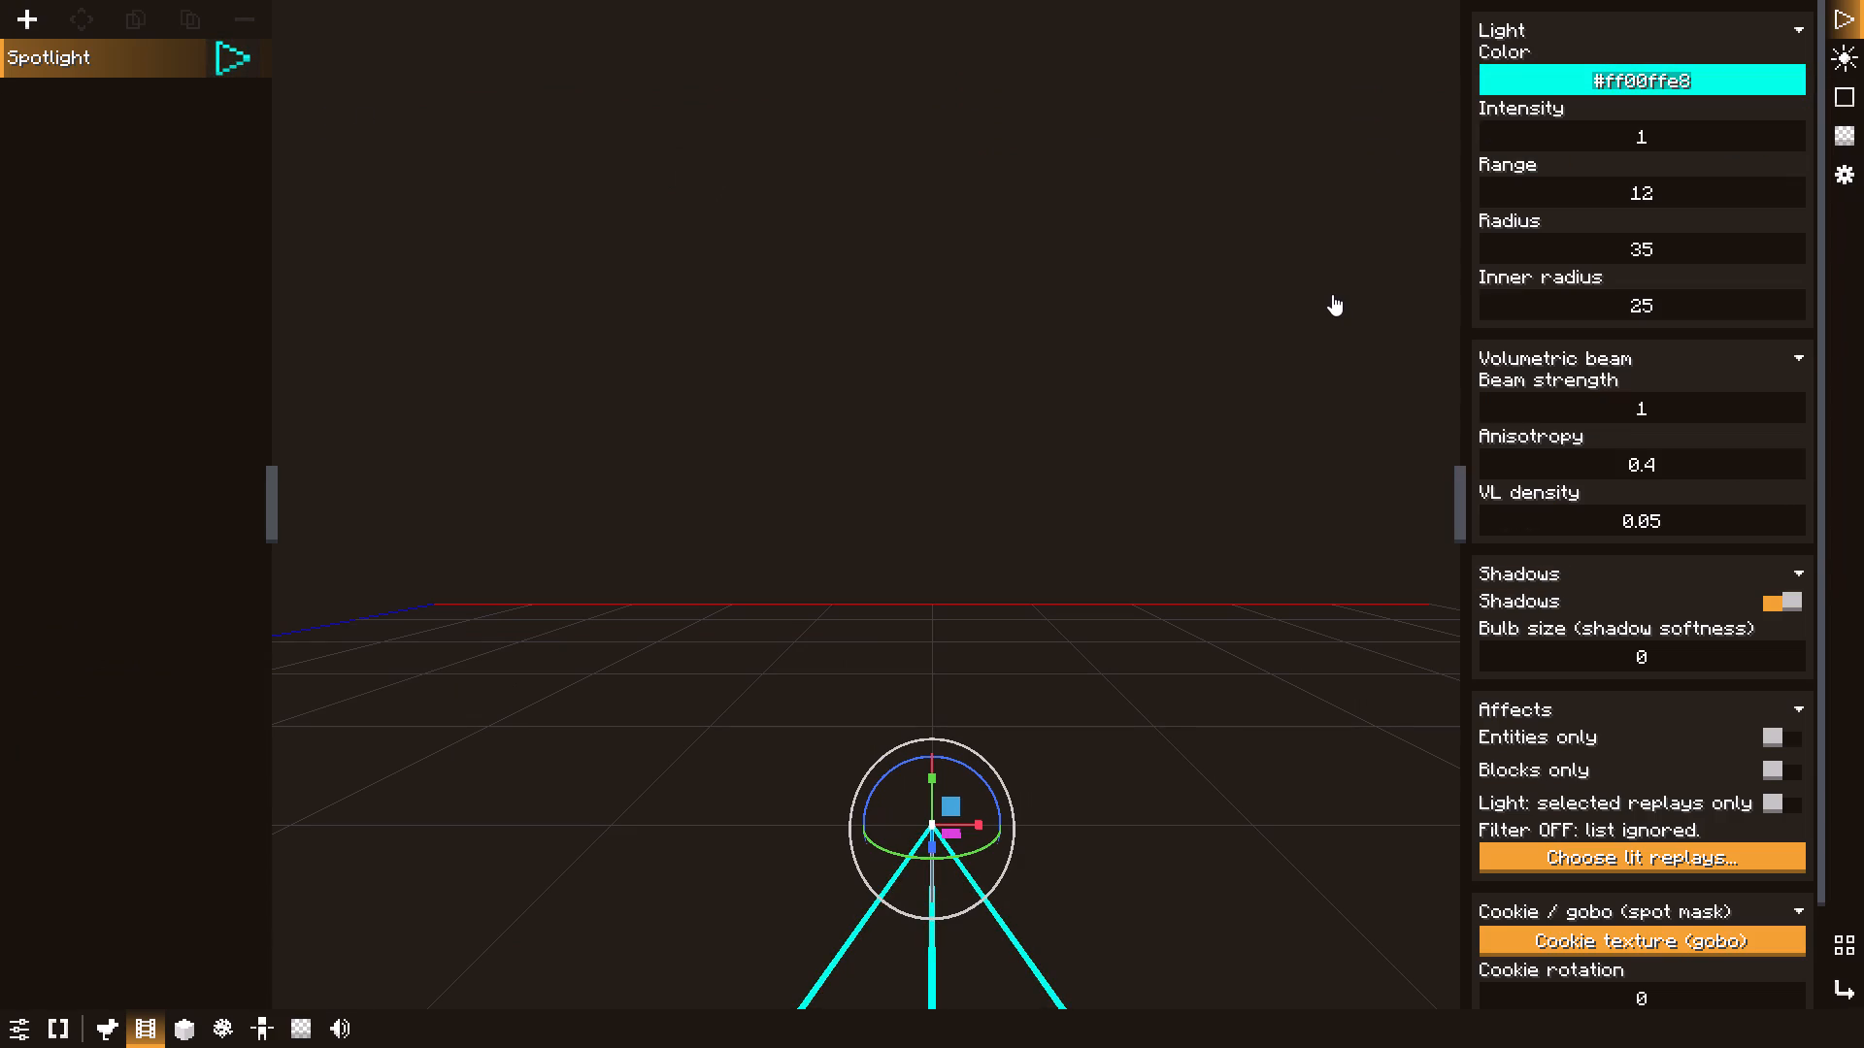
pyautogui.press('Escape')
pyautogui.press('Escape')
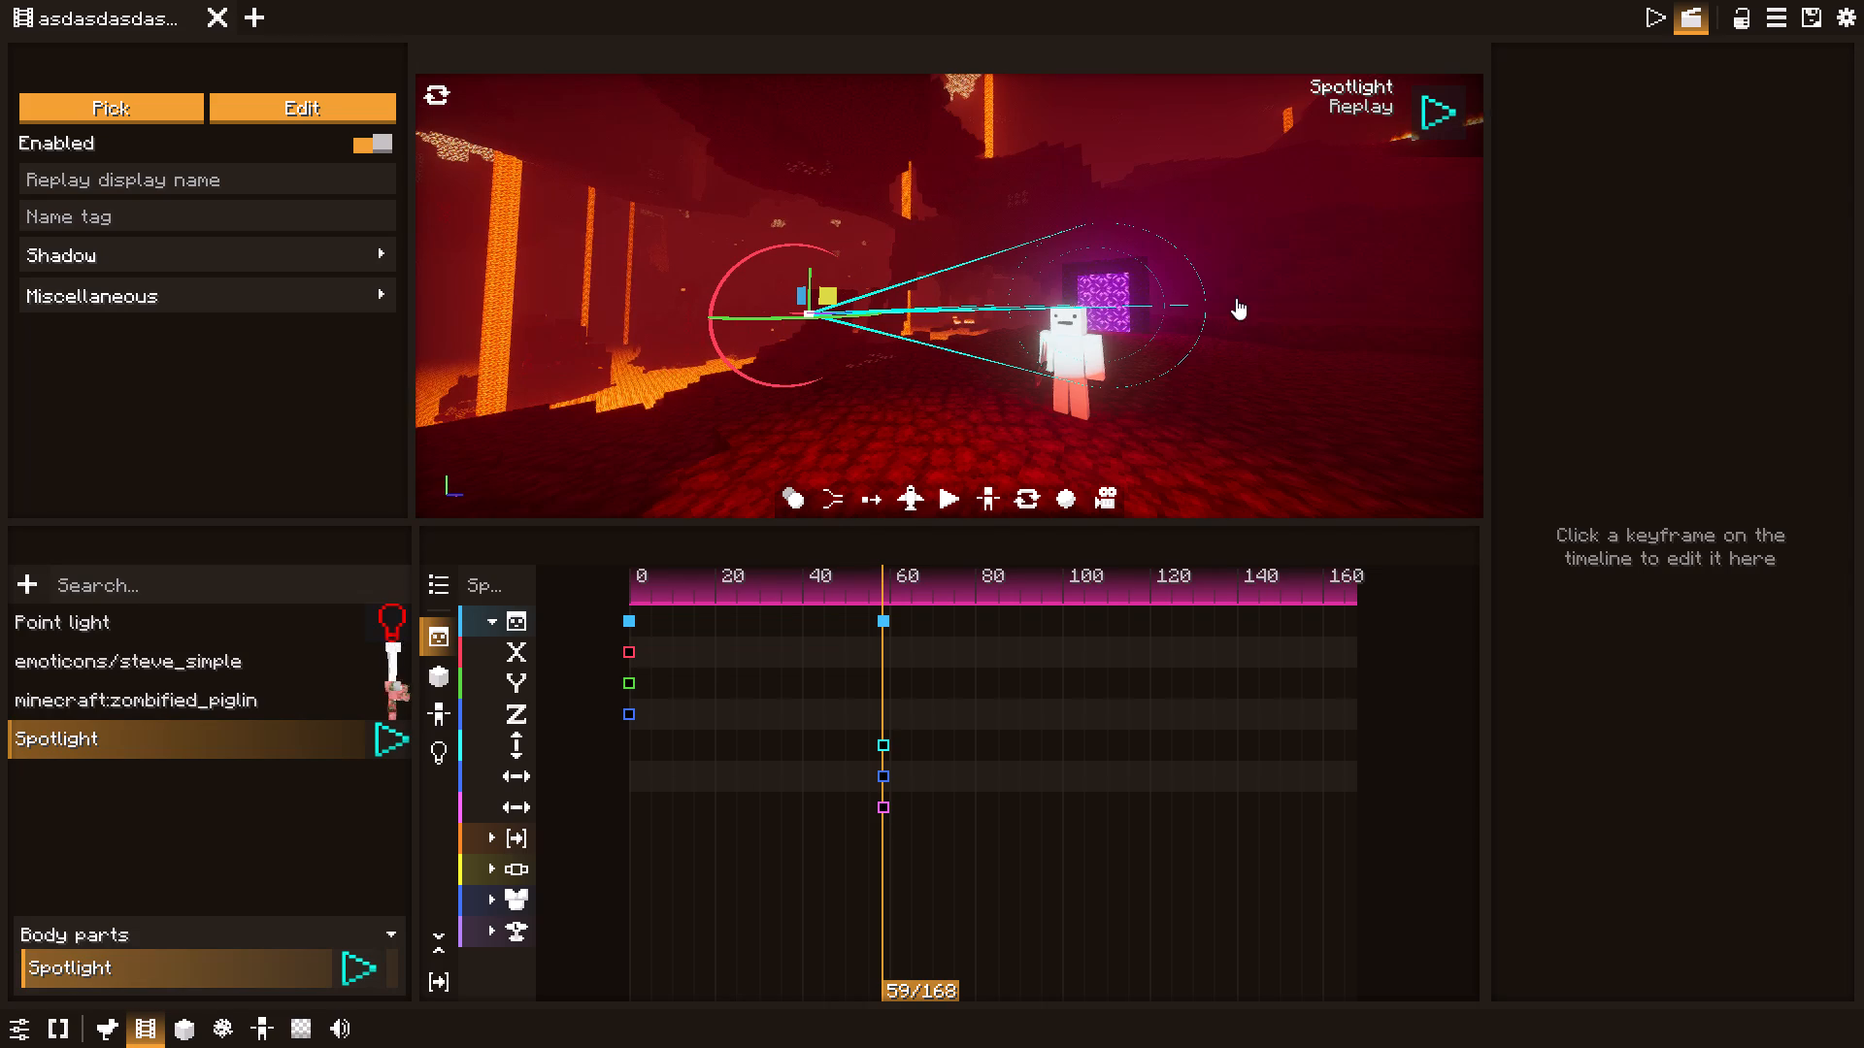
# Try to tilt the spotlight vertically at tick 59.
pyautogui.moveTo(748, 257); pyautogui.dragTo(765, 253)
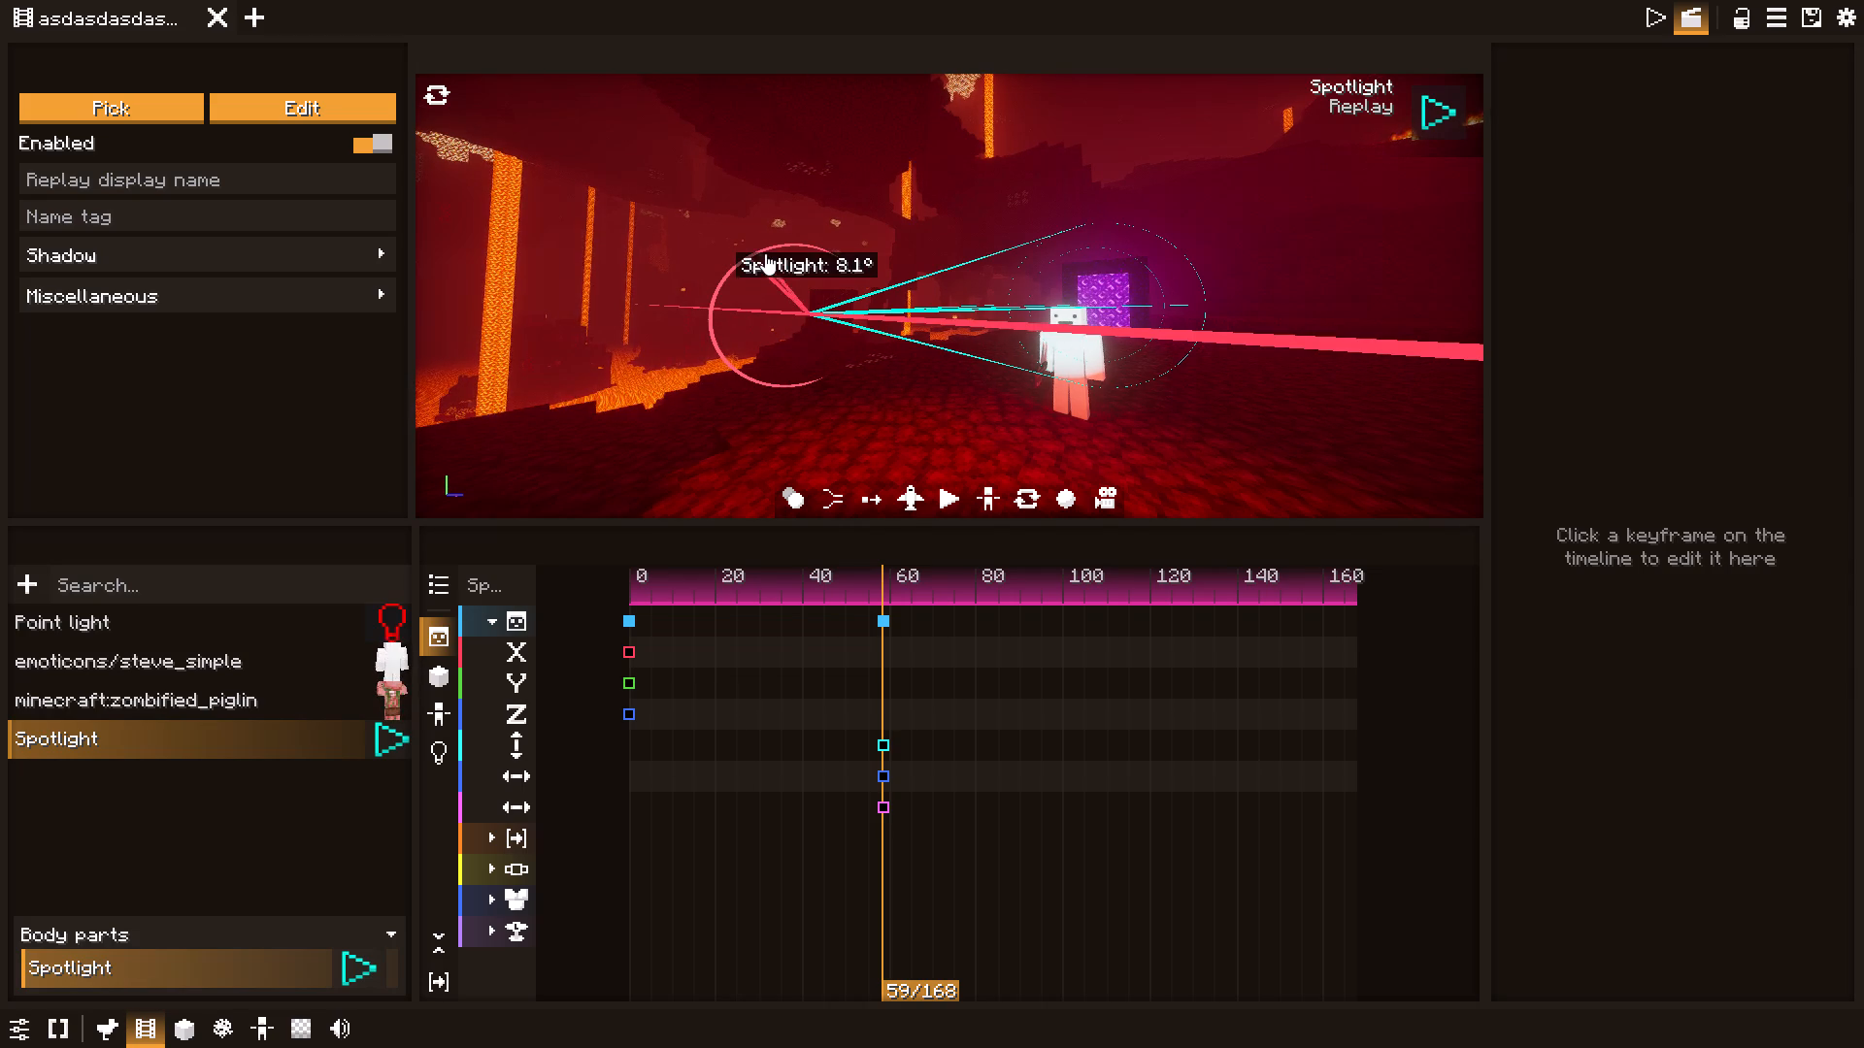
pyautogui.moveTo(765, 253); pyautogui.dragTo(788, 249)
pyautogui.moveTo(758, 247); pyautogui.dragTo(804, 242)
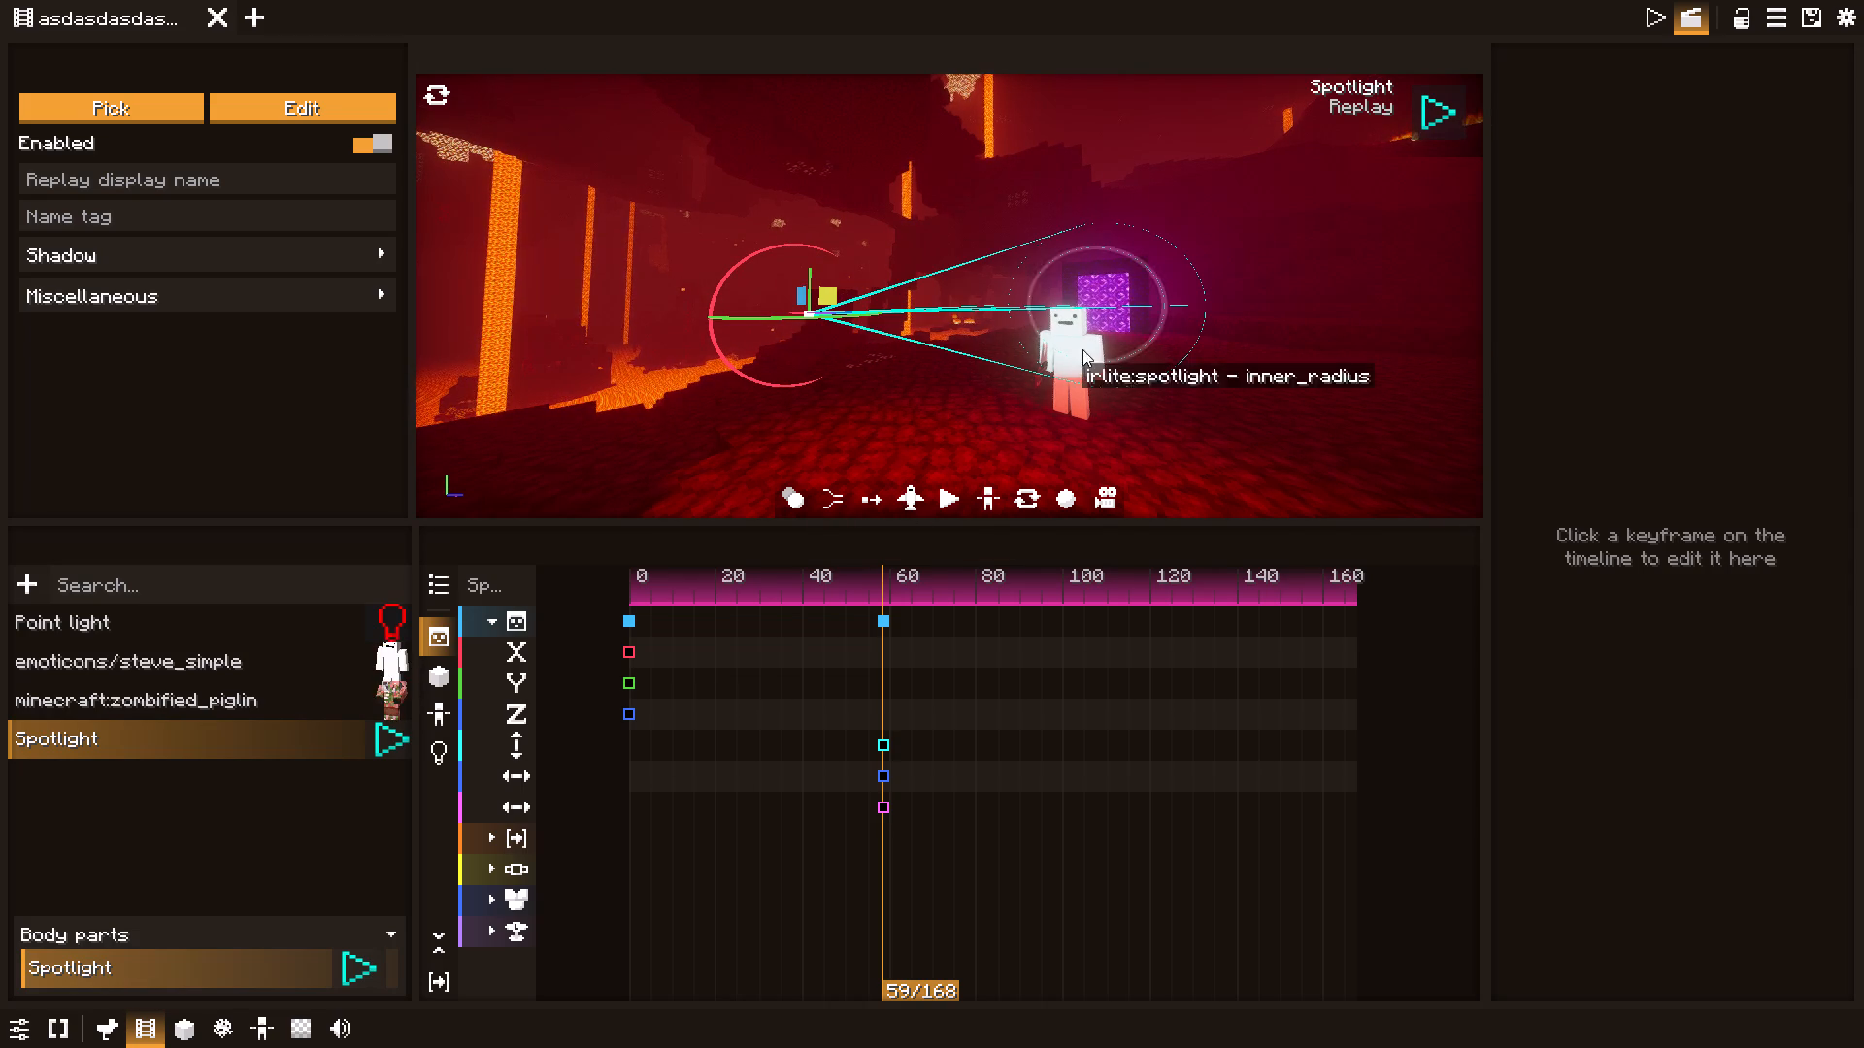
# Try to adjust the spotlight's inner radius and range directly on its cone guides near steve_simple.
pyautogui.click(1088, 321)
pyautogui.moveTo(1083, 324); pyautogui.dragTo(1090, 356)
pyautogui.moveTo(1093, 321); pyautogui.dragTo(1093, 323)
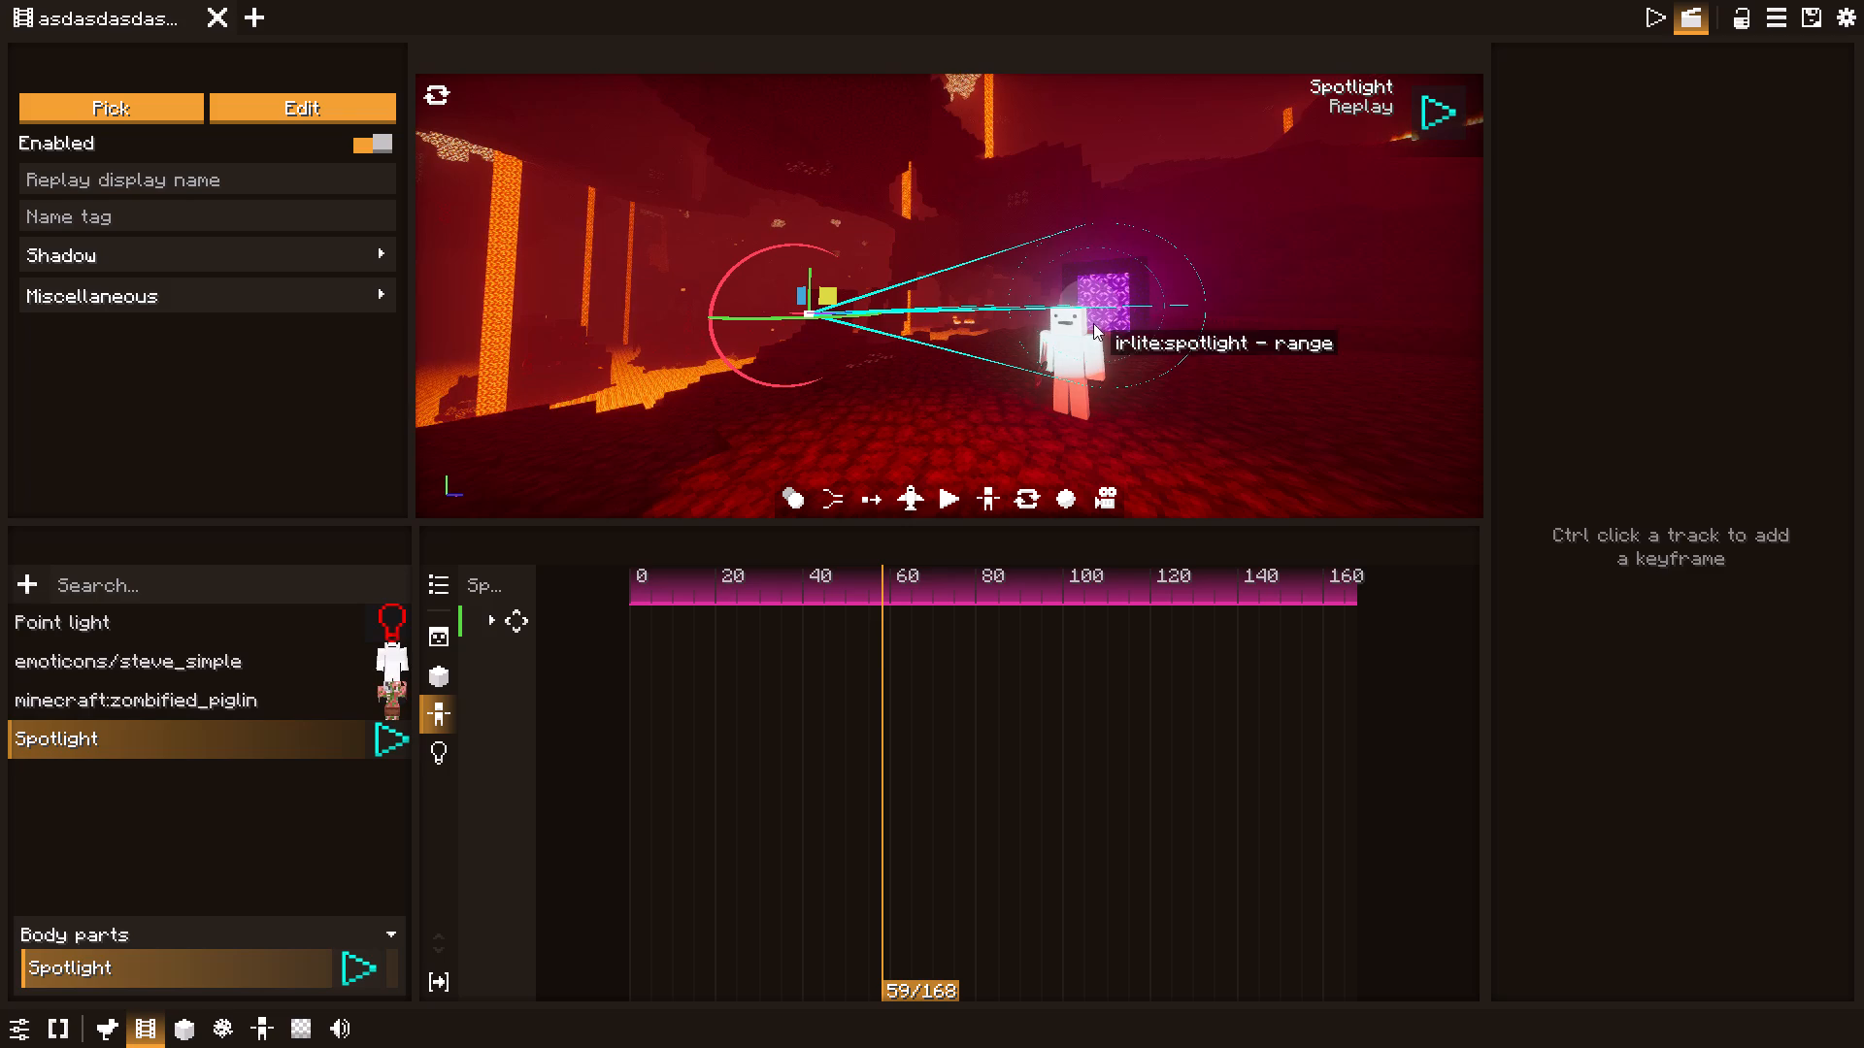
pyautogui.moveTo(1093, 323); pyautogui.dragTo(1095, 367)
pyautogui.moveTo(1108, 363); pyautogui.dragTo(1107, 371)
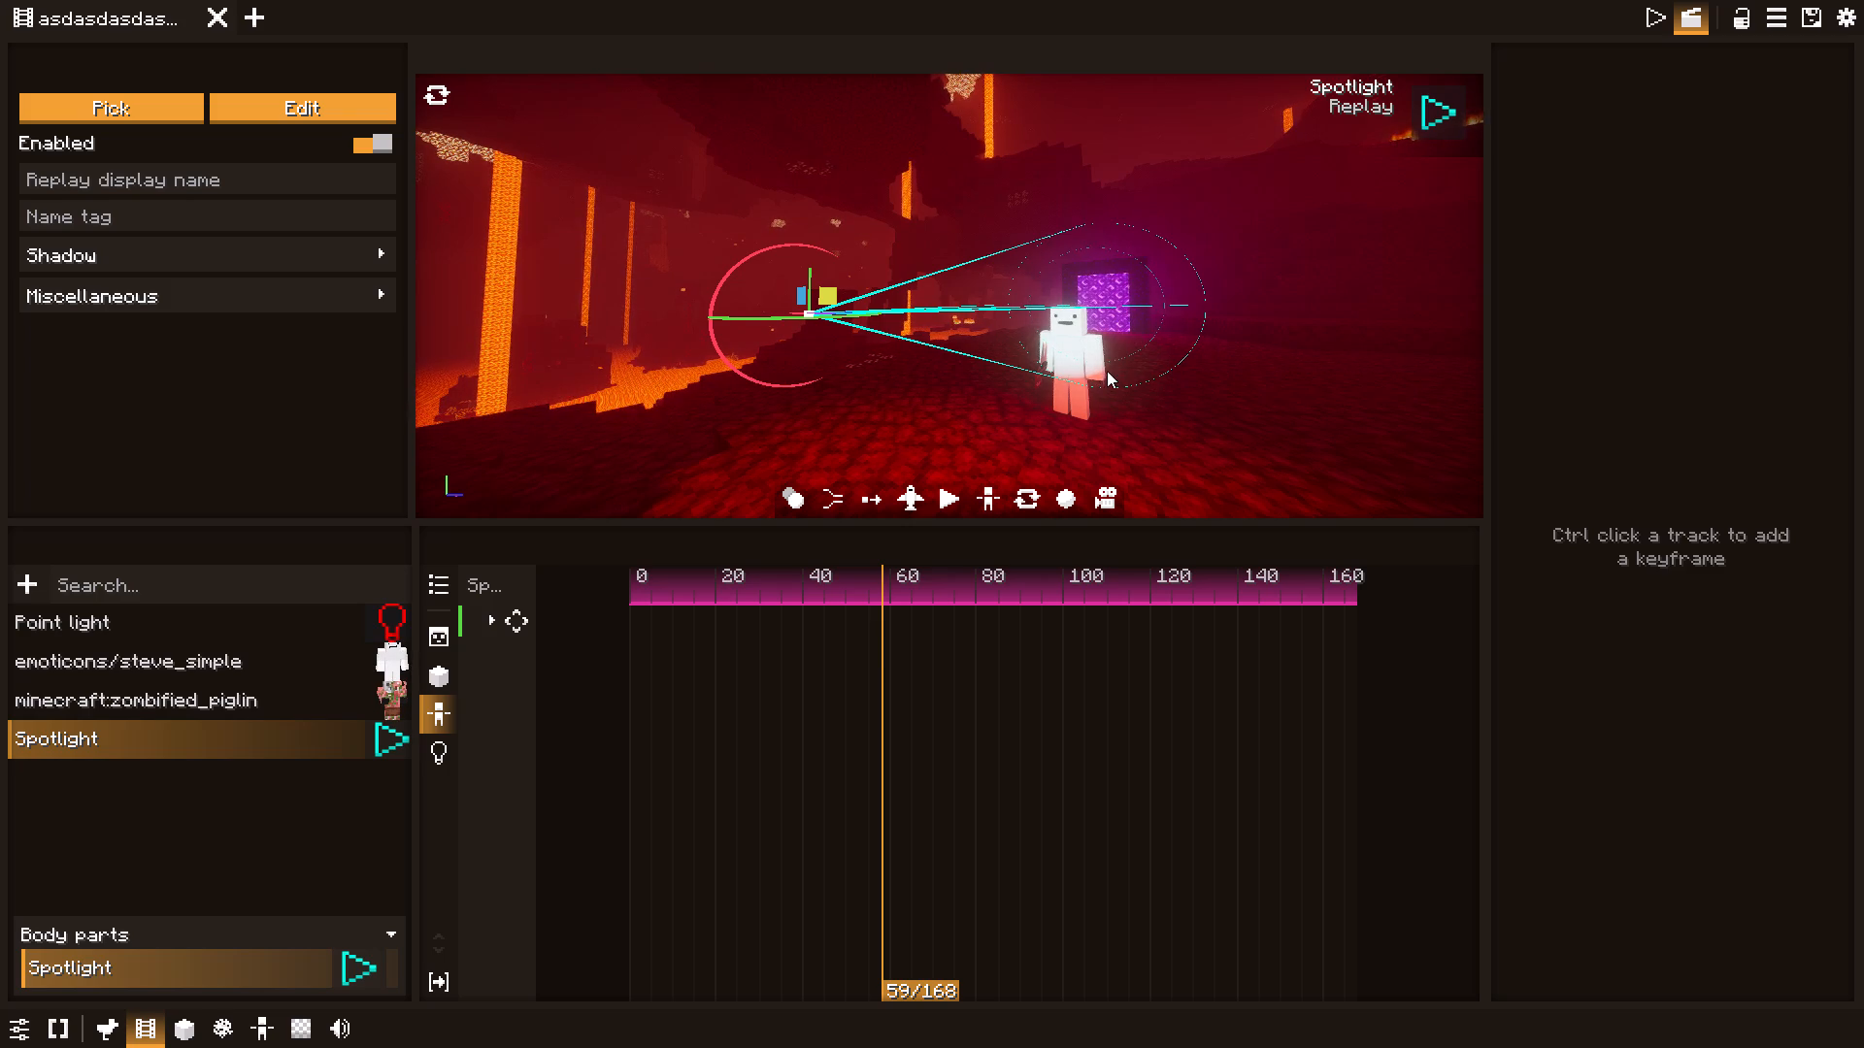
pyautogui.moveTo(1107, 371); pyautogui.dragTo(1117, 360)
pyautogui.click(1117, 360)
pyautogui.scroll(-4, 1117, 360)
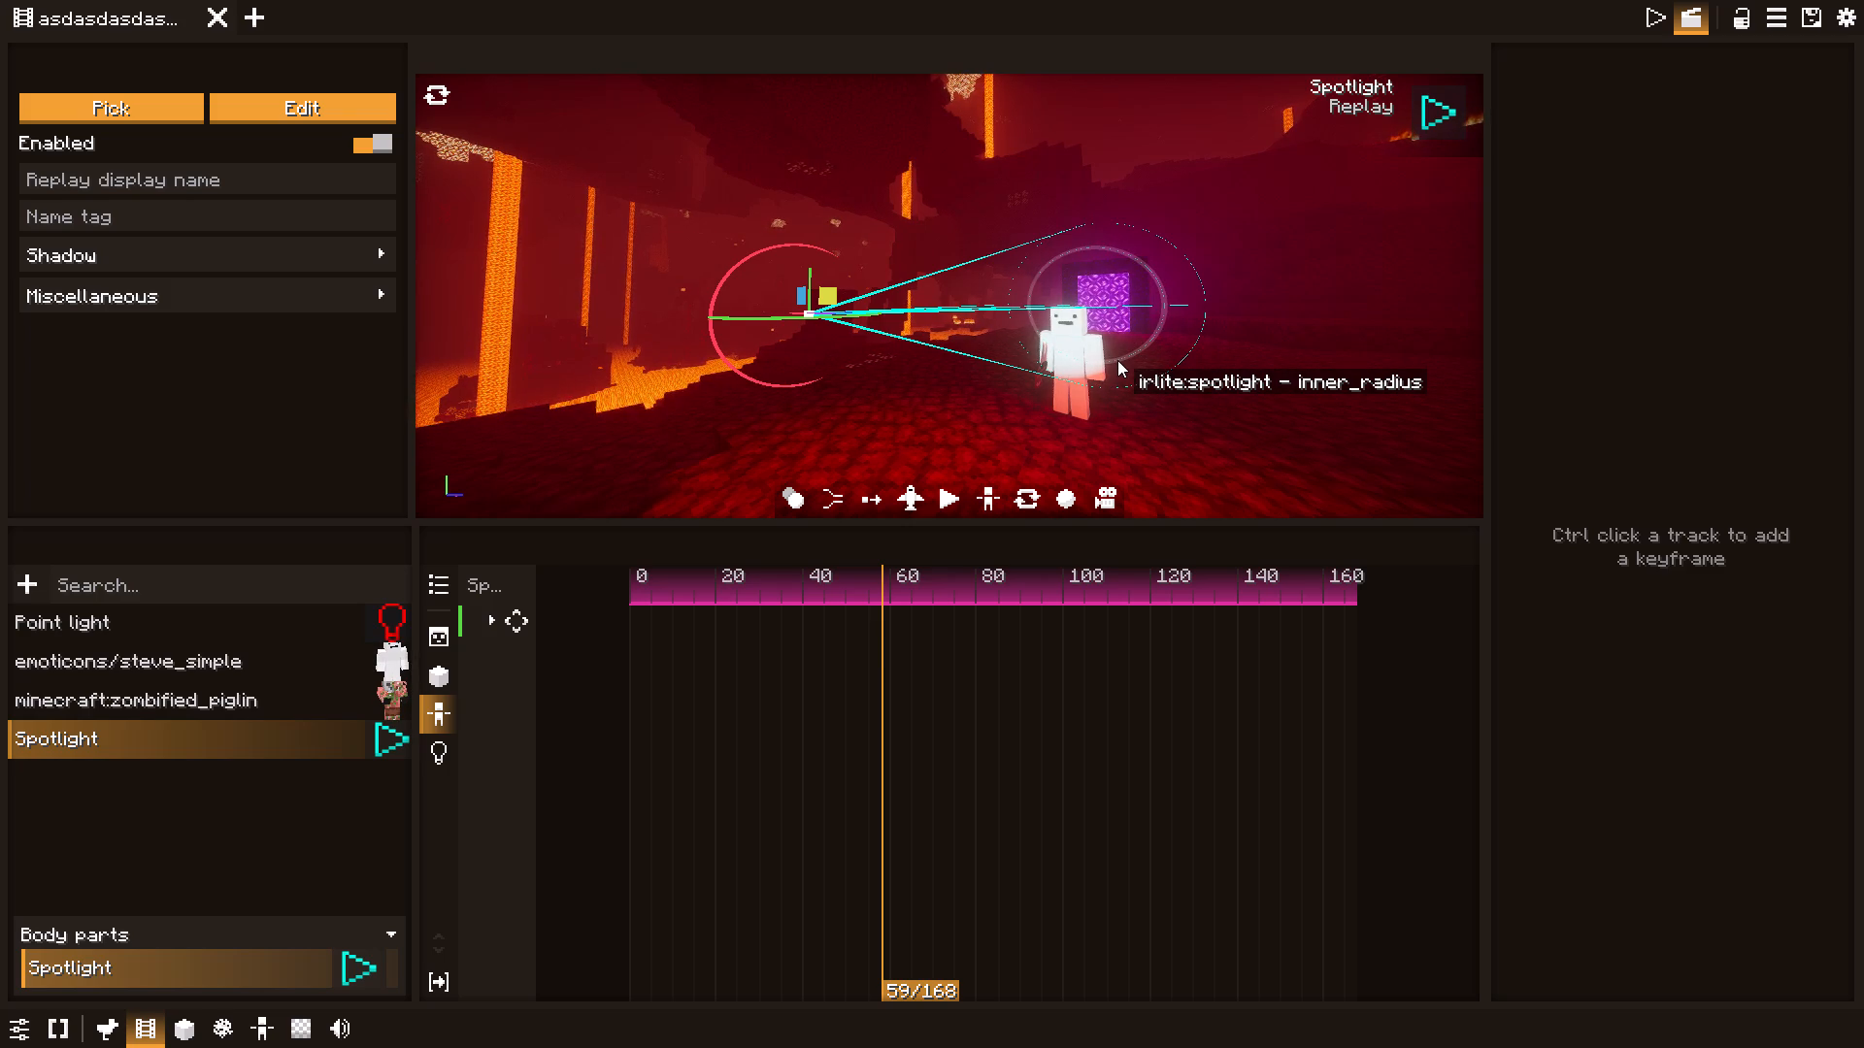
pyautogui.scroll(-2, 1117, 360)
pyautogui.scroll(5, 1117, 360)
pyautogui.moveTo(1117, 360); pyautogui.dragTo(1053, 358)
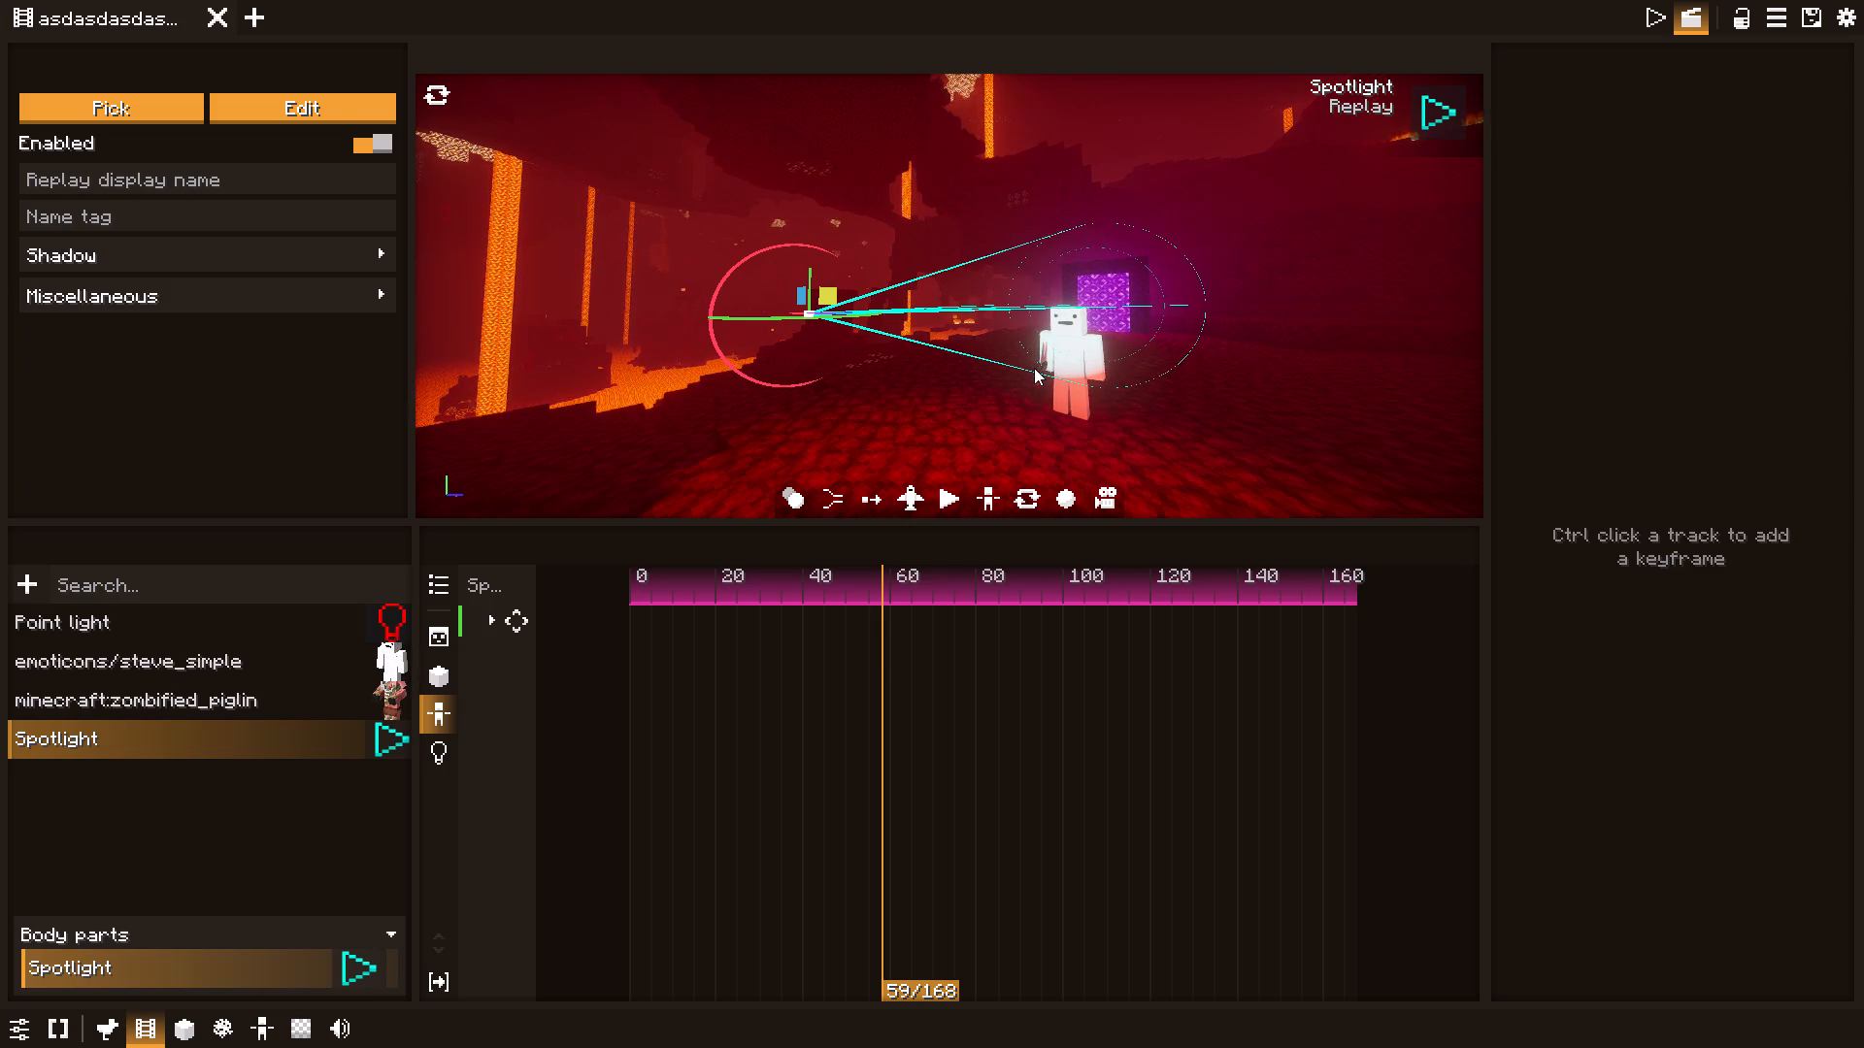
# Move the spotlight freely at tick 59 by about X -0.107, Y -0.157, Z -0.176, lowering it while it faces steve_simple.
pyautogui.moveTo(803, 310); pyautogui.dragTo(801, 311)
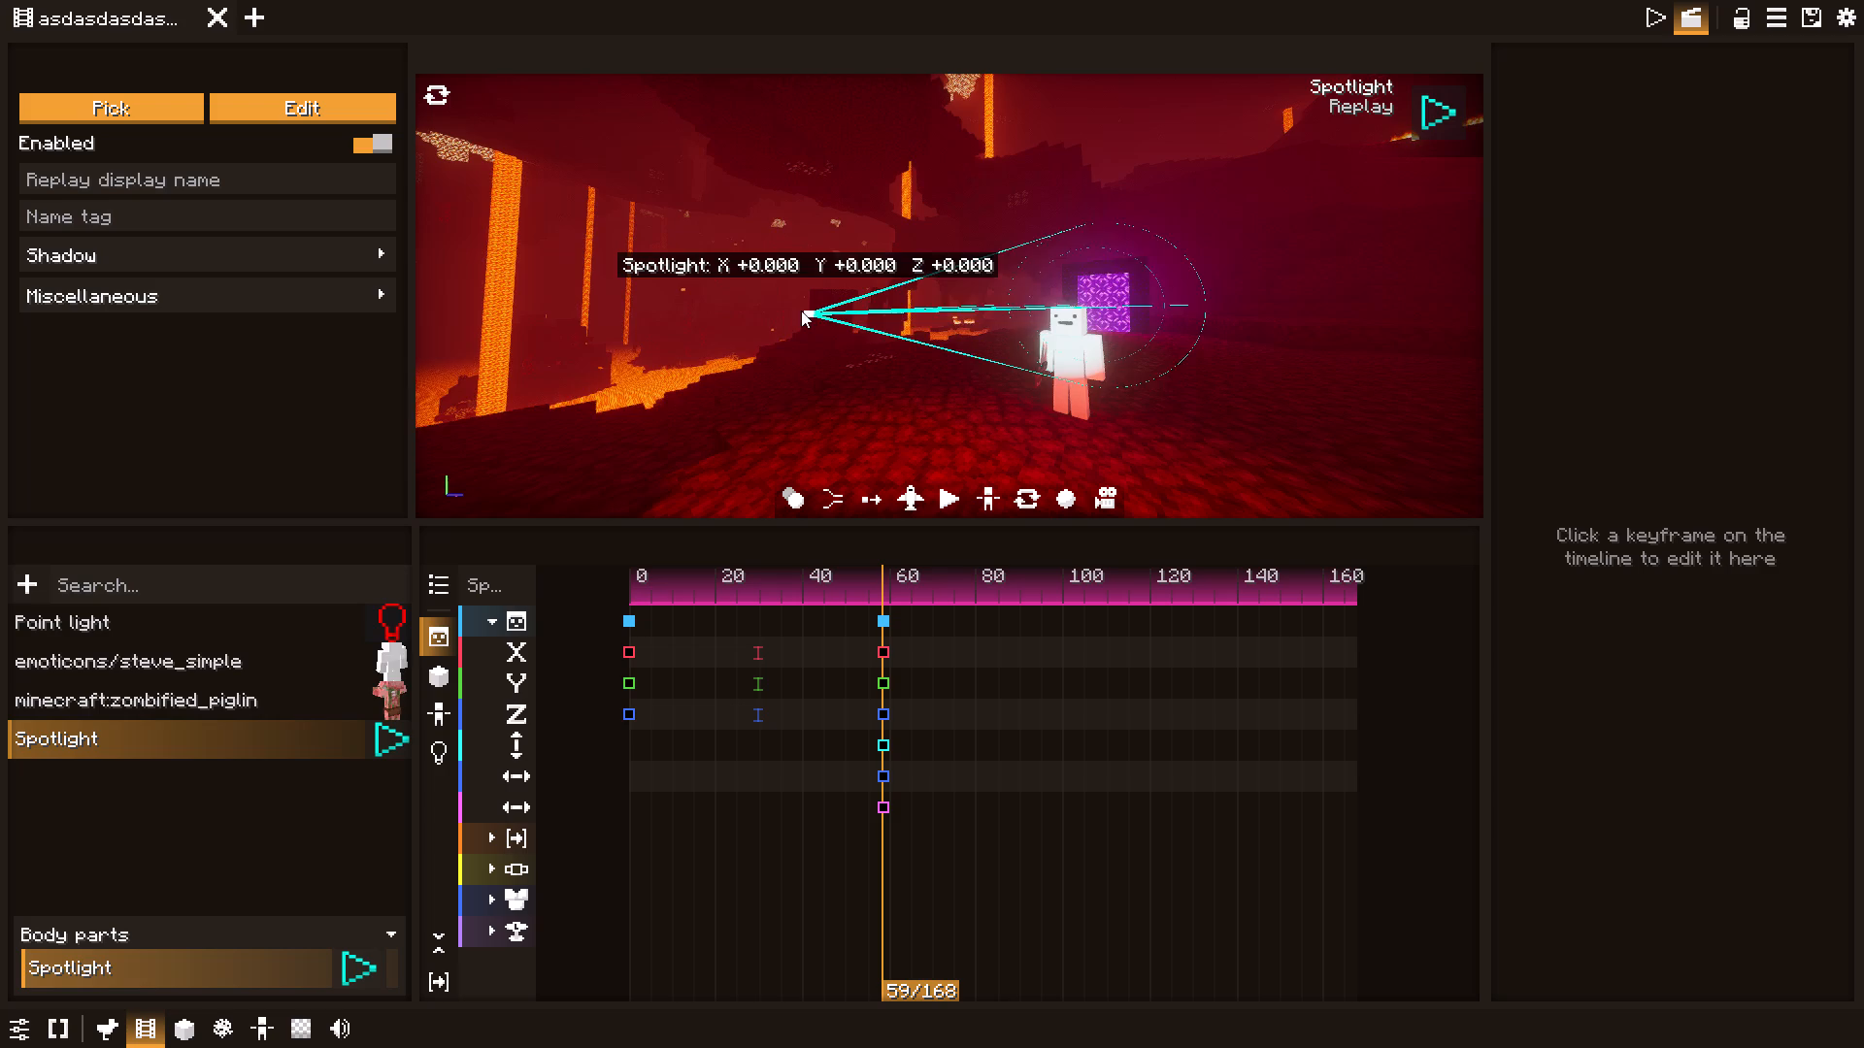
pyautogui.moveTo(801, 311); pyautogui.dragTo(786, 620)
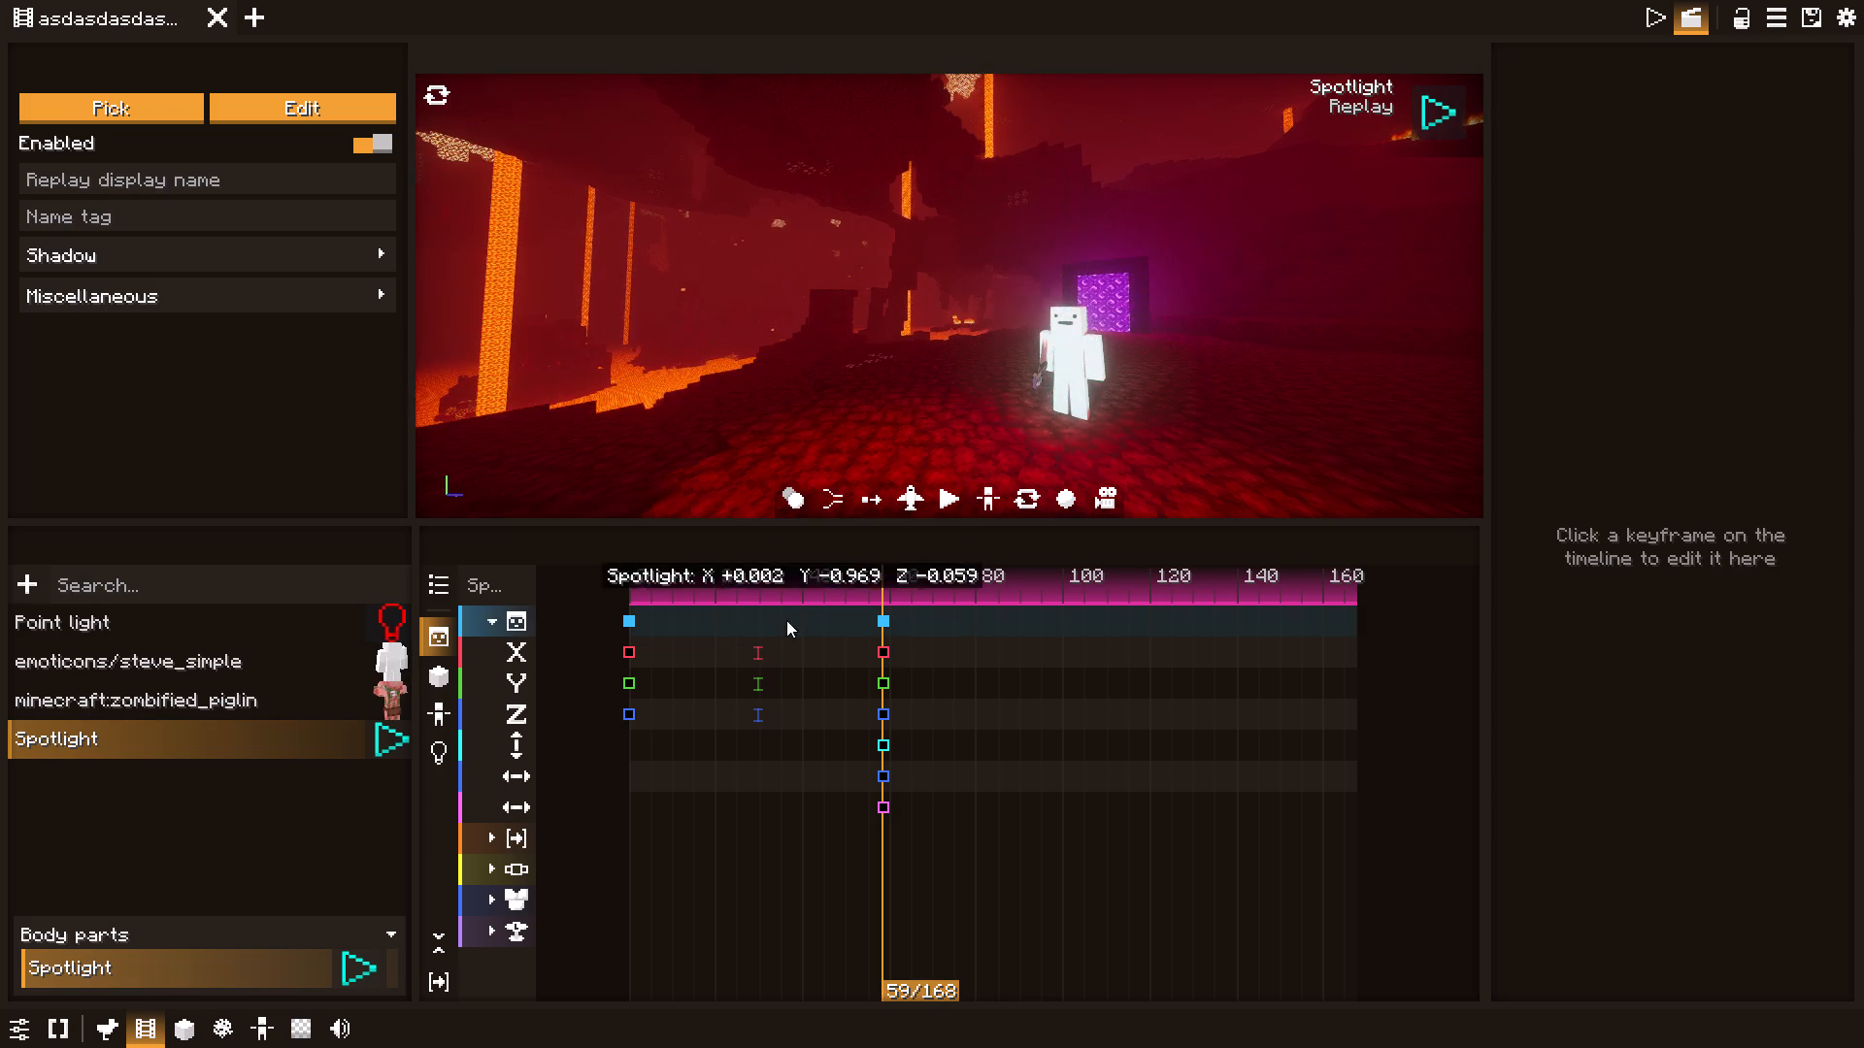
pyautogui.moveTo(786, 620); pyautogui.dragTo(737, 359)
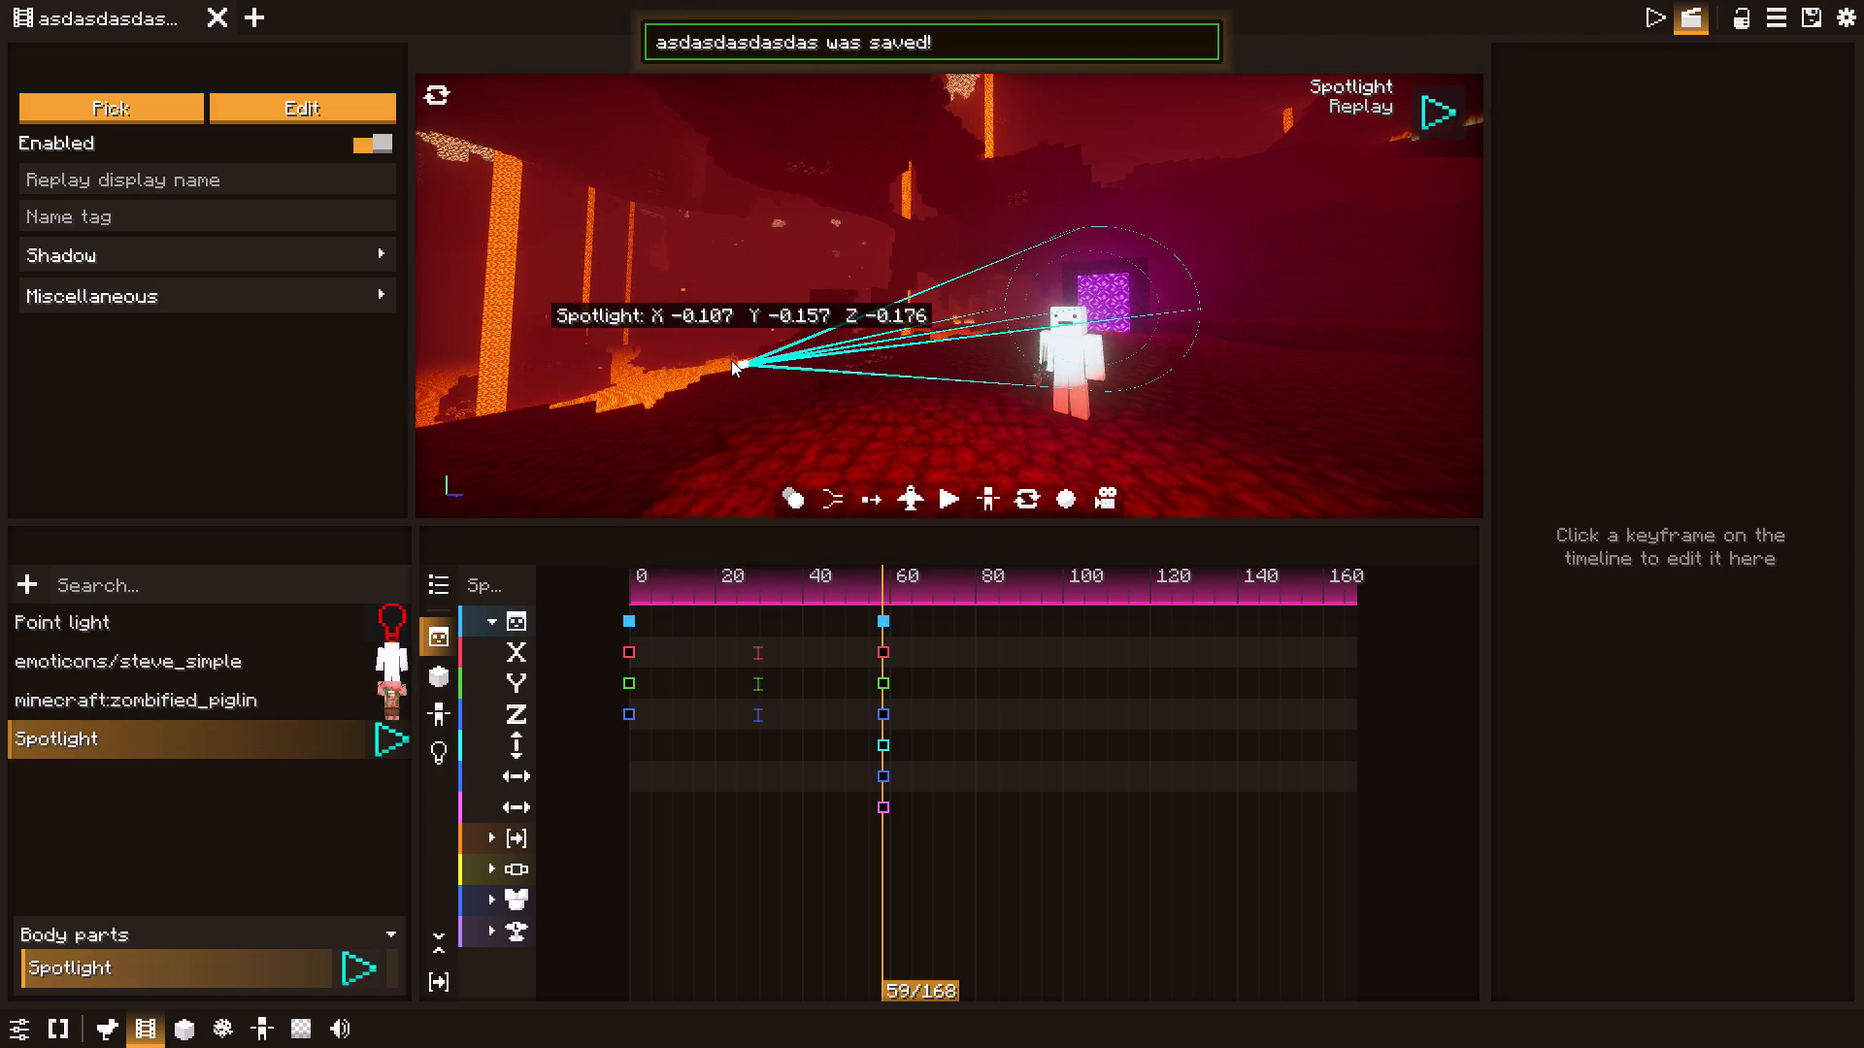
# Set the spotlight's light colour to yellow #ffffef00.
pyautogui.click(306, 107)
pyautogui.click(1519, 70)
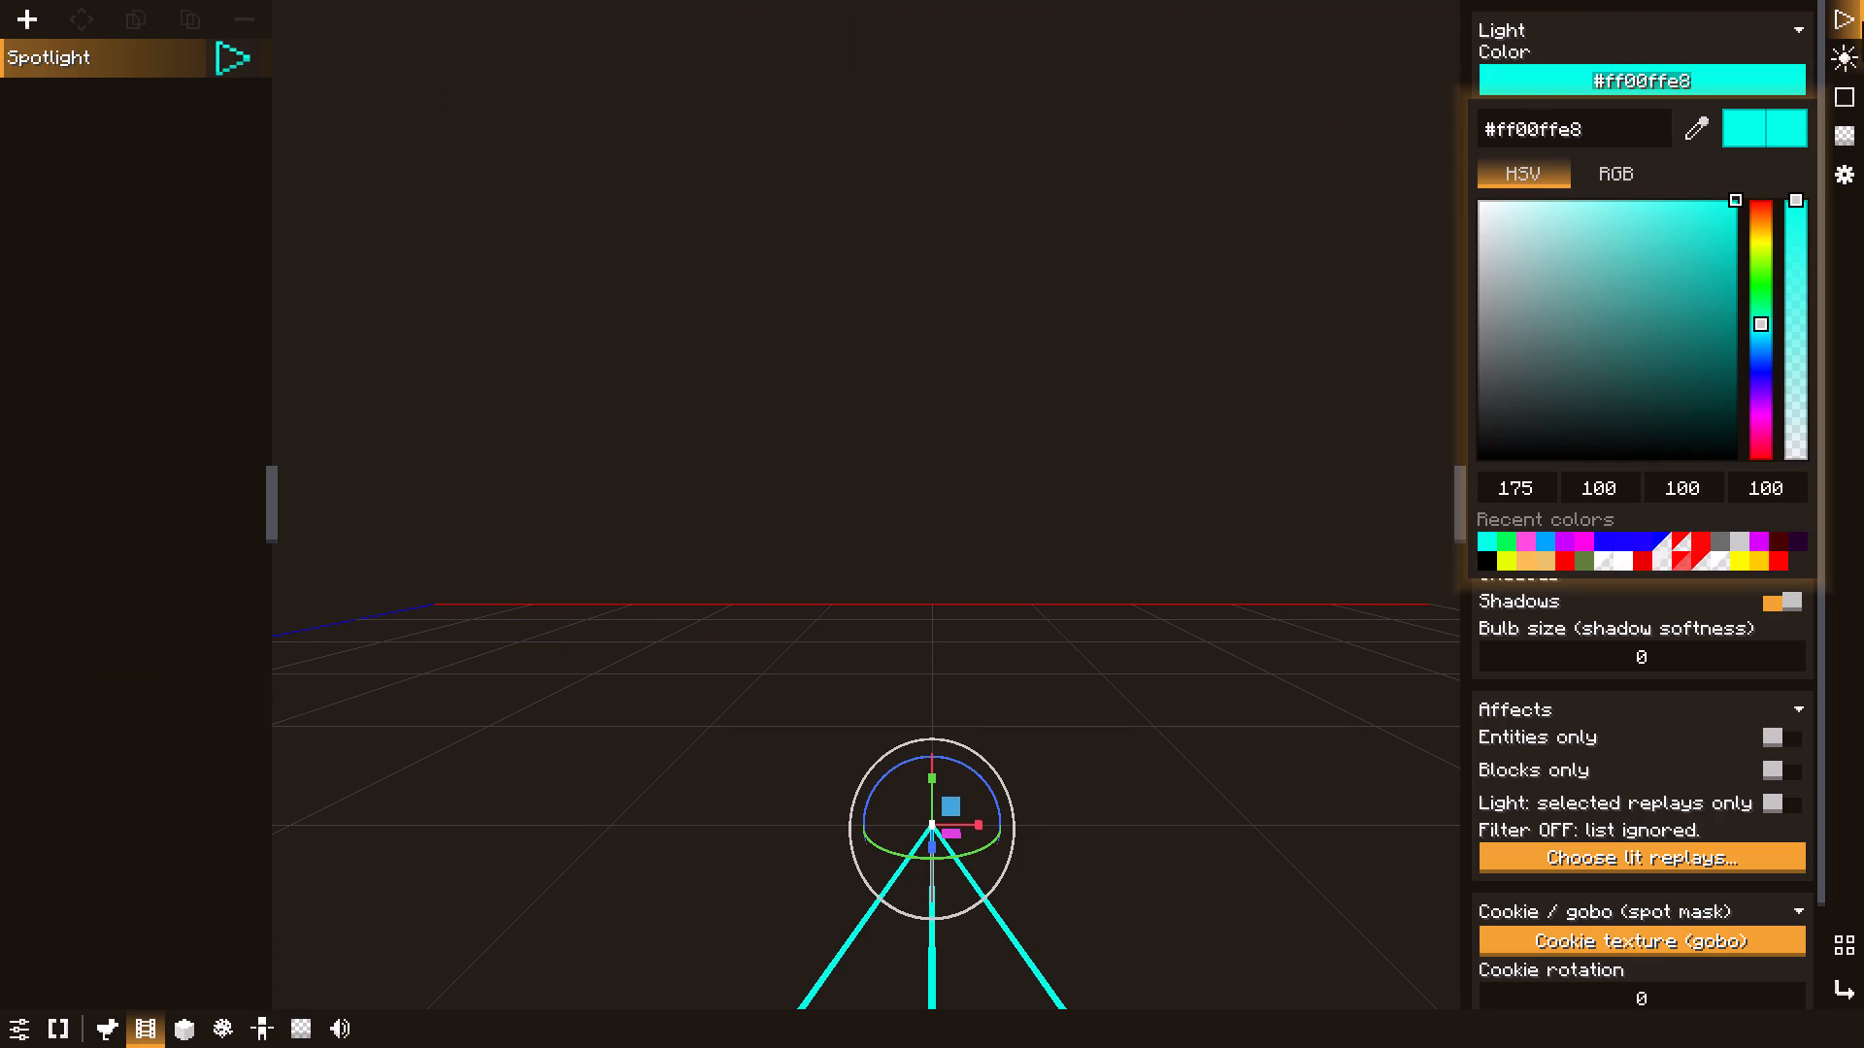
pyautogui.moveTo(1757, 308); pyautogui.dragTo(1763, 245)
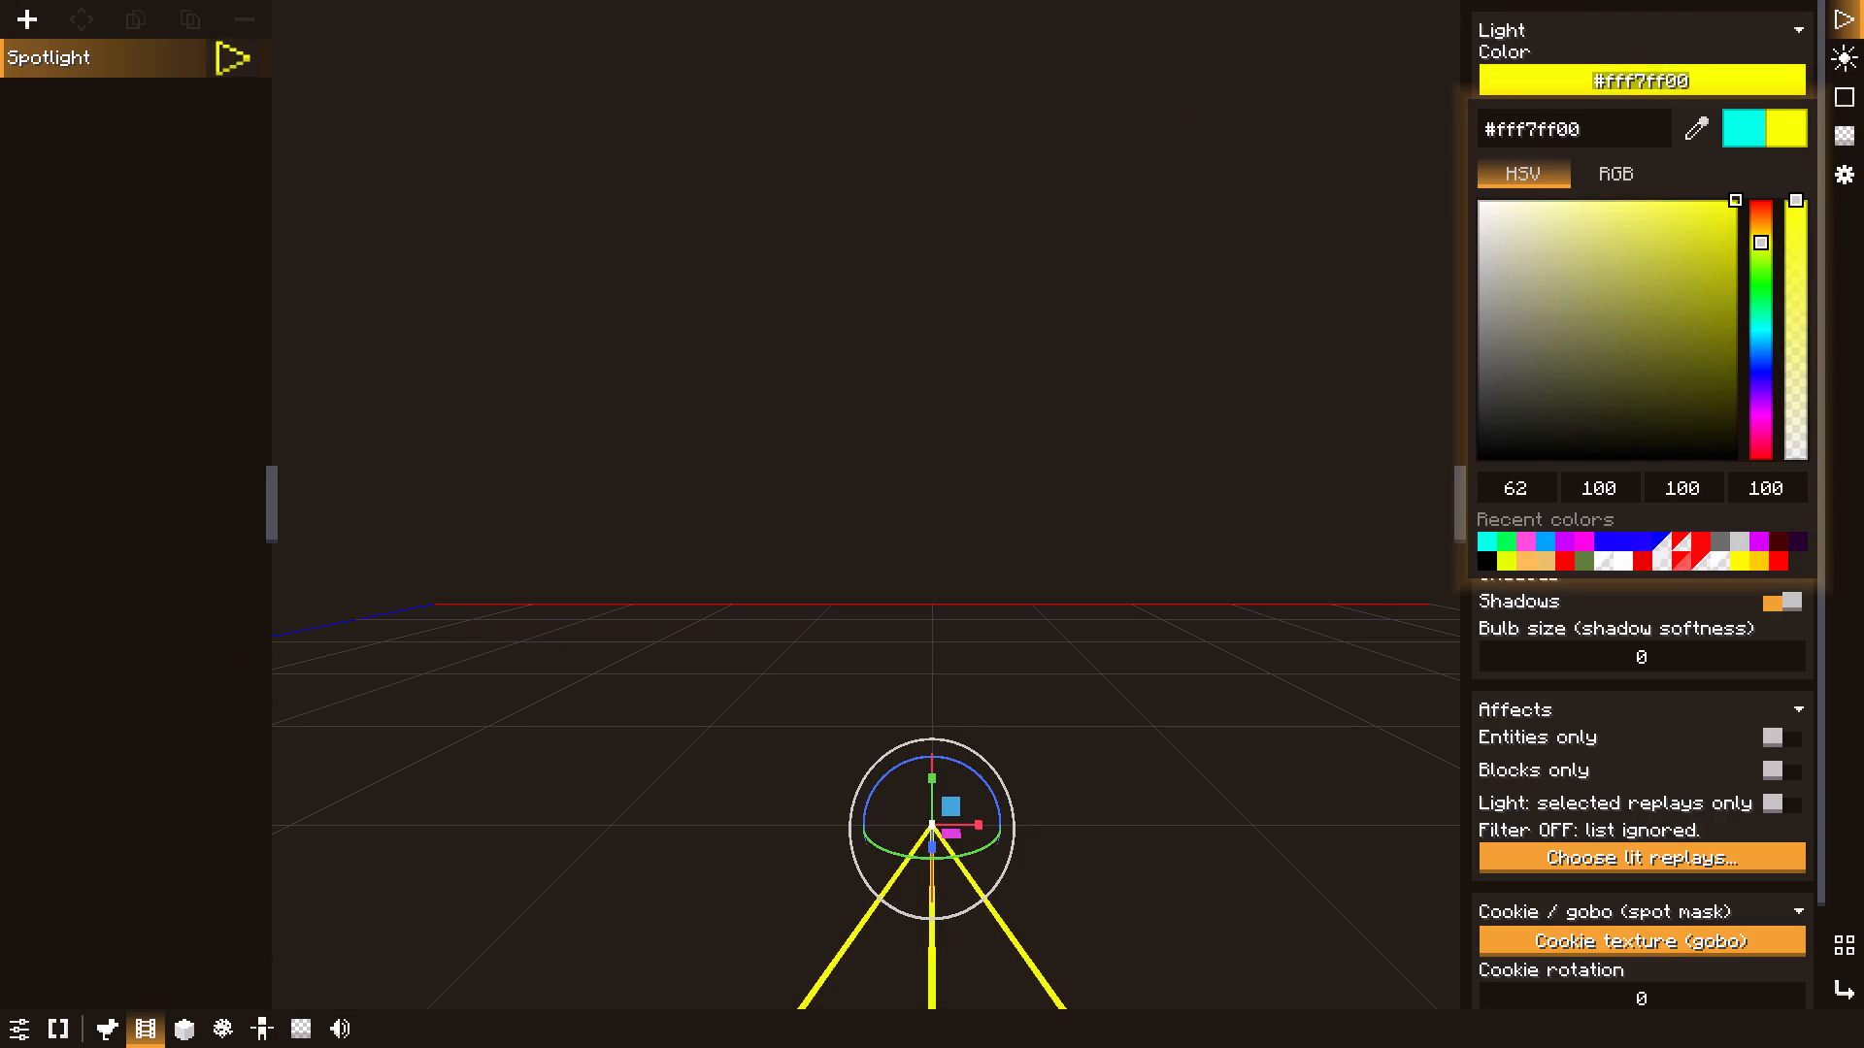
pyautogui.moveTo(1763, 245); pyautogui.dragTo(1764, 238)
pyautogui.click(1765, 246)
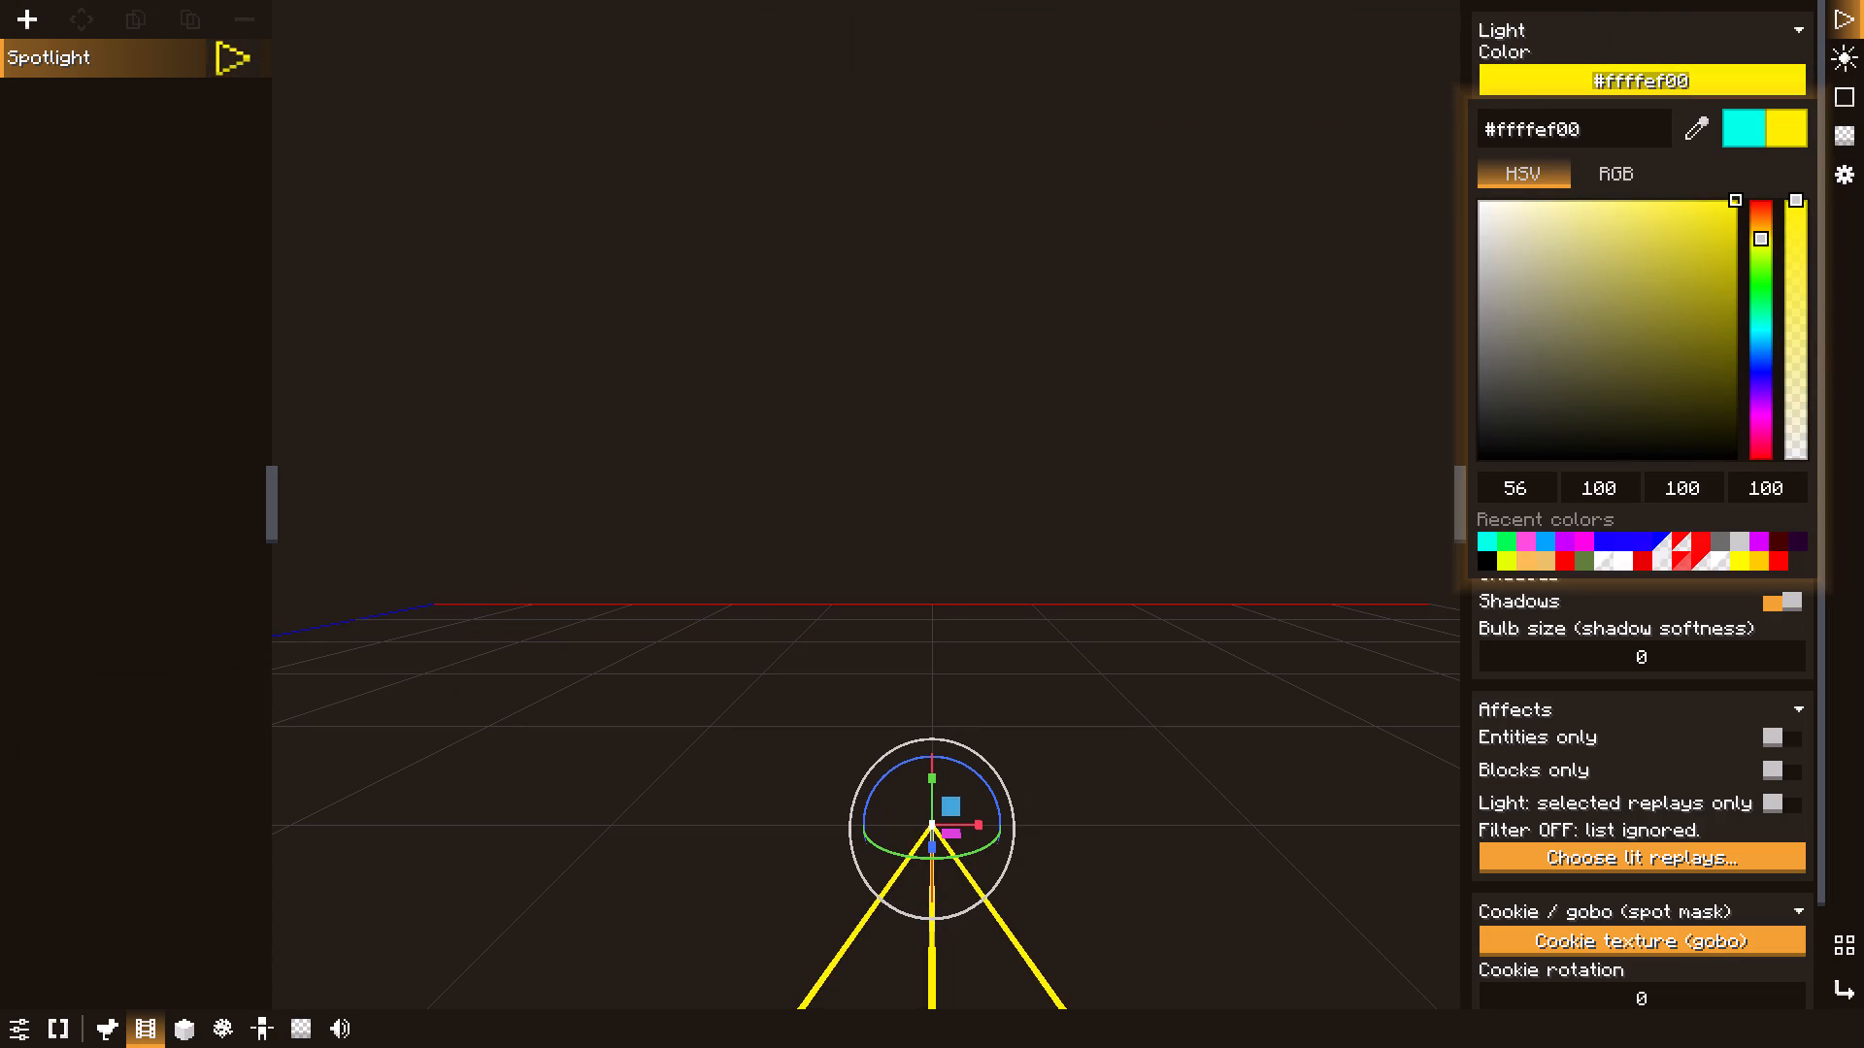
pyautogui.click(1417, 252)
pyautogui.click(1250, 142)
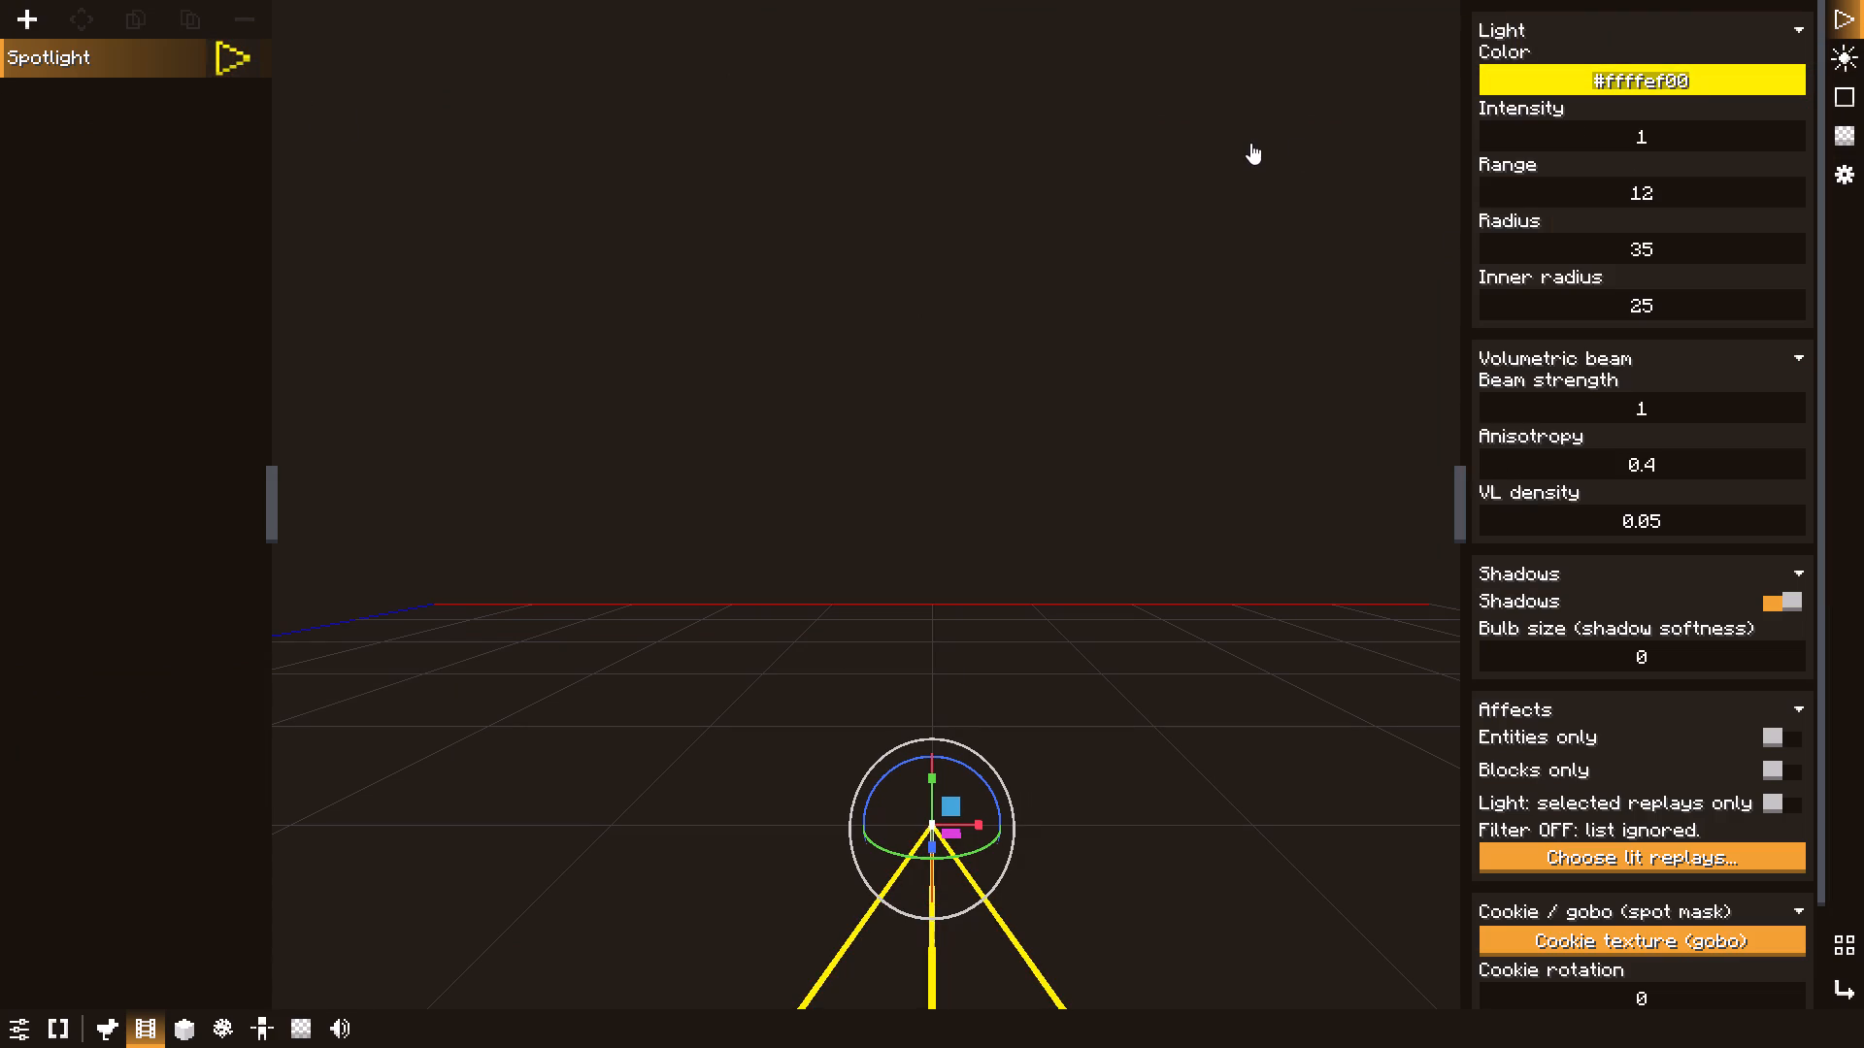
pyautogui.press('Escape')
pyautogui.press('Escape')
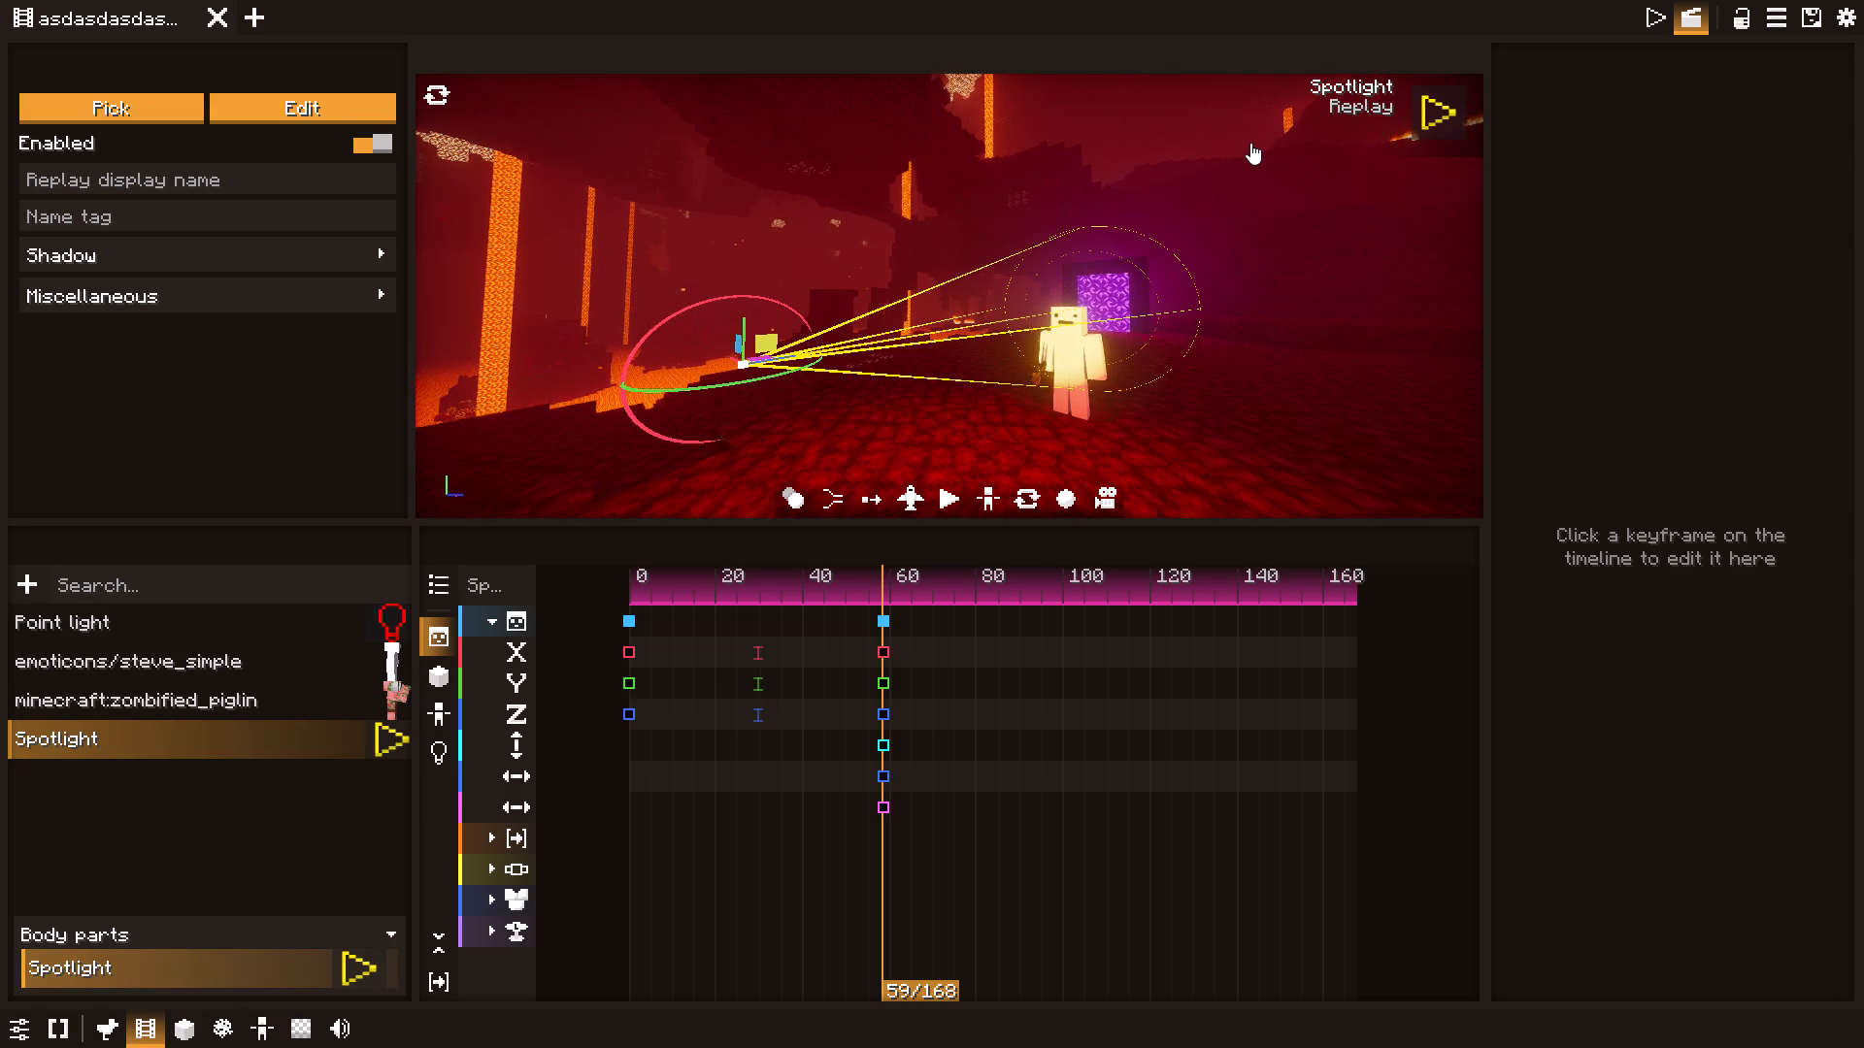
# Fly around the scene to examine the spotlight on steve_simple together with the zombified piglin and portal.
pyautogui.press('Escape')
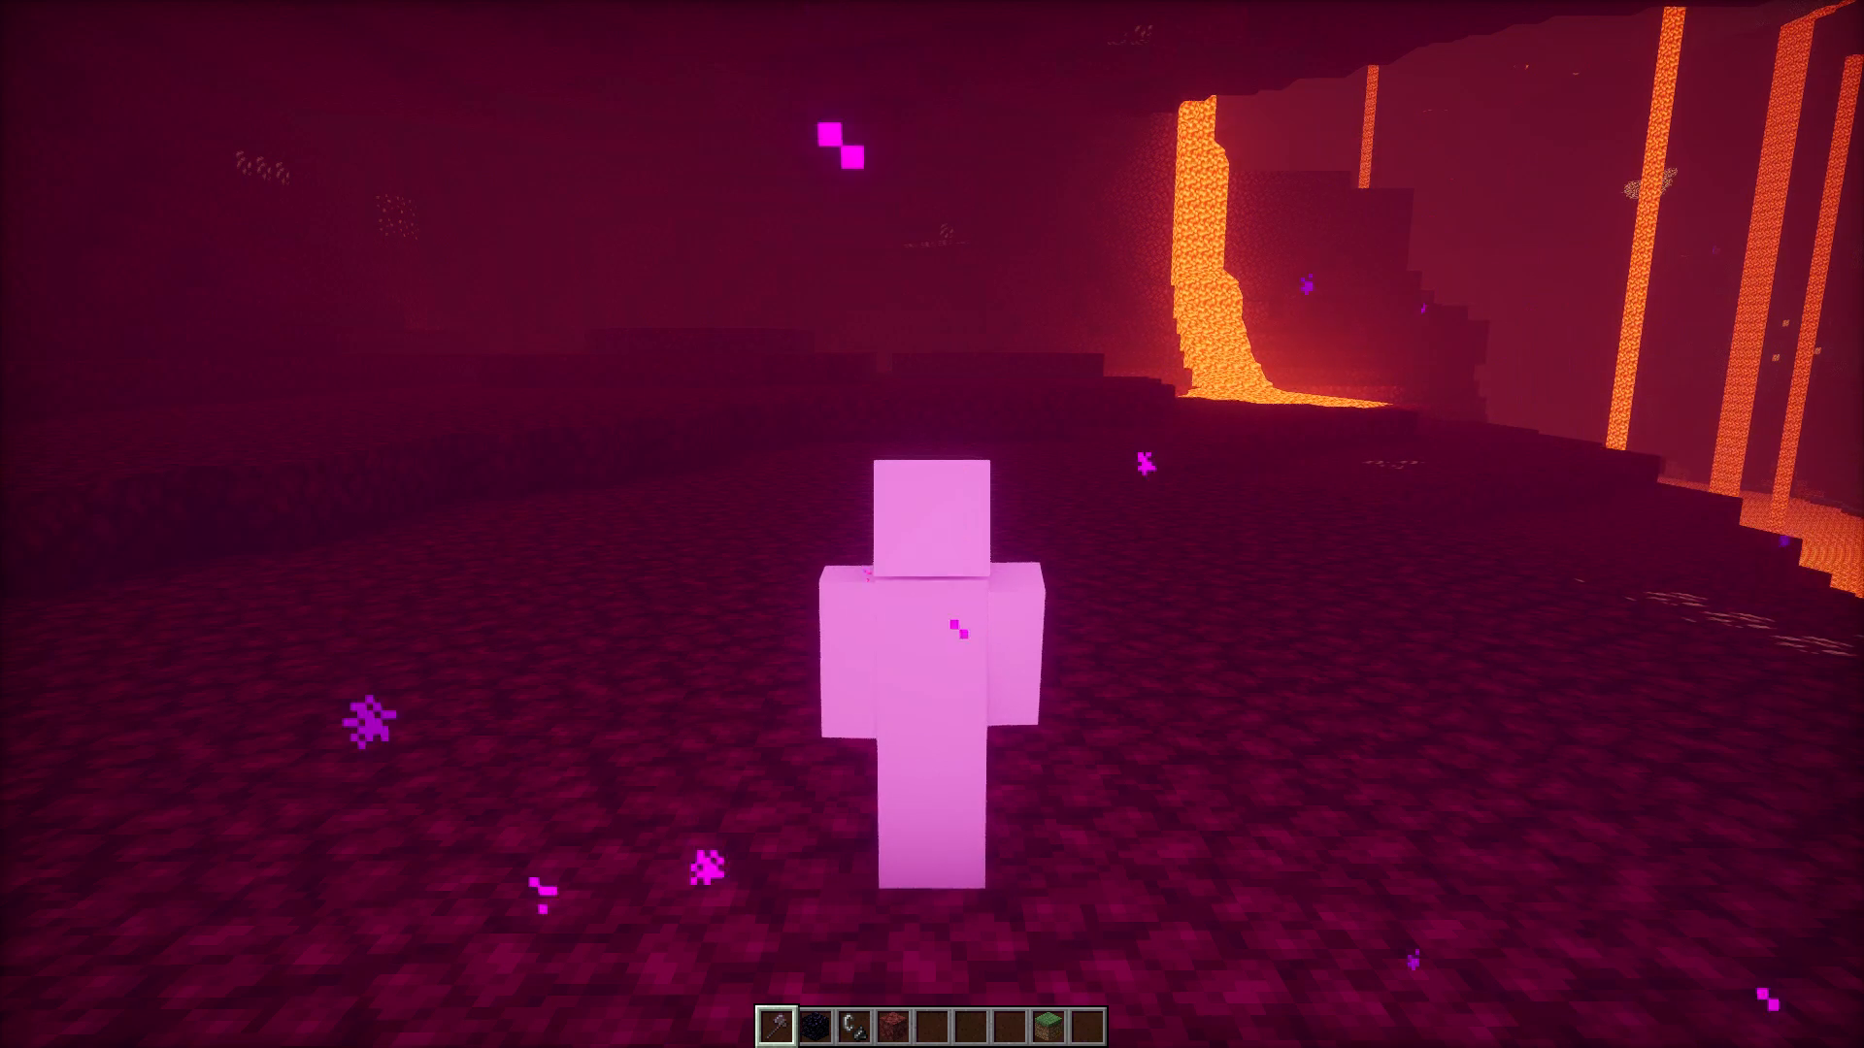
pyautogui.press('0')
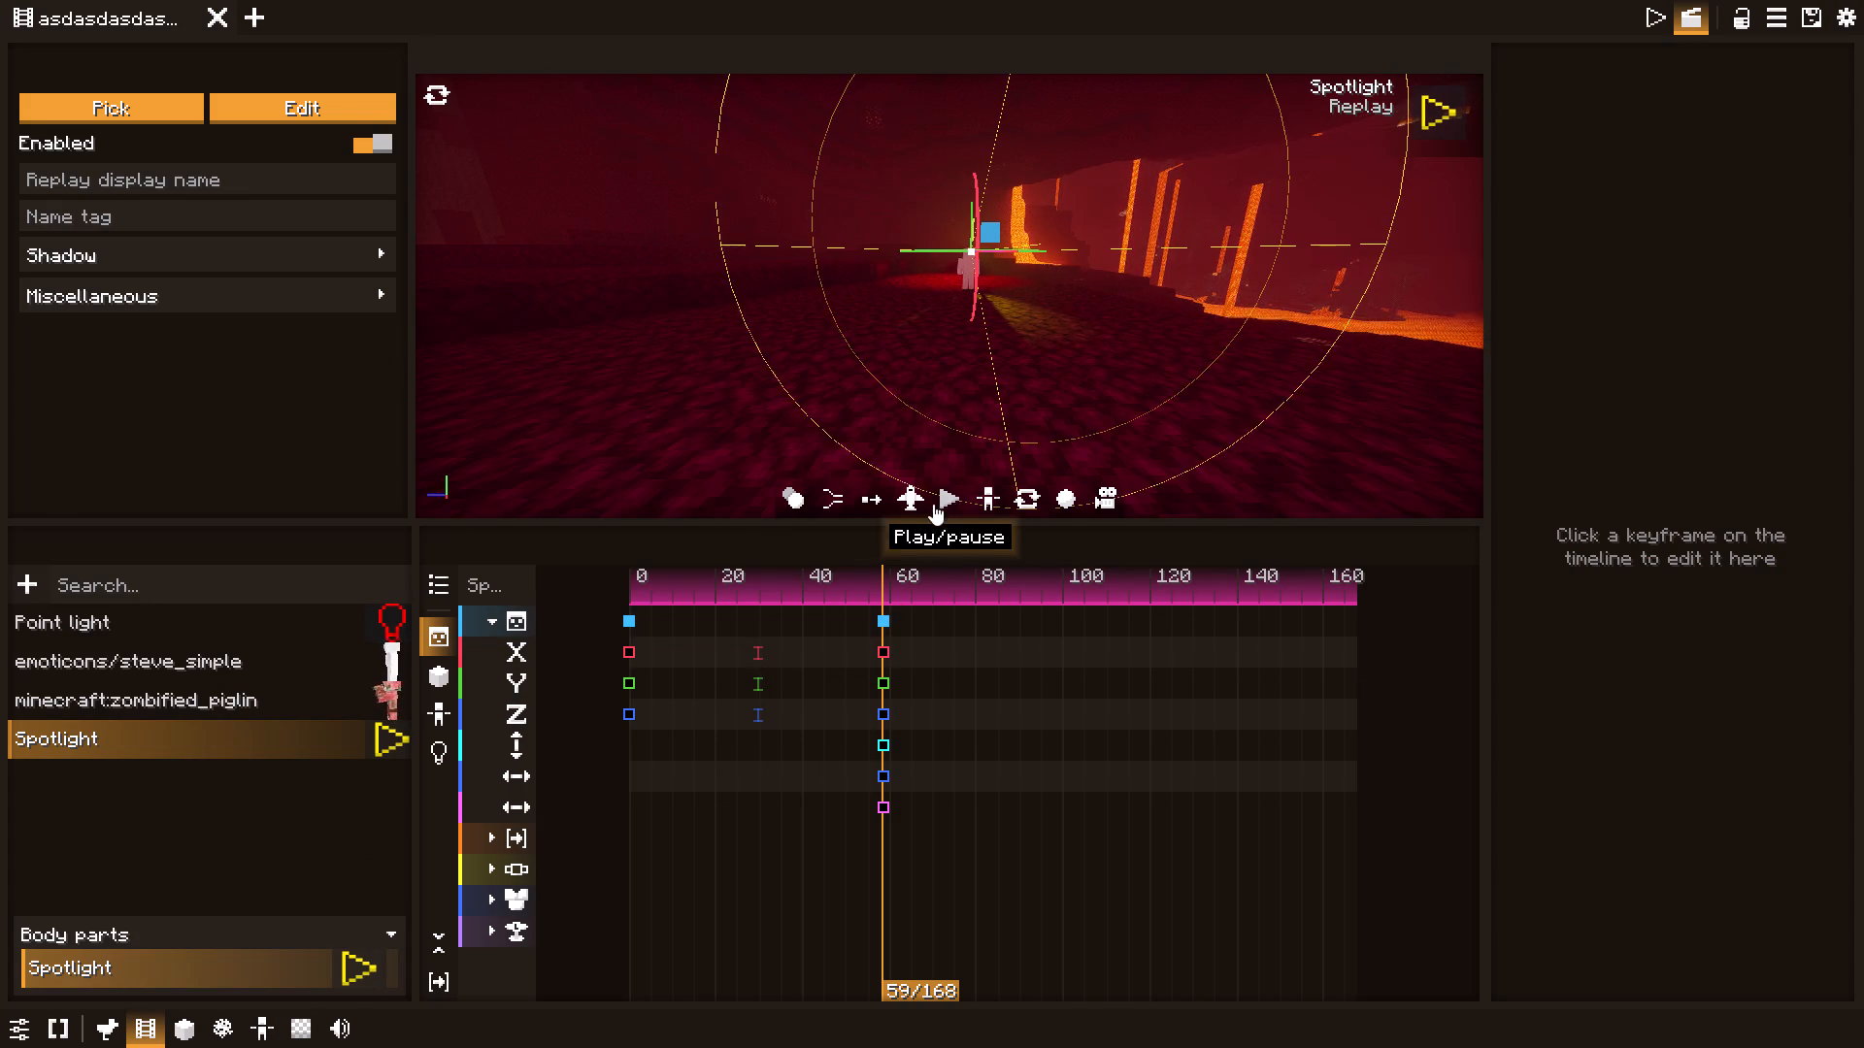
pyautogui.moveTo(697, 422); pyautogui.dragTo(756, 417)
pyautogui.press('a')
pyautogui.click(916, 496)
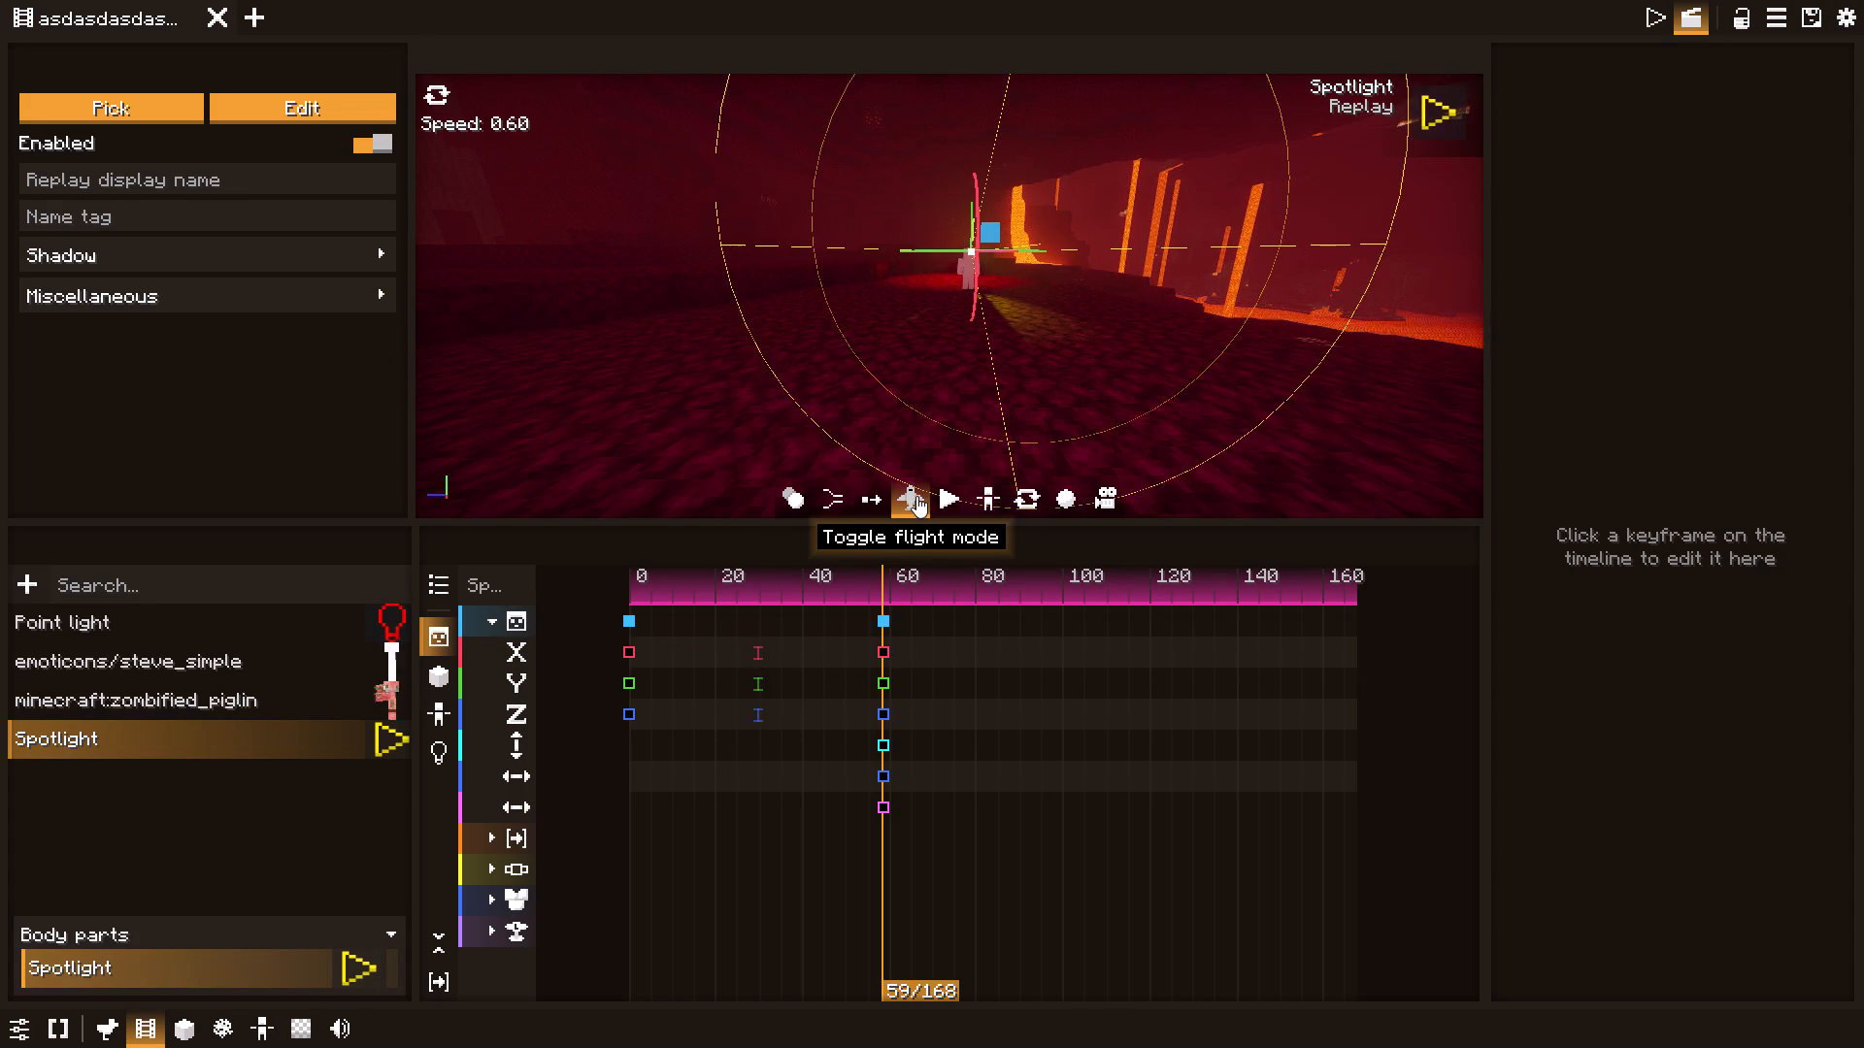
pyautogui.press('a')
pyautogui.moveTo(755, 446); pyautogui.dragTo(1058, 400)
pyautogui.press('w')
pyautogui.press('w')
pyautogui.press('w')
pyautogui.press('w')
pyautogui.press('w')
pyautogui.press('w')
pyautogui.press('w')
pyautogui.press('w')
pyautogui.press('w')
pyautogui.press('w')
pyautogui.press('w')
pyautogui.press('w')
pyautogui.press('w')
pyautogui.press('w')
pyautogui.press('w')
pyautogui.press('w')
pyautogui.press('w')
pyautogui.press('w')
pyautogui.press('w')
pyautogui.press('w')
pyautogui.press('space')
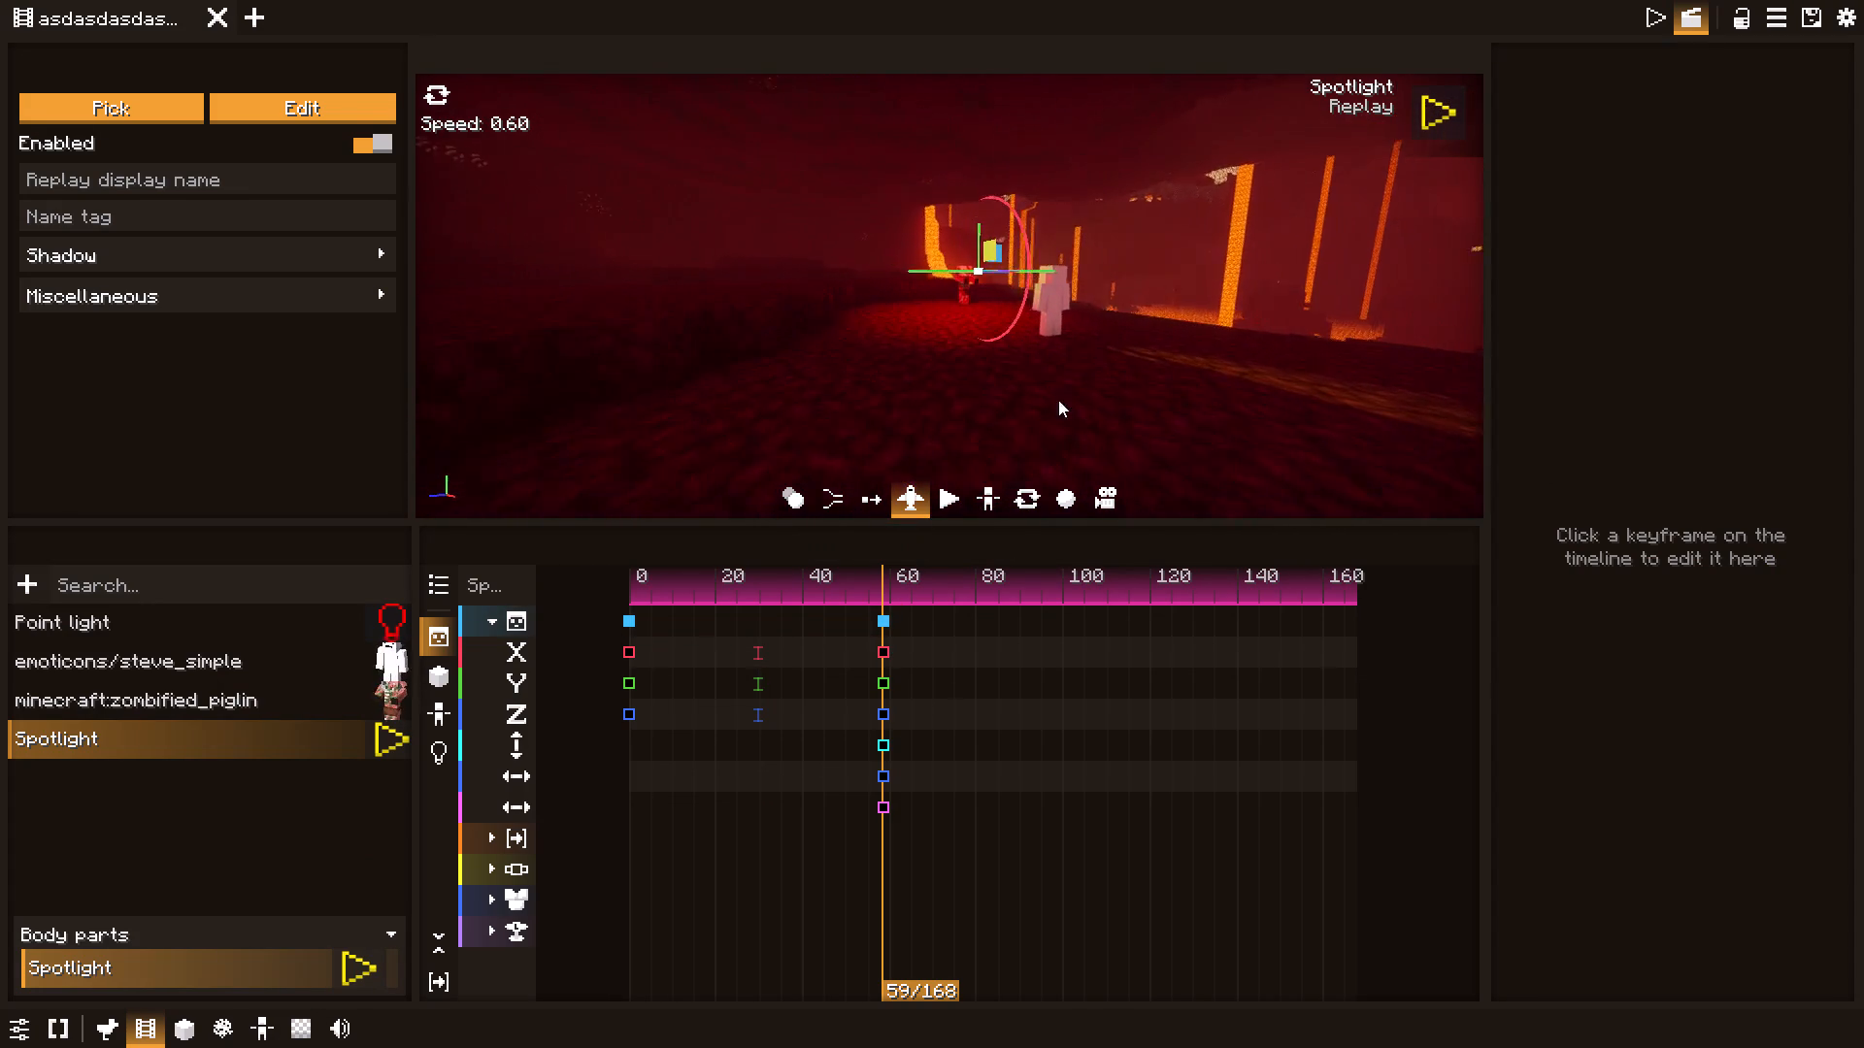
pyautogui.moveTo(1058, 400); pyautogui.dragTo(1404, 421)
pyautogui.moveTo(1070, 400); pyautogui.dragTo(1254, 383)
pyautogui.moveTo(1207, 380); pyautogui.dragTo(1545, 349)
pyautogui.press('a')
pyautogui.moveTo(1428, 347); pyautogui.dragTo(1533, 339)
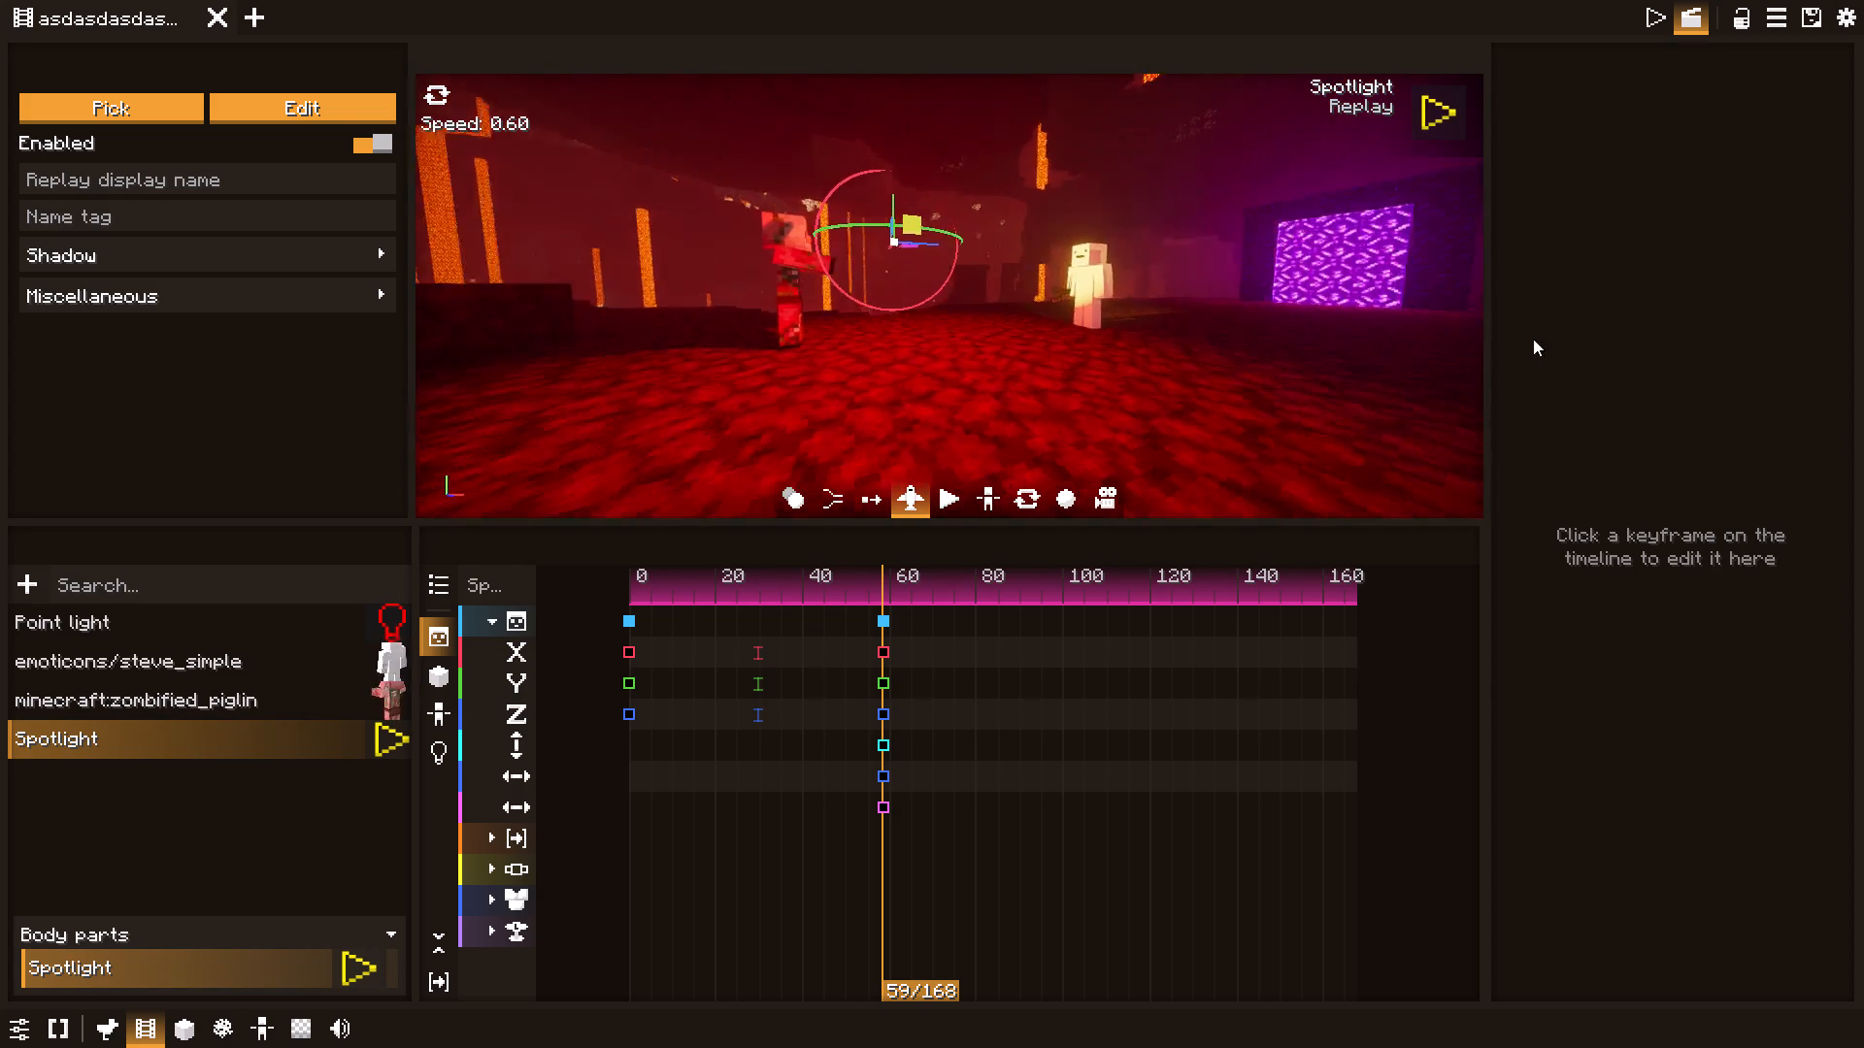
pyautogui.moveTo(1533, 339); pyautogui.dragTo(1556, 339)
pyautogui.press('w')
pyautogui.moveTo(1401, 332); pyautogui.dragTo(1499, 332)
pyautogui.press('a')
pyautogui.press('s')
pyautogui.press('s')
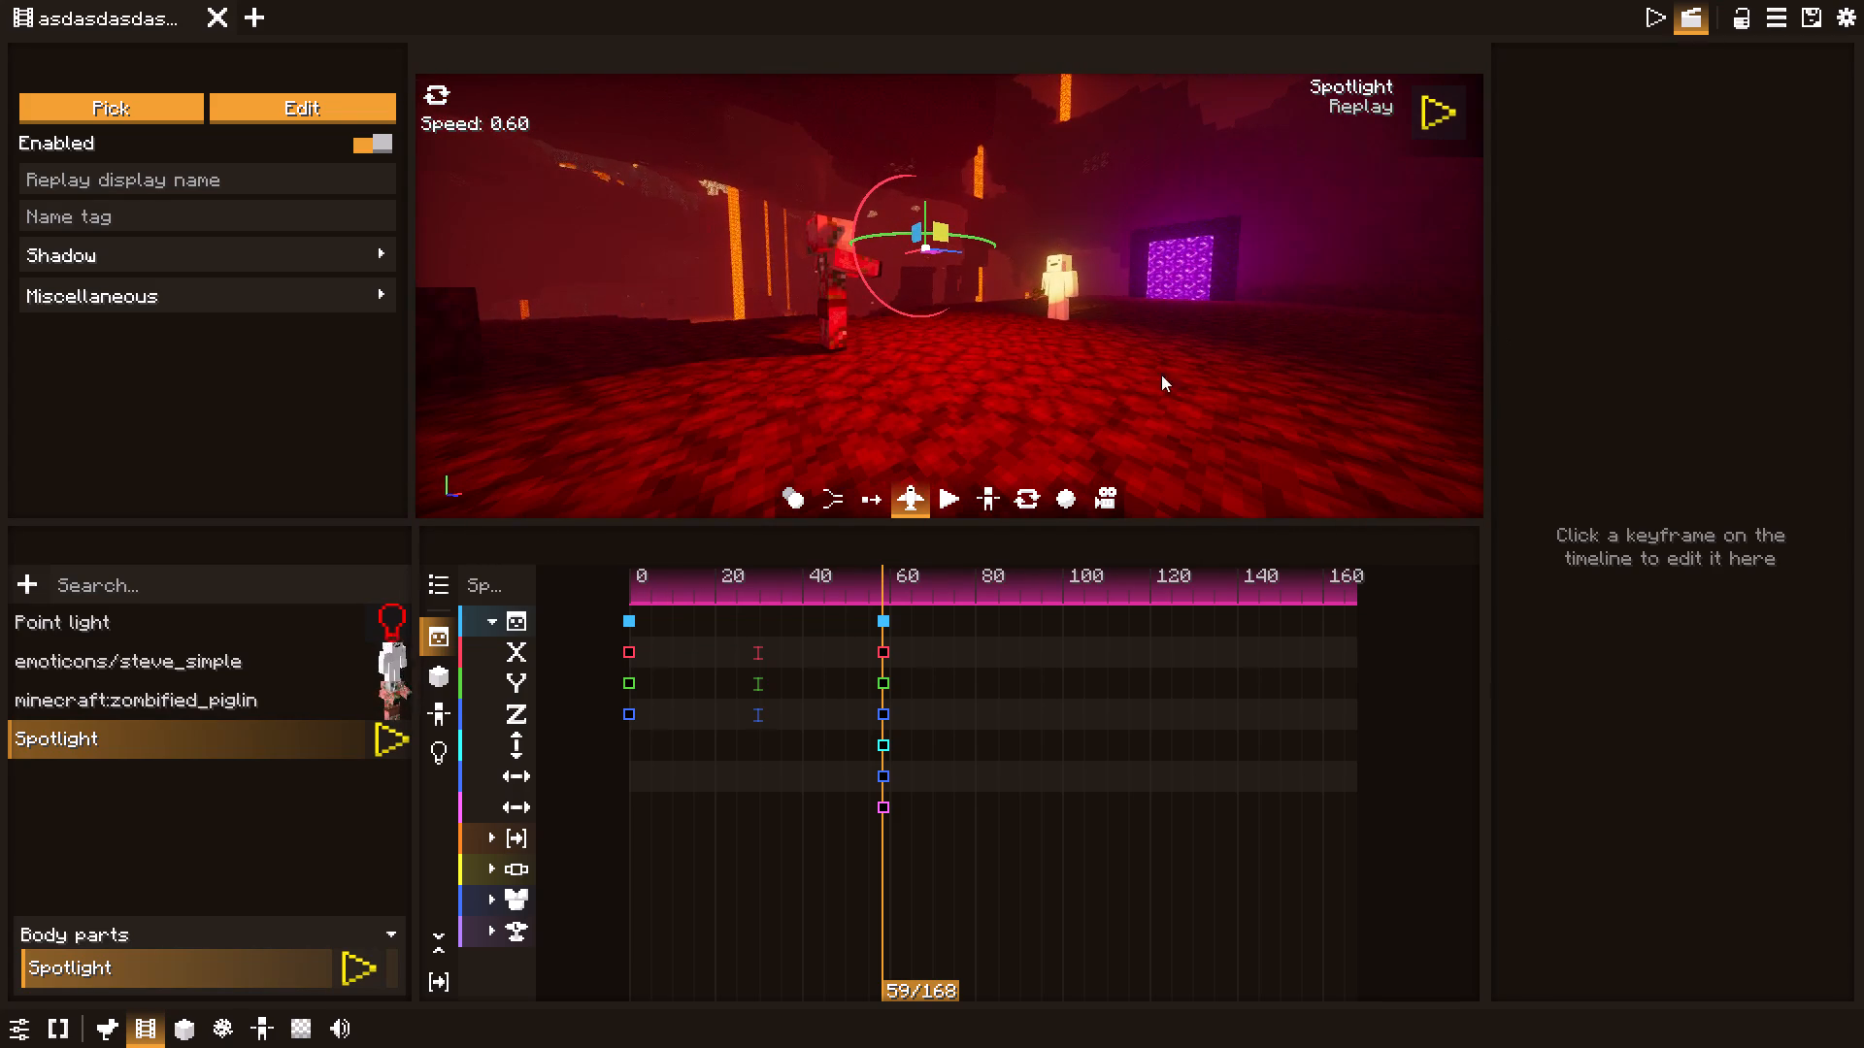
# Fly around the scene to examine how the zombified piglin, steve_simple and the portal fit the vertical camera frame.
pyautogui.moveTo(1114, 380); pyautogui.dragTo(1086, 748, button='middle')
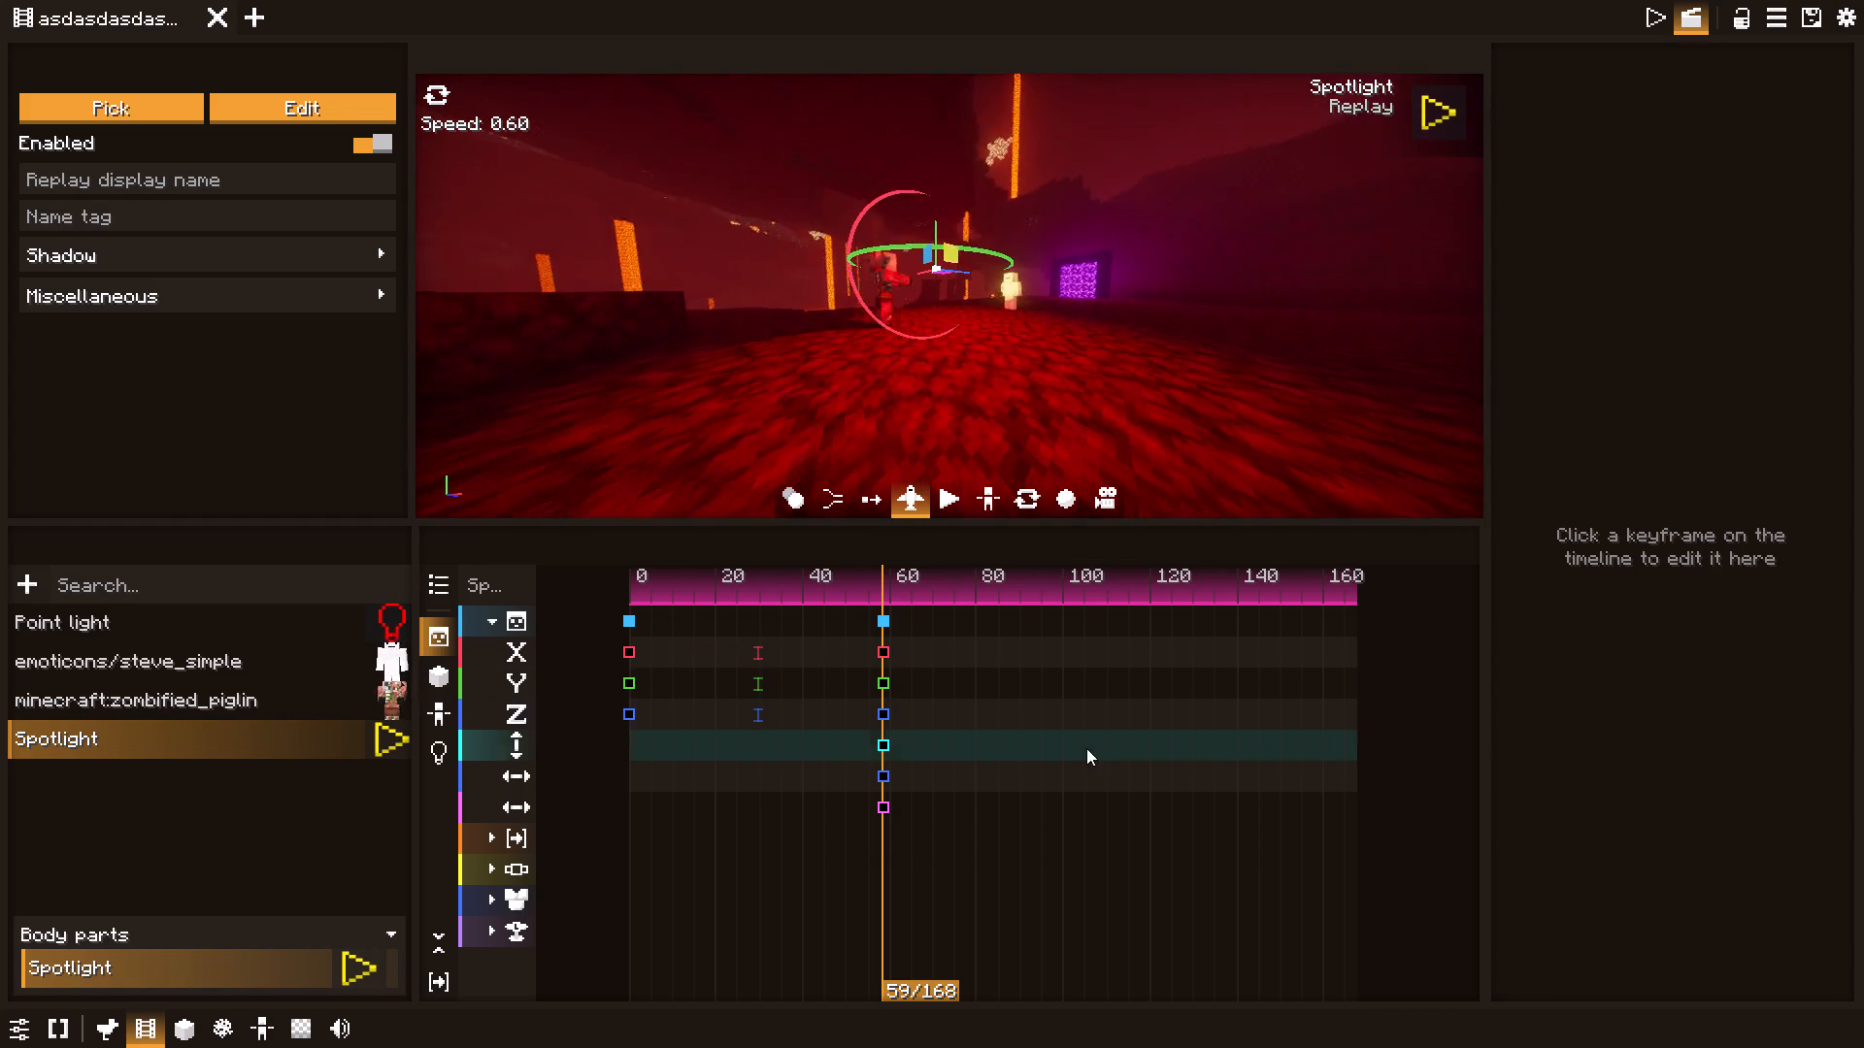
pyautogui.moveTo(1086, 748); pyautogui.dragTo(1089, 835, button='middle')
pyautogui.moveTo(1052, 280); pyautogui.dragTo(1057, 354, button='middle')
pyautogui.write('w s')
pyautogui.click(1660, 20)
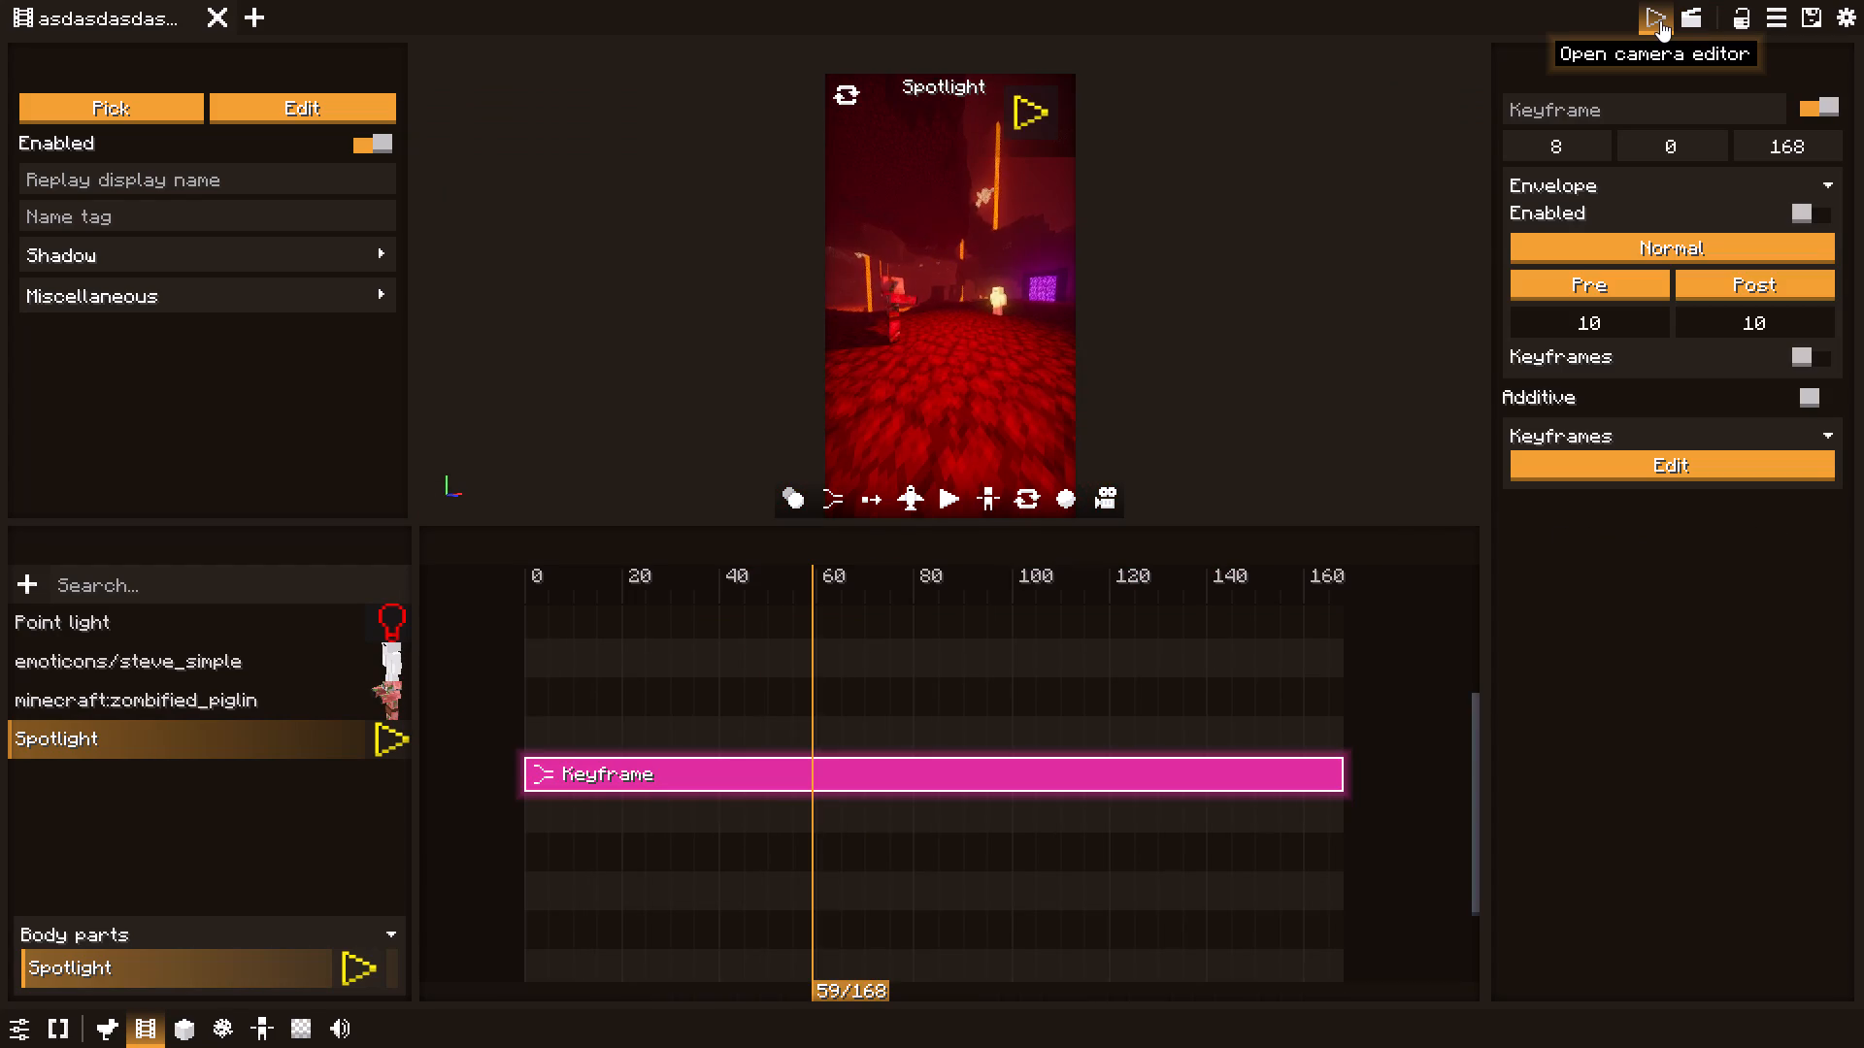
pyautogui.click(1660, 20)
pyautogui.moveTo(973, 338); pyautogui.dragTo(966, 256, button='middle')
pyautogui.scroll(1, 965, 256)
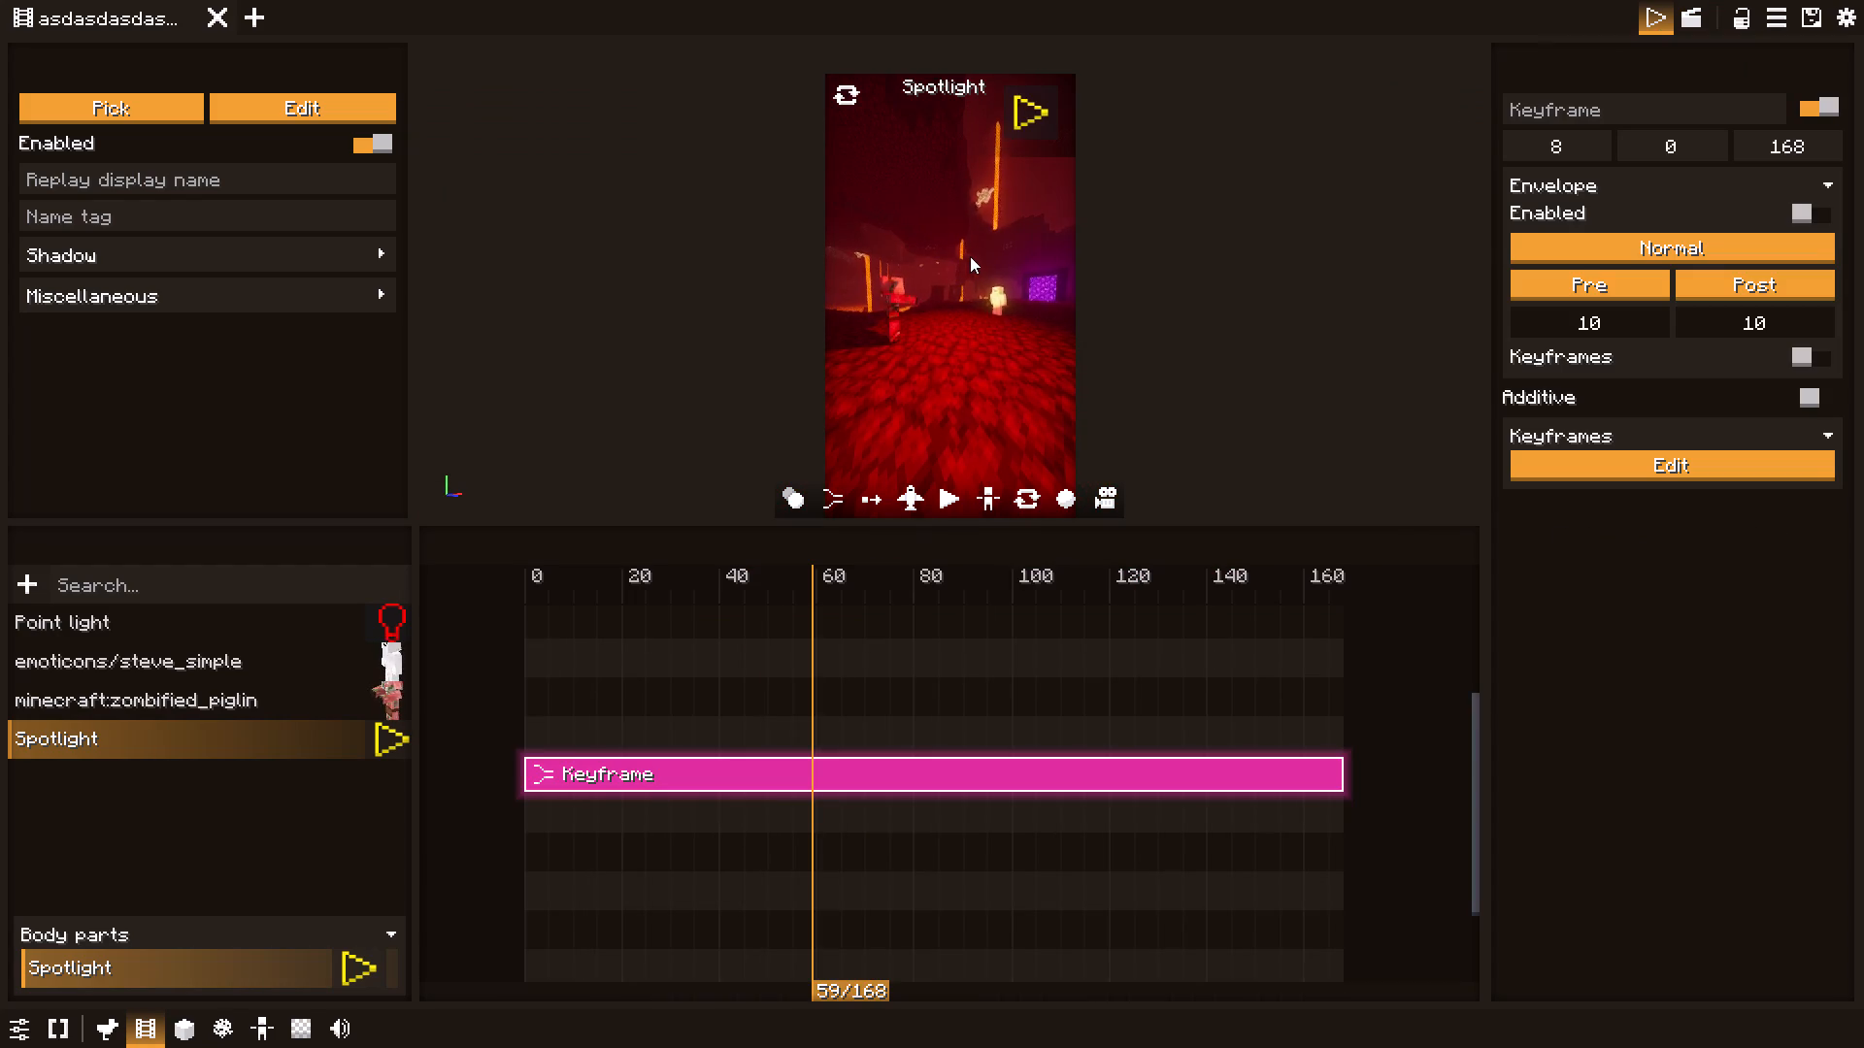
pyautogui.middleClick(918, 506)
pyautogui.click(915, 497)
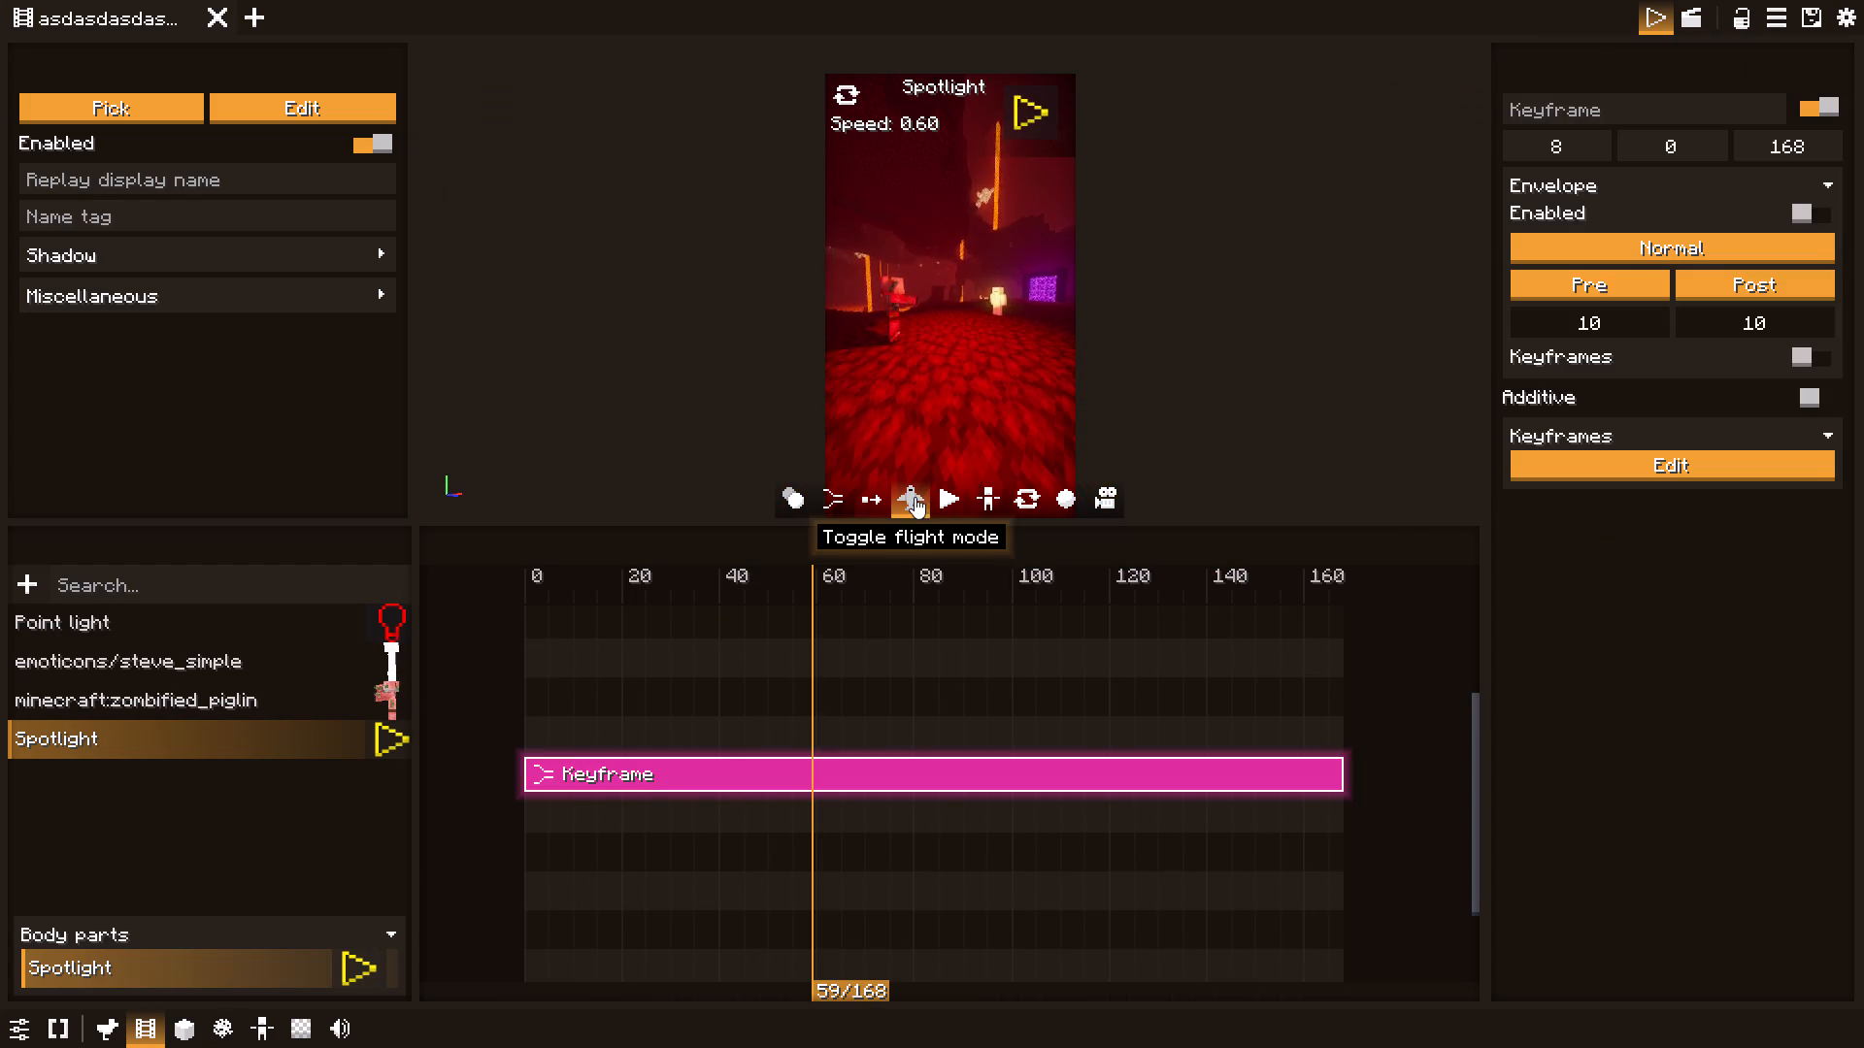
pyautogui.moveTo(937, 438); pyautogui.dragTo(990, 65, button='middle')
pyautogui.moveTo(951, 305); pyautogui.dragTo(996, 237, button='middle')
pyautogui.press('s')
pyautogui.press('a')
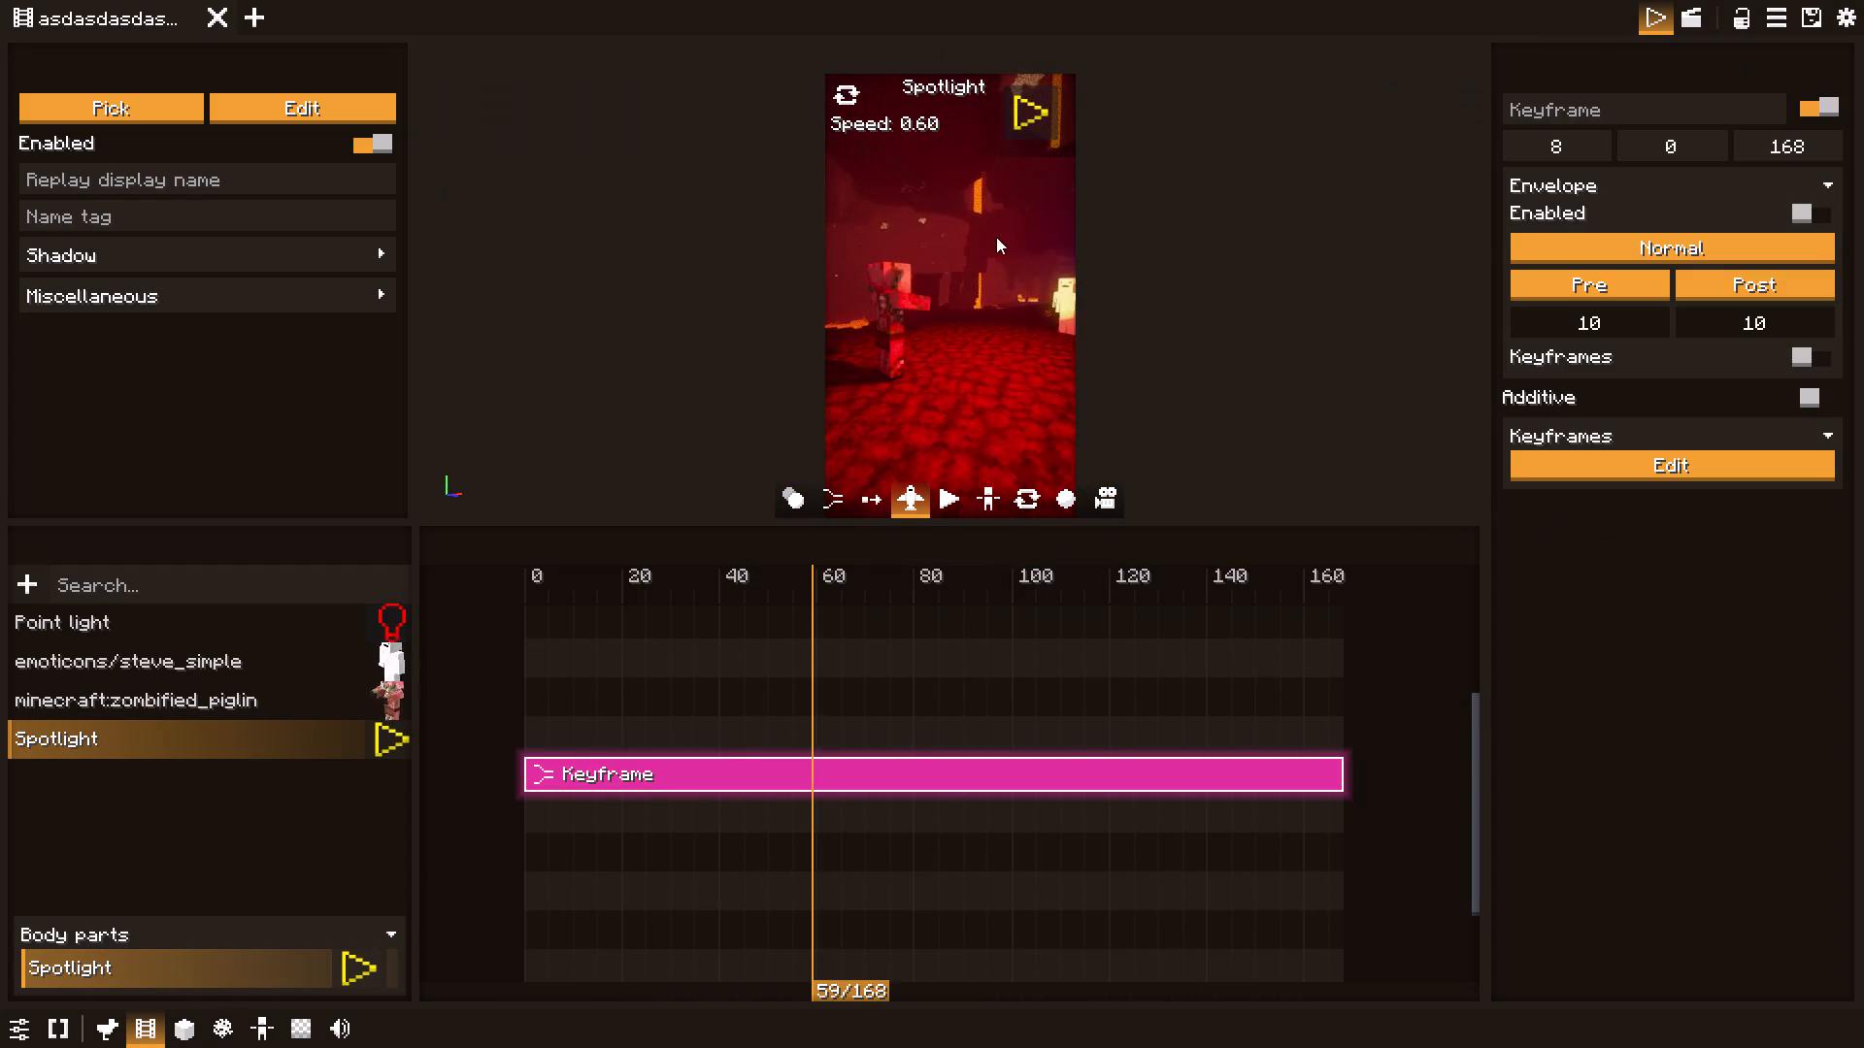
pyautogui.moveTo(996, 237); pyautogui.dragTo(1160, 155, button='middle')
pyautogui.press('a')
pyautogui.moveTo(958, 353); pyautogui.dragTo(1007, 190, button='middle')
pyautogui.moveTo(972, 254); pyautogui.dragTo(1250, 253)
pyautogui.press('a')
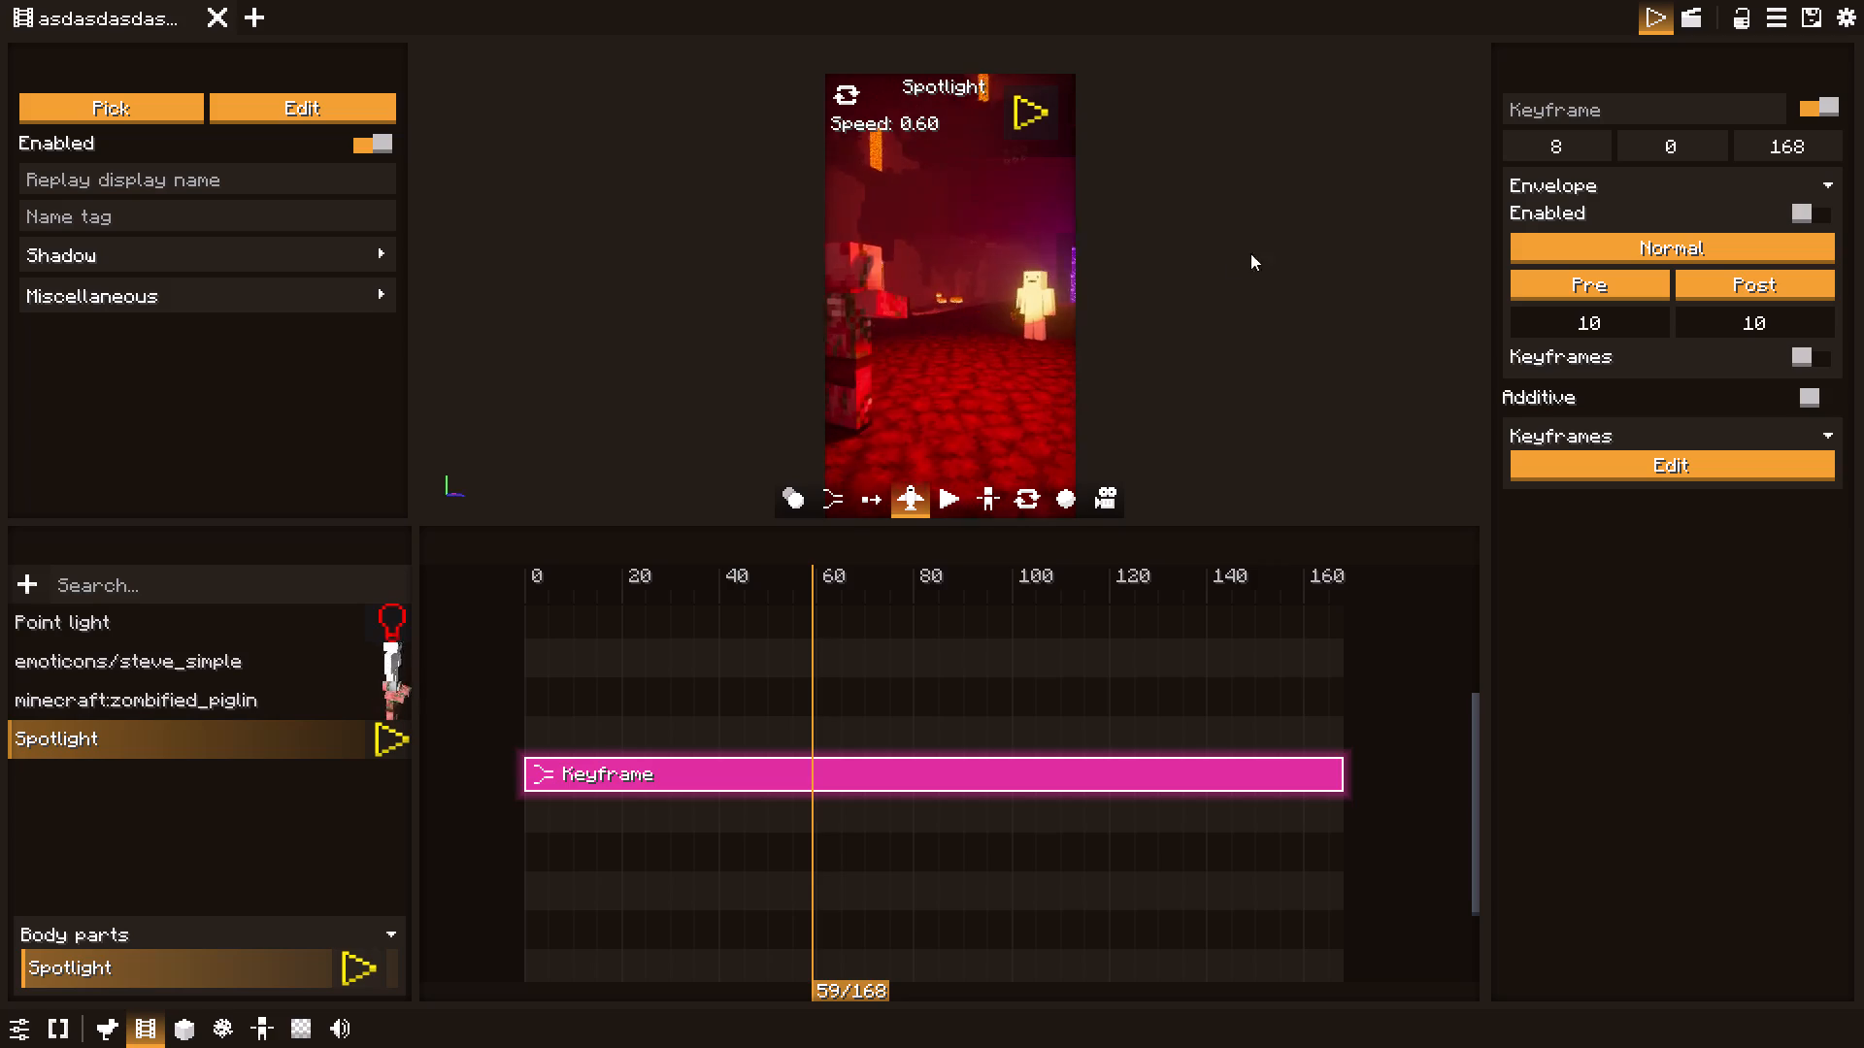
pyautogui.moveTo(1250, 253); pyautogui.dragTo(1290, 246)
pyautogui.press('a')
pyautogui.moveTo(982, 317); pyautogui.dragTo(1008, 199, button='middle')
pyautogui.scroll(1, 1007, 199)
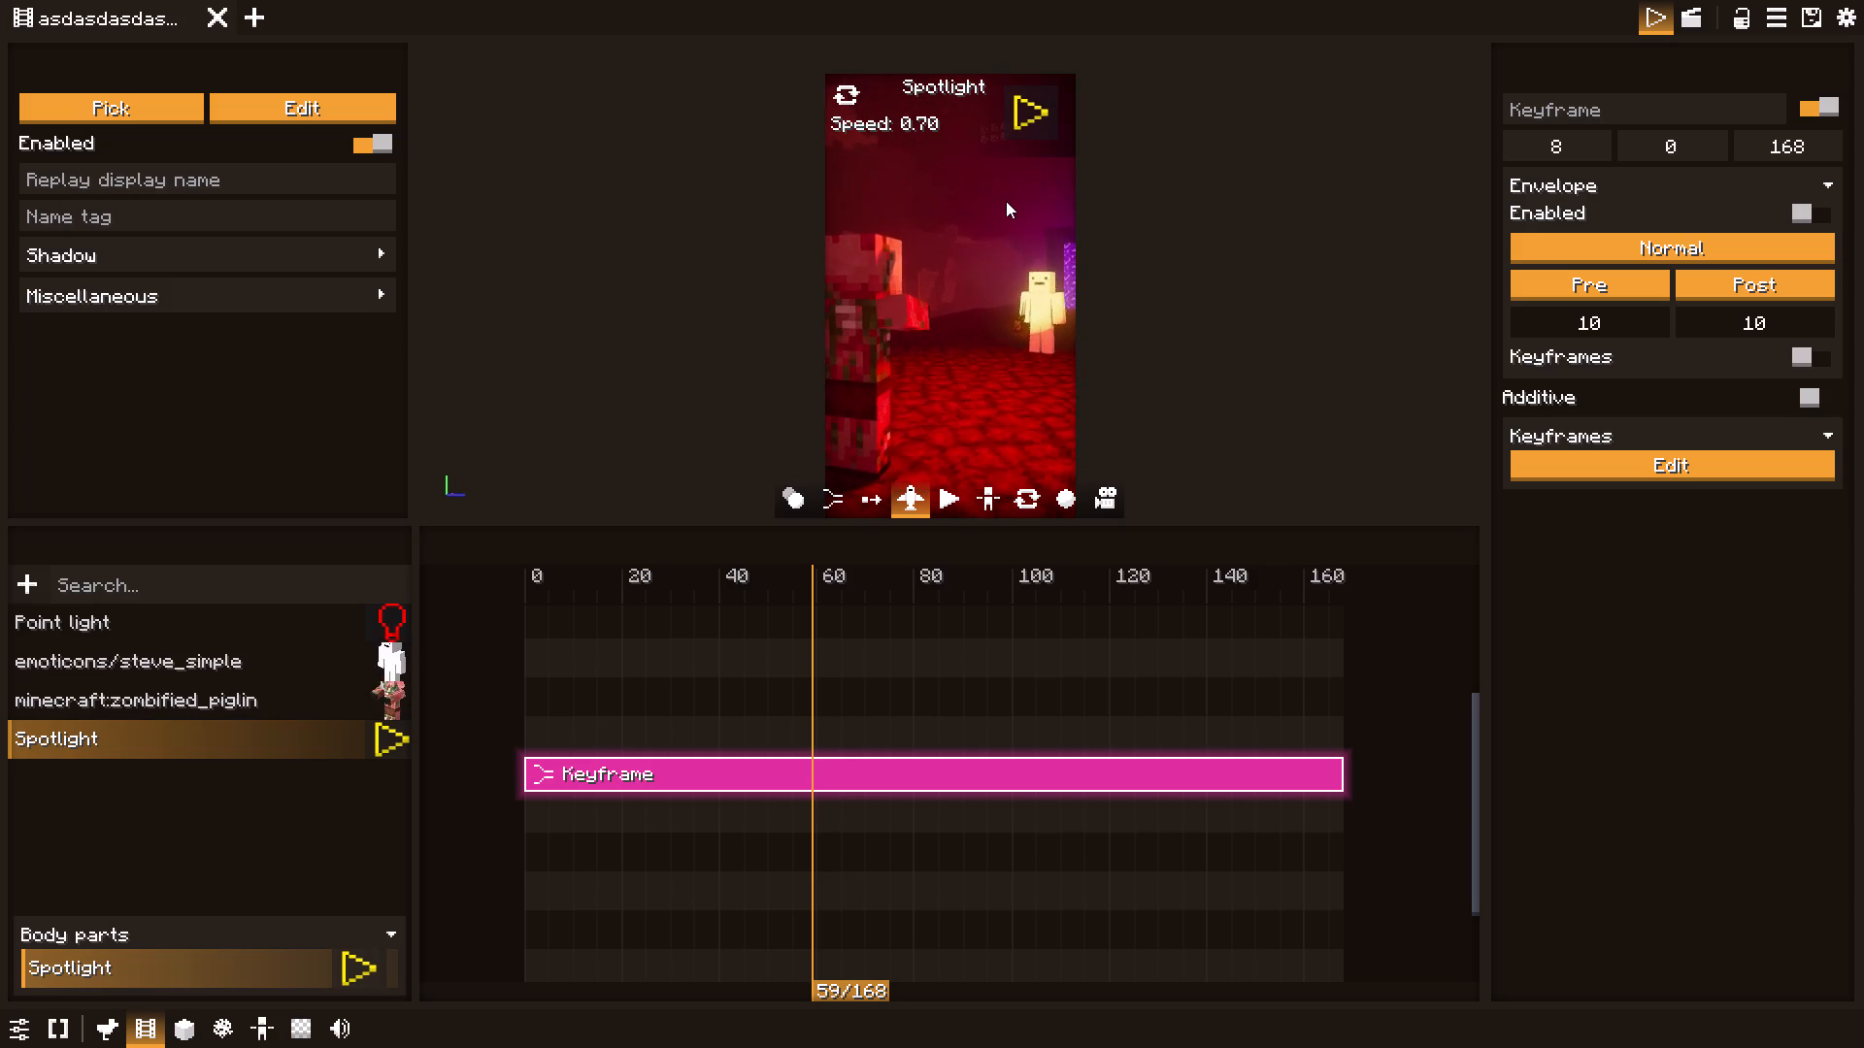
pyautogui.moveTo(986, 222); pyautogui.dragTo(1050, 226)
pyautogui.press('s')
pyautogui.press('a')
pyautogui.press('w')
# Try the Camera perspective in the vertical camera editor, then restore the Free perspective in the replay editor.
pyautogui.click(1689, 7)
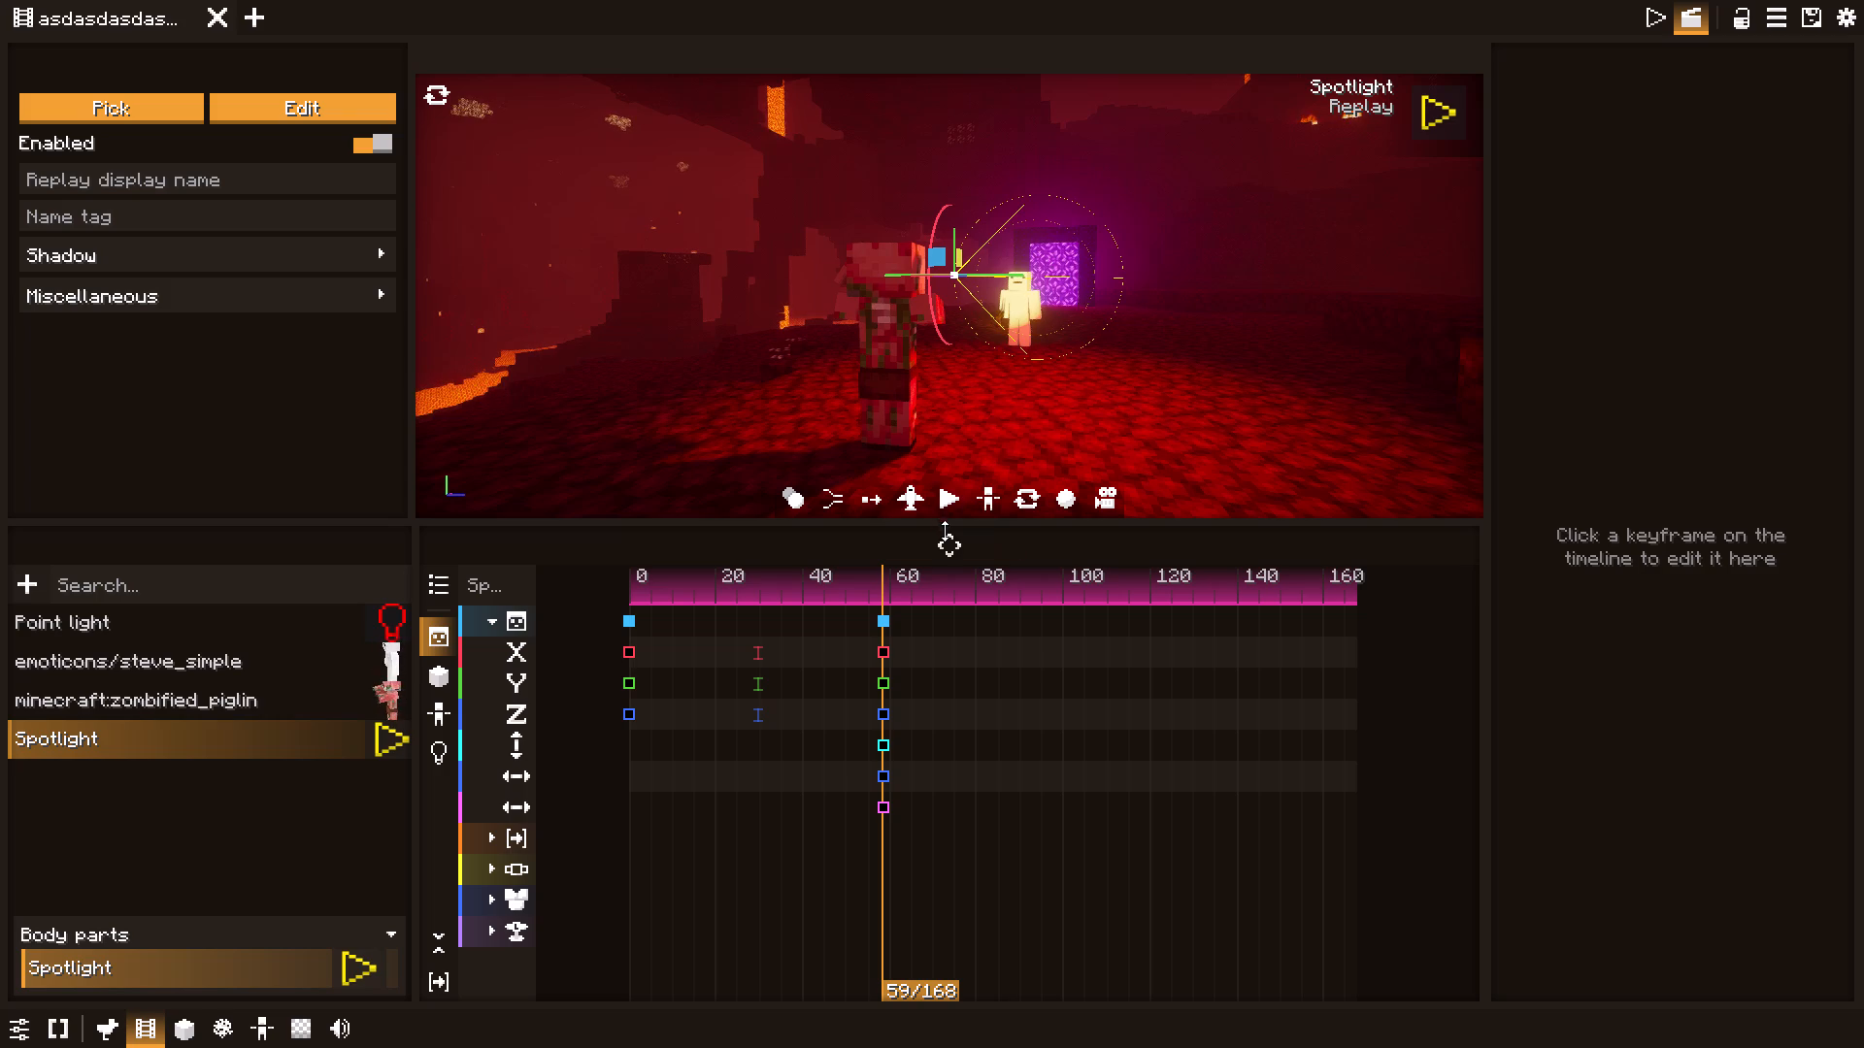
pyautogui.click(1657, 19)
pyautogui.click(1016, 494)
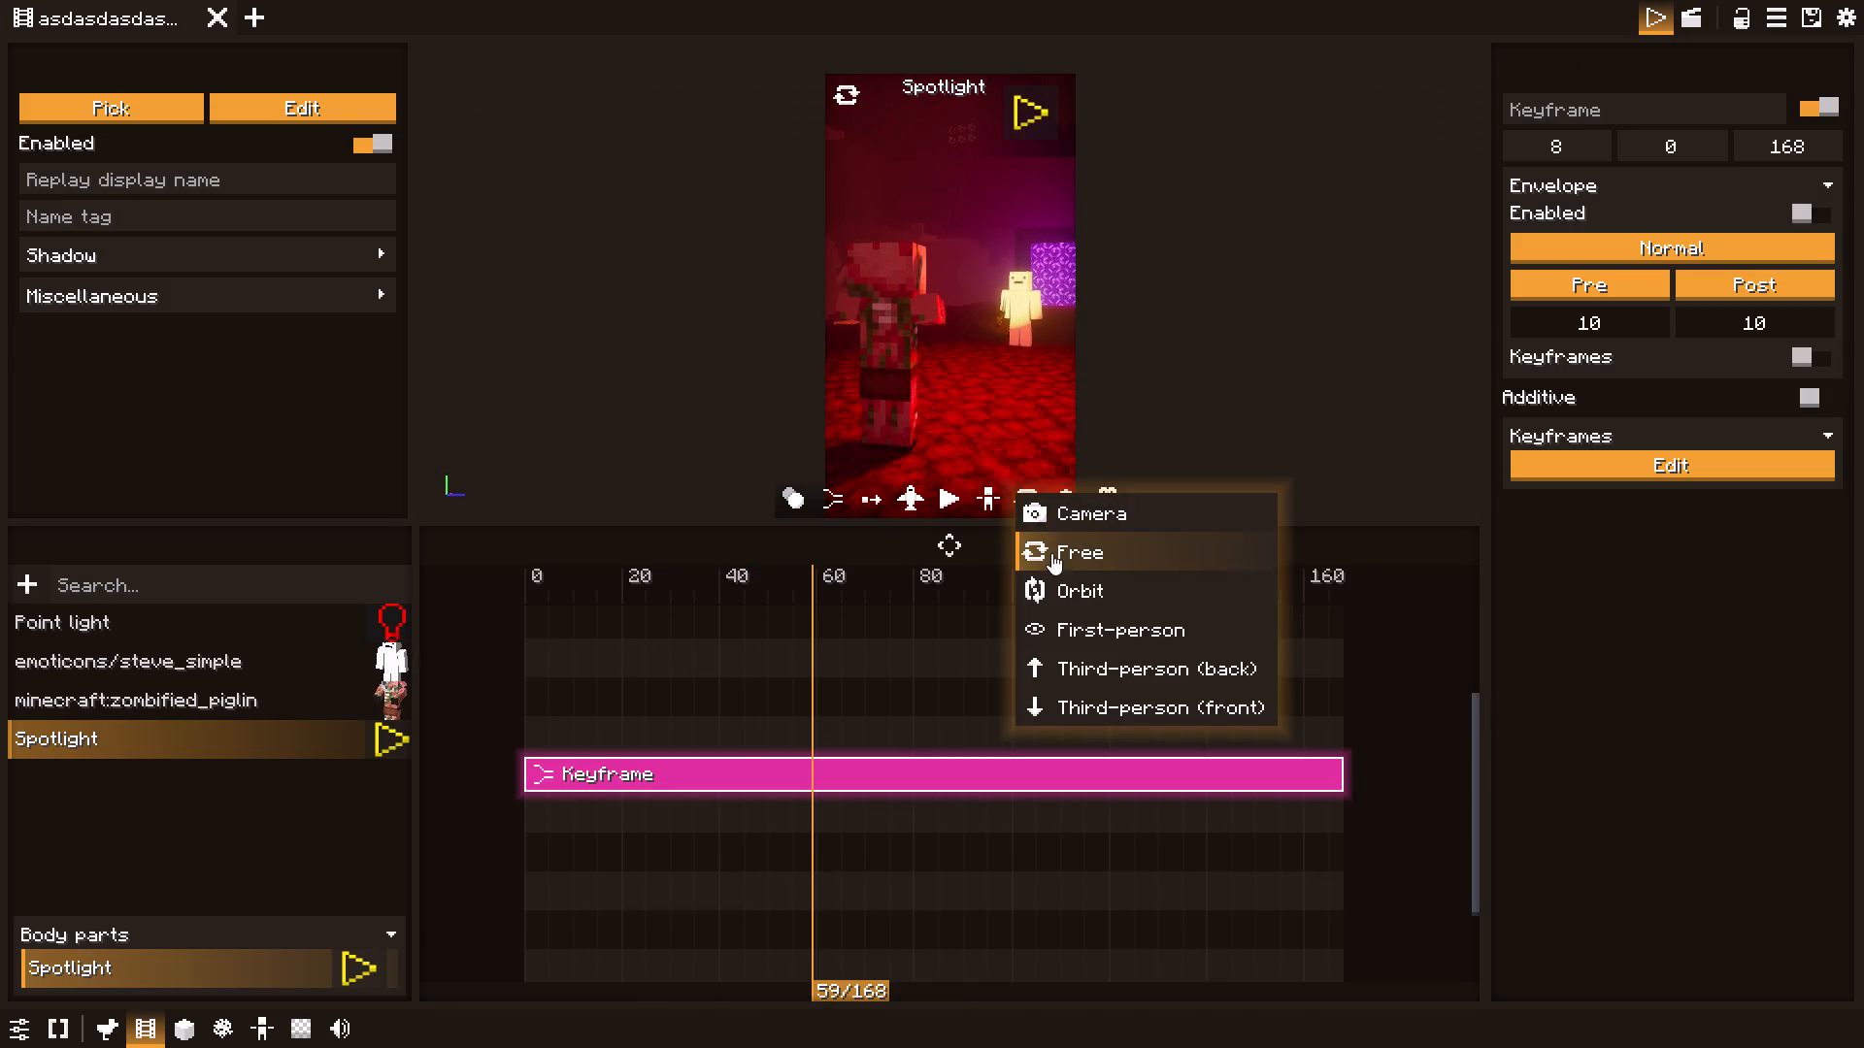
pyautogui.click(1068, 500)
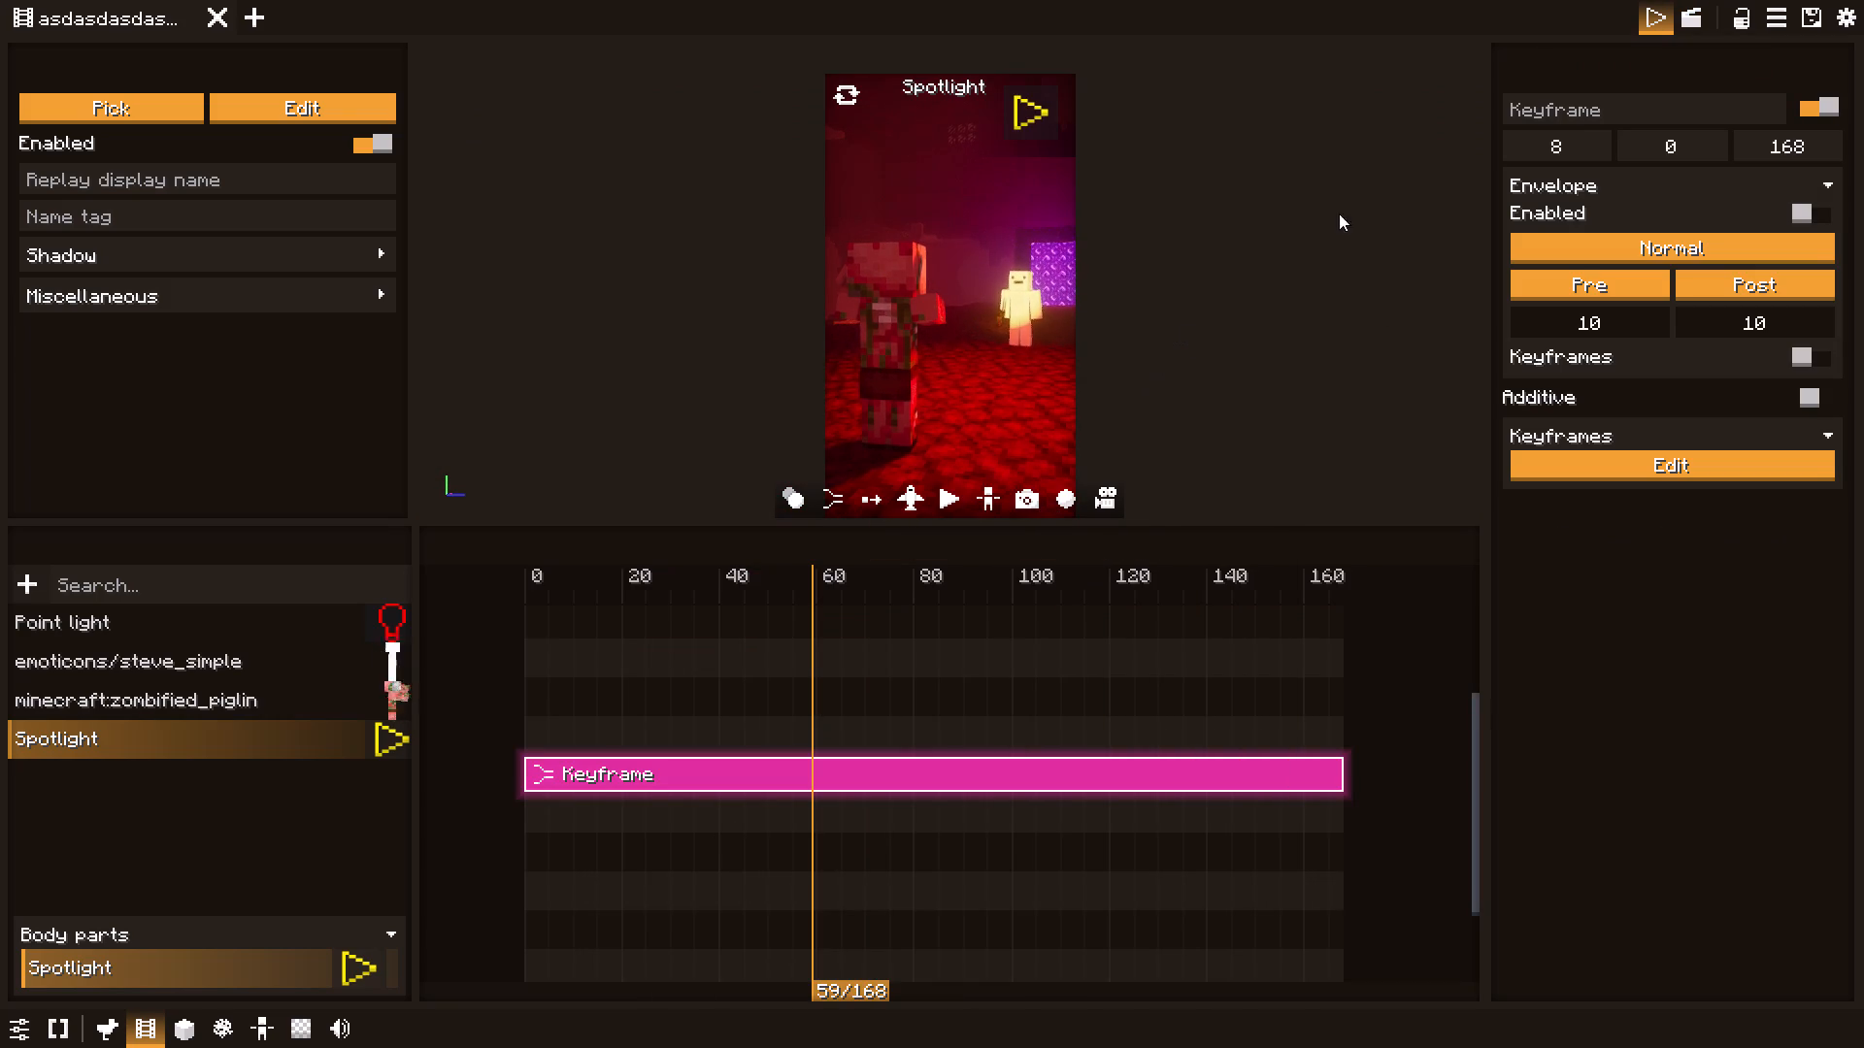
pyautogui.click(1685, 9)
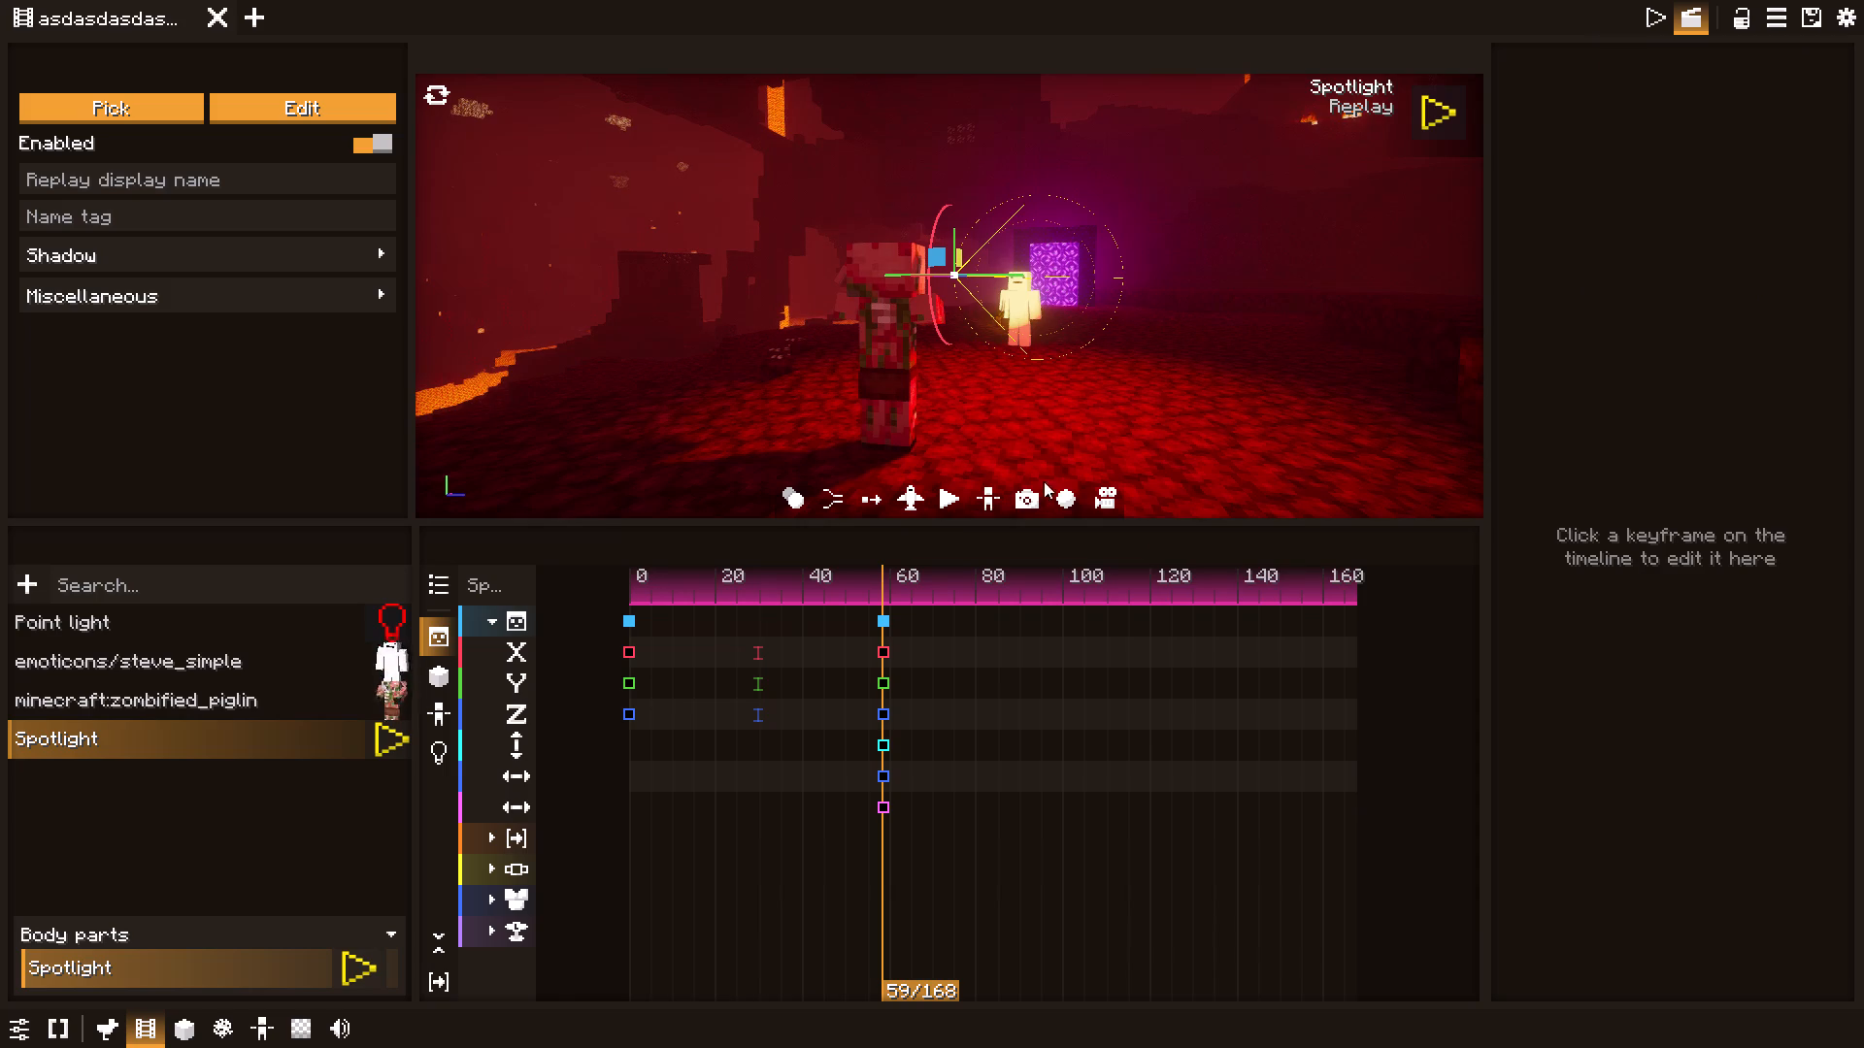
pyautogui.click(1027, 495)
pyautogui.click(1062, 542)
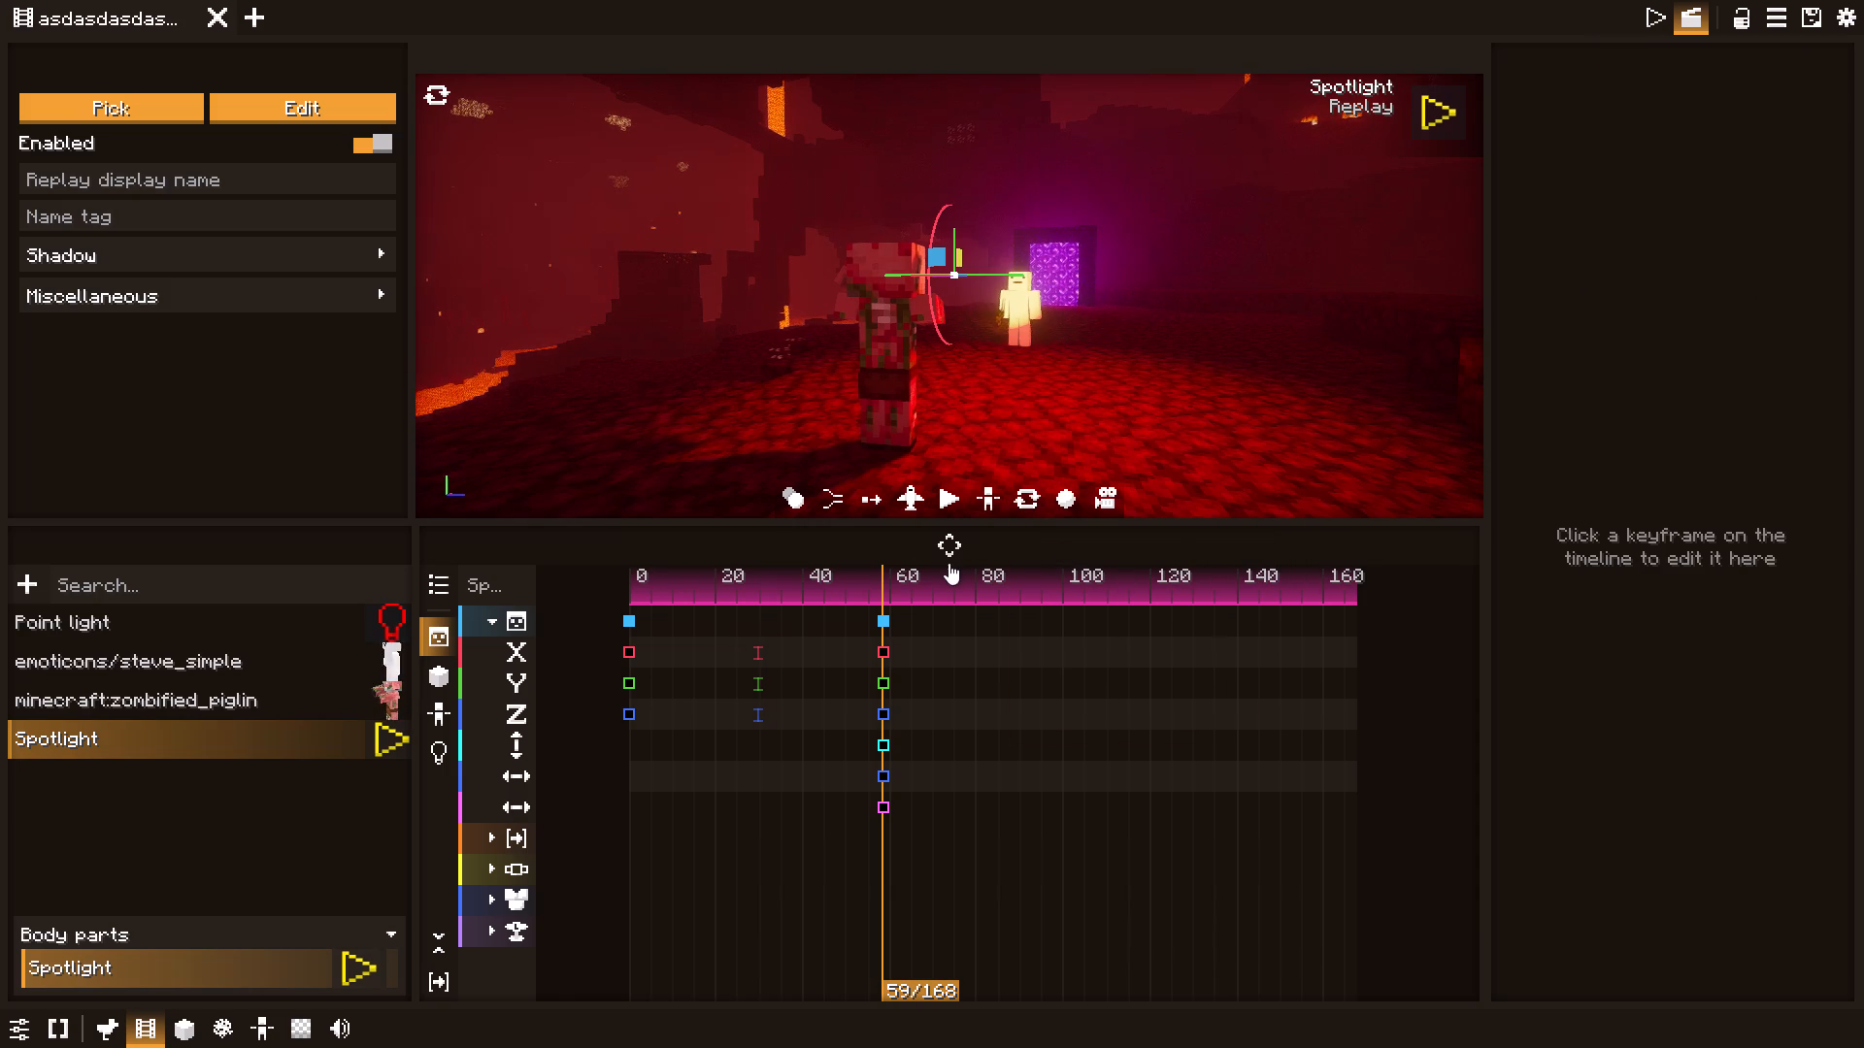
# Play back the stretch between about ticks 22 and 62 repeatedly to examine steve_simple's movement under the spotlight.
pyautogui.click(946, 490)
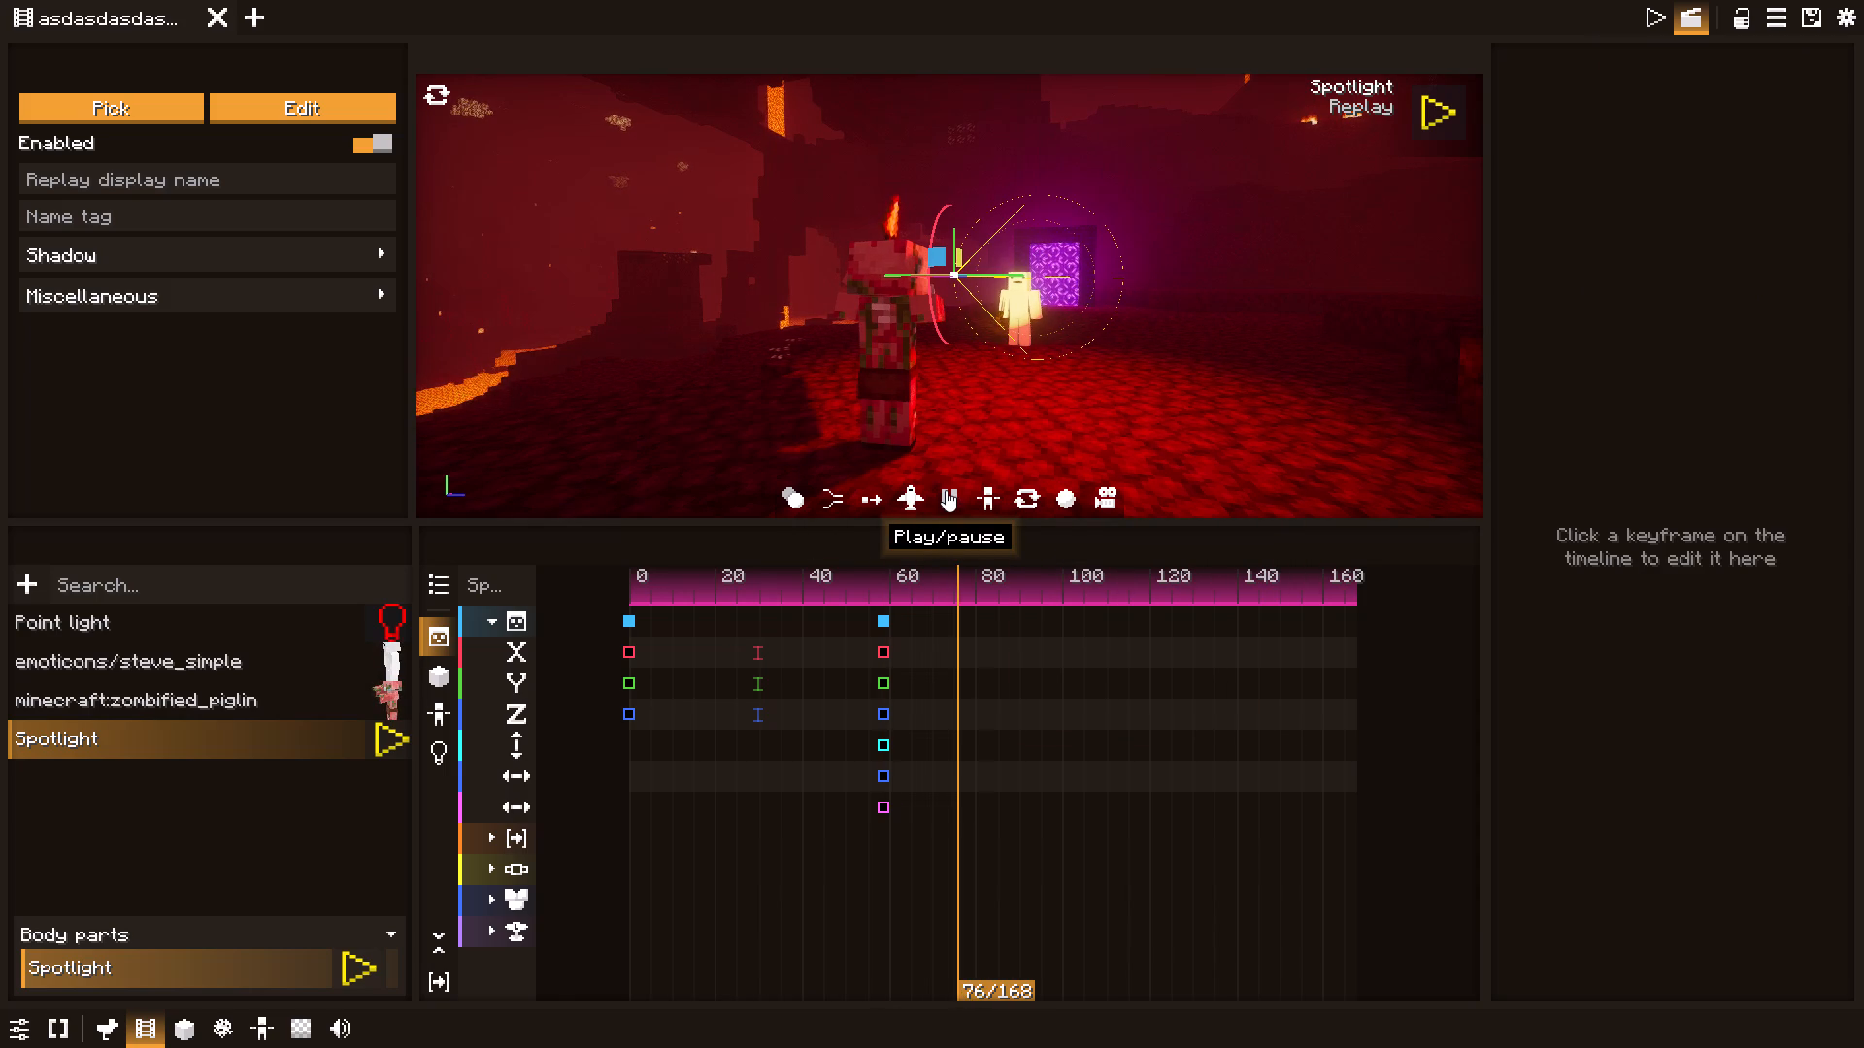
pyautogui.click(946, 490)
pyautogui.moveTo(851, 595); pyautogui.dragTo(806, 601)
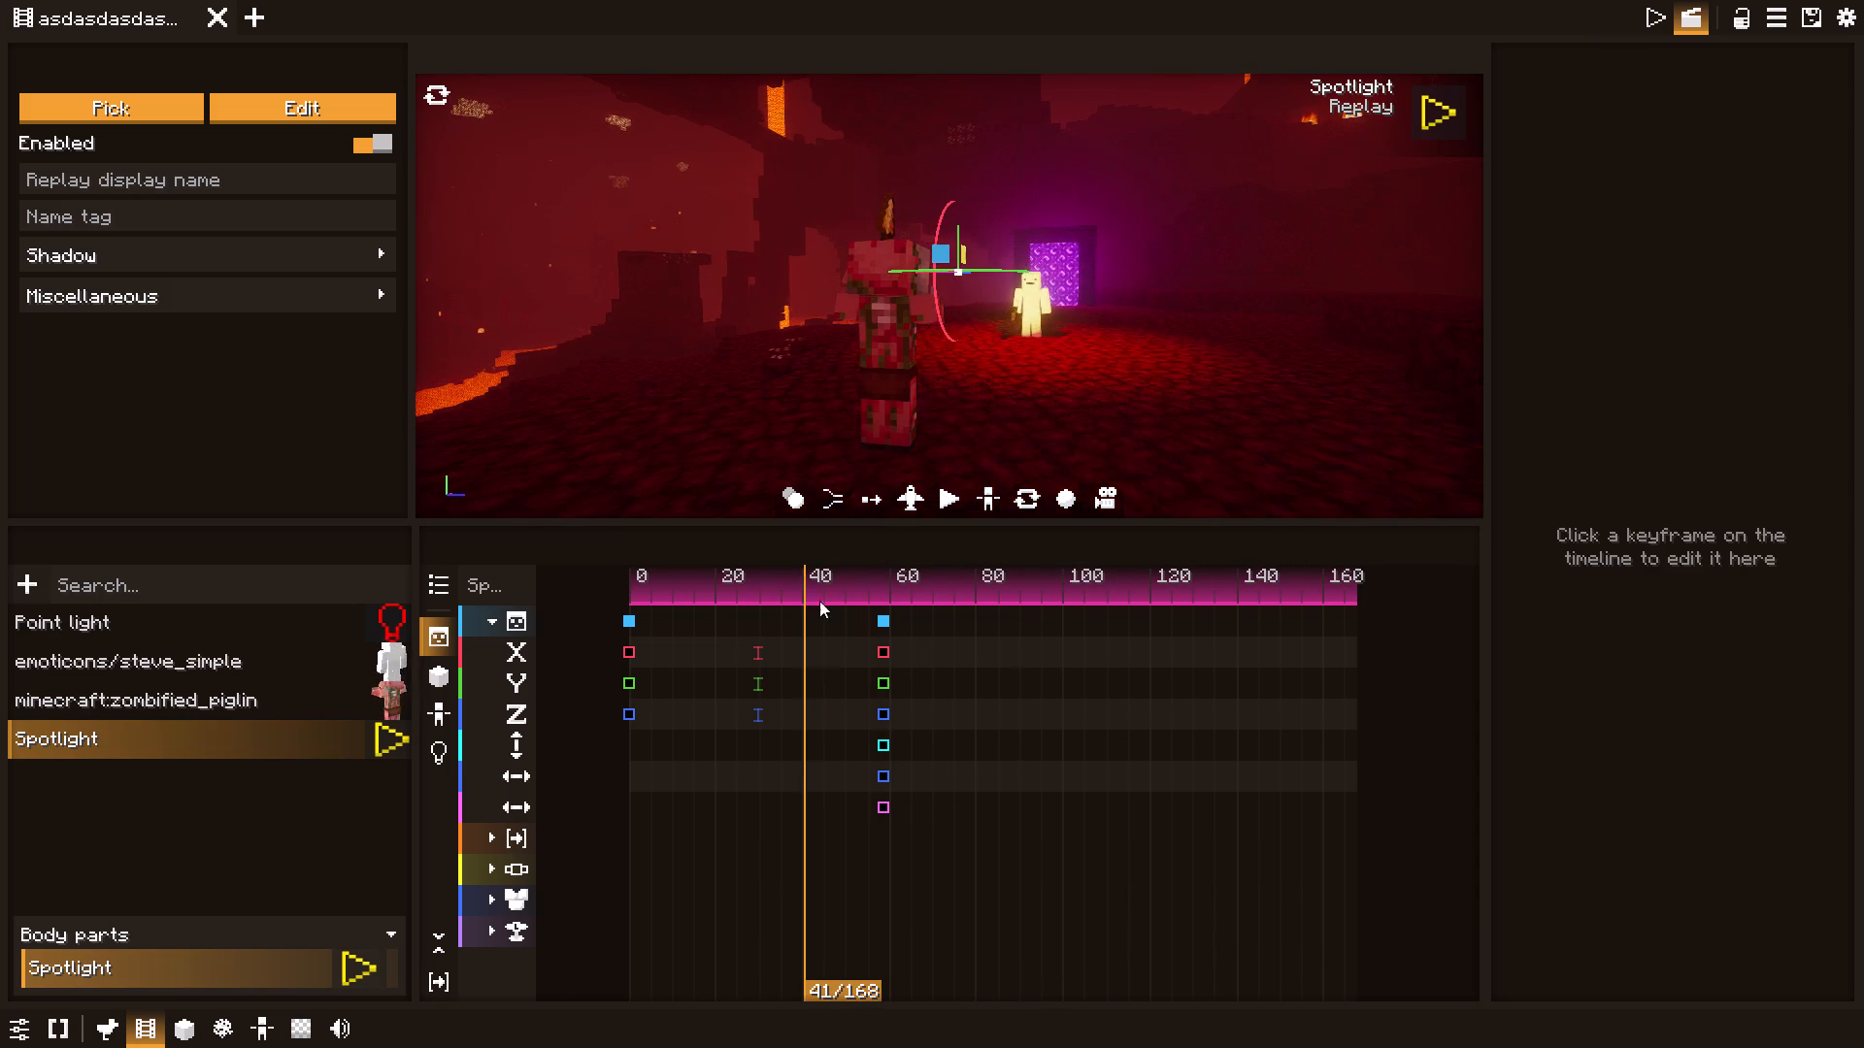
pyautogui.click(946, 488)
pyautogui.click(946, 488)
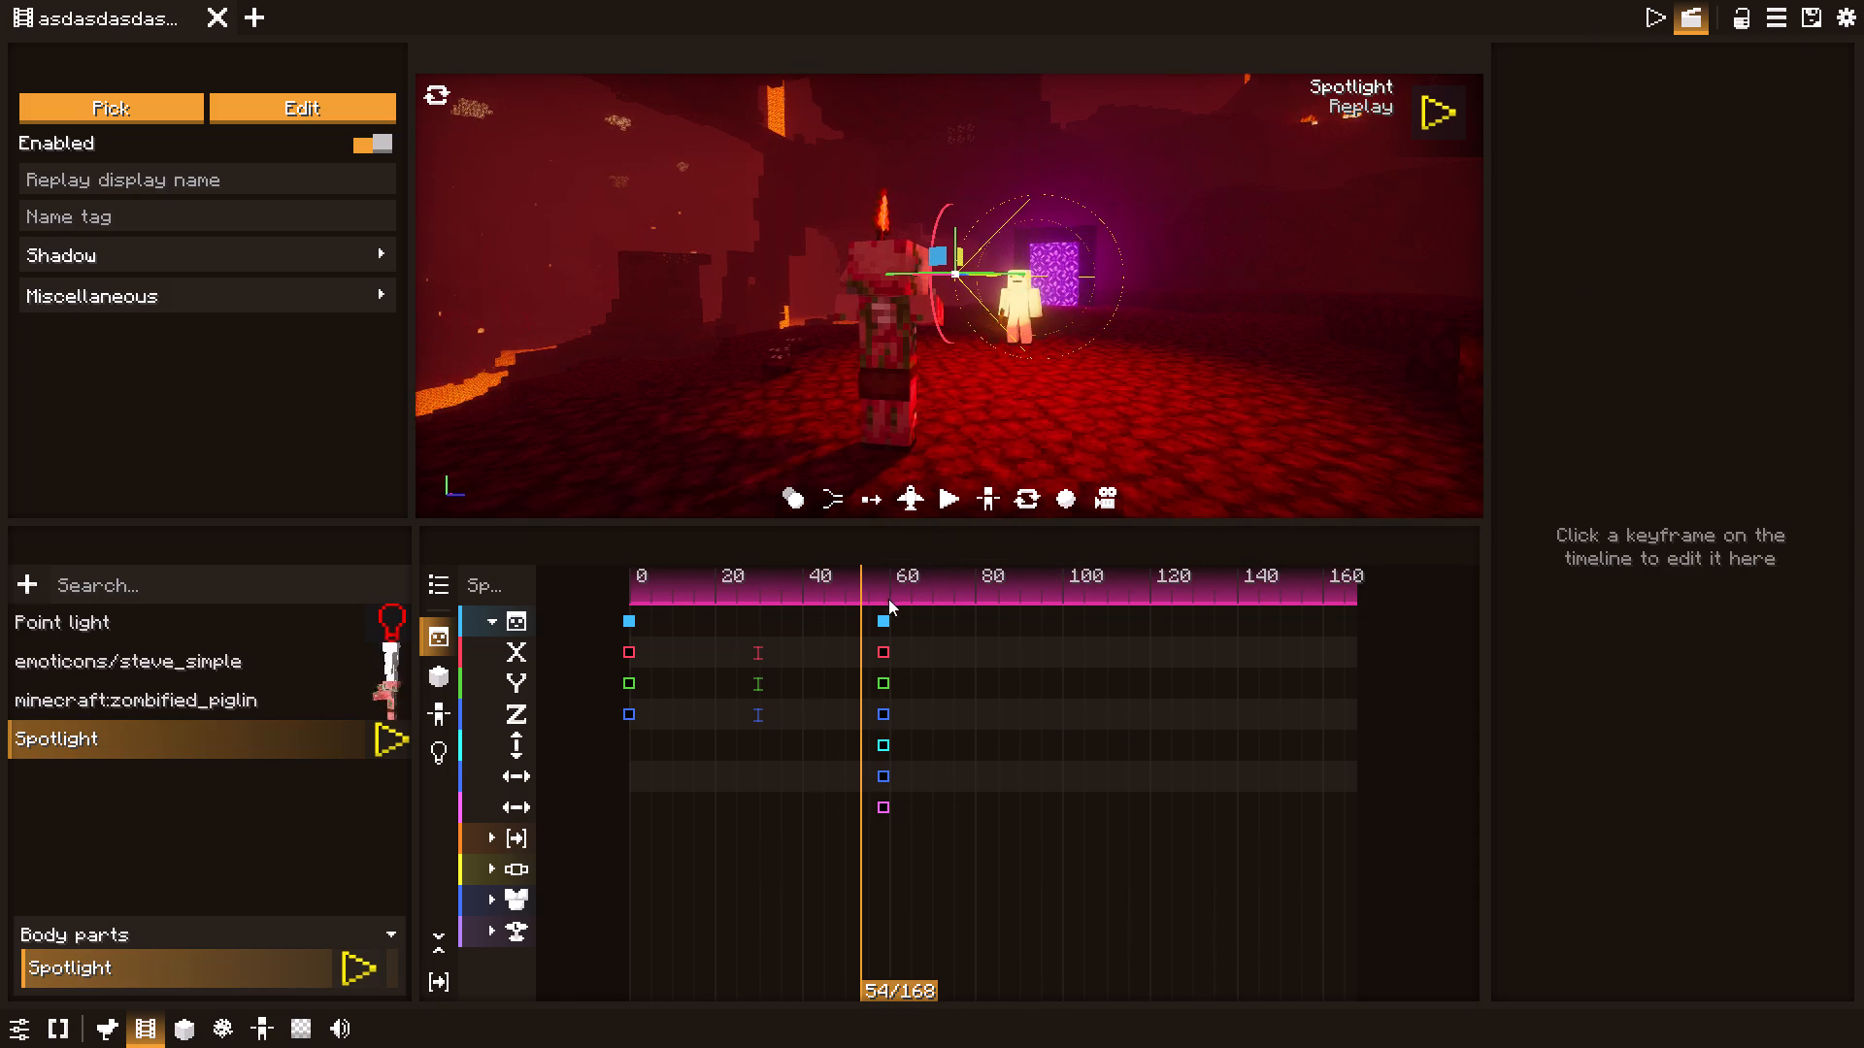
pyautogui.moveTo(872, 599); pyautogui.dragTo(744, 609)
pyautogui.click(952, 495)
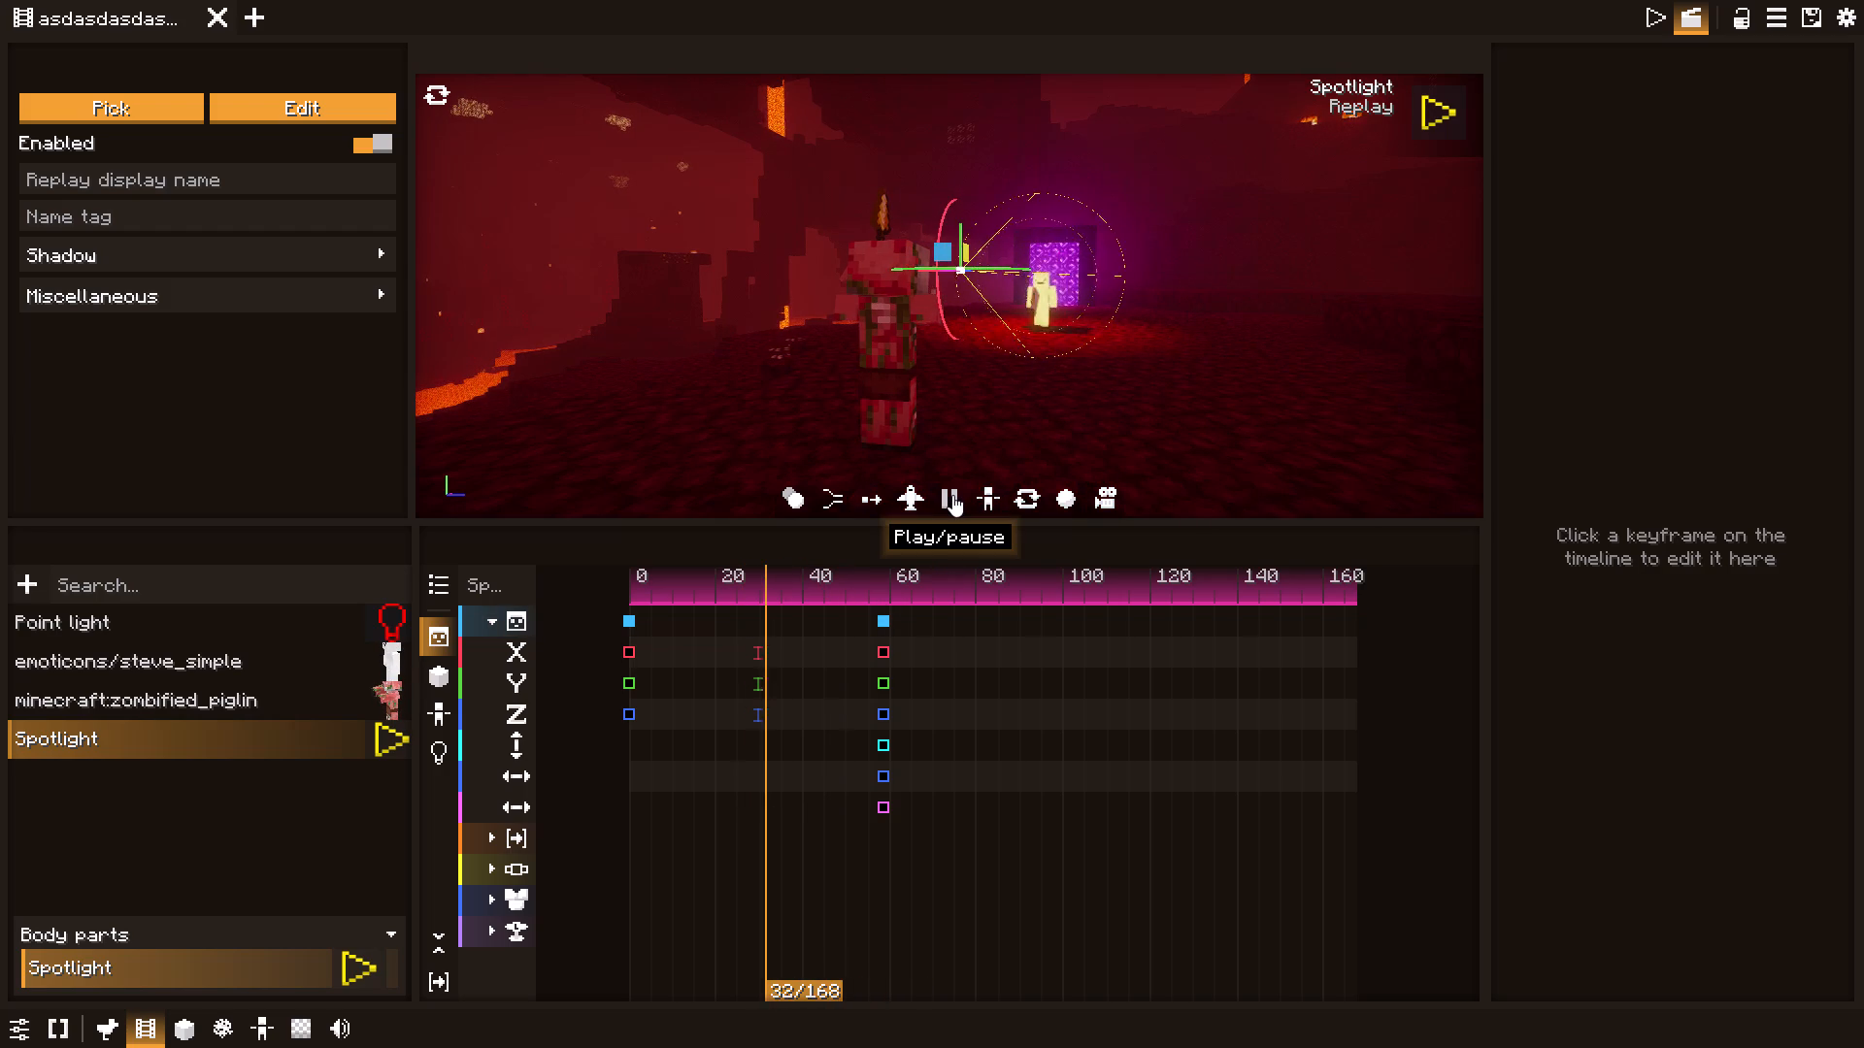
pyautogui.click(952, 495)
pyautogui.doubleClick(952, 495)
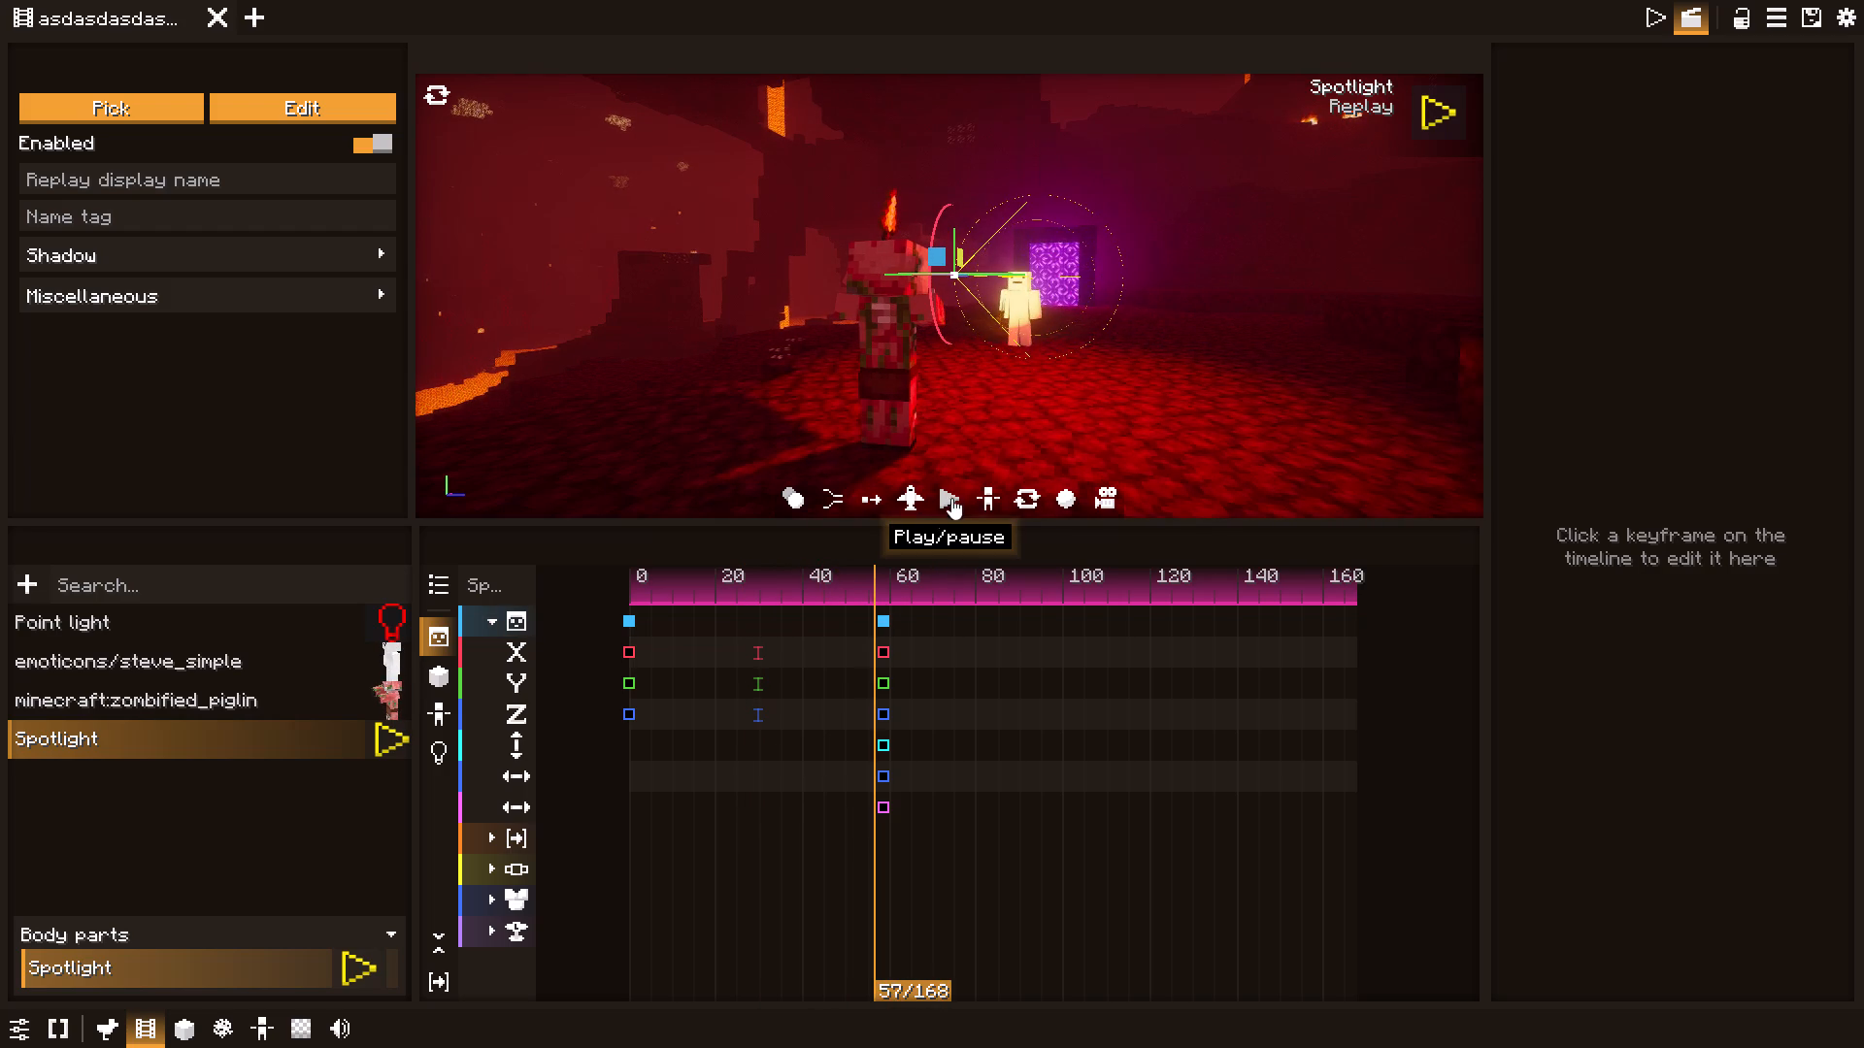
pyautogui.moveTo(868, 582); pyautogui.dragTo(727, 592)
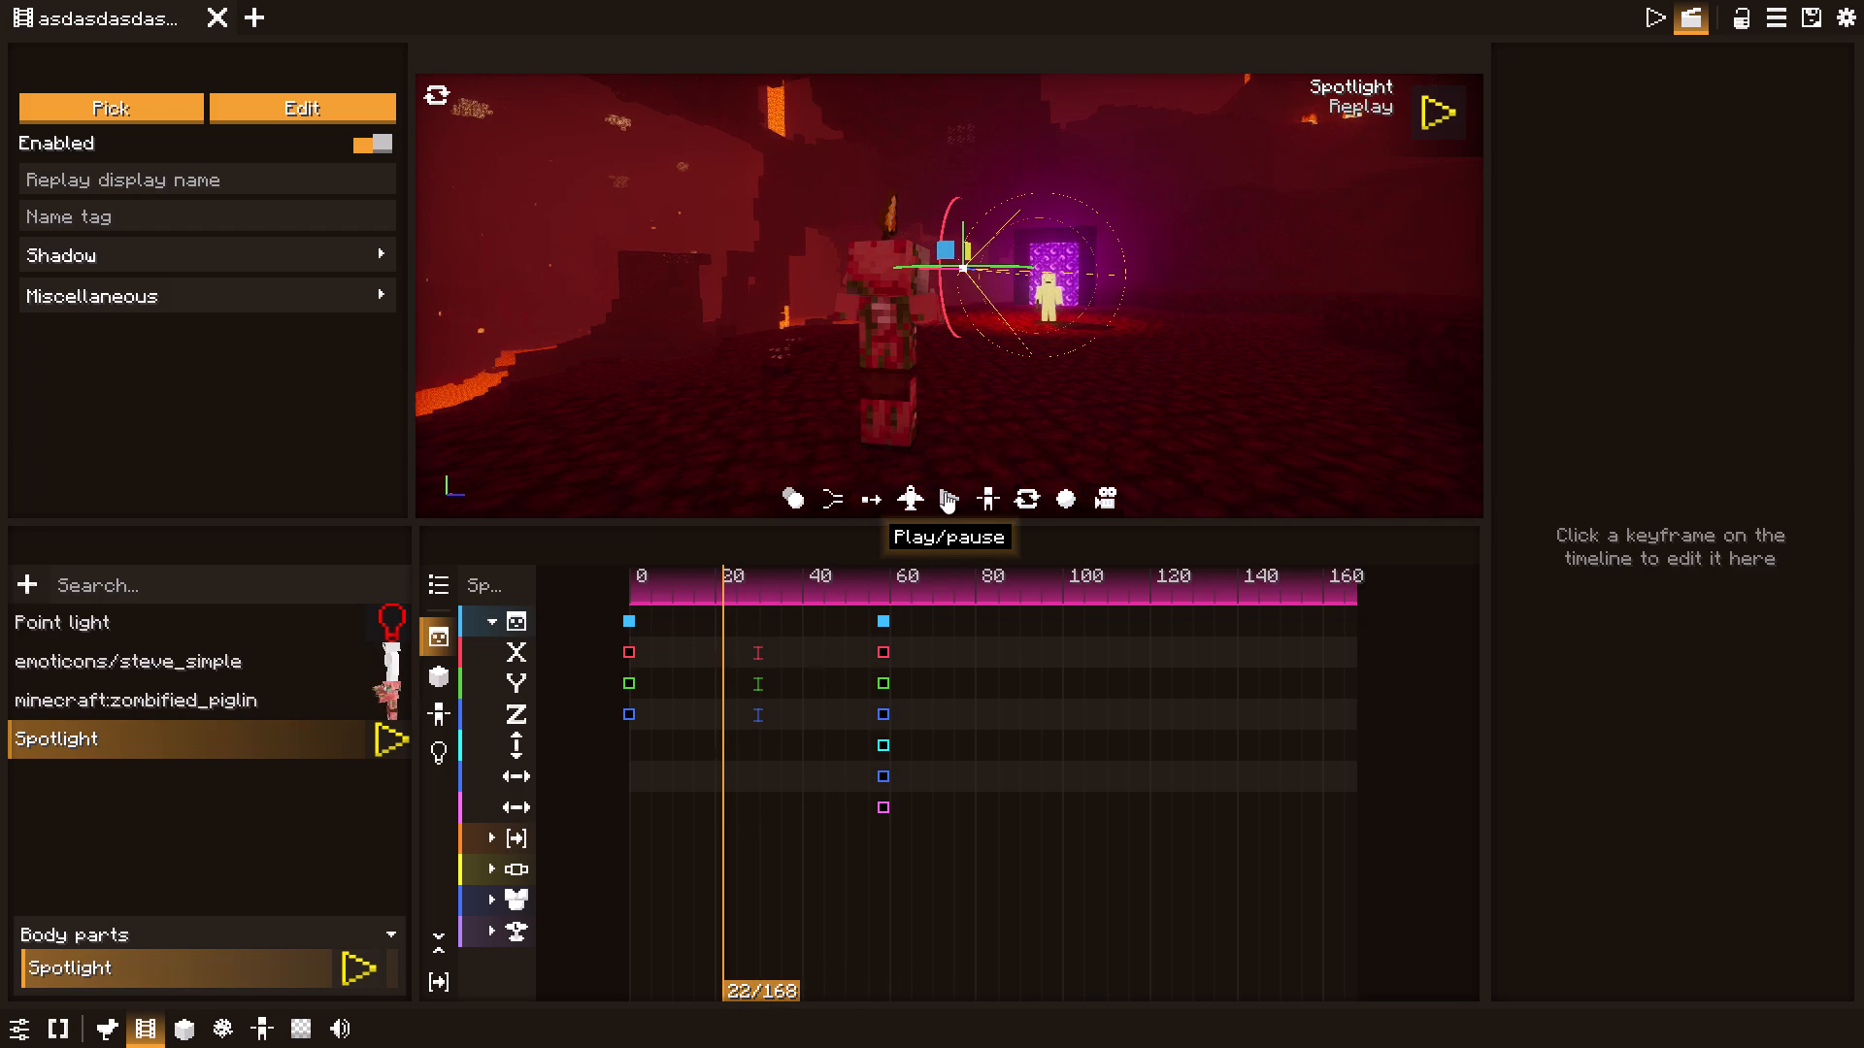
pyautogui.click(945, 492)
pyautogui.click(945, 492)
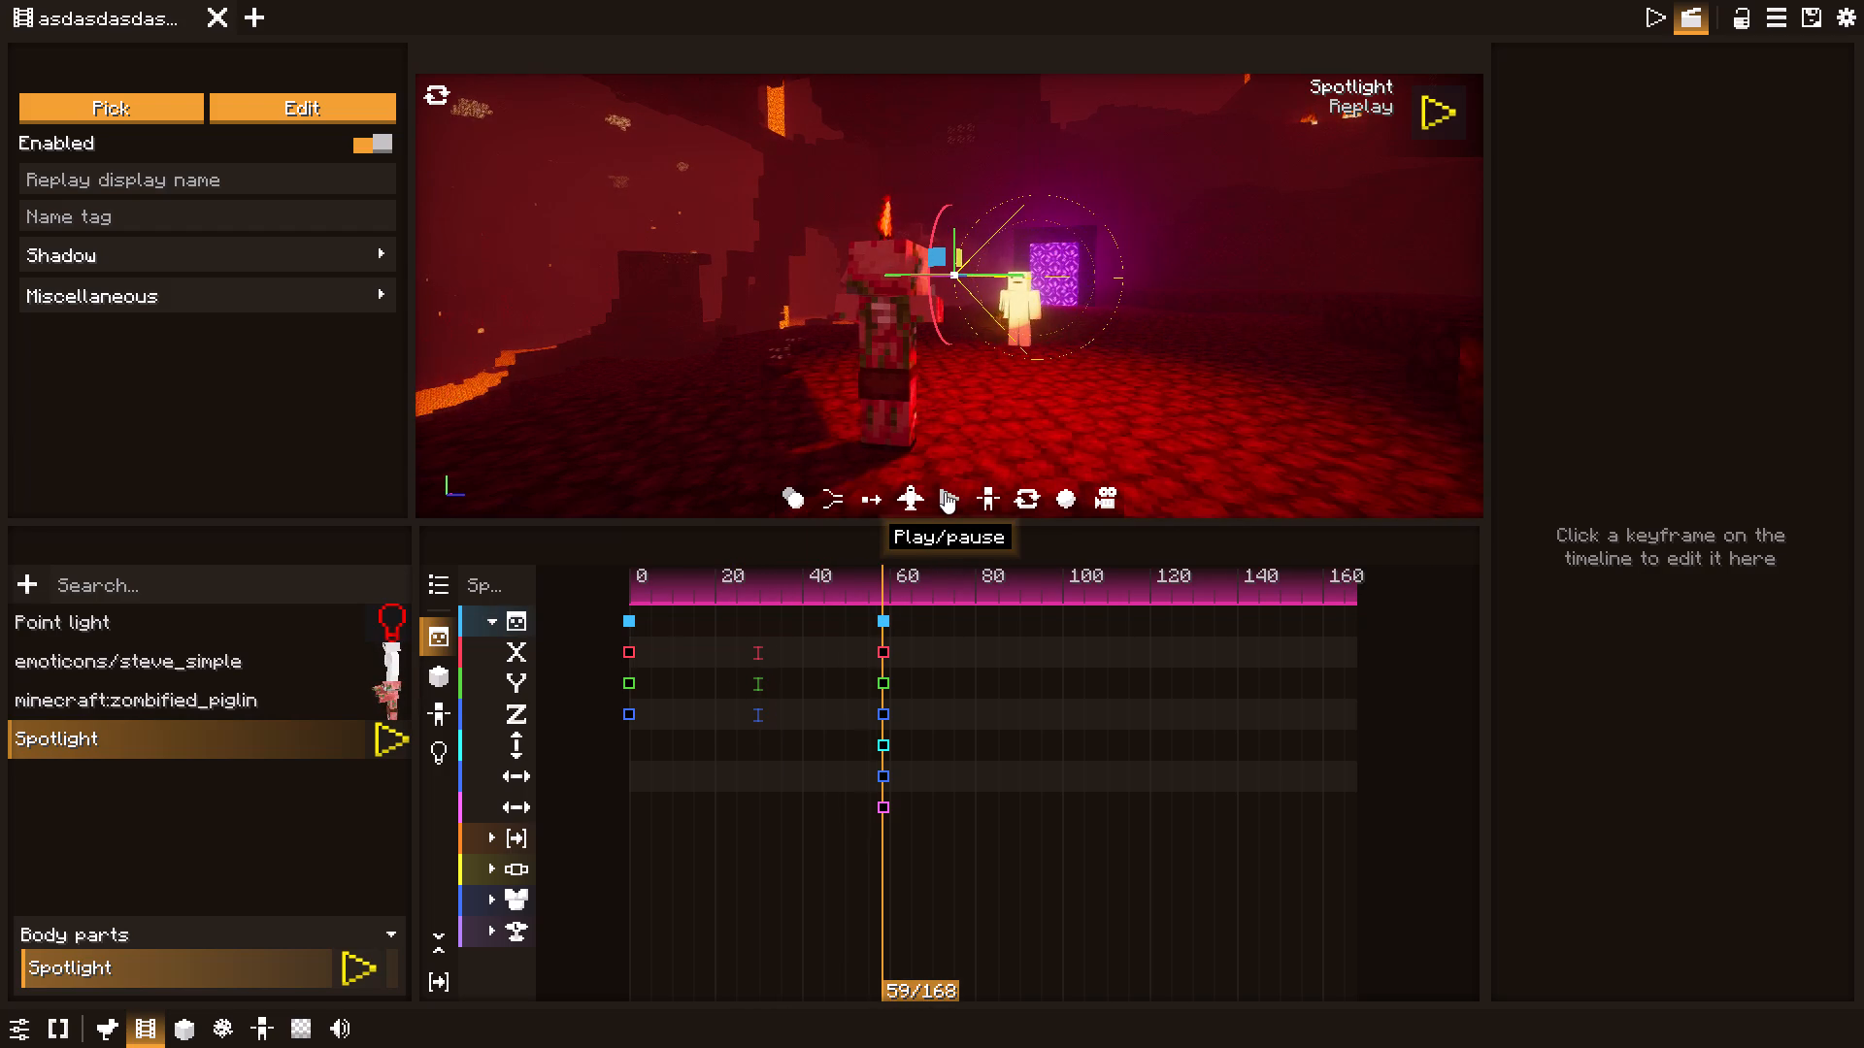
pyautogui.doubleClick(945, 492)
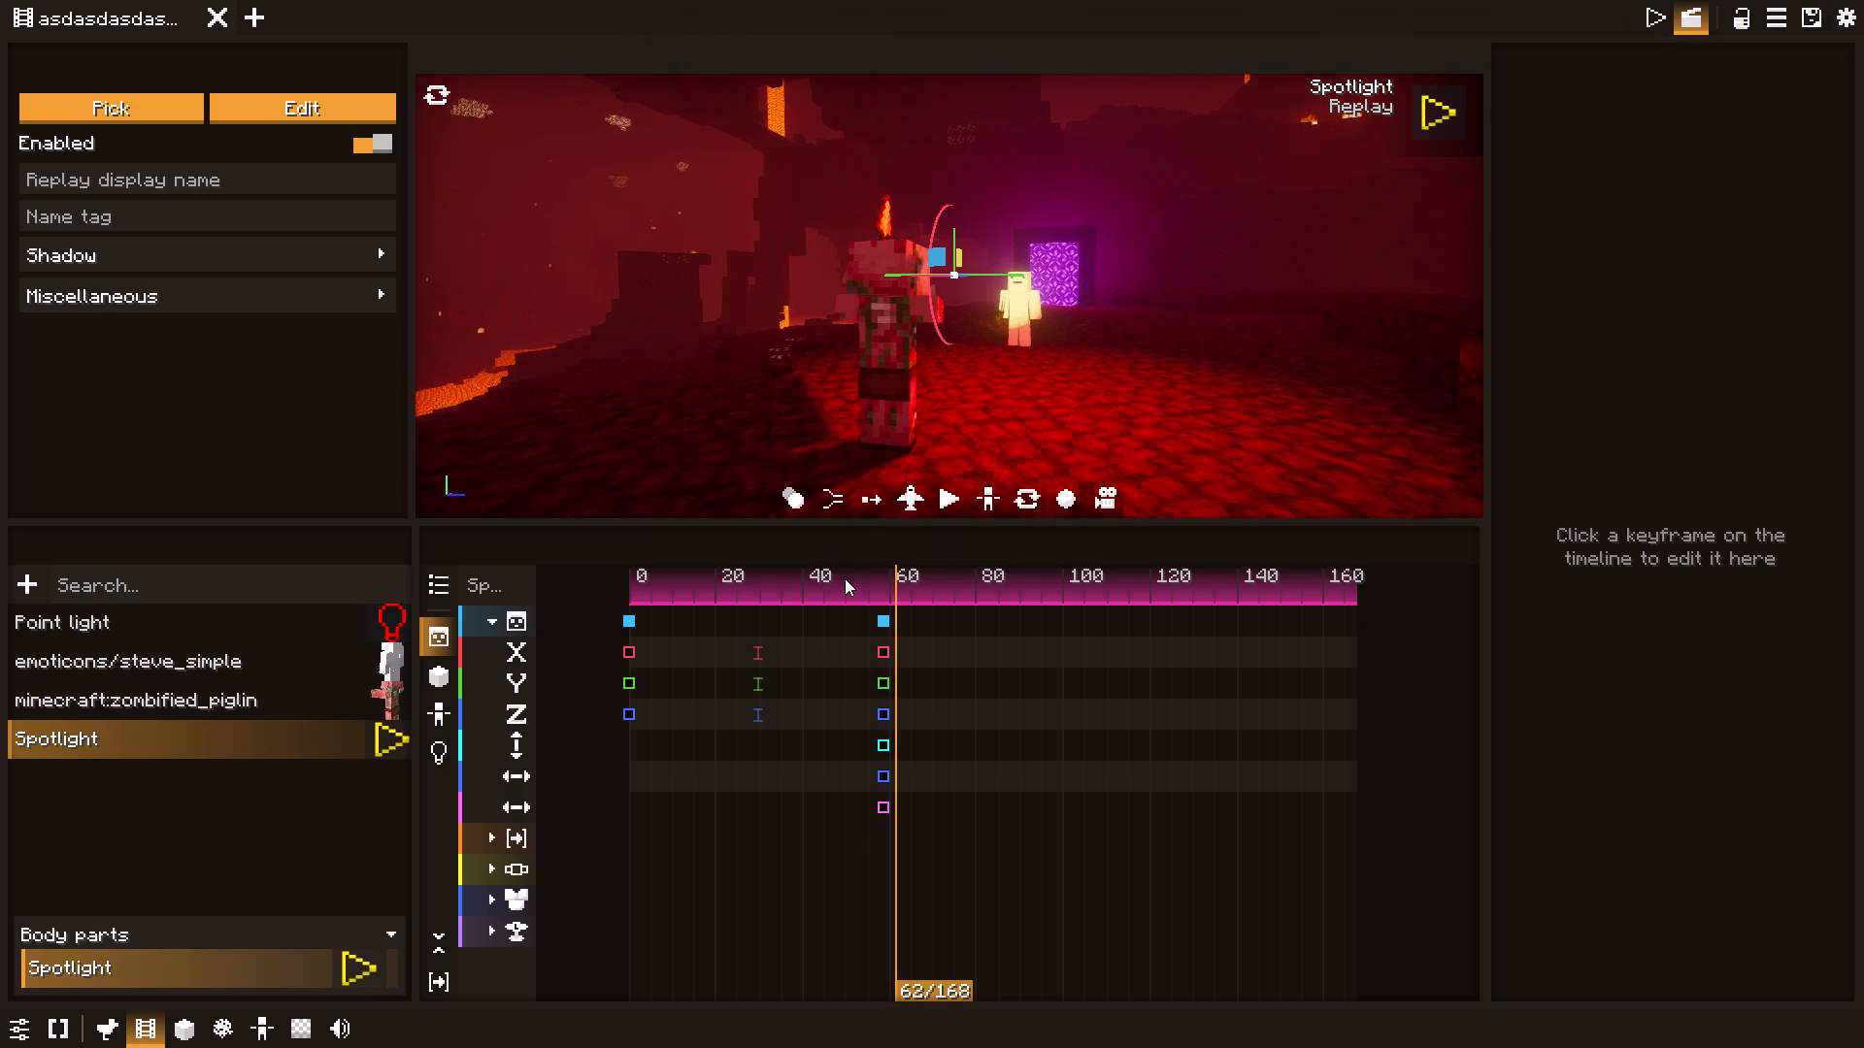
# Expand steve_simple's pose tracks and add a pose keyframe at tick 62.
pyautogui.scroll(-2, 512, 850)
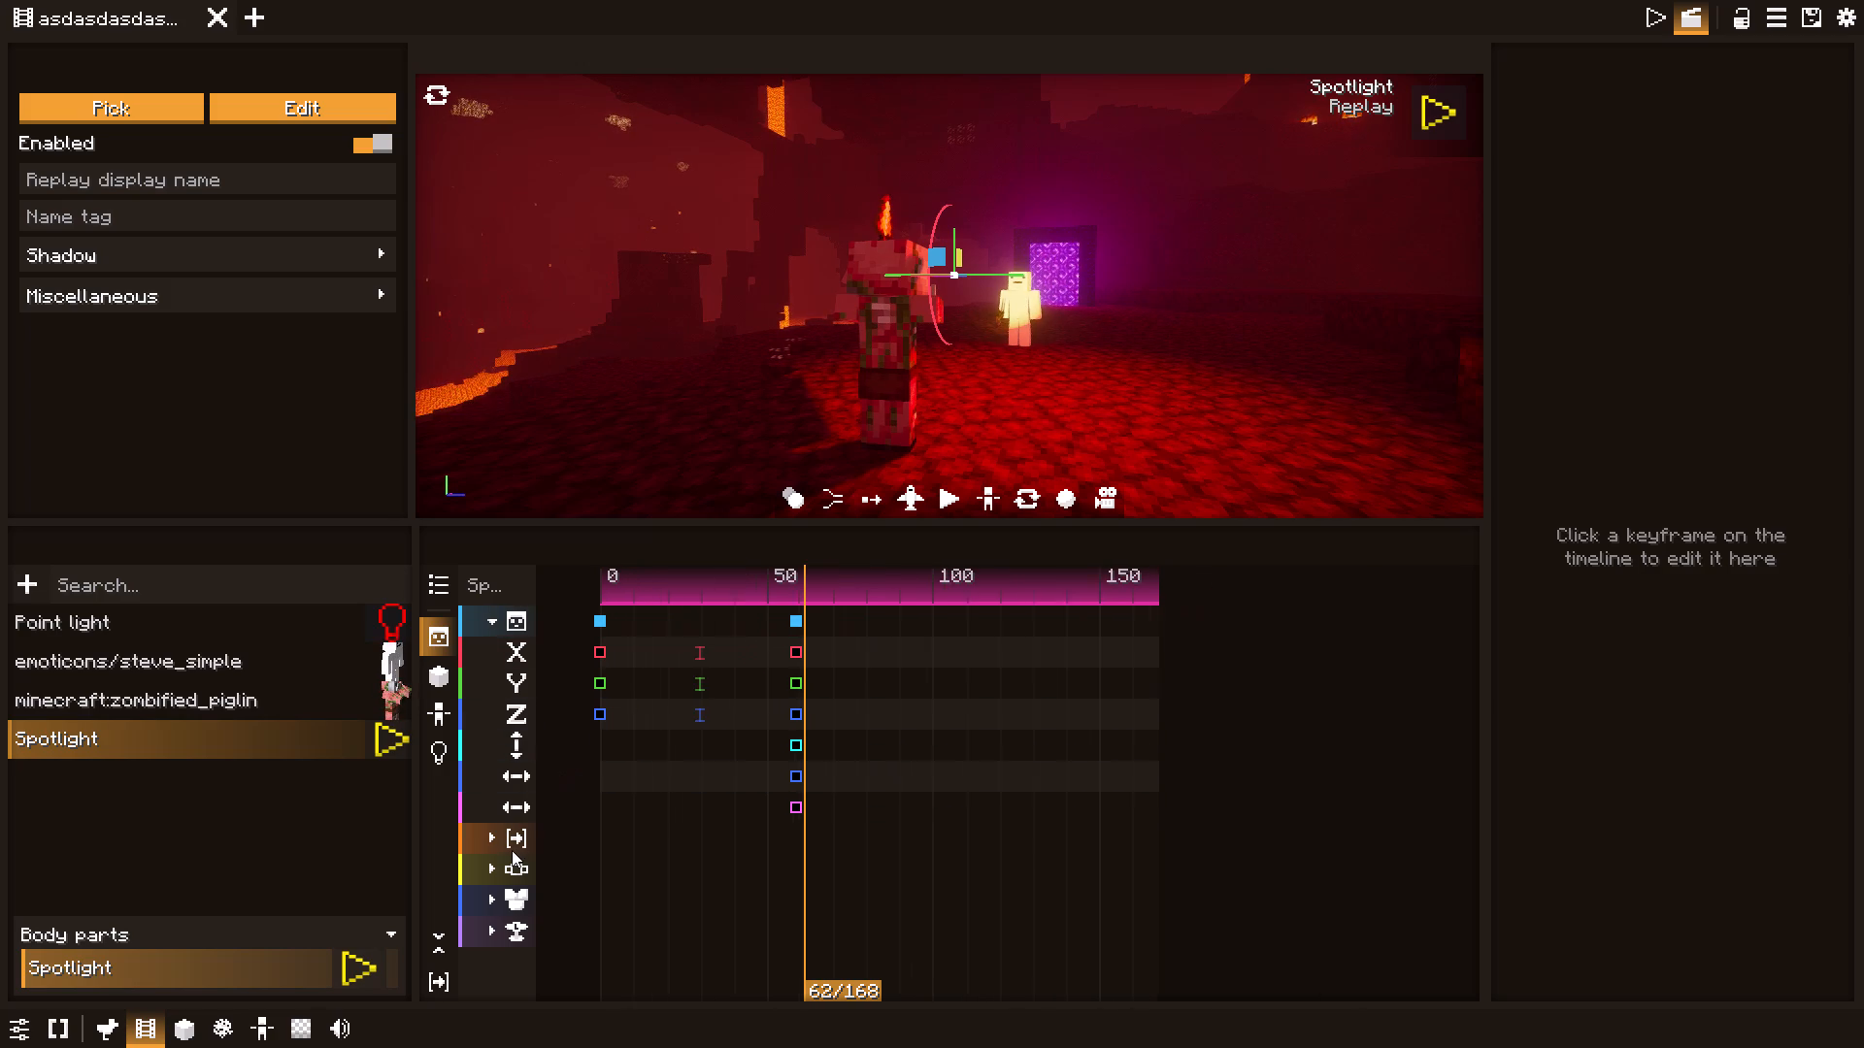
pyautogui.scroll(2, 512, 850)
pyautogui.click(446, 712)
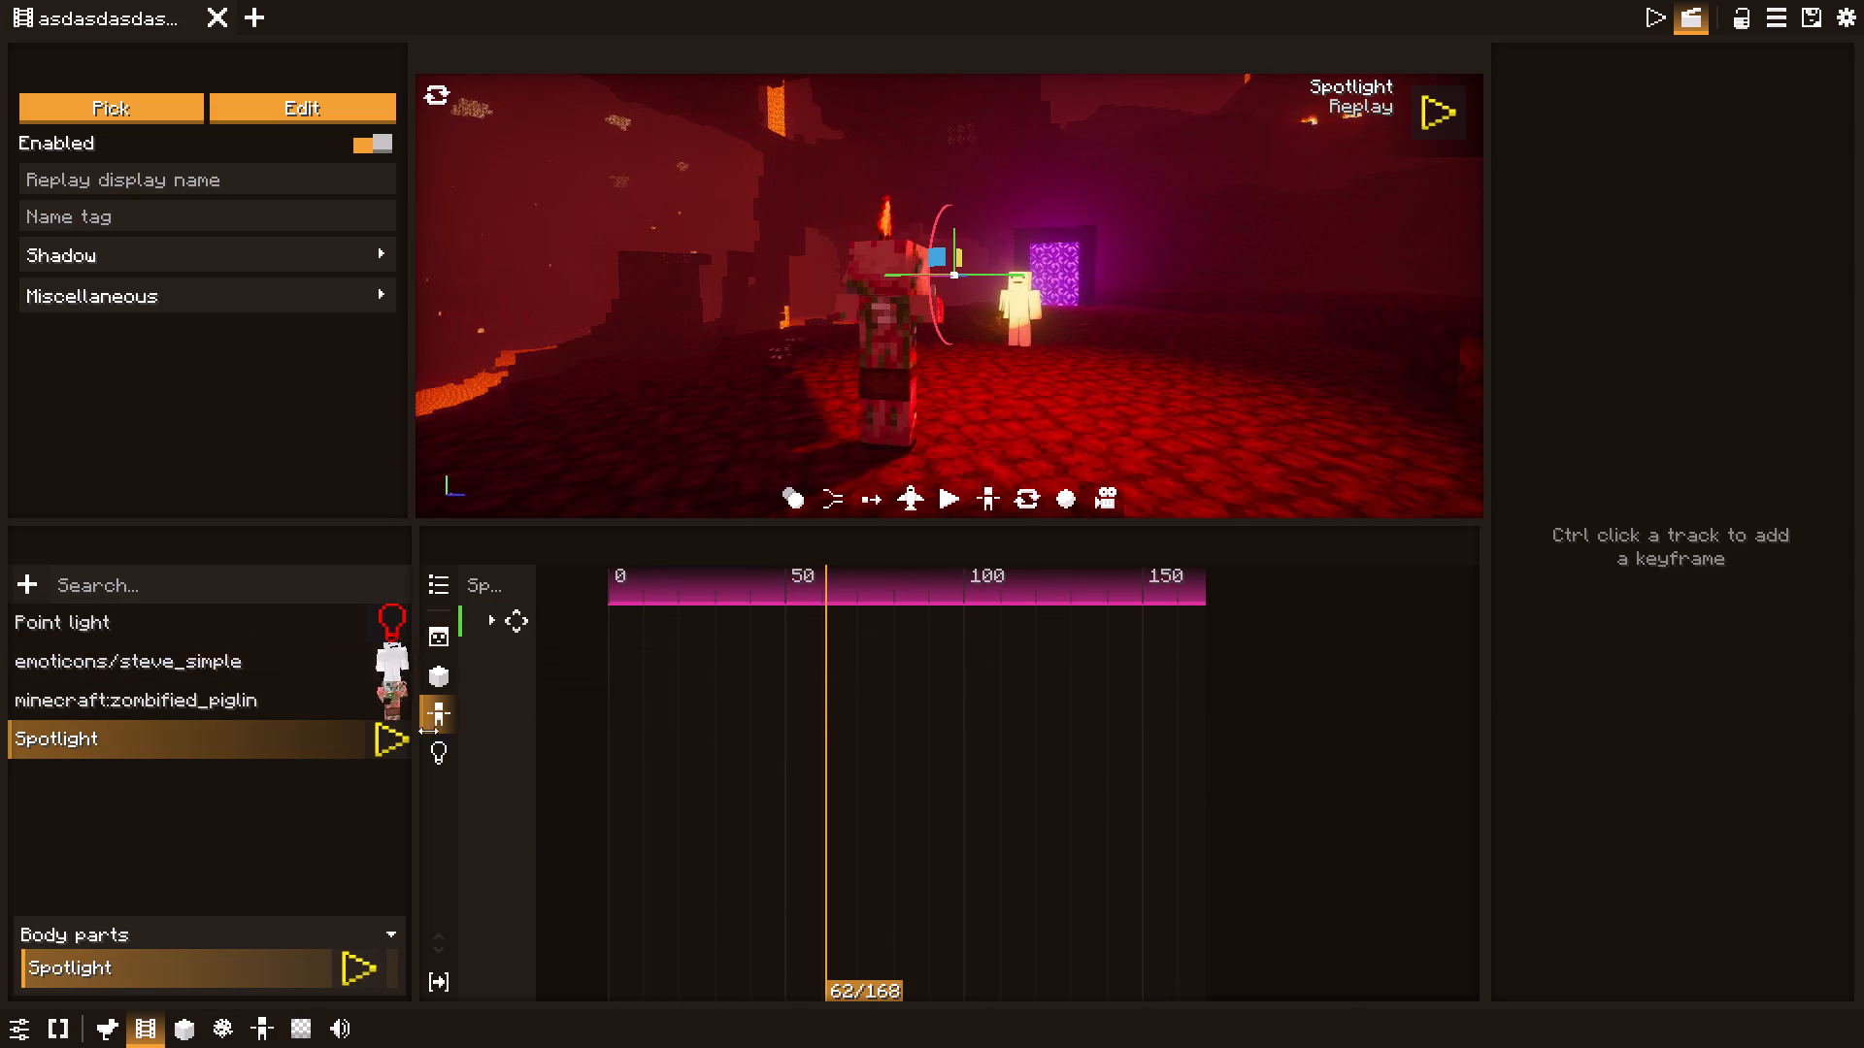
pyautogui.click(496, 624)
pyautogui.click(446, 707)
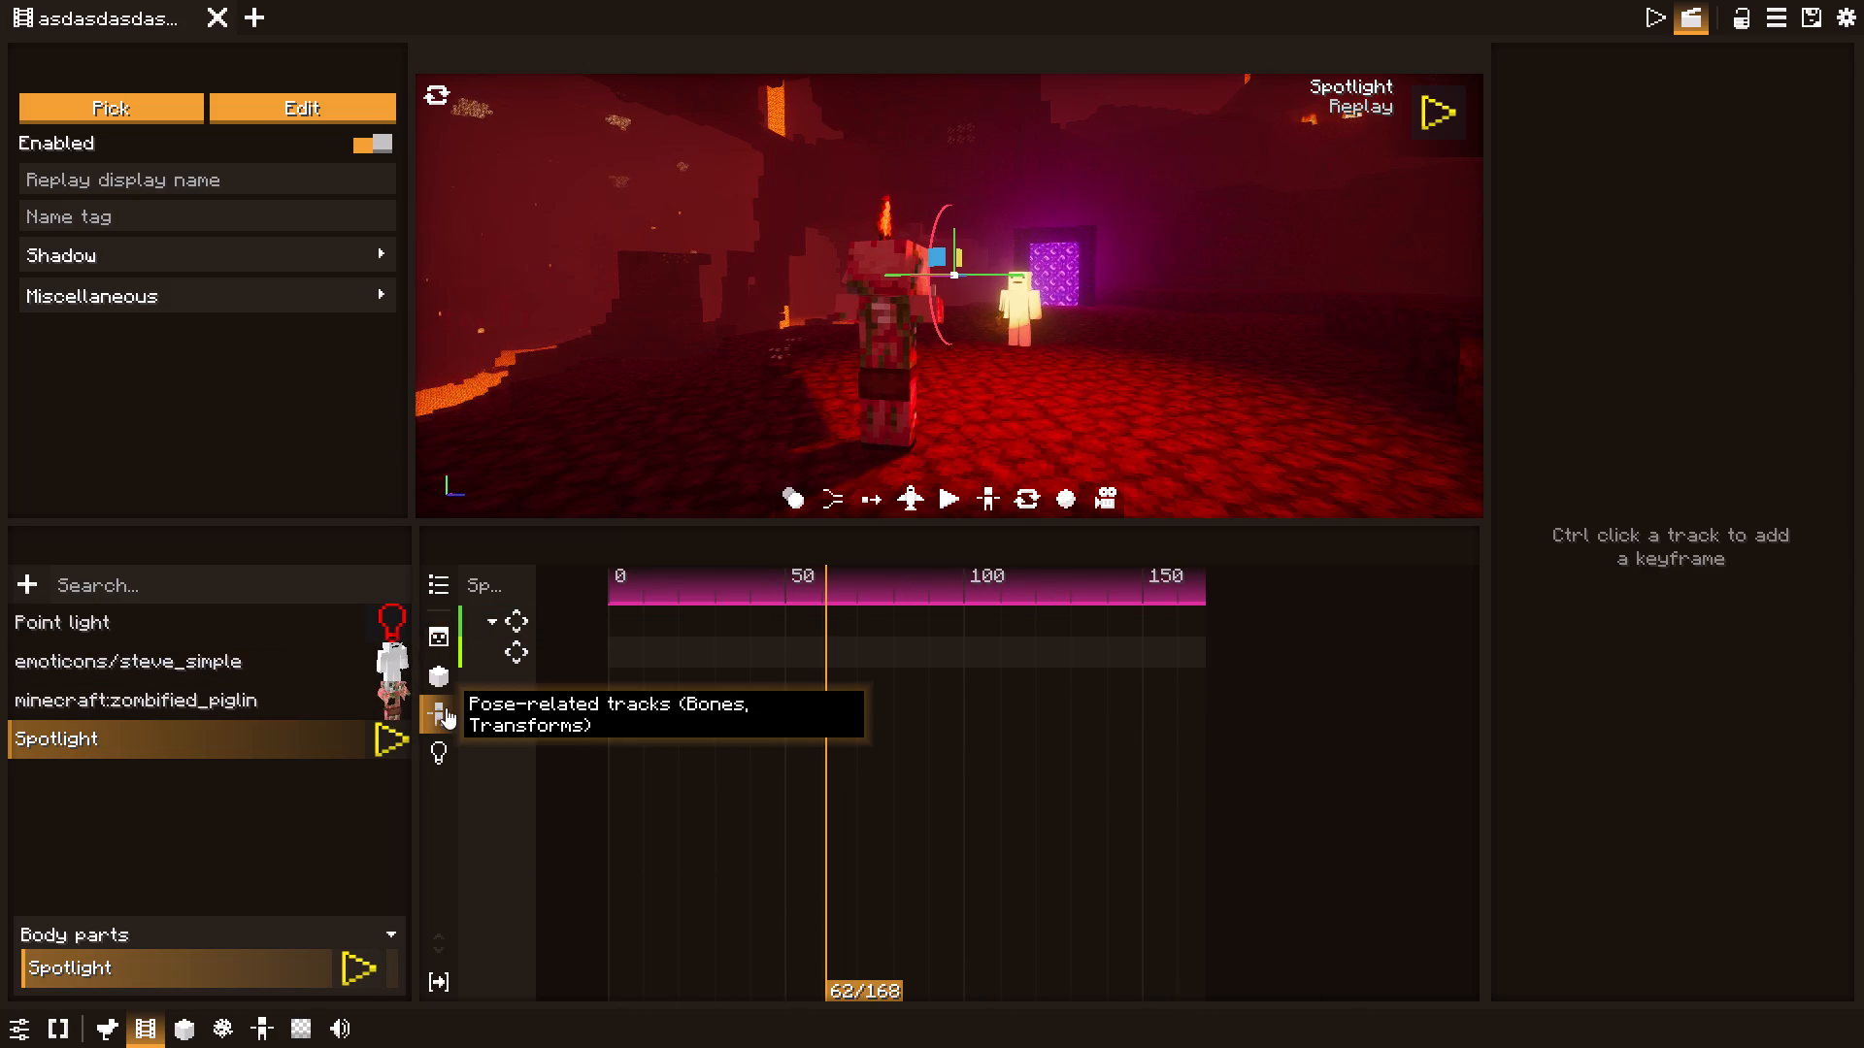
pyautogui.click(250, 694)
pyautogui.click(268, 660)
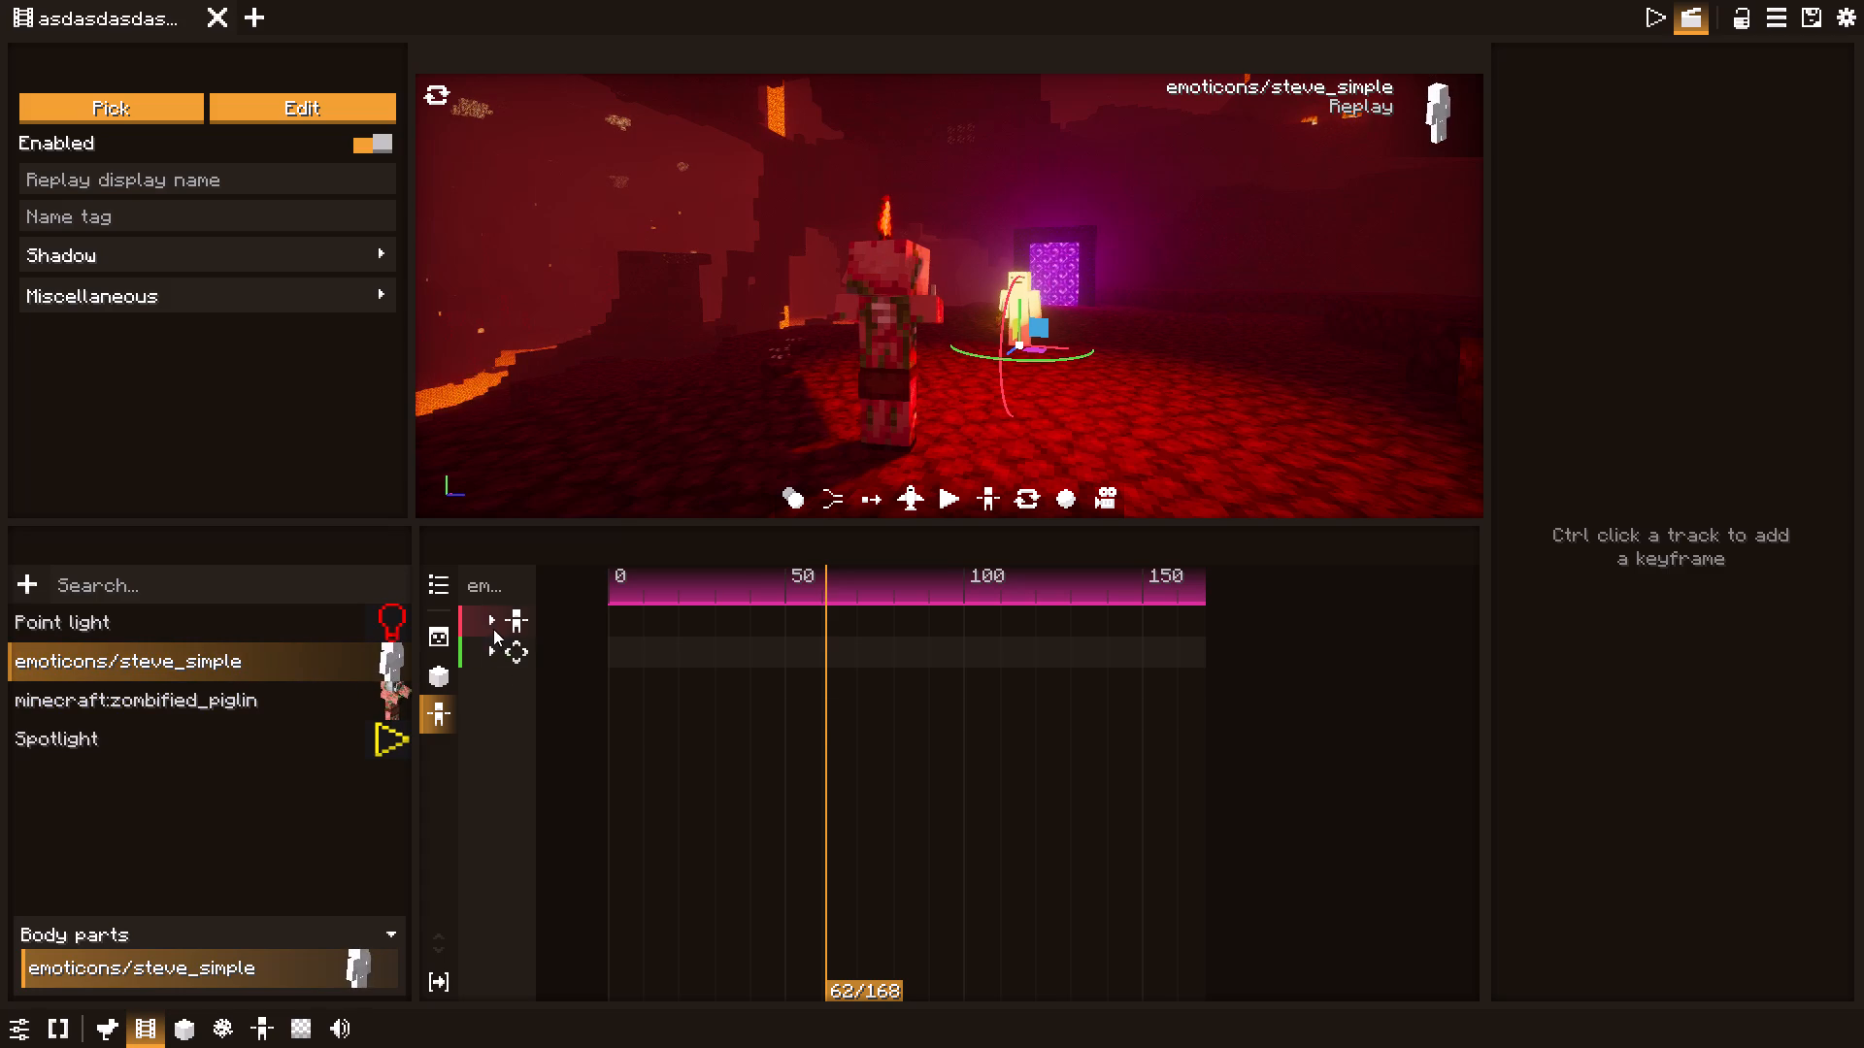
pyautogui.click(493, 629)
pyautogui.click(517, 652)
# Fly close to steve_simple and add a second pose keyframe at tick 71.
pyautogui.click(907, 499)
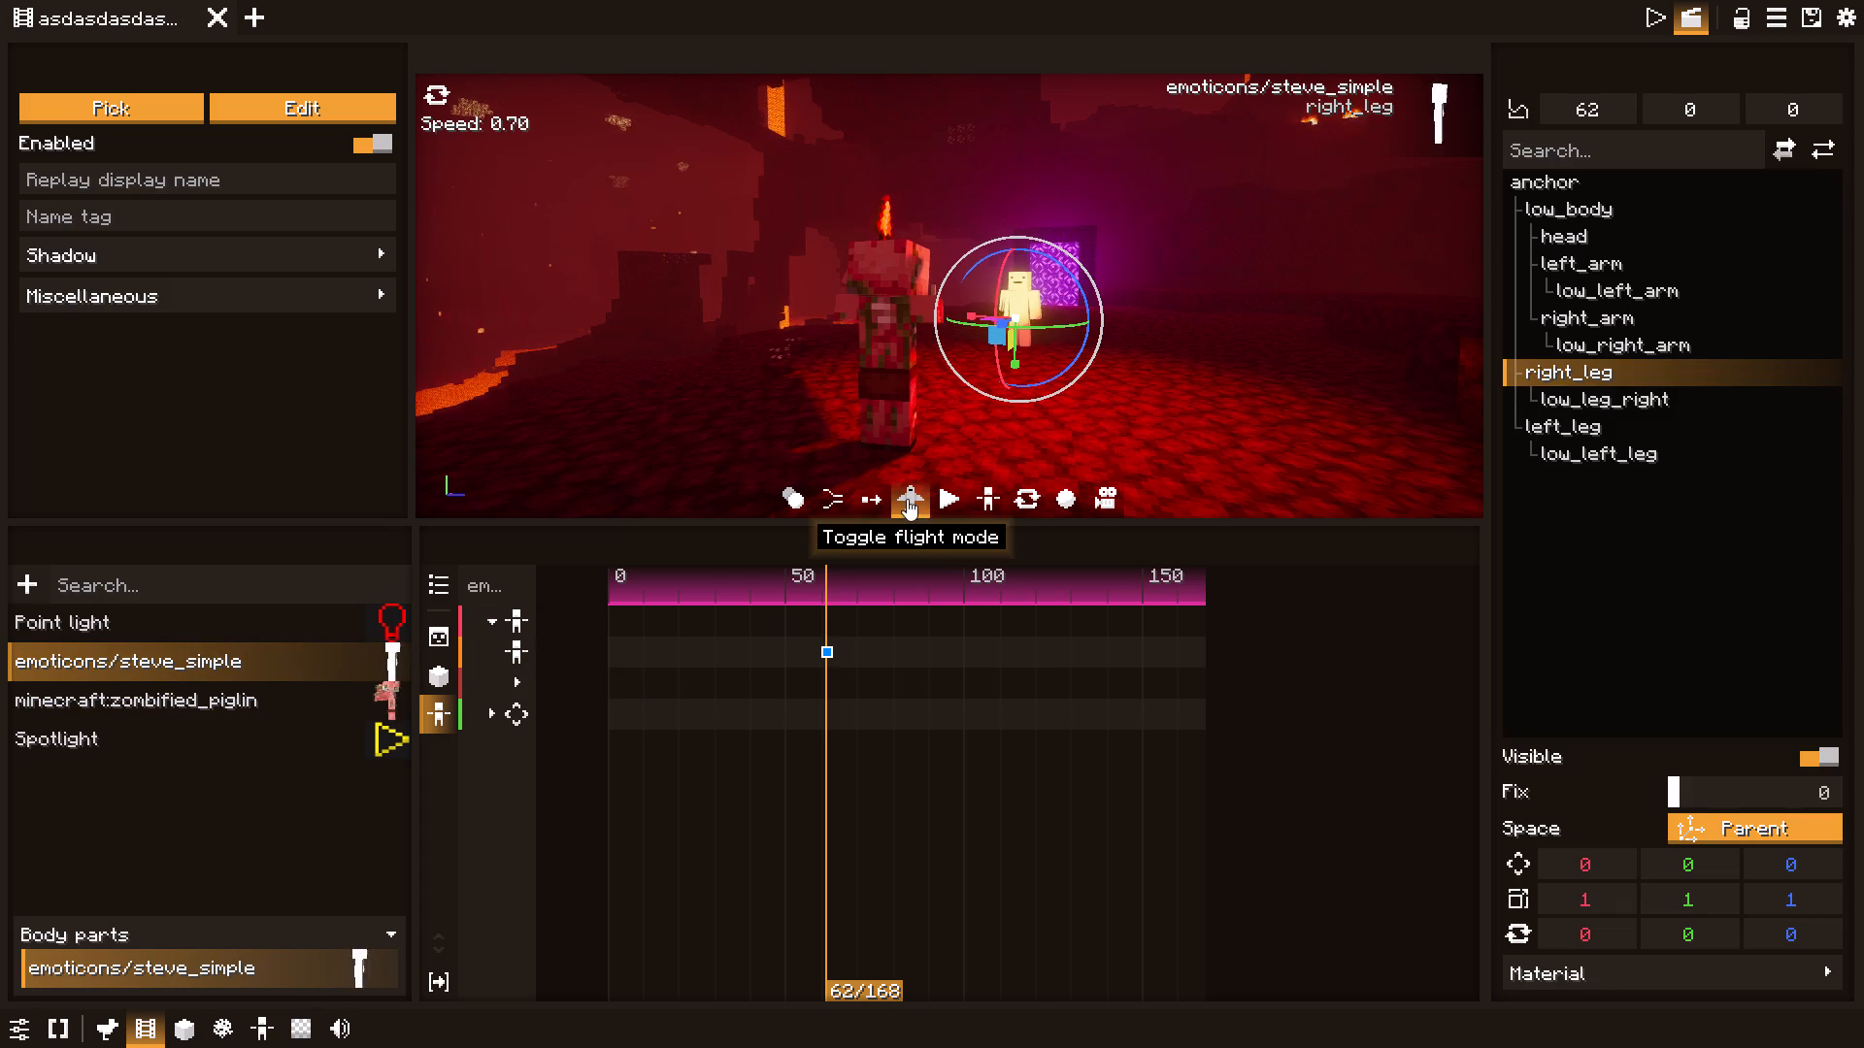
pyautogui.moveTo(1000, 455); pyautogui.dragTo(757, 476)
pyautogui.press('w')
pyautogui.press('d')
pyautogui.press('d')
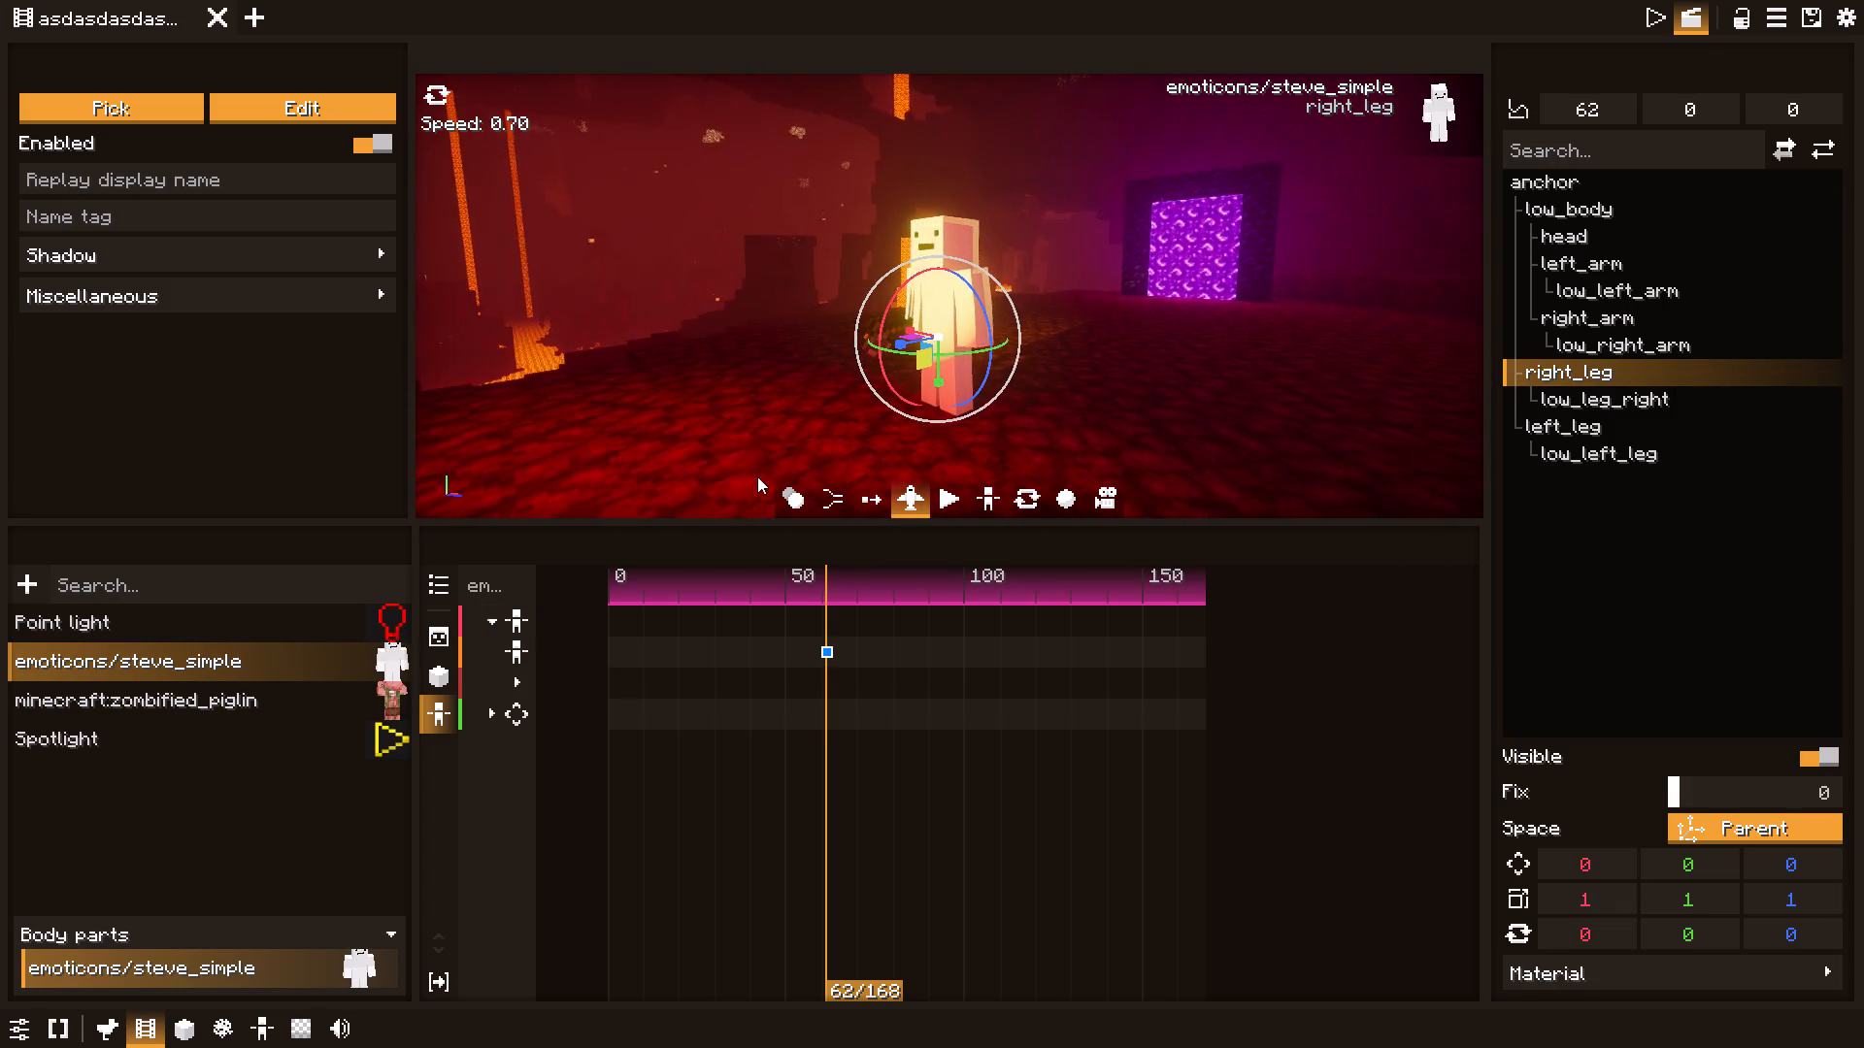
pyautogui.moveTo(757, 476); pyautogui.dragTo(756, 439)
pyautogui.write('ww')
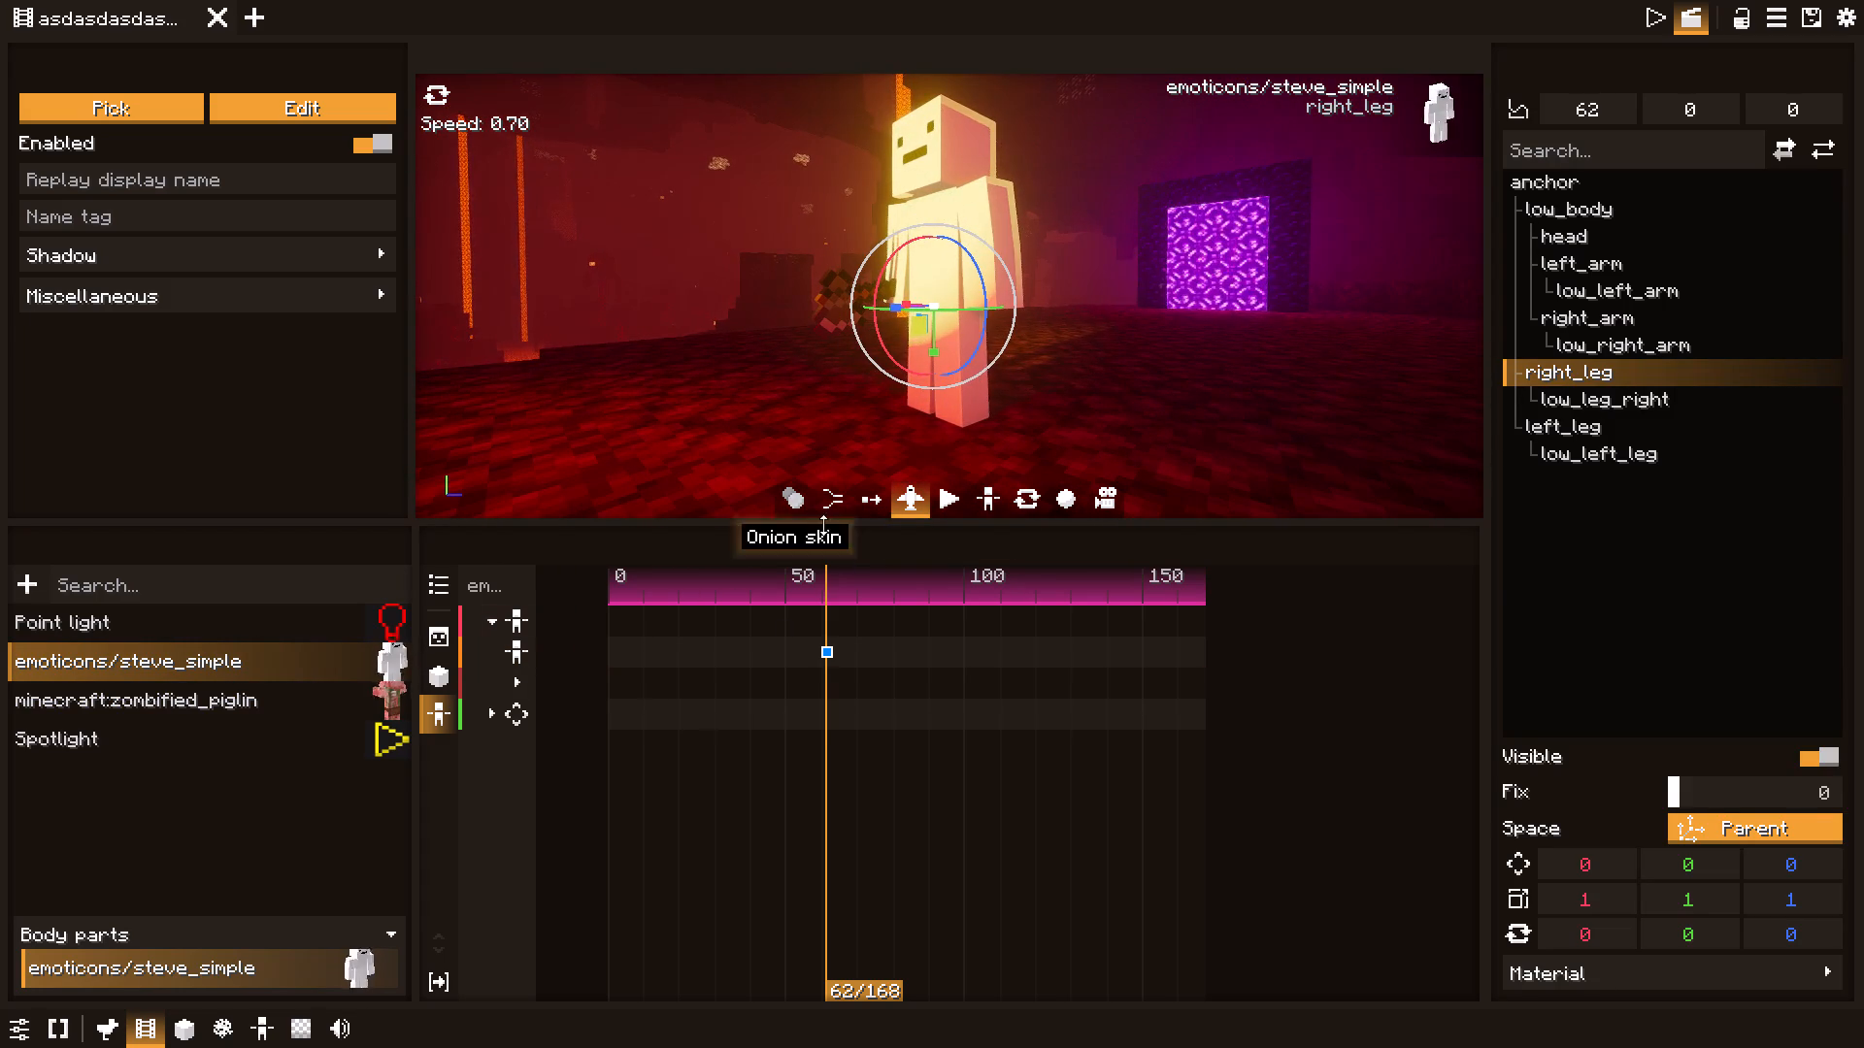
pyautogui.click(953, 495)
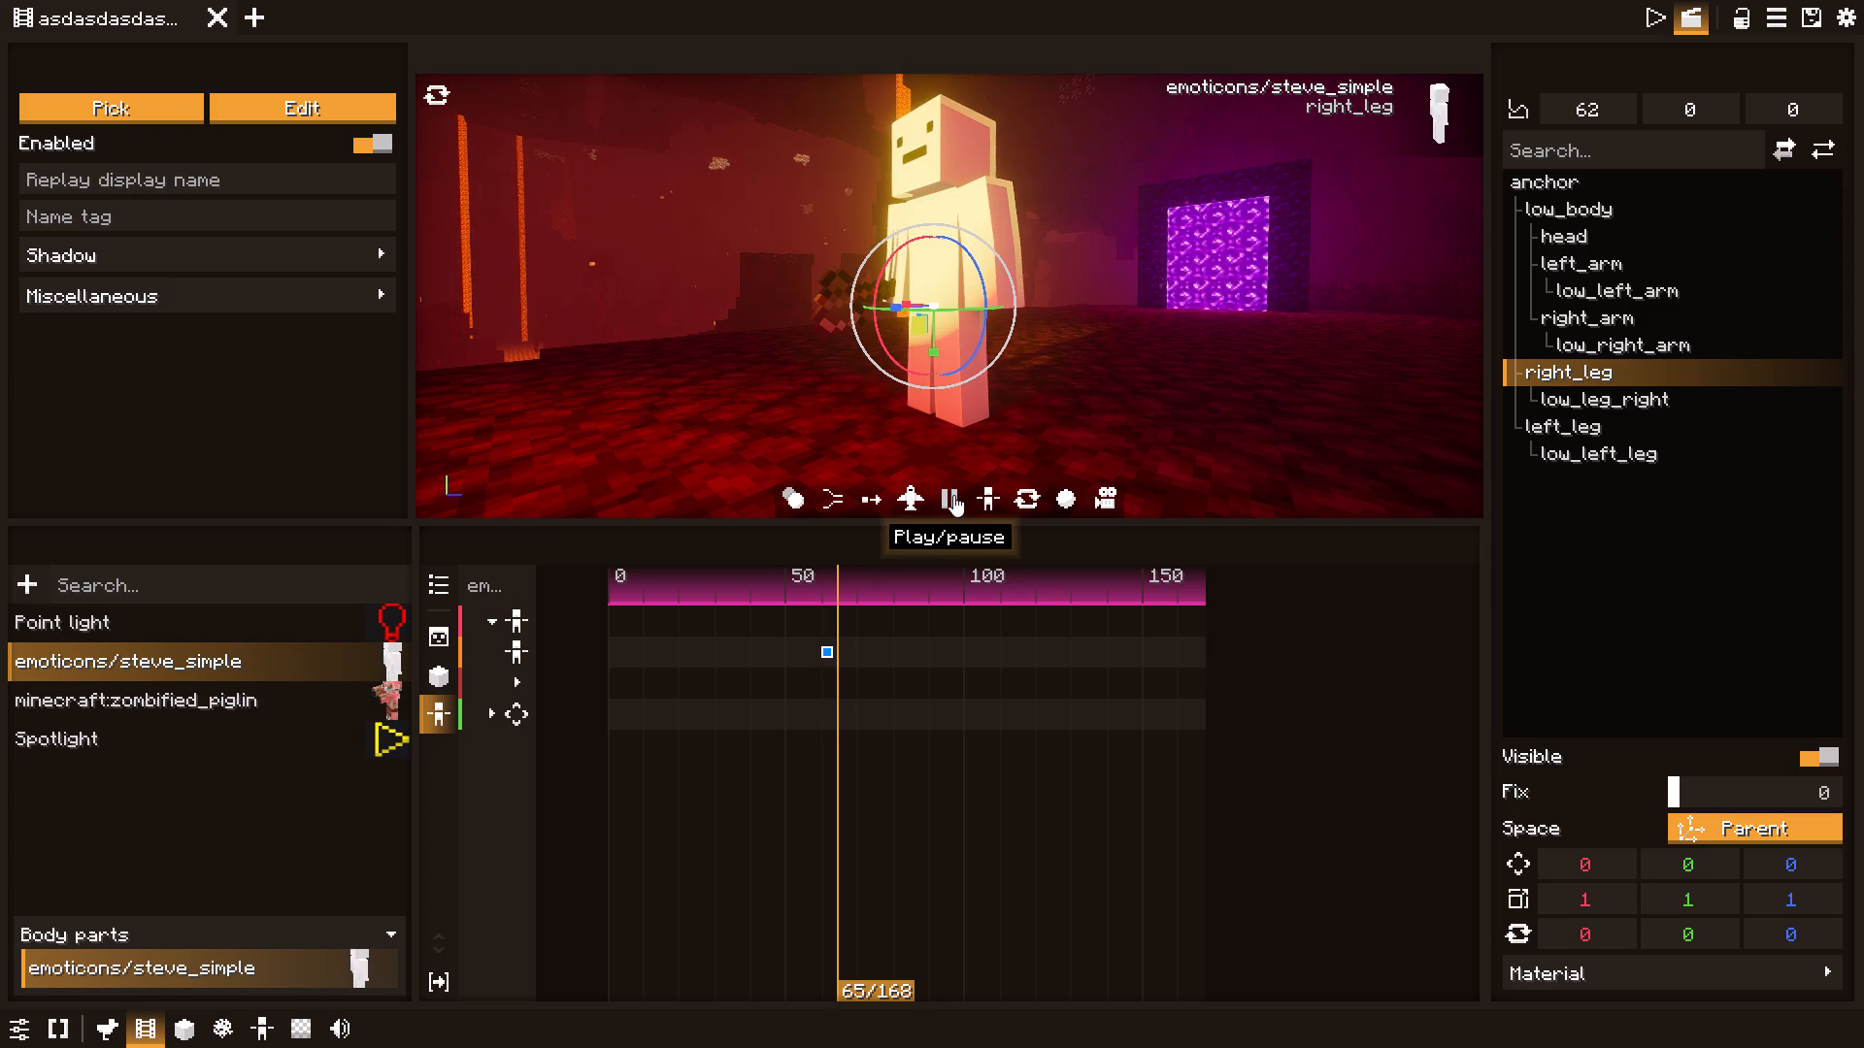
pyautogui.click(953, 495)
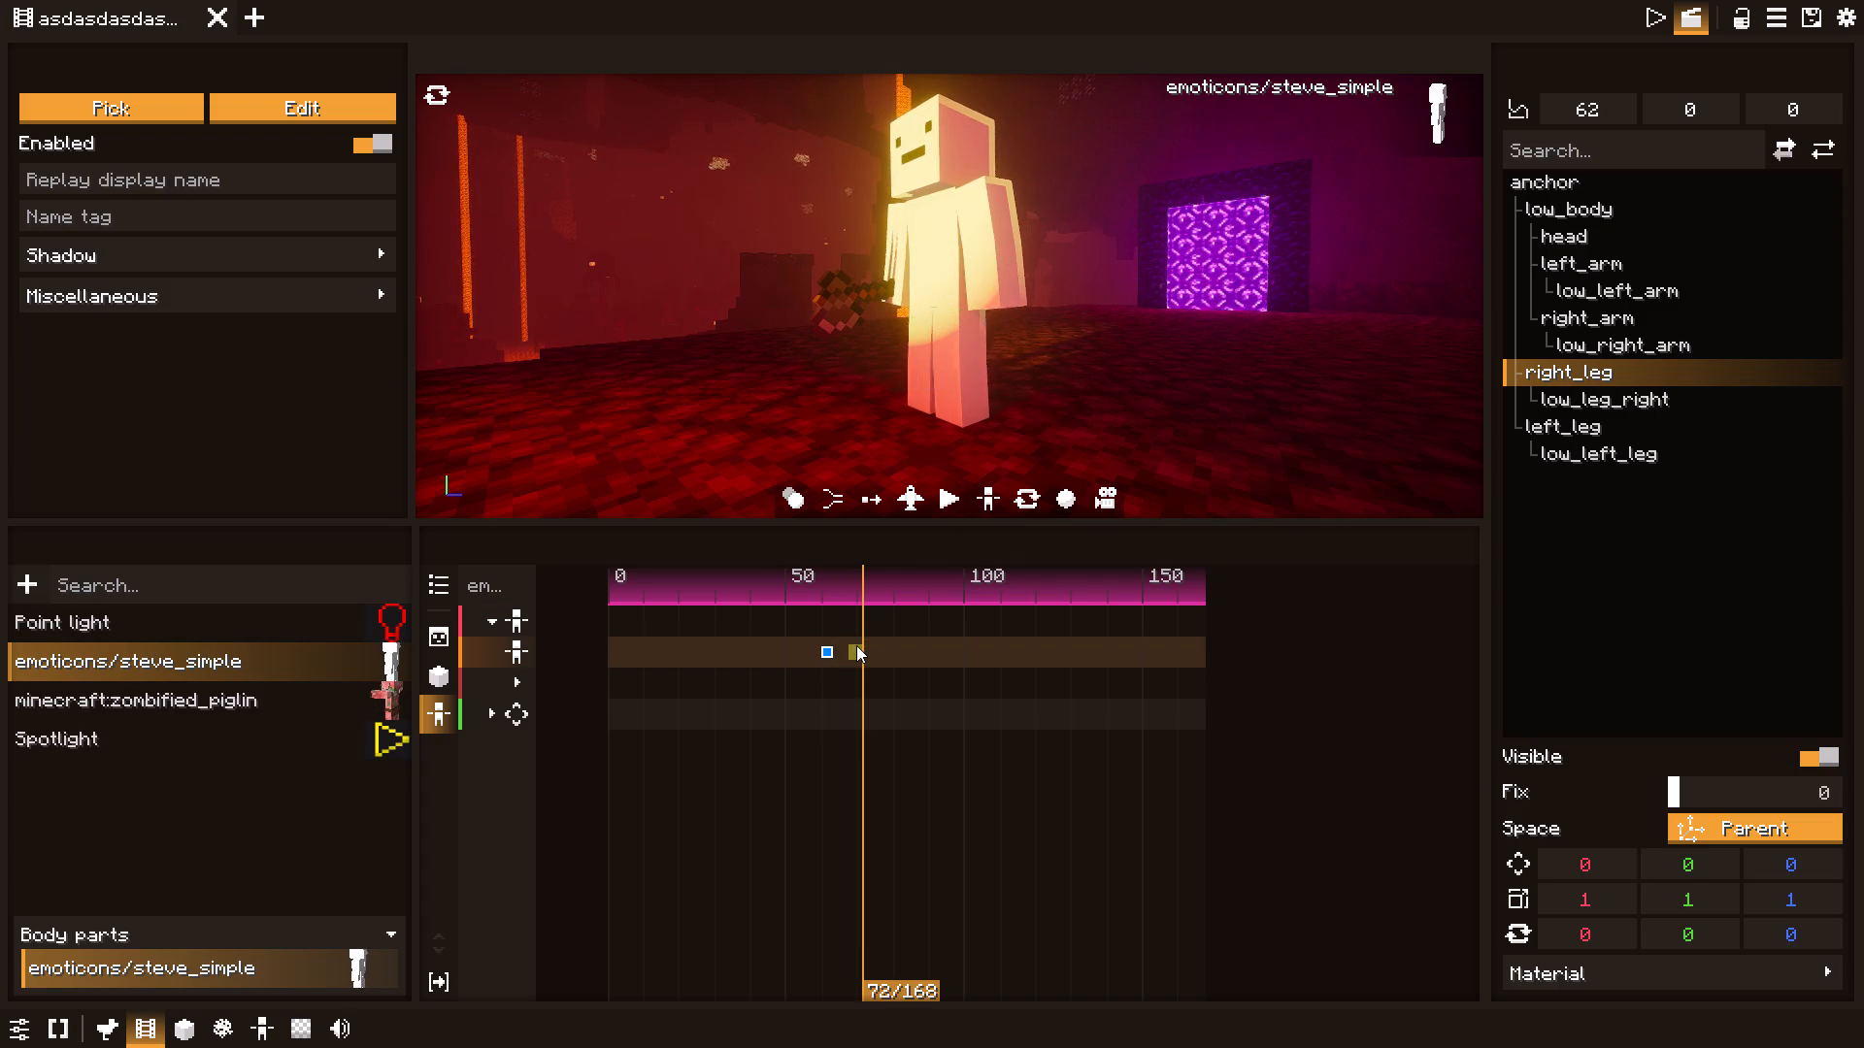
pyautogui.keyDown('alt'); pyautogui.click(861, 646); pyautogui.keyUp('alt')
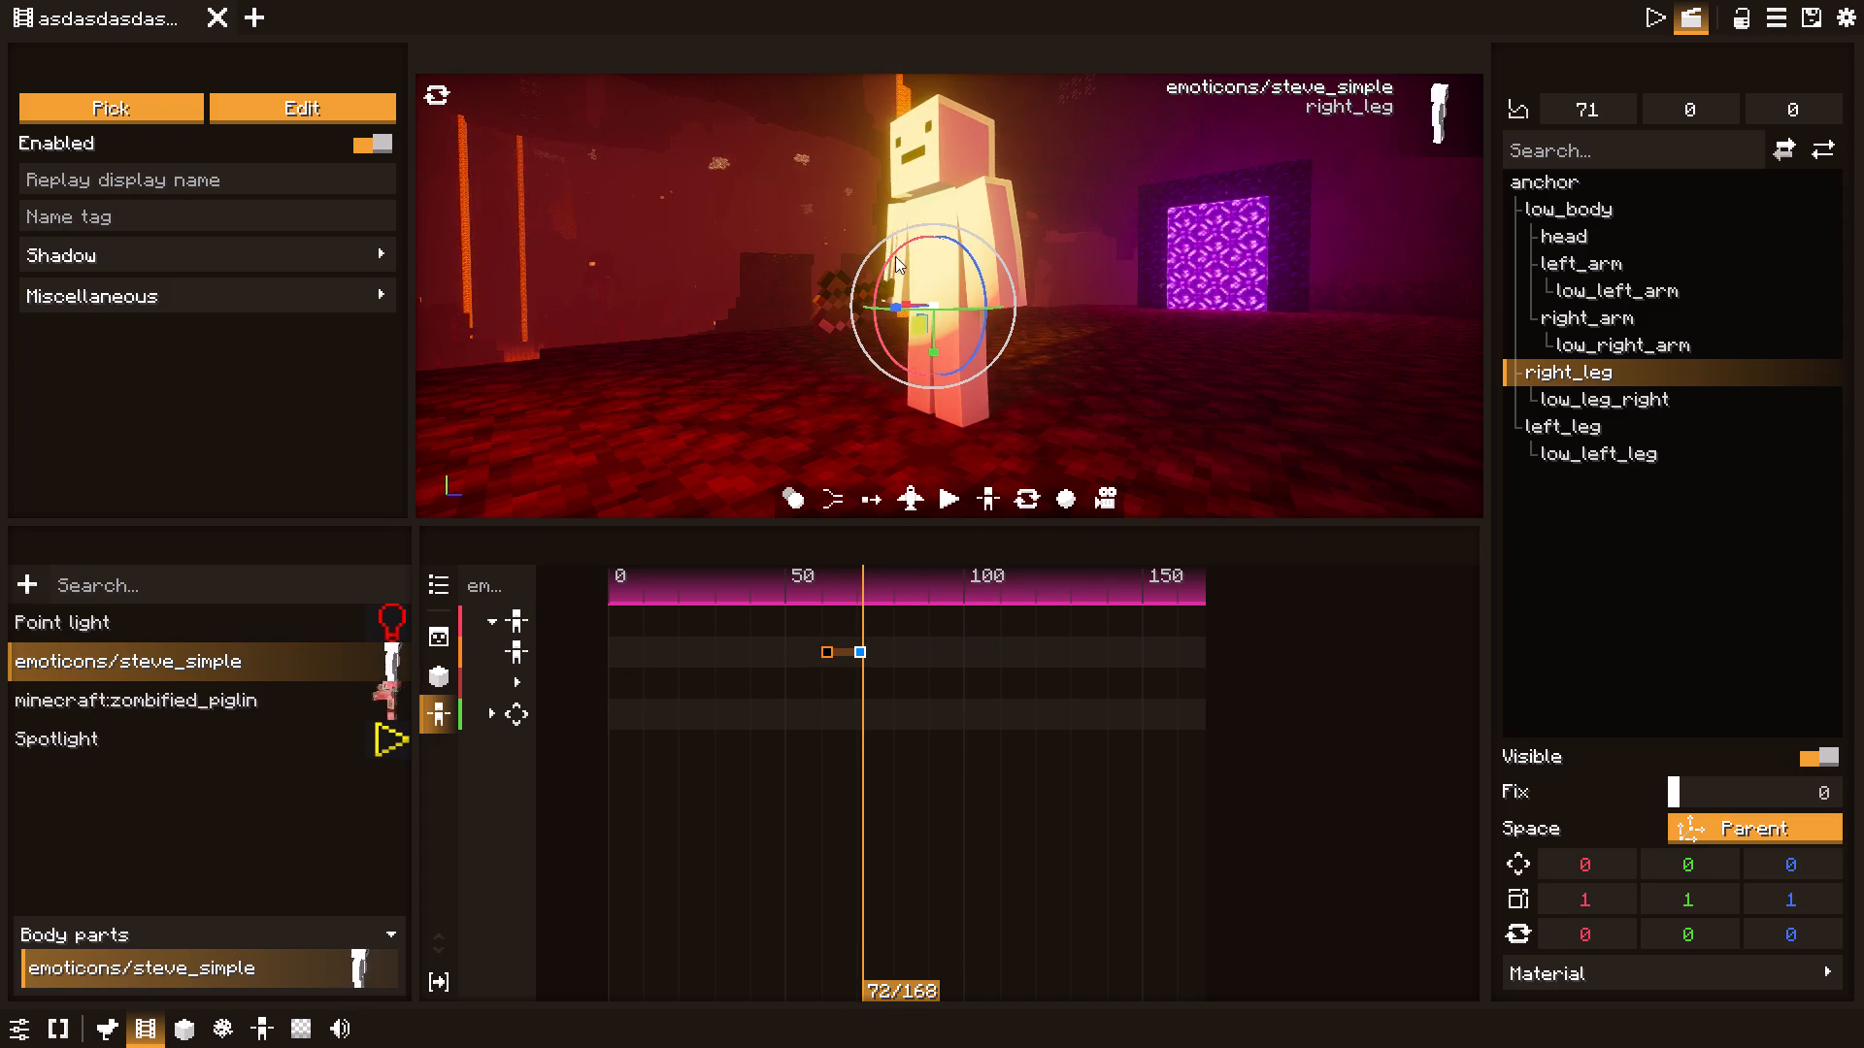
# Raise steve_simple's right_arm in the tick 71 pose, rotating it to about X 114.5, Y 85.8, Z -37.2.
pyautogui.click(1118, 286)
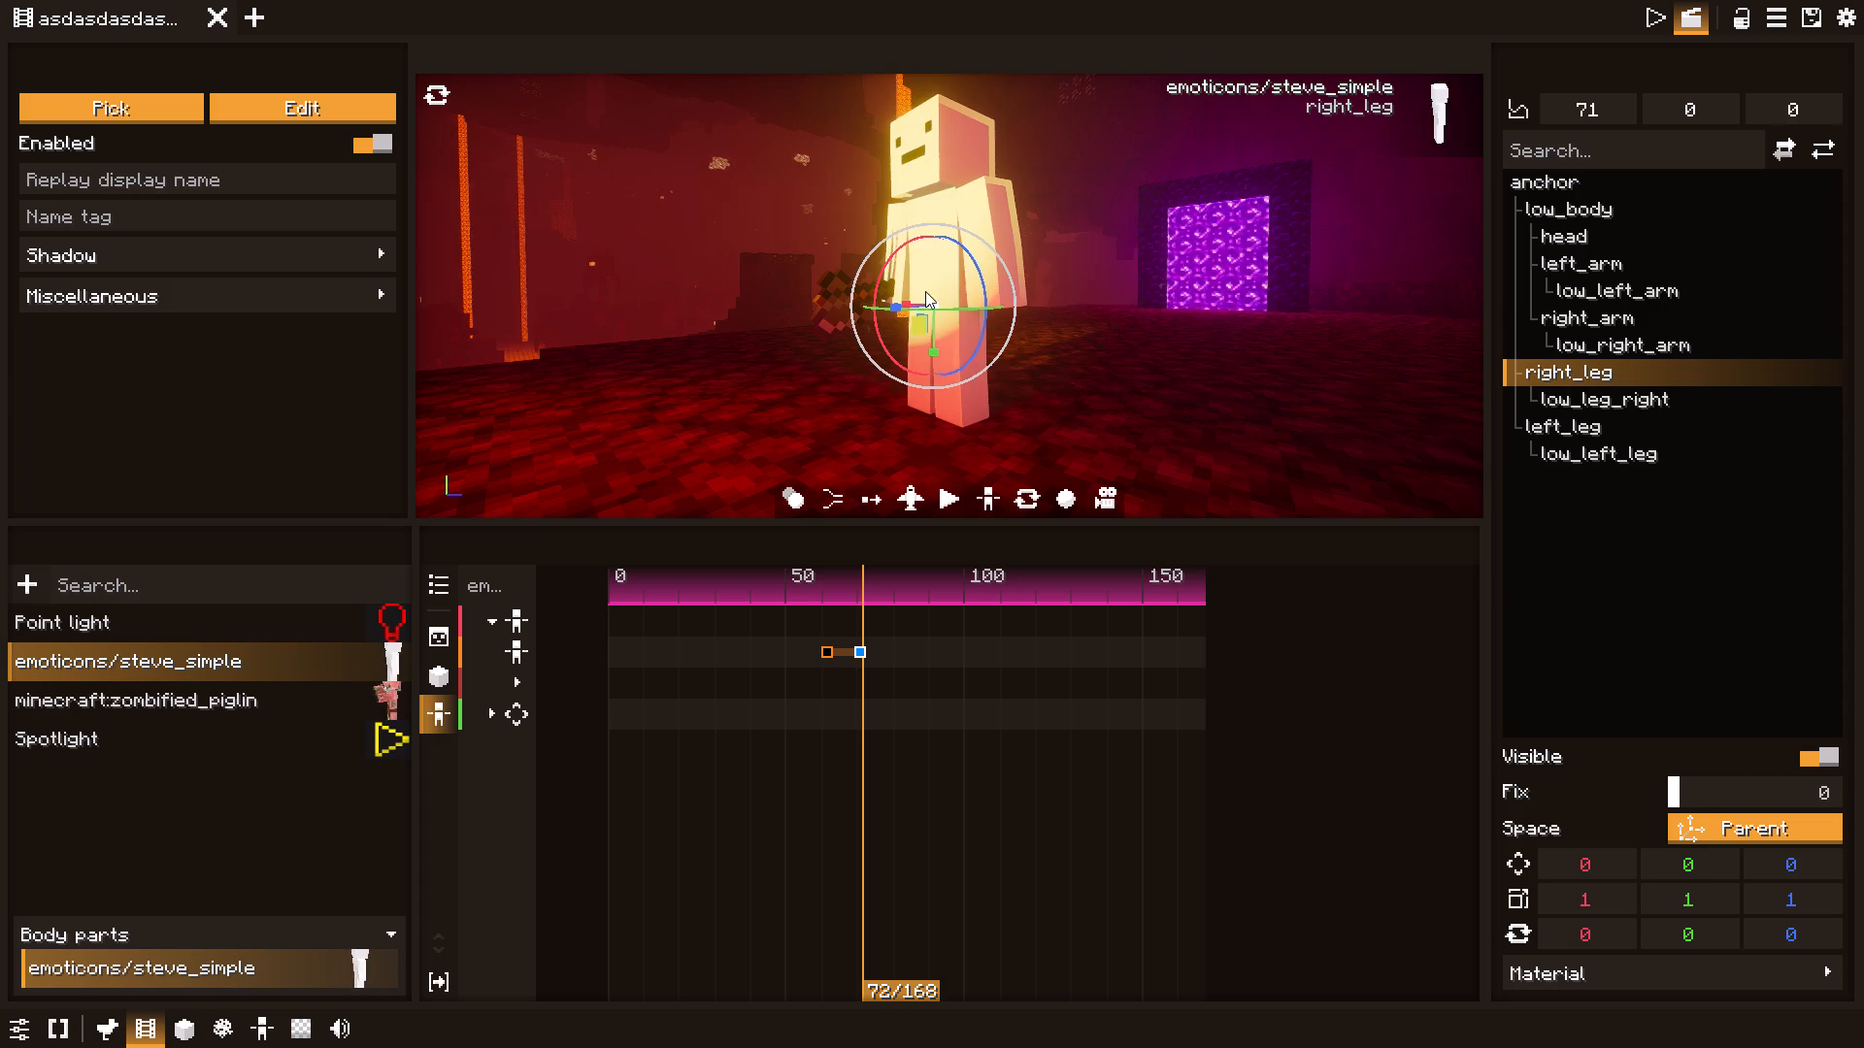
pyautogui.click(890, 217)
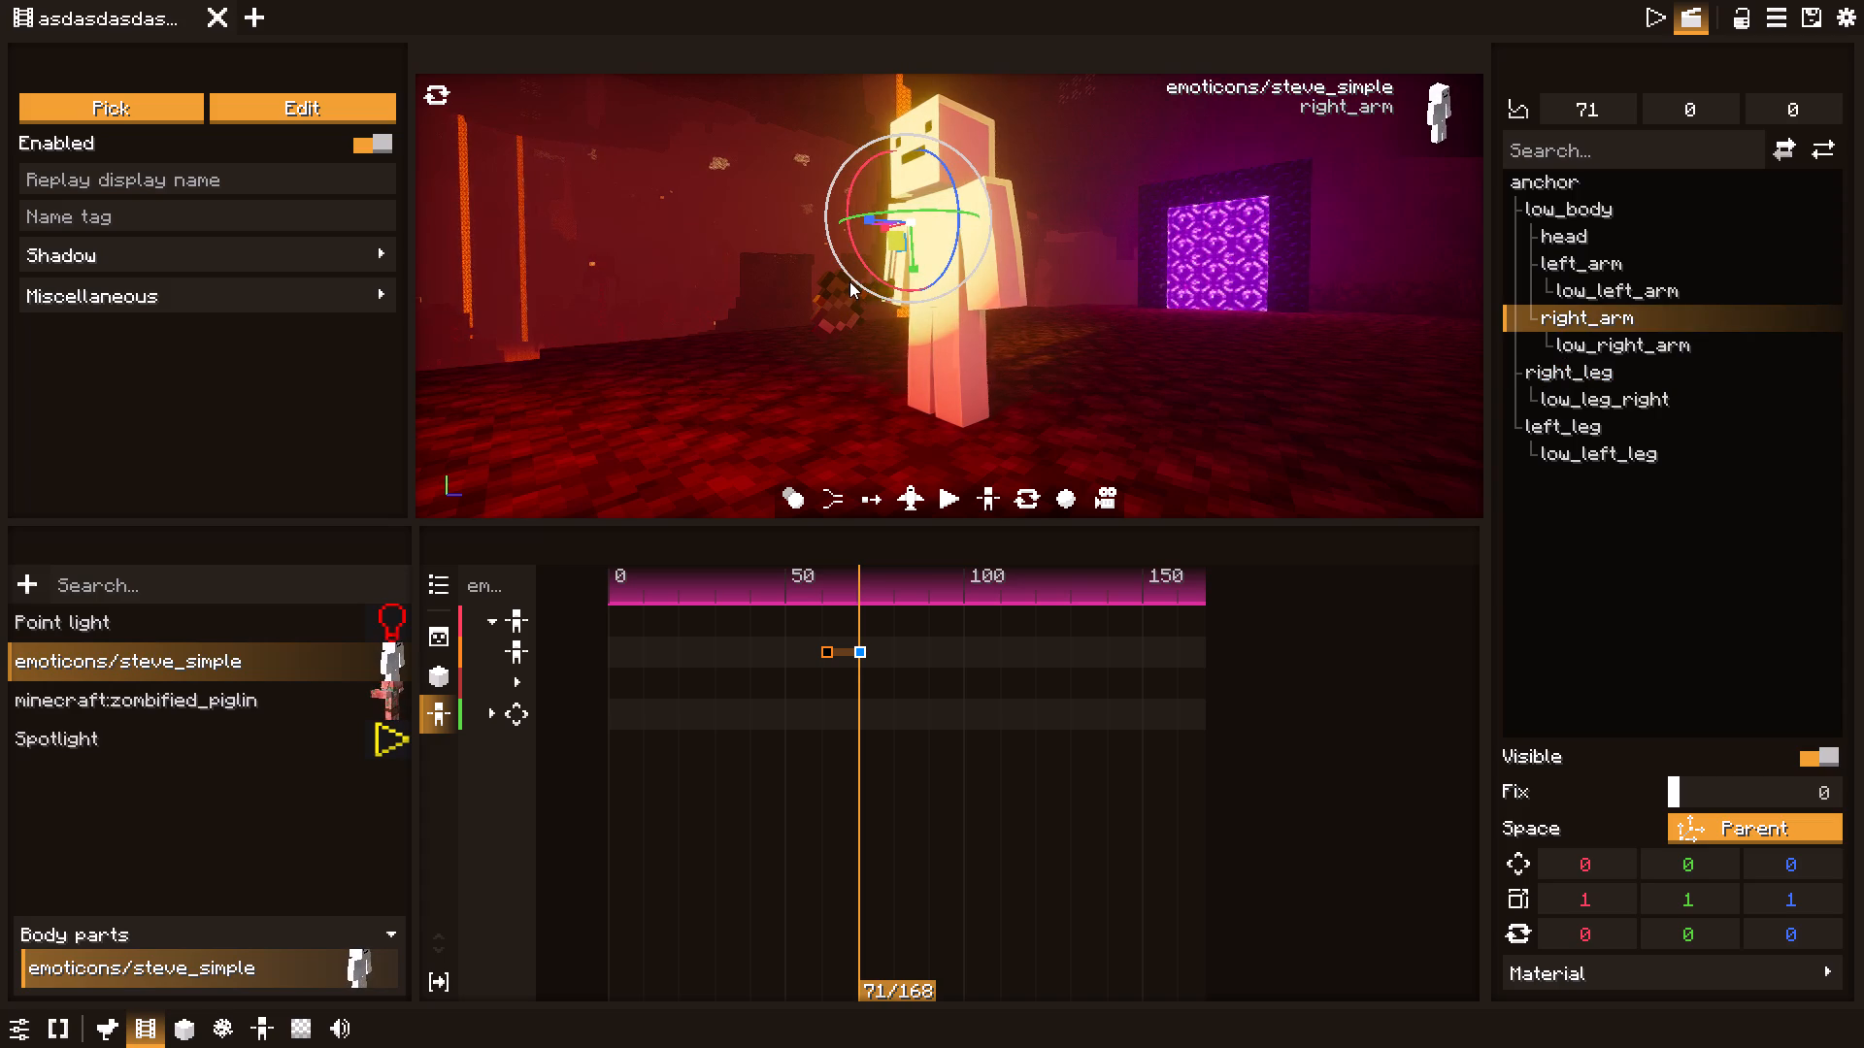
pyautogui.moveTo(847, 279); pyautogui.dragTo(797, 122)
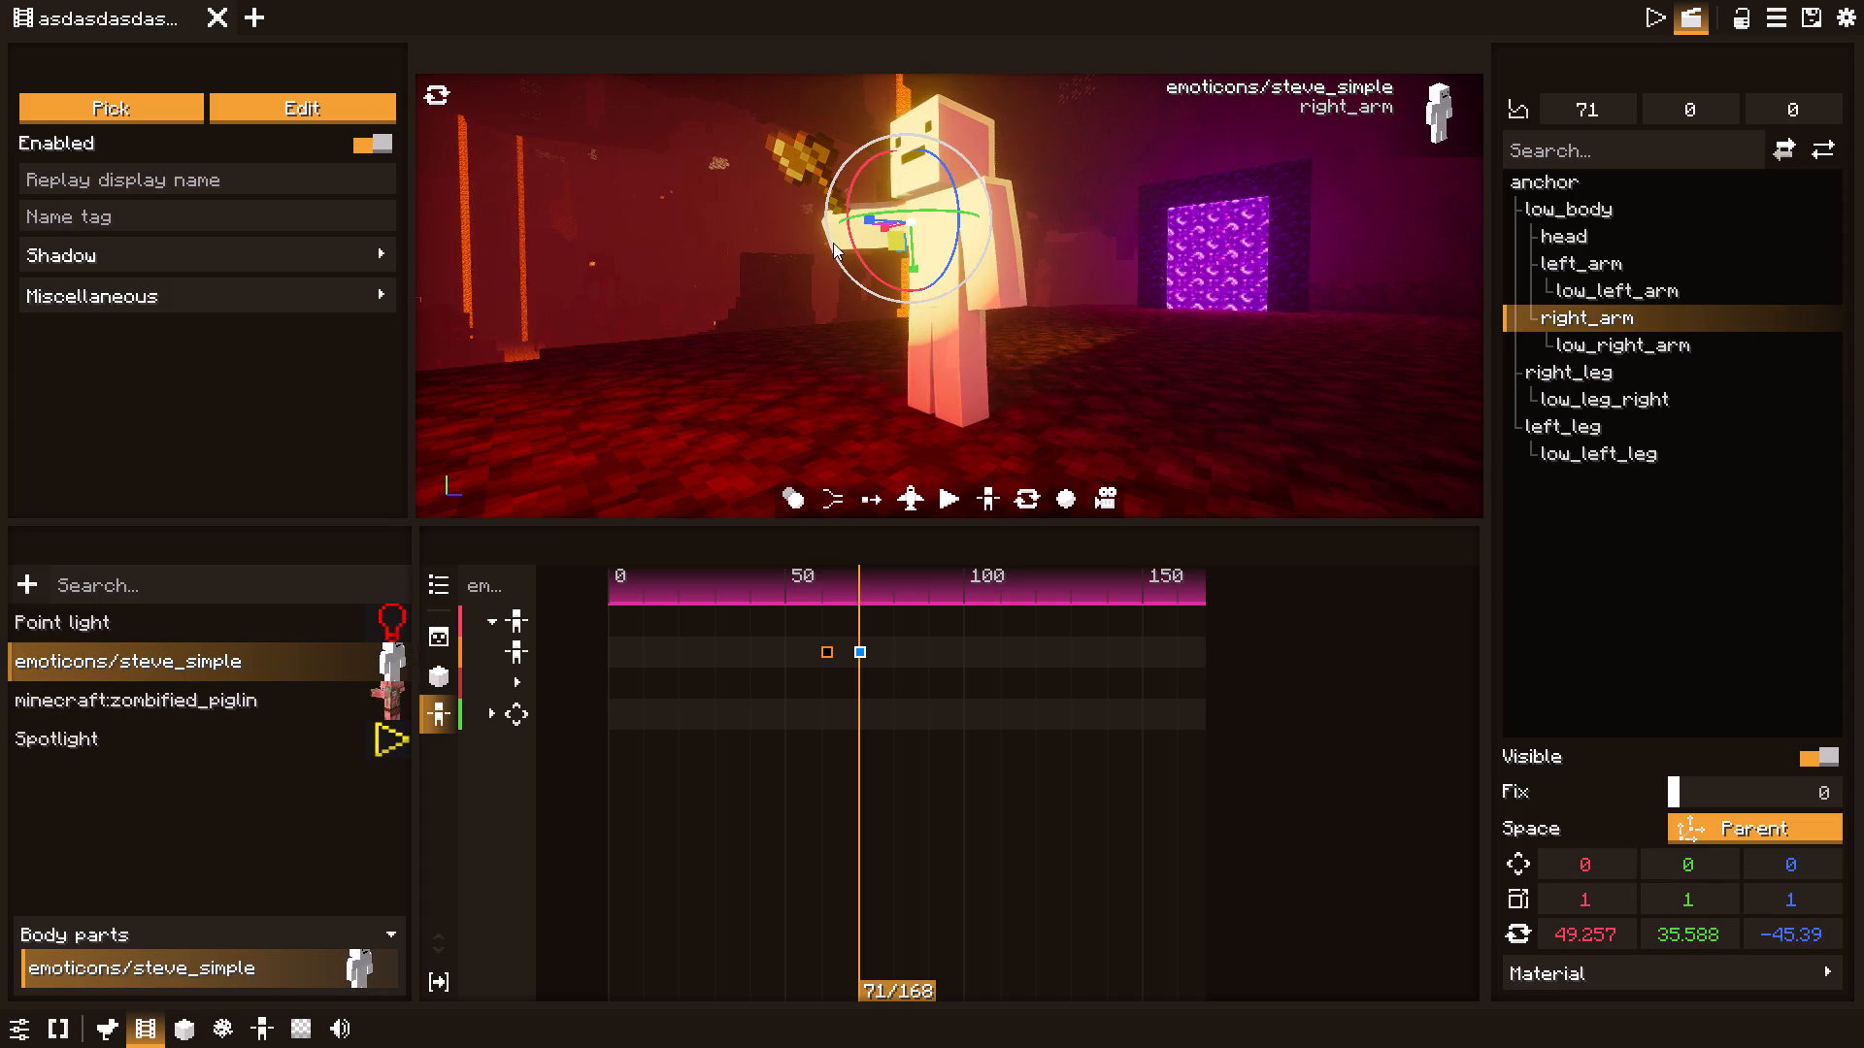
pyautogui.moveTo(833, 243); pyautogui.dragTo(828, 150)
pyautogui.moveTo(835, 258); pyautogui.dragTo(830, 252)
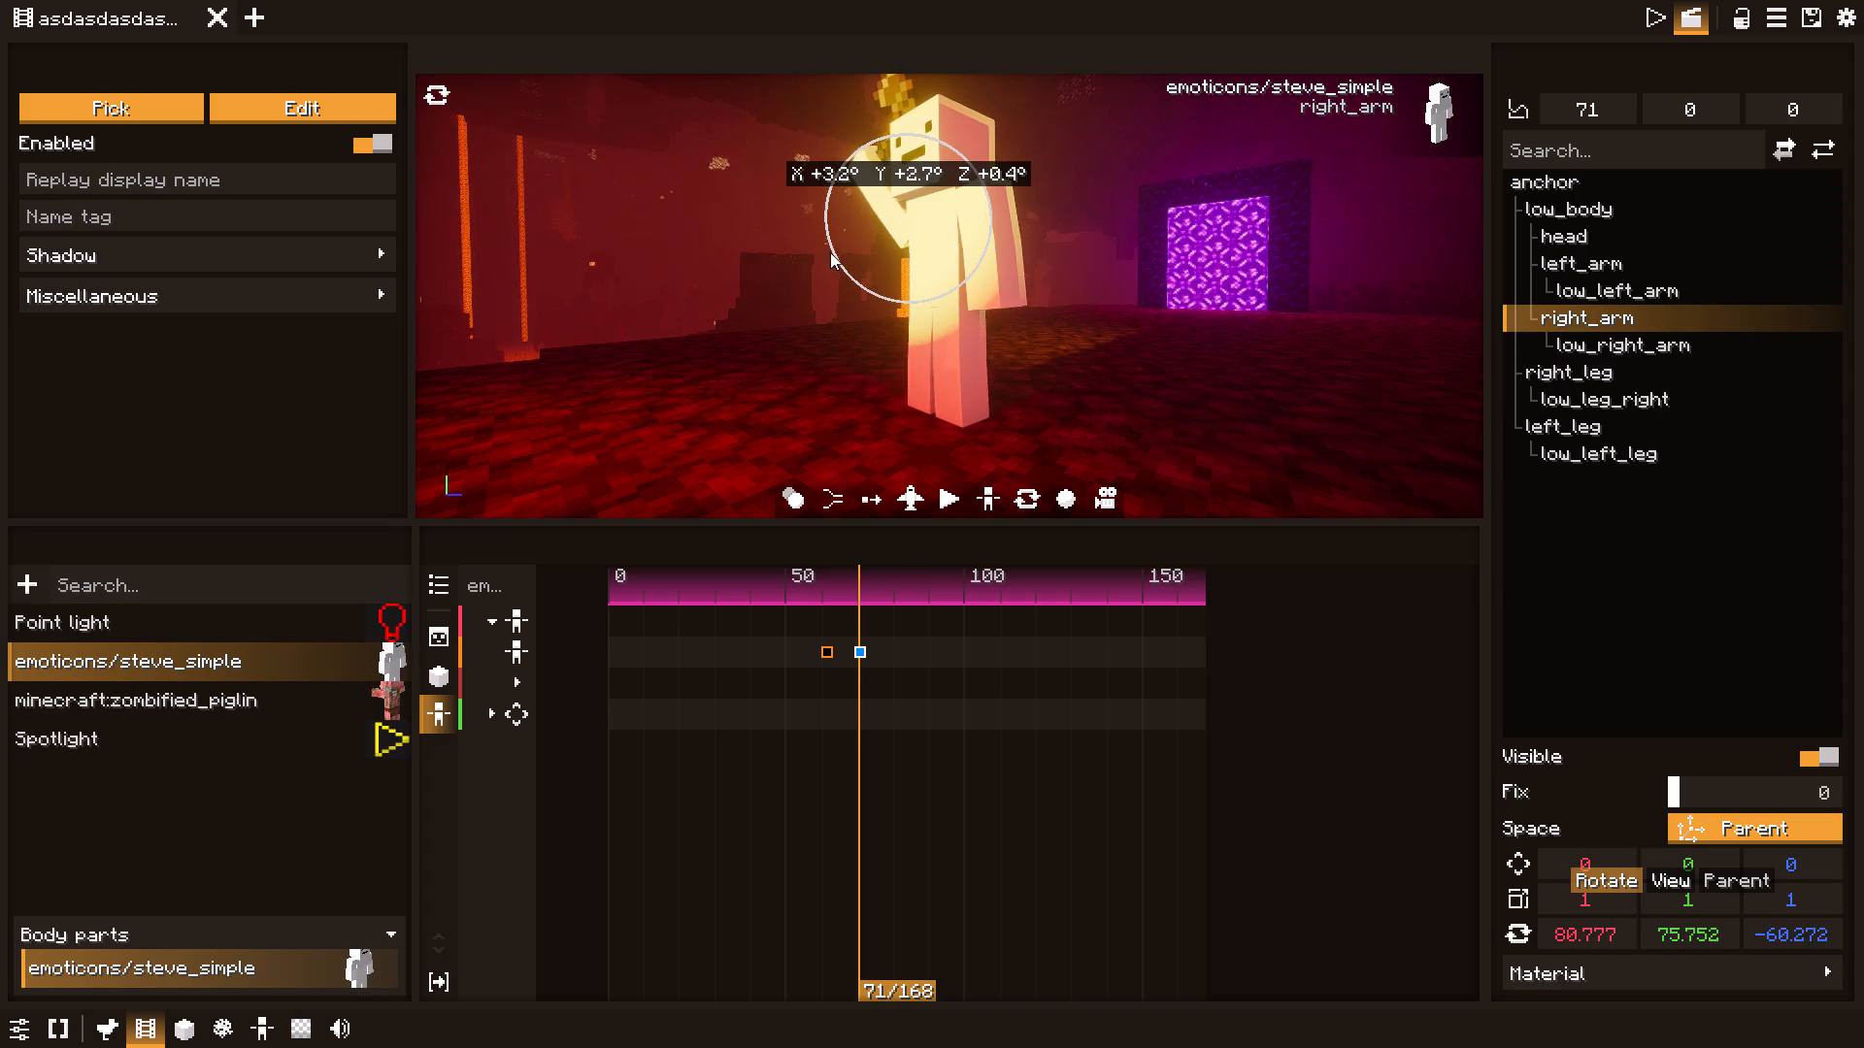
pyautogui.moveTo(830, 252); pyautogui.dragTo(834, 231)
# Play back the arm movement from about tick 62 to tick 72 to examine it.
pyautogui.moveTo(844, 601); pyautogui.dragTo(827, 600)
pyautogui.press('space')
pyautogui.press('space')
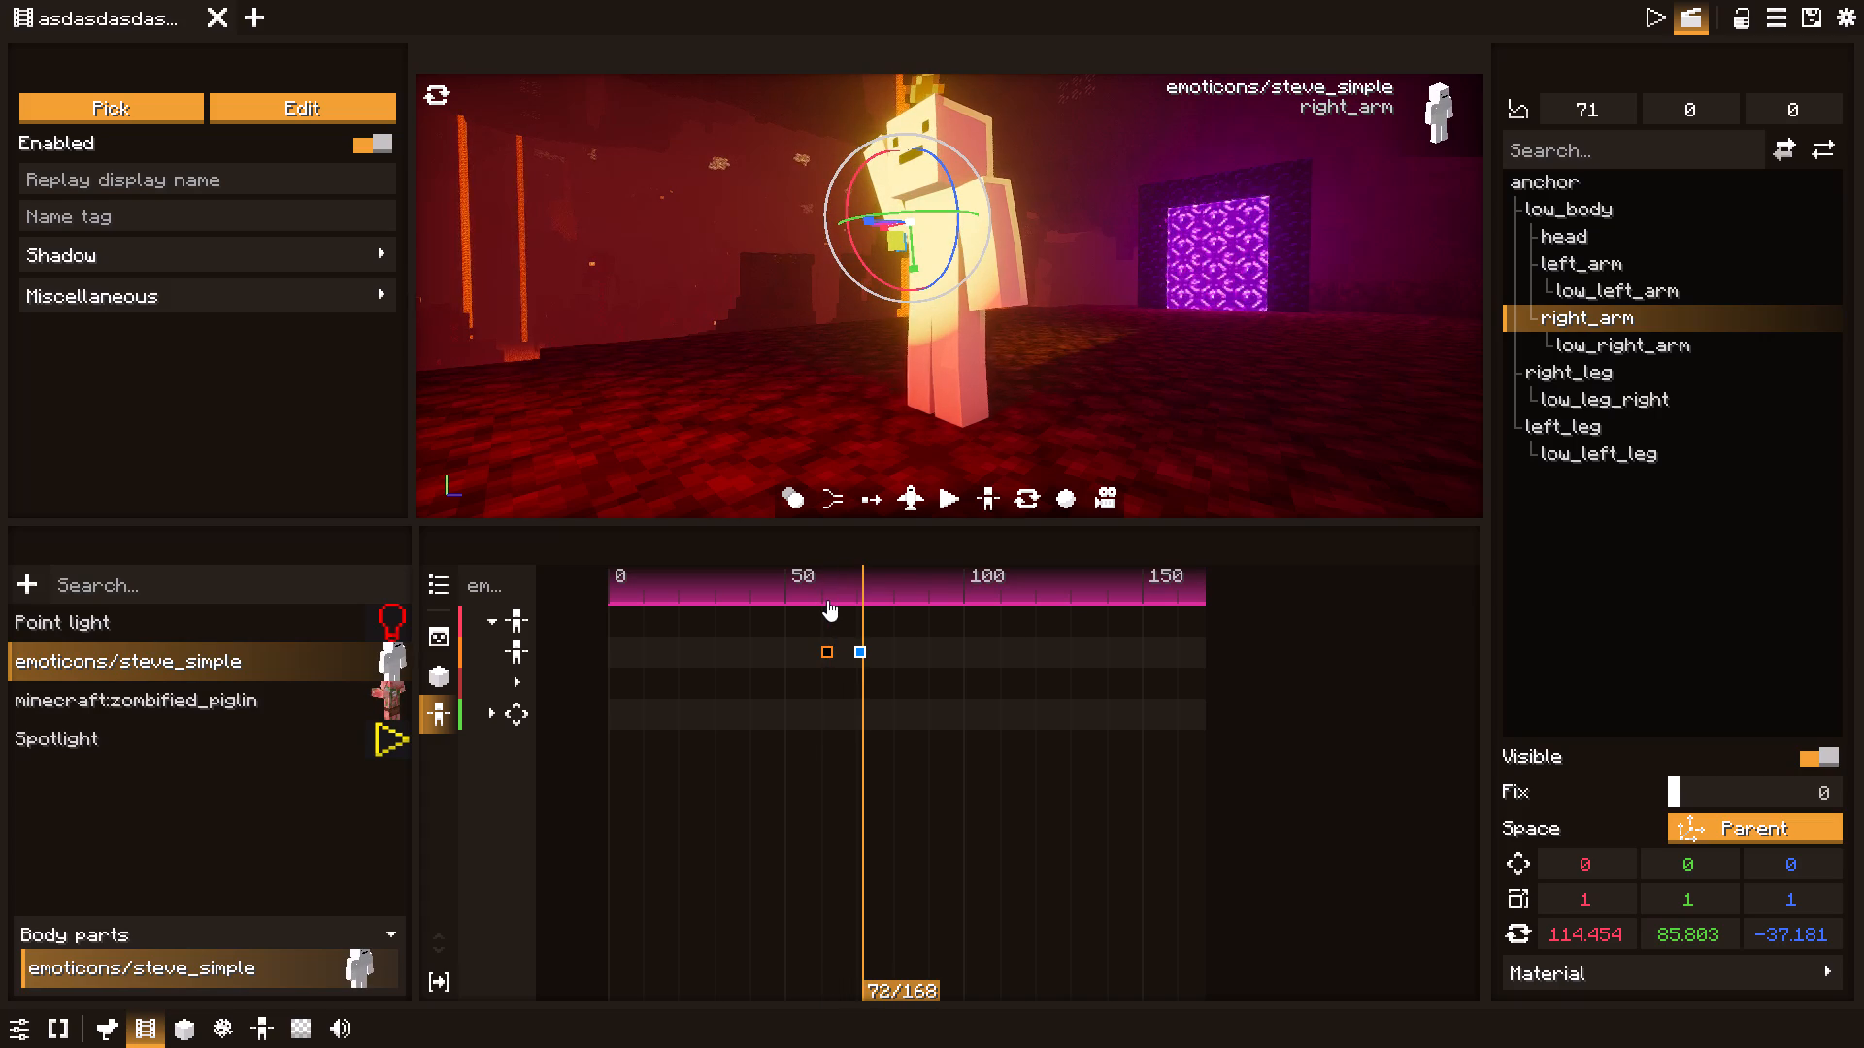
# Replay steve_simple's arm raise from about tick 65 to examine the motion.
pyautogui.click(837, 593)
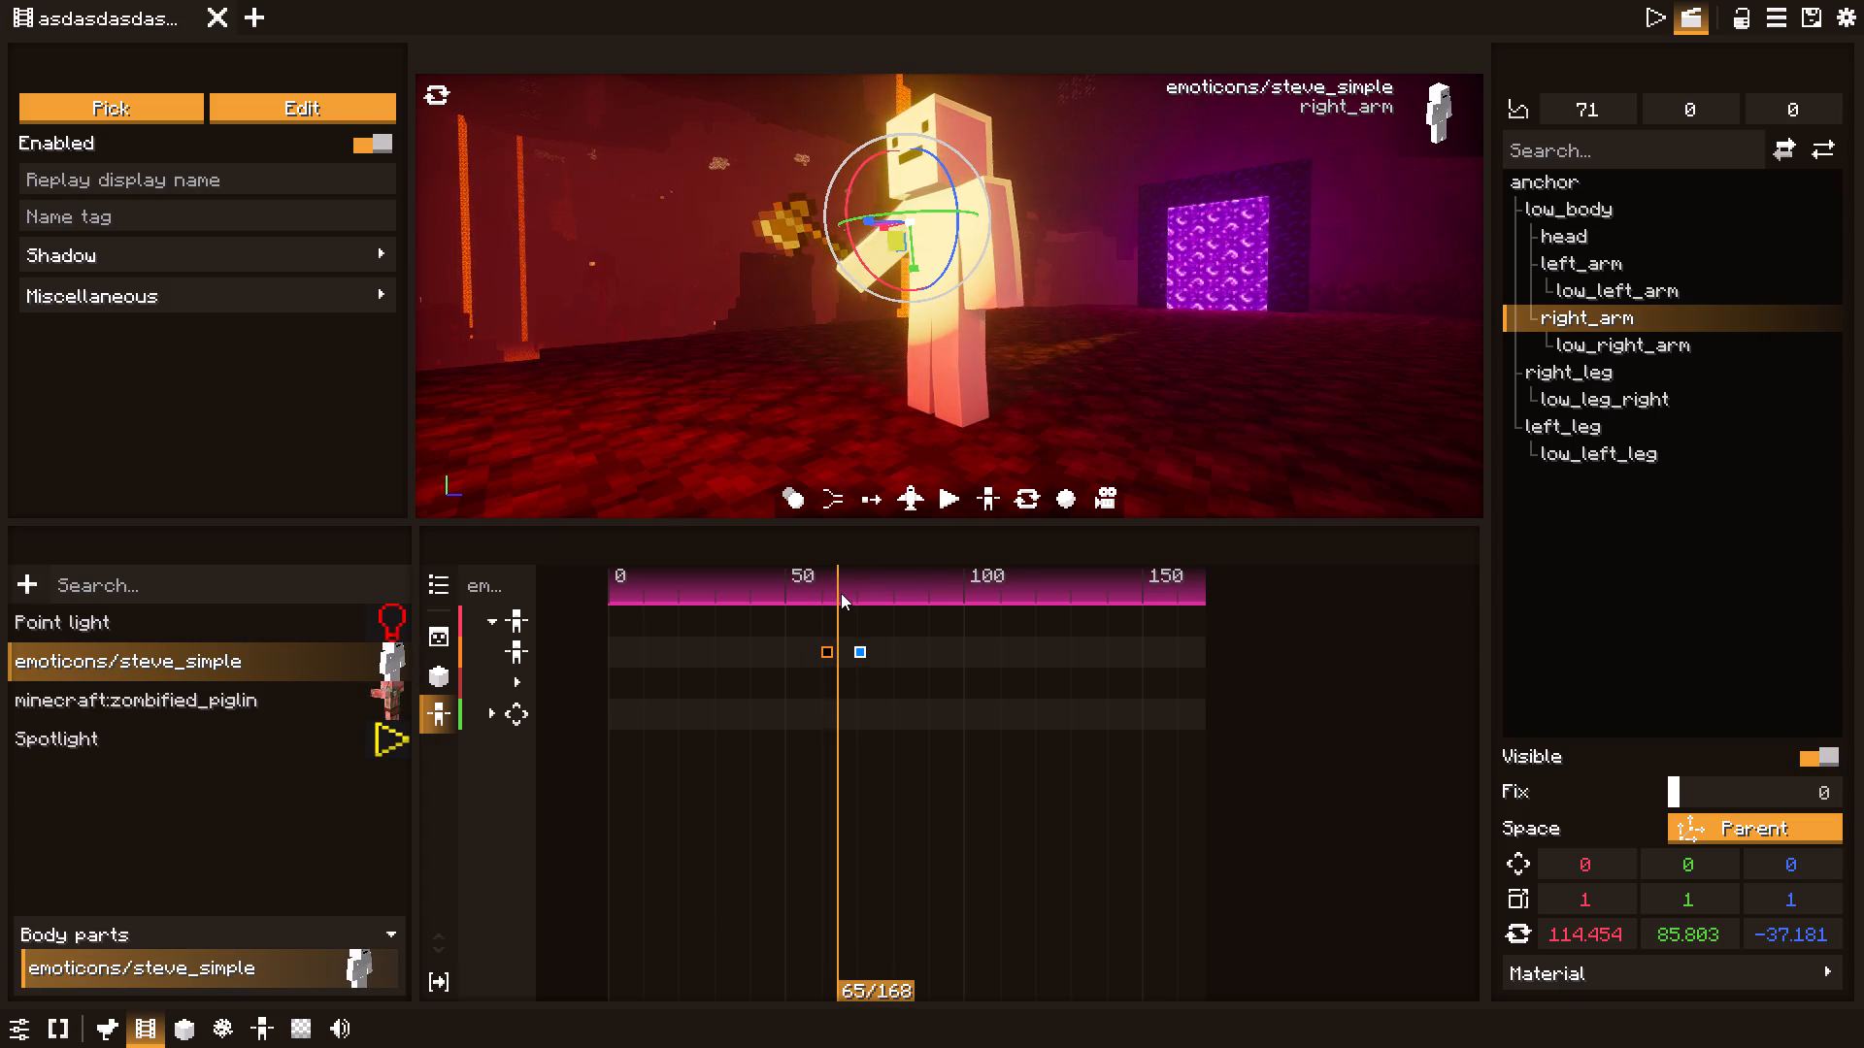
pyautogui.press('space')
pyautogui.press('space')
pyautogui.press('space')
pyautogui.press('space')
# In the tick 71 pose, twist low_body around Y past about -14 degrees and turn the head back the opposite way.
pyautogui.click(865, 582)
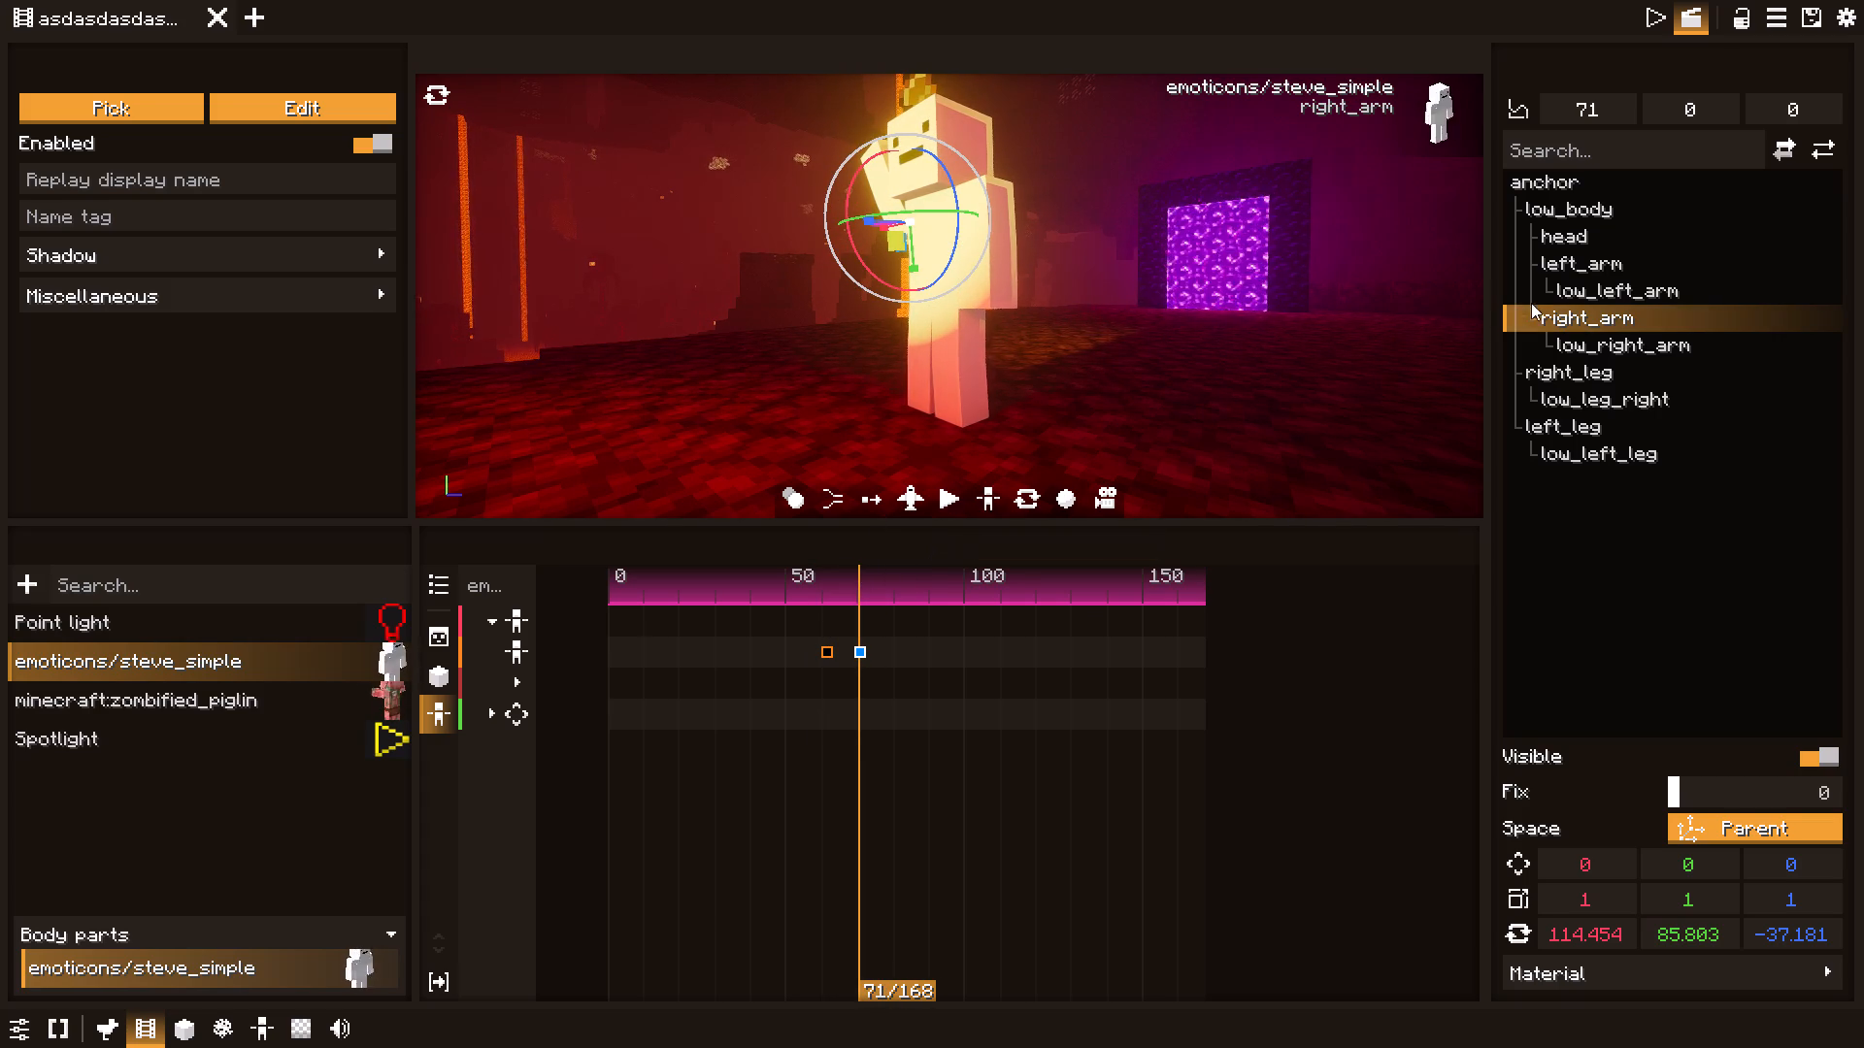
pyautogui.click(1566, 215)
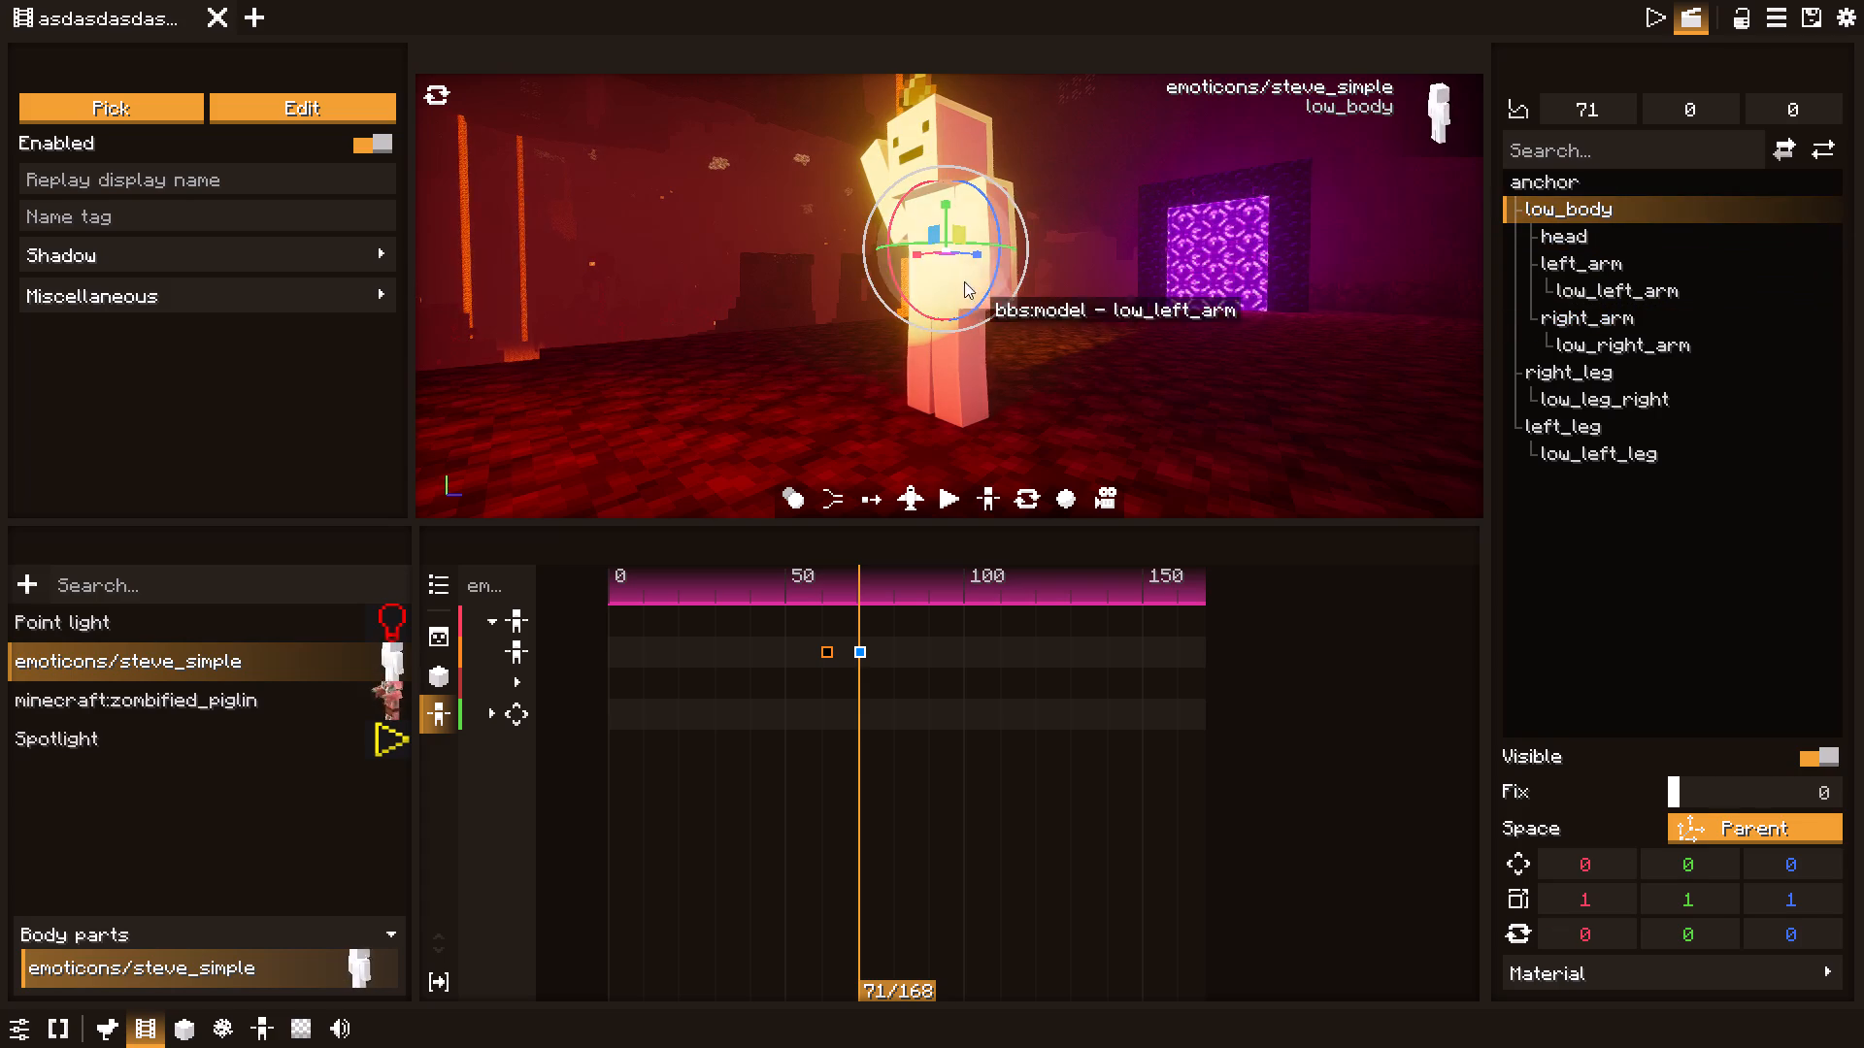
pyautogui.moveTo(910, 245); pyautogui.dragTo(892, 250)
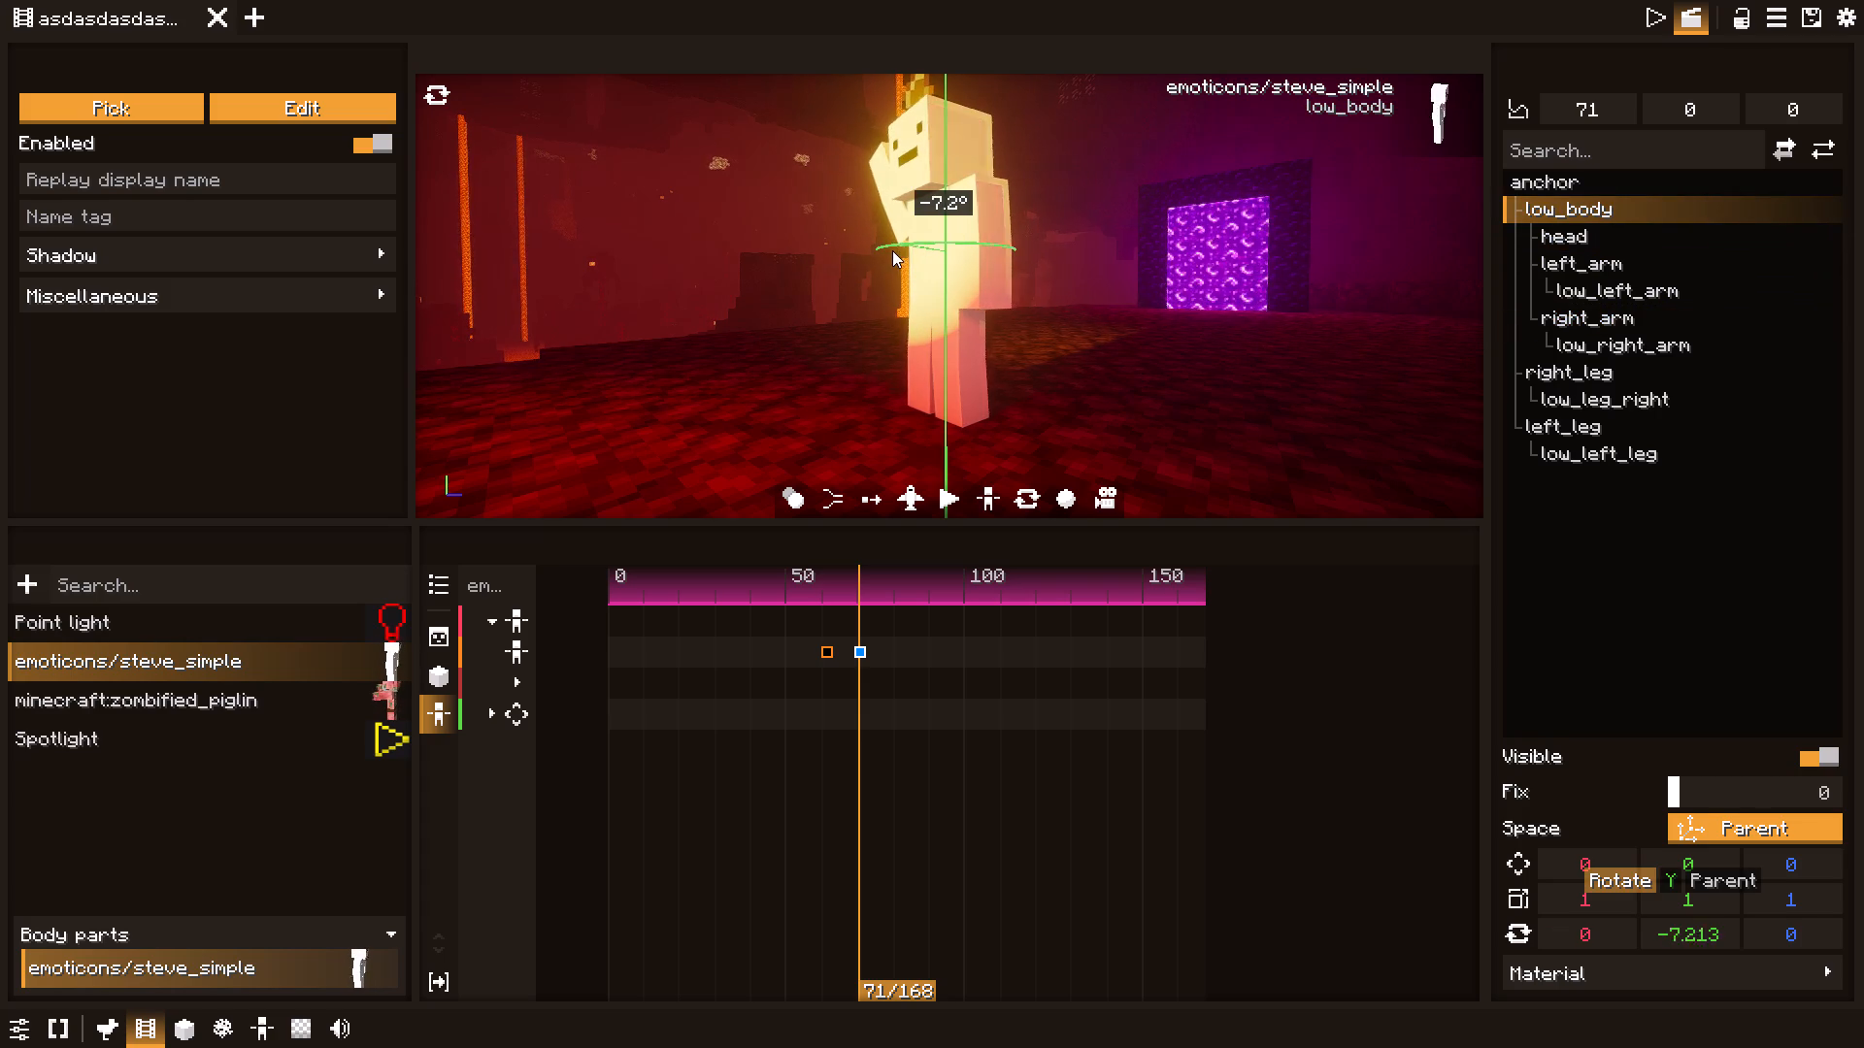
pyautogui.moveTo(892, 250); pyautogui.dragTo(856, 257)
pyautogui.moveTo(903, 241); pyautogui.dragTo(900, 241)
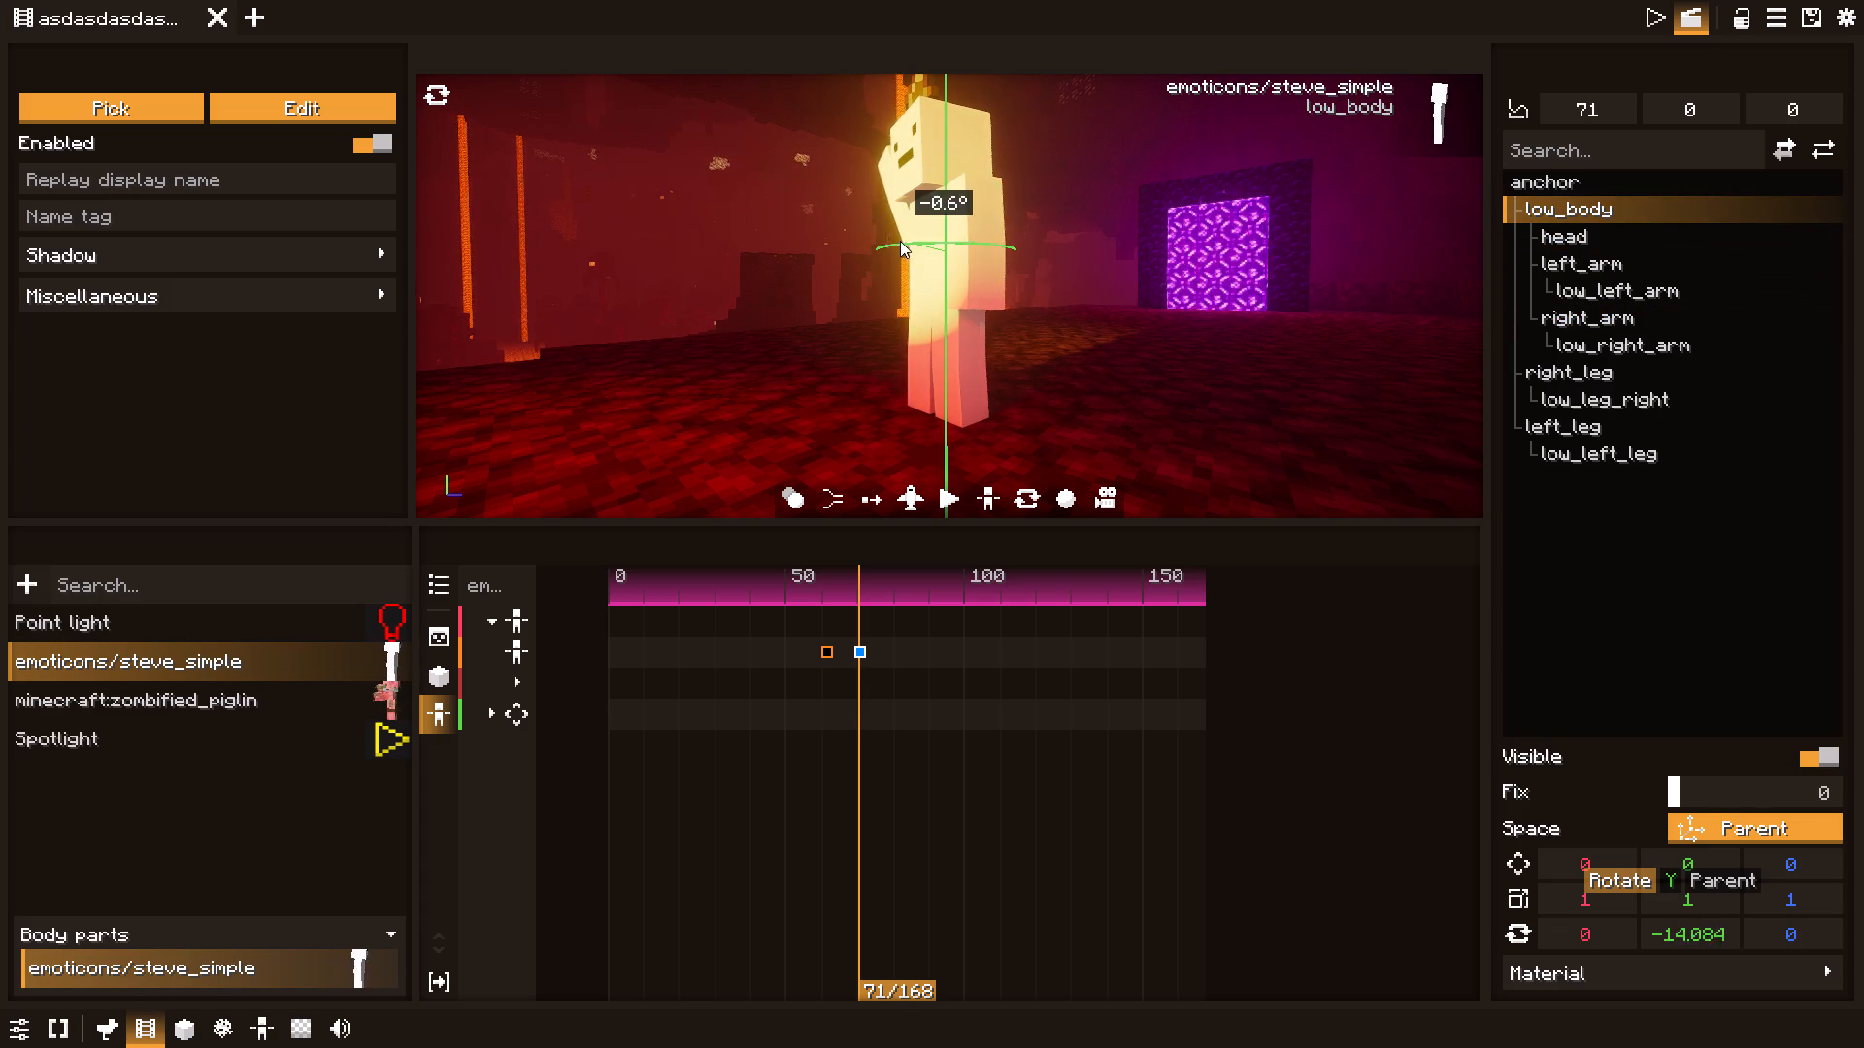
pyautogui.moveTo(900, 241); pyautogui.dragTo(873, 241)
pyautogui.click(916, 123)
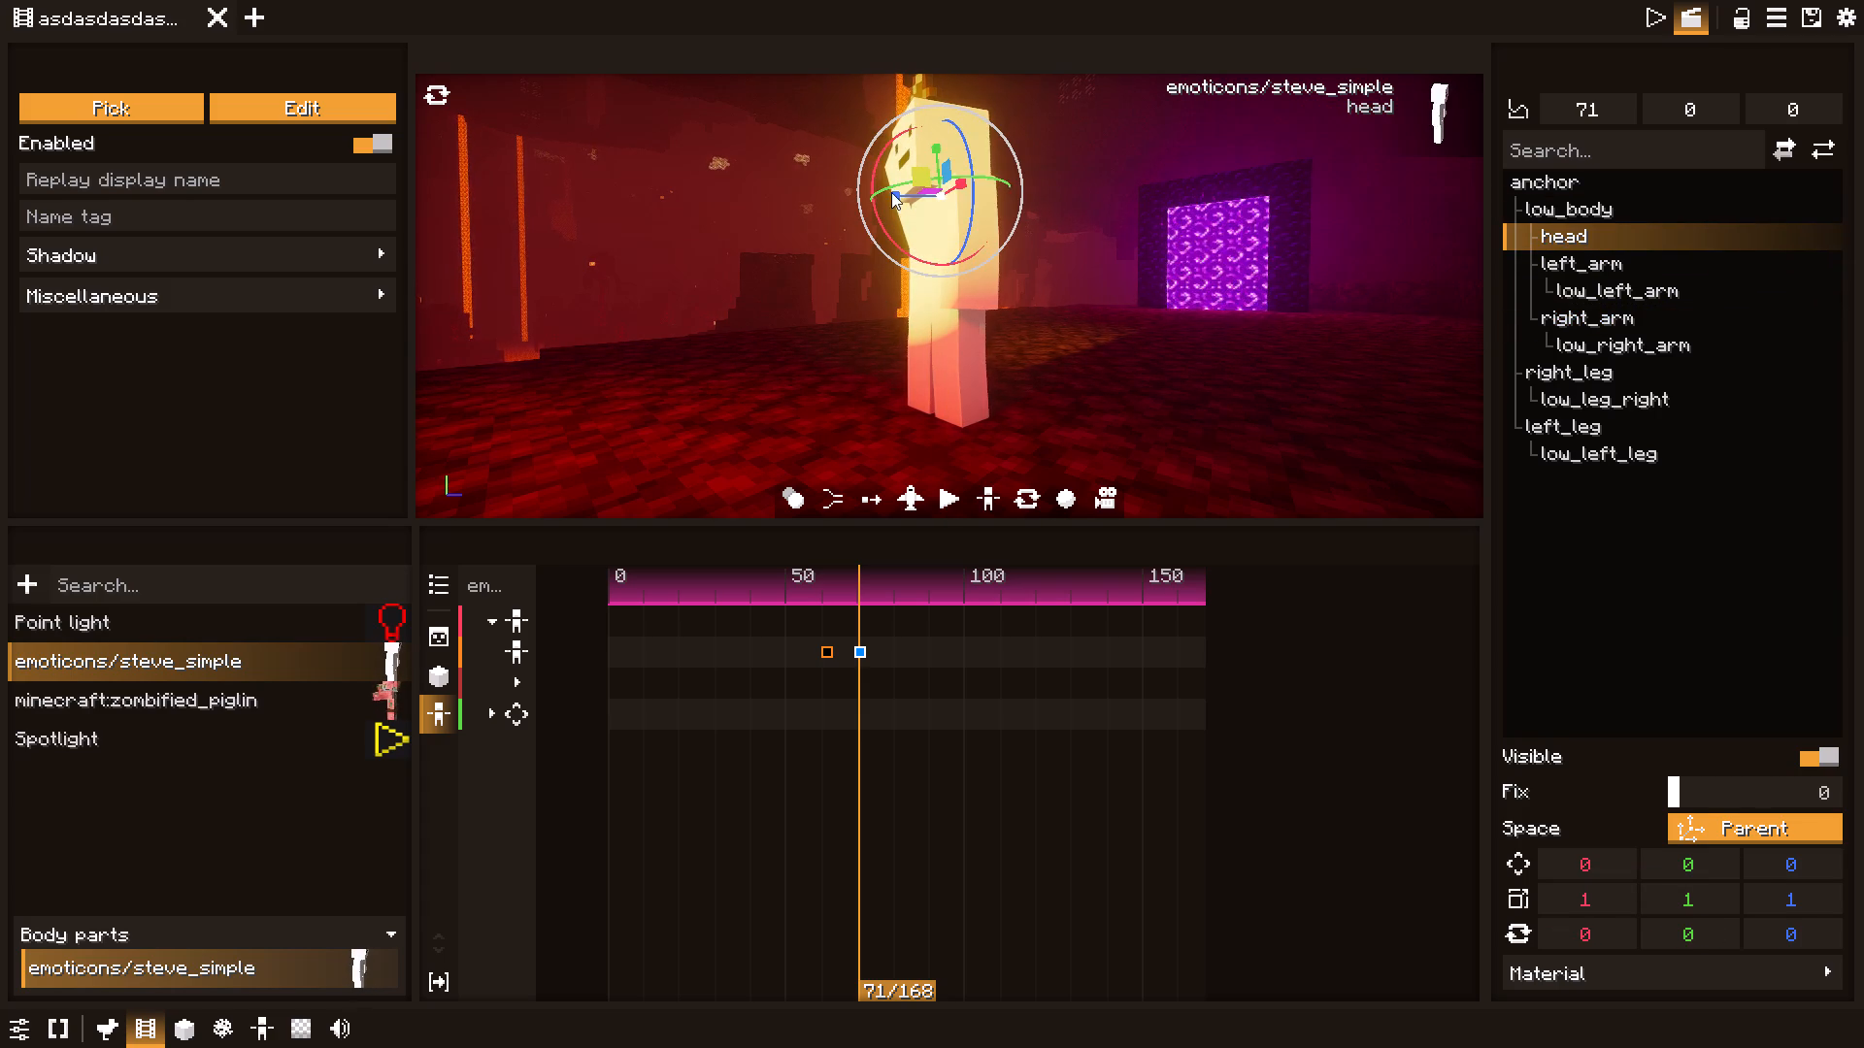
pyautogui.moveTo(886, 181); pyautogui.dragTo(916, 179)
# In the tick 71 pose, bend low_left_arm slightly and rotate left_arm to about X -44.6, Y 6.9, Z 18.2.
pyautogui.click(976, 296)
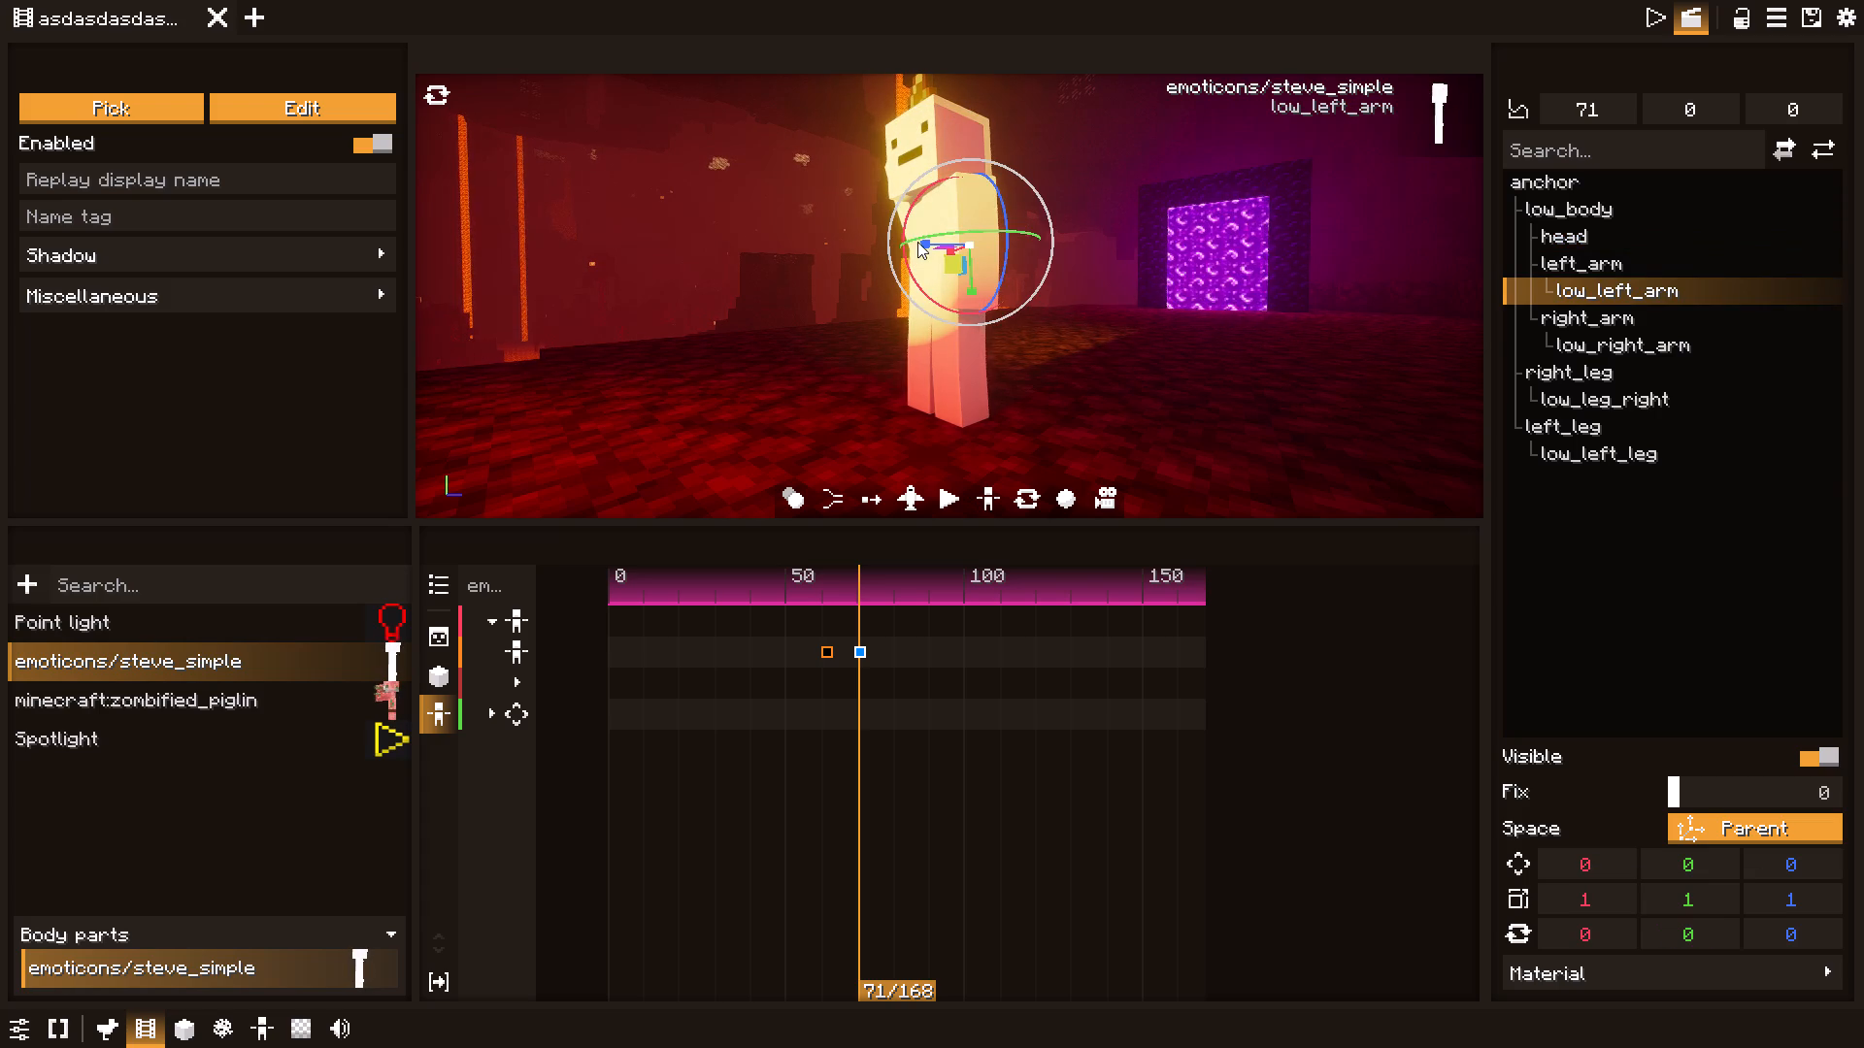
pyautogui.moveTo(893, 207); pyautogui.dragTo(877, 208)
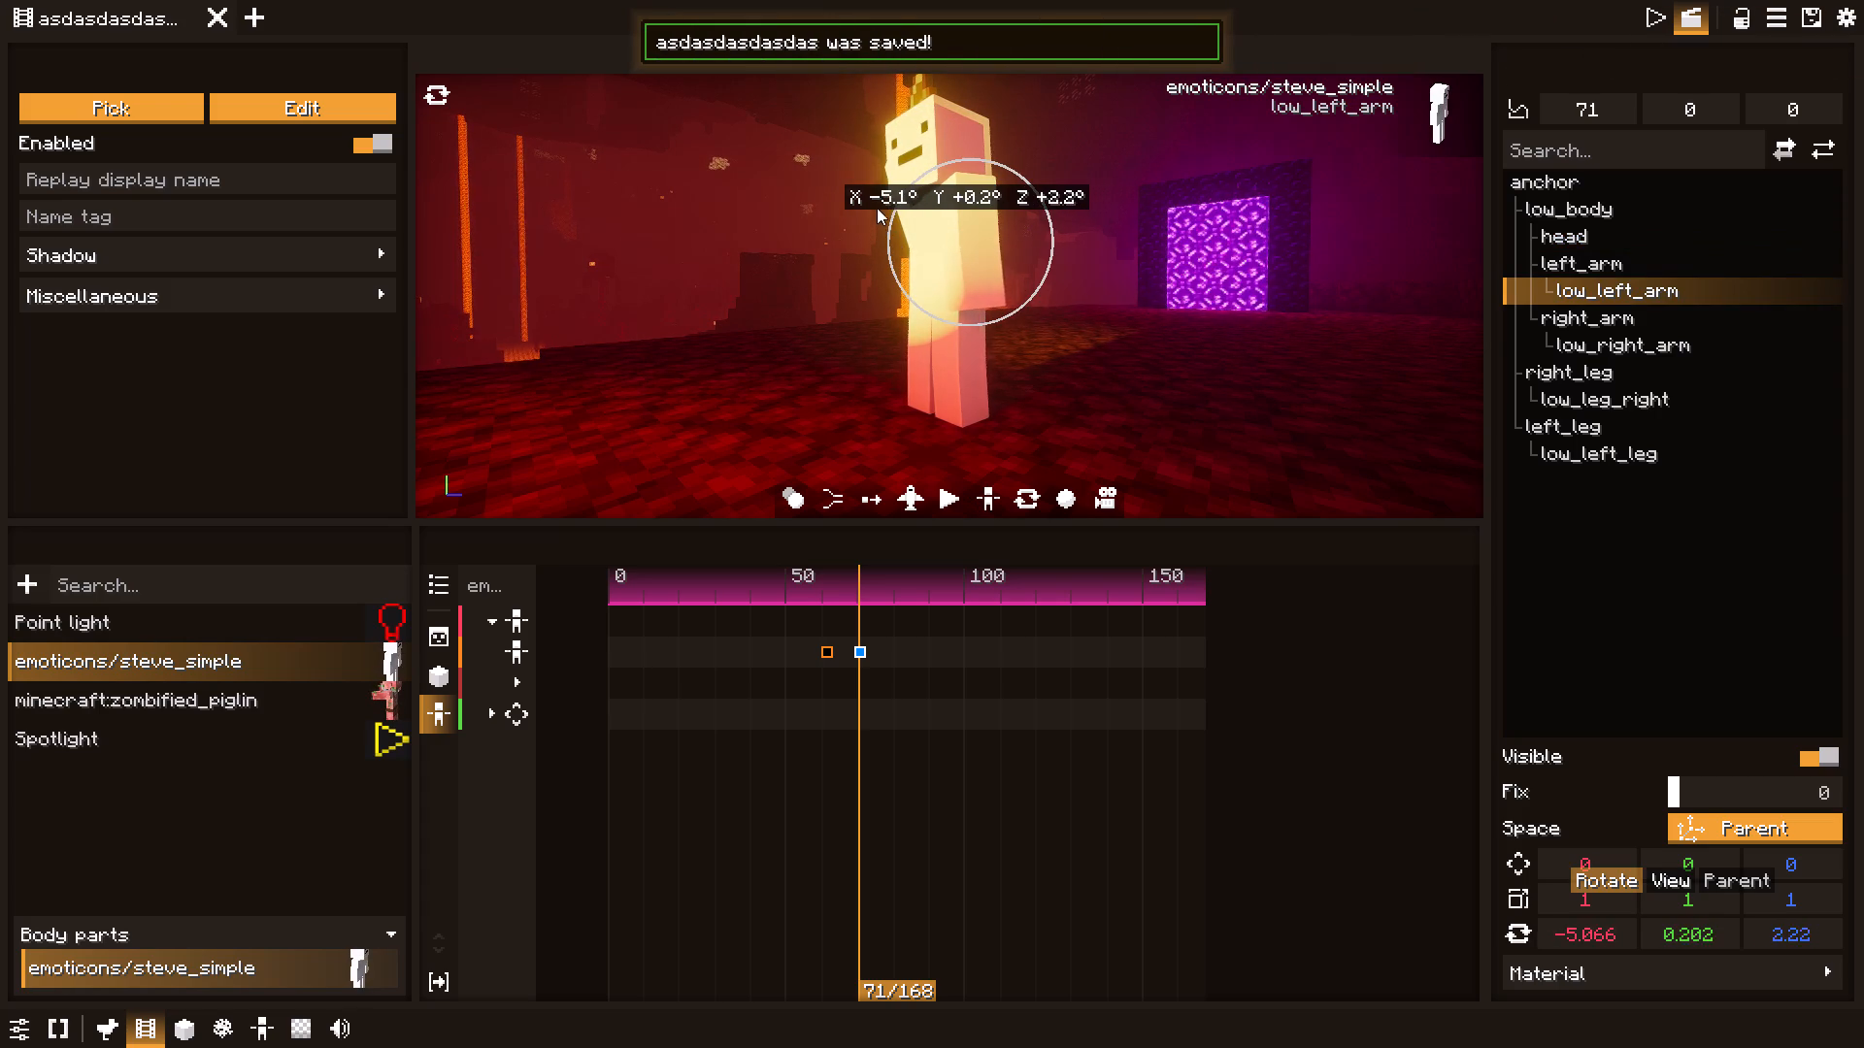
pyautogui.moveTo(877, 208); pyautogui.dragTo(880, 205)
pyautogui.click(976, 186)
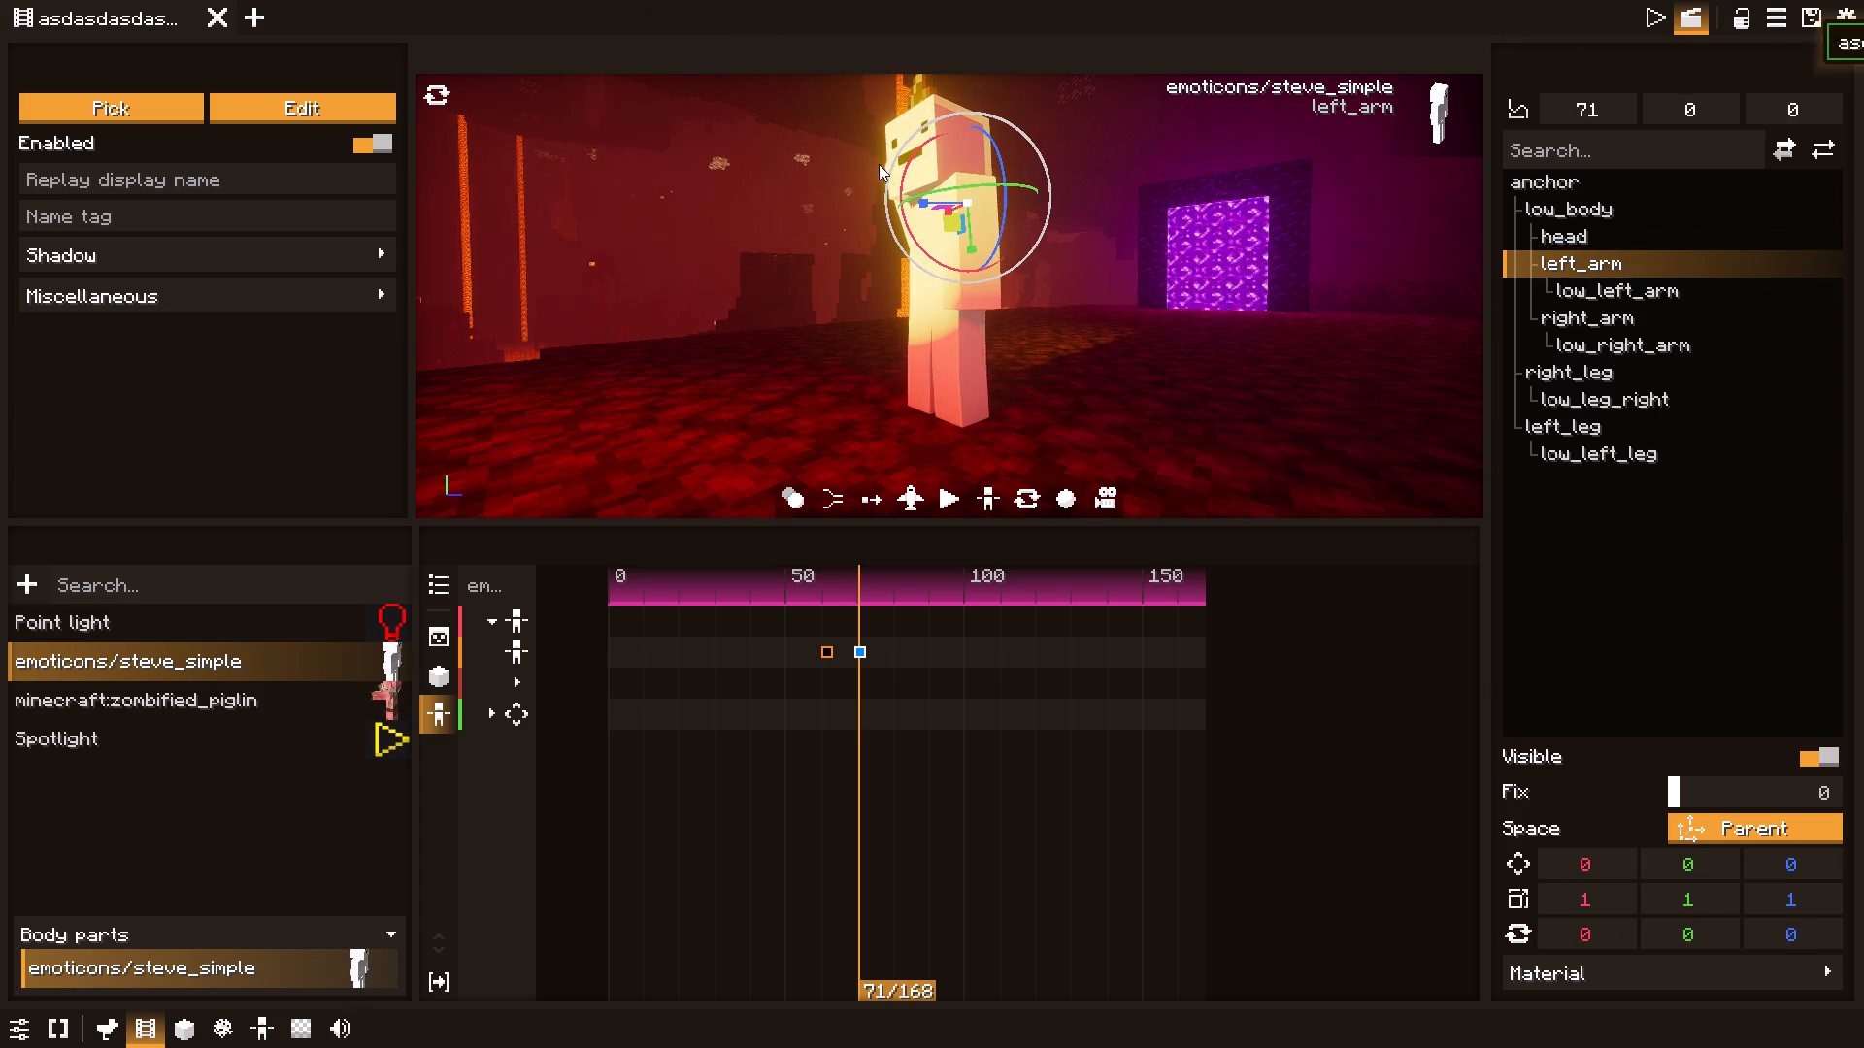
pyautogui.moveTo(888, 170); pyautogui.dragTo(881, 246)
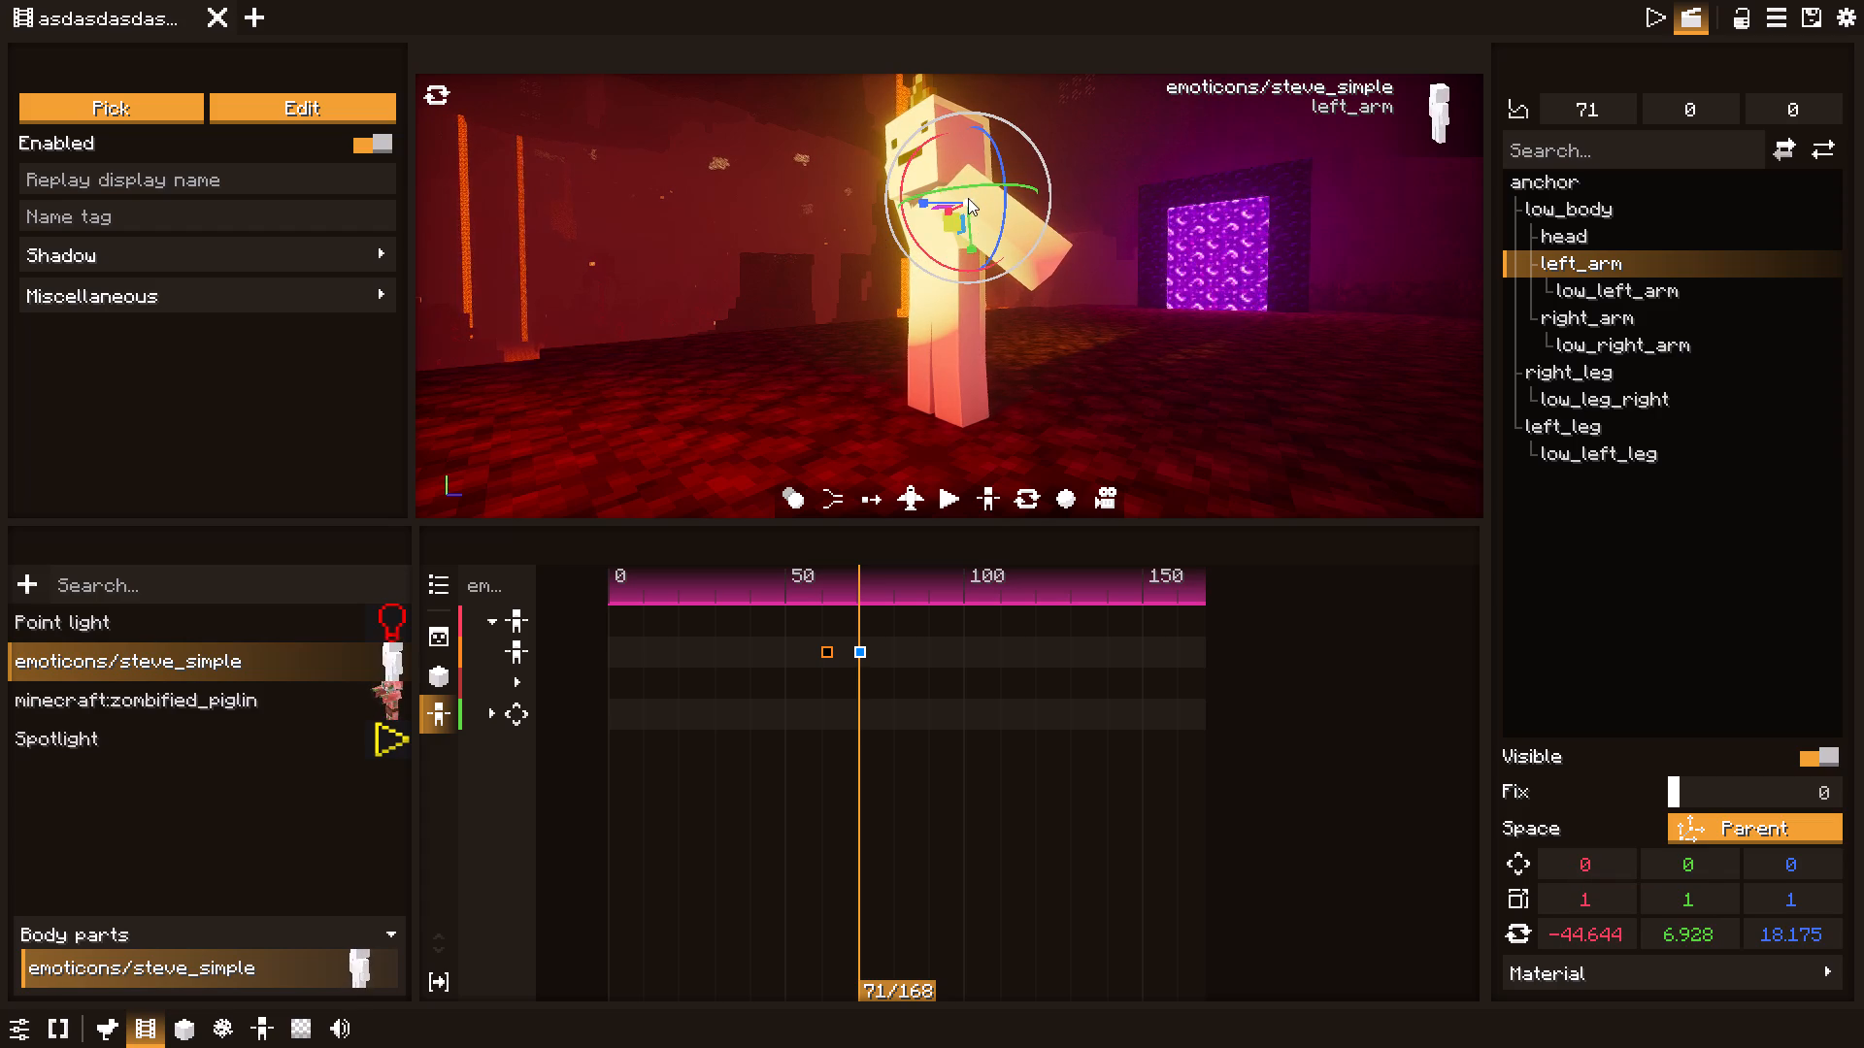
# Facing steve_simple from the front, adjust right_arm in the tick 71 pose to about X 153.2, Y 101.4, Z 21.0.
pyautogui.moveTo(1033, 324); pyautogui.dragTo(1082, 319)
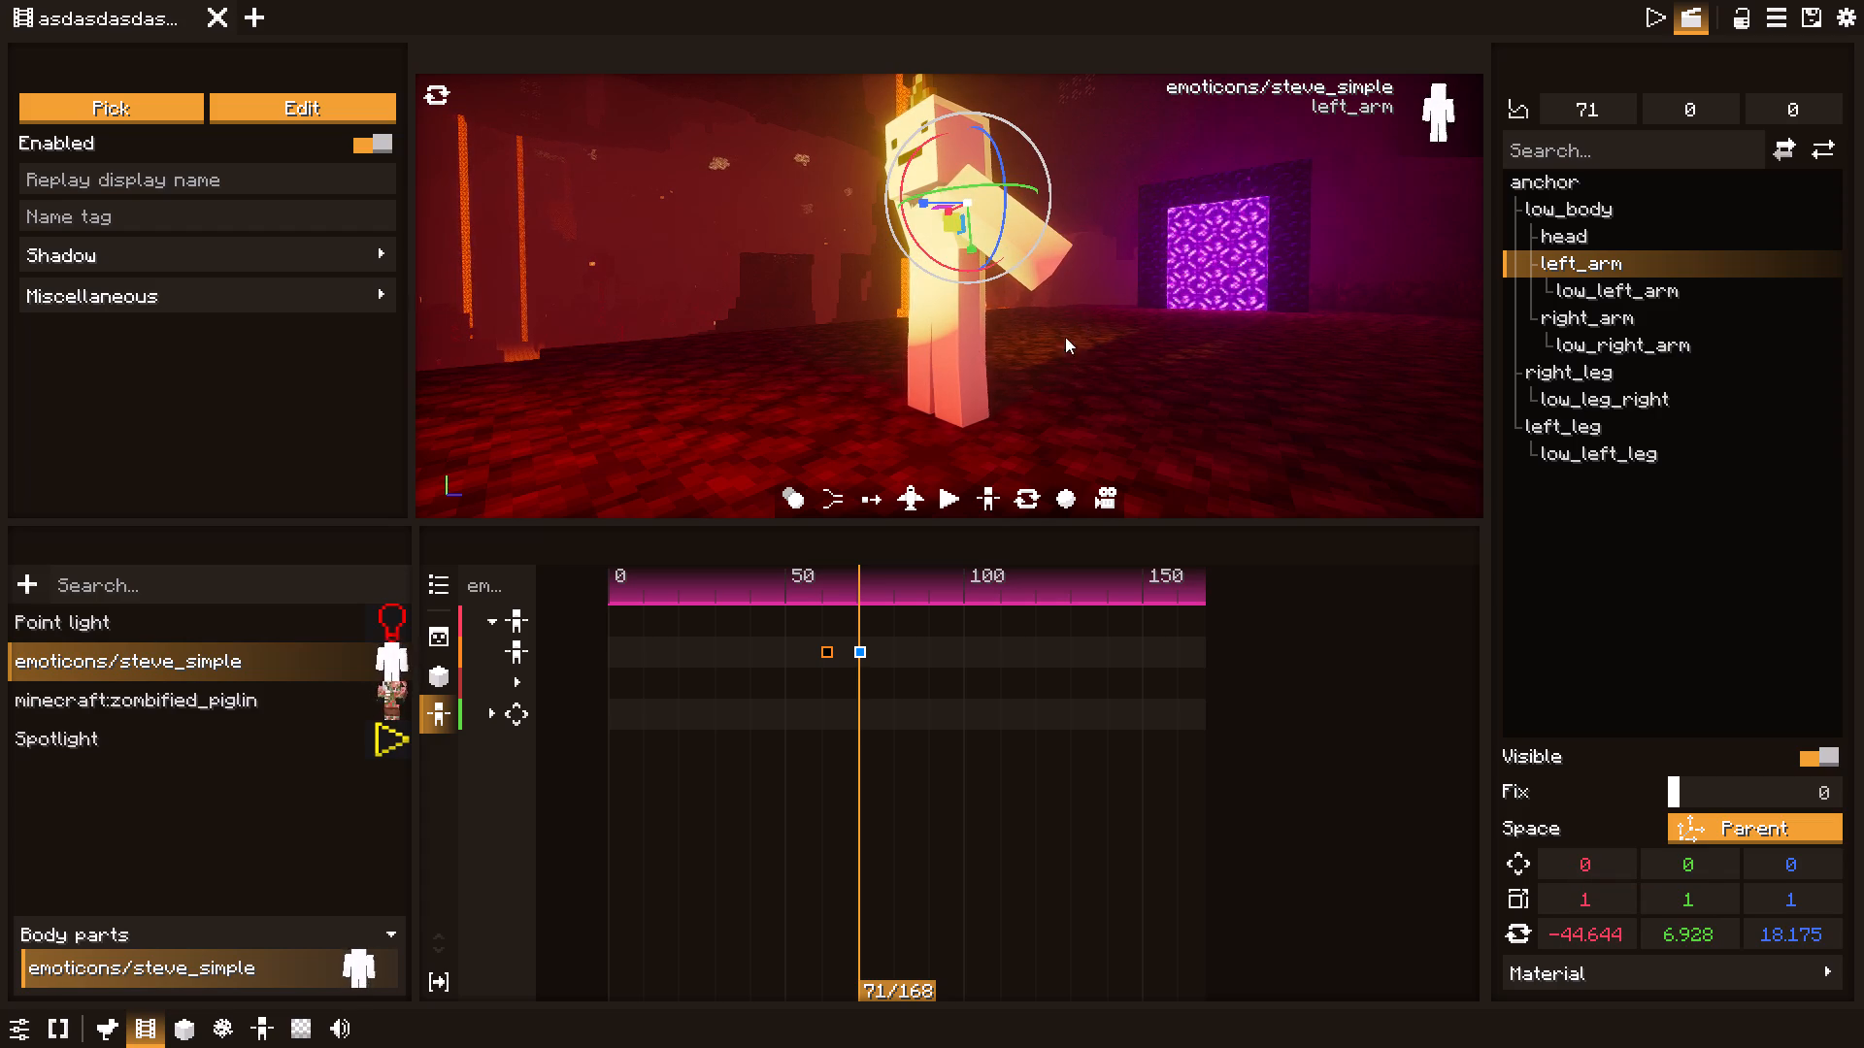
pyautogui.click(913, 488)
pyautogui.moveTo(941, 432); pyautogui.dragTo(1475, 381)
pyautogui.press('a')
pyautogui.press('w')
pyautogui.press('s')
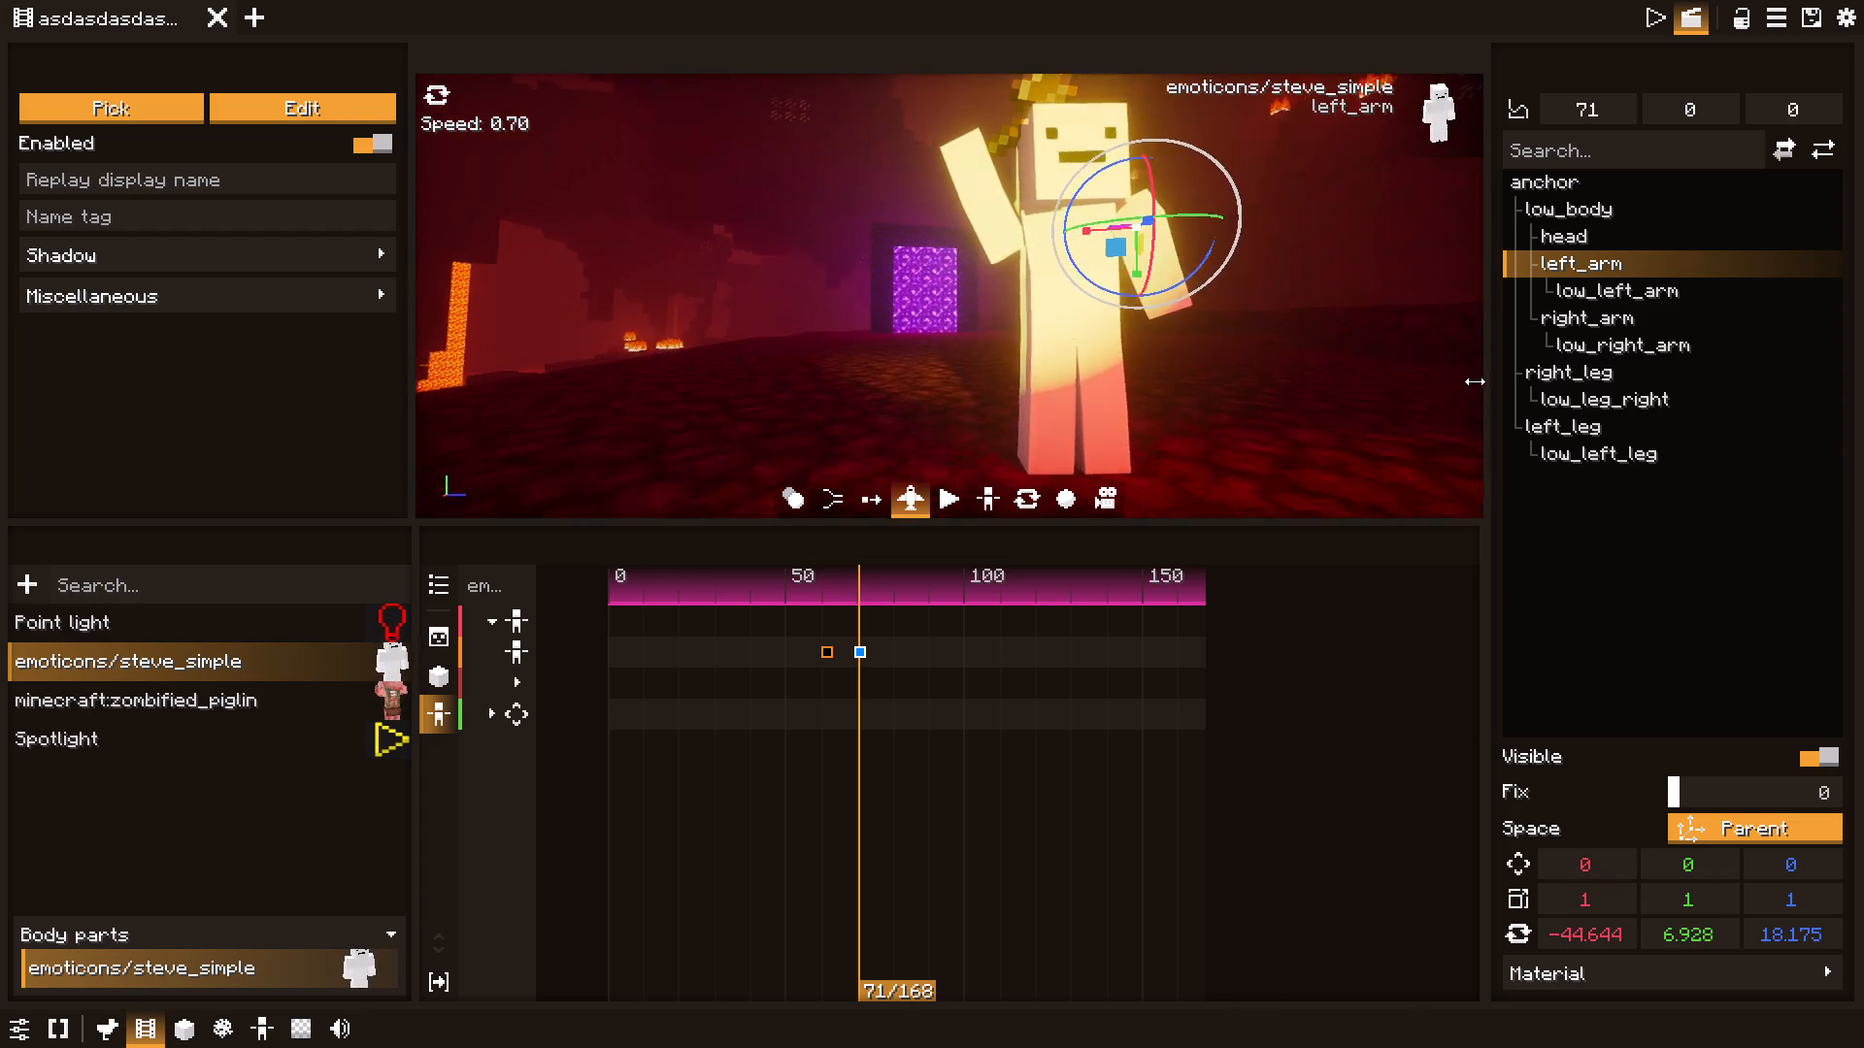
pyautogui.moveTo(1475, 381); pyautogui.dragTo(1477, 378)
pyautogui.press('w')
pyautogui.click(974, 239)
pyautogui.click(982, 217)
pyautogui.click(972, 194)
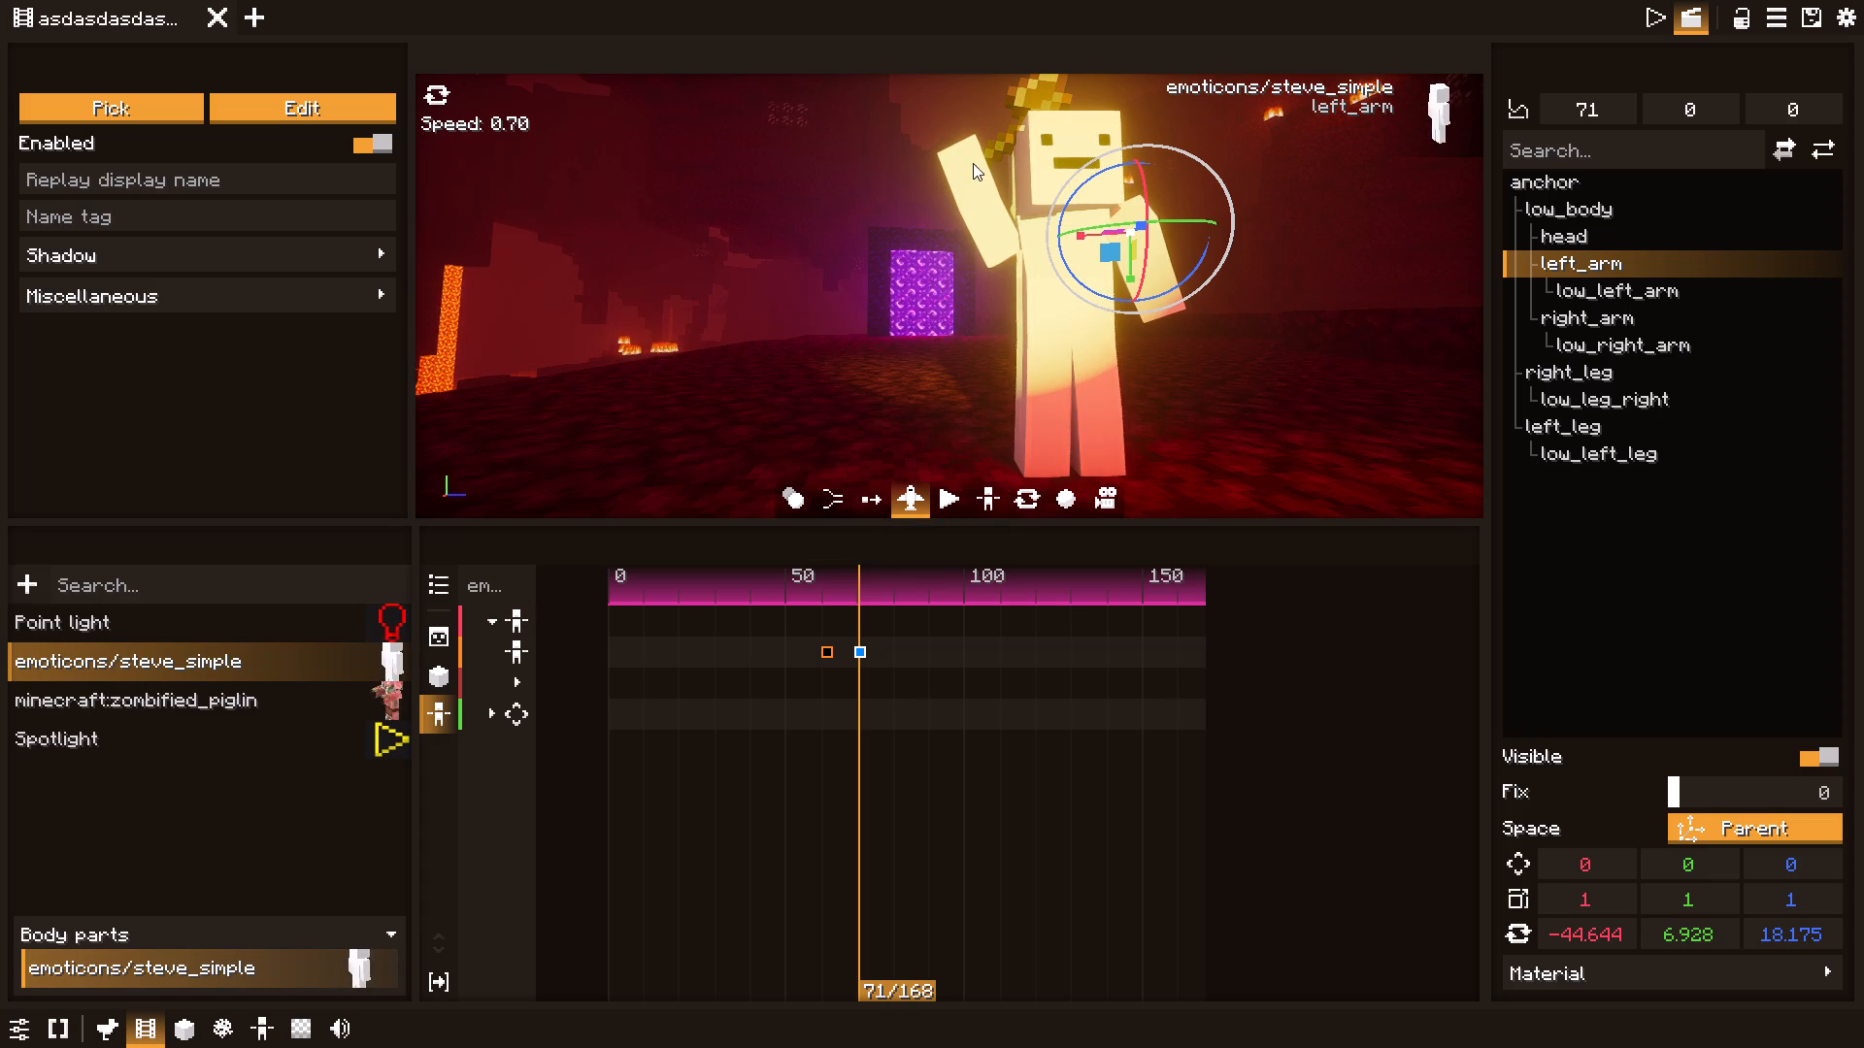
pyautogui.doubleClick(973, 163)
pyautogui.click(969, 181)
pyautogui.click(917, 492)
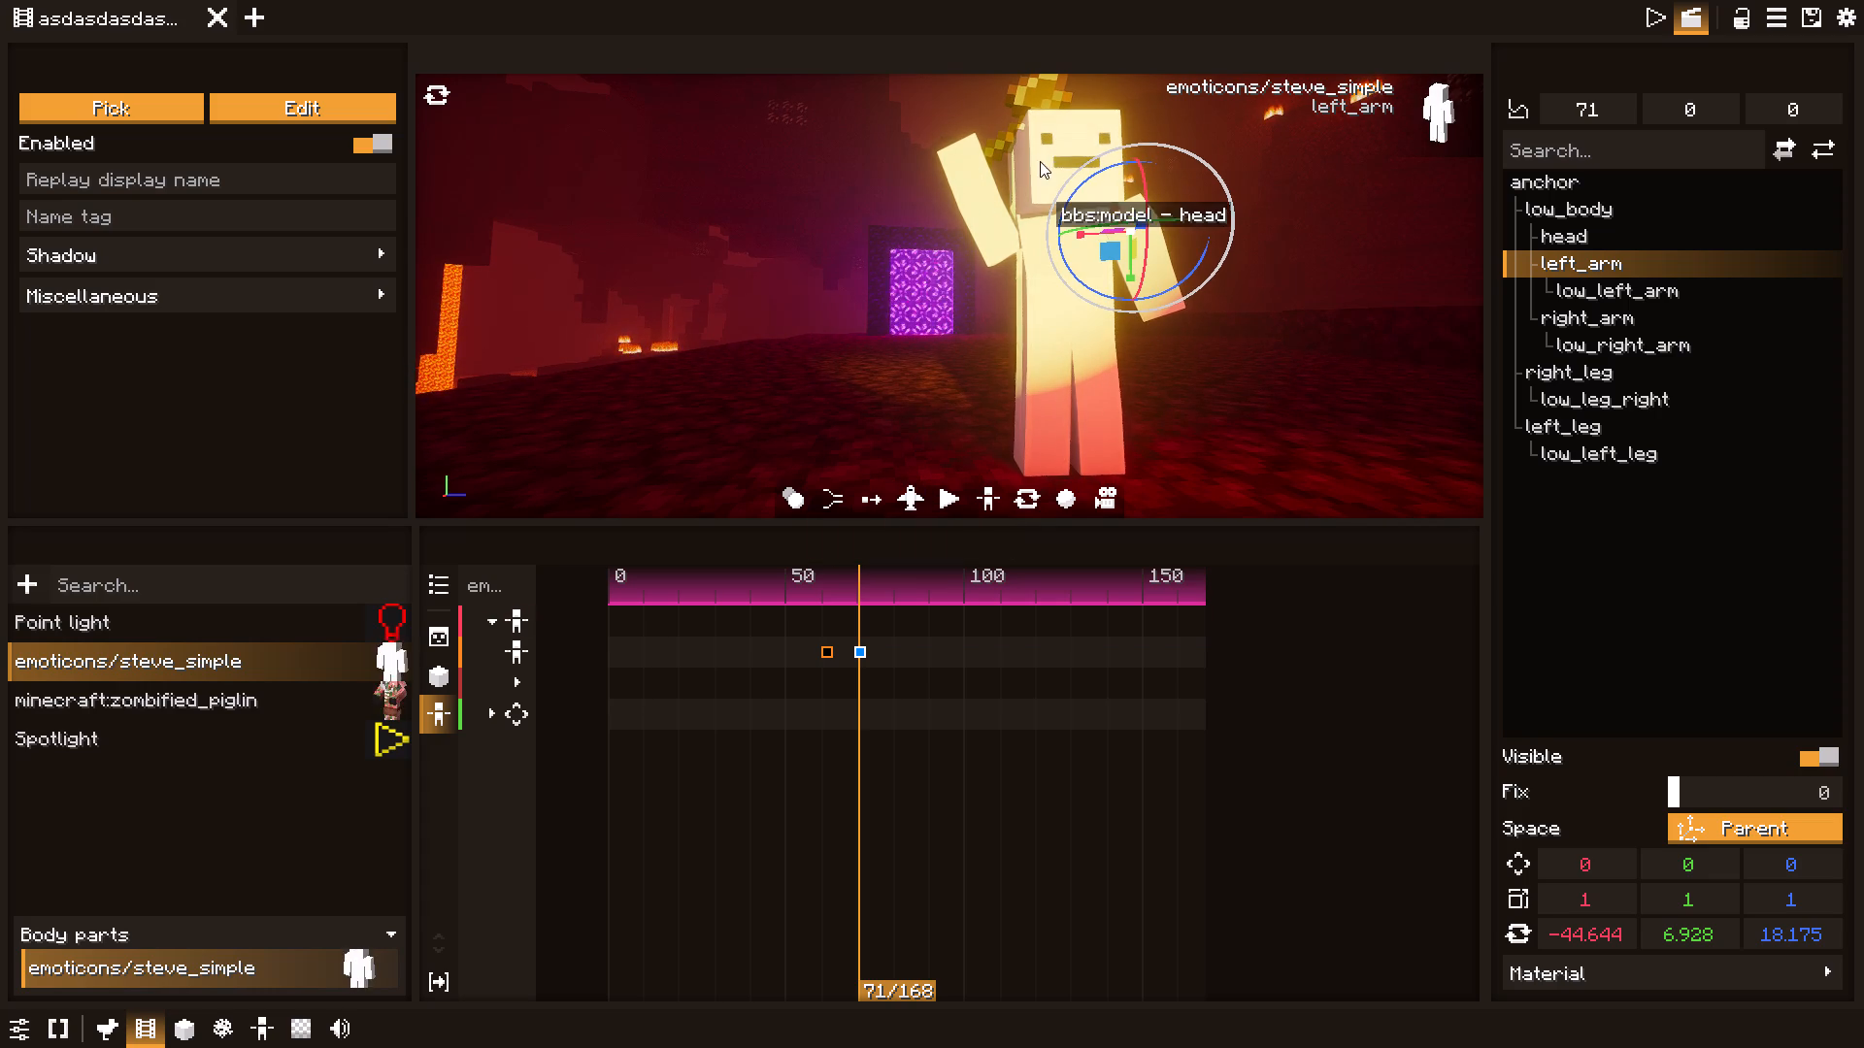
pyautogui.click(969, 181)
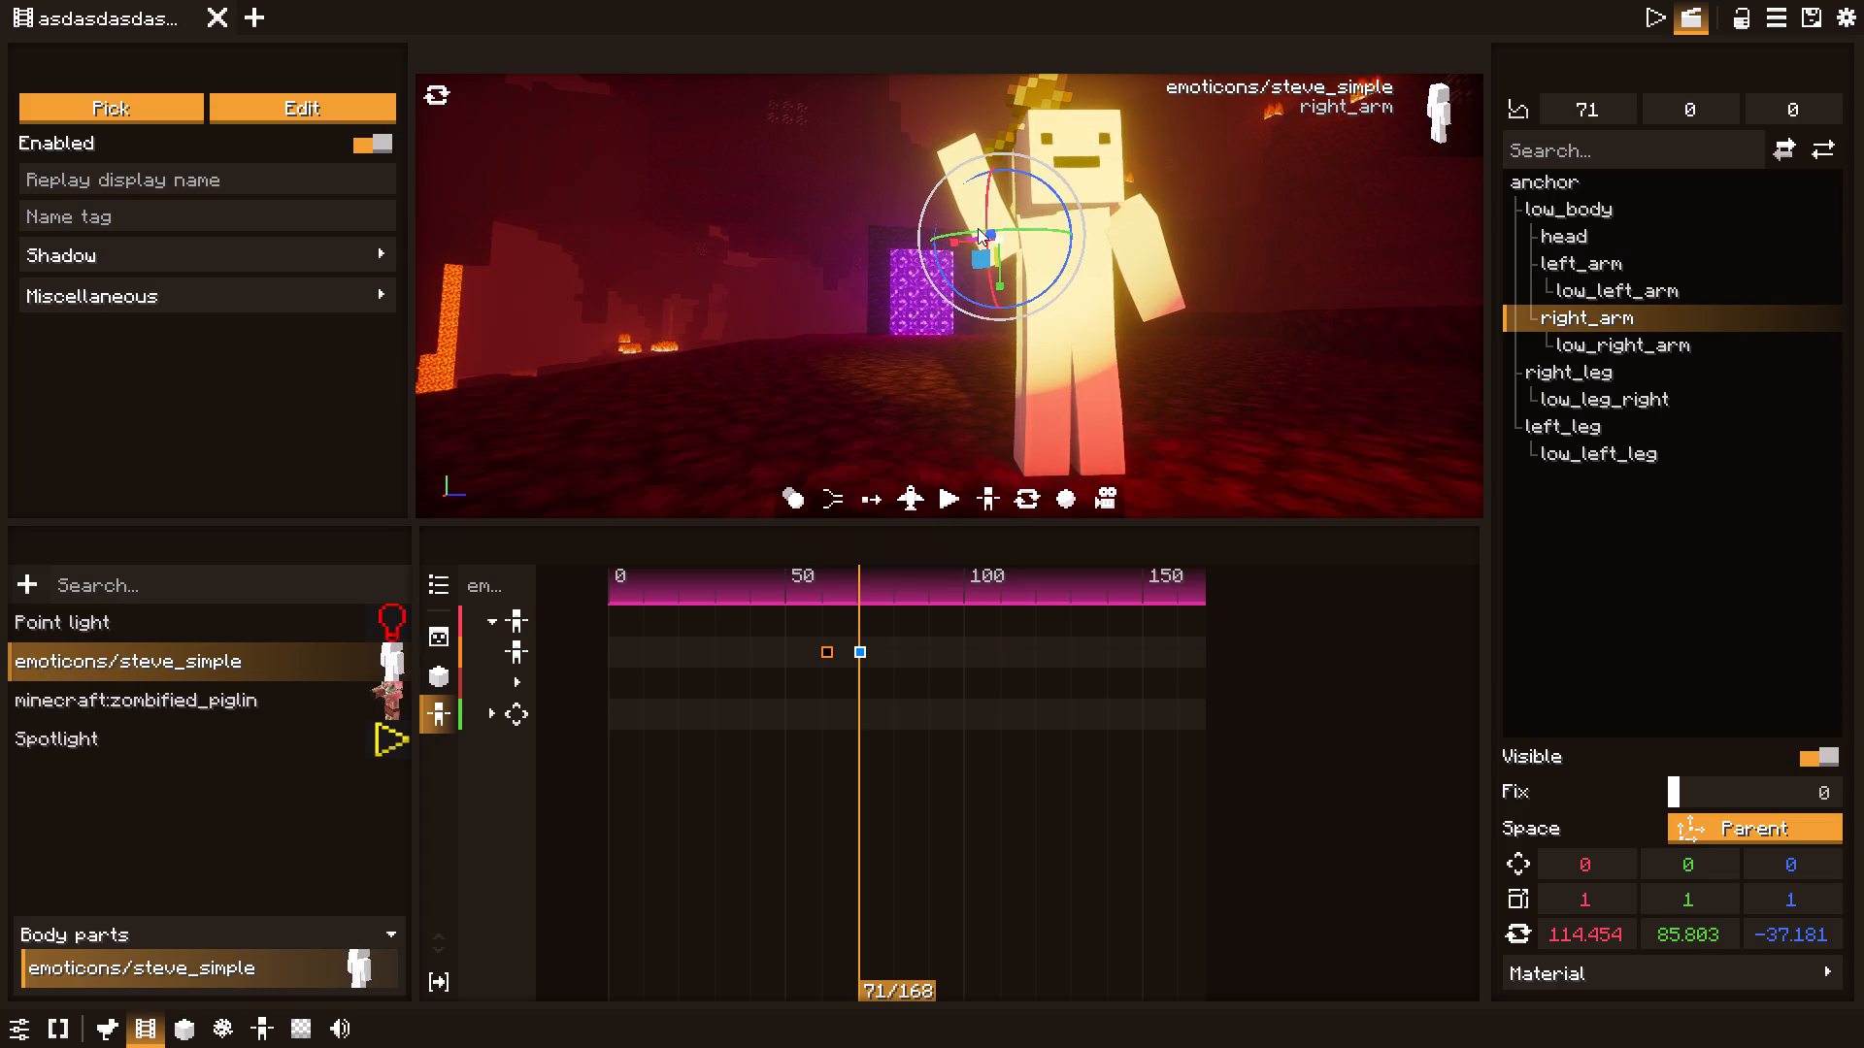
pyautogui.moveTo(974, 228); pyautogui.dragTo(984, 230)
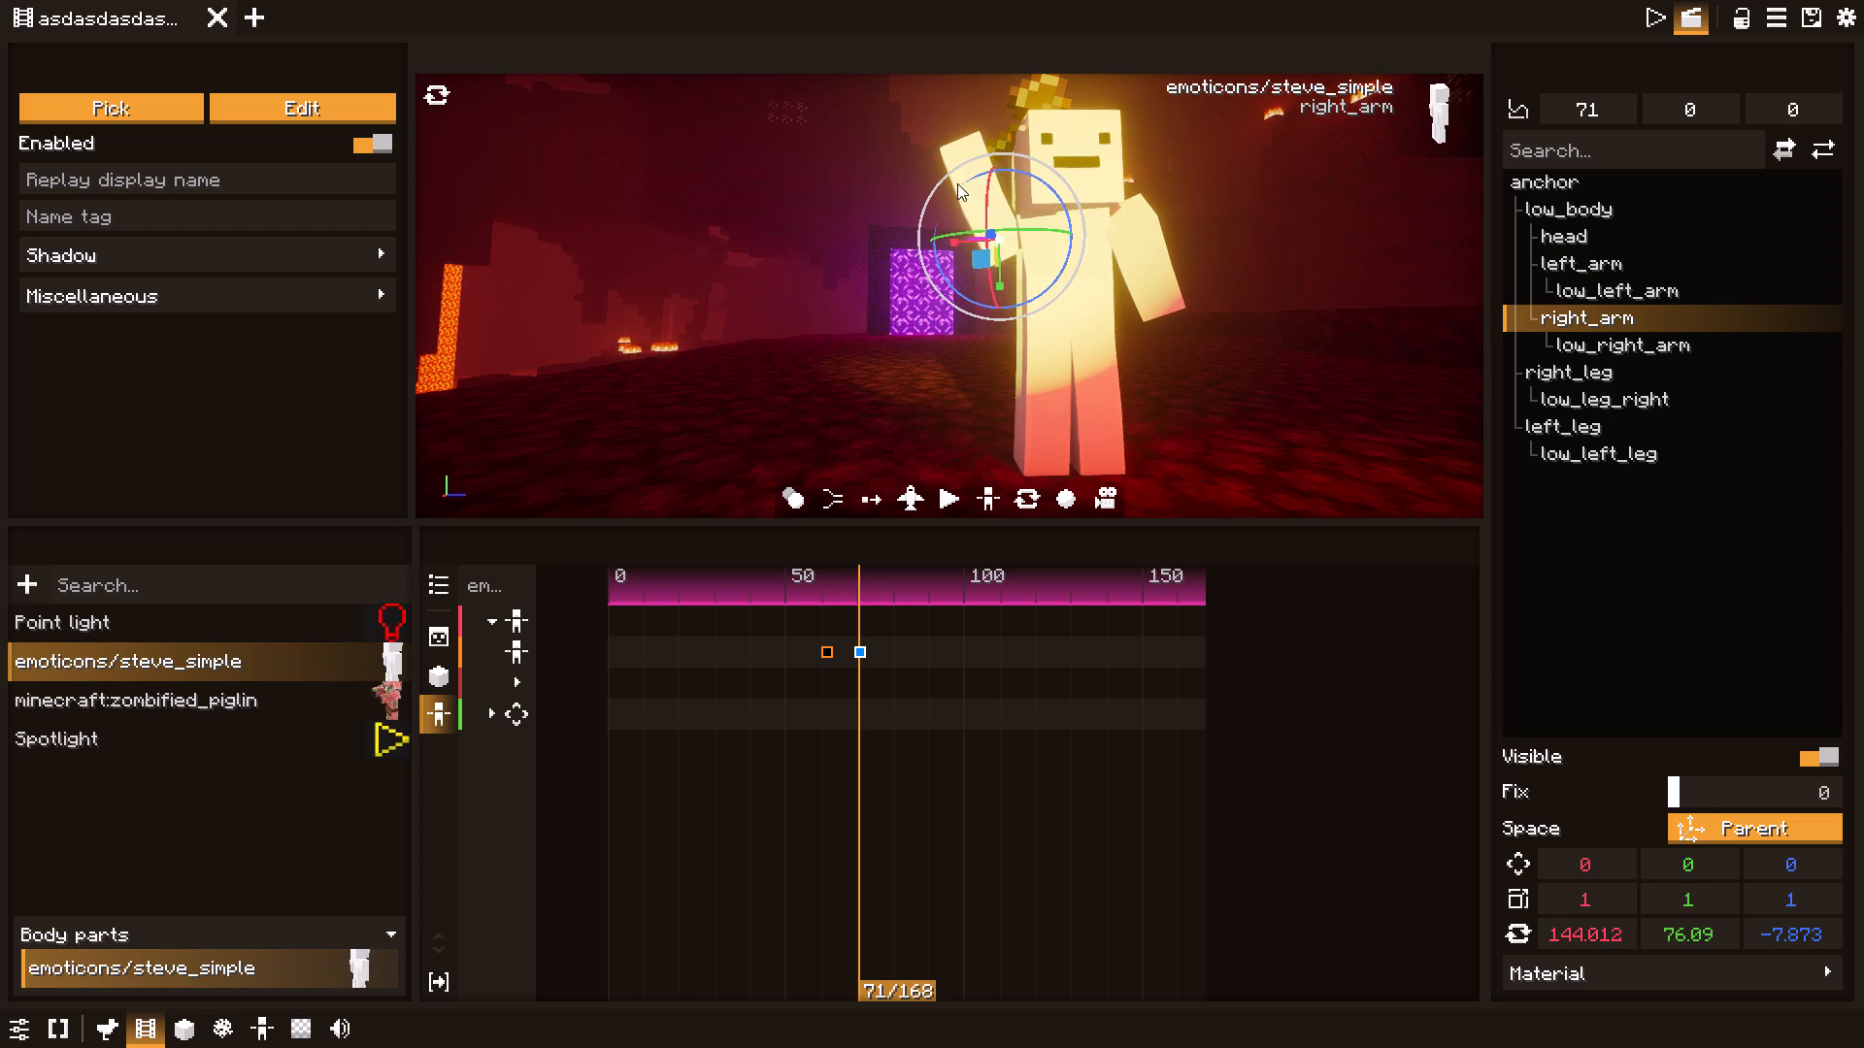
pyautogui.moveTo(951, 178); pyautogui.dragTo(943, 200)
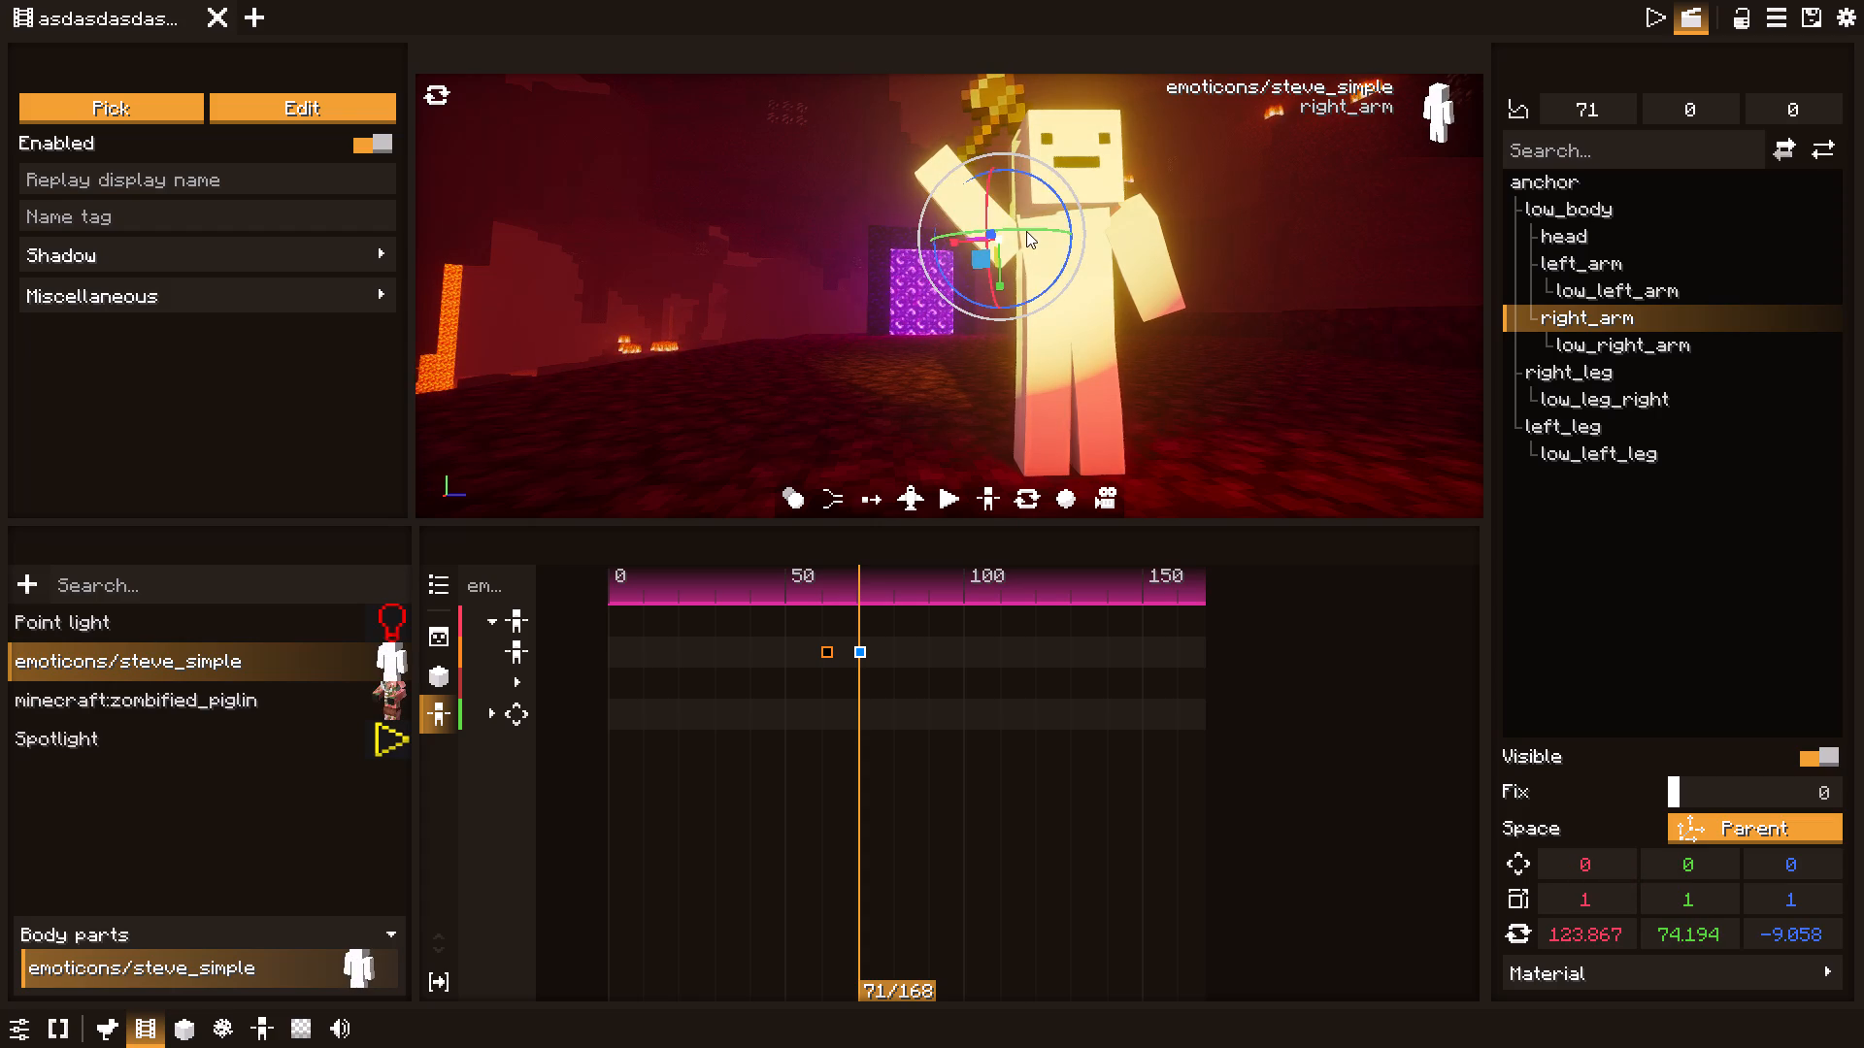
pyautogui.moveTo(1025, 231); pyautogui.dragTo(1002, 238)
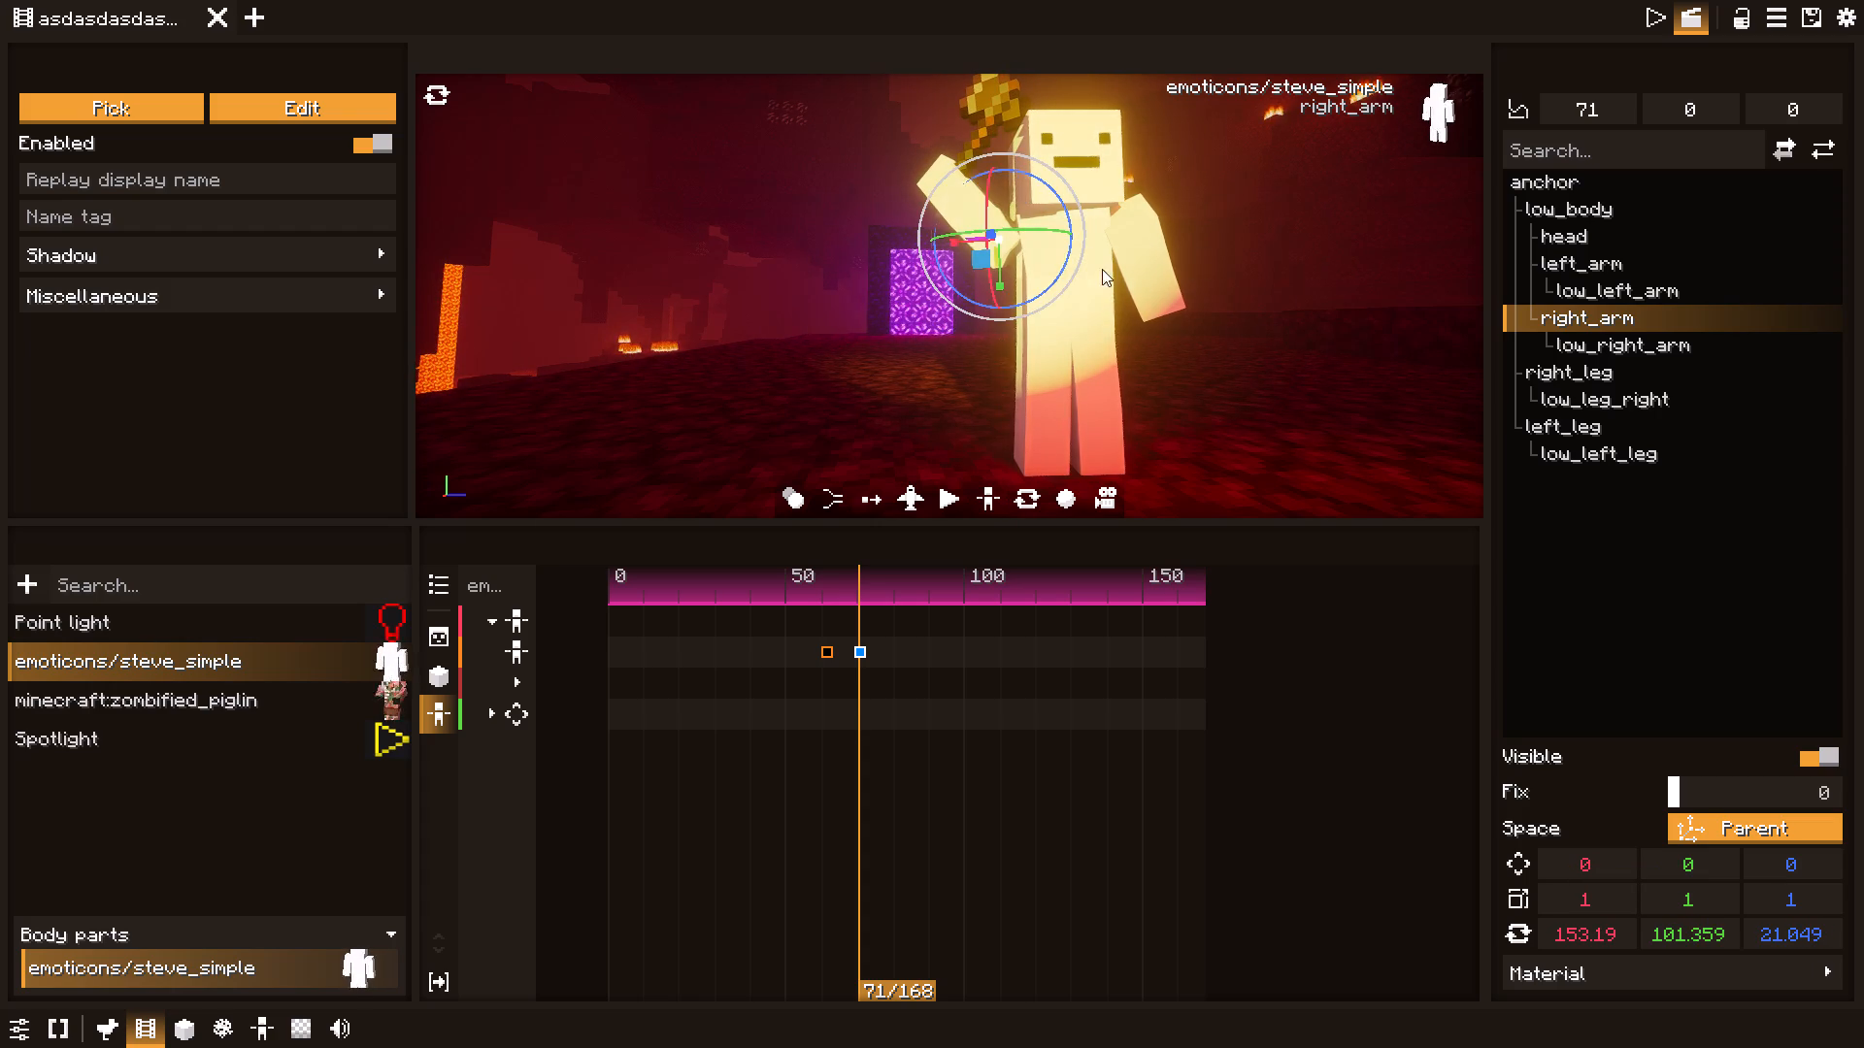
pyautogui.moveTo(1184, 295); pyautogui.dragTo(1131, 305)
pyautogui.press('d')
# Play back the pose transition repeatedly from before tick 62 to beyond tick 71 to examine the revised arm raise.
pyautogui.moveTo(857, 577); pyautogui.dragTo(830, 581)
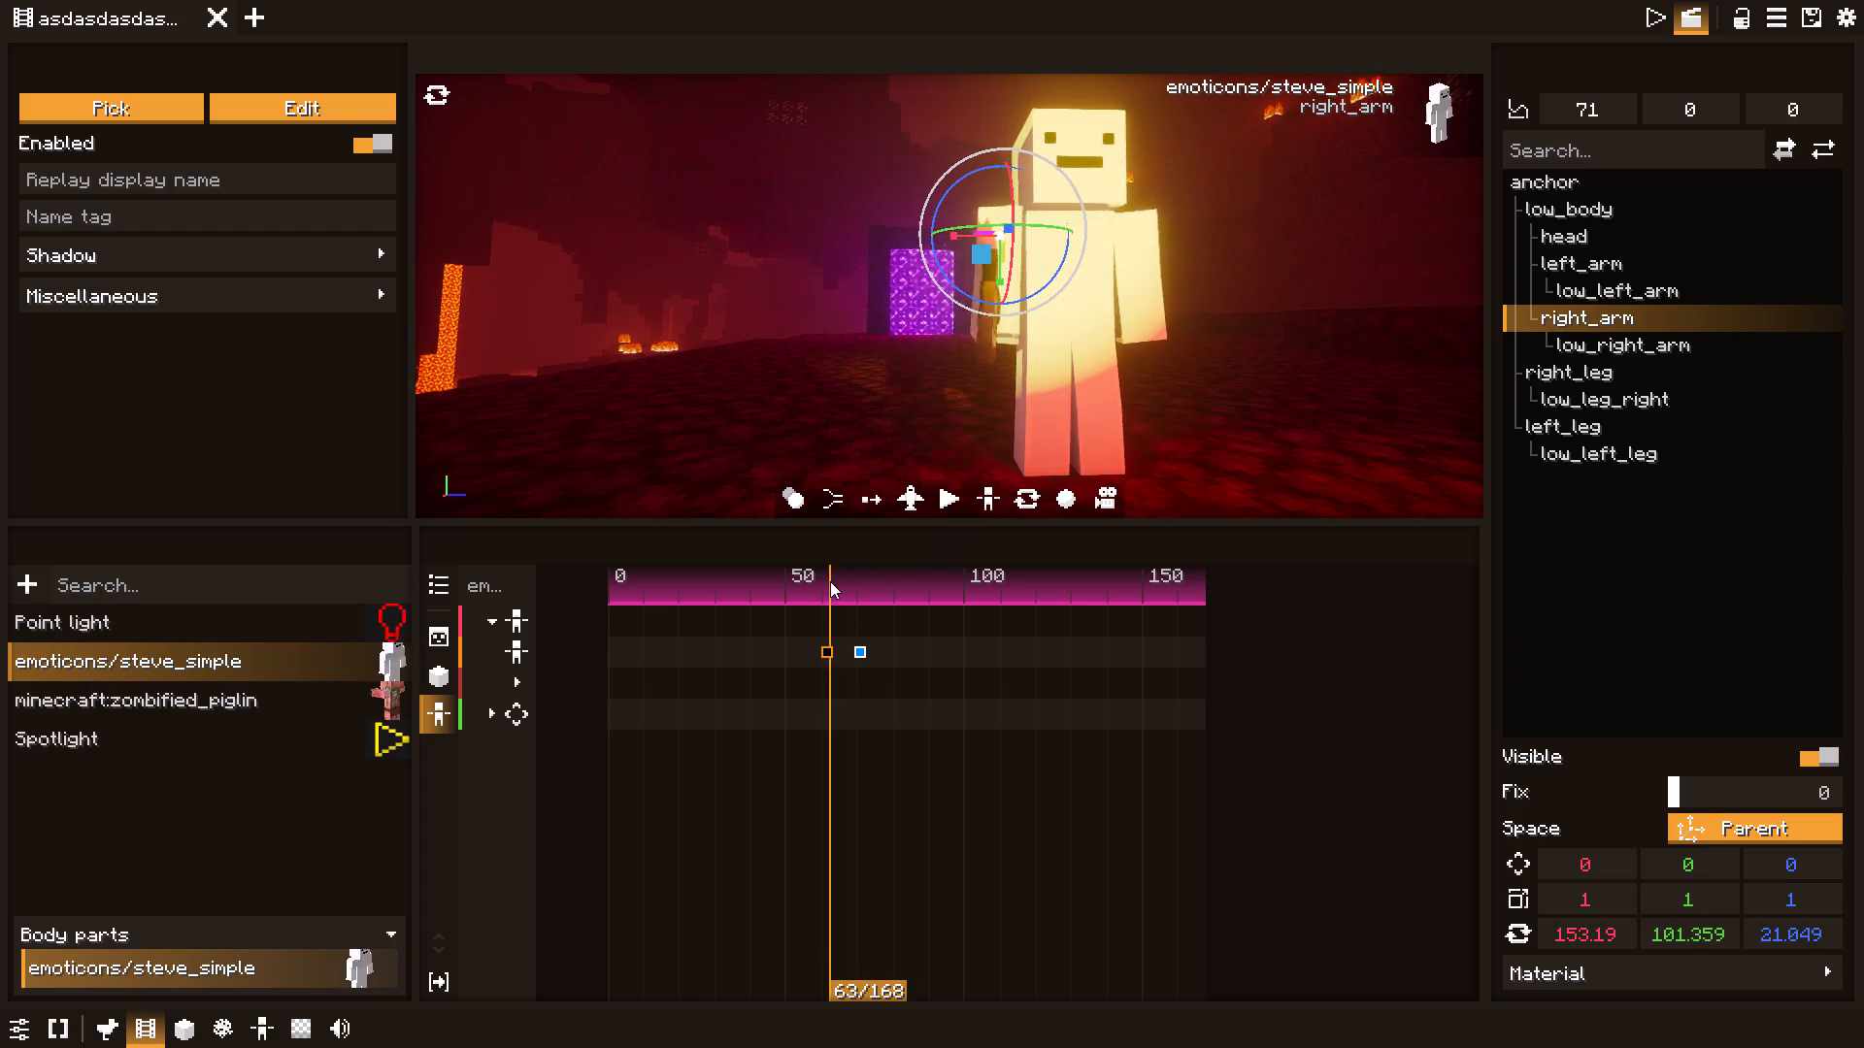
pyautogui.moveTo(830, 581); pyautogui.dragTo(824, 582)
pyautogui.click(951, 499)
pyautogui.click(951, 499)
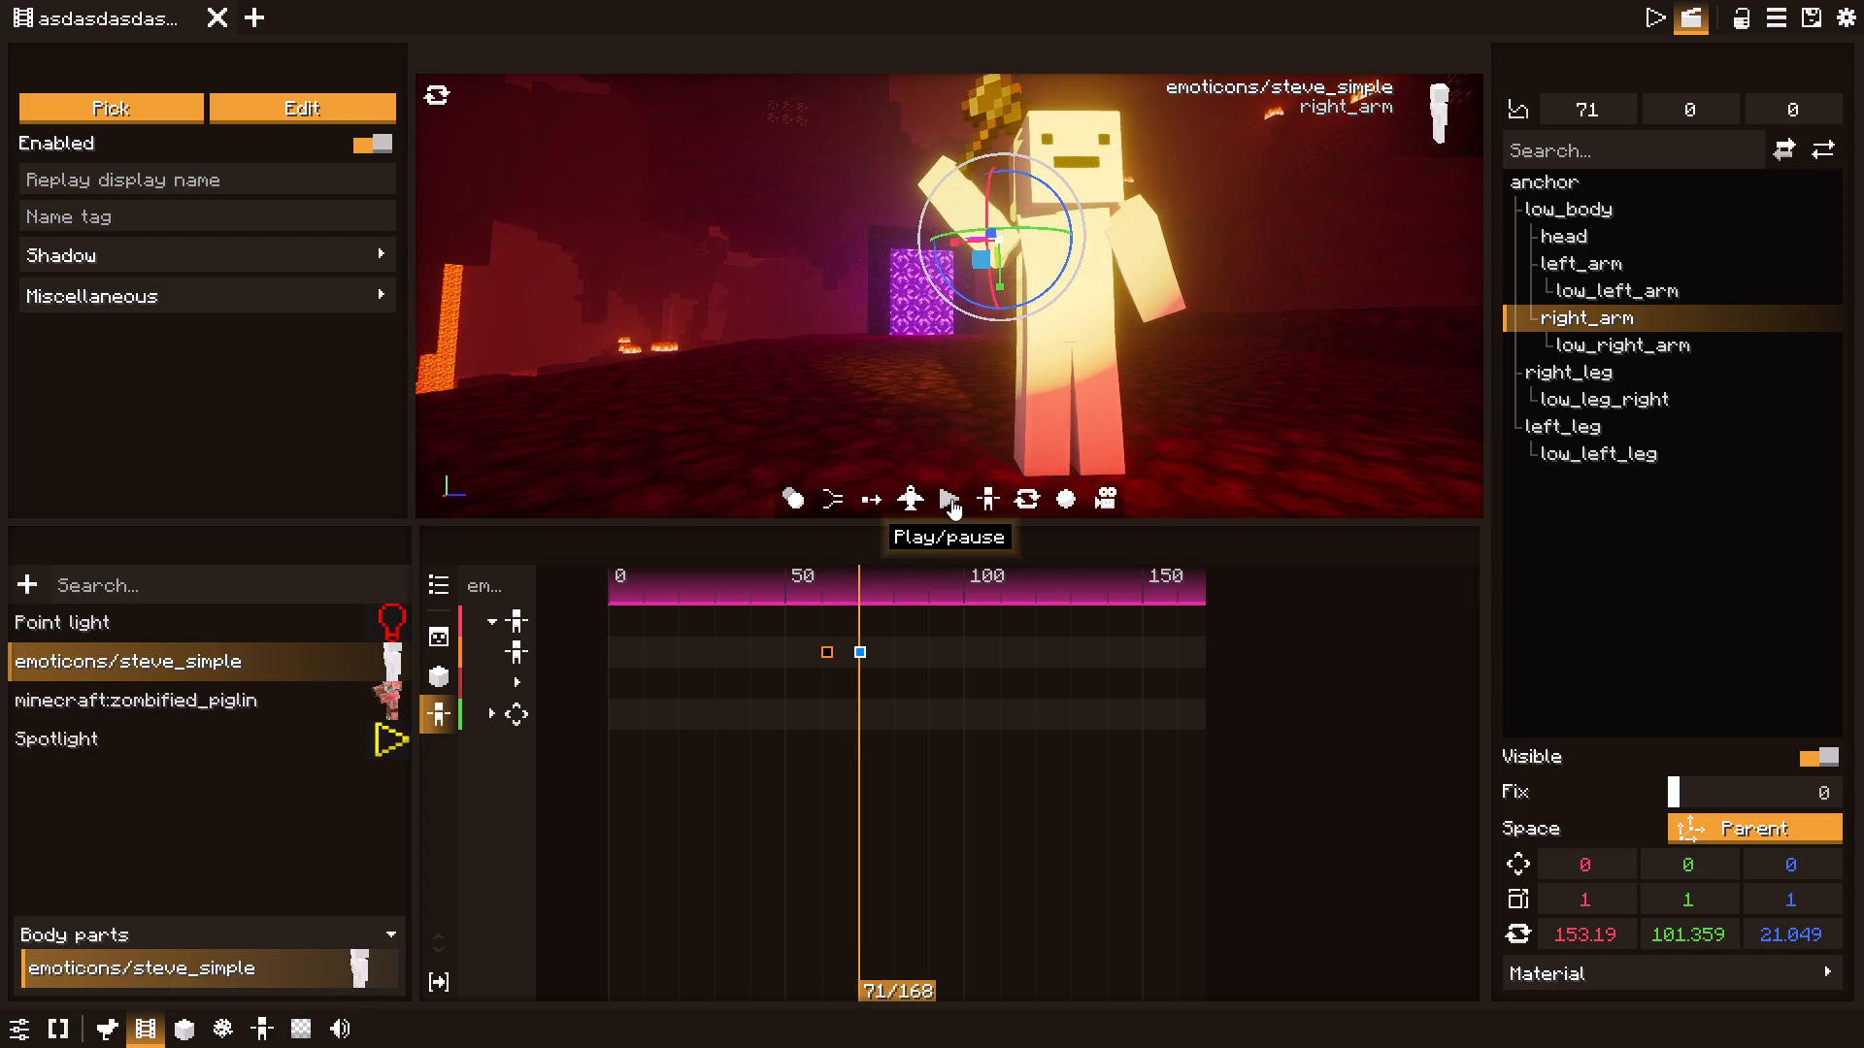
pyautogui.doubleClick(951, 499)
pyautogui.doubleClick(951, 499)
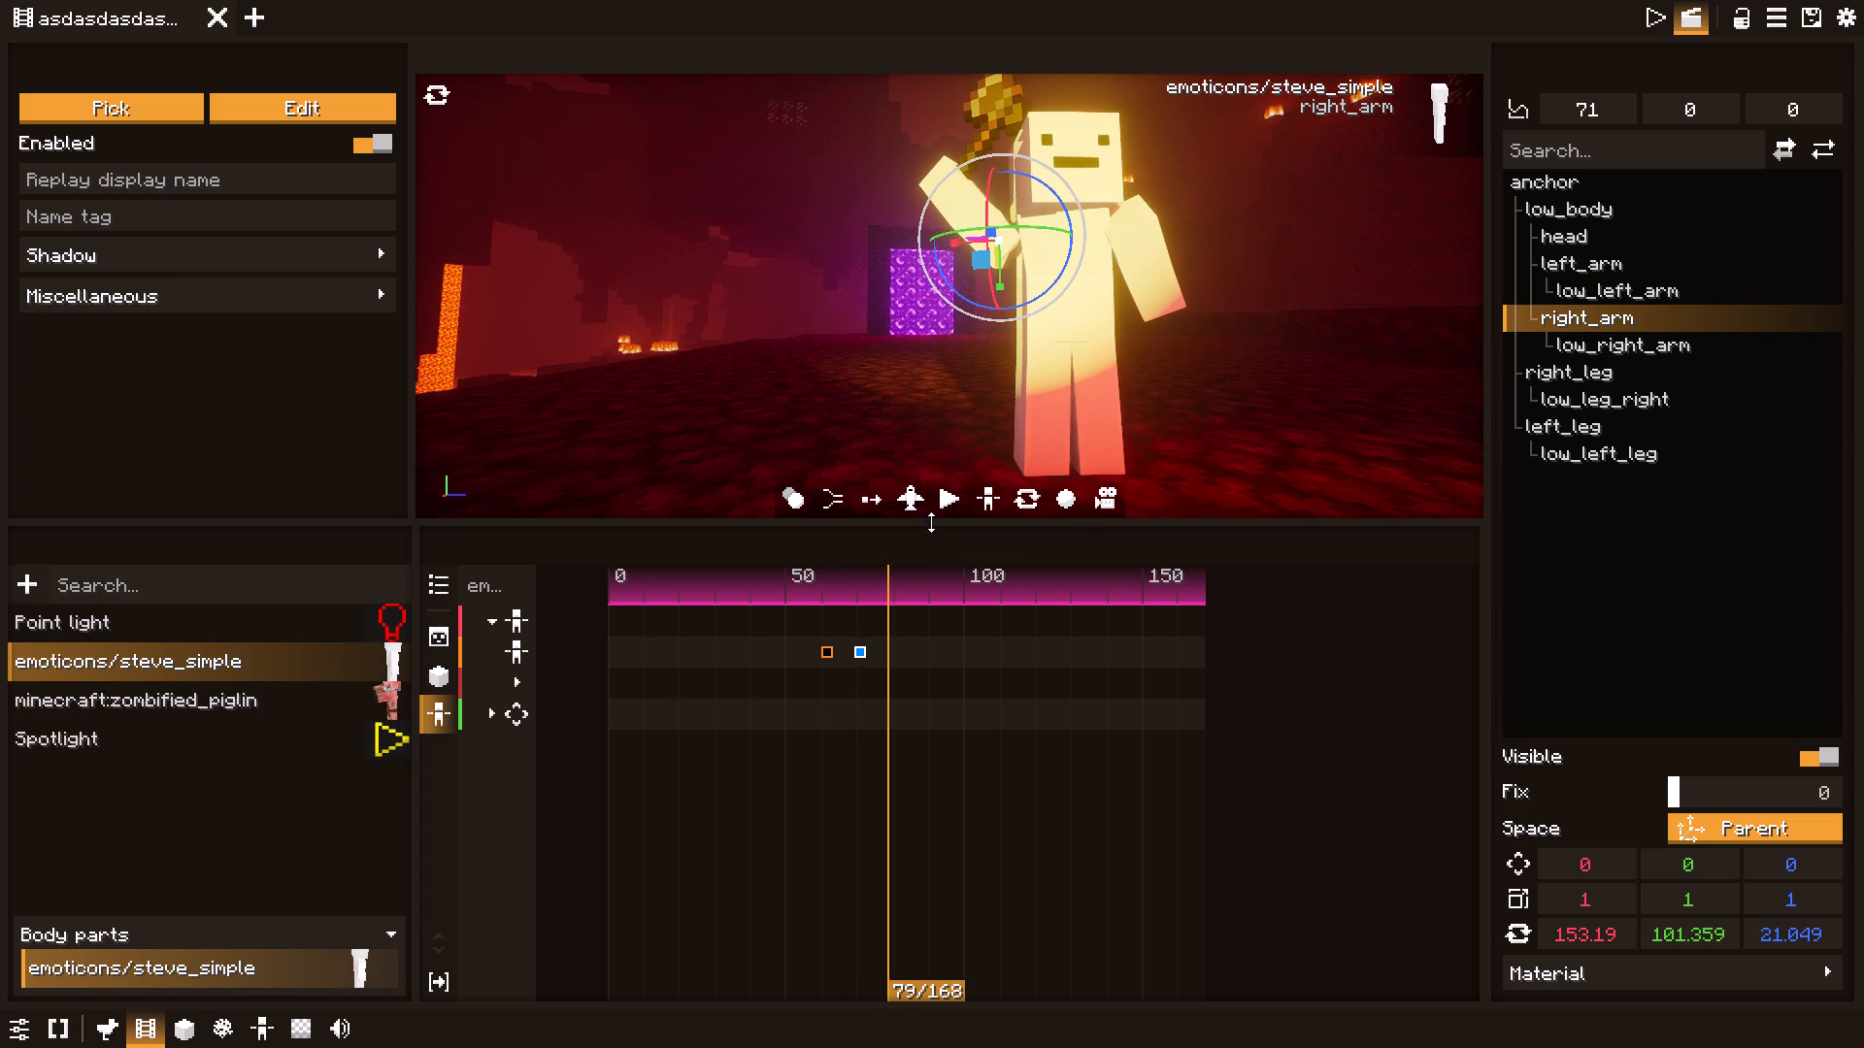
pyautogui.moveTo(886, 568); pyautogui.dragTo(807, 573)
pyautogui.press('space')
pyautogui.press('space')
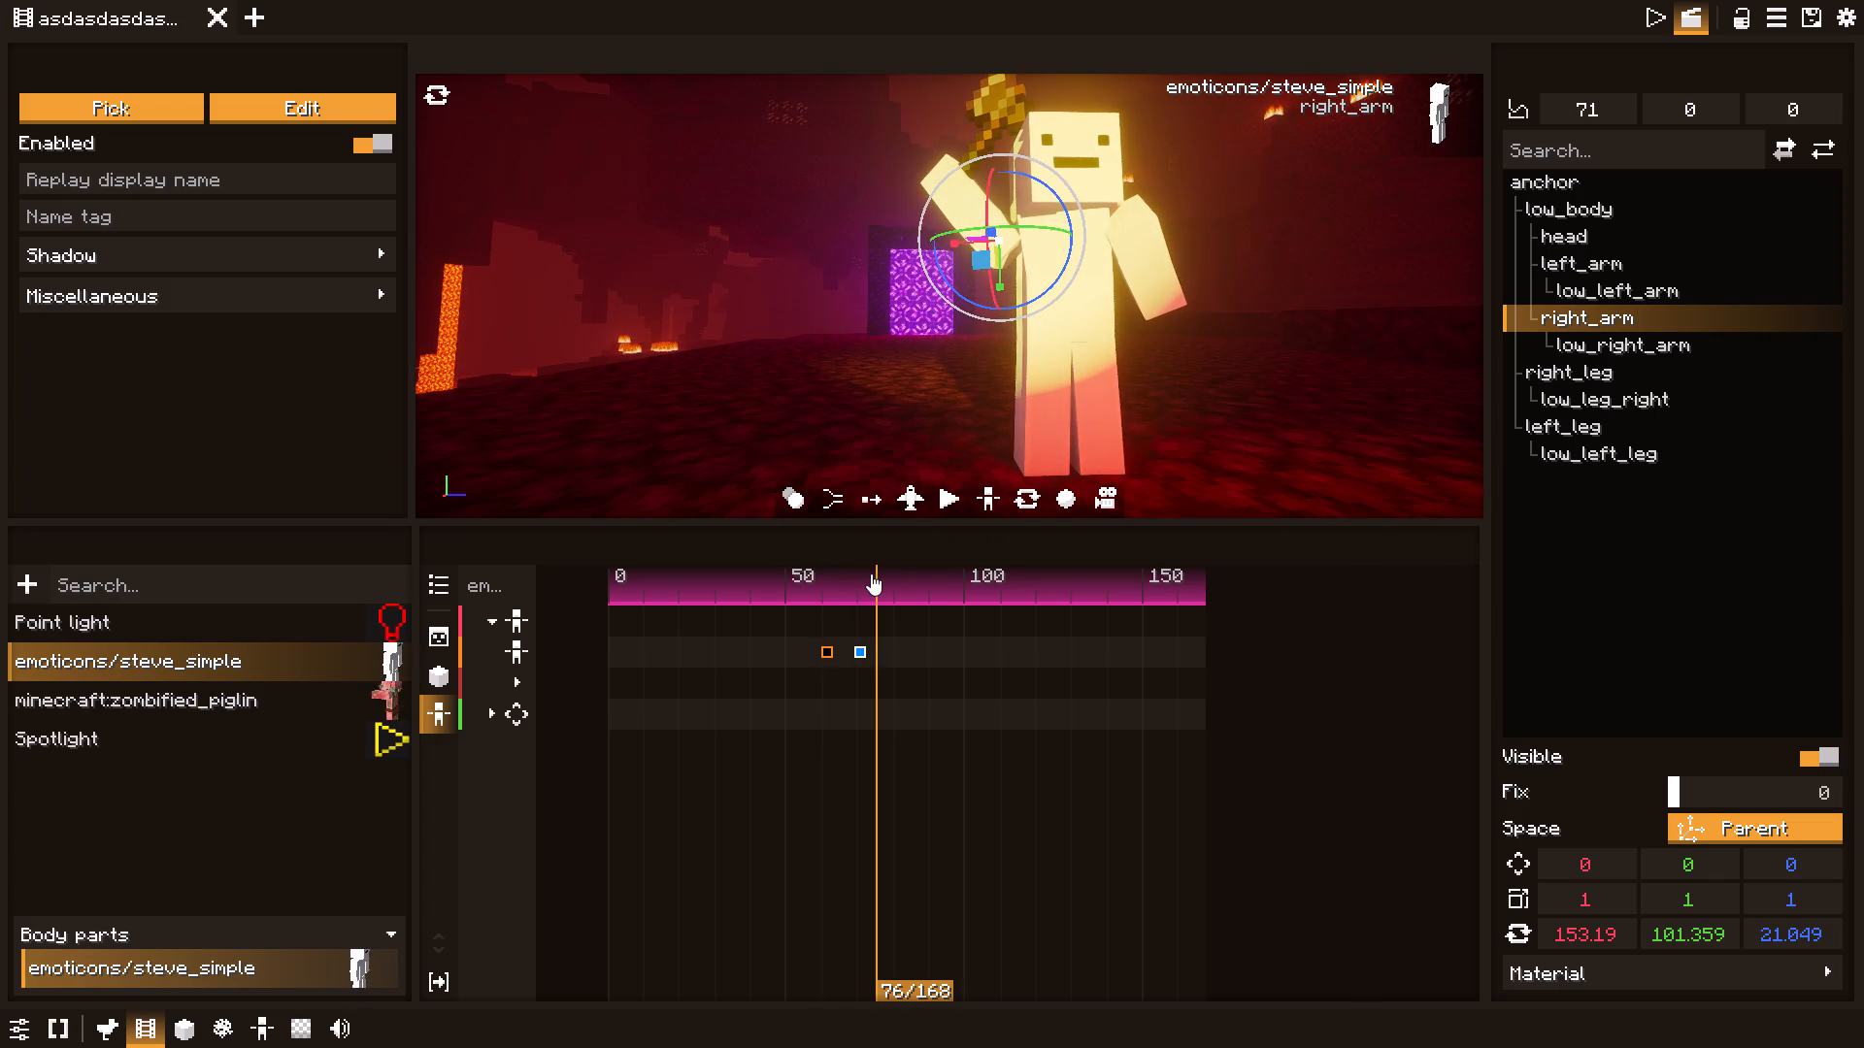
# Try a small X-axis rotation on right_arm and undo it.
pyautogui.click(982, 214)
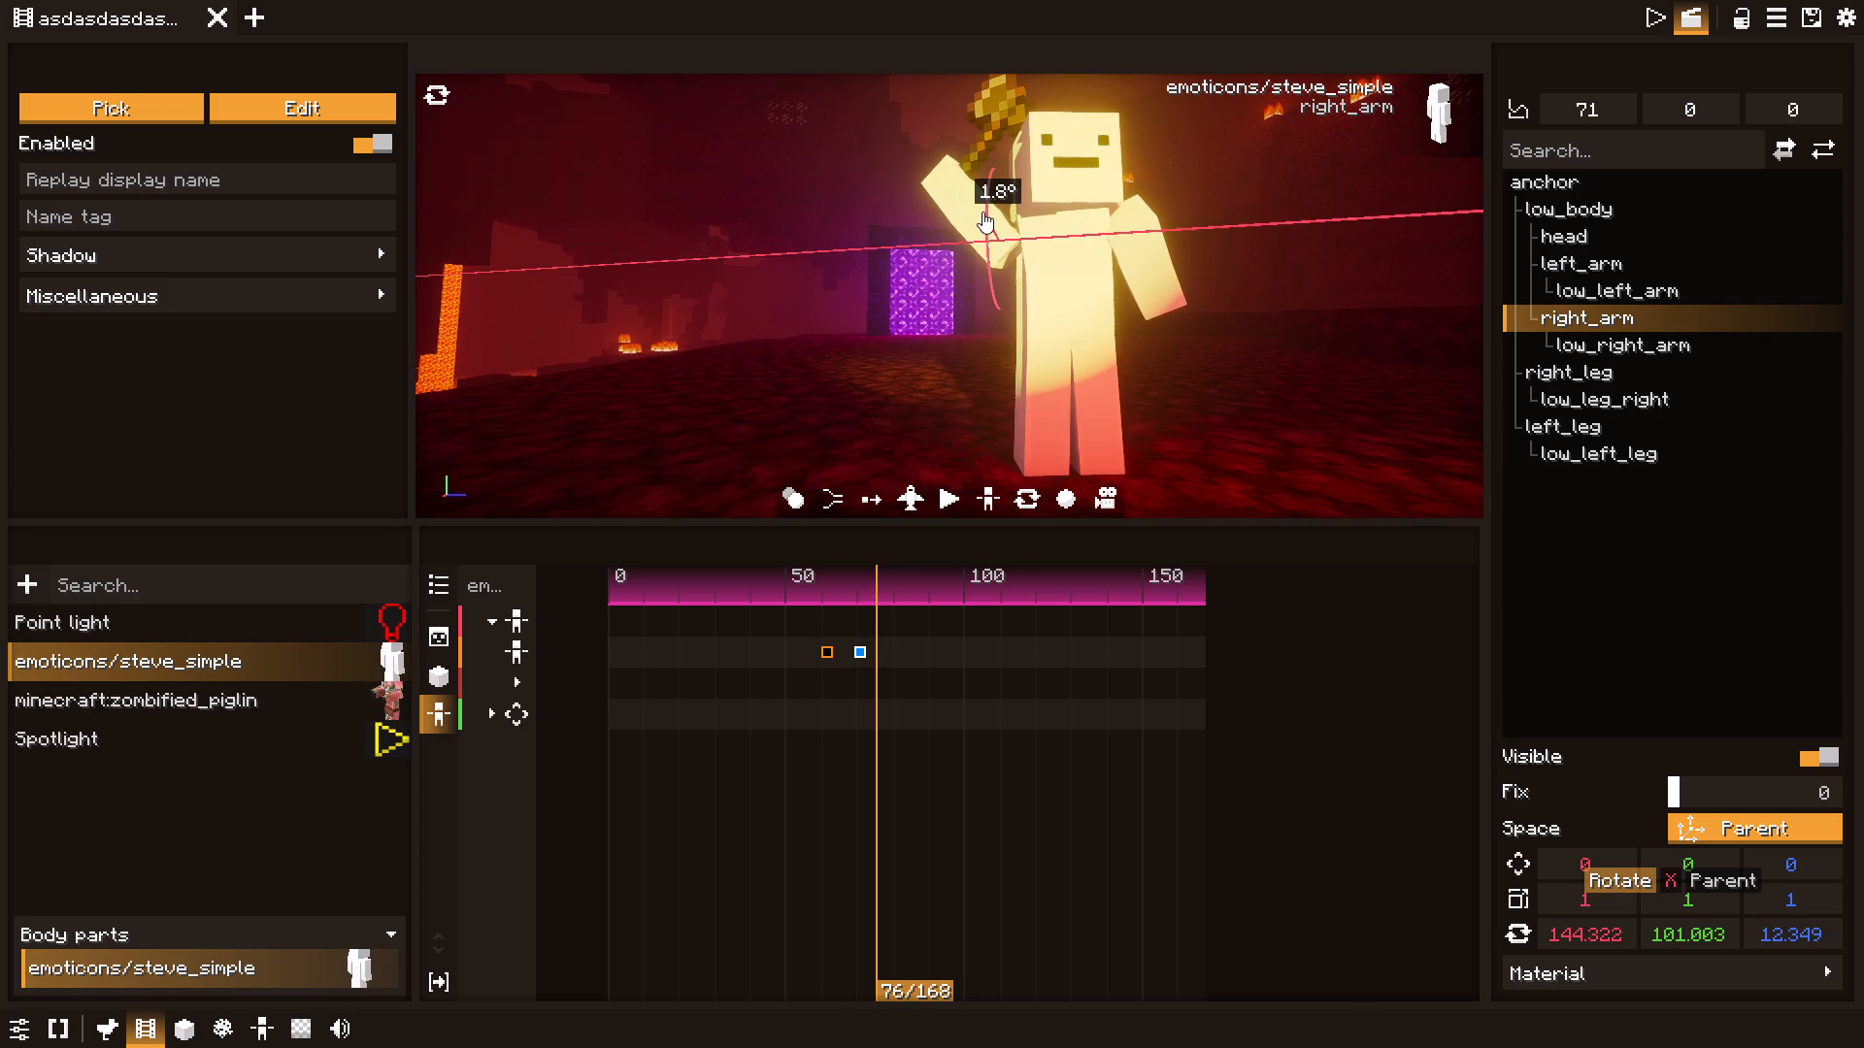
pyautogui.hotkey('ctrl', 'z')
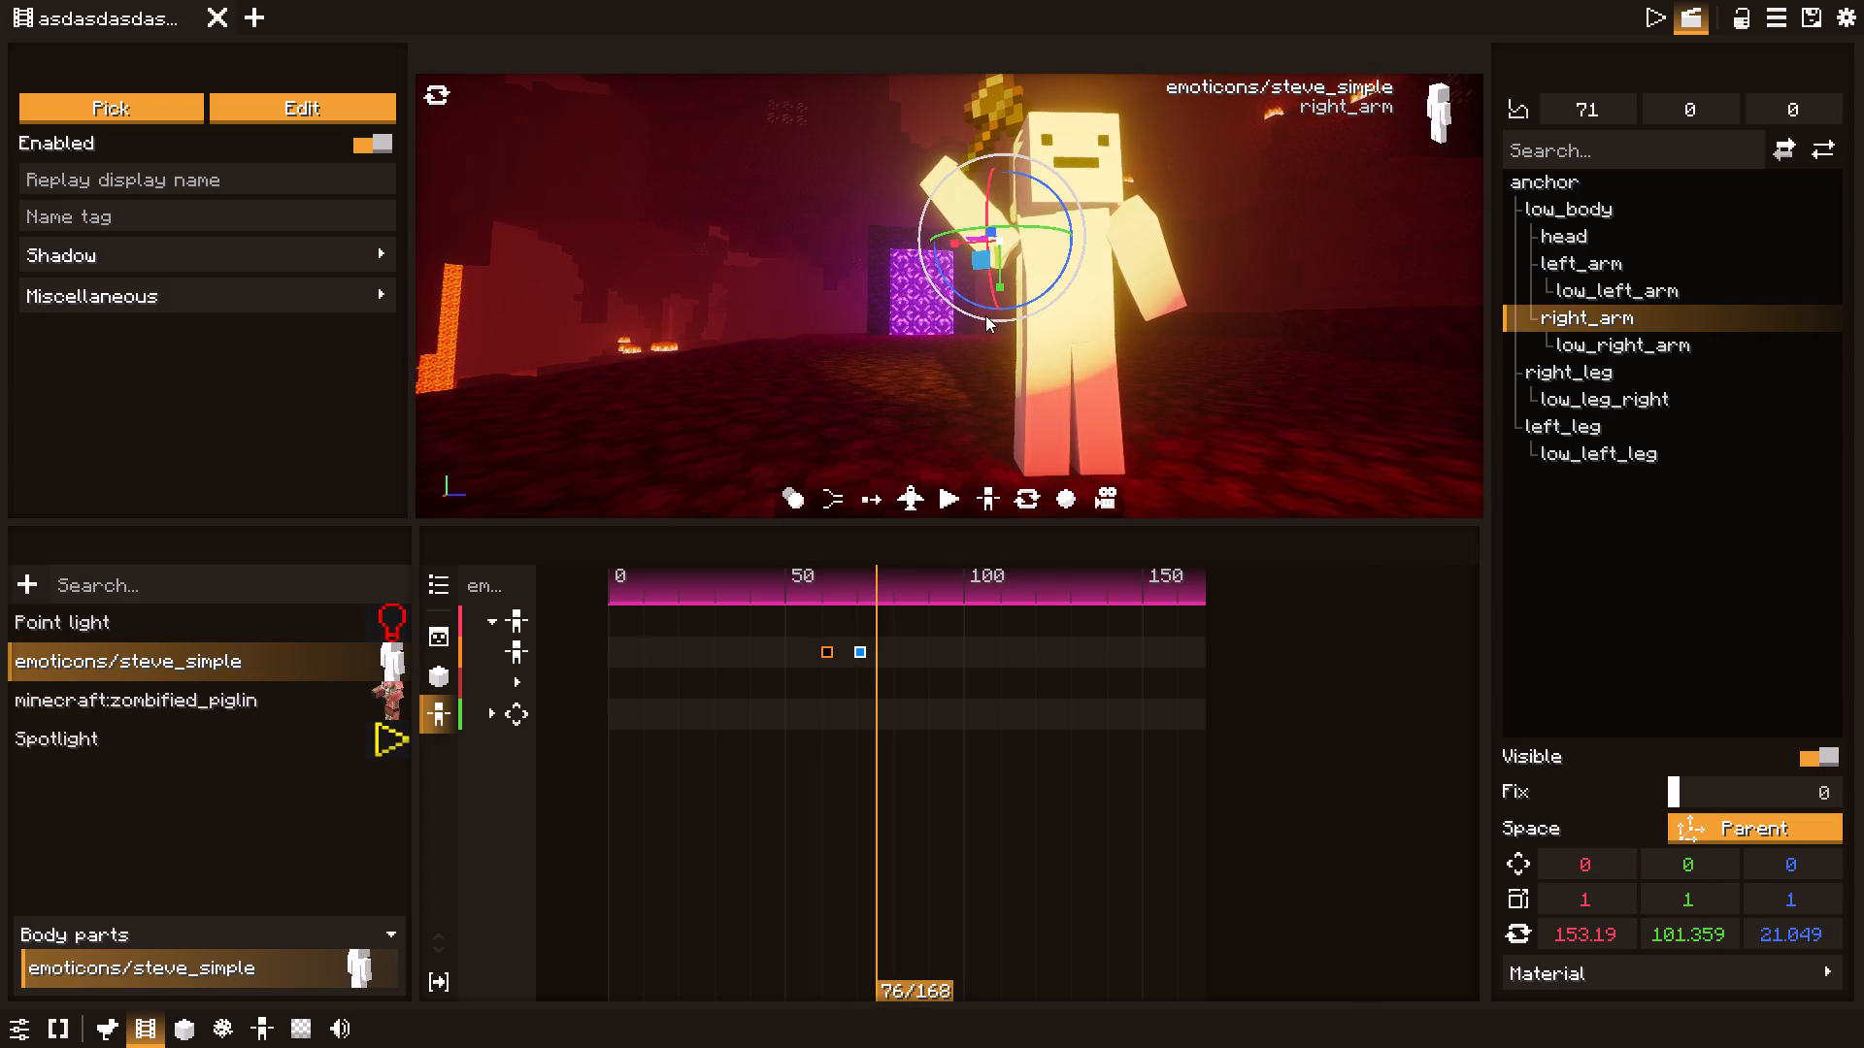
# Replay the end of the arm raise from about tick 66 to tick 77 to examine it.
pyautogui.moveTo(871, 585); pyautogui.dragTo(844, 587)
pyautogui.press('space')
pyautogui.press('space')
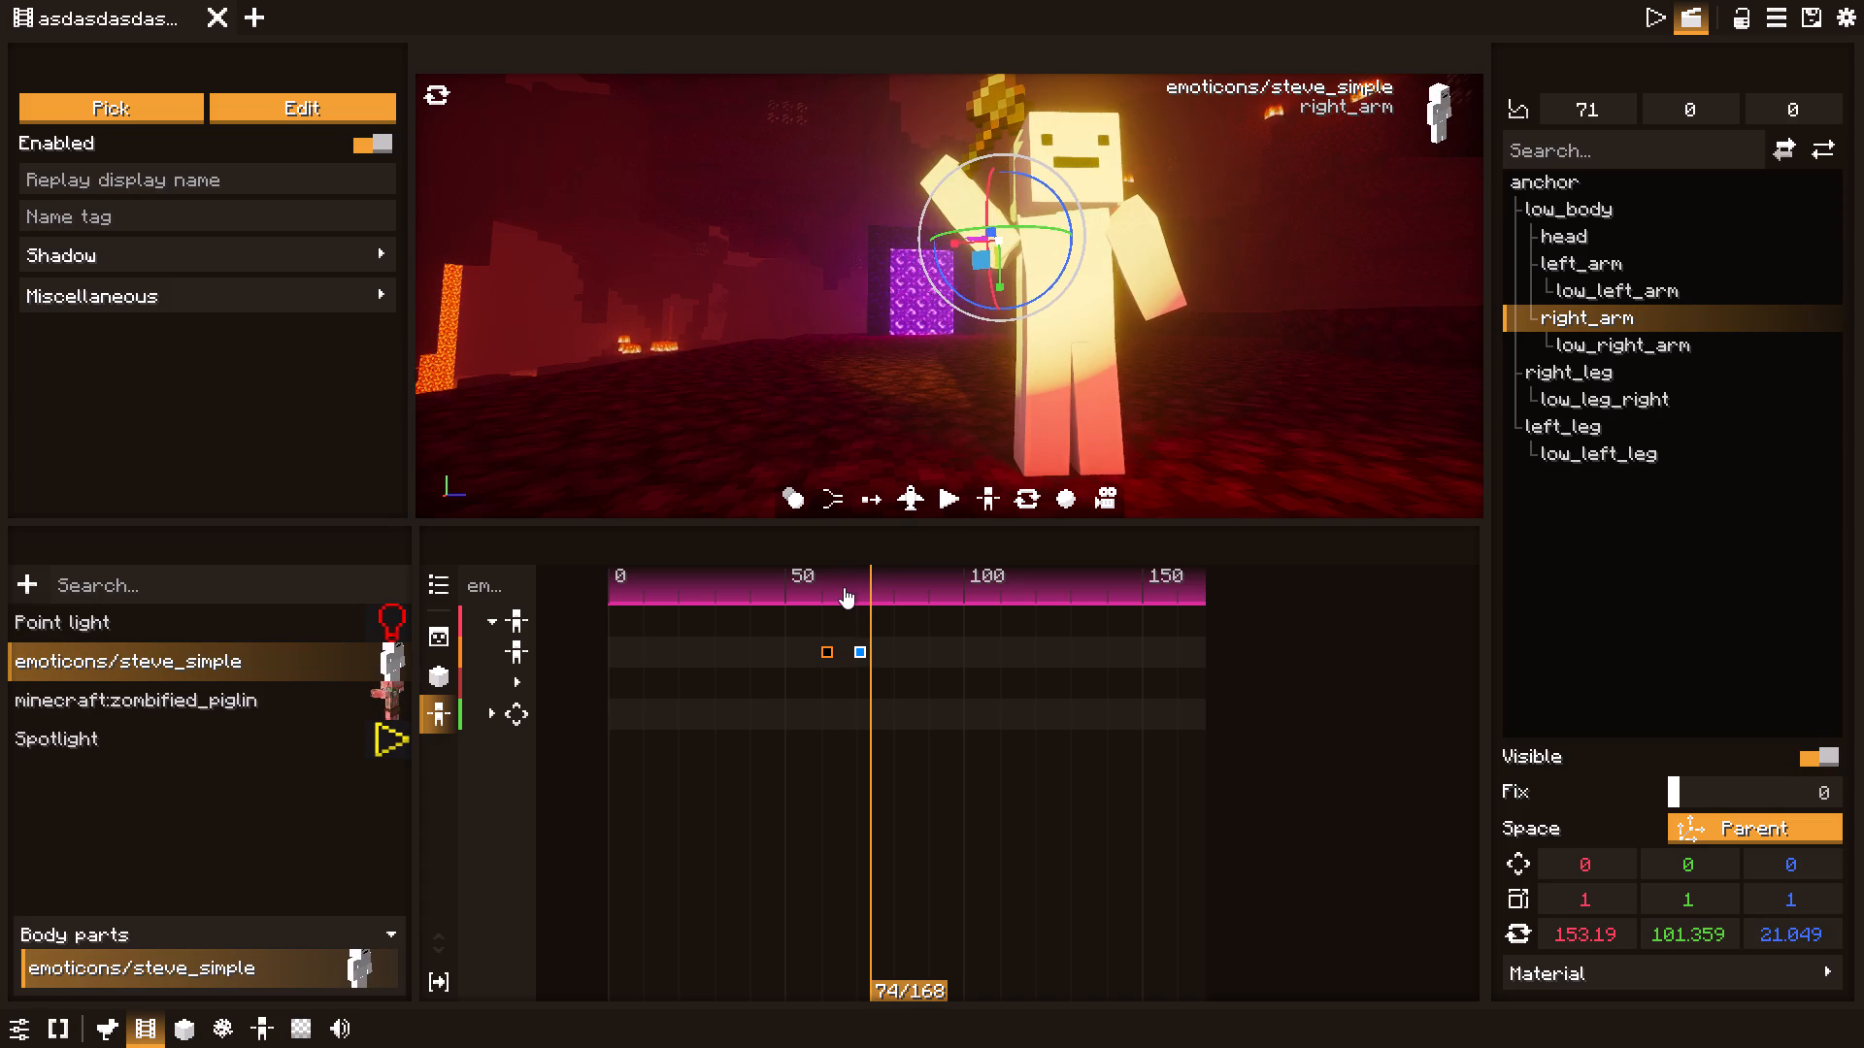
pyautogui.press('space')
pyautogui.press('space')
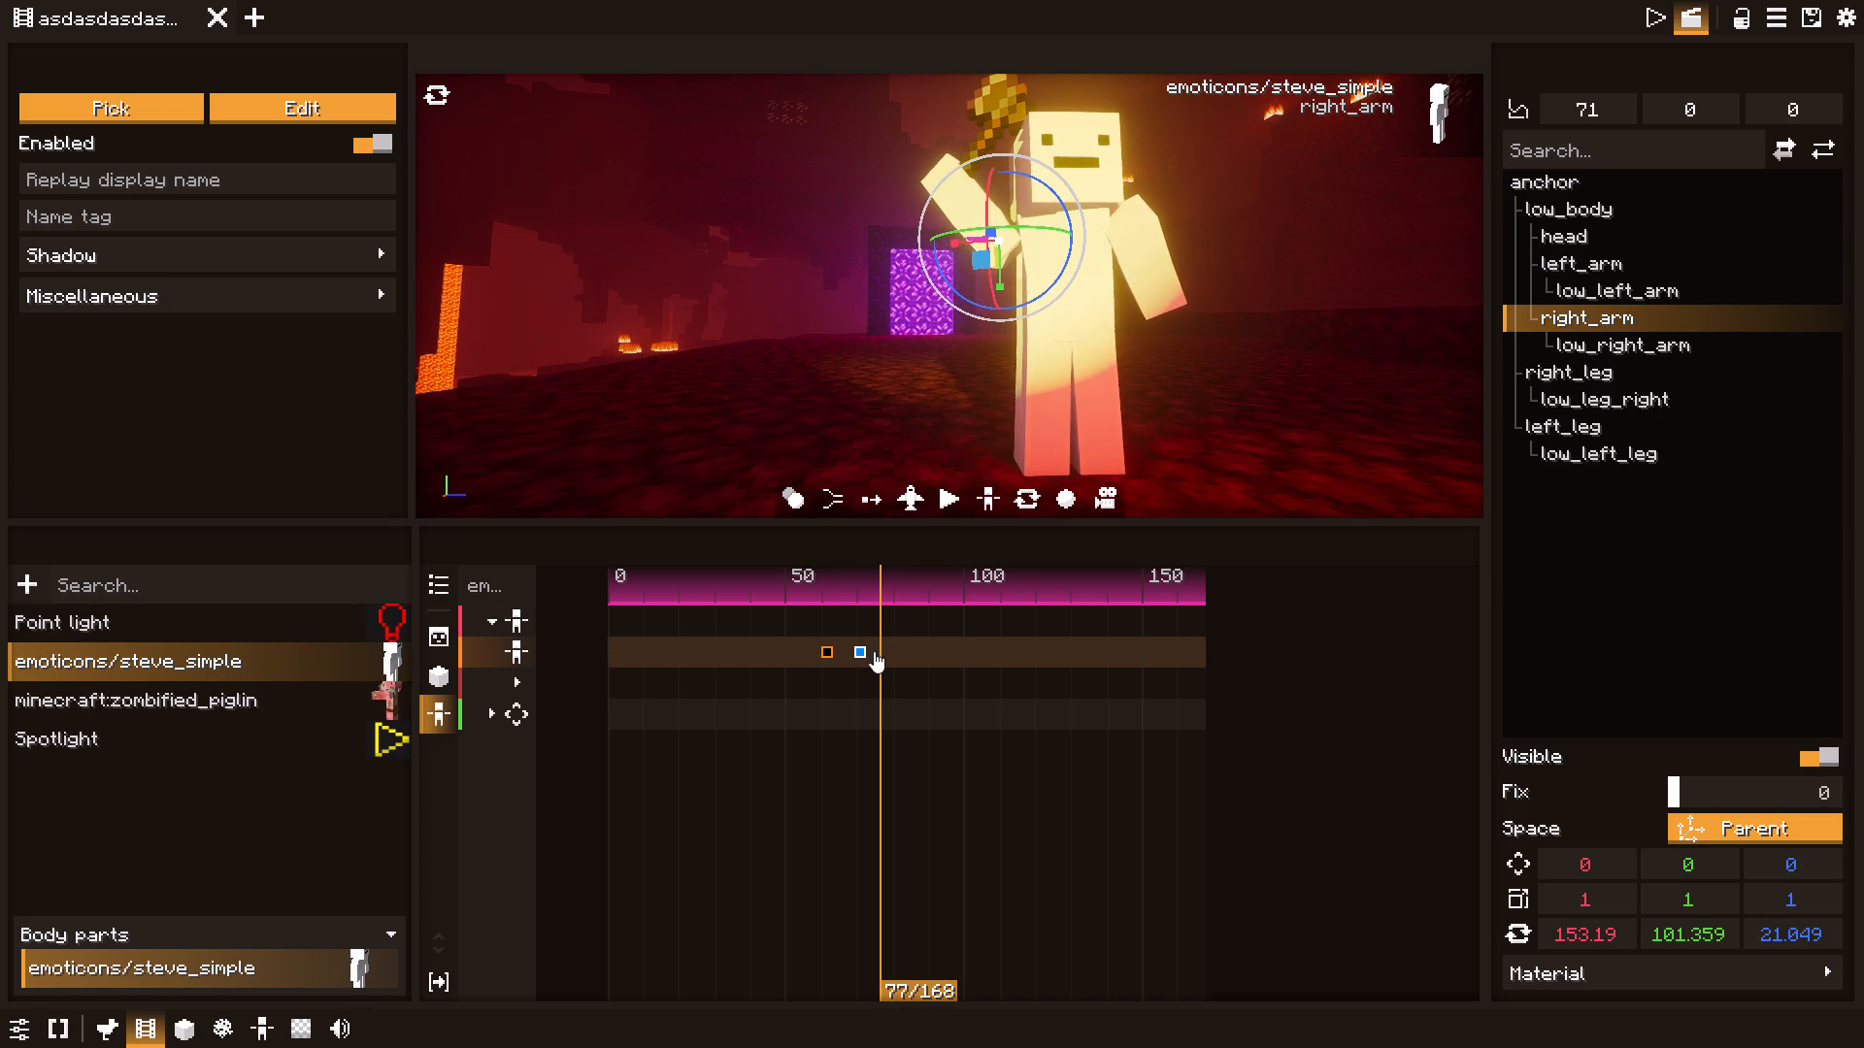